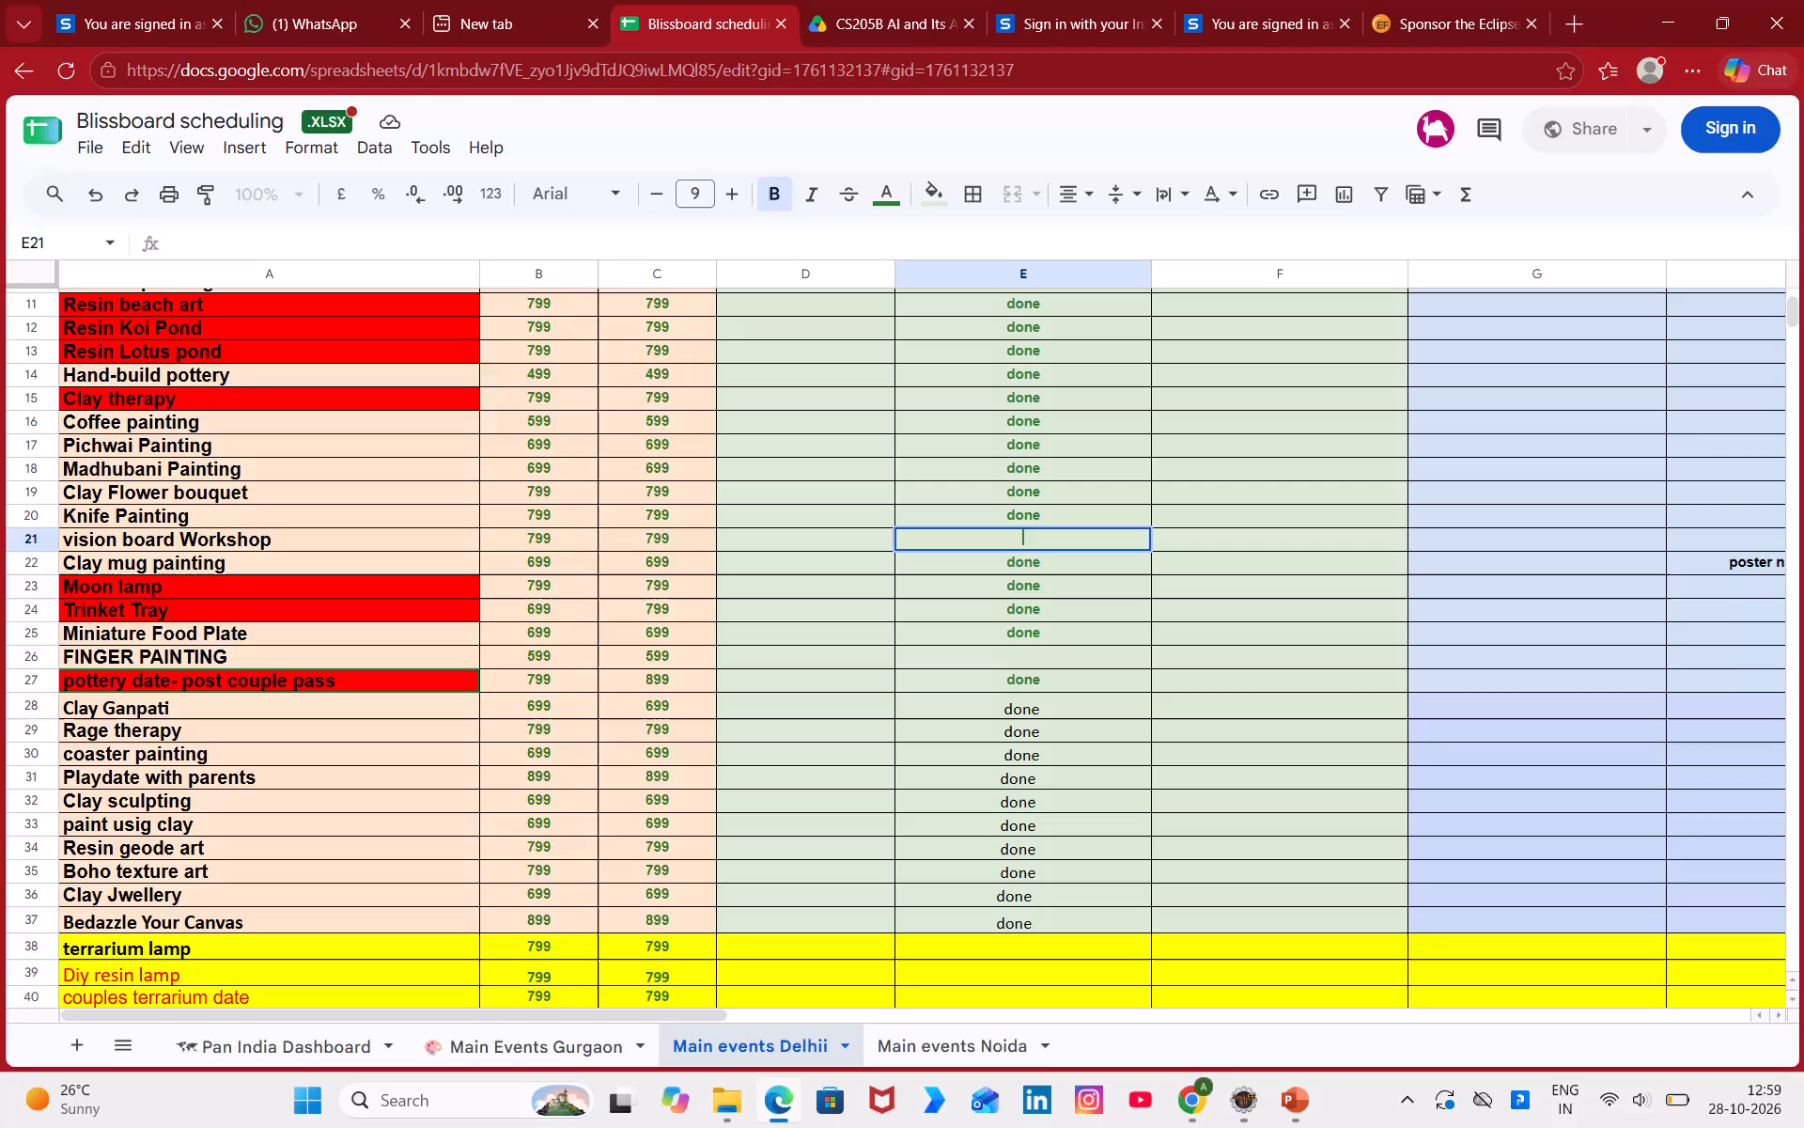
pyautogui.press('BackSpace')
pyautogui.press('BackSpace')
pyautogui.press('BackSpace')
pyautogui.press('d')
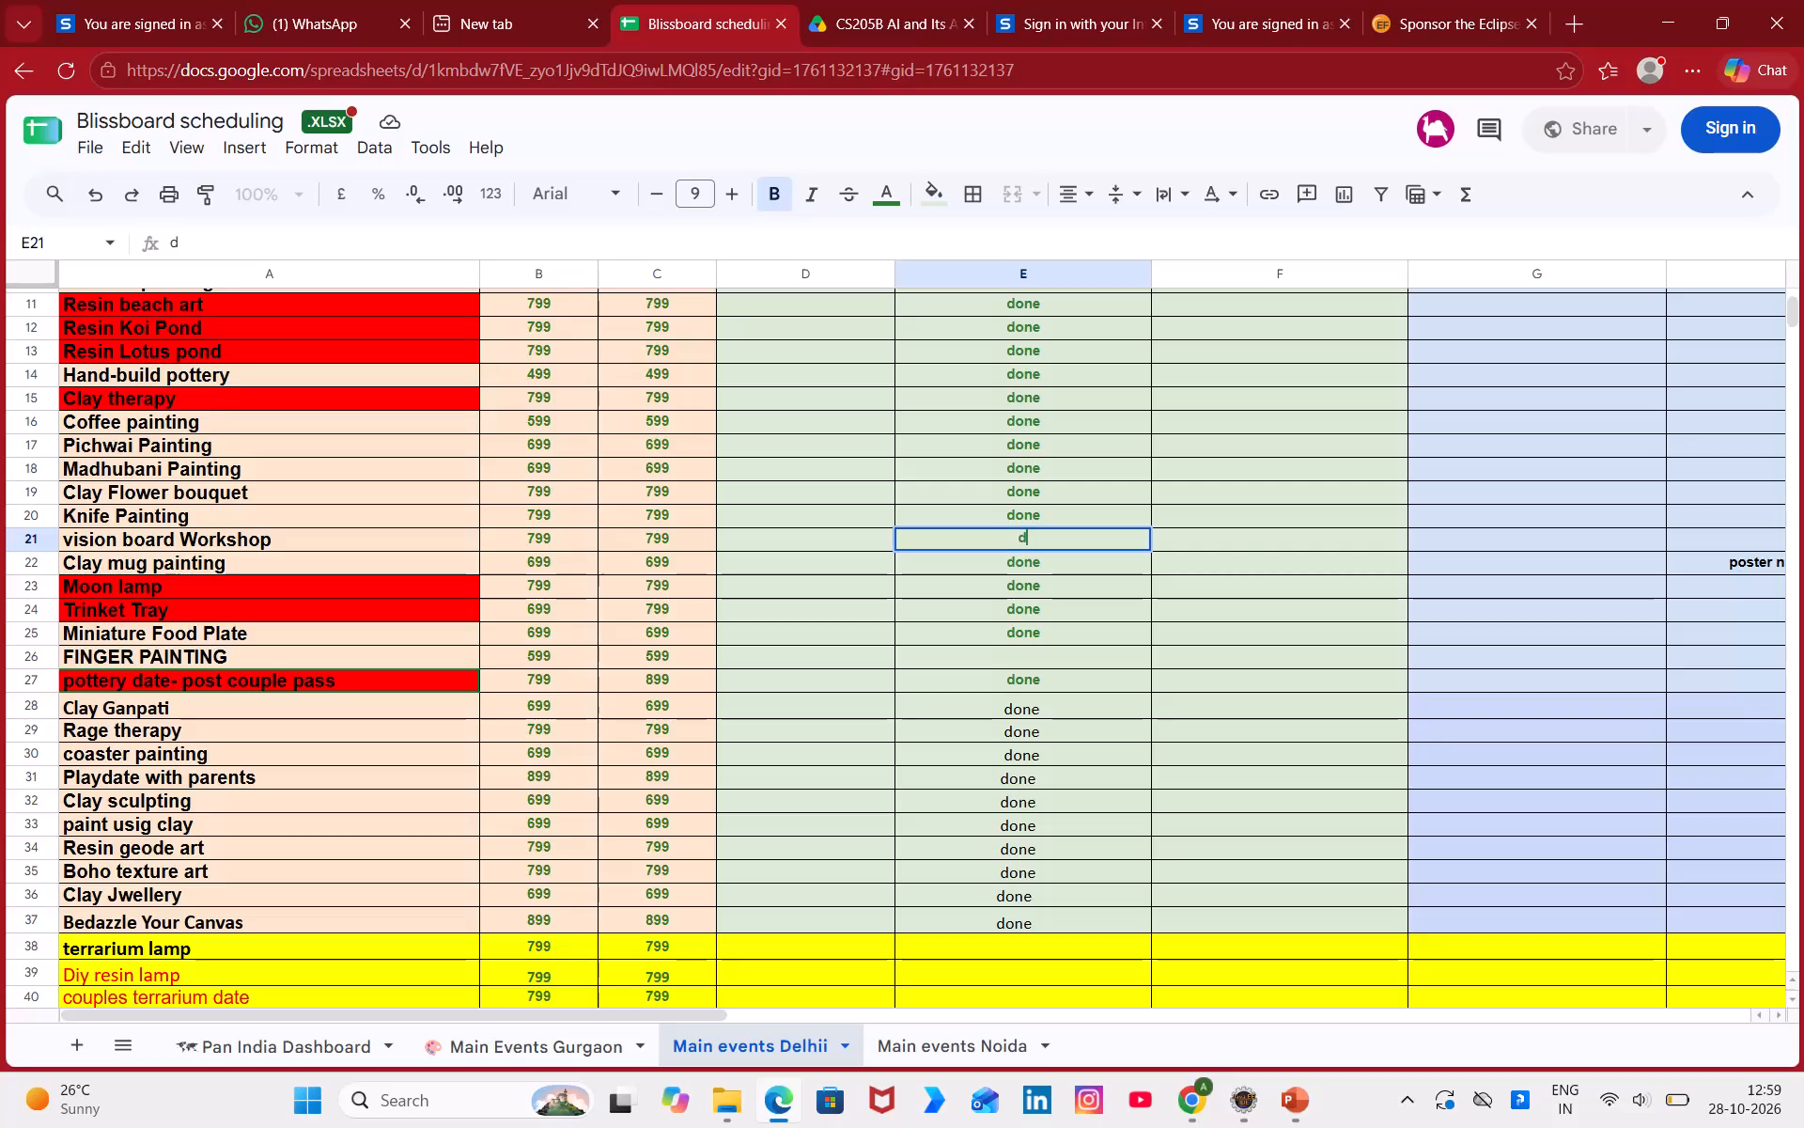
pyautogui.write('one')
pyautogui.click(1071, 656)
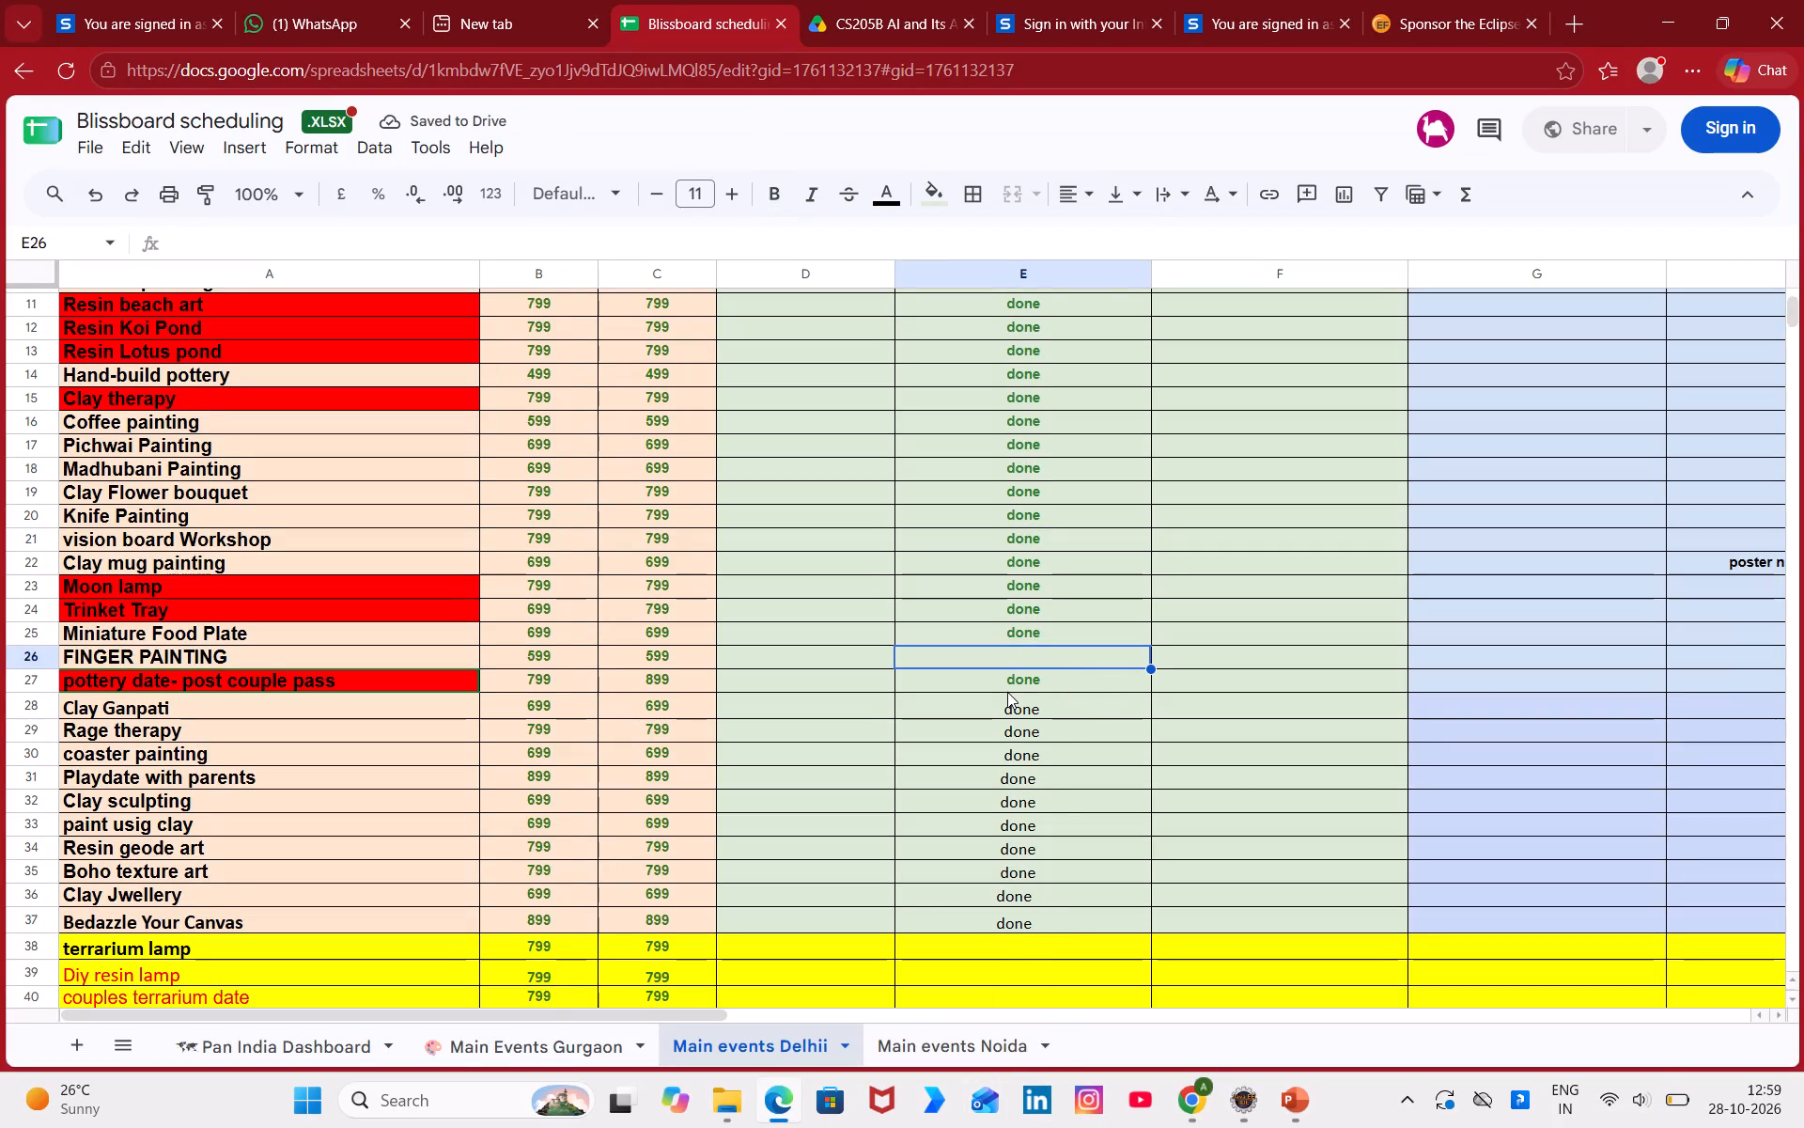
# Switch to Chrome, return to BookMyShow's live events list, search it for "fin", and clear the search.
pyautogui.click(783, 1104)
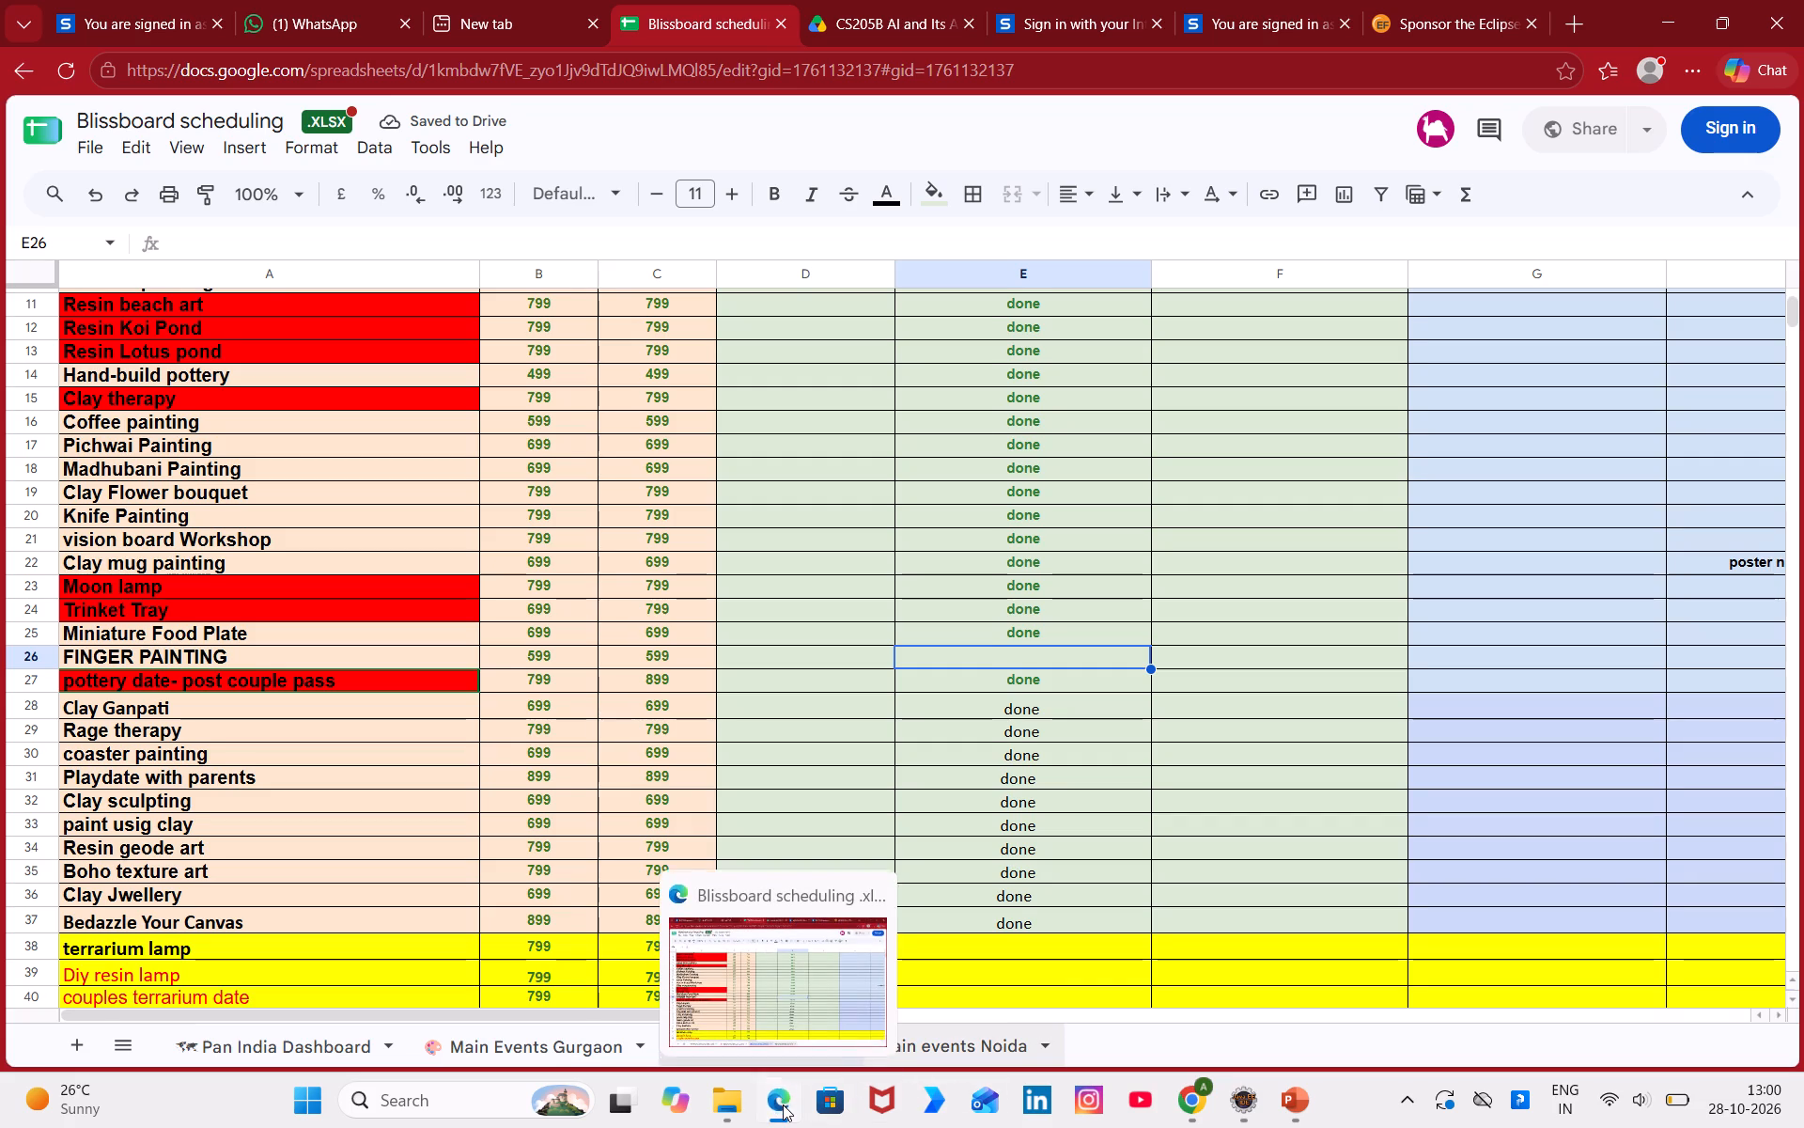
pyautogui.click(41, 70)
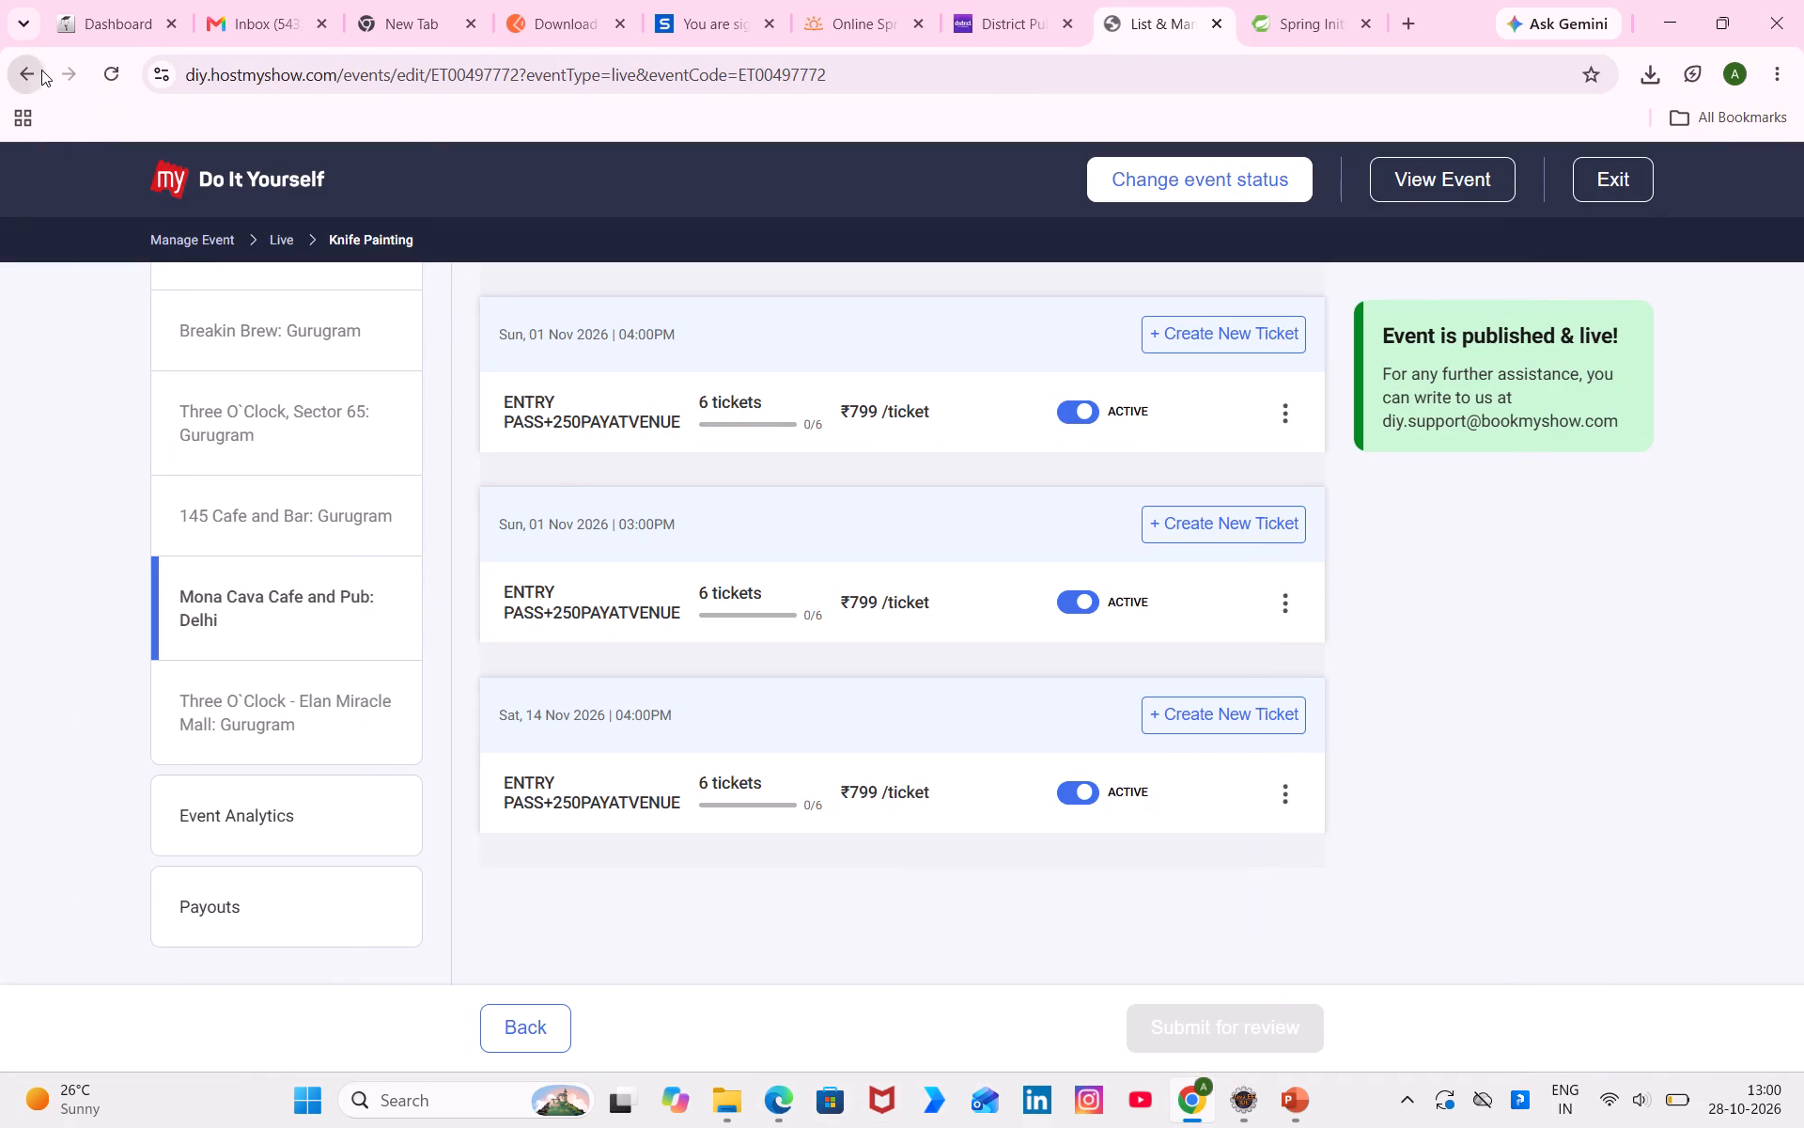
pyautogui.moveTo(537, 312); pyautogui.dragTo(373, 264)
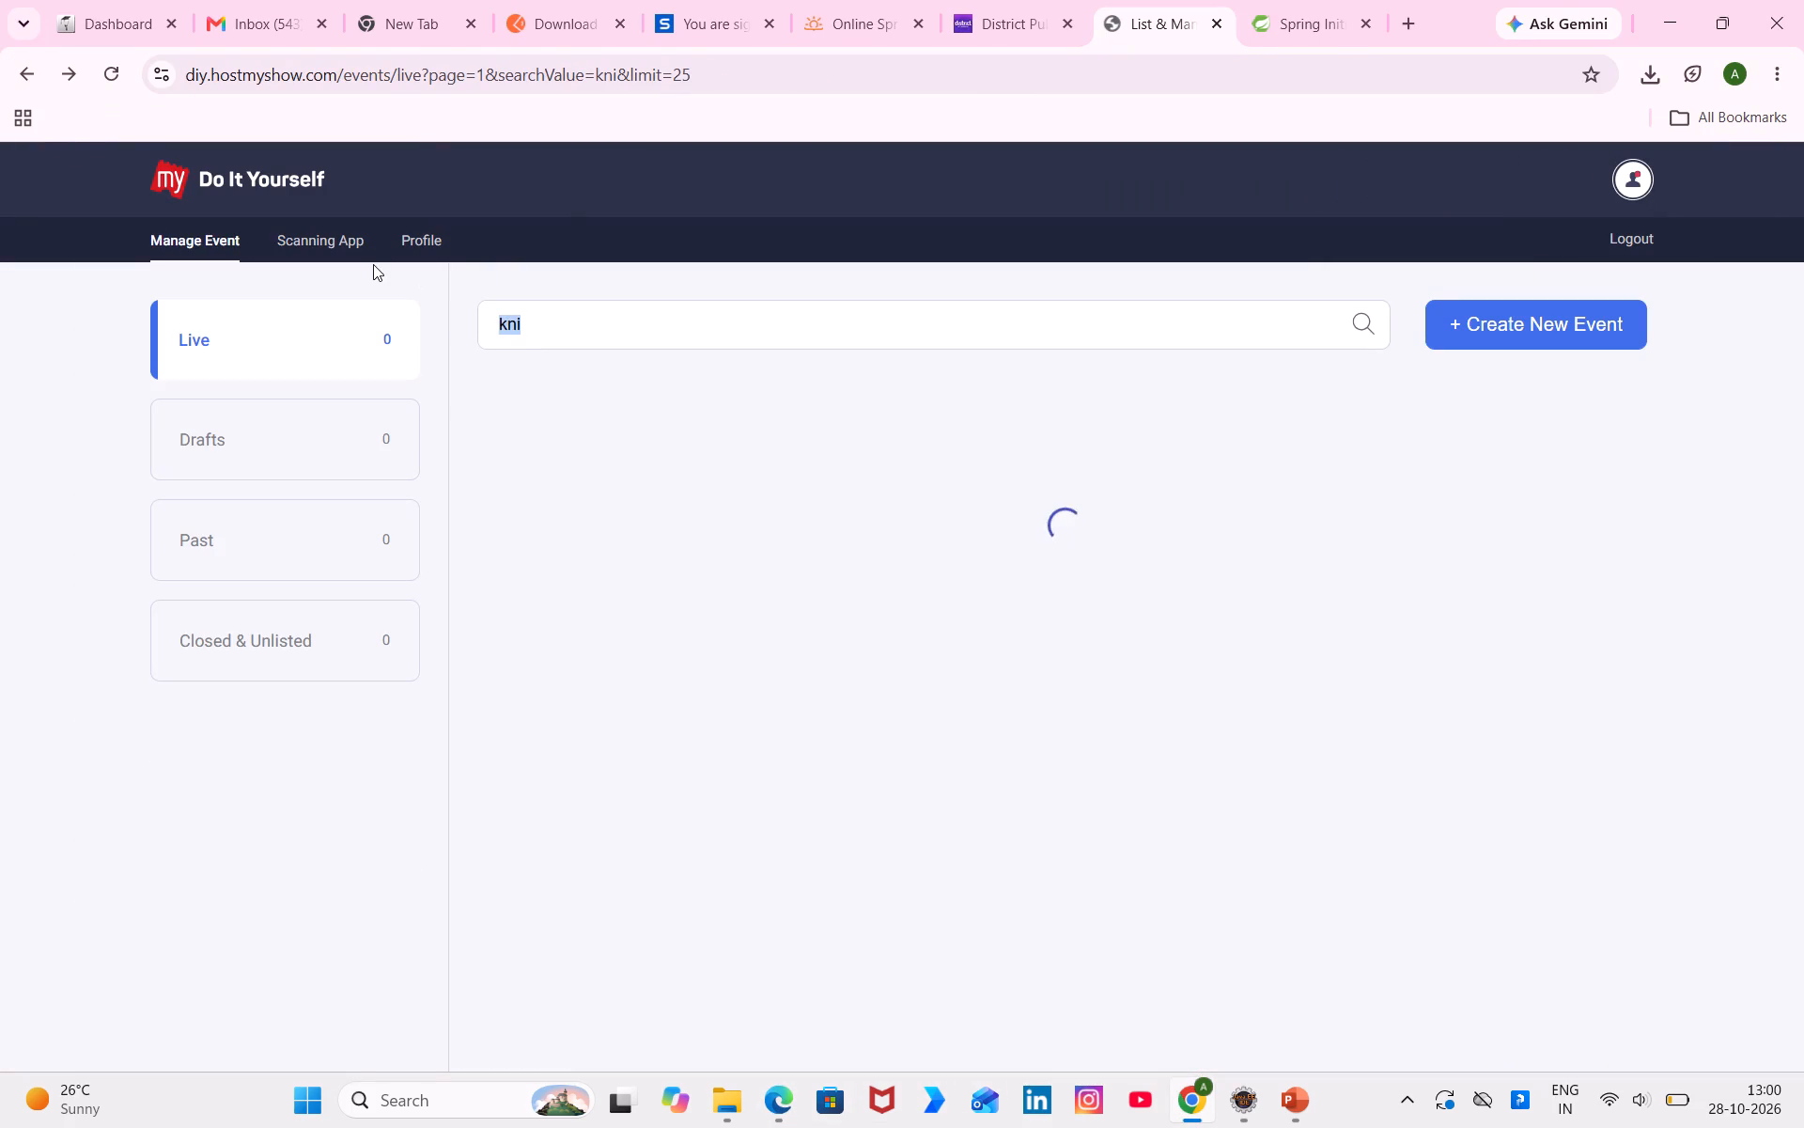
pyautogui.write('fin')
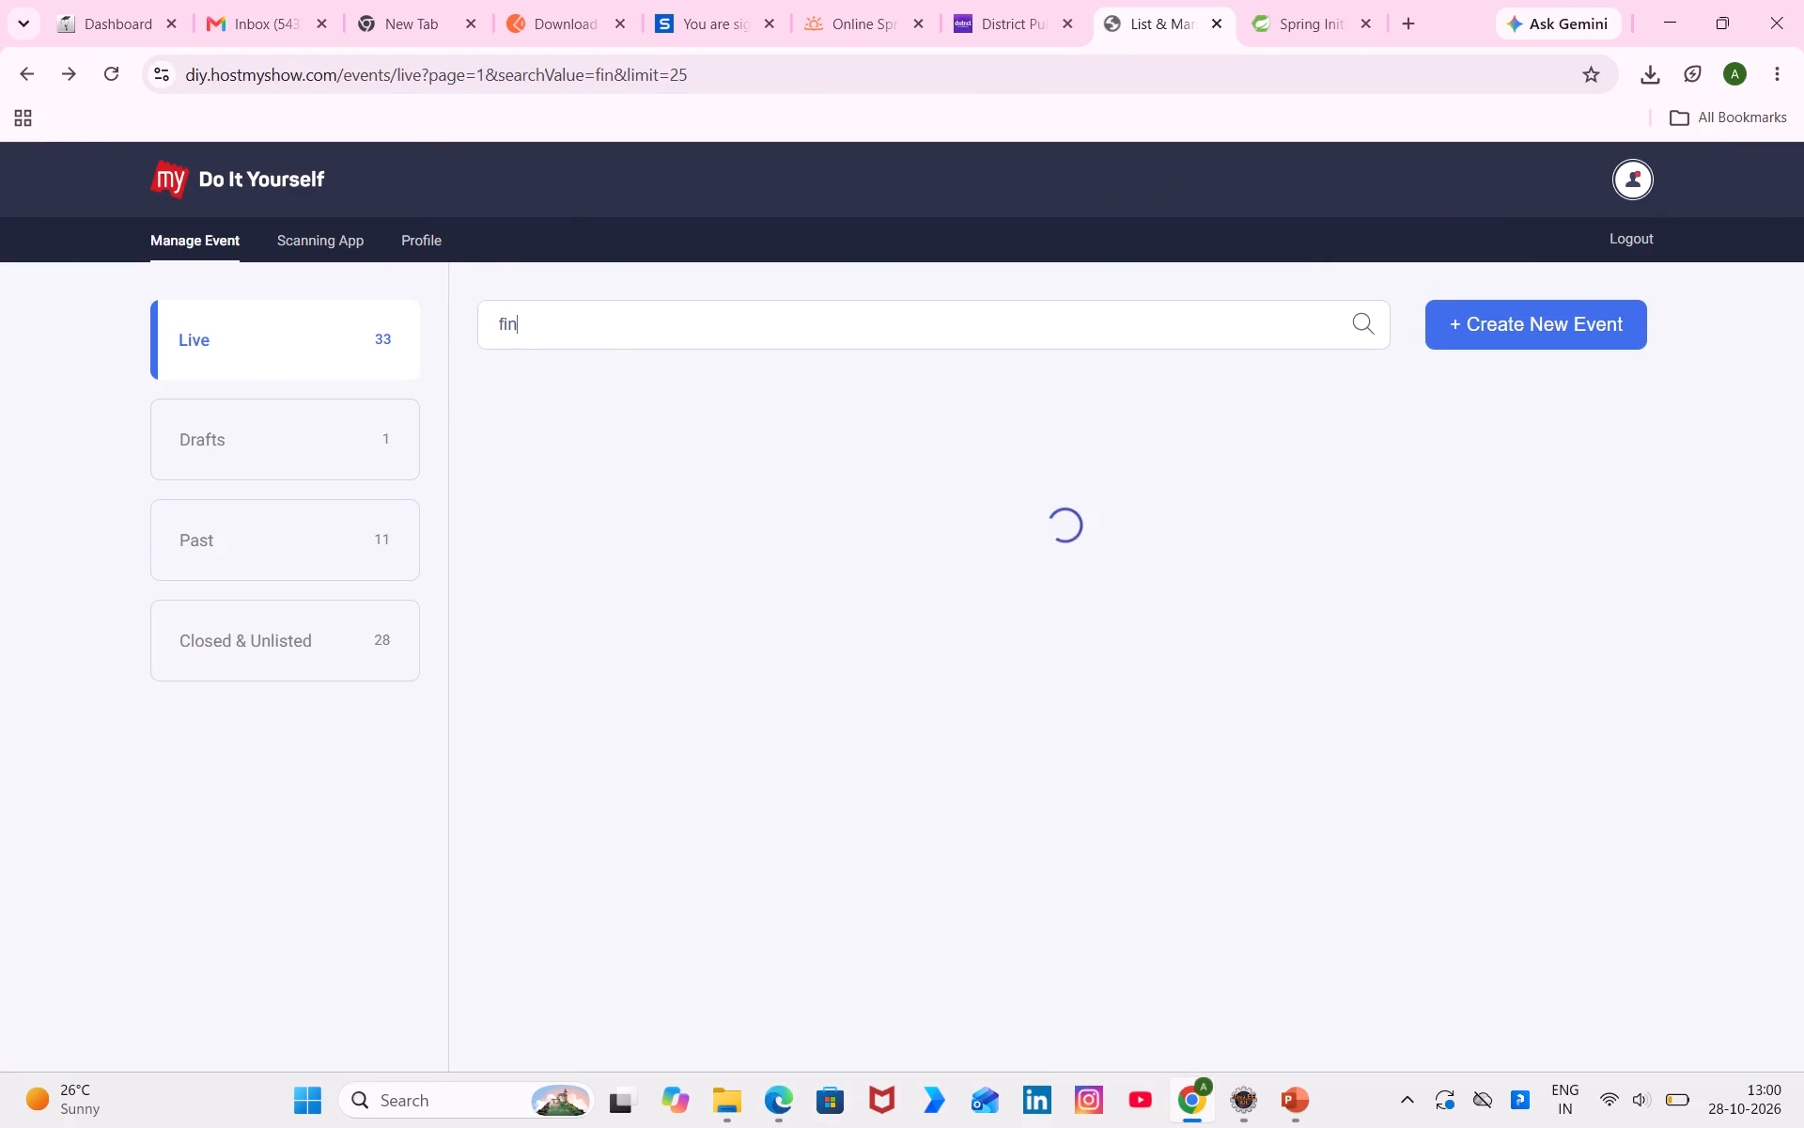
pyautogui.press('BackSpace')
pyautogui.press('BackSpace')
pyautogui.press('BackSpace')
pyautogui.press('BackSpace')
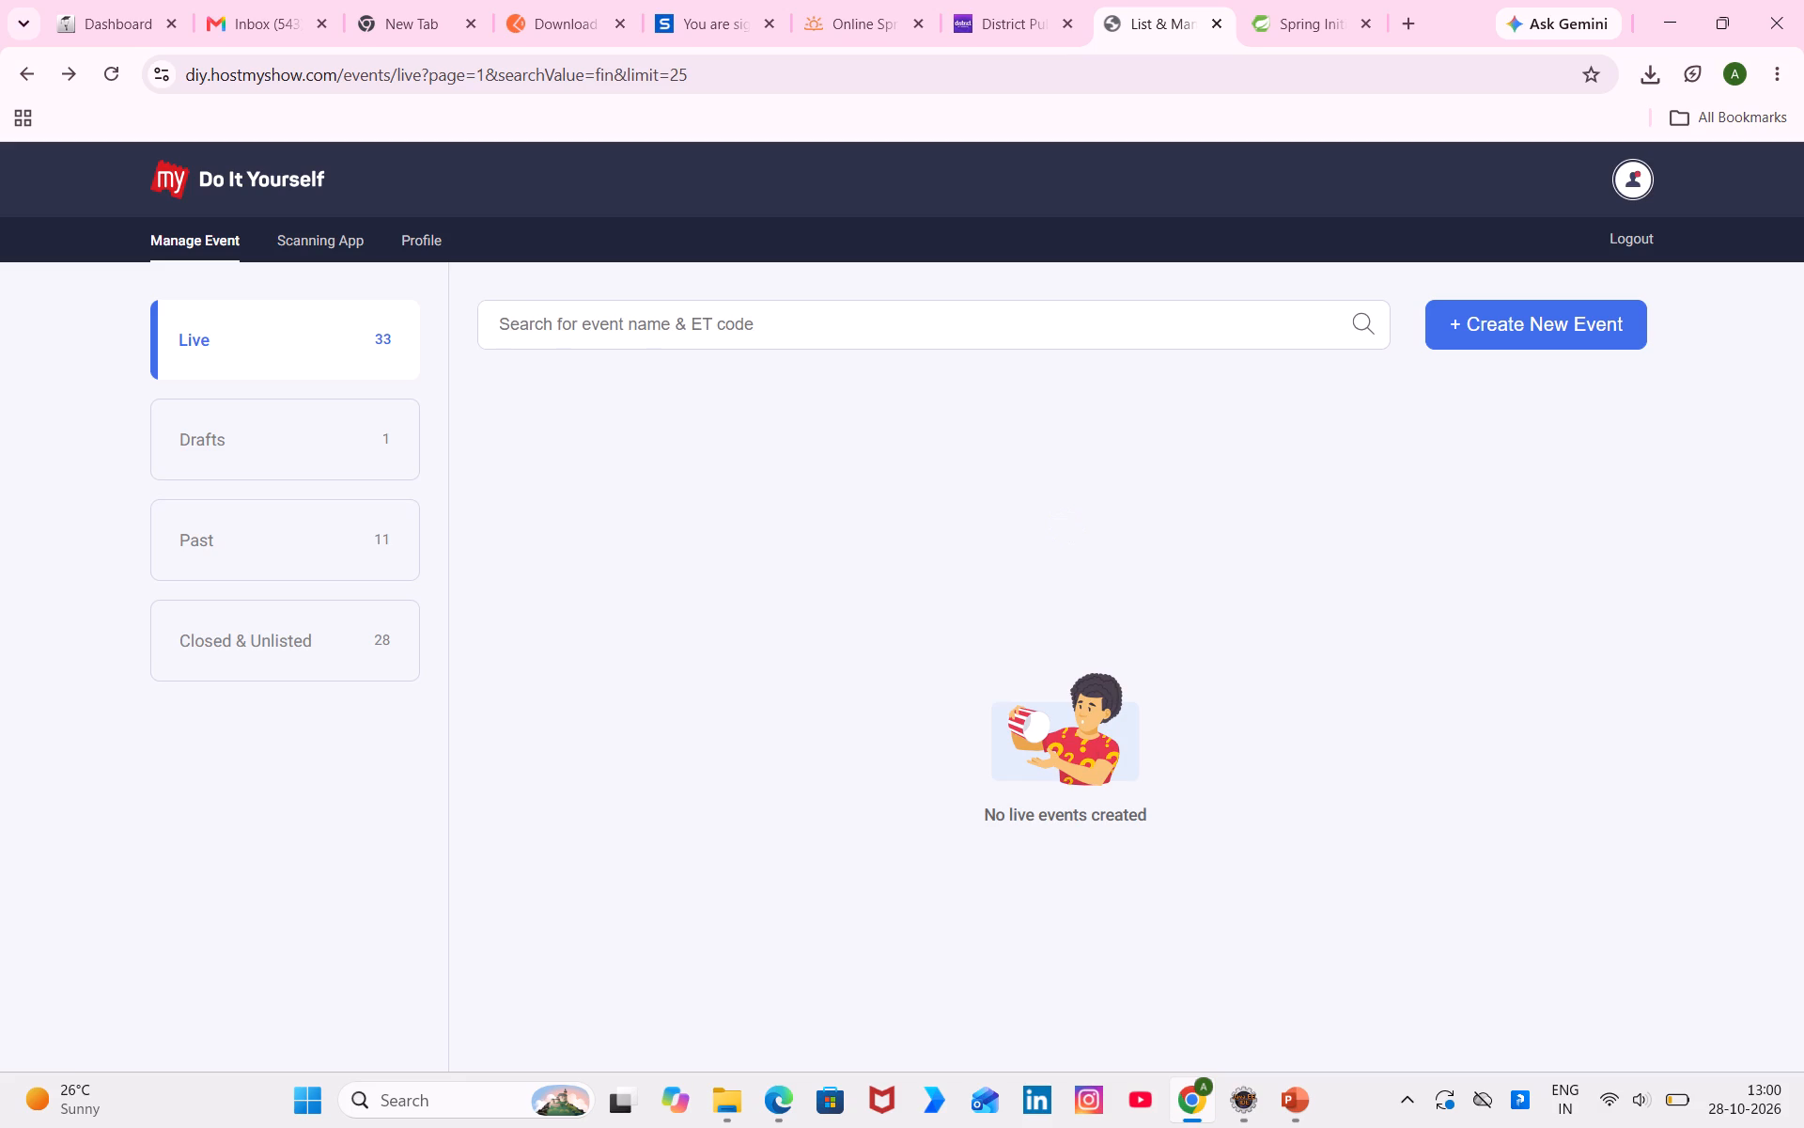
pyautogui.press('BackSpace')
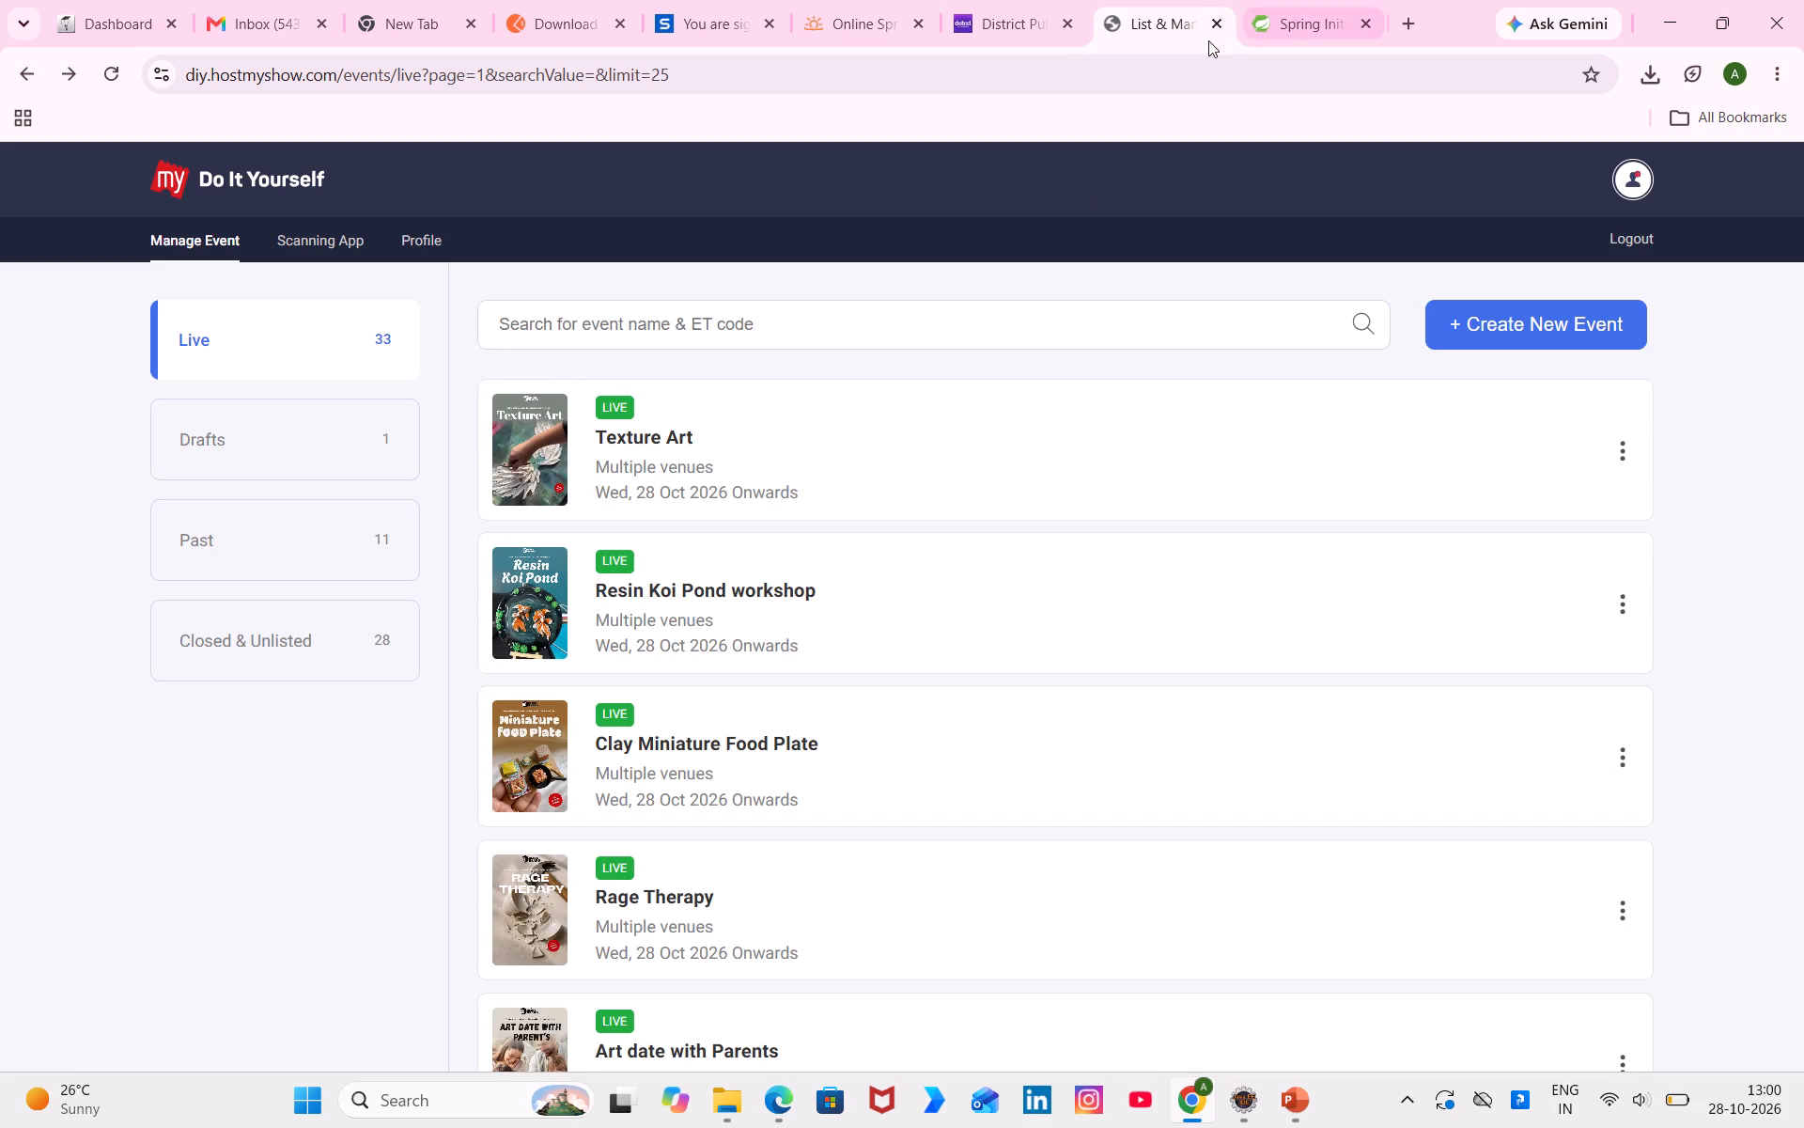
# Bring up the District event page, return to the scheduling spreadsheet in Edge, and examine the Delhi events and DISTRICT venue columns.
pyautogui.click(1031, 28)
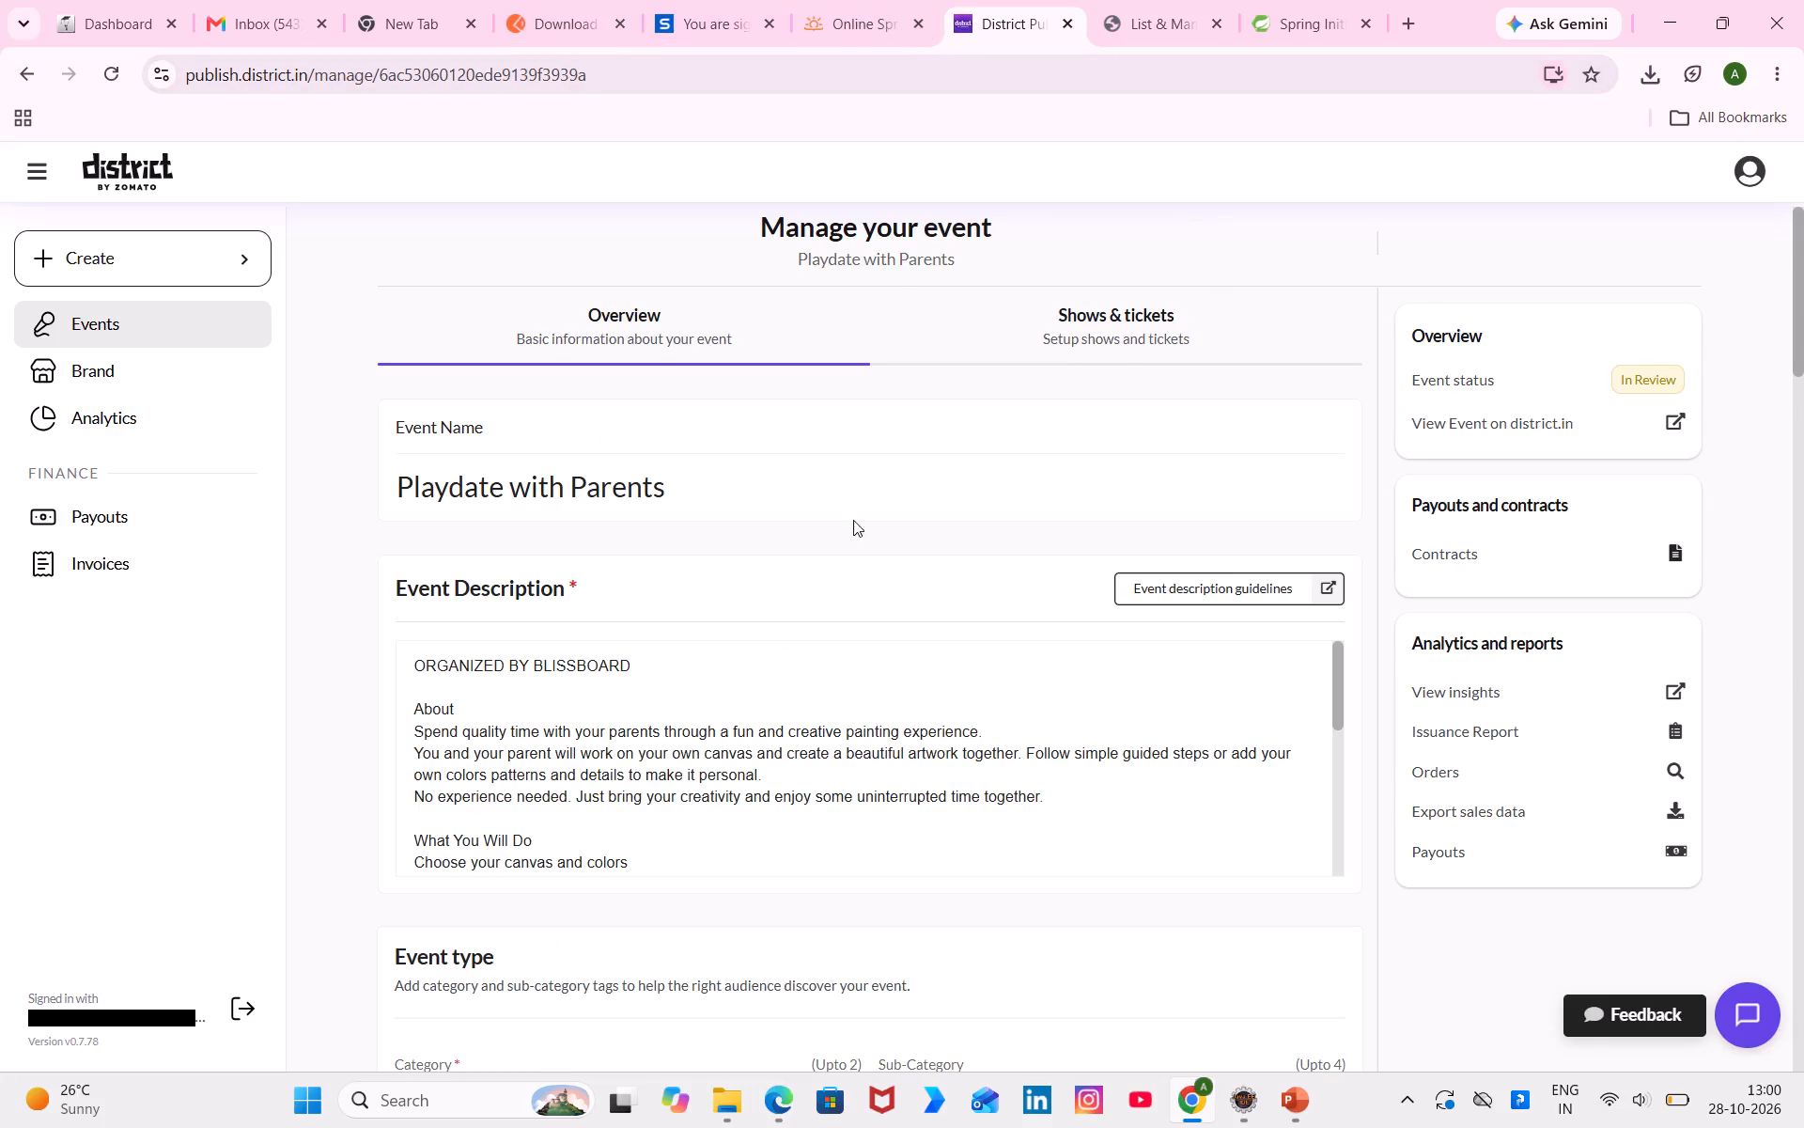
pyautogui.click(780, 1084)
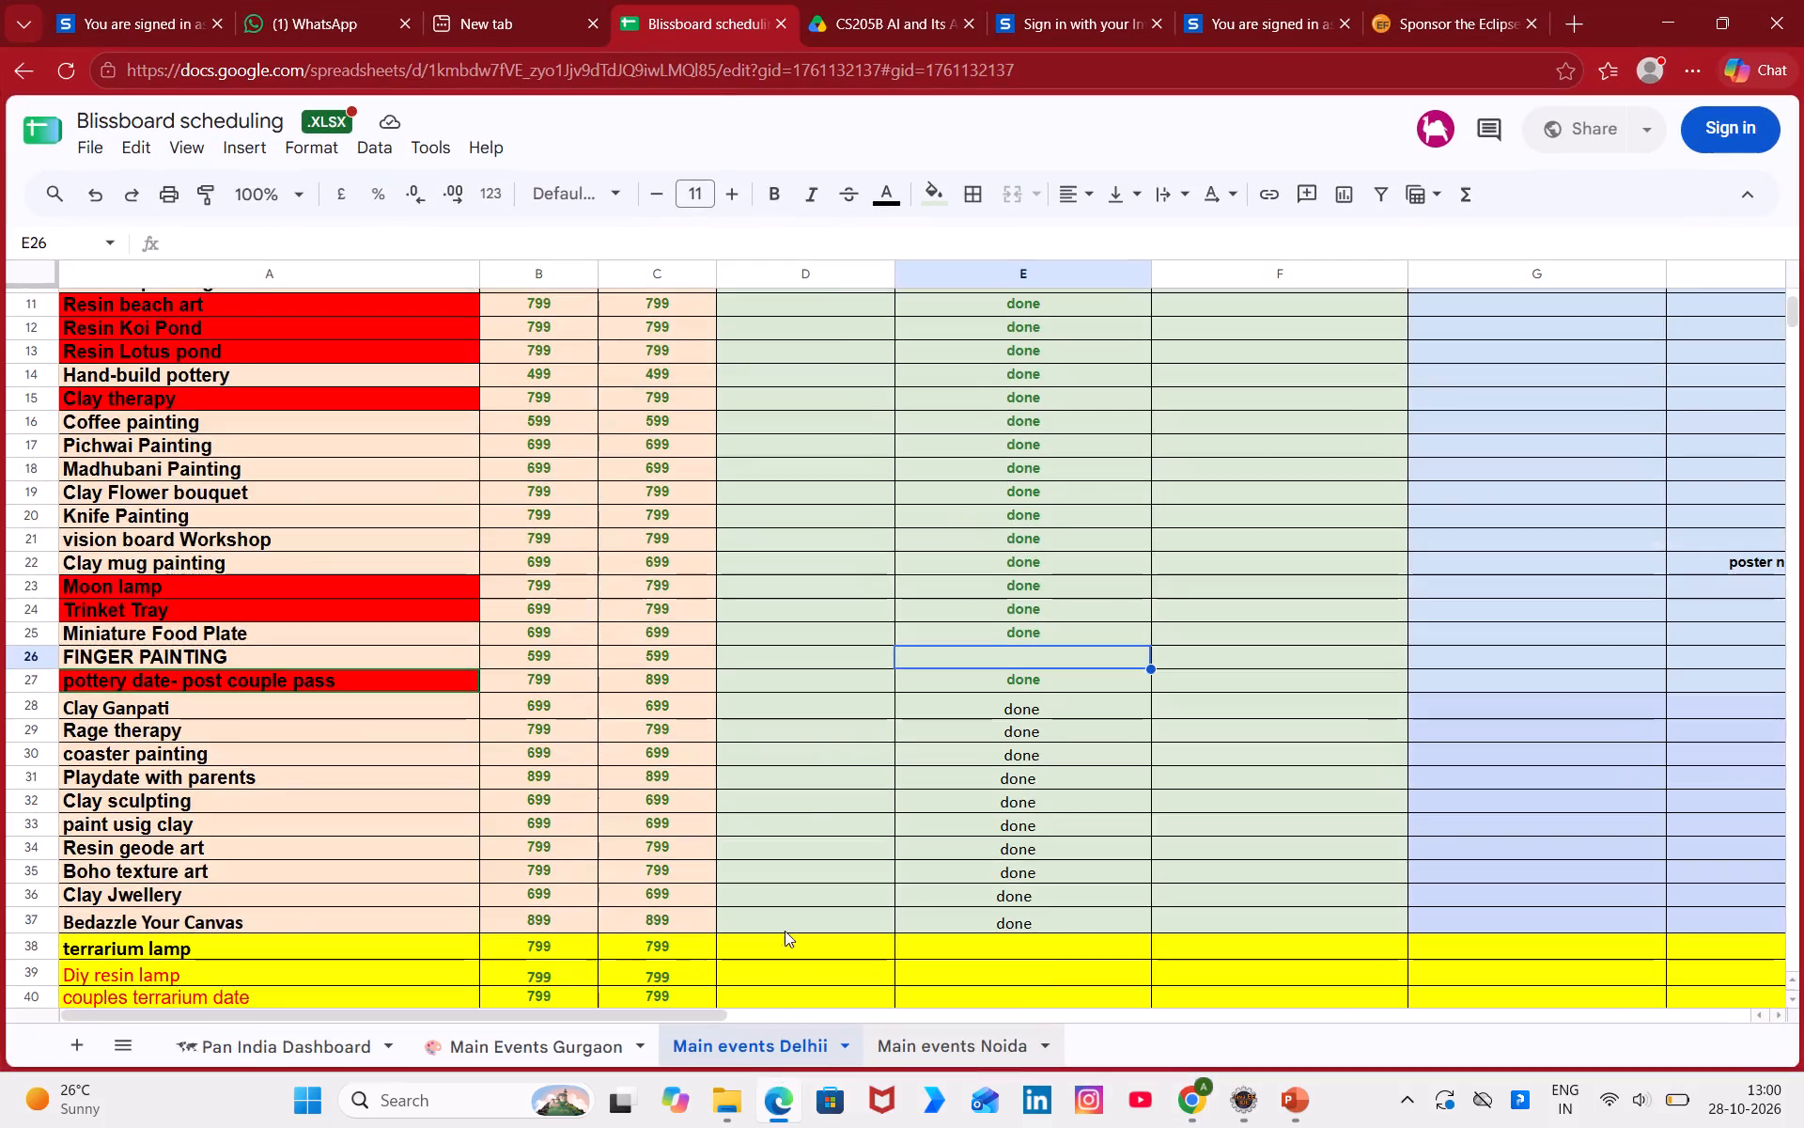
pyautogui.scroll(5, 836, 722)
pyautogui.scroll(-4, 836, 722)
pyautogui.scroll(2, 836, 722)
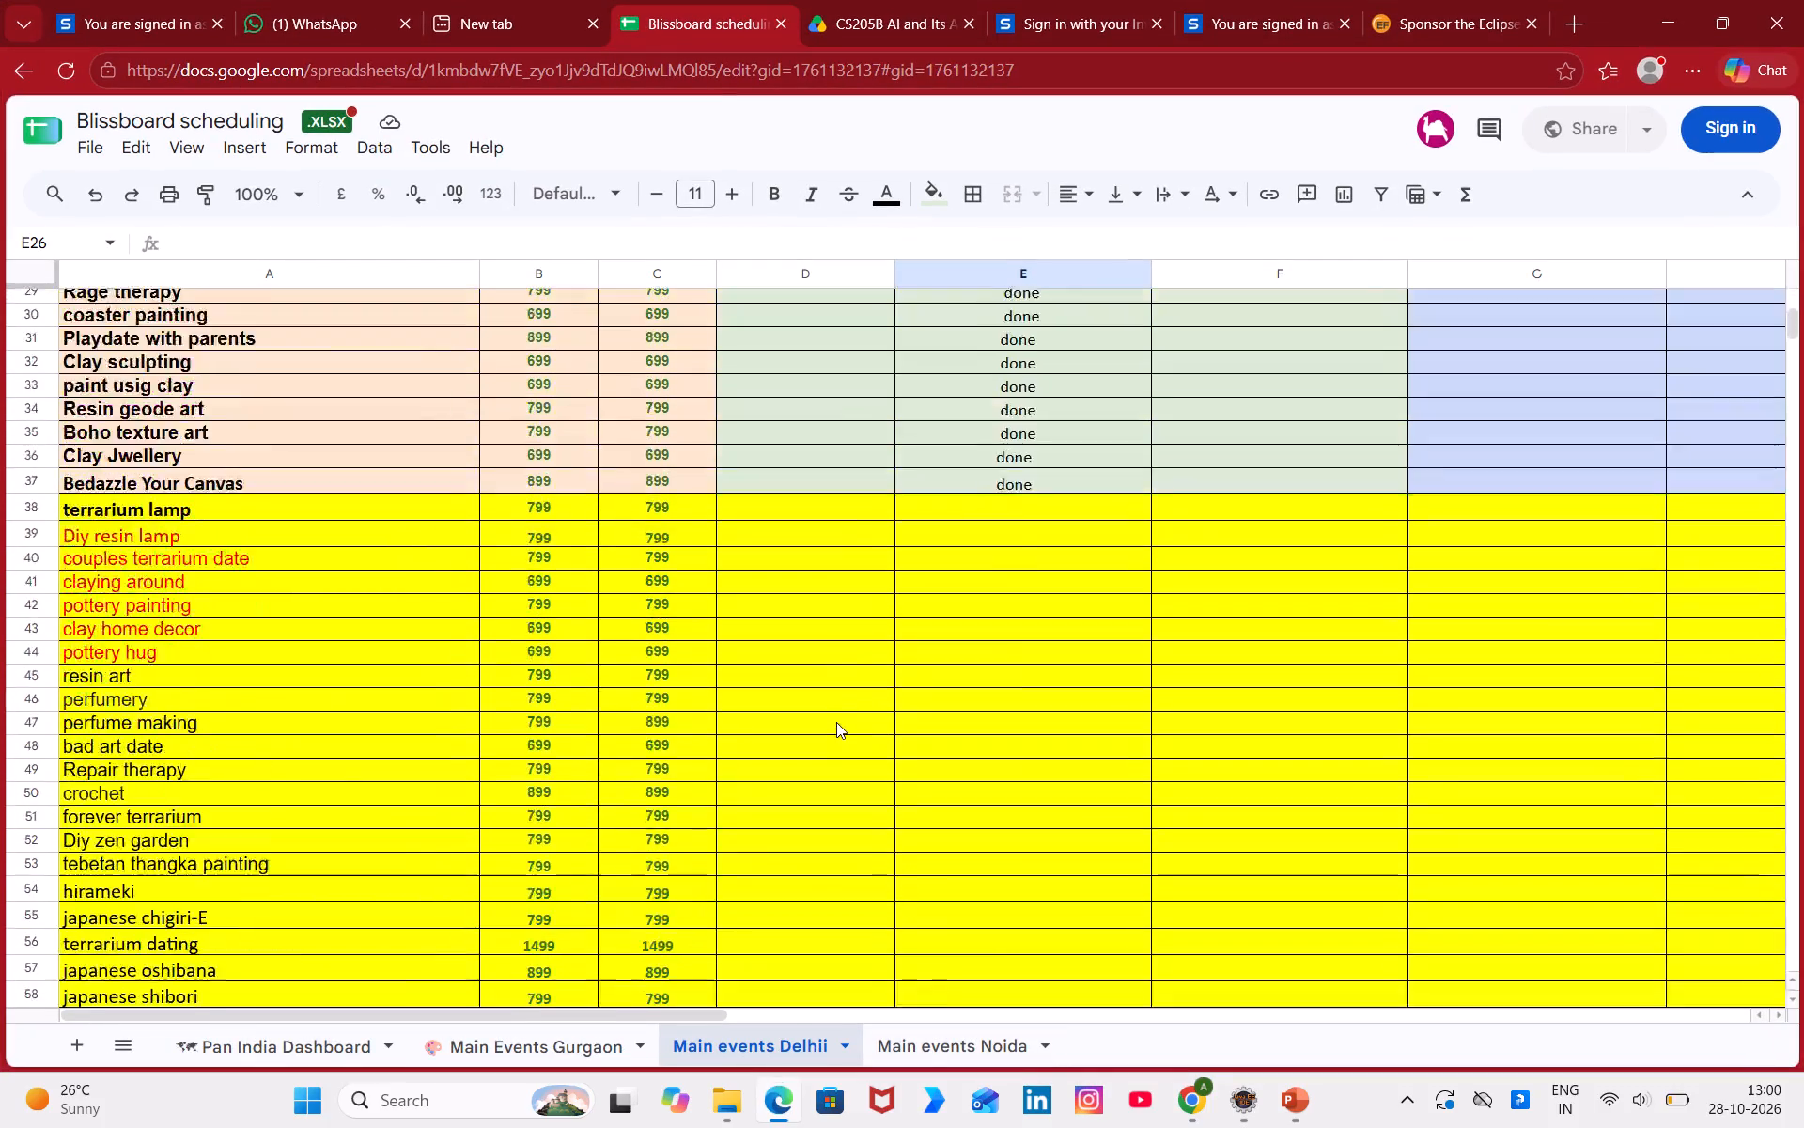
pyautogui.hscroll(-4, 1042, 855)
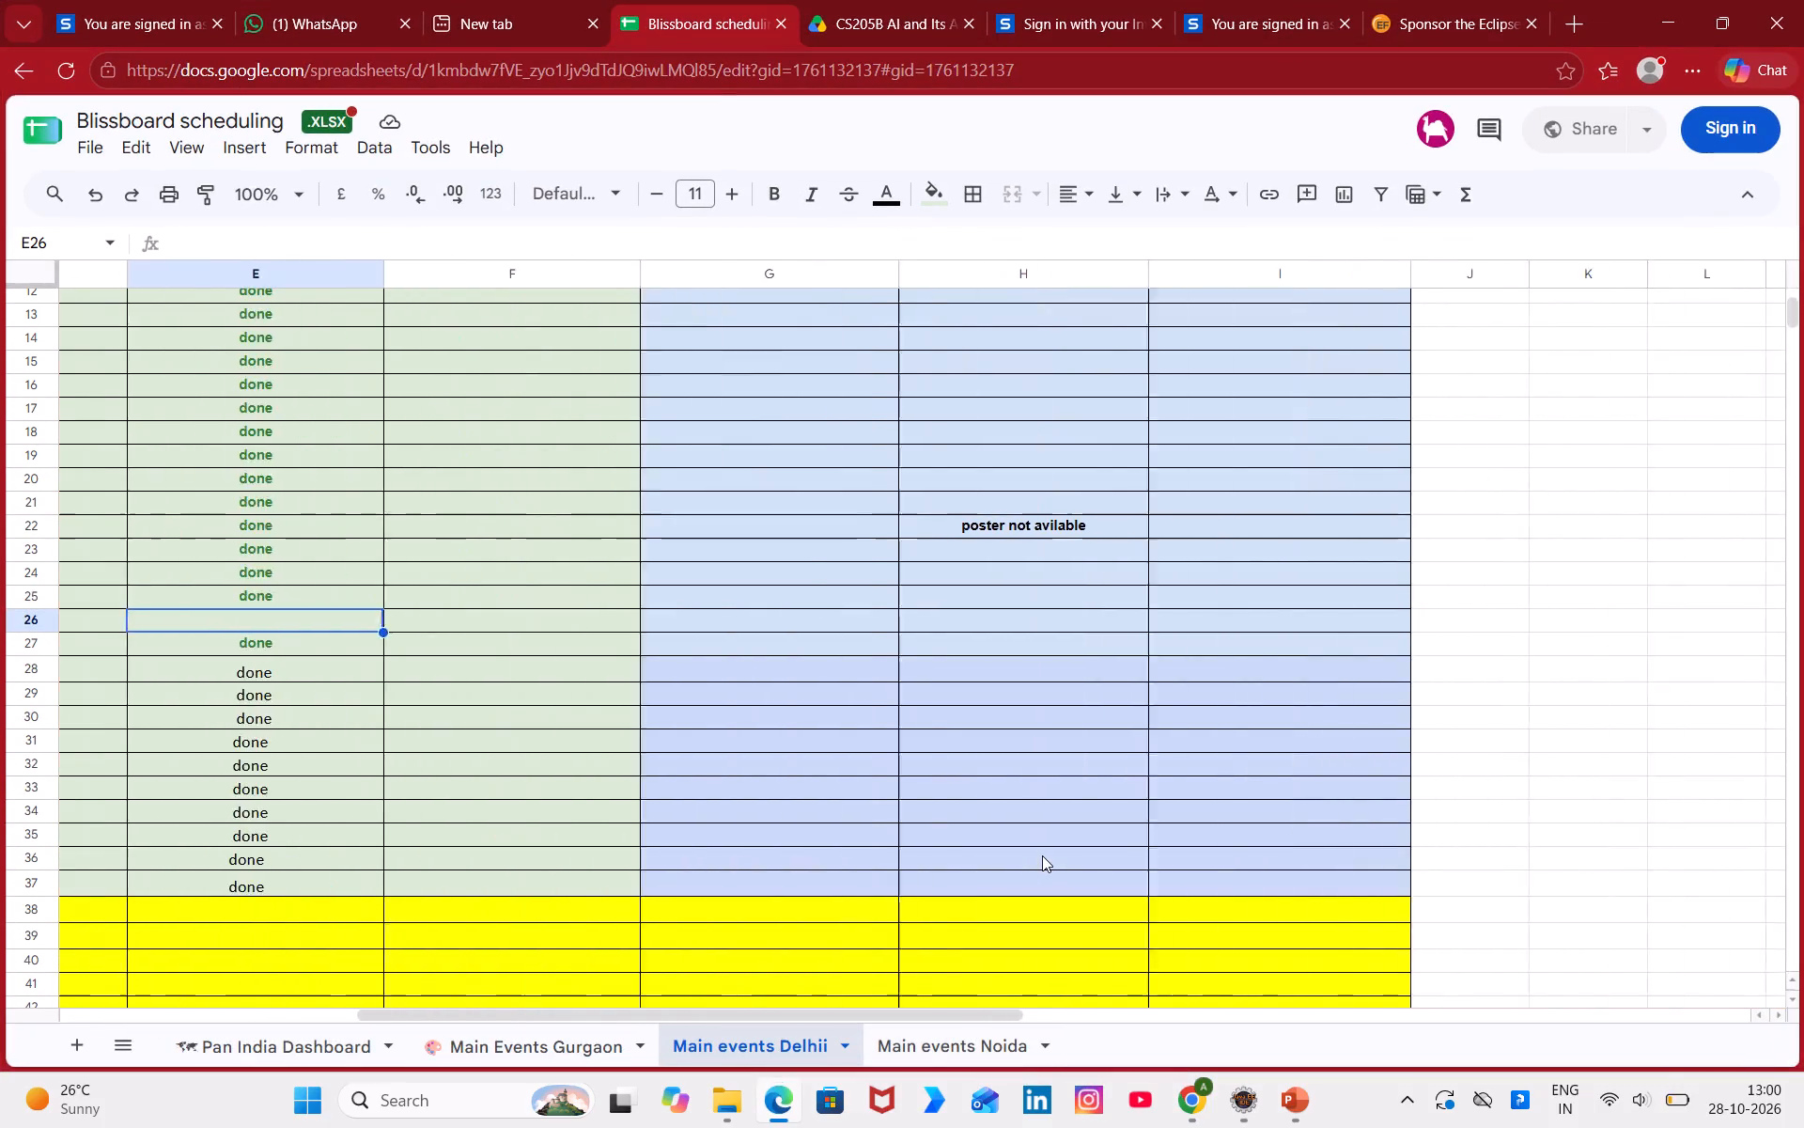
pyautogui.scroll(3, 1042, 855)
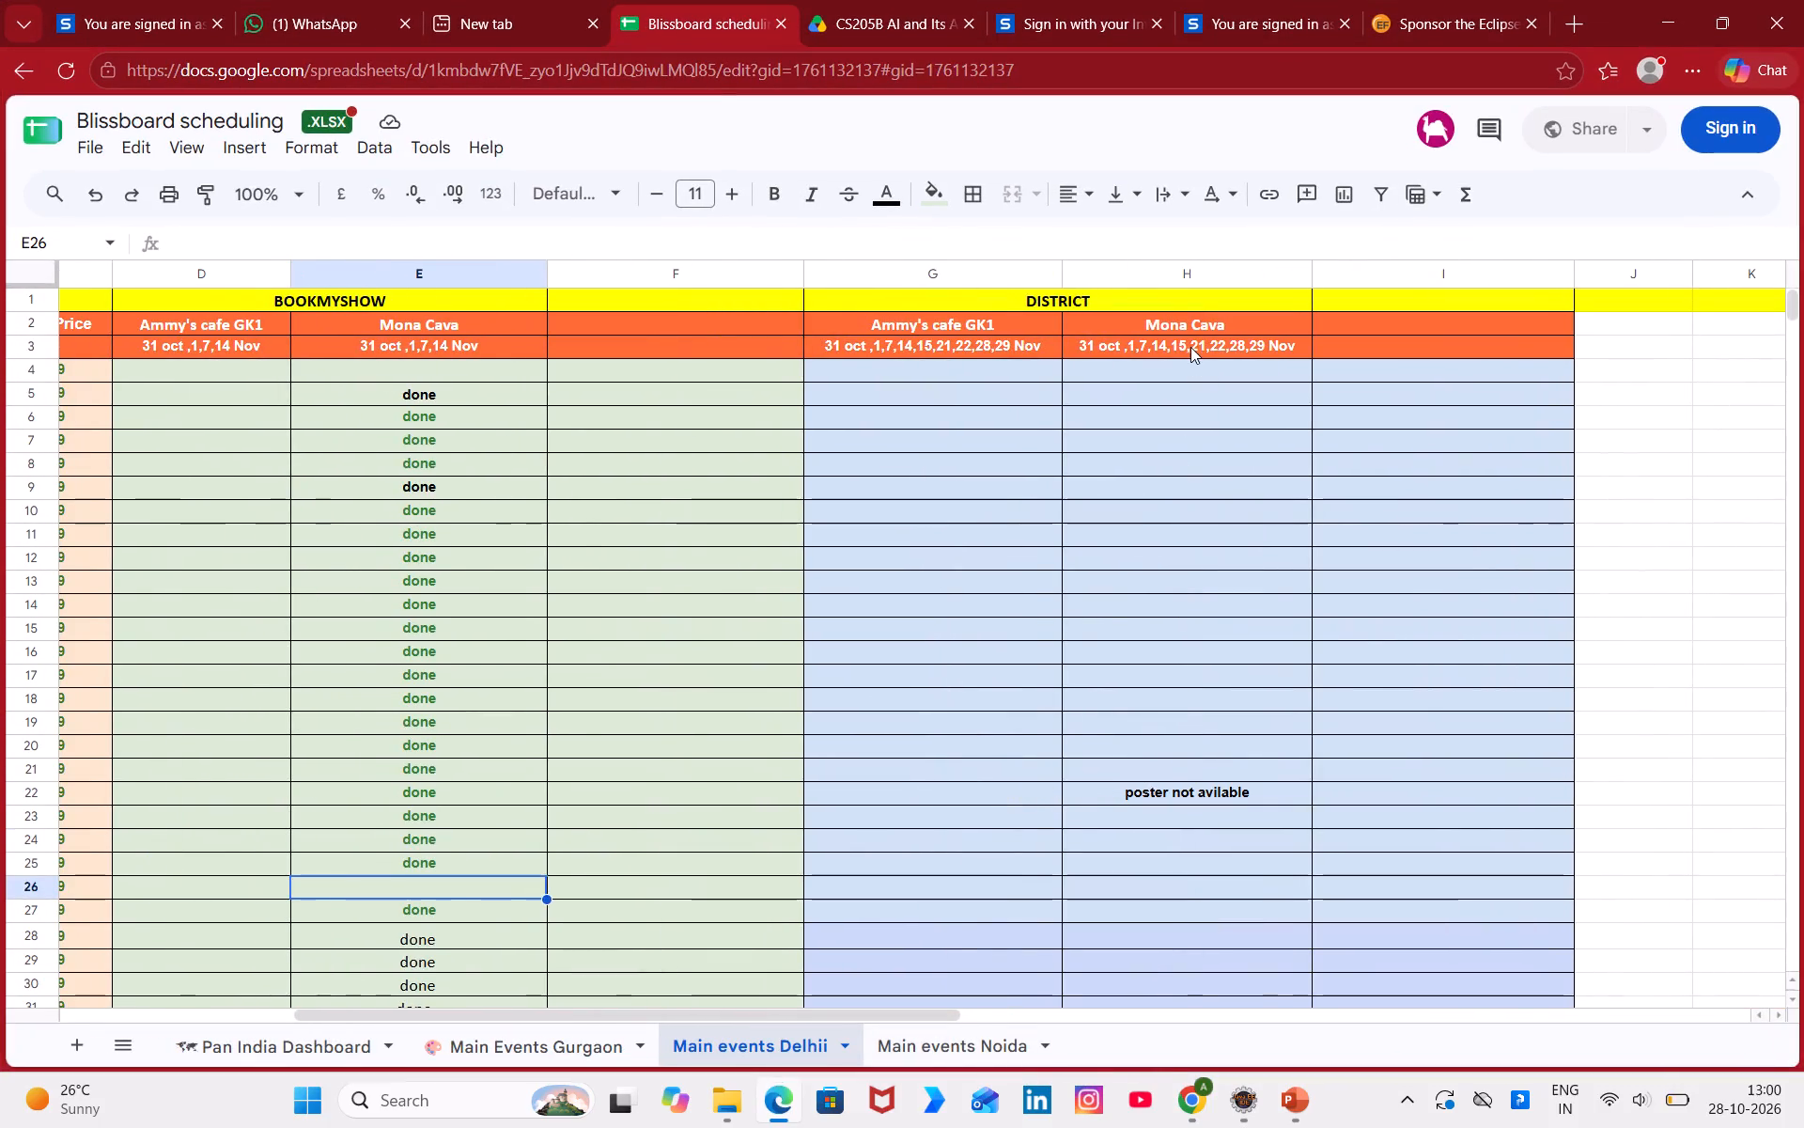
pyautogui.click(1183, 379)
pyautogui.hscroll(4, 1183, 379)
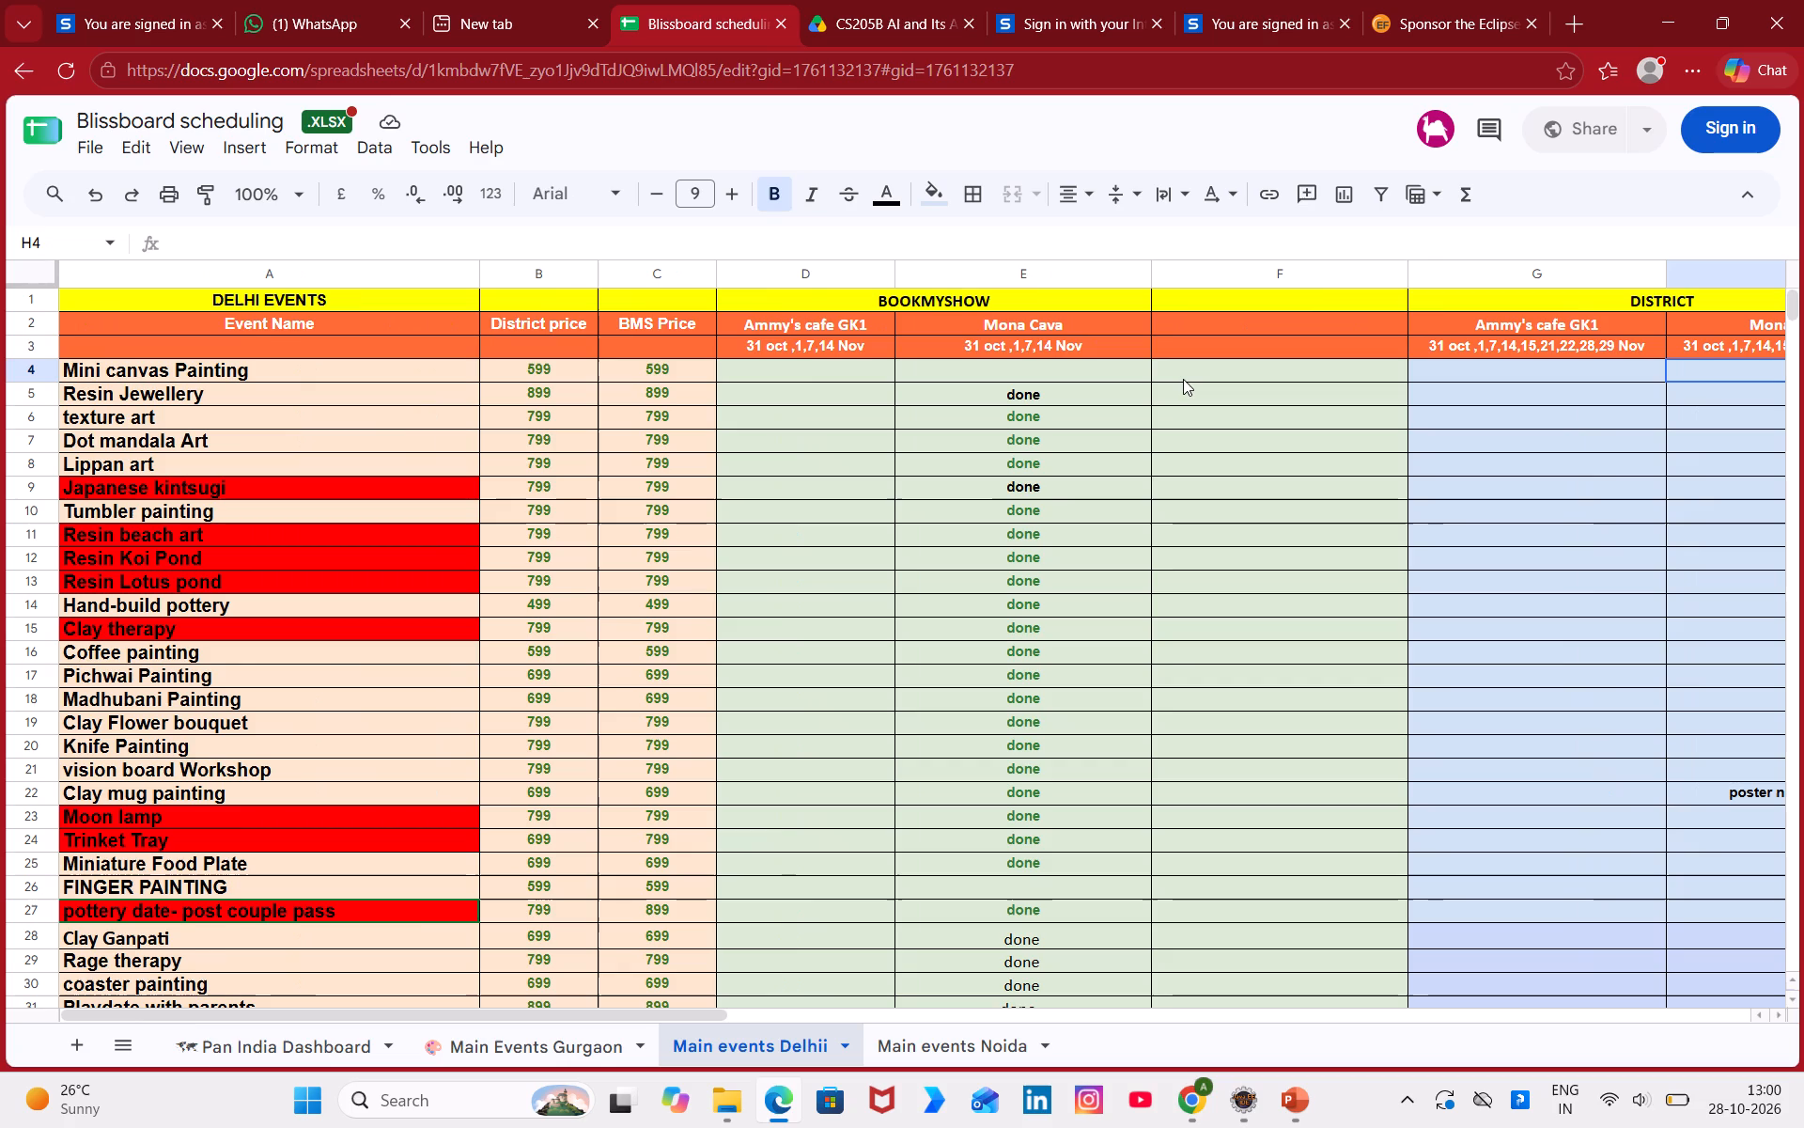
pyautogui.hscroll(-7, 1183, 379)
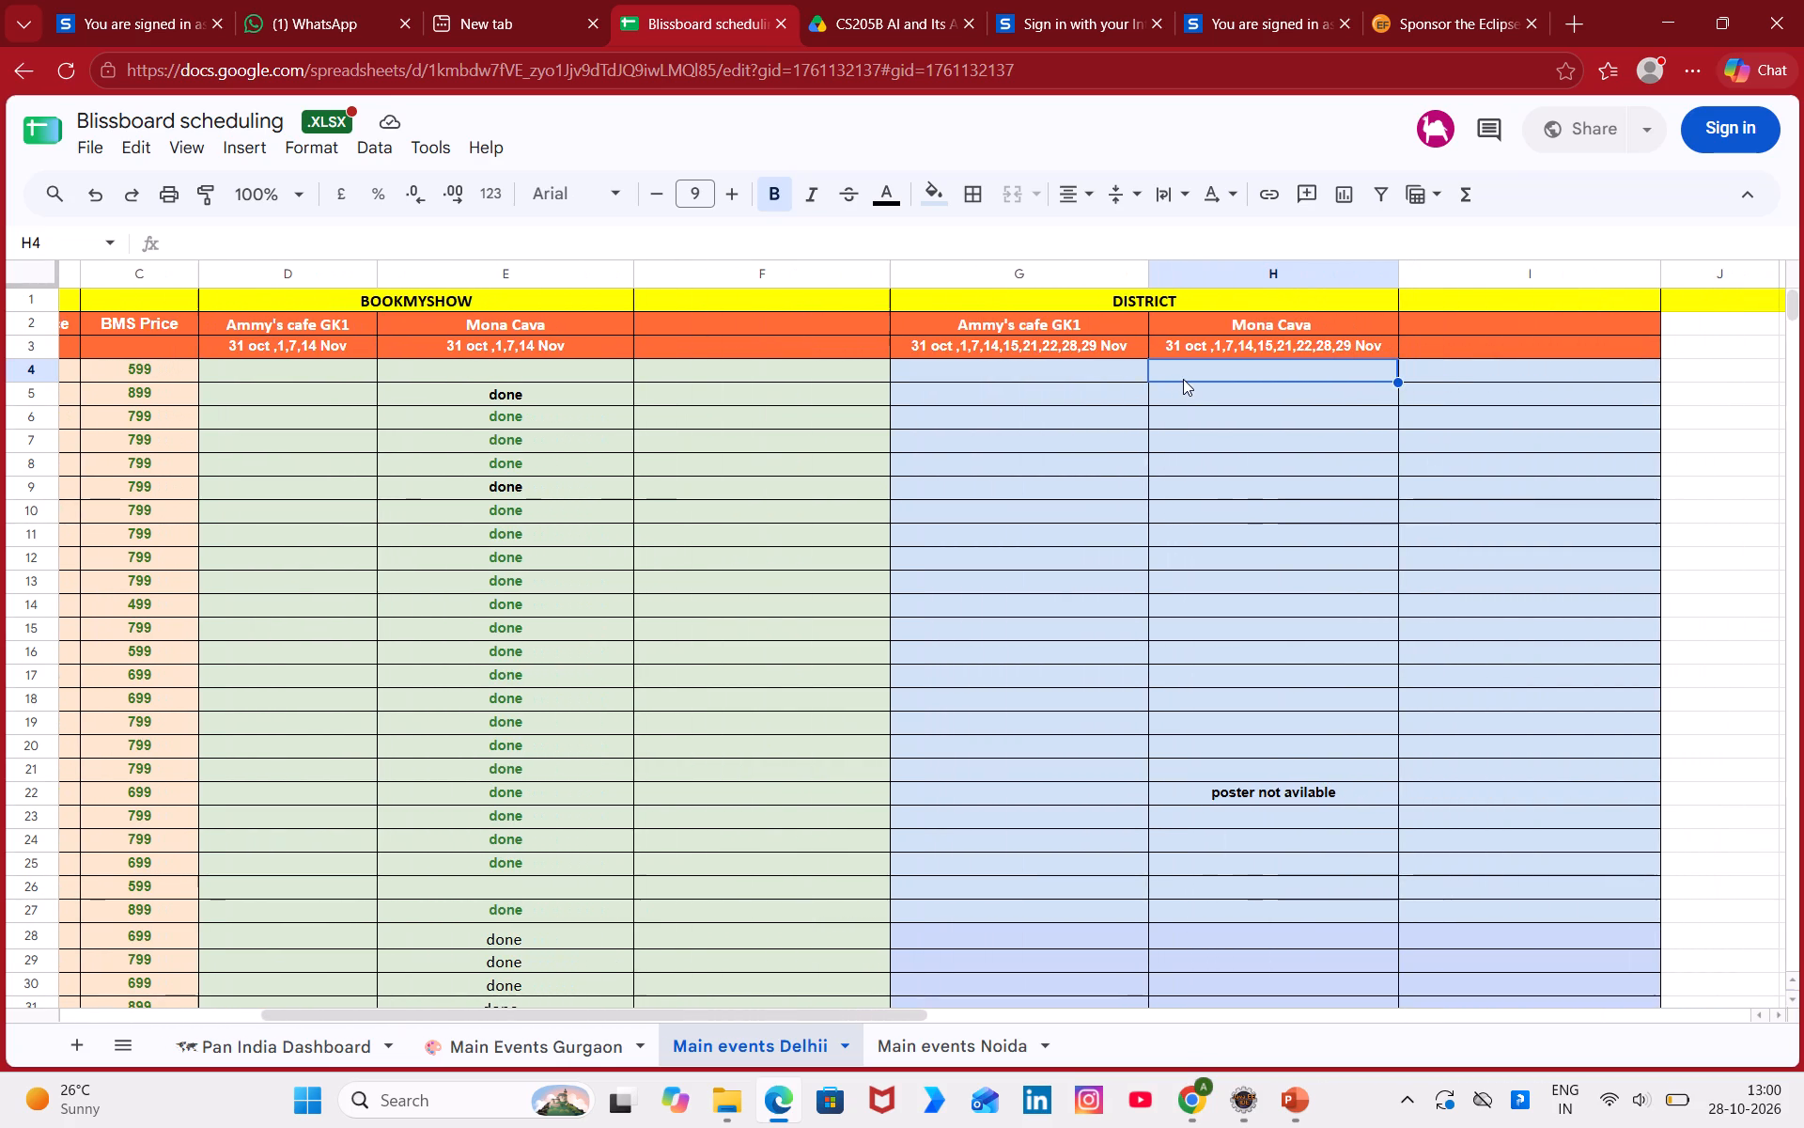
pyautogui.scroll(-3, 1188, 828)
pyautogui.hscroll(4, 1188, 828)
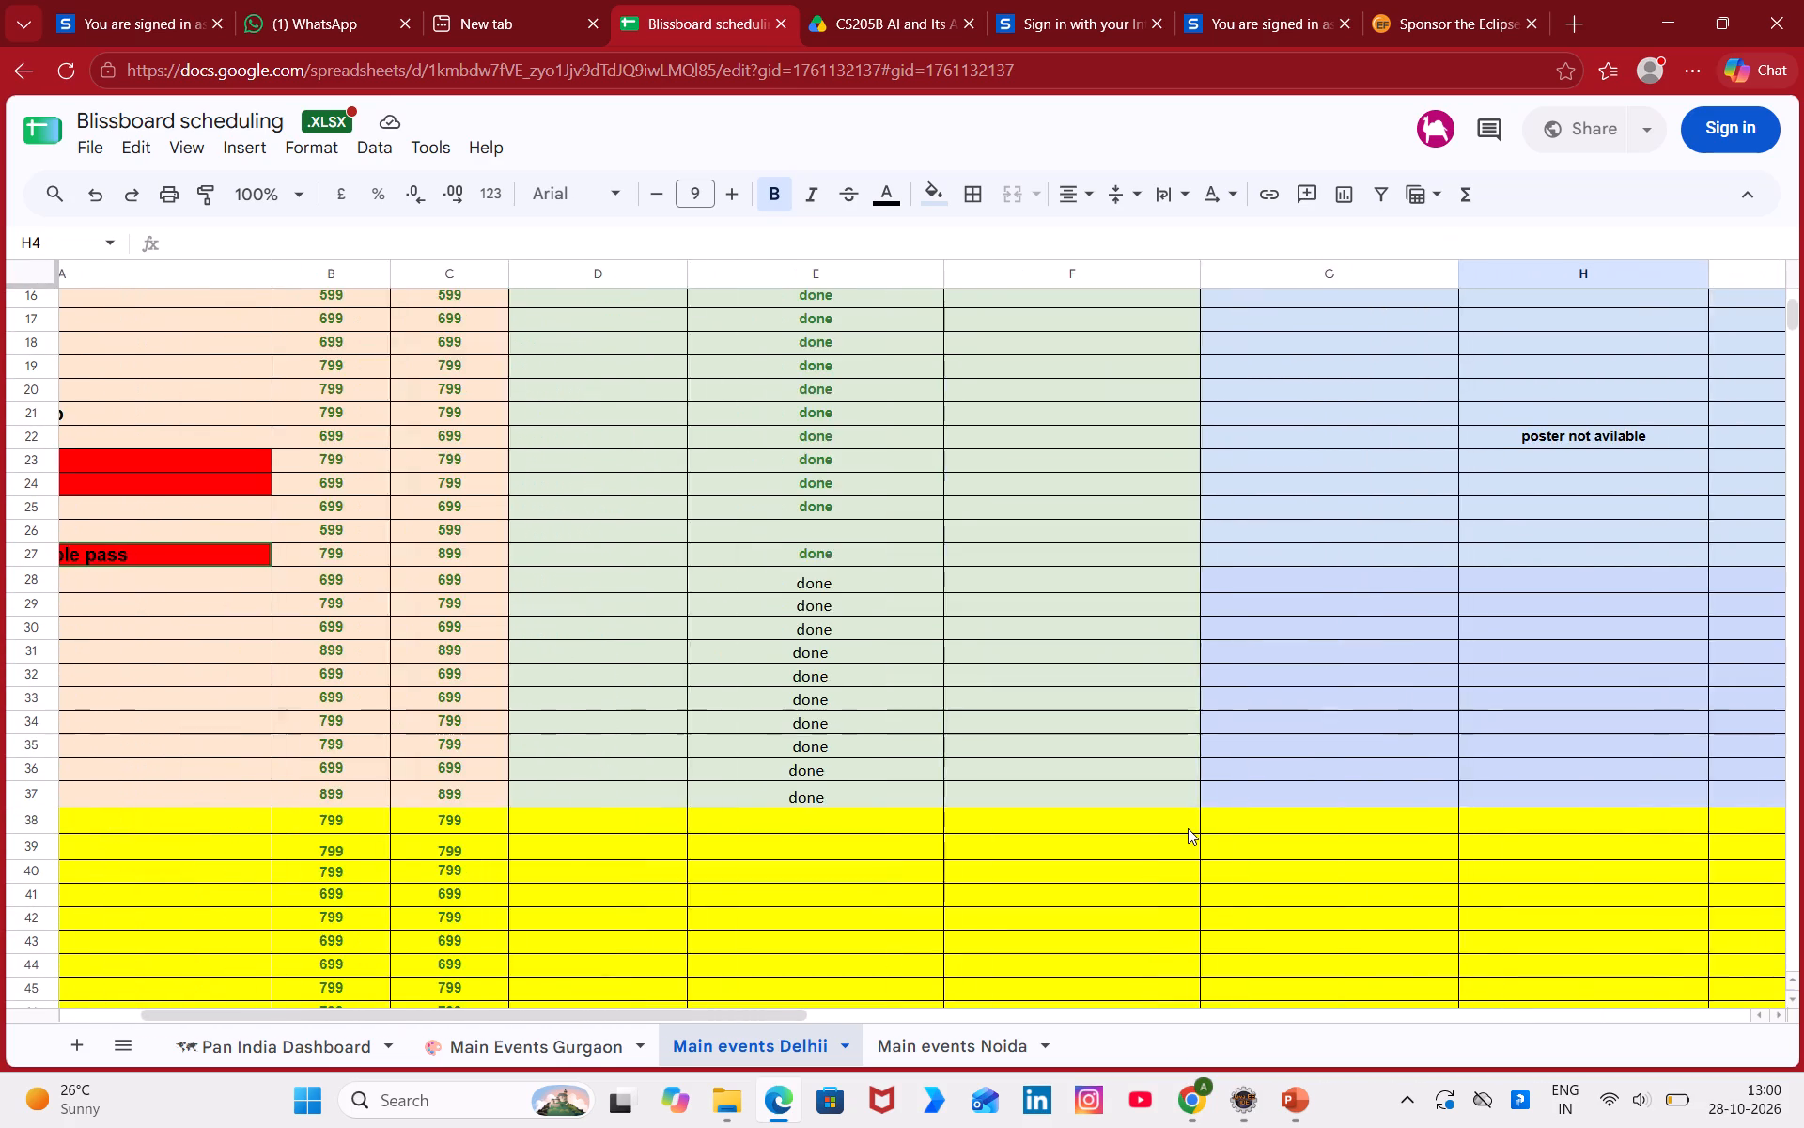
pyautogui.hscroll(4, 1188, 828)
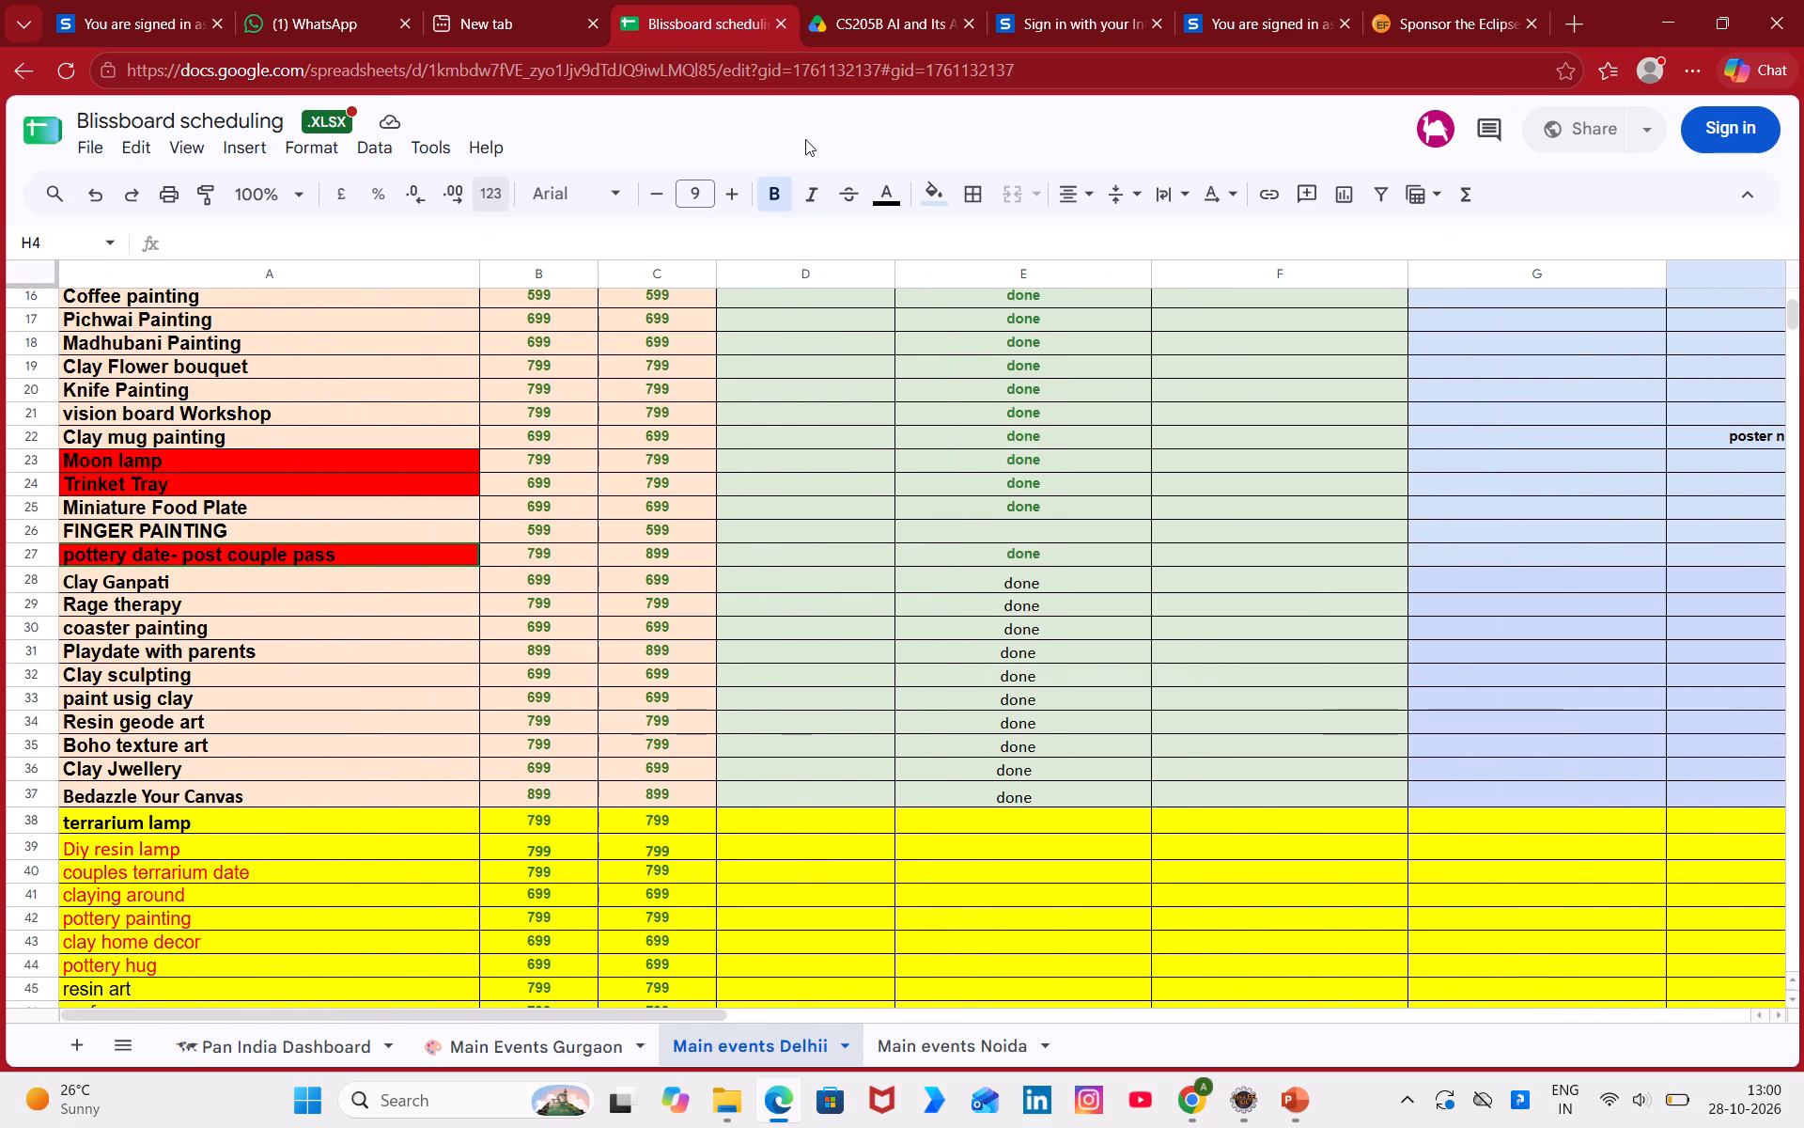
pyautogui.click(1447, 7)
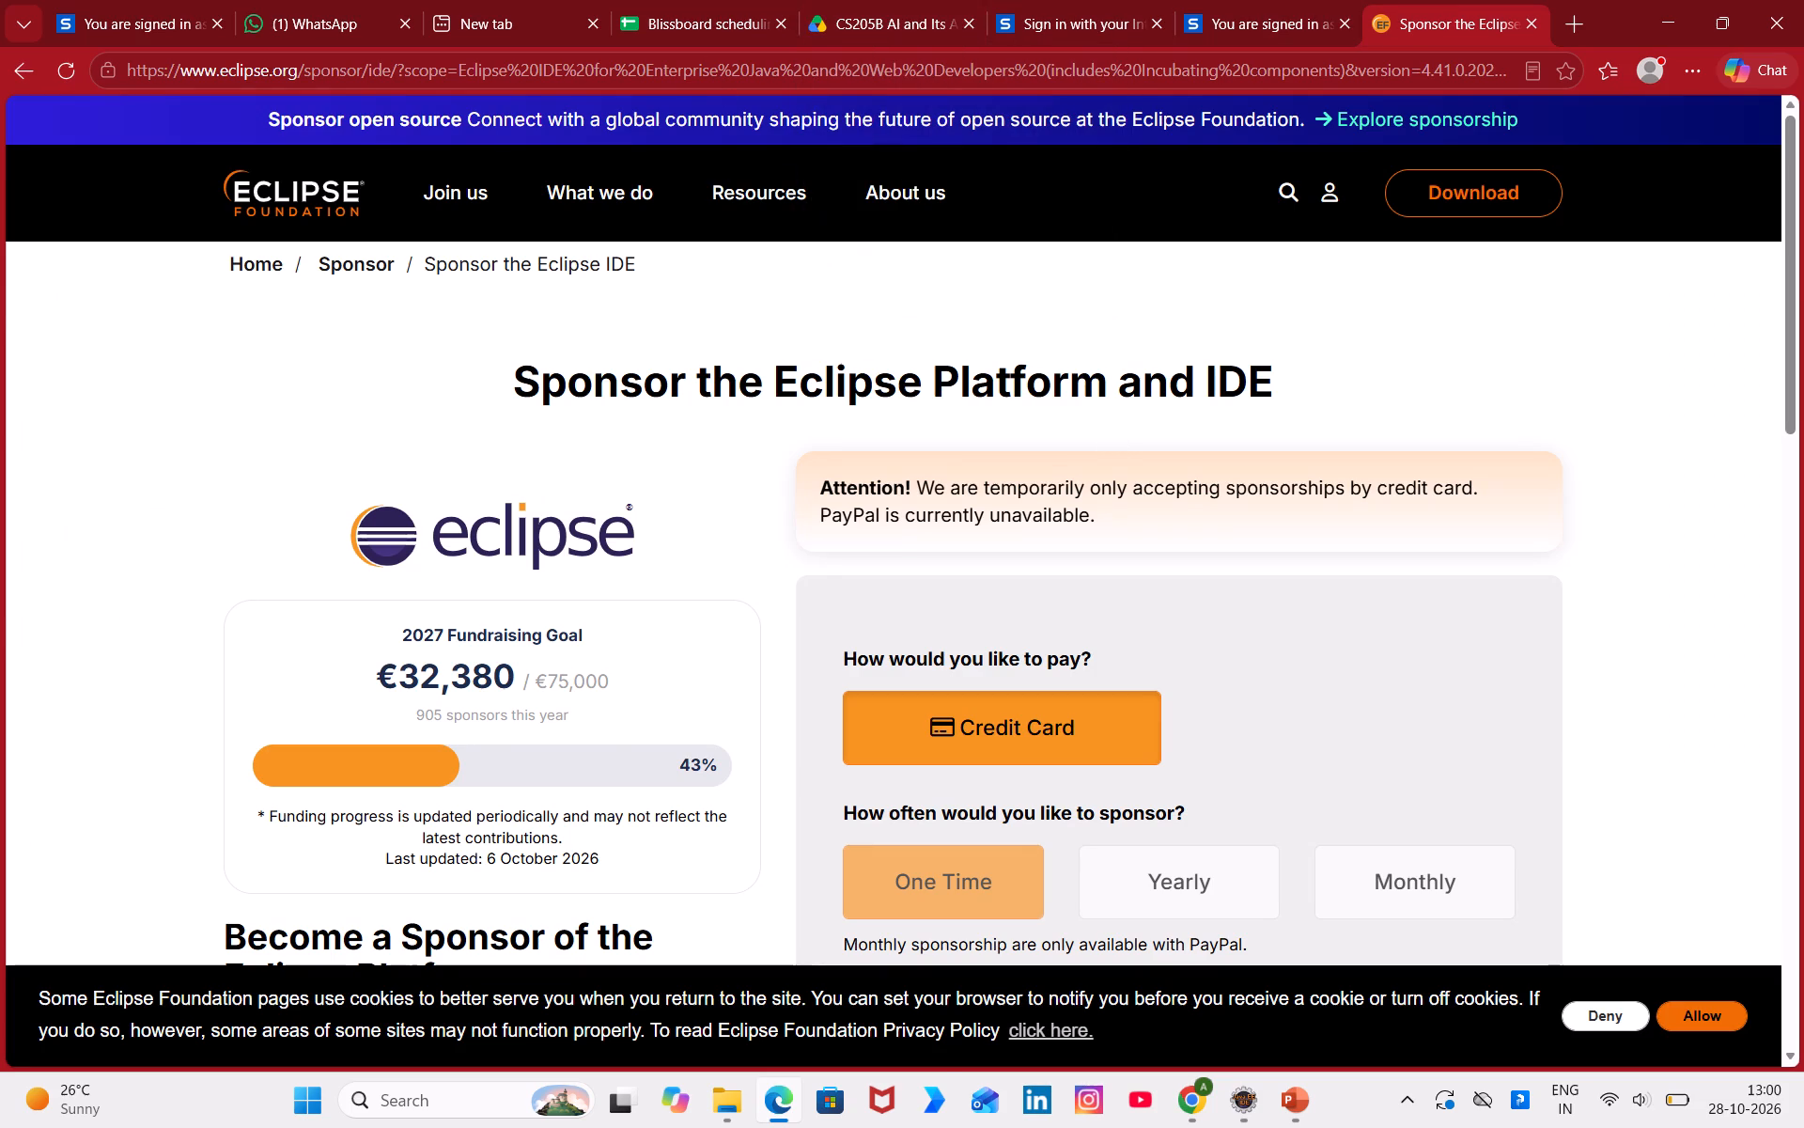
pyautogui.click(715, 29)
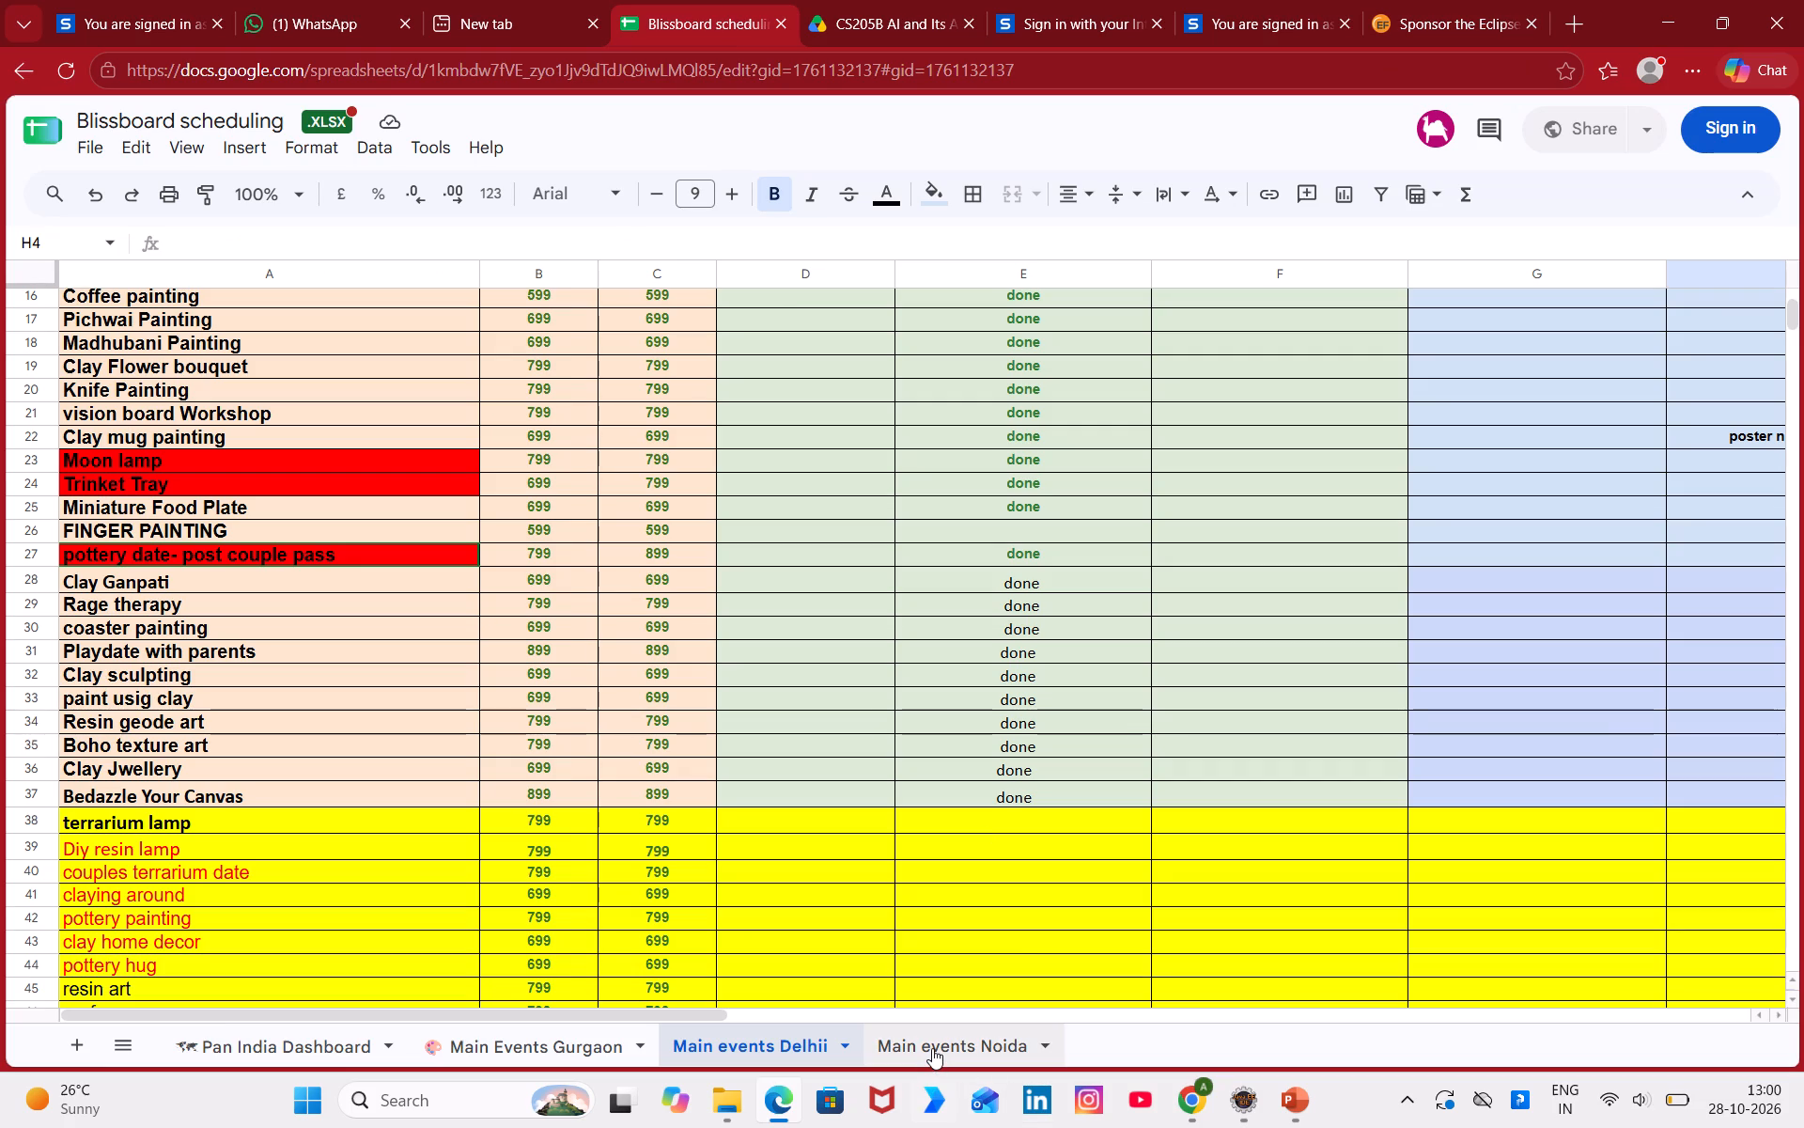
# Check the Main events Noida sheet, then examine the BOOKMYSHOW and DISTRICT venues and dates on the Main events Delhii sheet.
pyautogui.click(932, 1048)
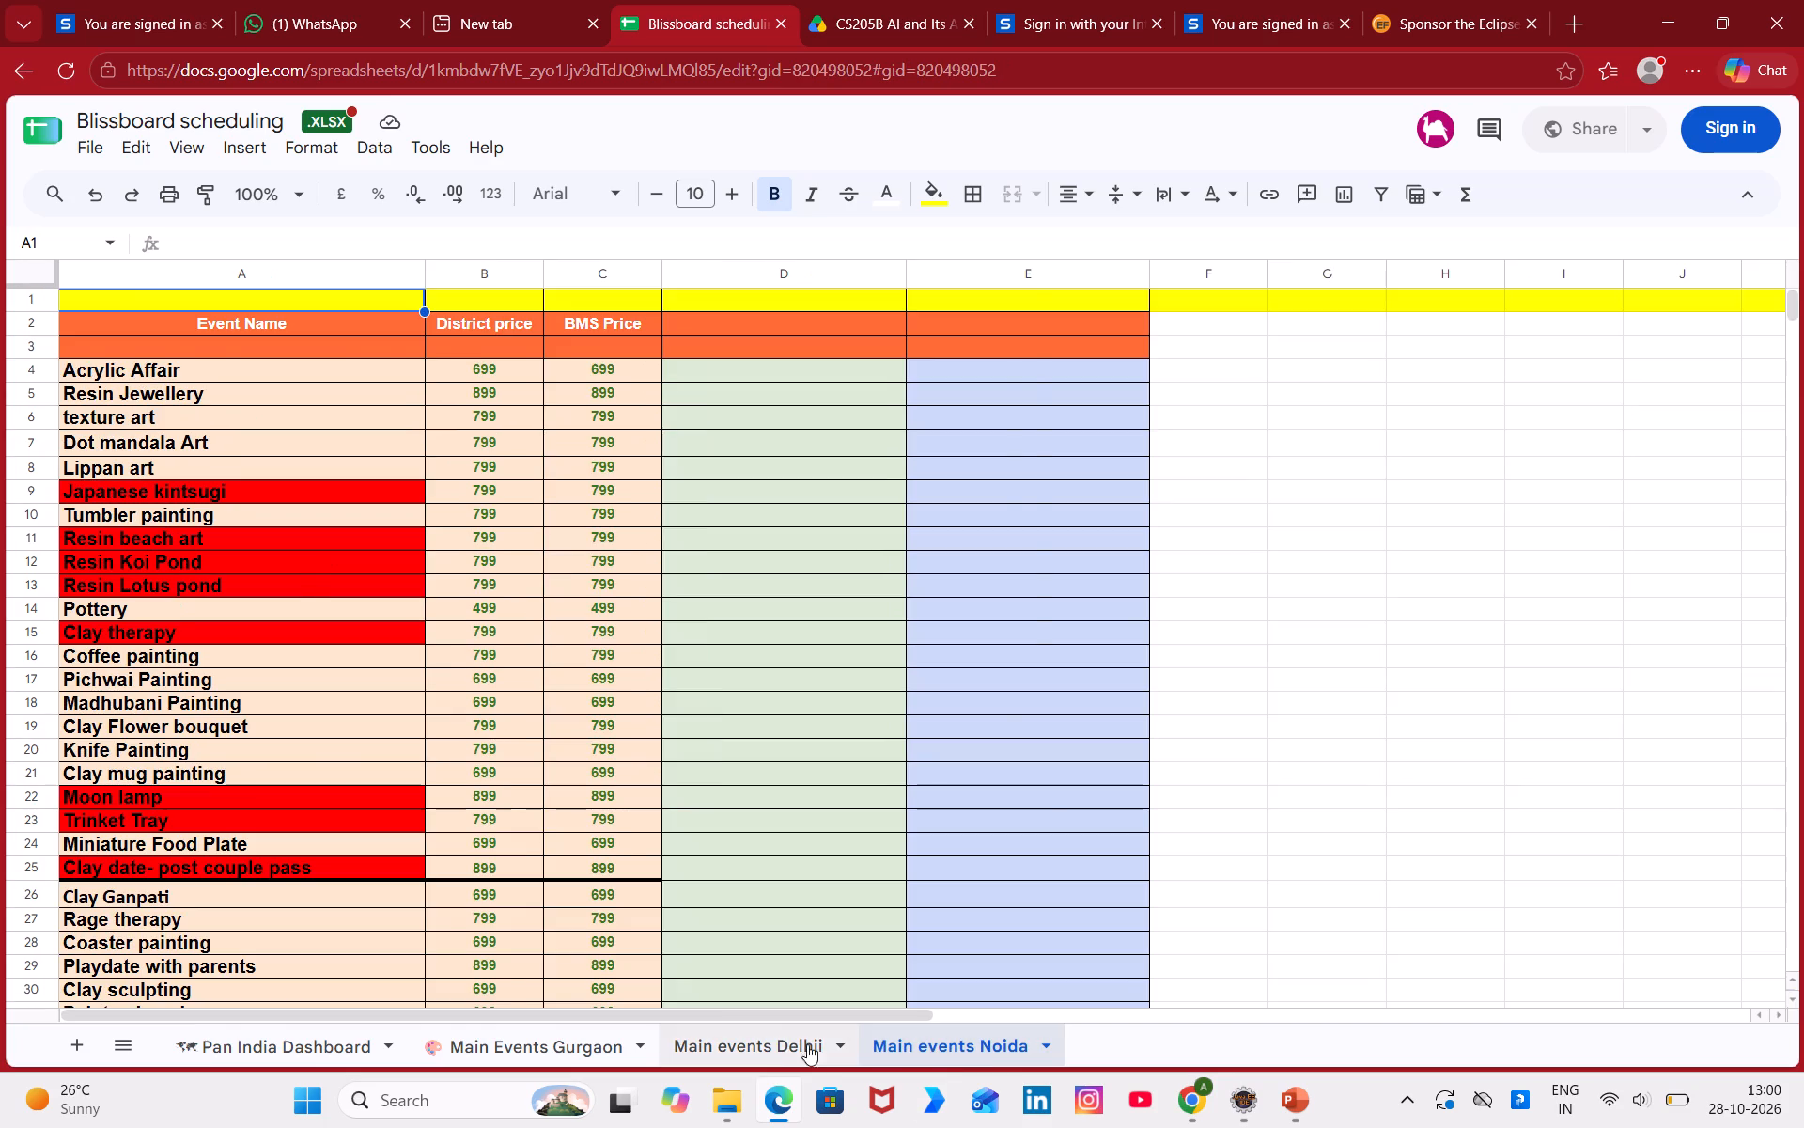
pyautogui.click(787, 1047)
pyautogui.scroll(1, 1144, 798)
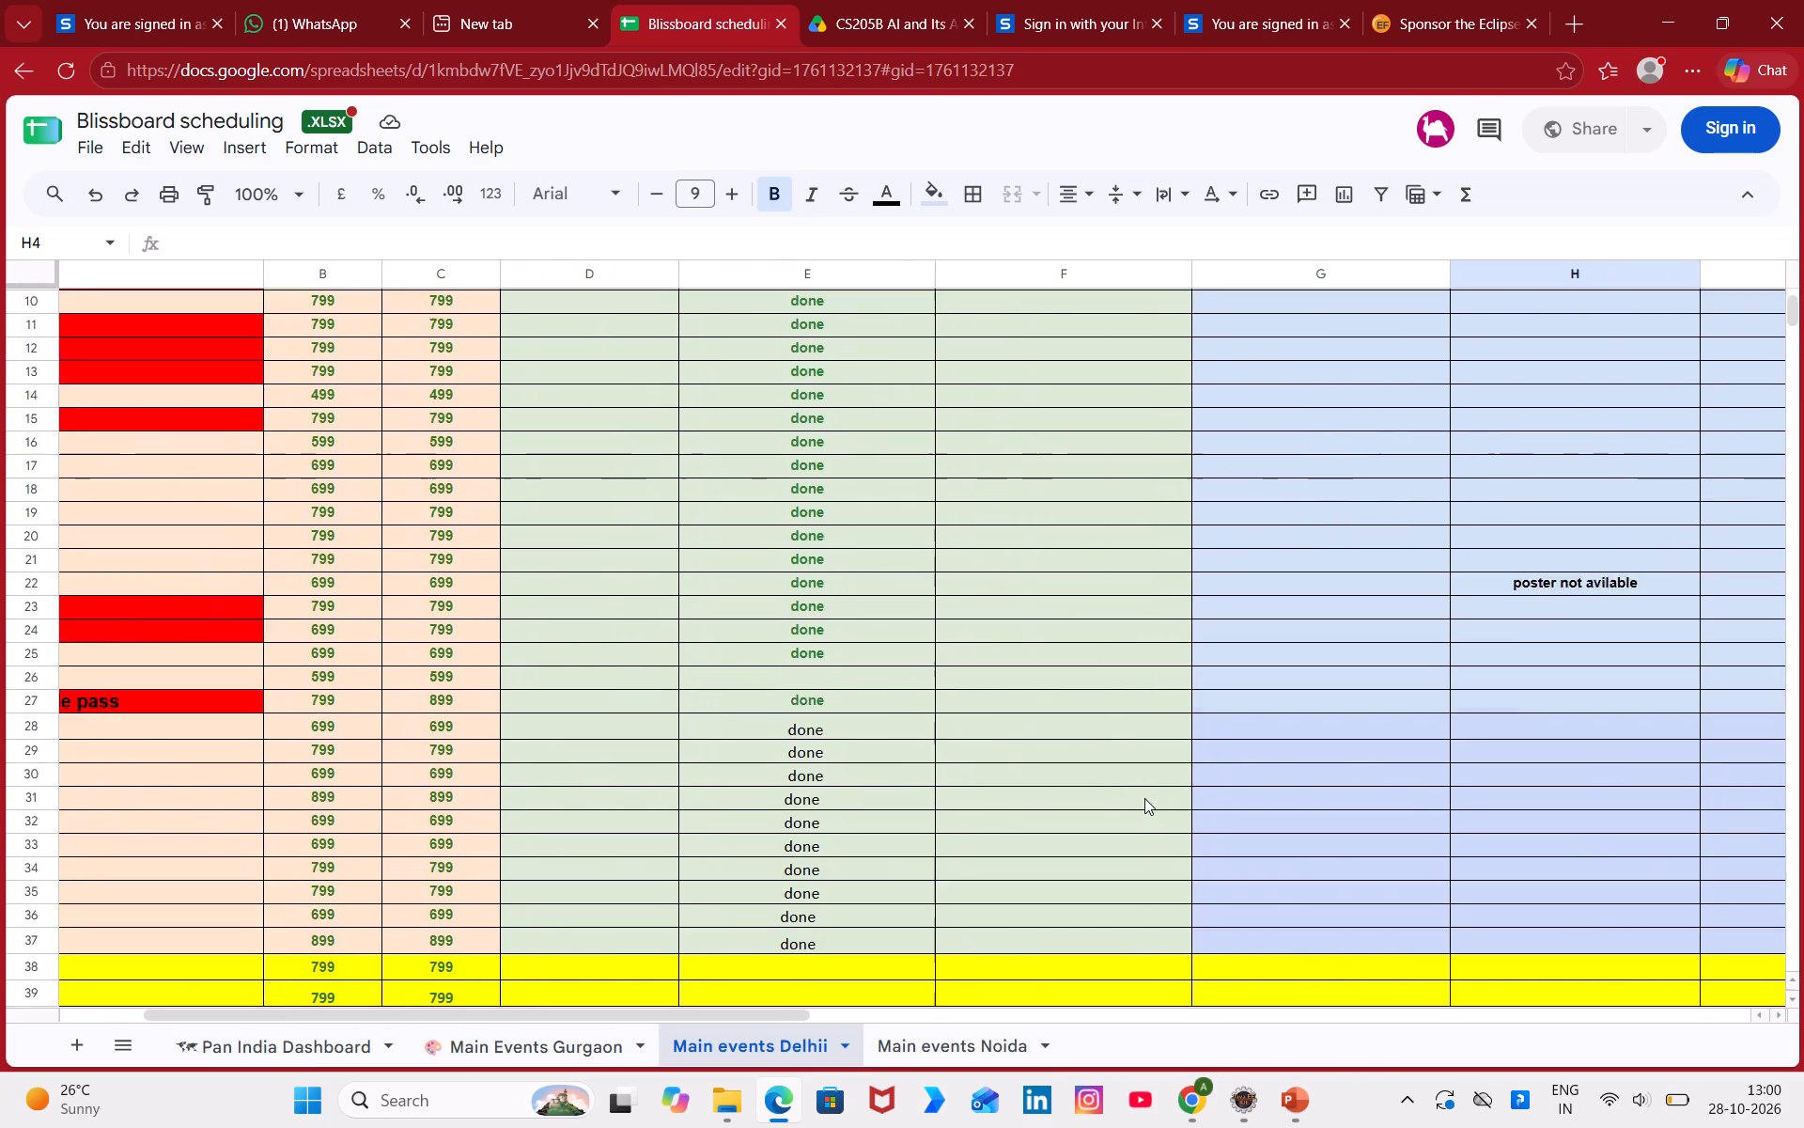
pyautogui.scroll(3, 1144, 798)
# Switch to Chrome, review the Playdate with Parents event details on District, and bring up its Shows & tickets section.
pyautogui.click(785, 1103)
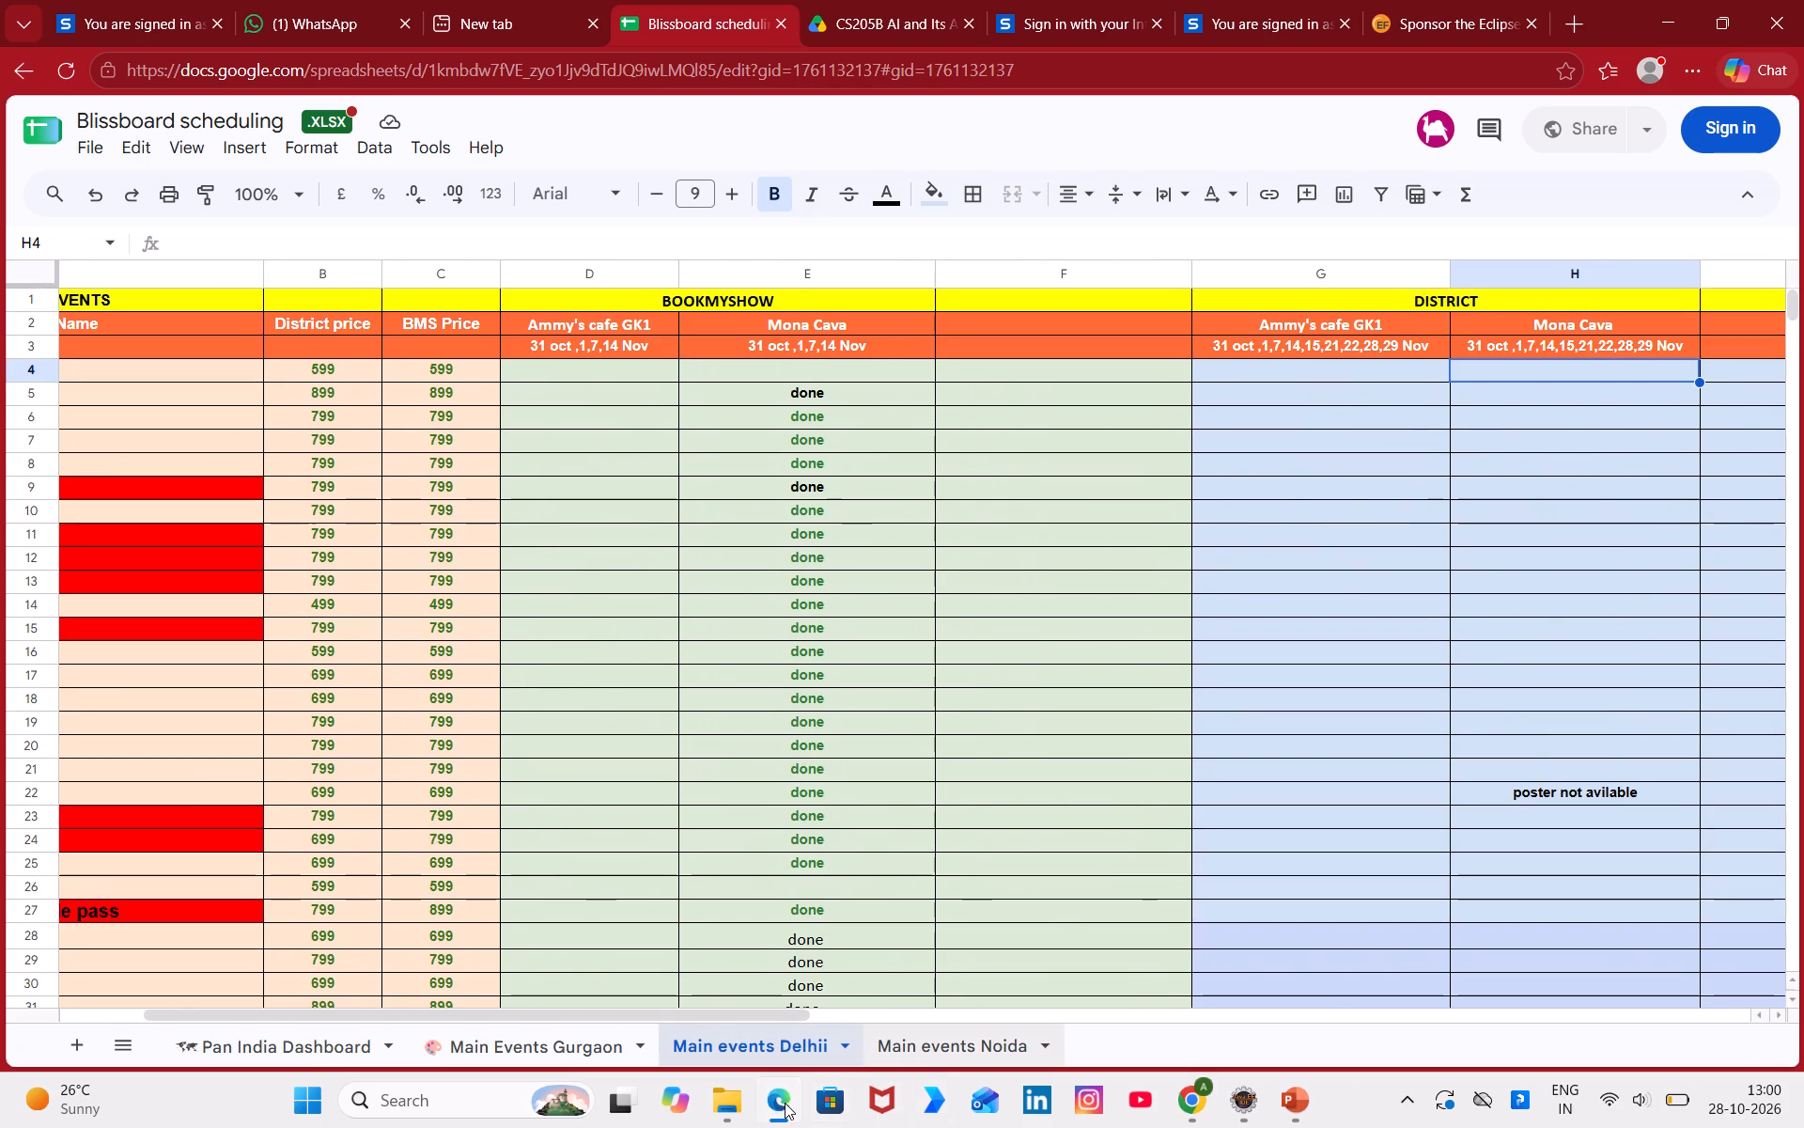
pyautogui.scroll(-3, 980, 620)
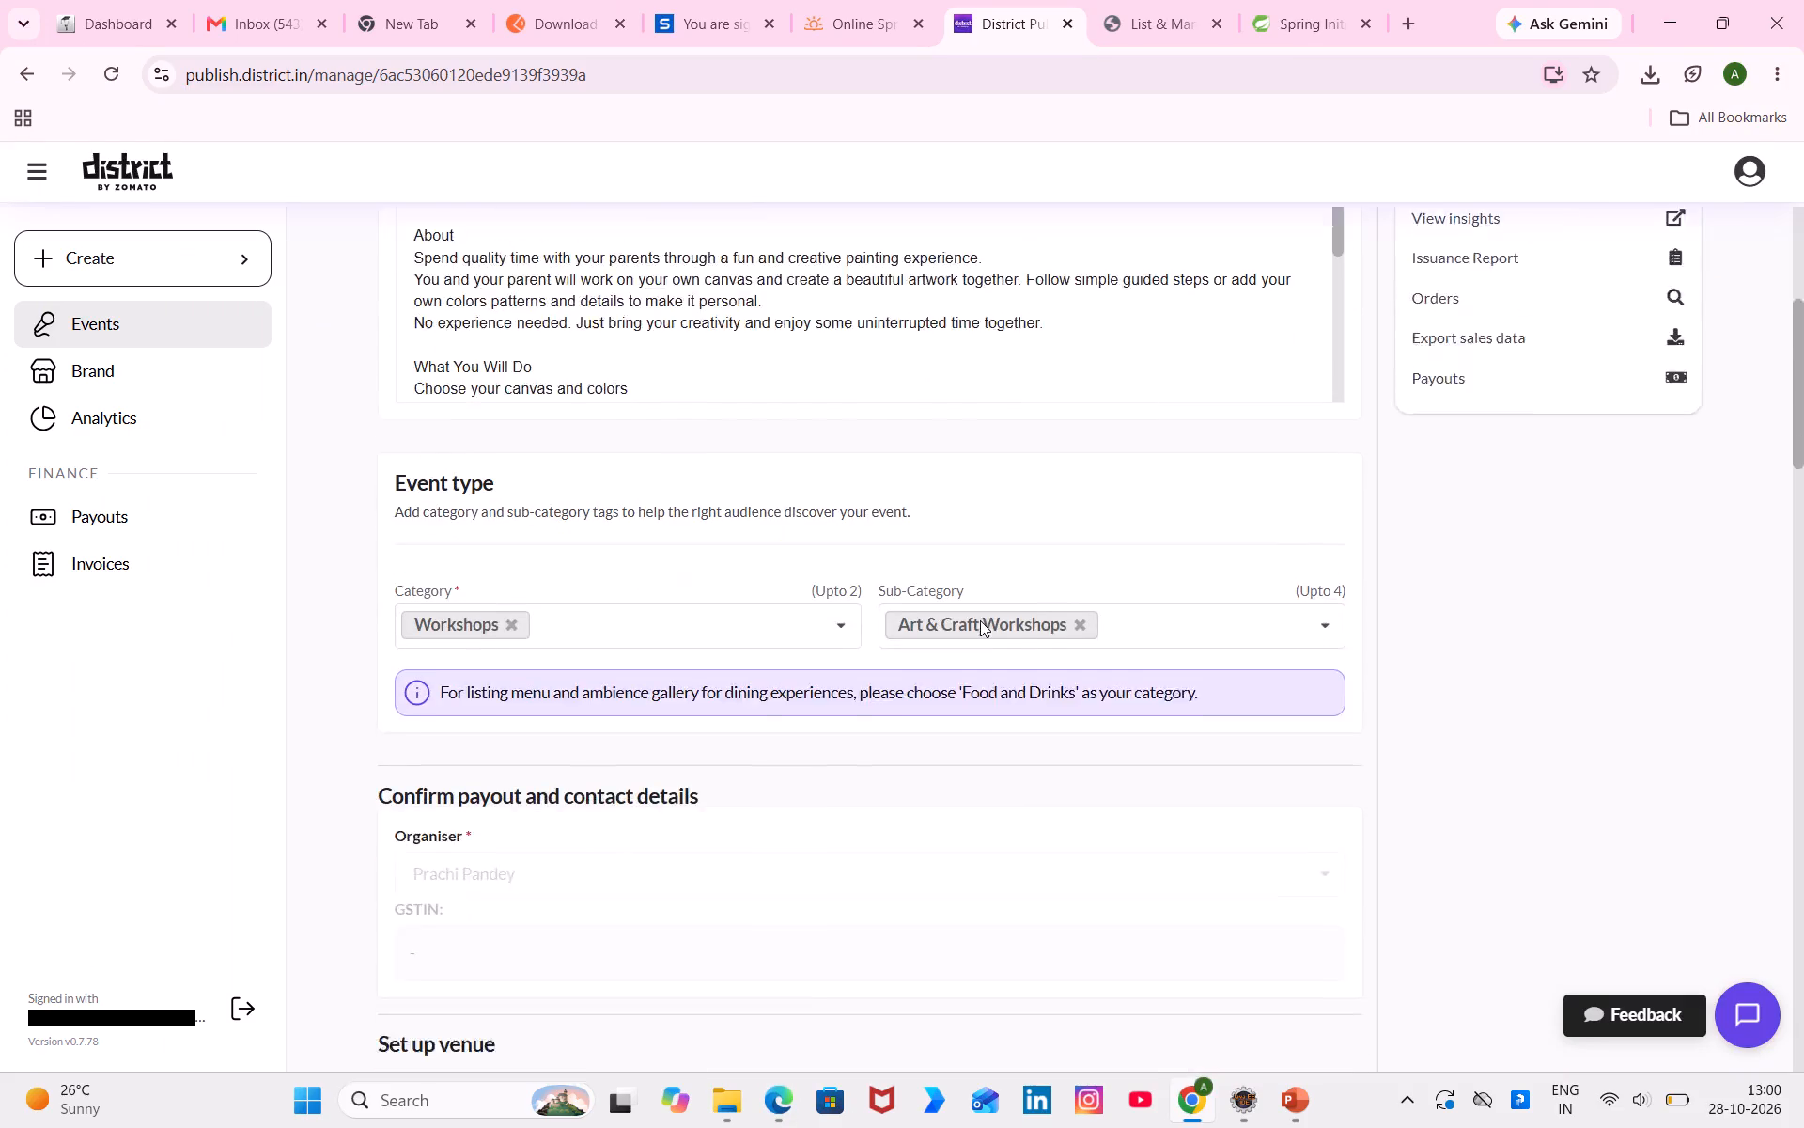
pyautogui.scroll(-7, 980, 620)
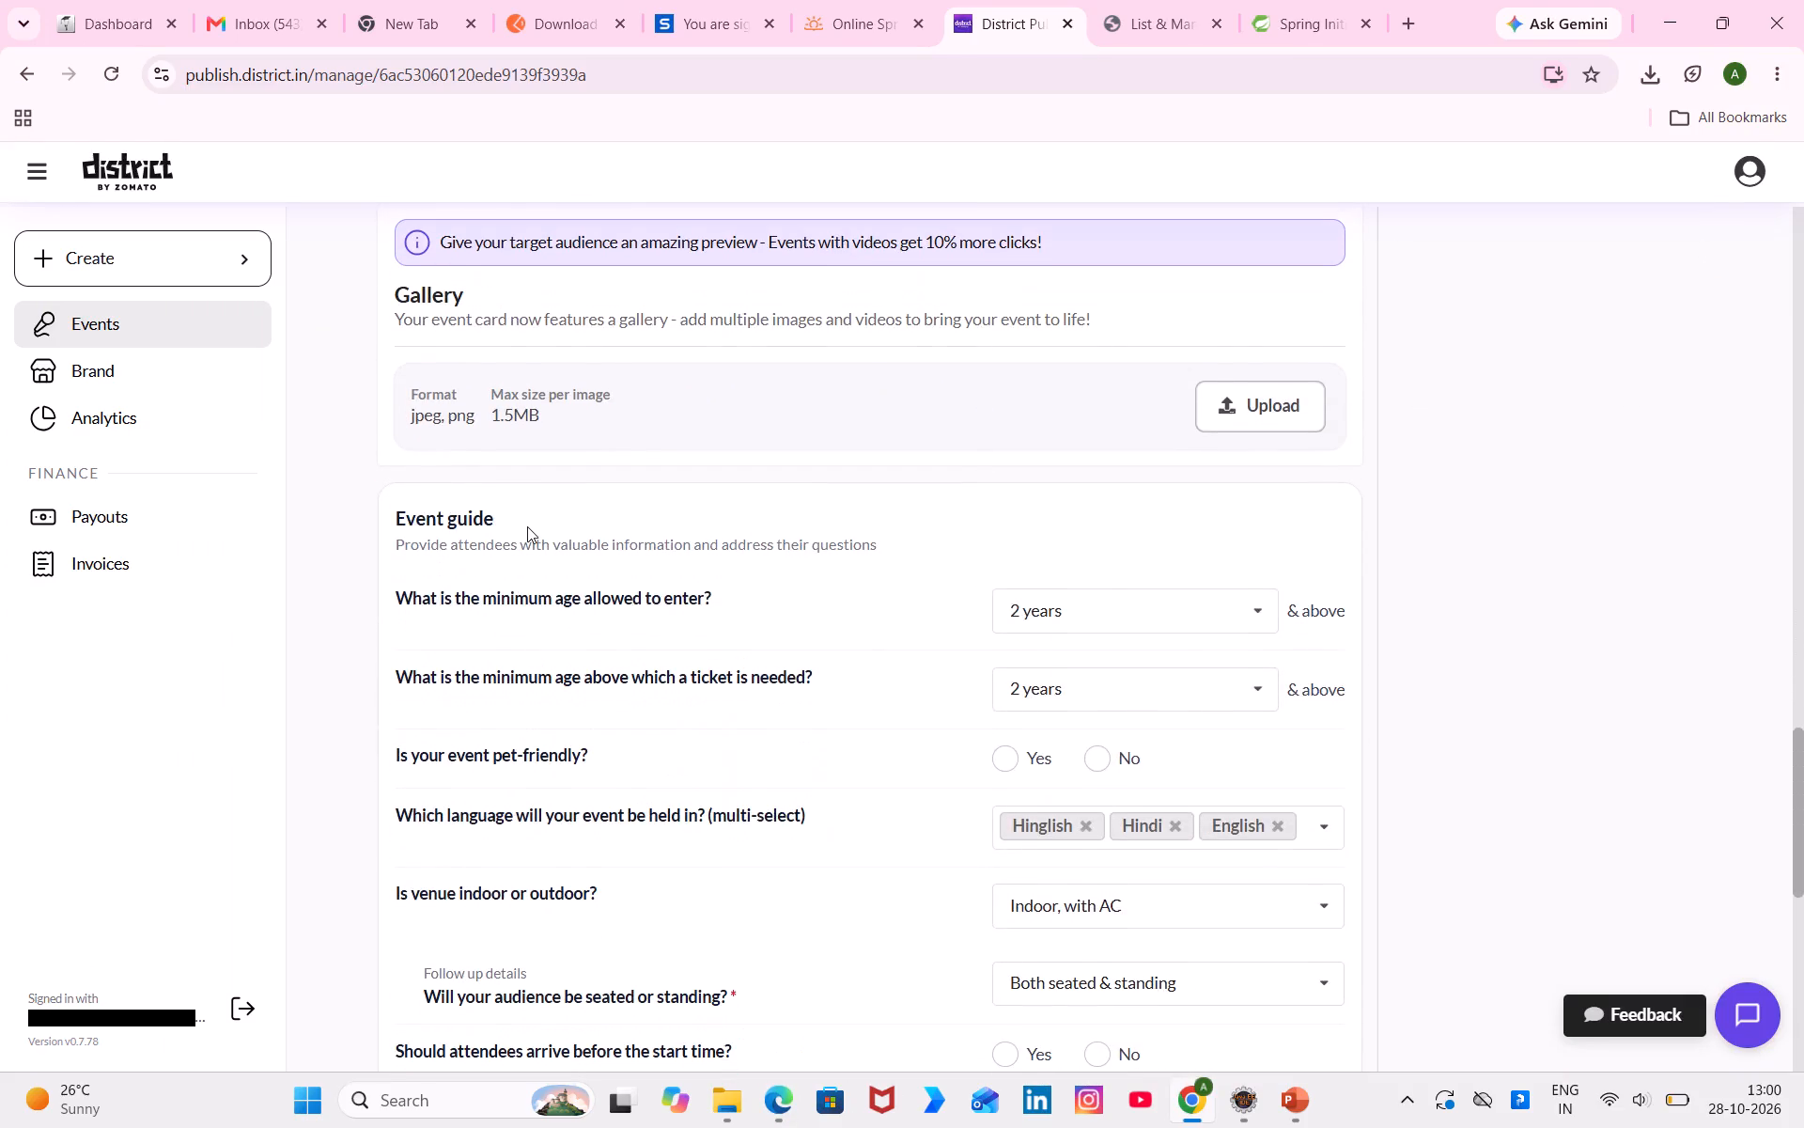
pyautogui.scroll(12, 527, 526)
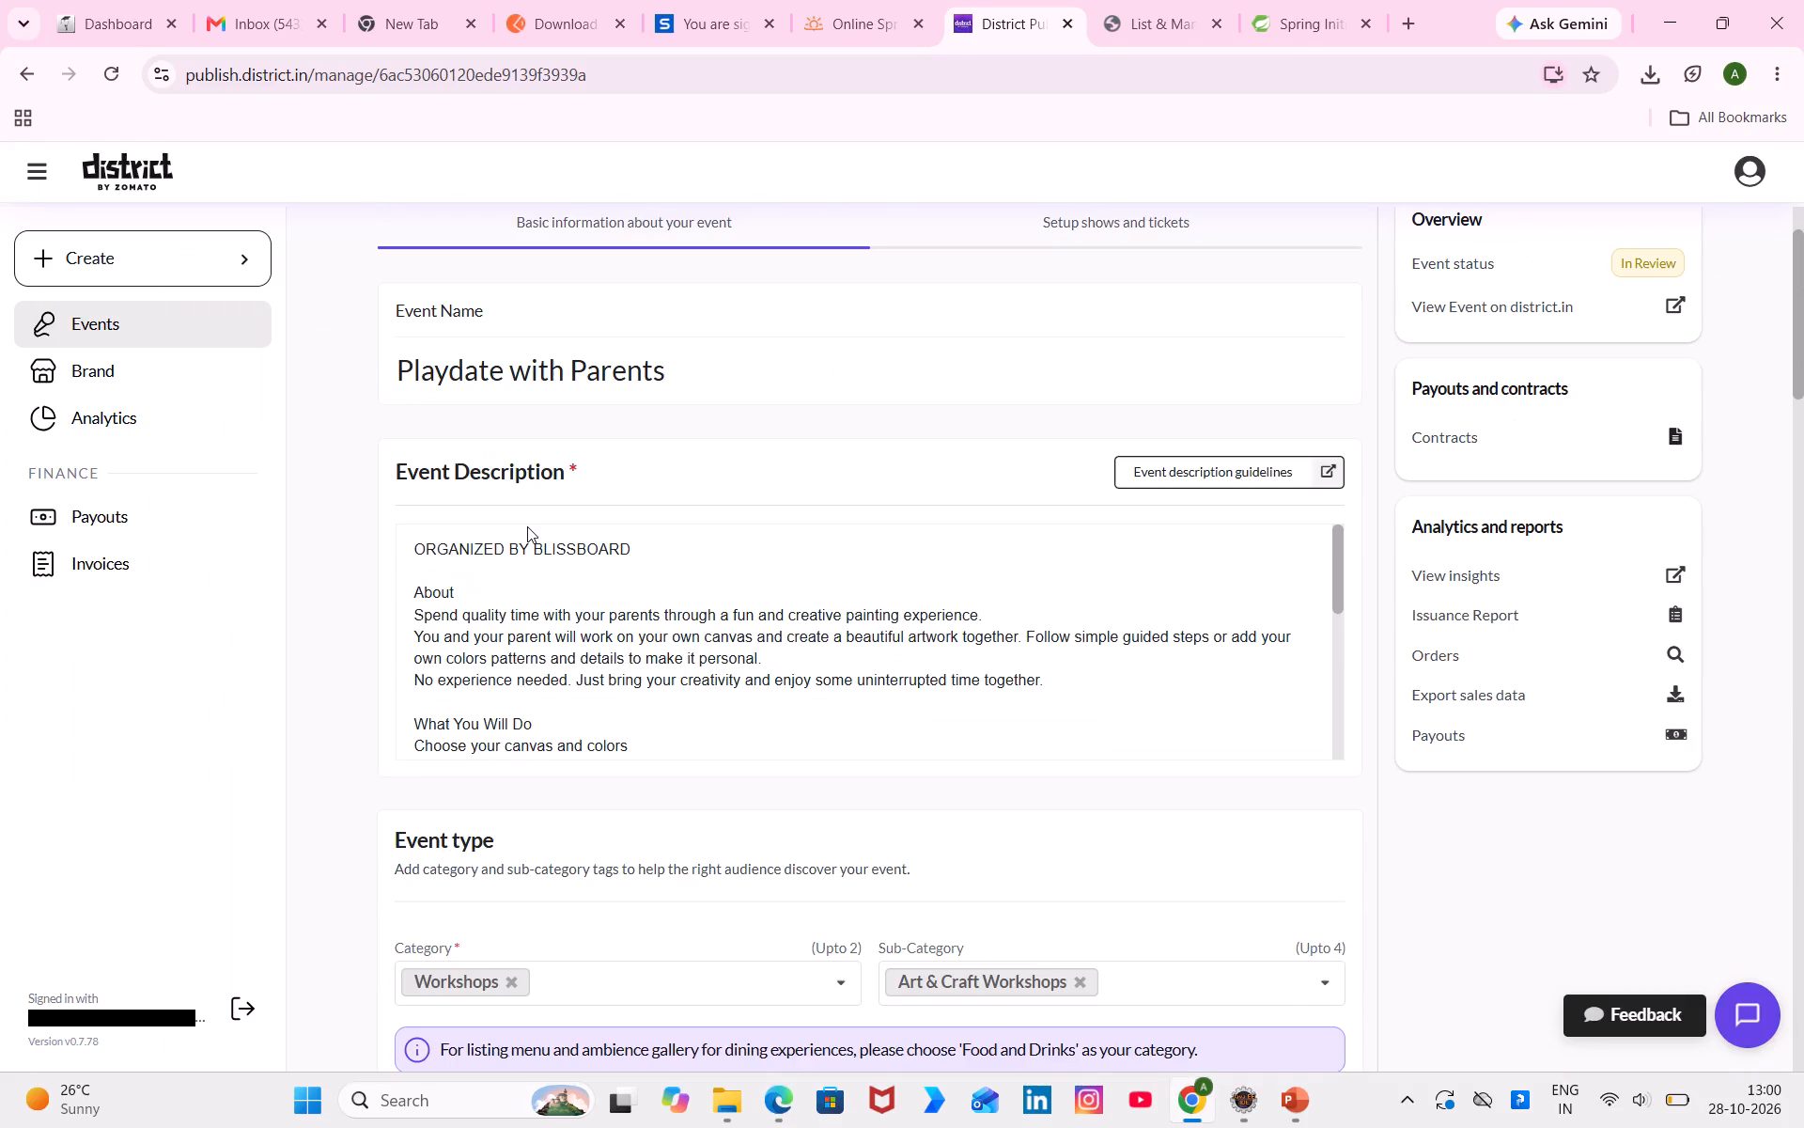
pyautogui.click(1030, 343)
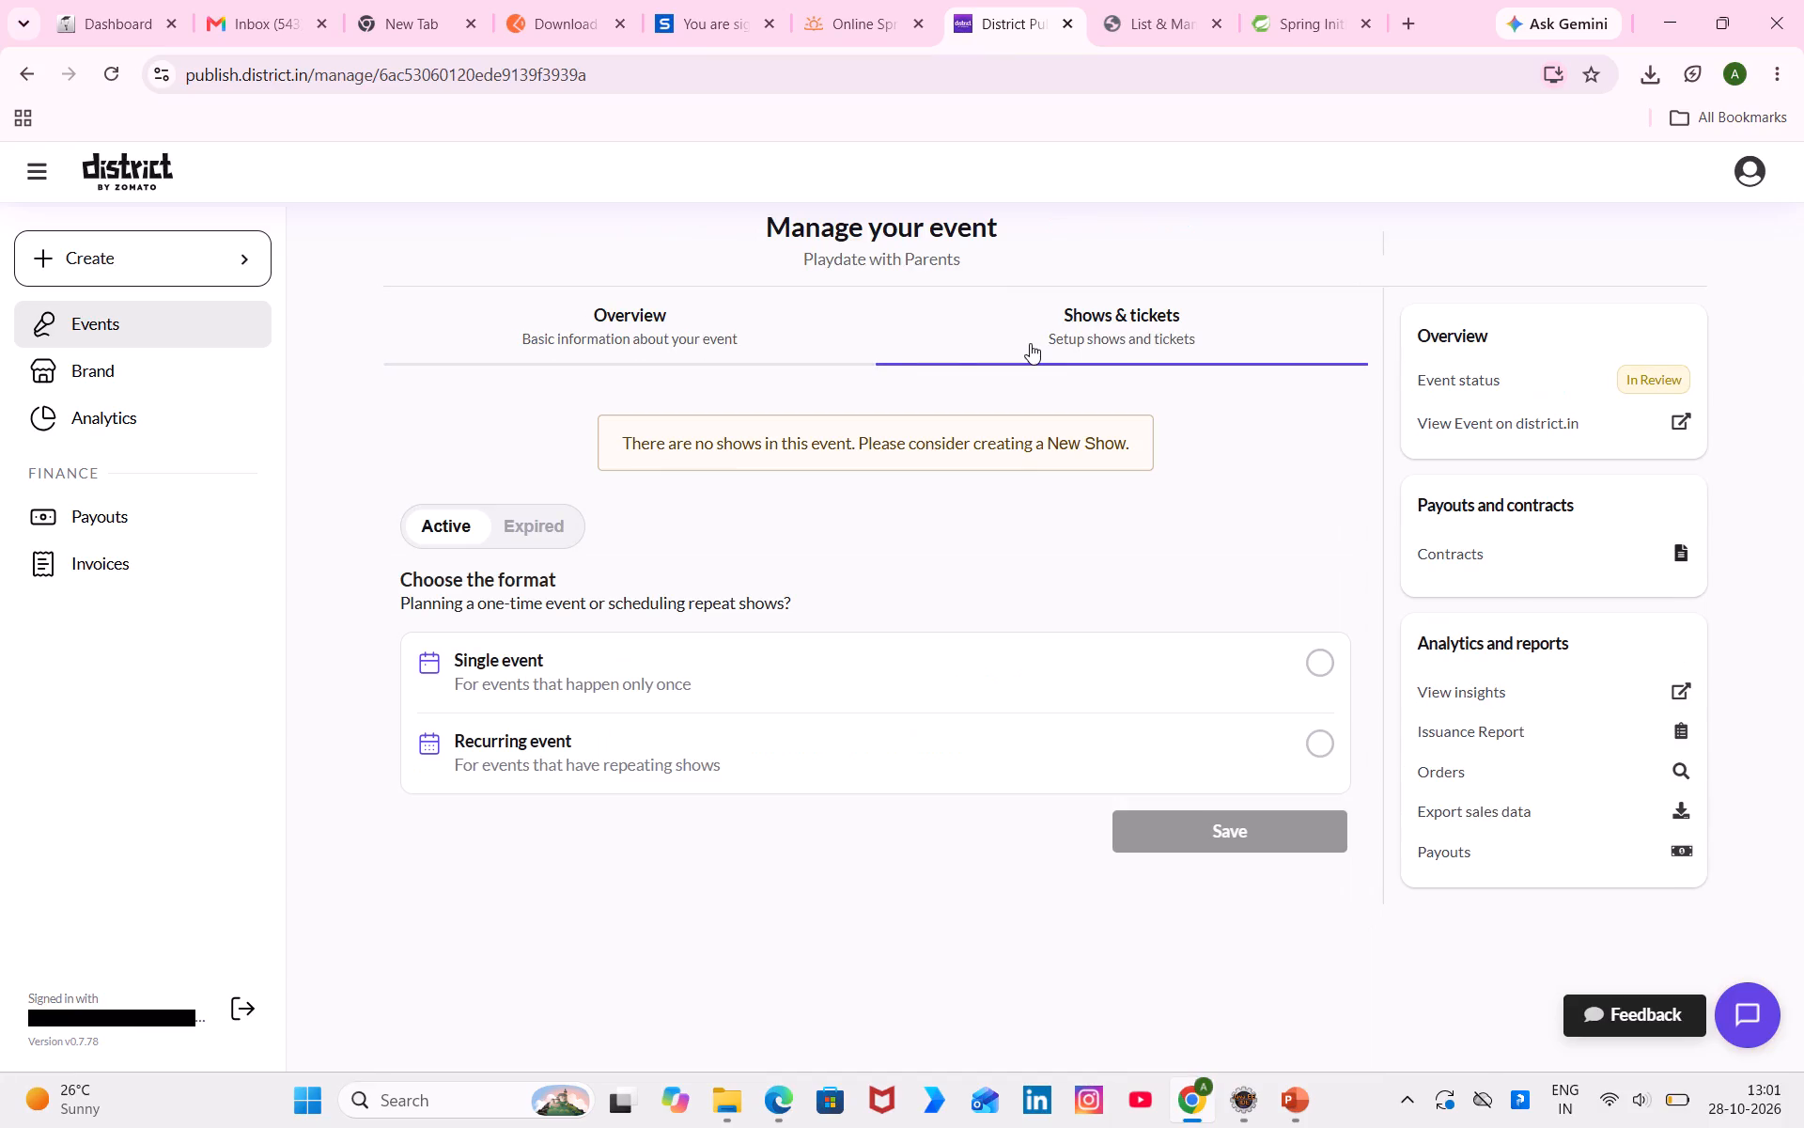
# Return to the District events overview, reopen the Ammy's Coffee, Delhi Playdate with Parents event, and show its Shows & tickets section.
pyautogui.click(8, 83)
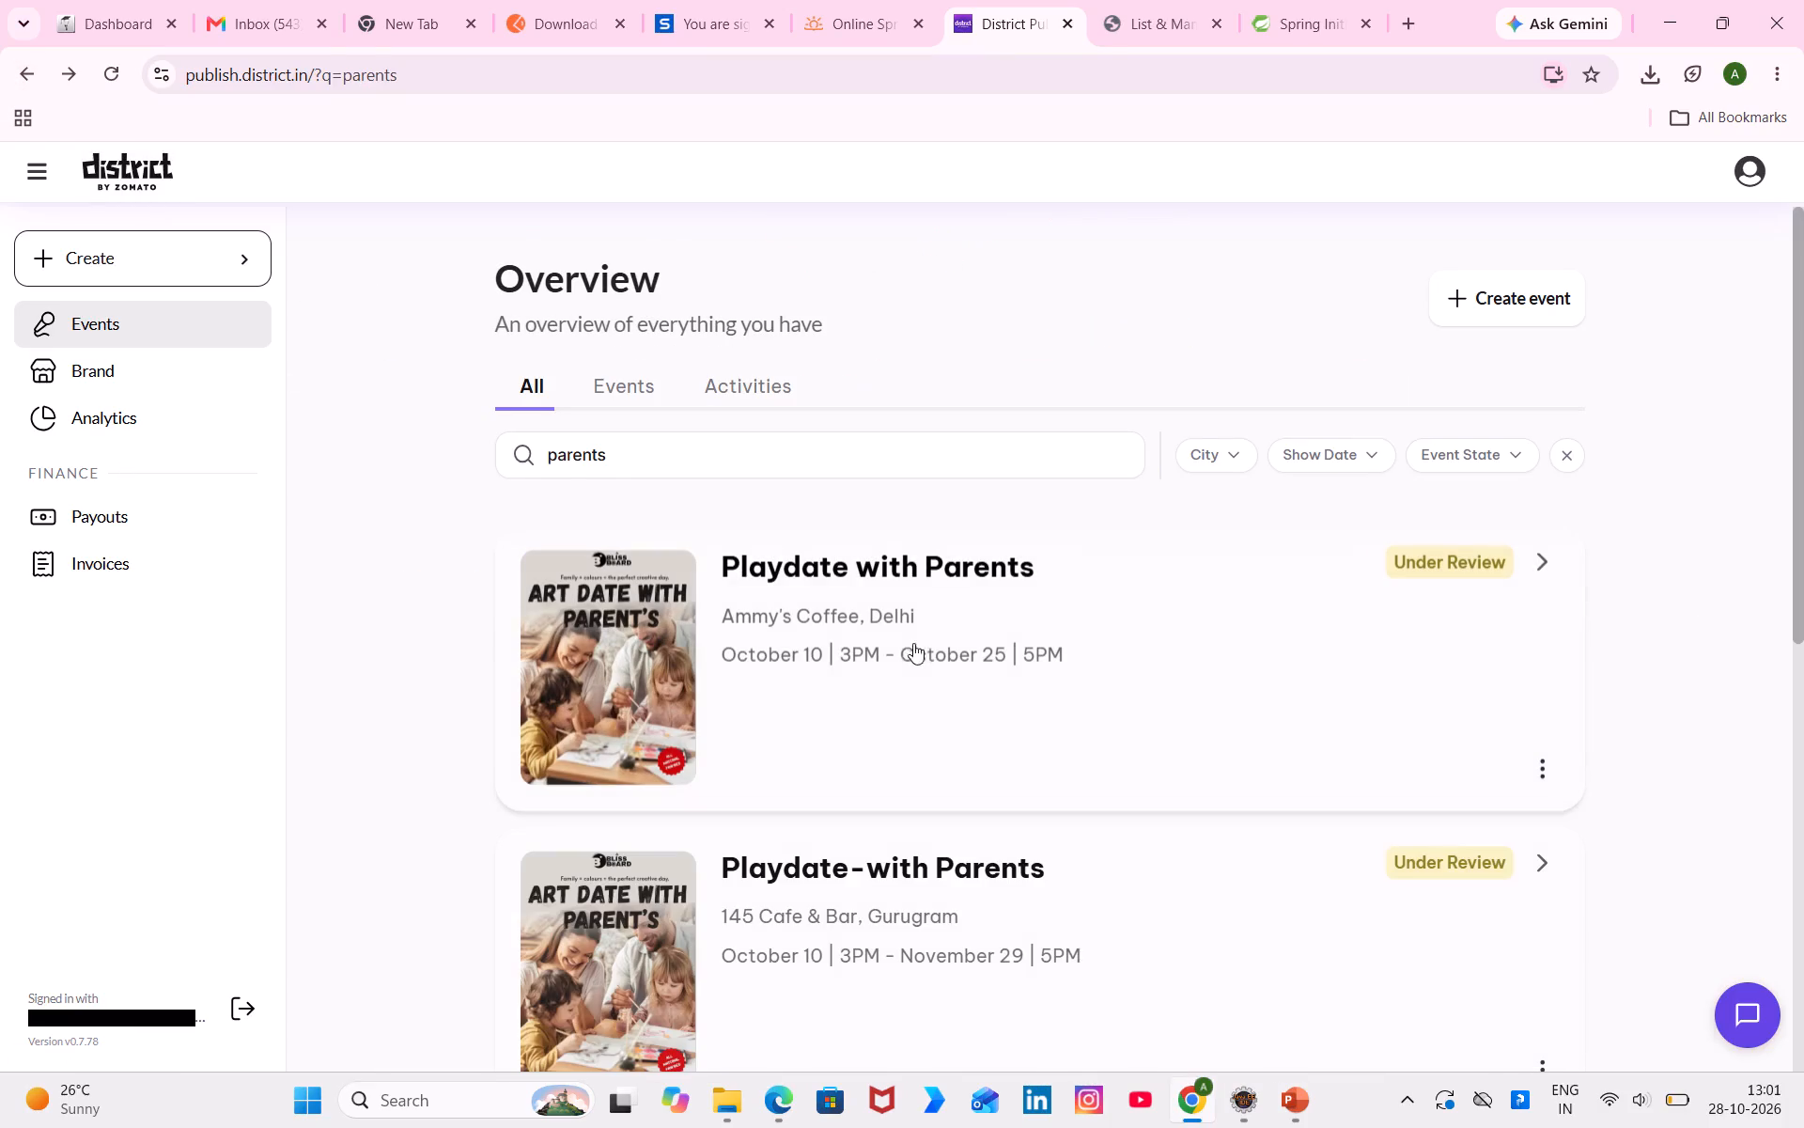
pyautogui.click(919, 733)
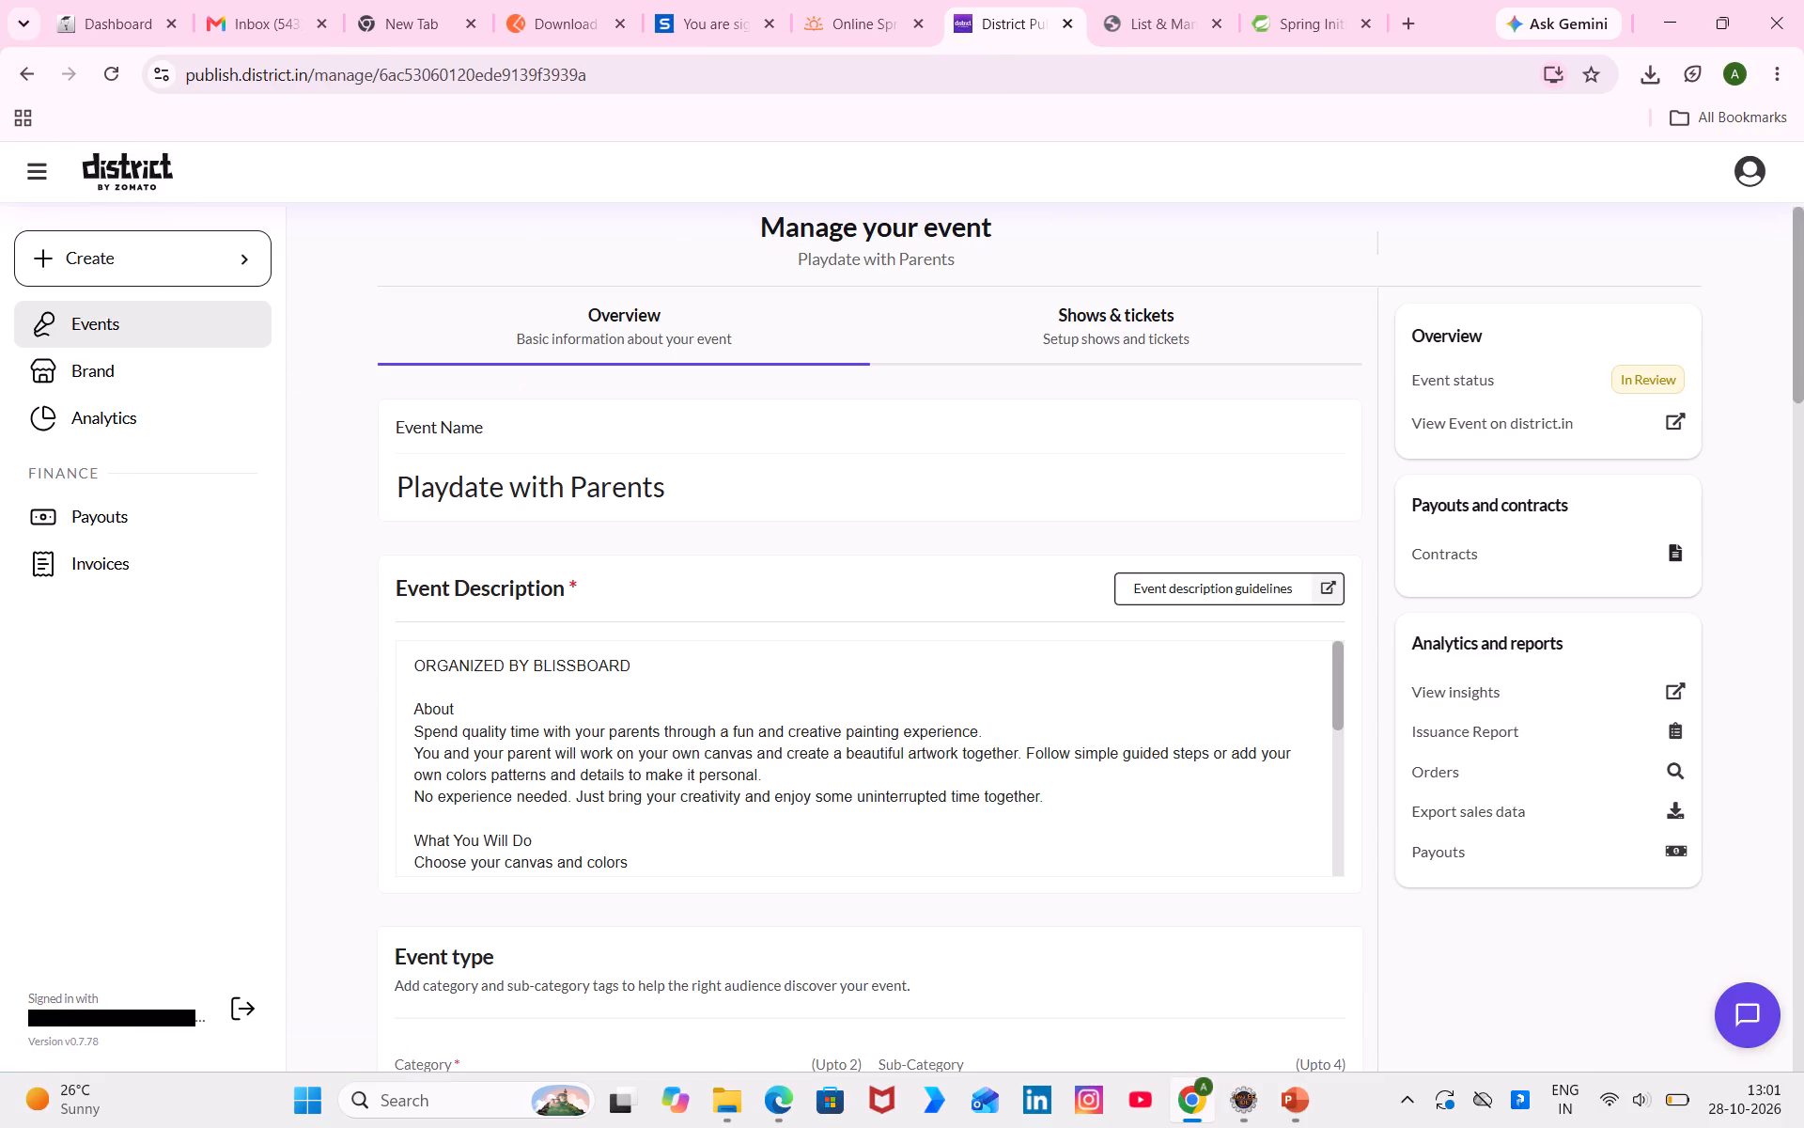
pyautogui.click(1142, 312)
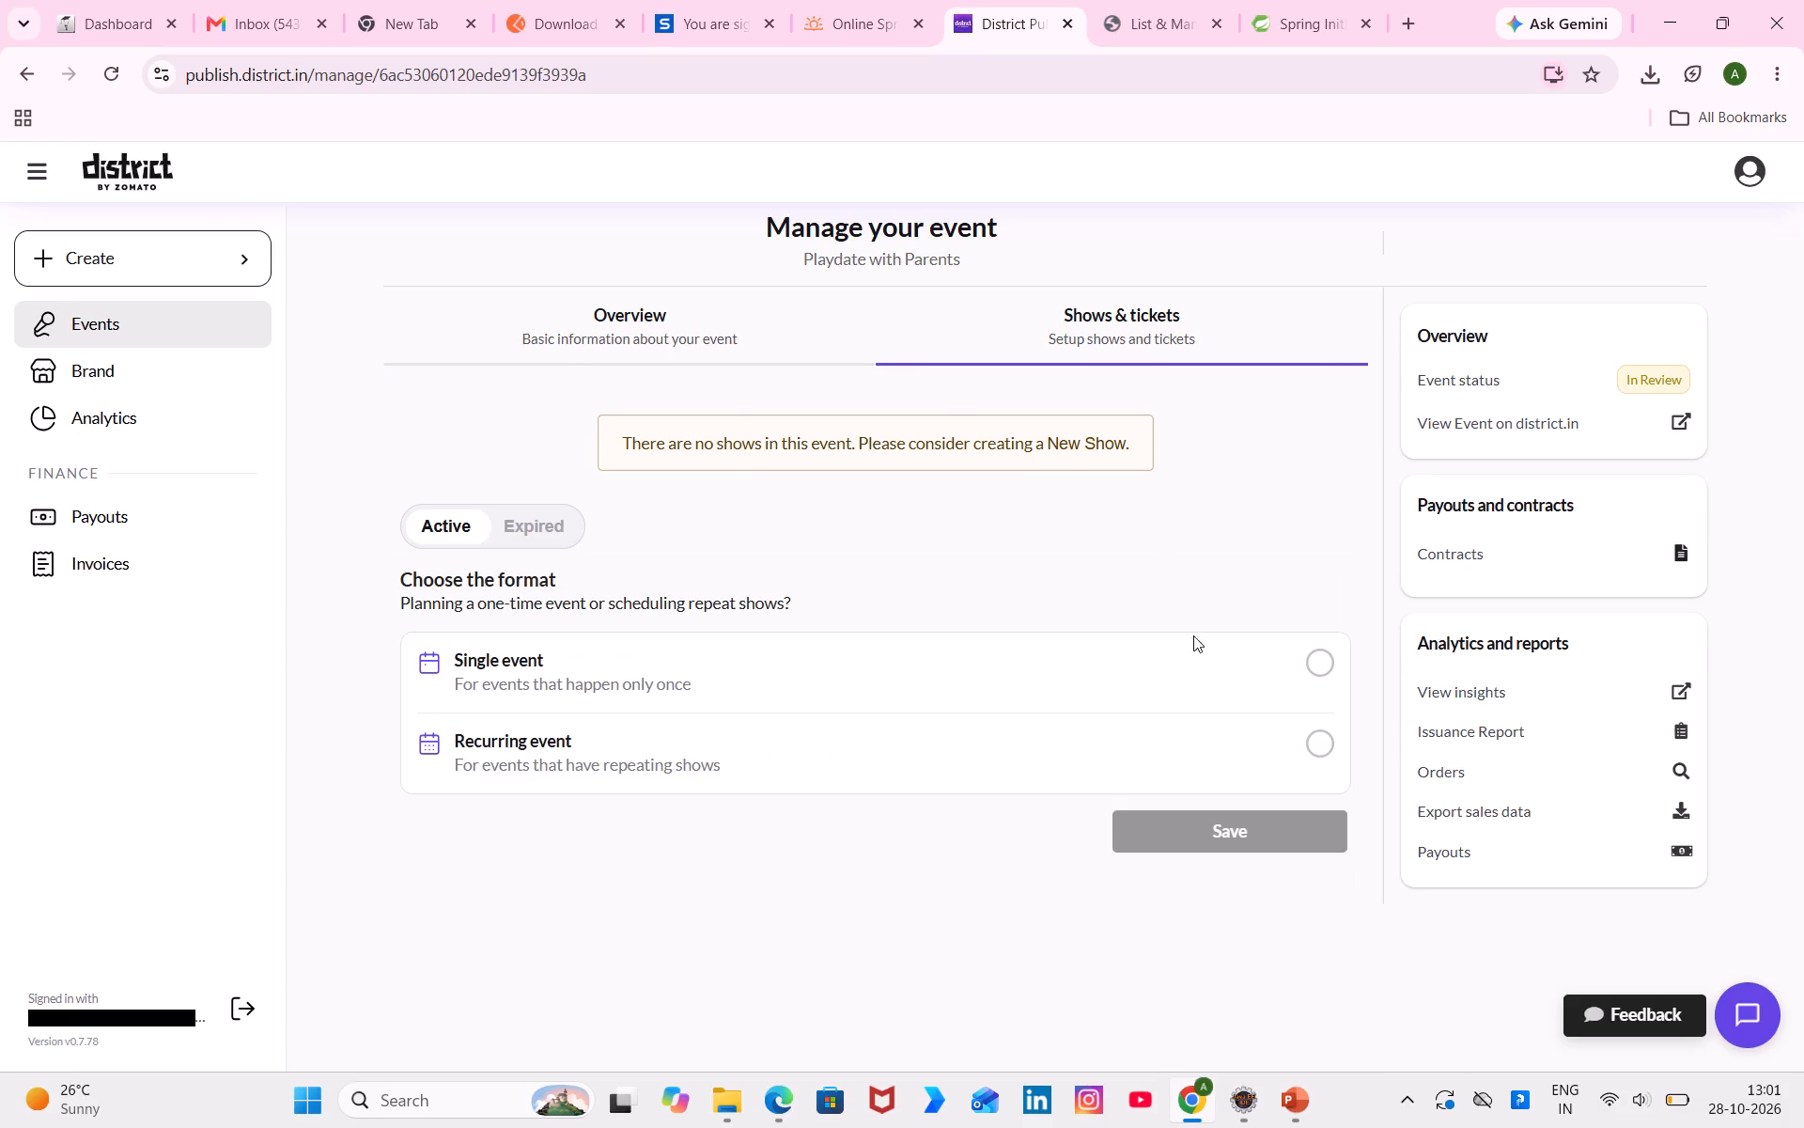
# Open District's 145 Cafe & Bar Playdate-with Parents event and review the Entry pass description for the Sat, 31 Oct 03:00 PM show.
pyautogui.click(27, 71)
pyautogui.scroll(-2, 866, 720)
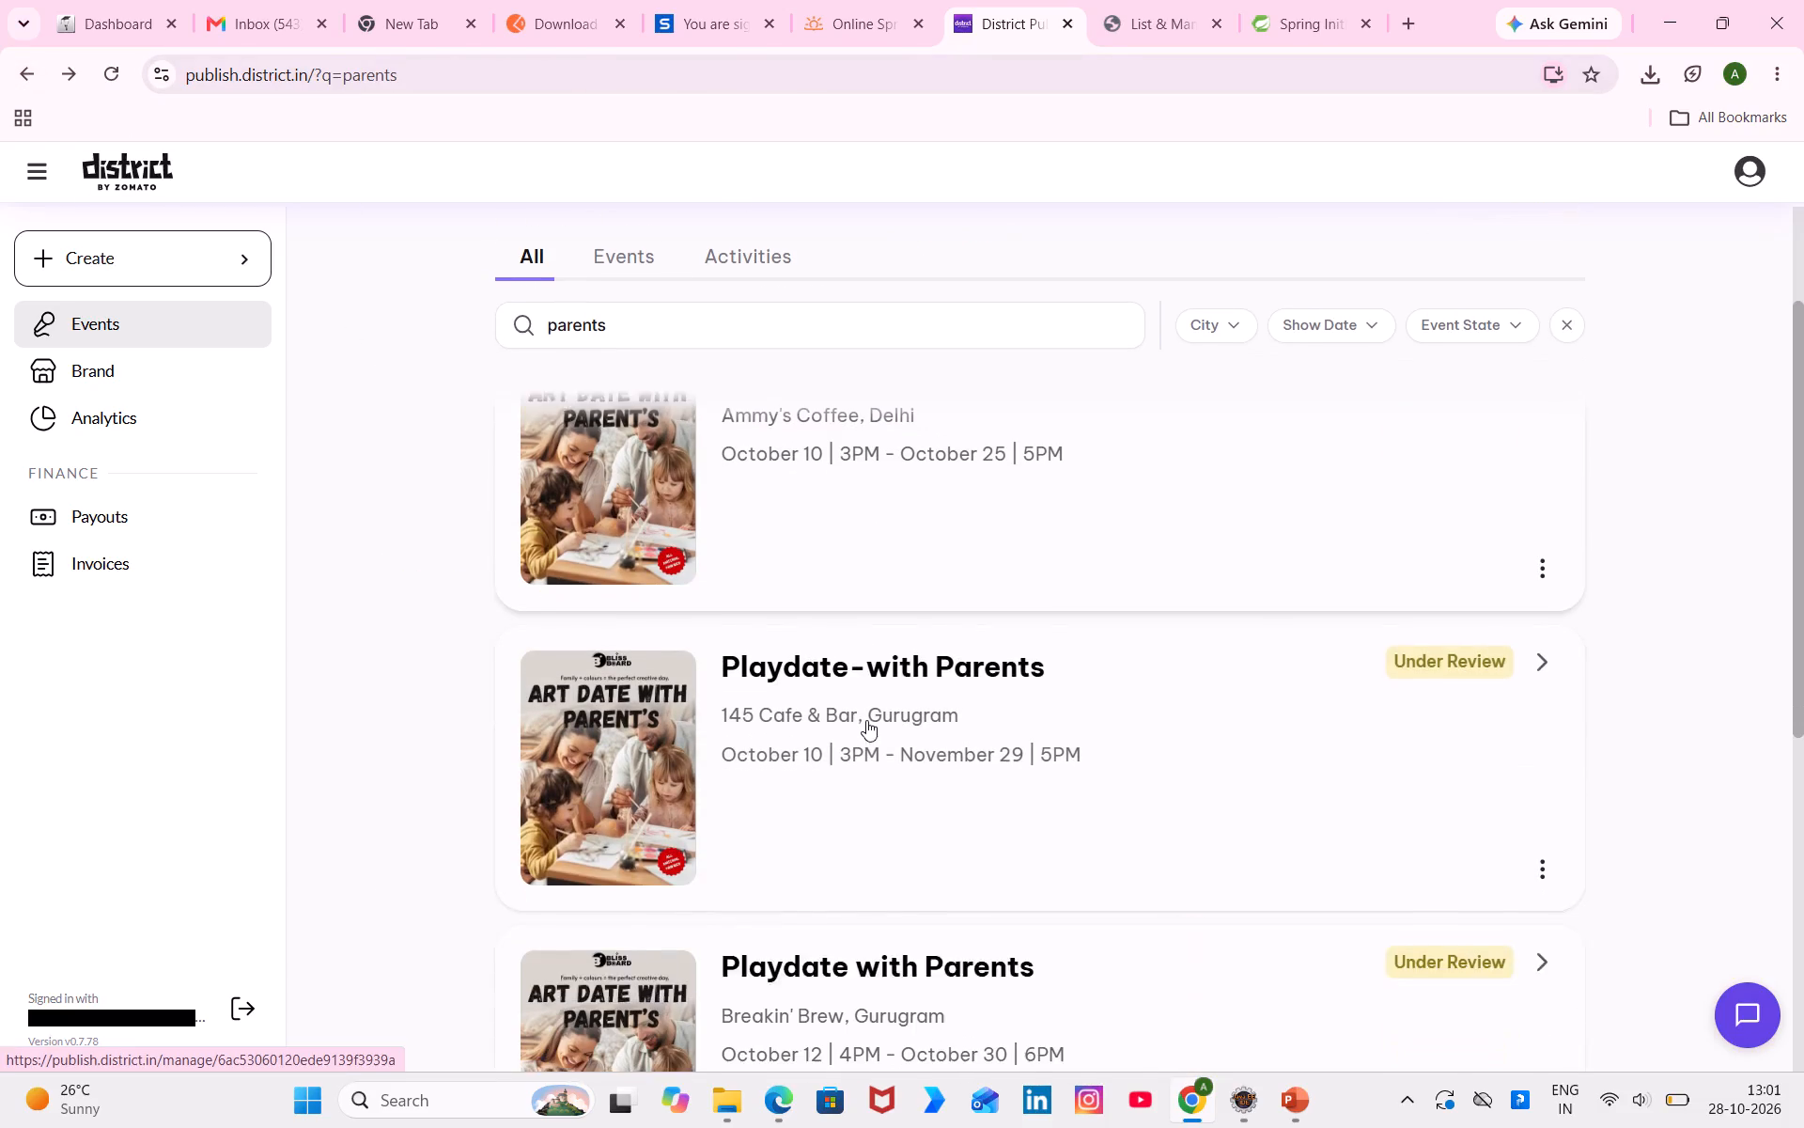
pyautogui.click(820, 761)
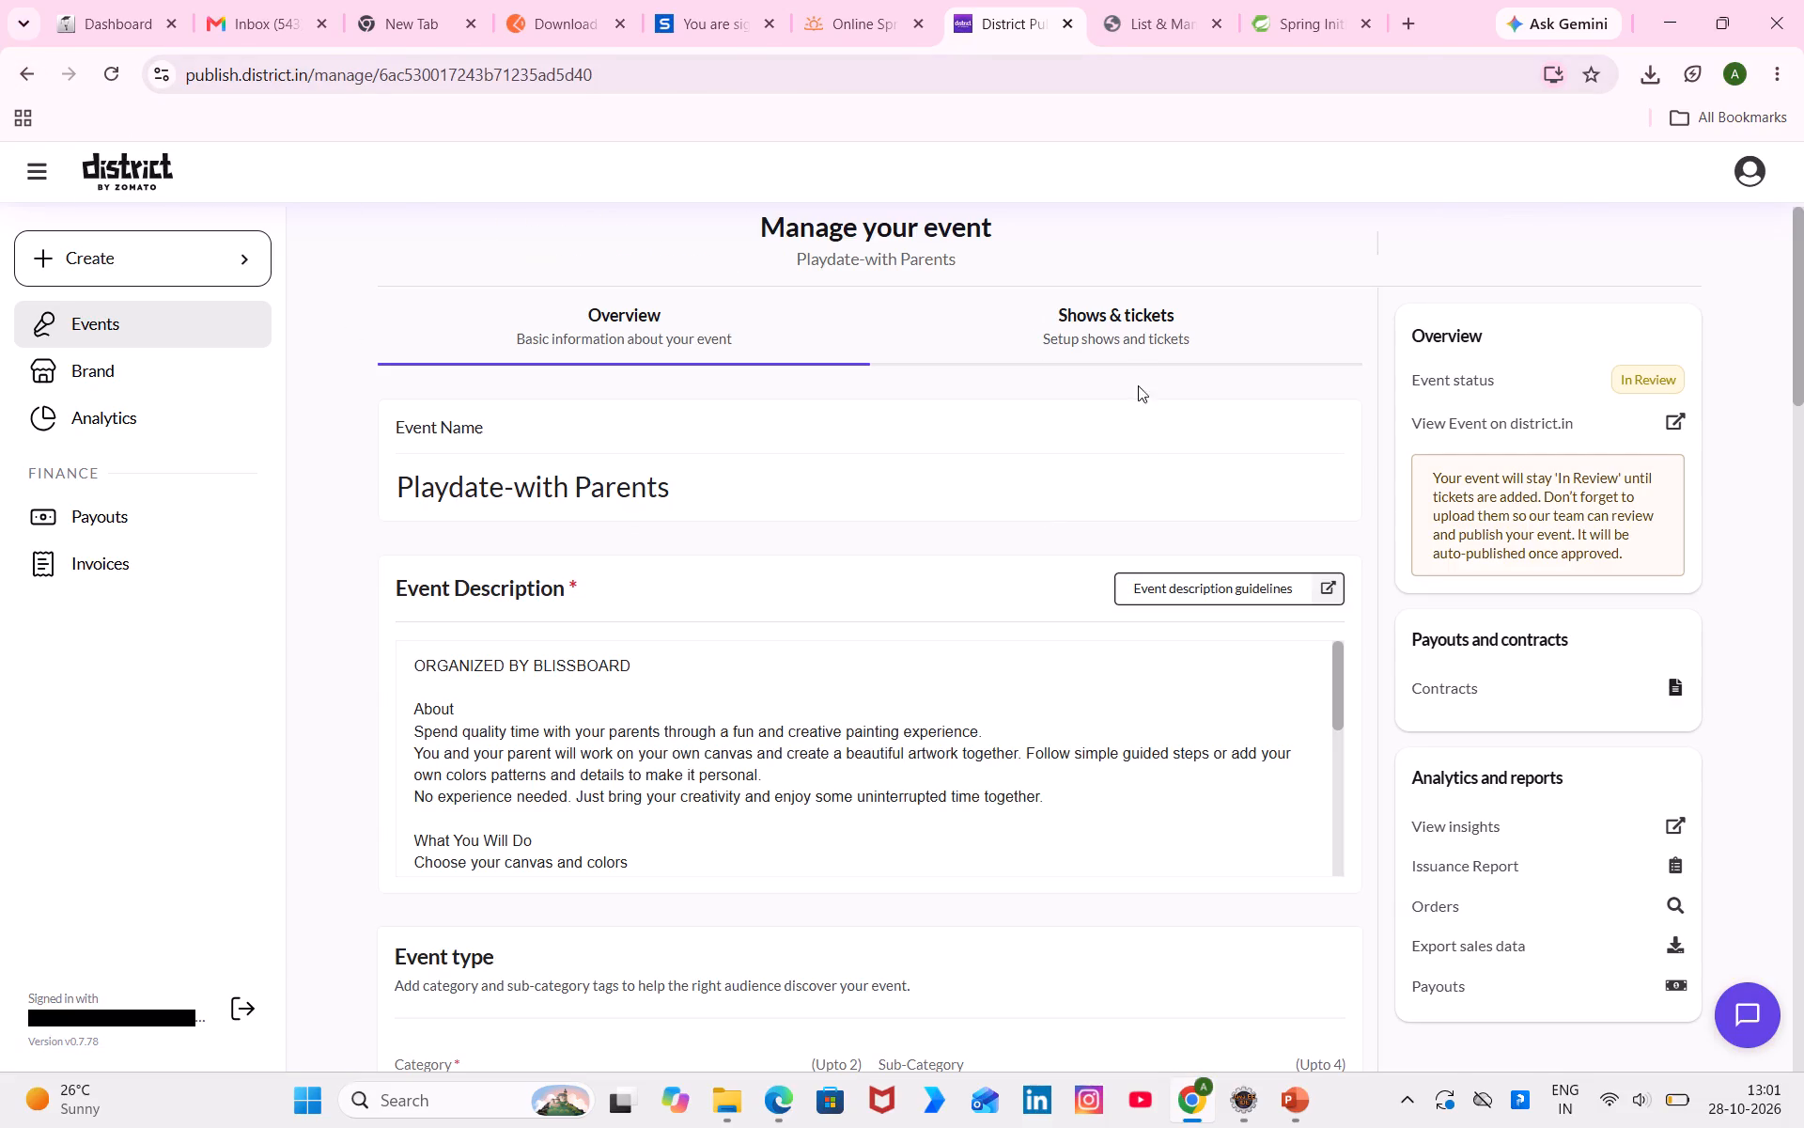
pyautogui.click(1141, 352)
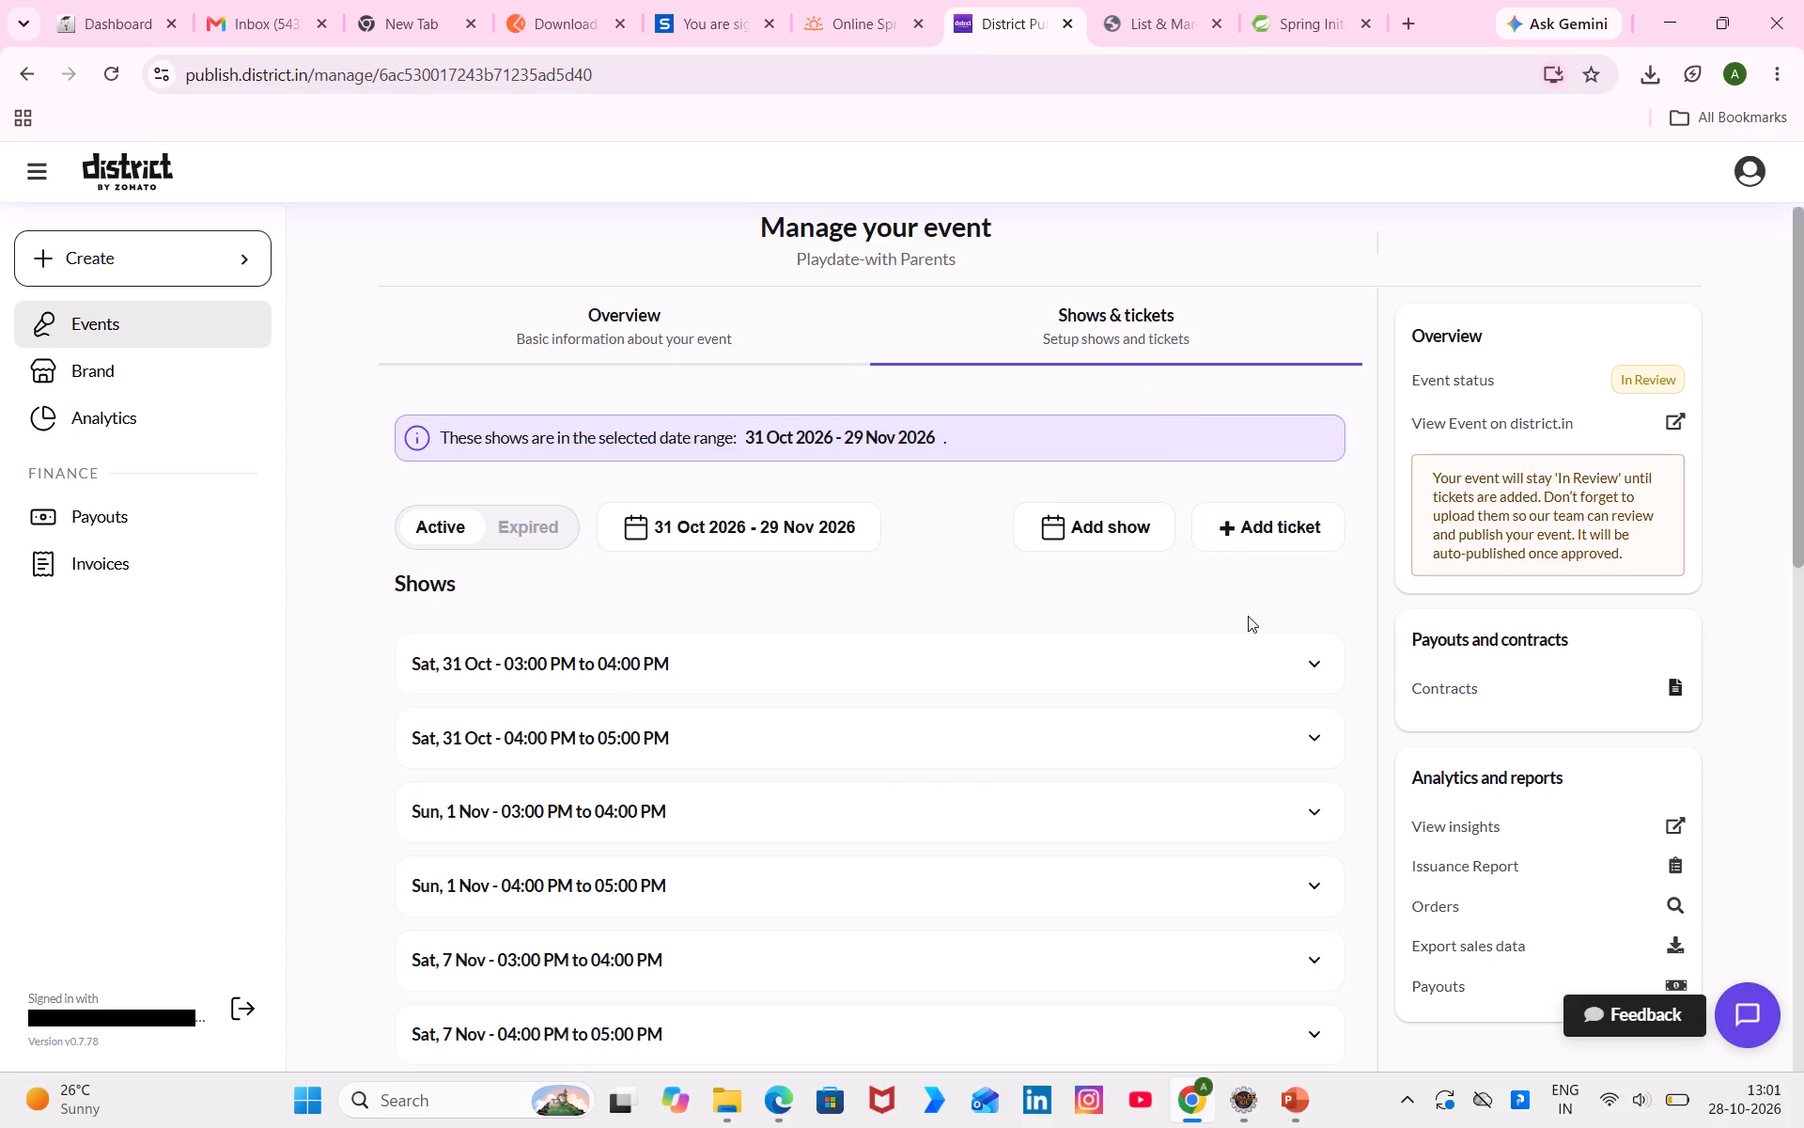
pyautogui.click(1260, 657)
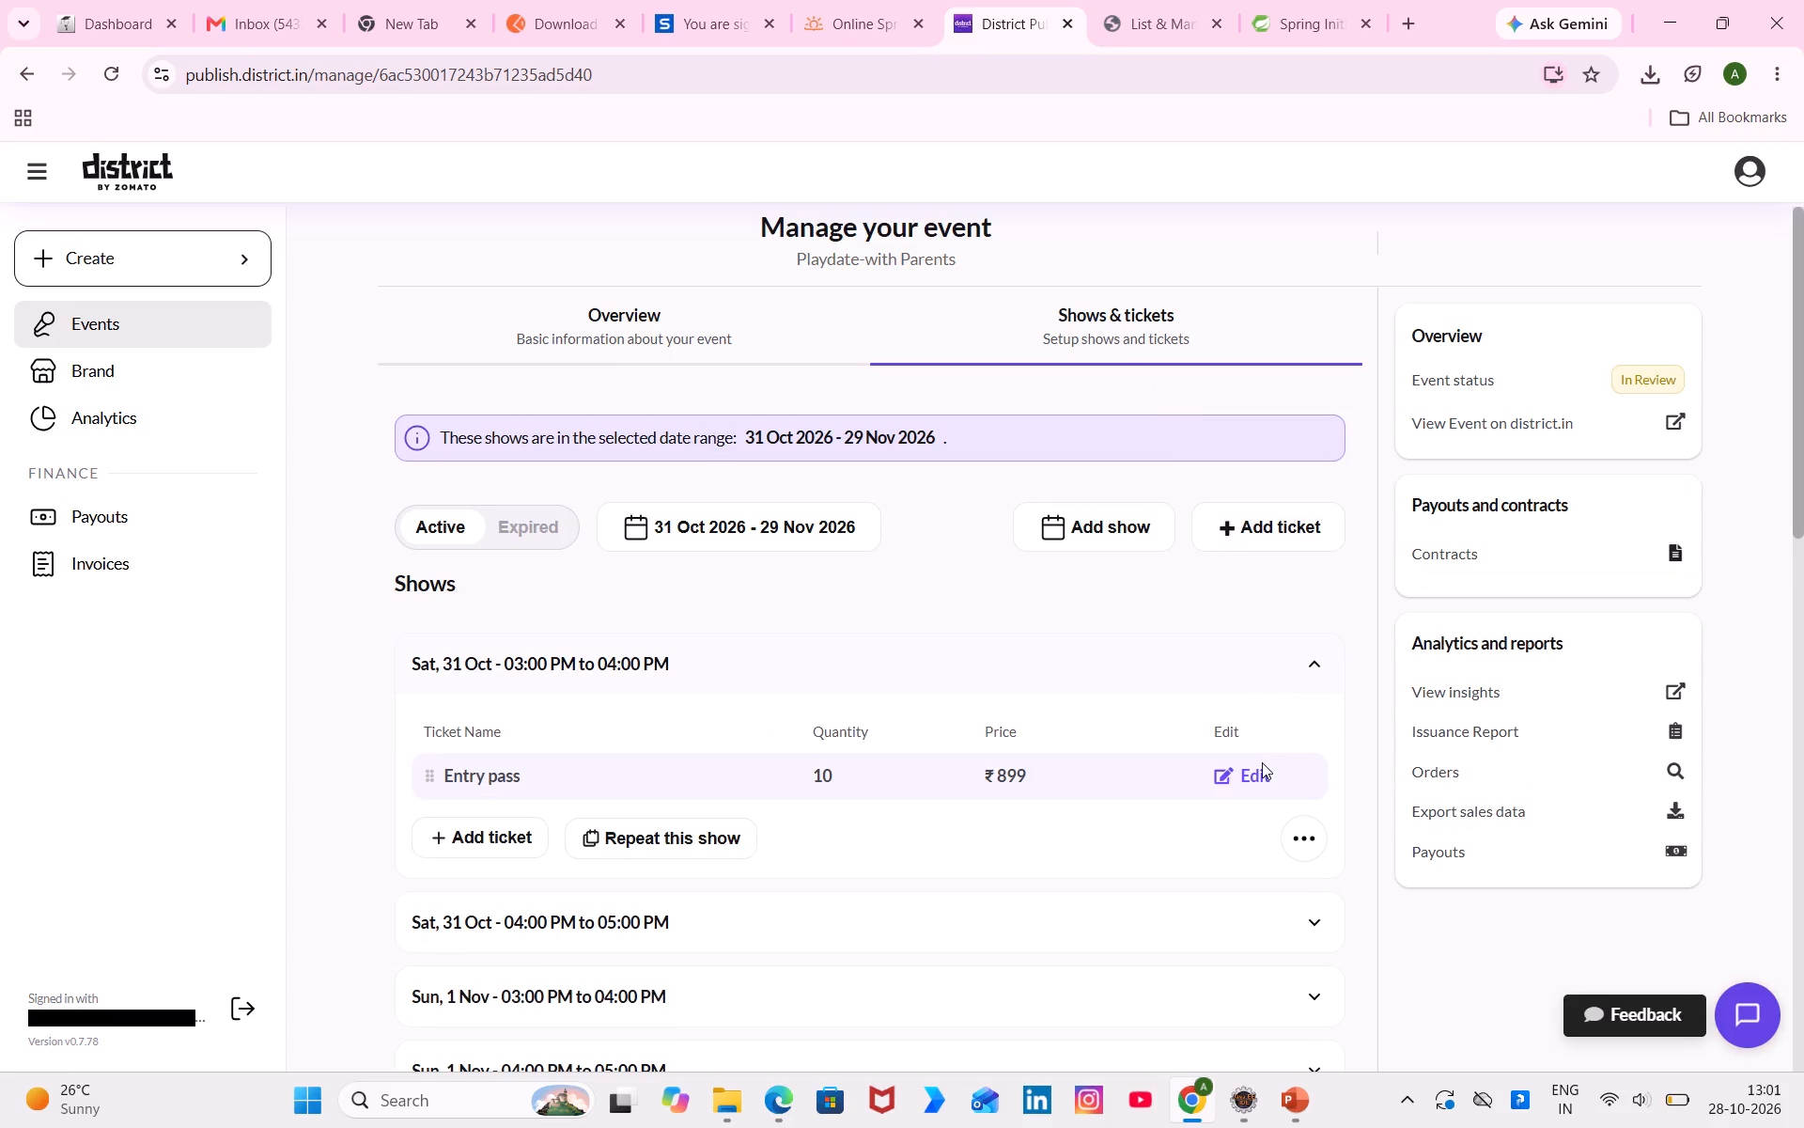
pyautogui.click(1262, 762)
pyautogui.click(1257, 775)
pyautogui.scroll(-1, 1477, 477)
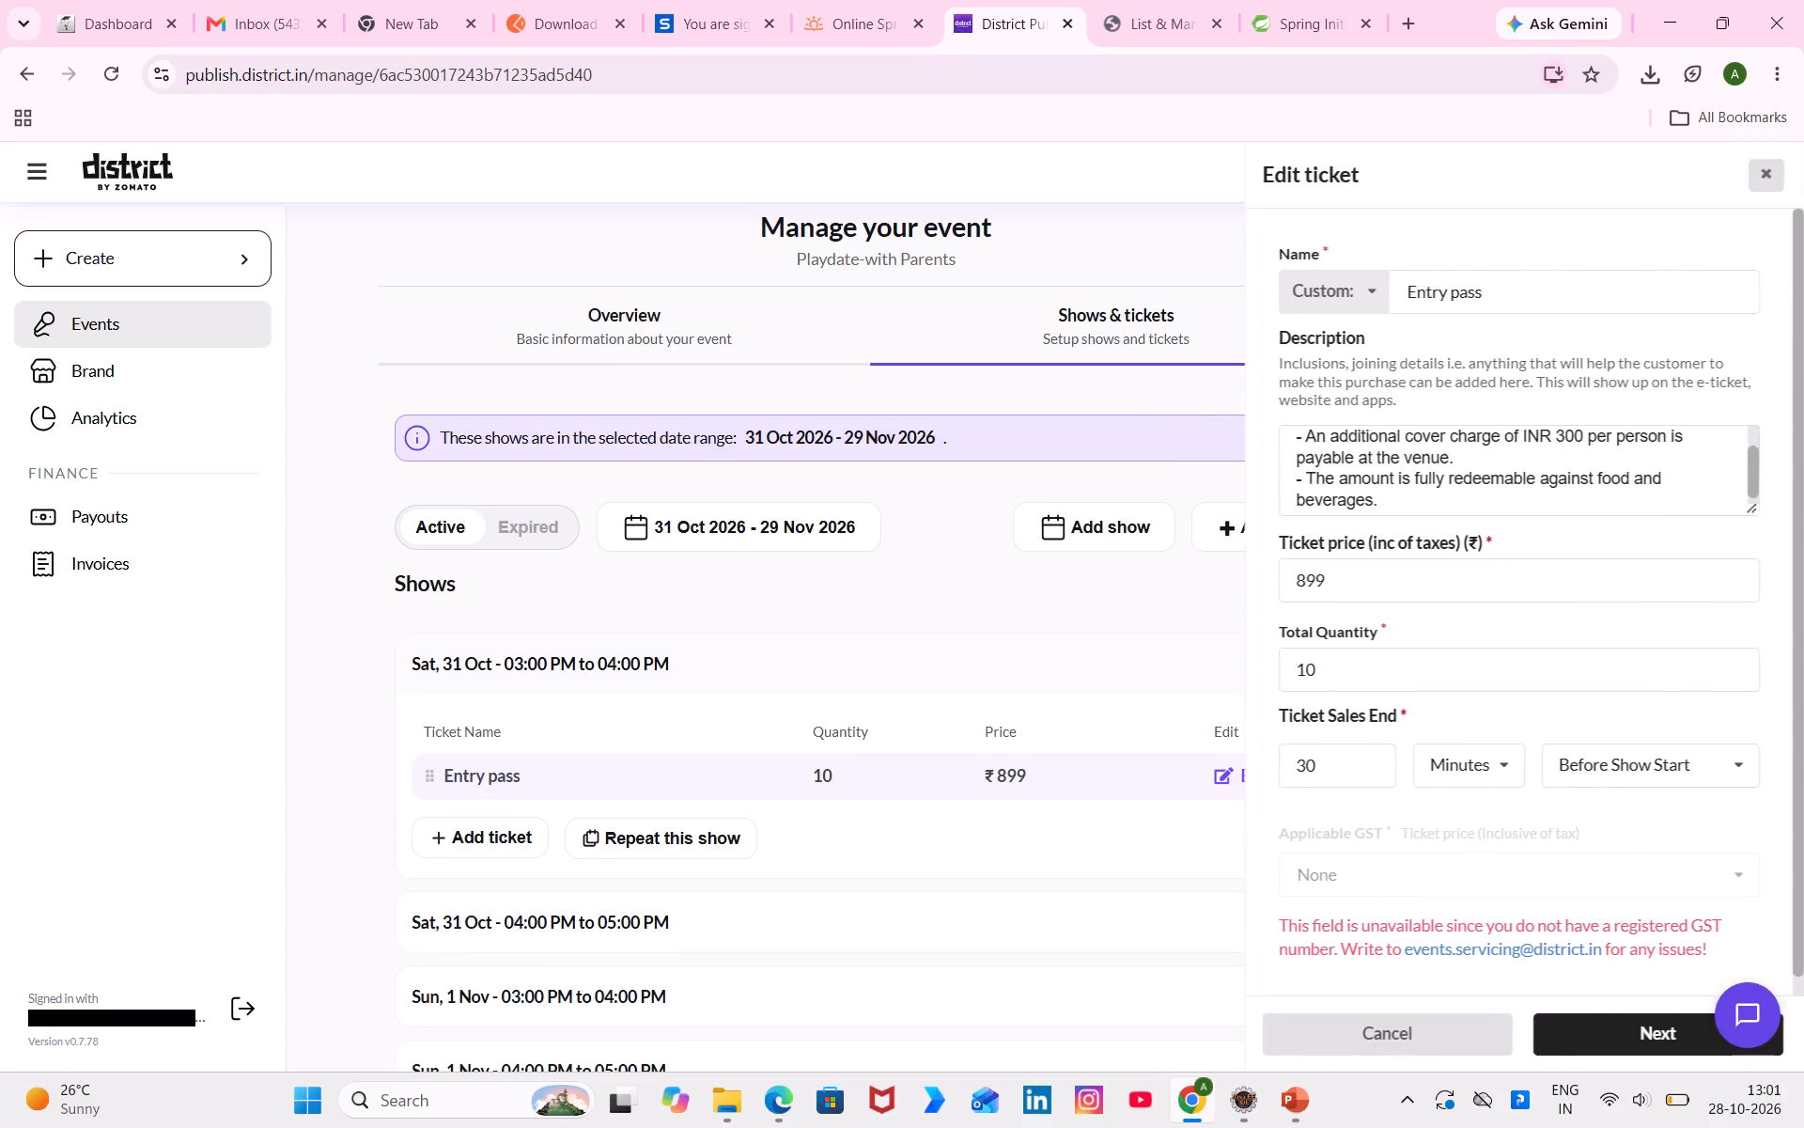
pyautogui.scroll(-1, 1477, 477)
pyautogui.click(23, 55)
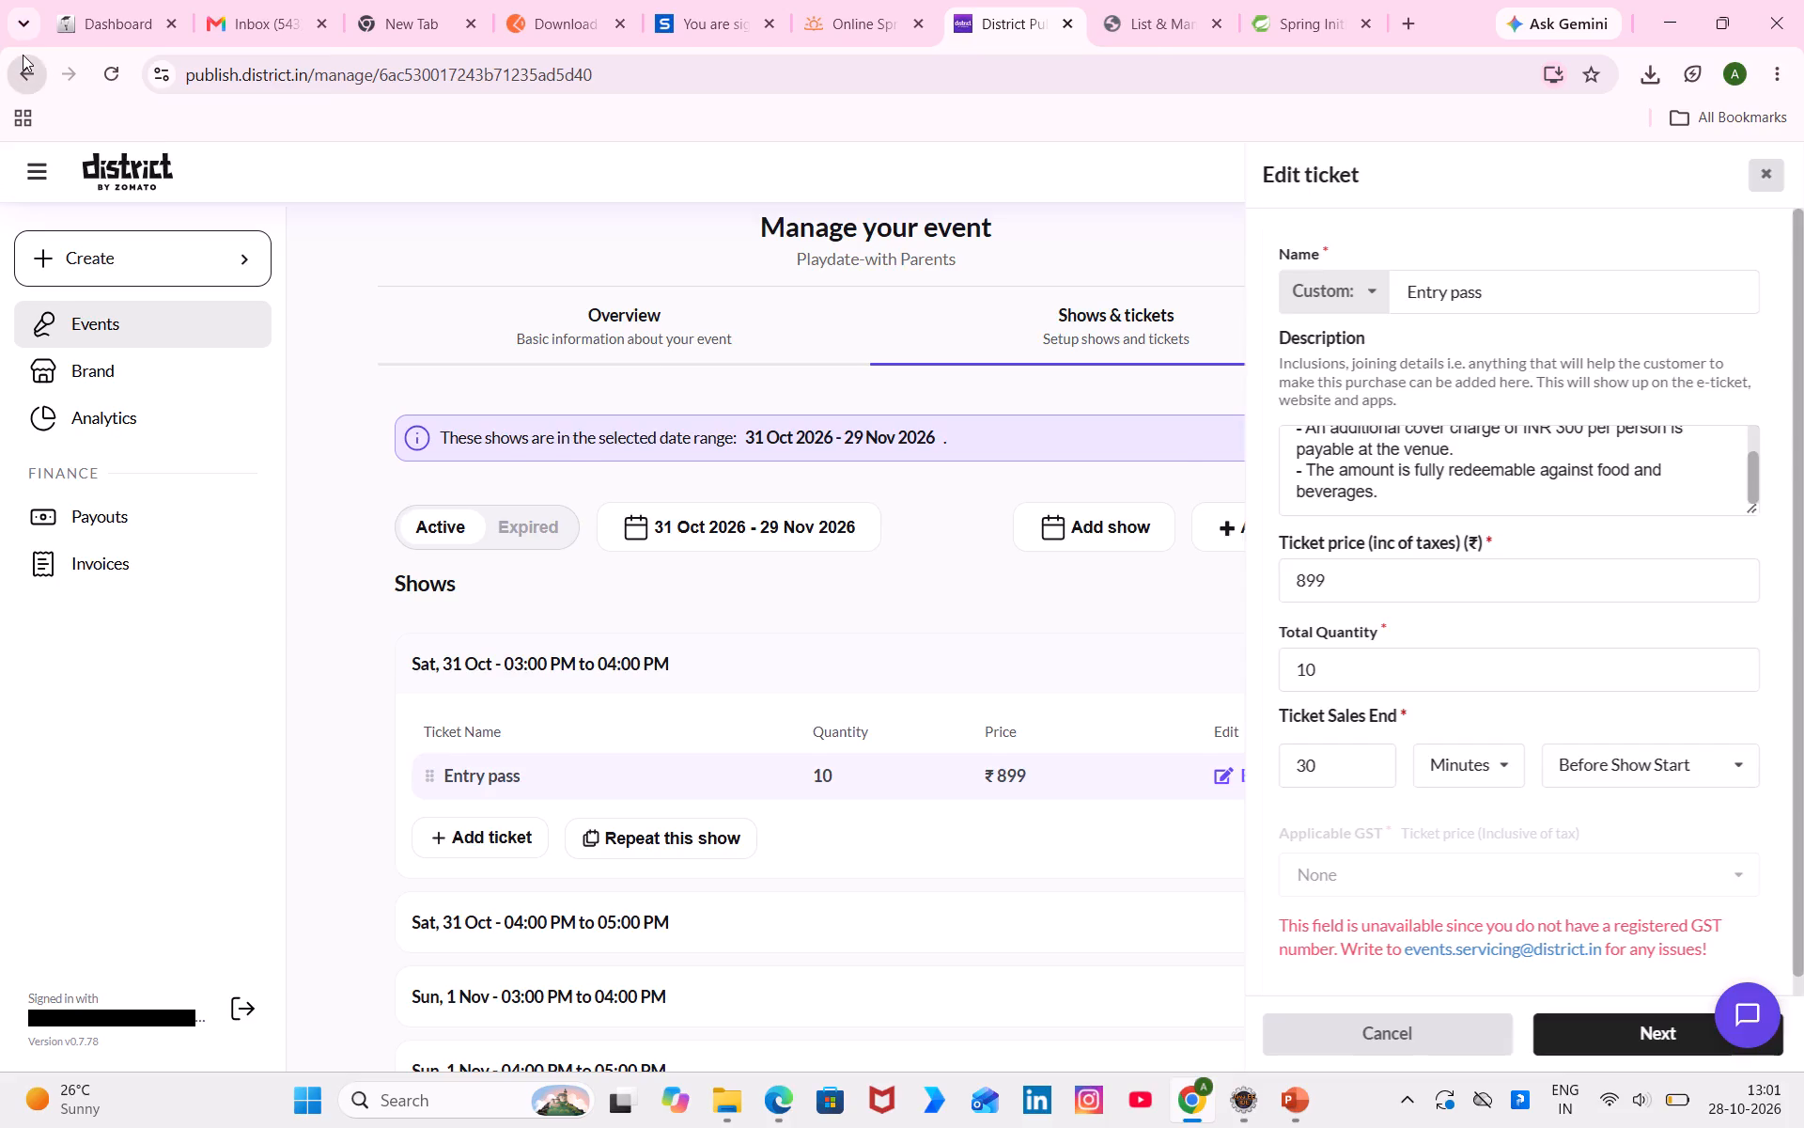
# Open the Three O'Clock Play-date with Parents event and copy the ENTRY PASS description from the Sat, 31 Oct 04:00 PM show.
pyautogui.scroll(-7, 640, 655)
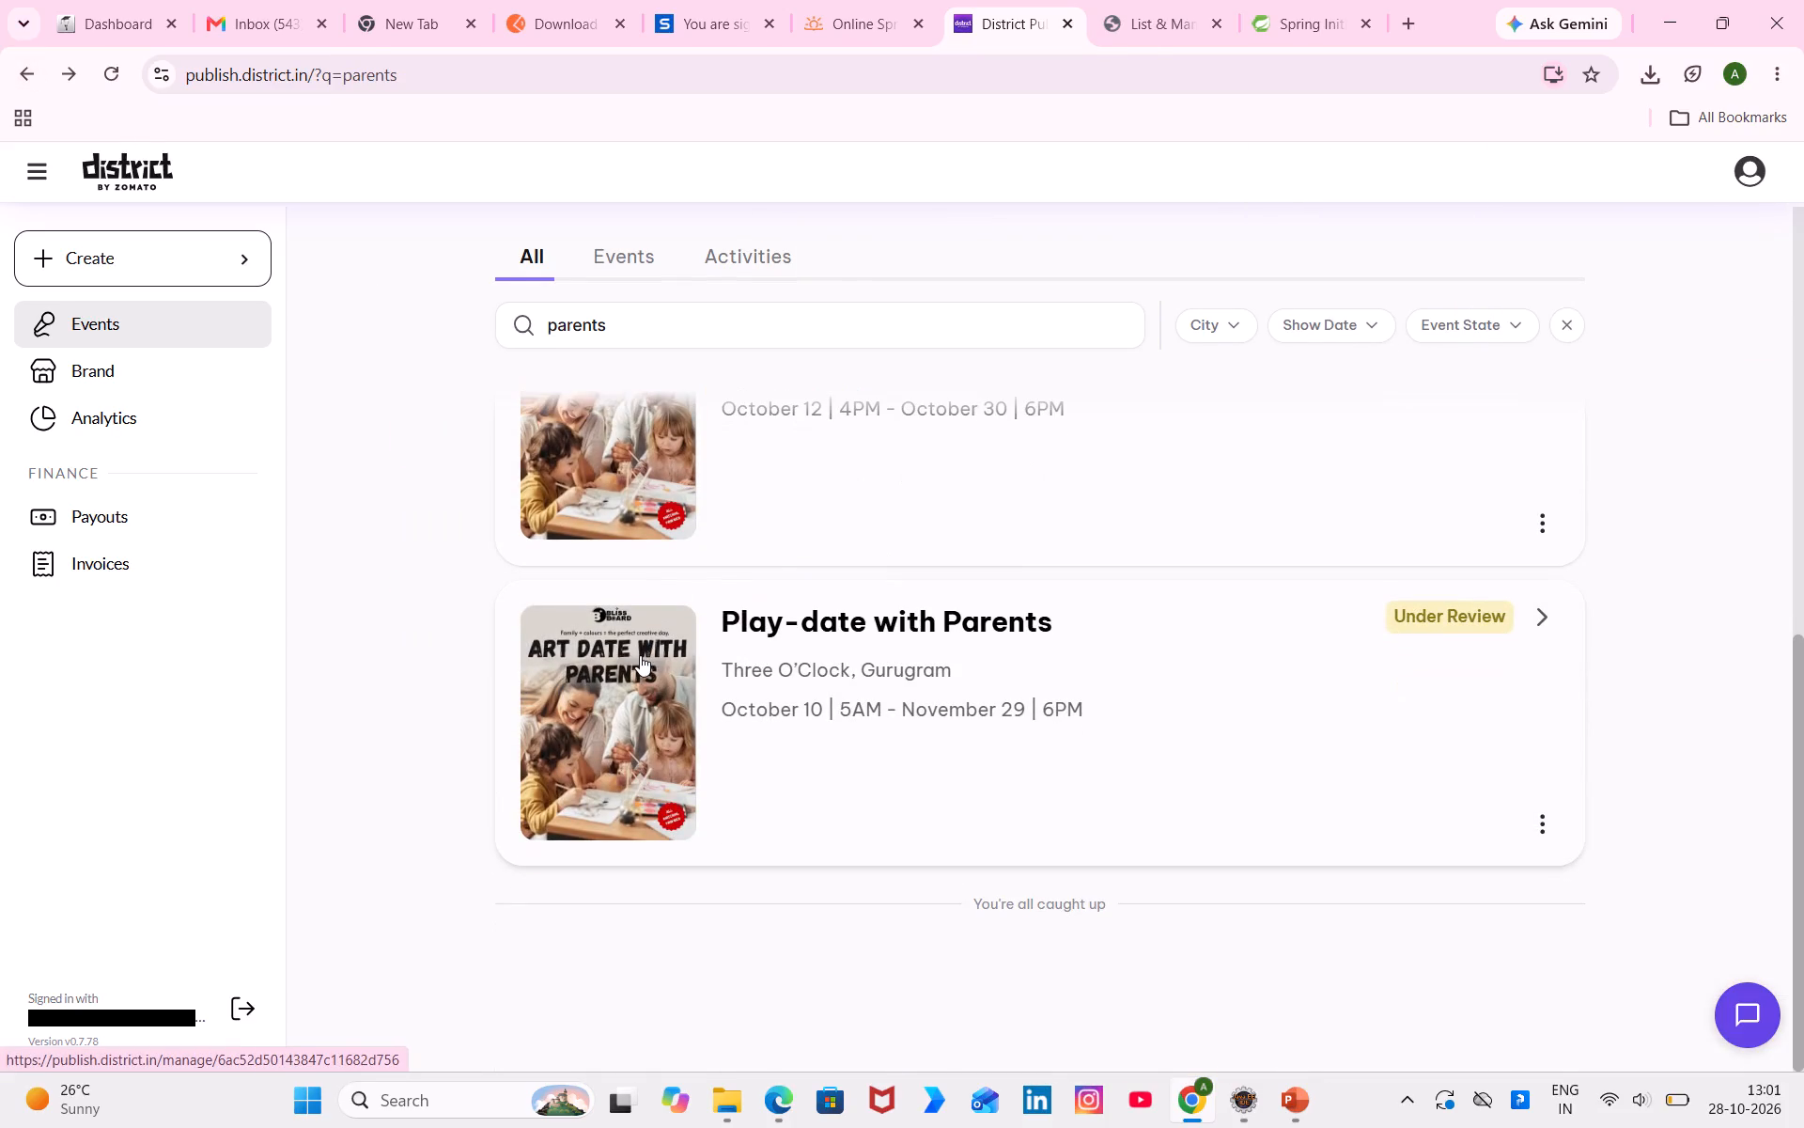
pyautogui.scroll(-1, 640, 655)
pyautogui.click(665, 752)
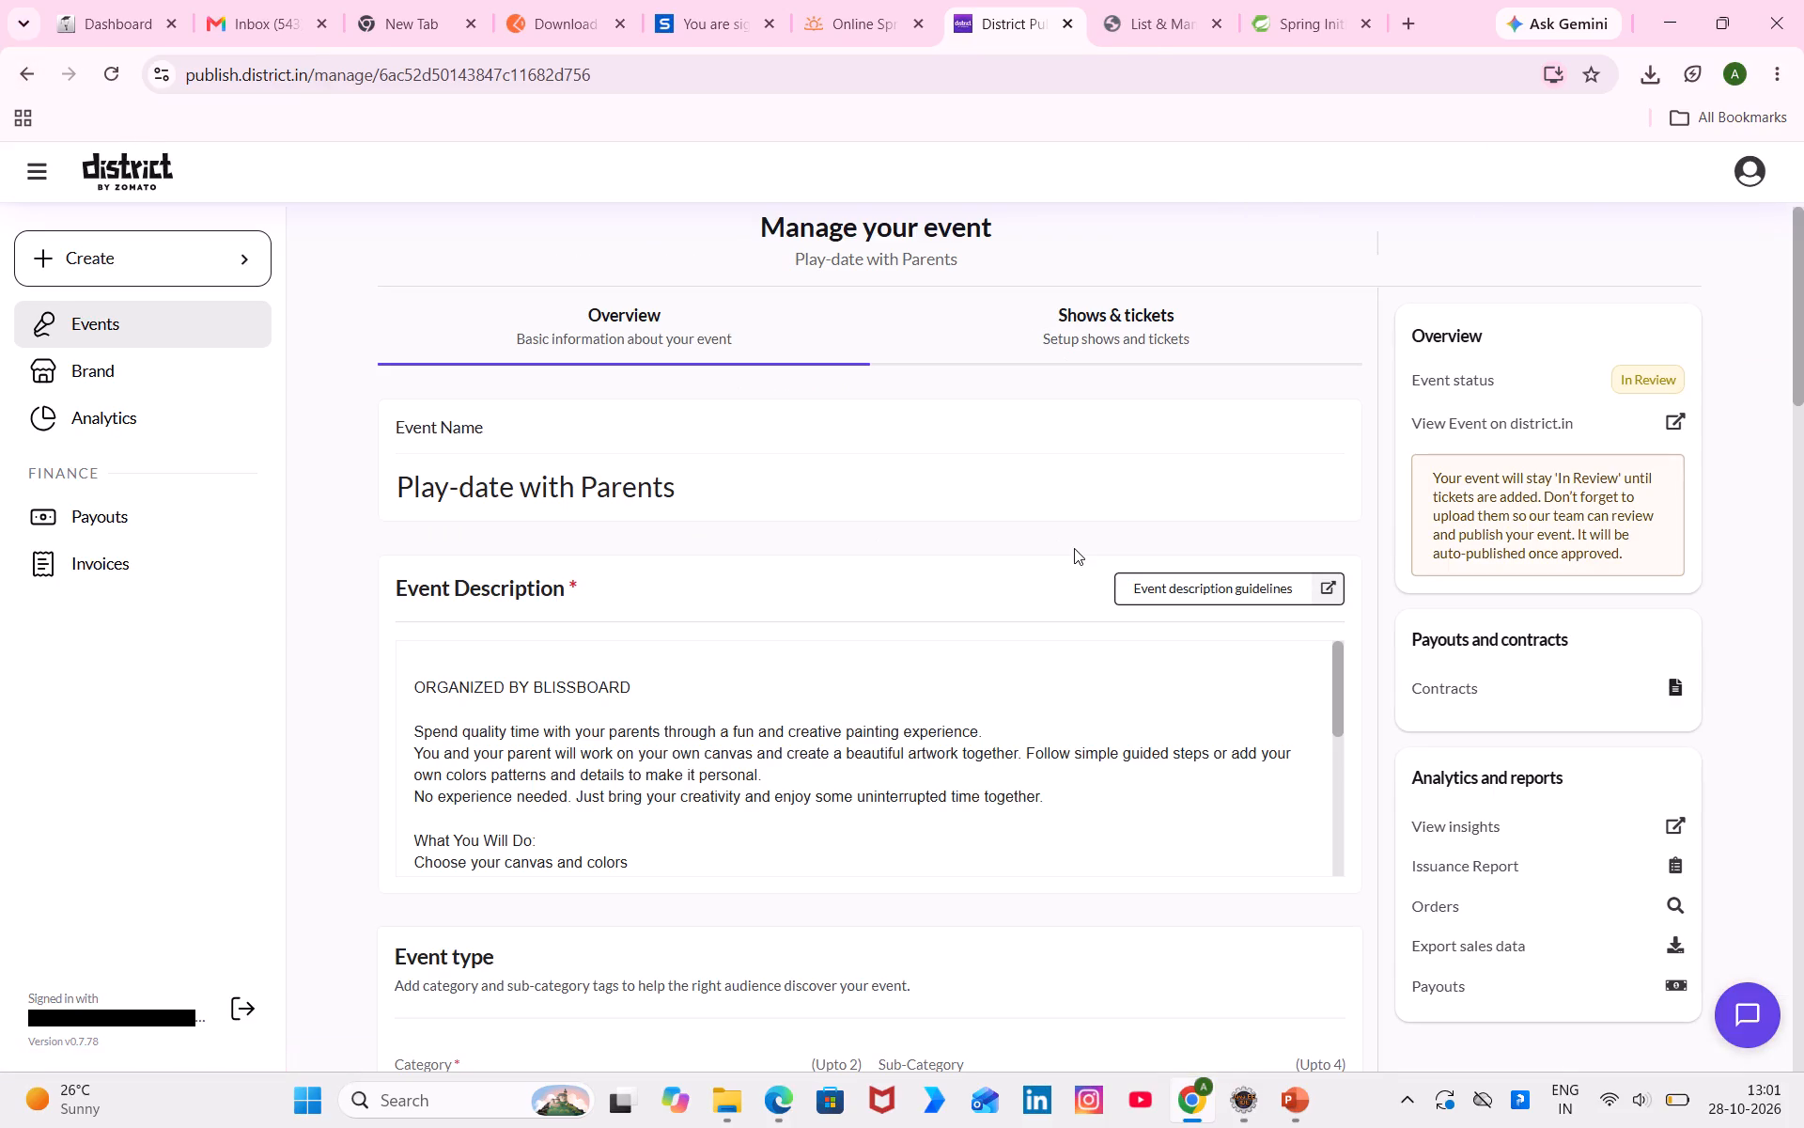
pyautogui.click(1178, 358)
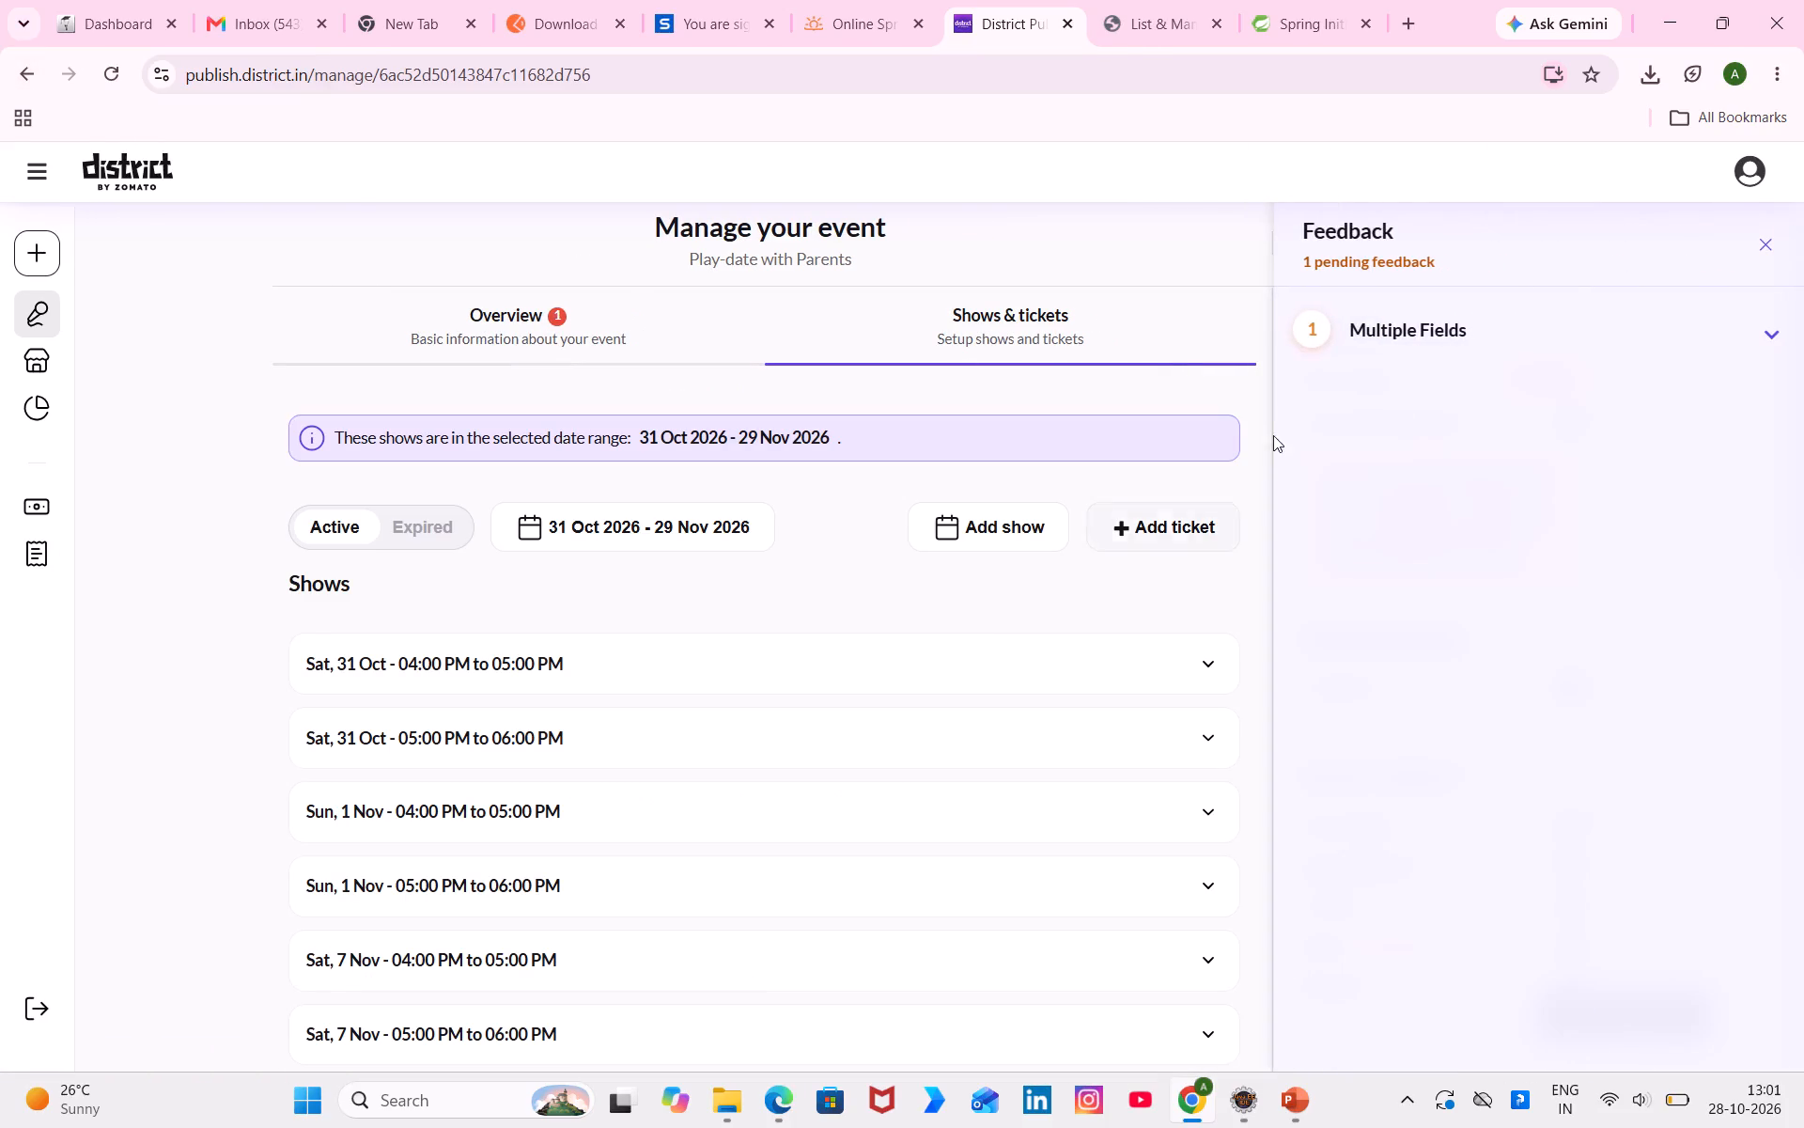
pyautogui.click(1159, 654)
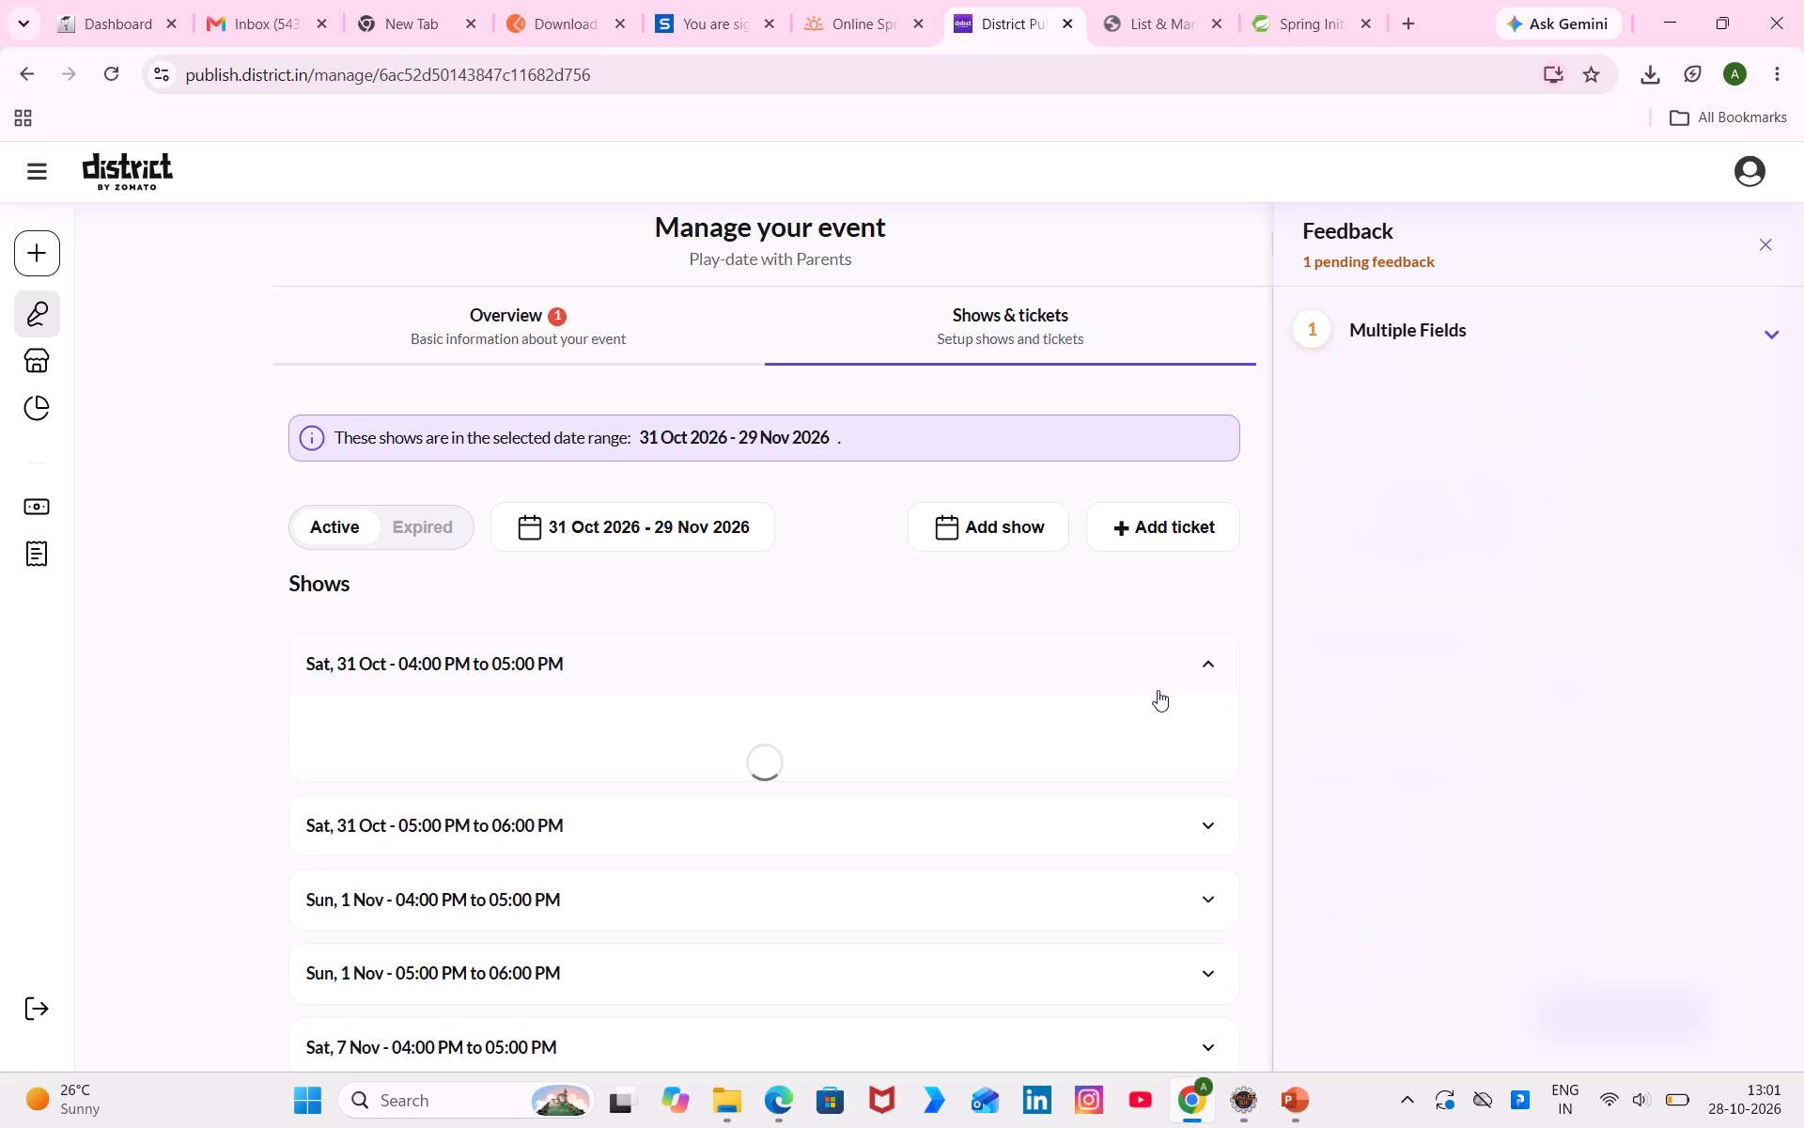
pyautogui.click(1165, 759)
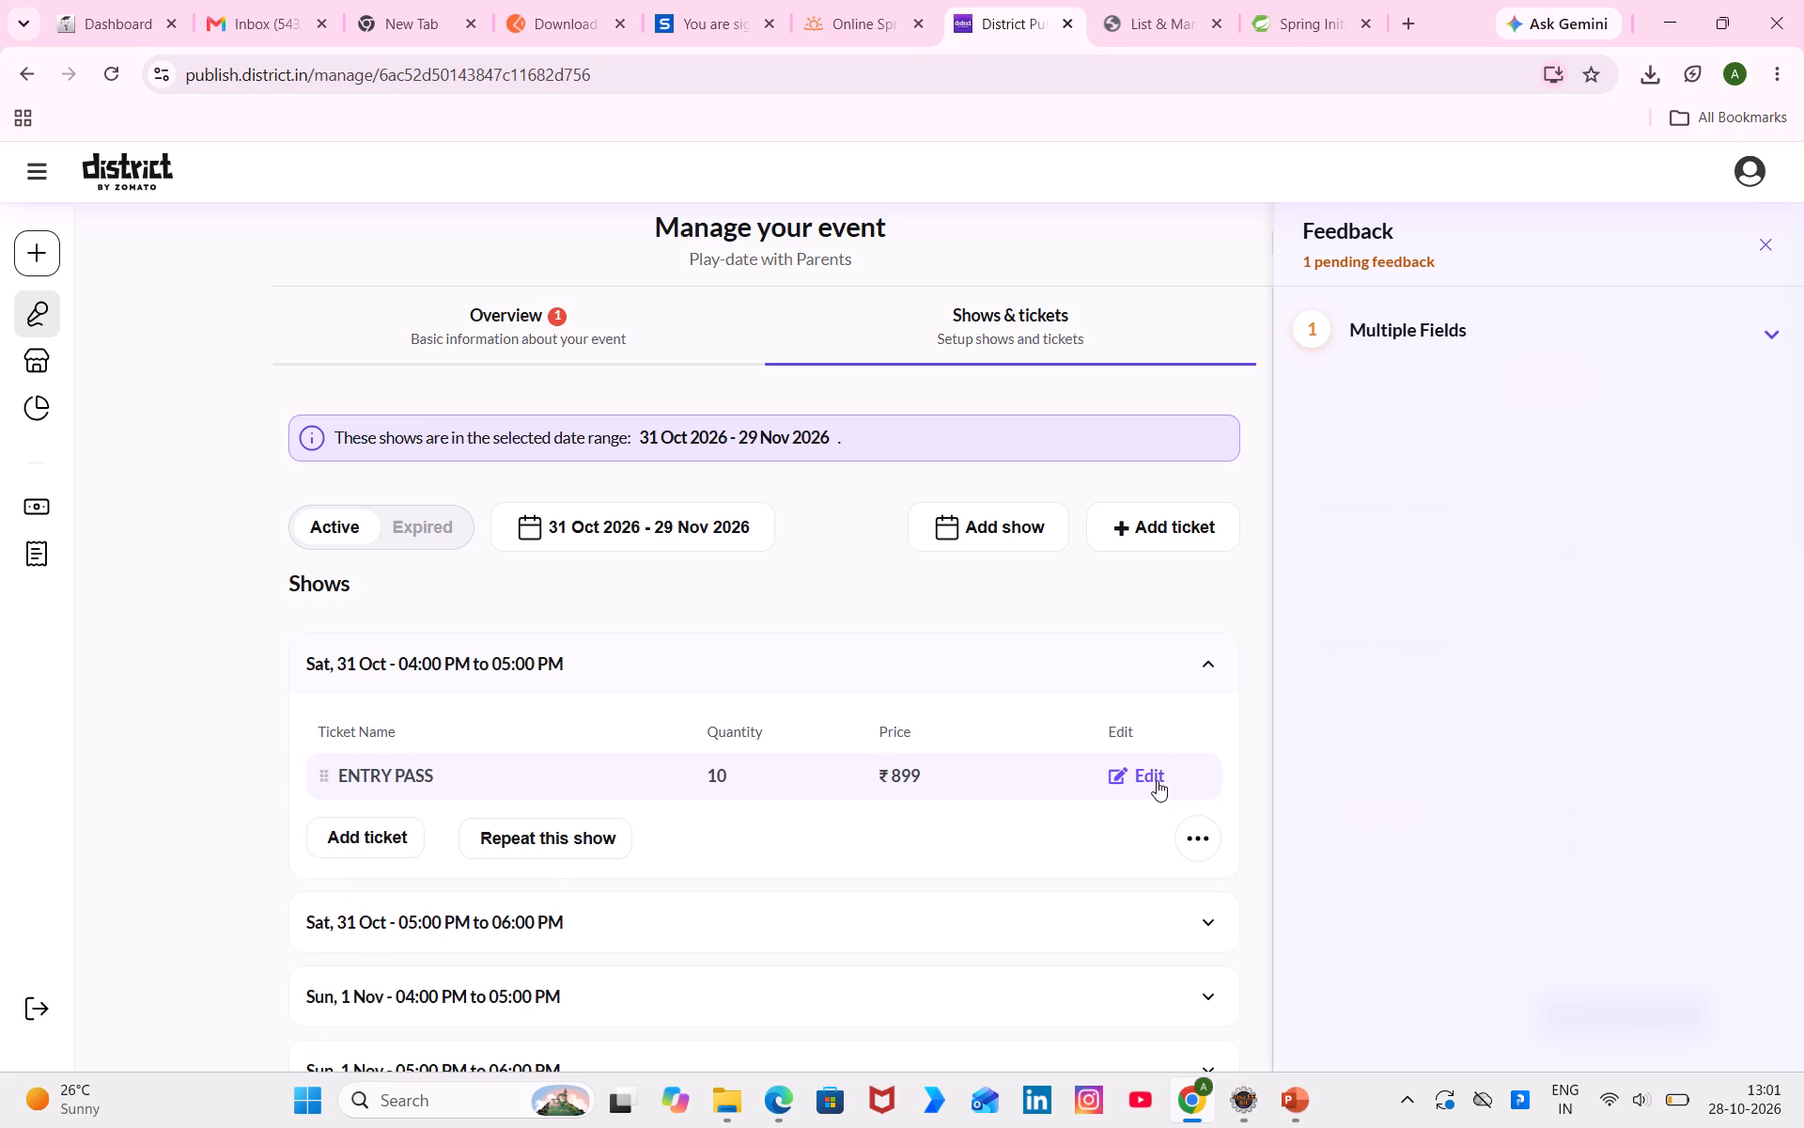
pyautogui.click(1157, 780)
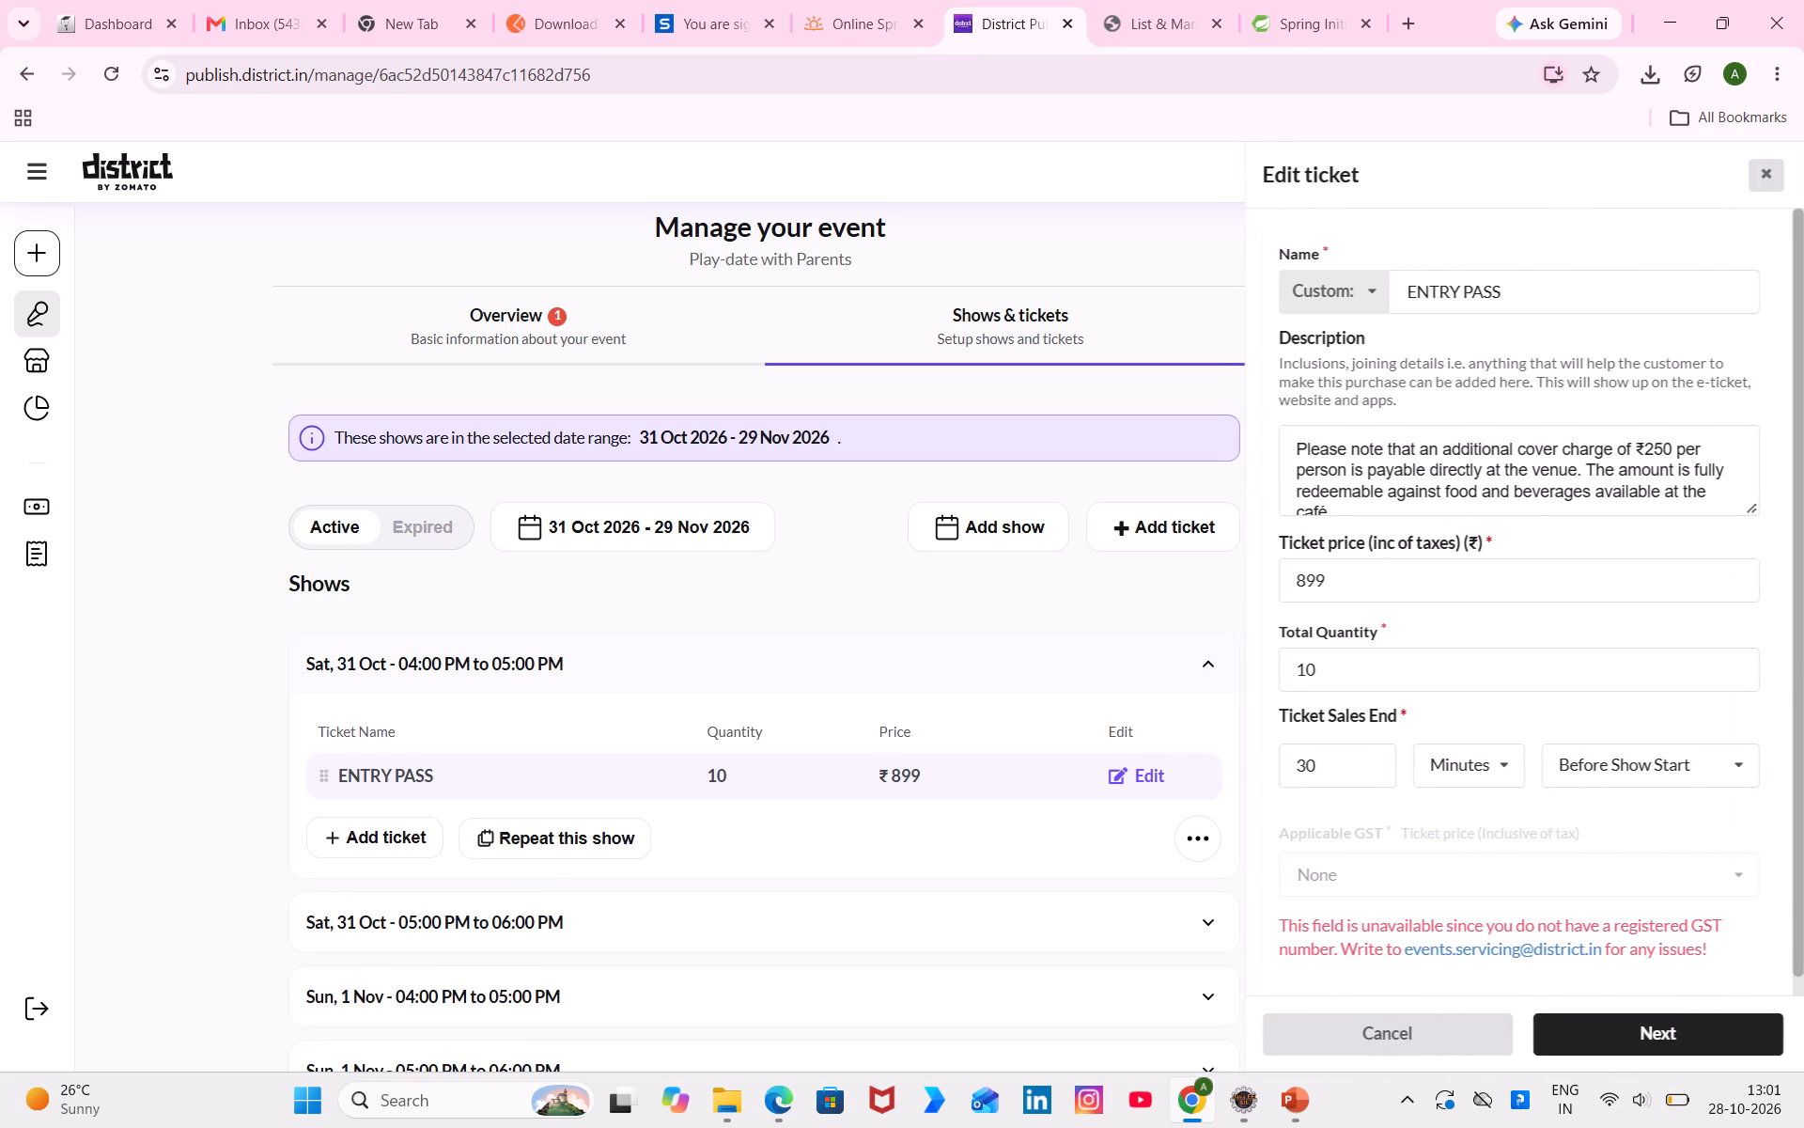
pyautogui.click(1485, 511)
pyautogui.hotkey('ctrl', 'a')
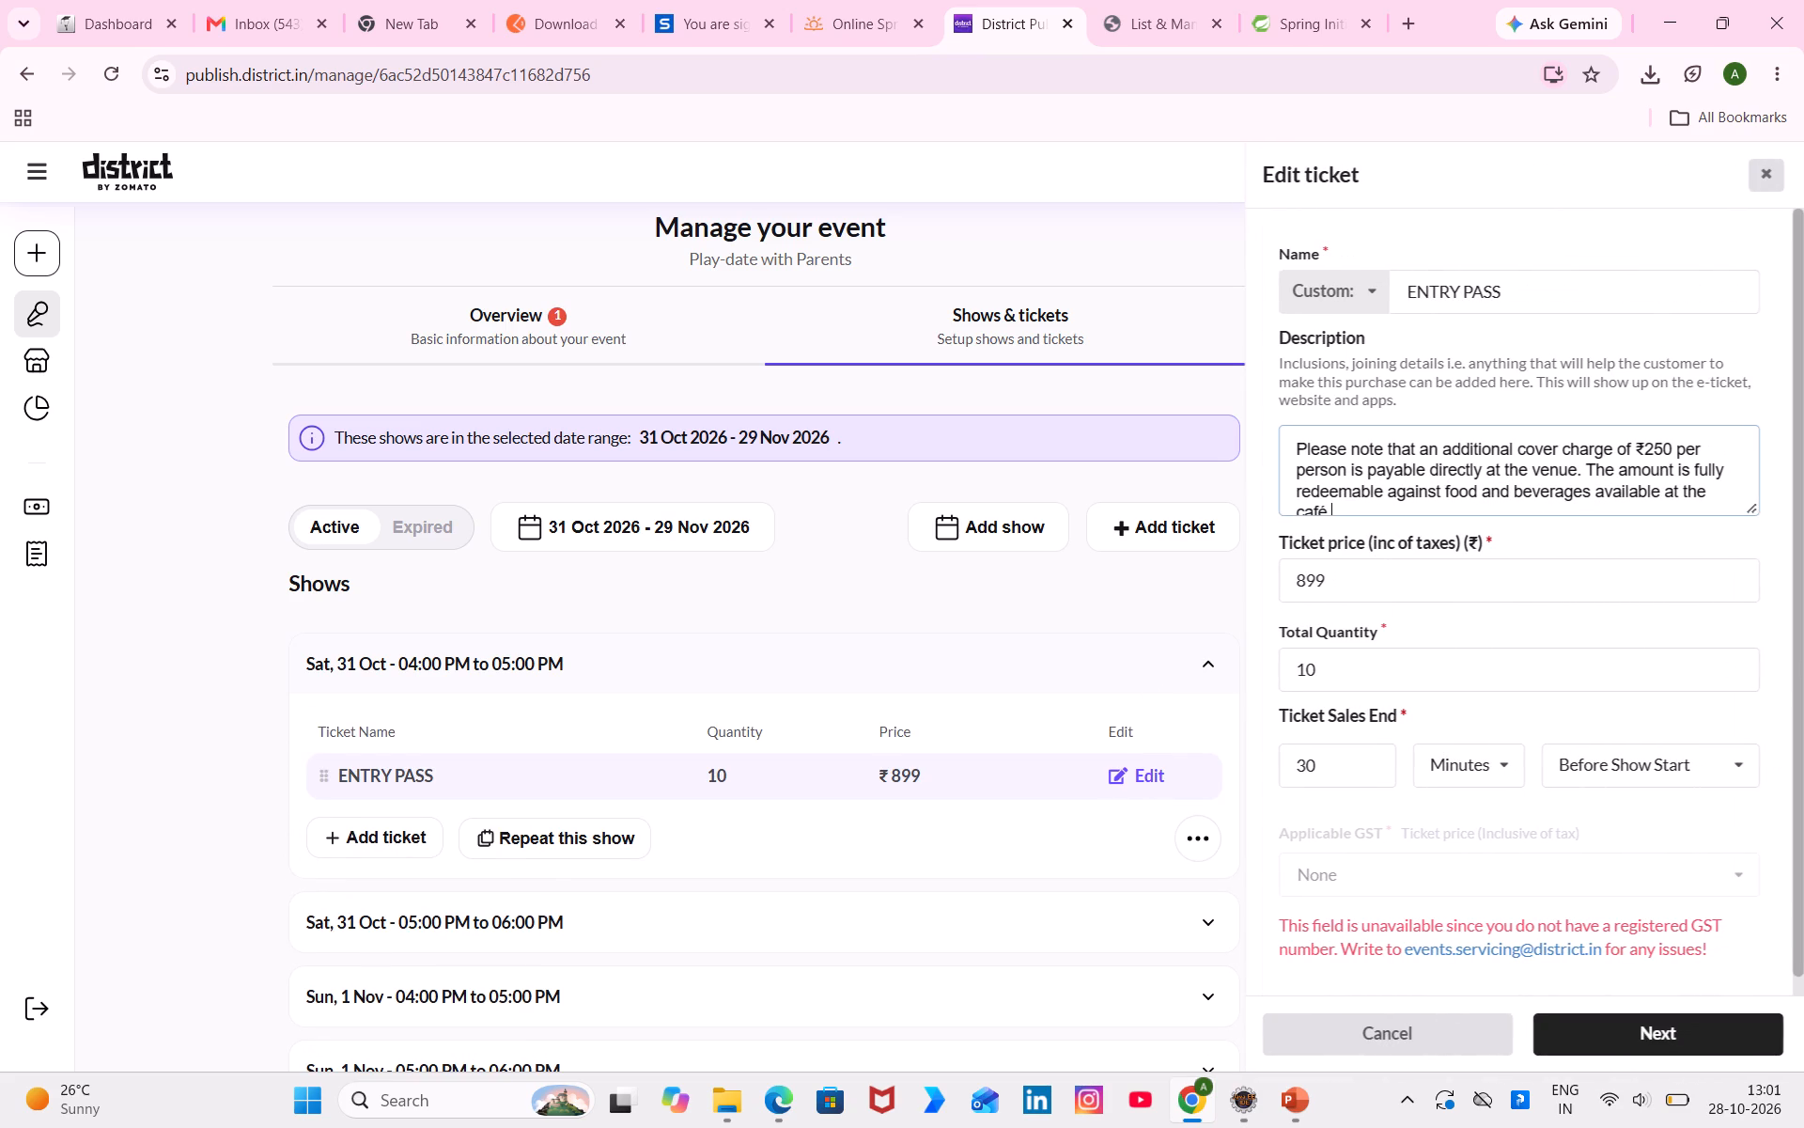
pyautogui.hotkey('ctrl', 'c')
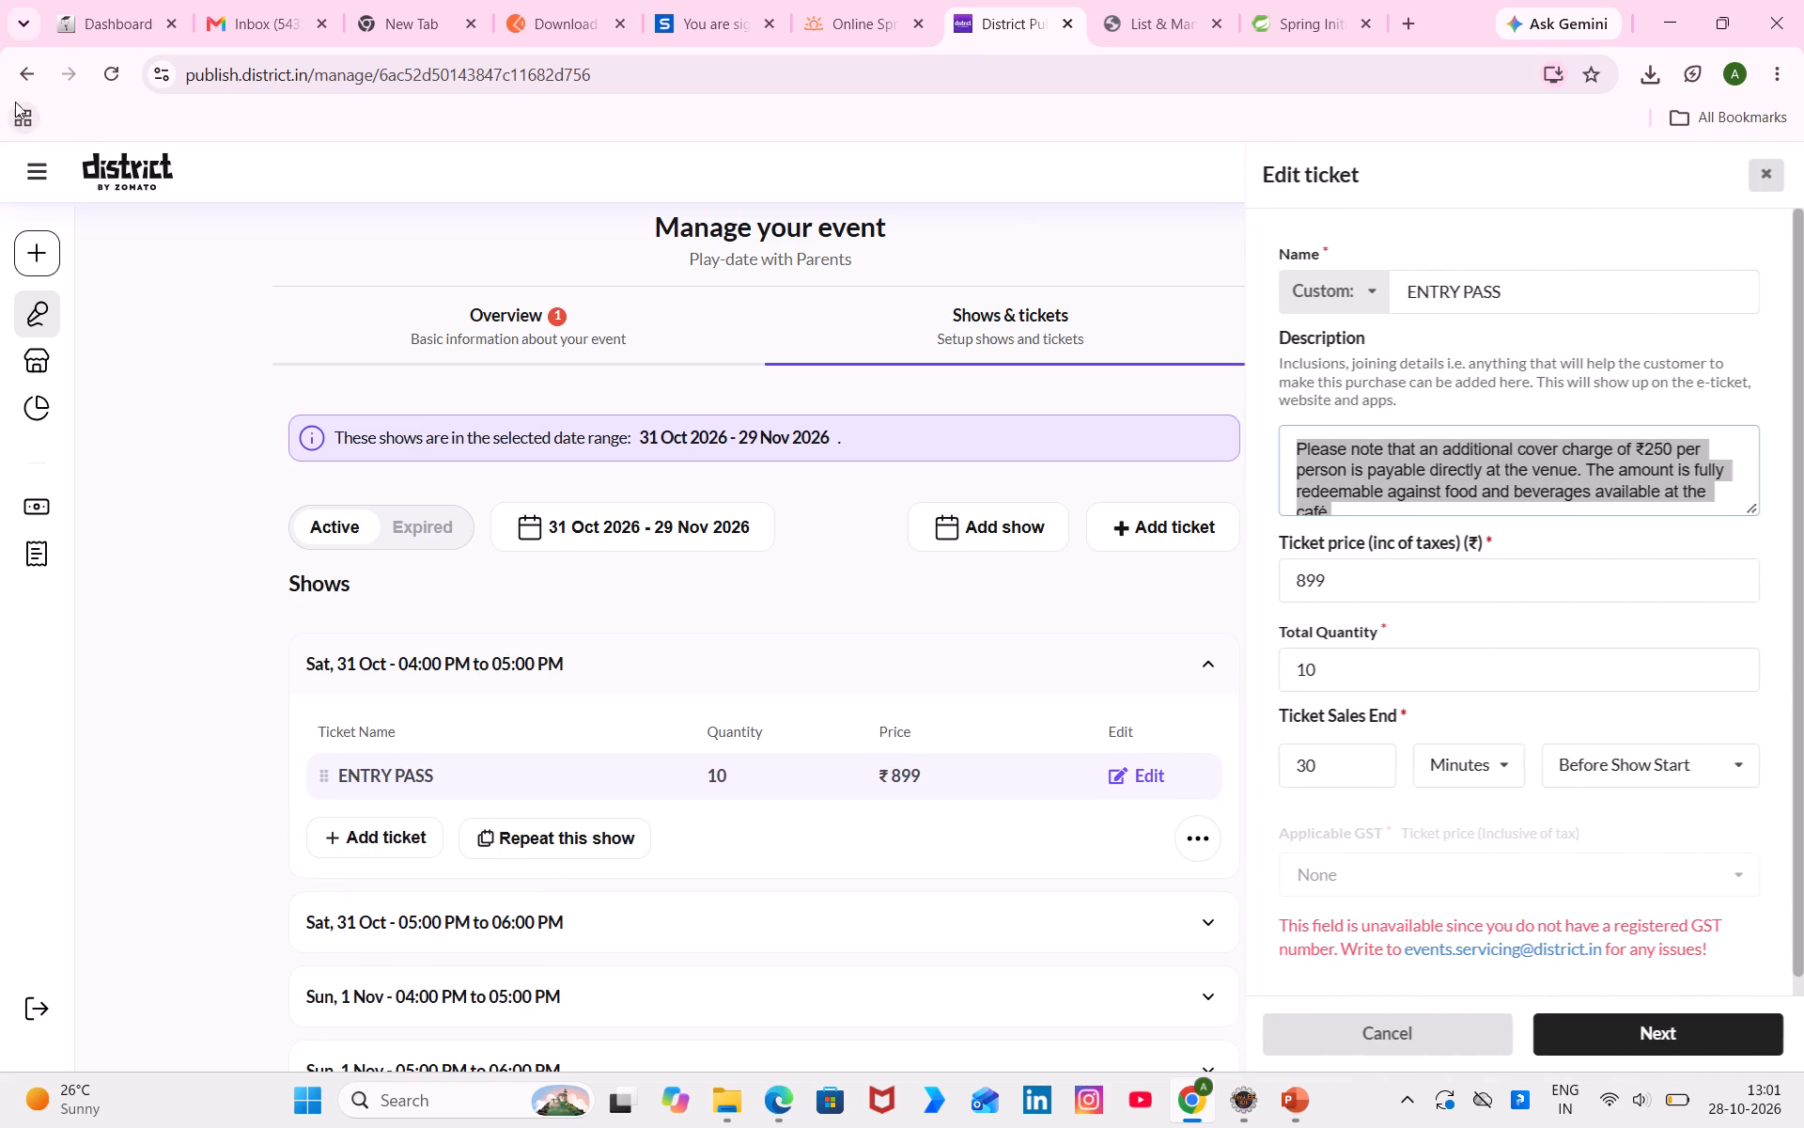
# Return to District's events list and search it for "mini canvas" in place of "parents".
pyautogui.click(23, 81)
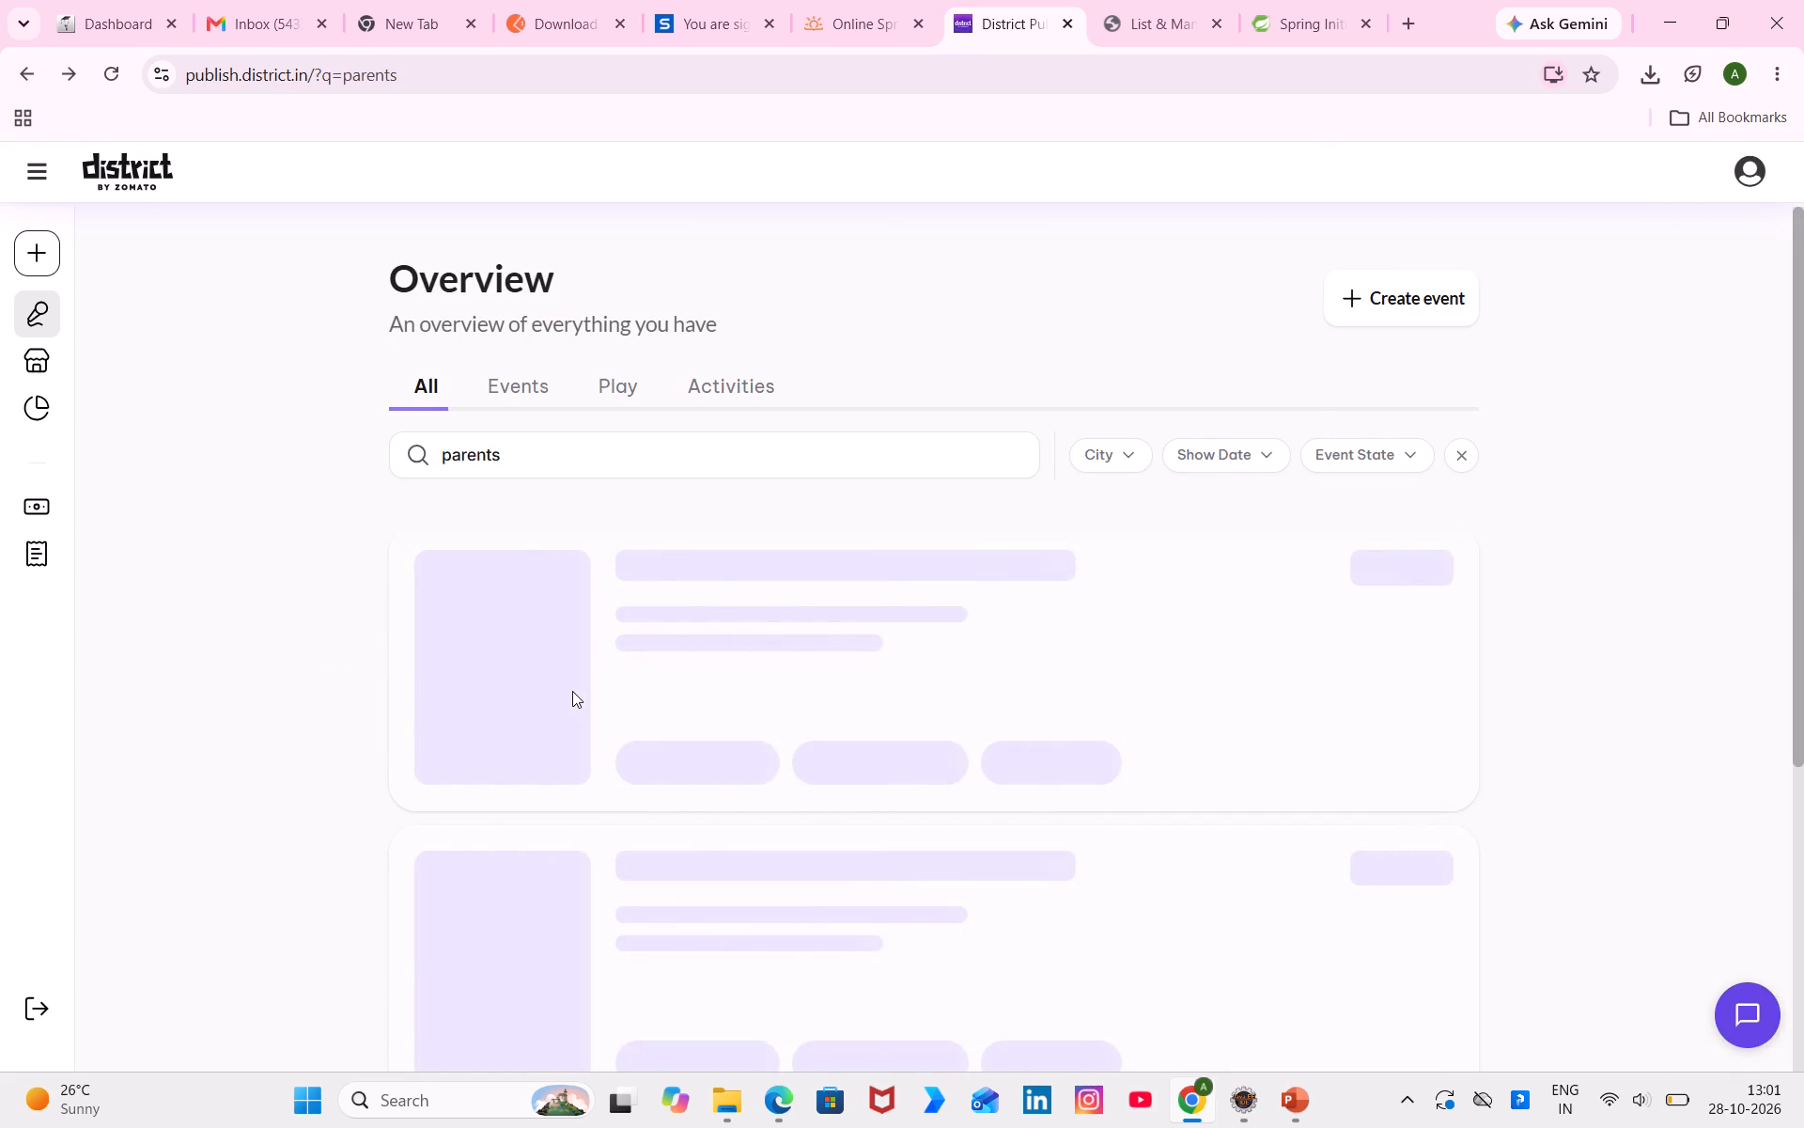
pyautogui.scroll(-7, 572, 691)
pyautogui.scroll(4, 572, 691)
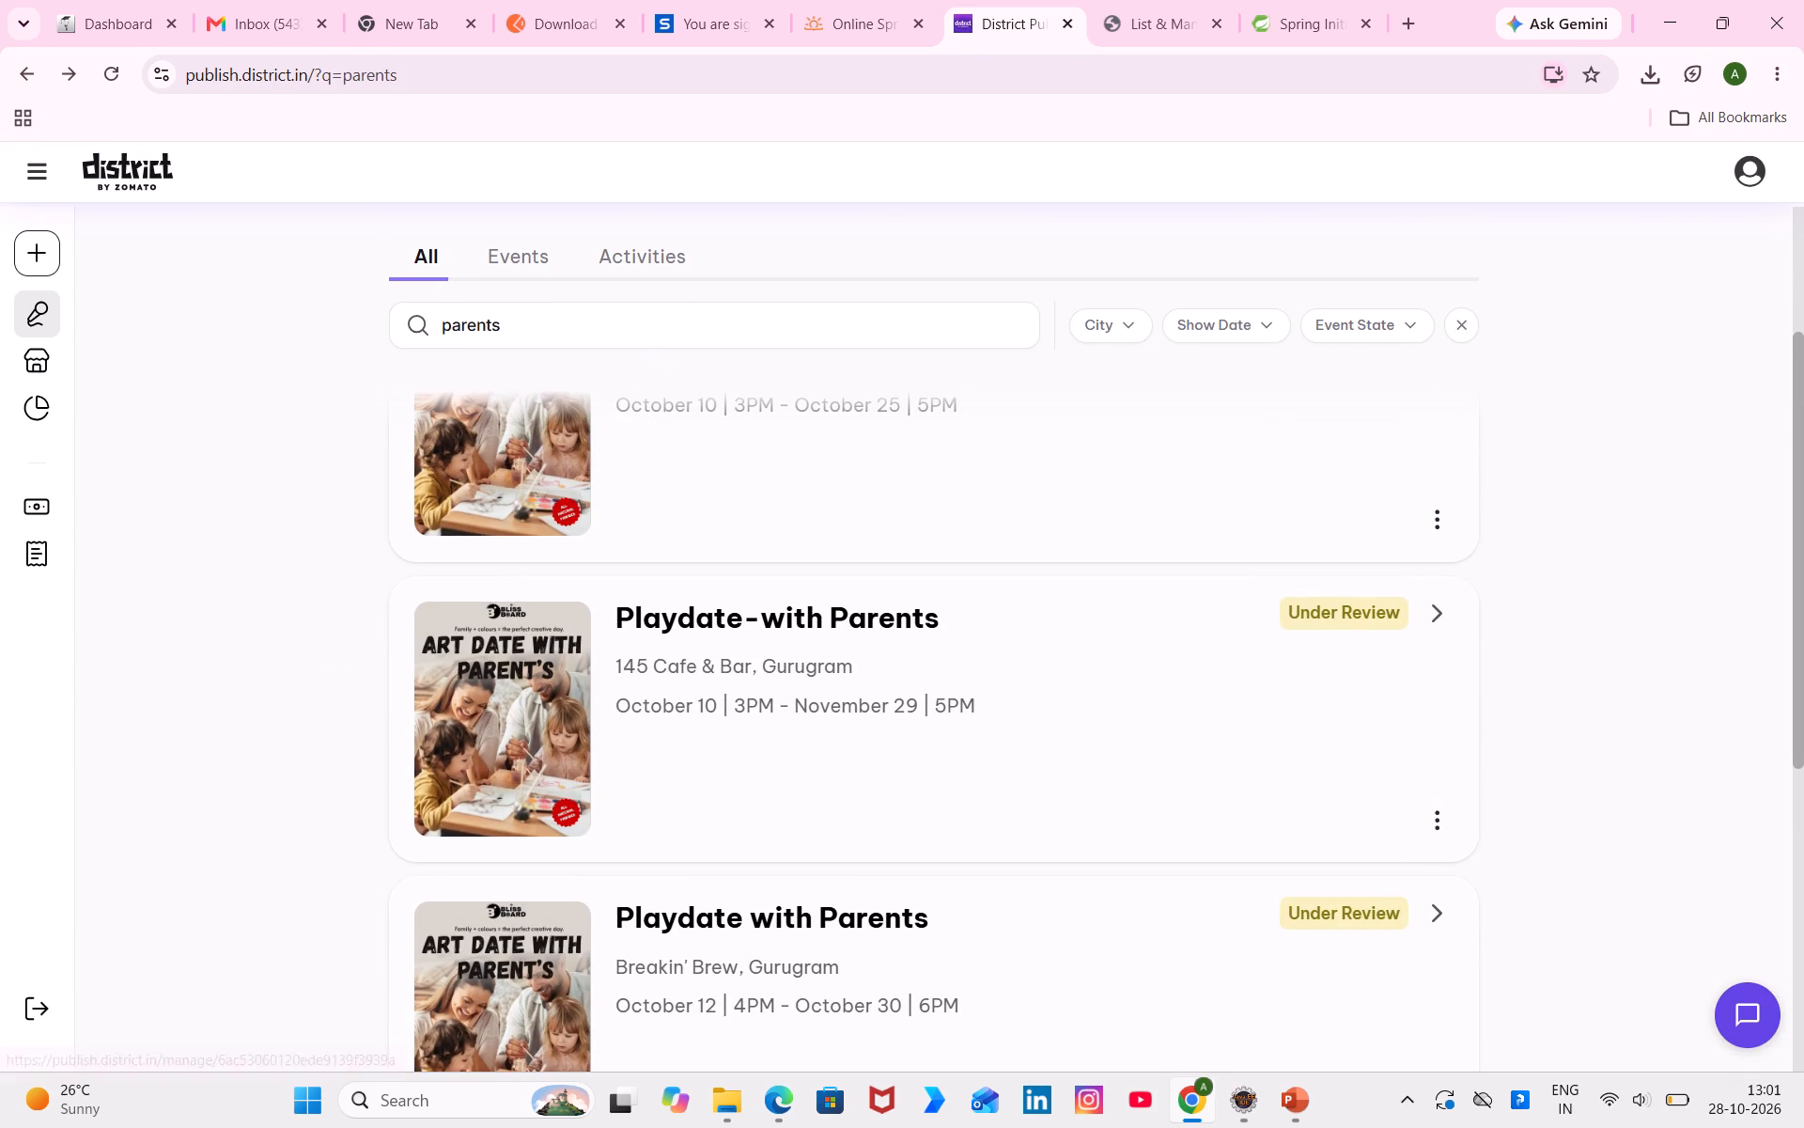
pyautogui.moveTo(645, 339); pyautogui.dragTo(365, 341)
pyautogui.press('BackSpace')
pyautogui.write('mini')
pyautogui.press('space')
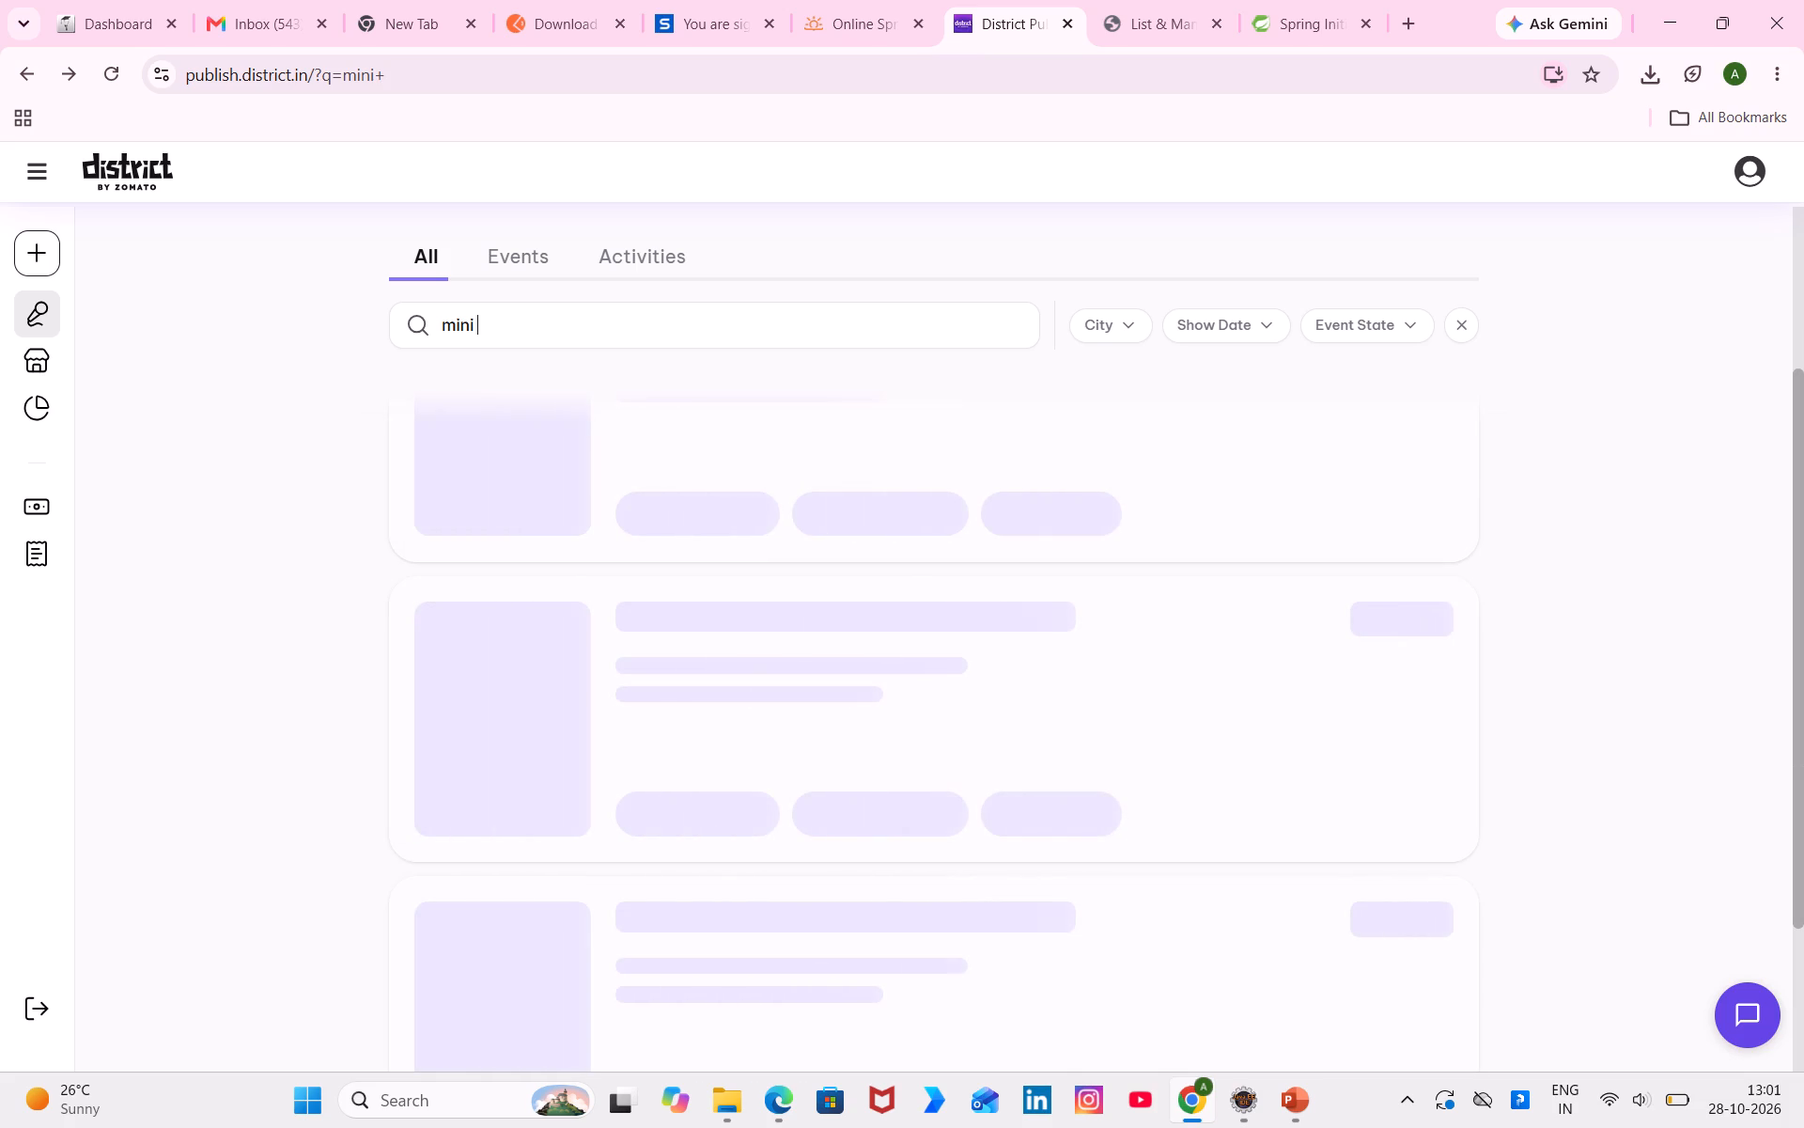
pyautogui.scroll(3, 646, 732)
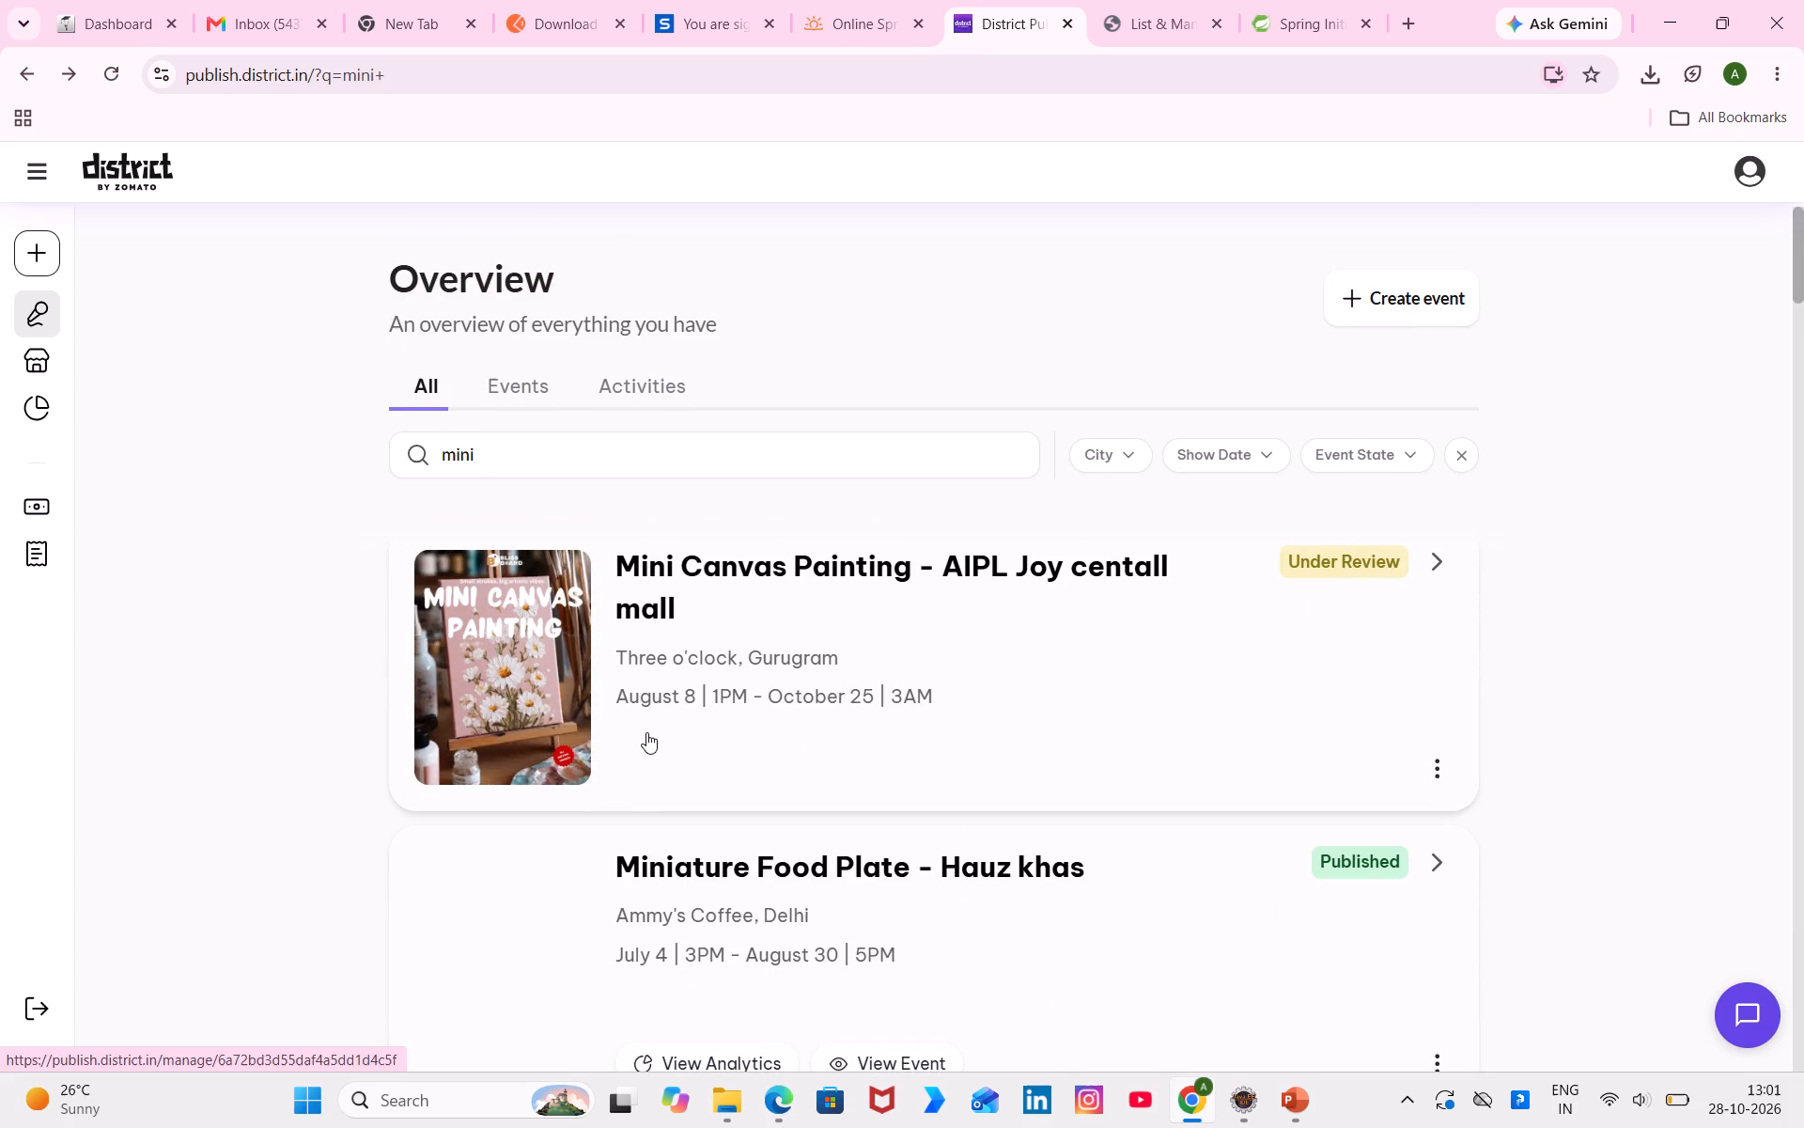
pyautogui.scroll(-3, 646, 732)
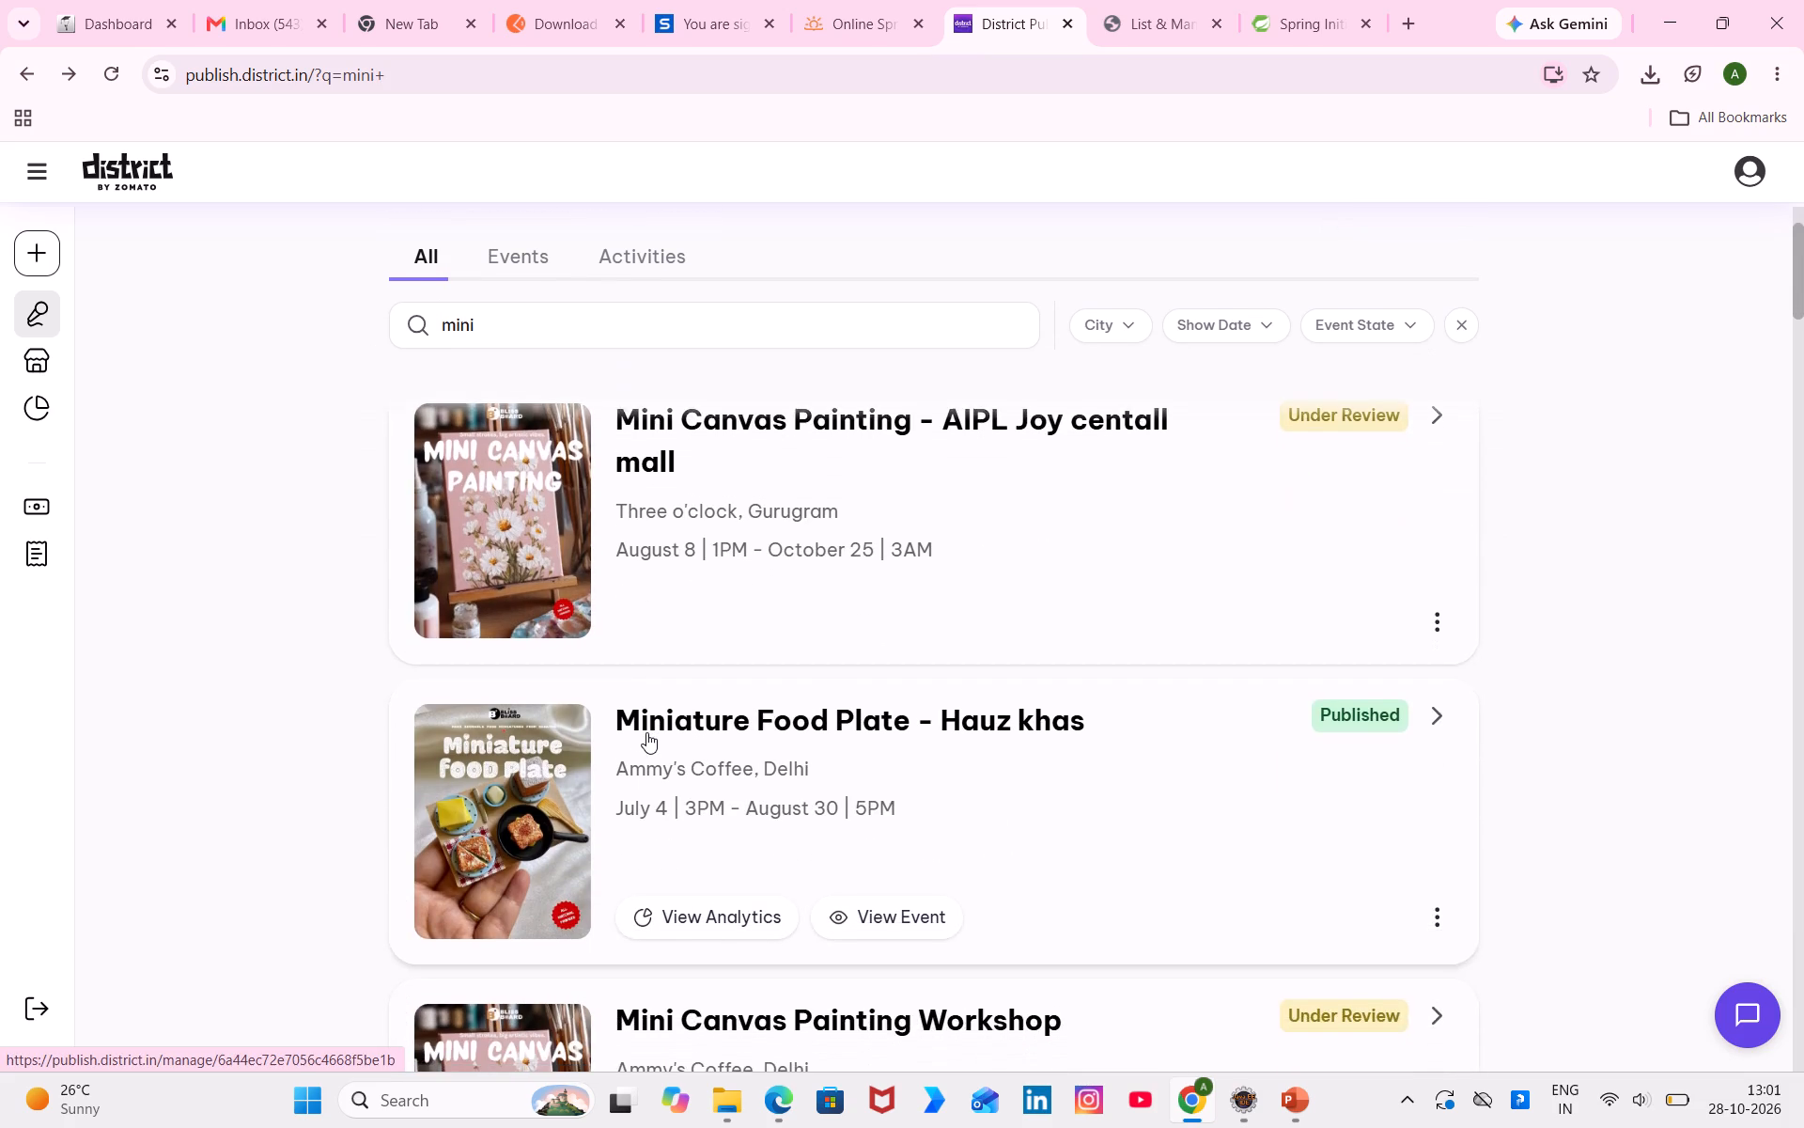
pyautogui.scroll(-5, 646, 732)
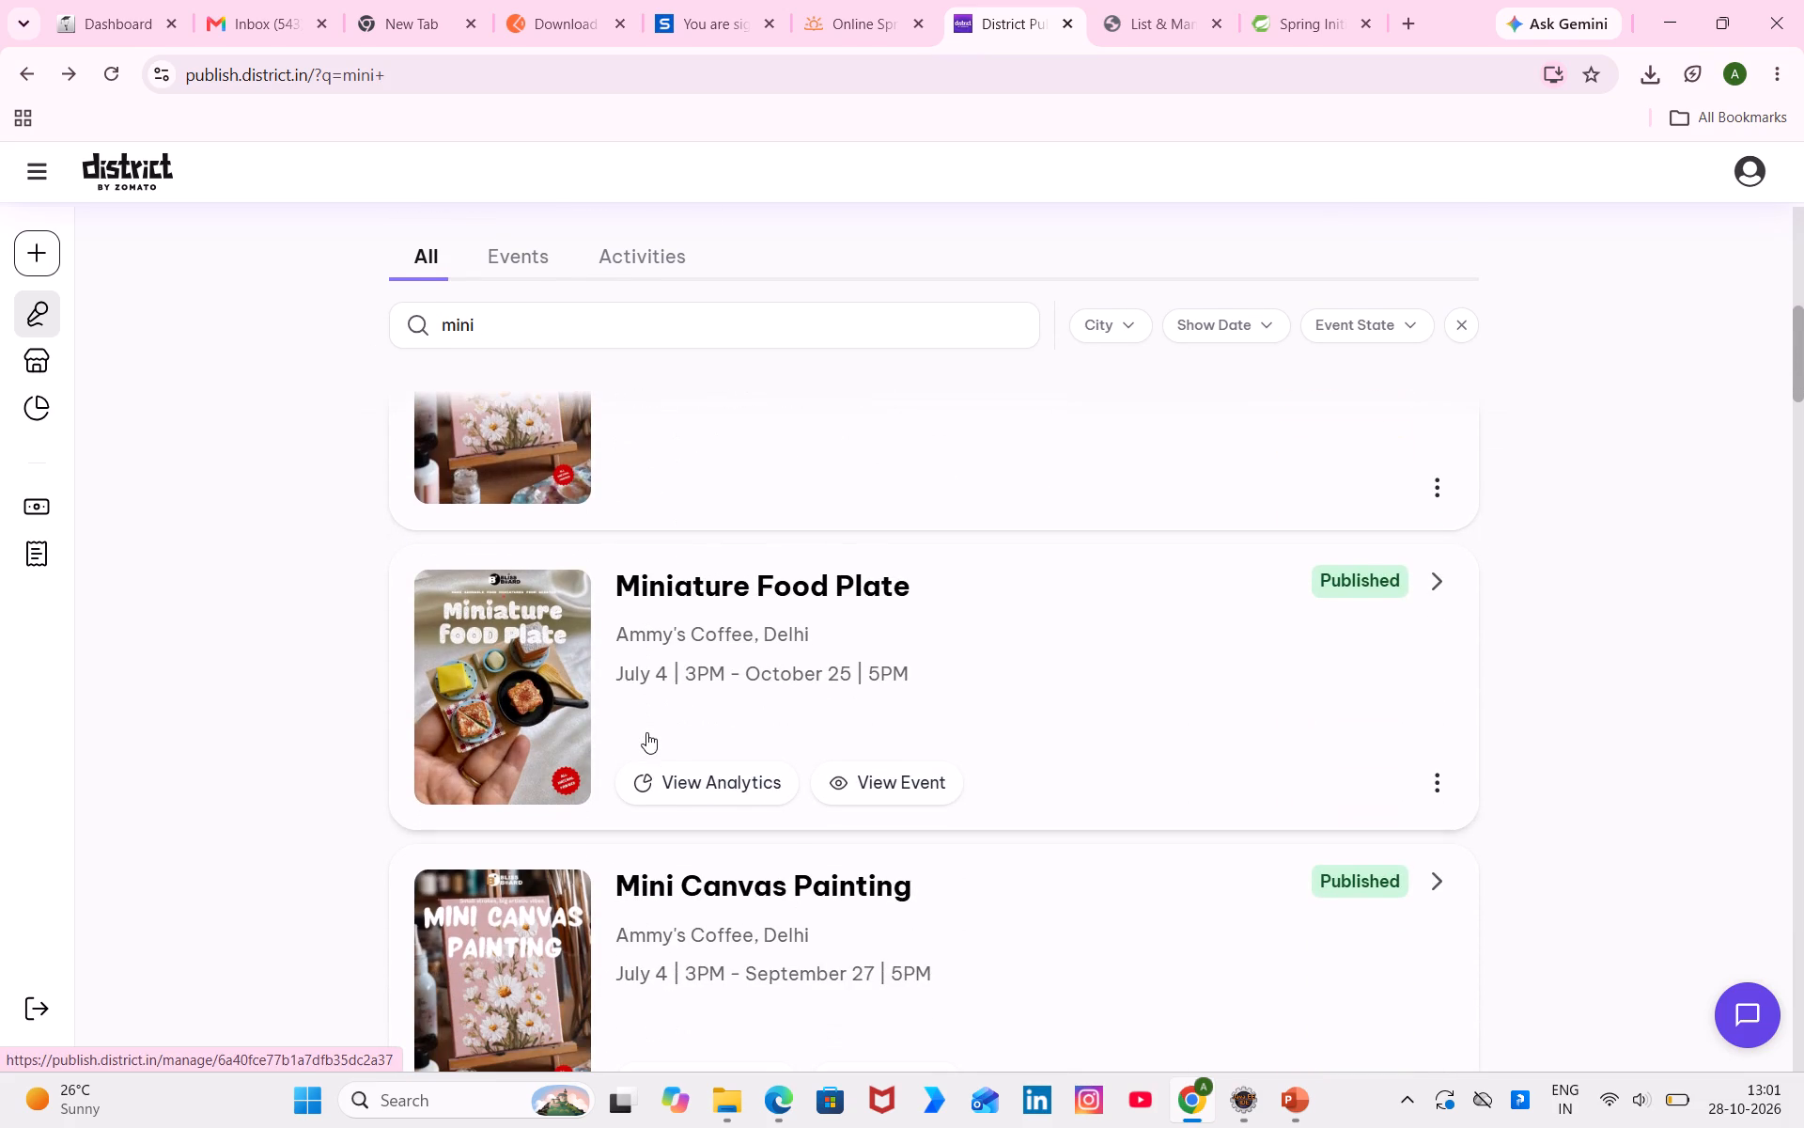
pyautogui.write('can')
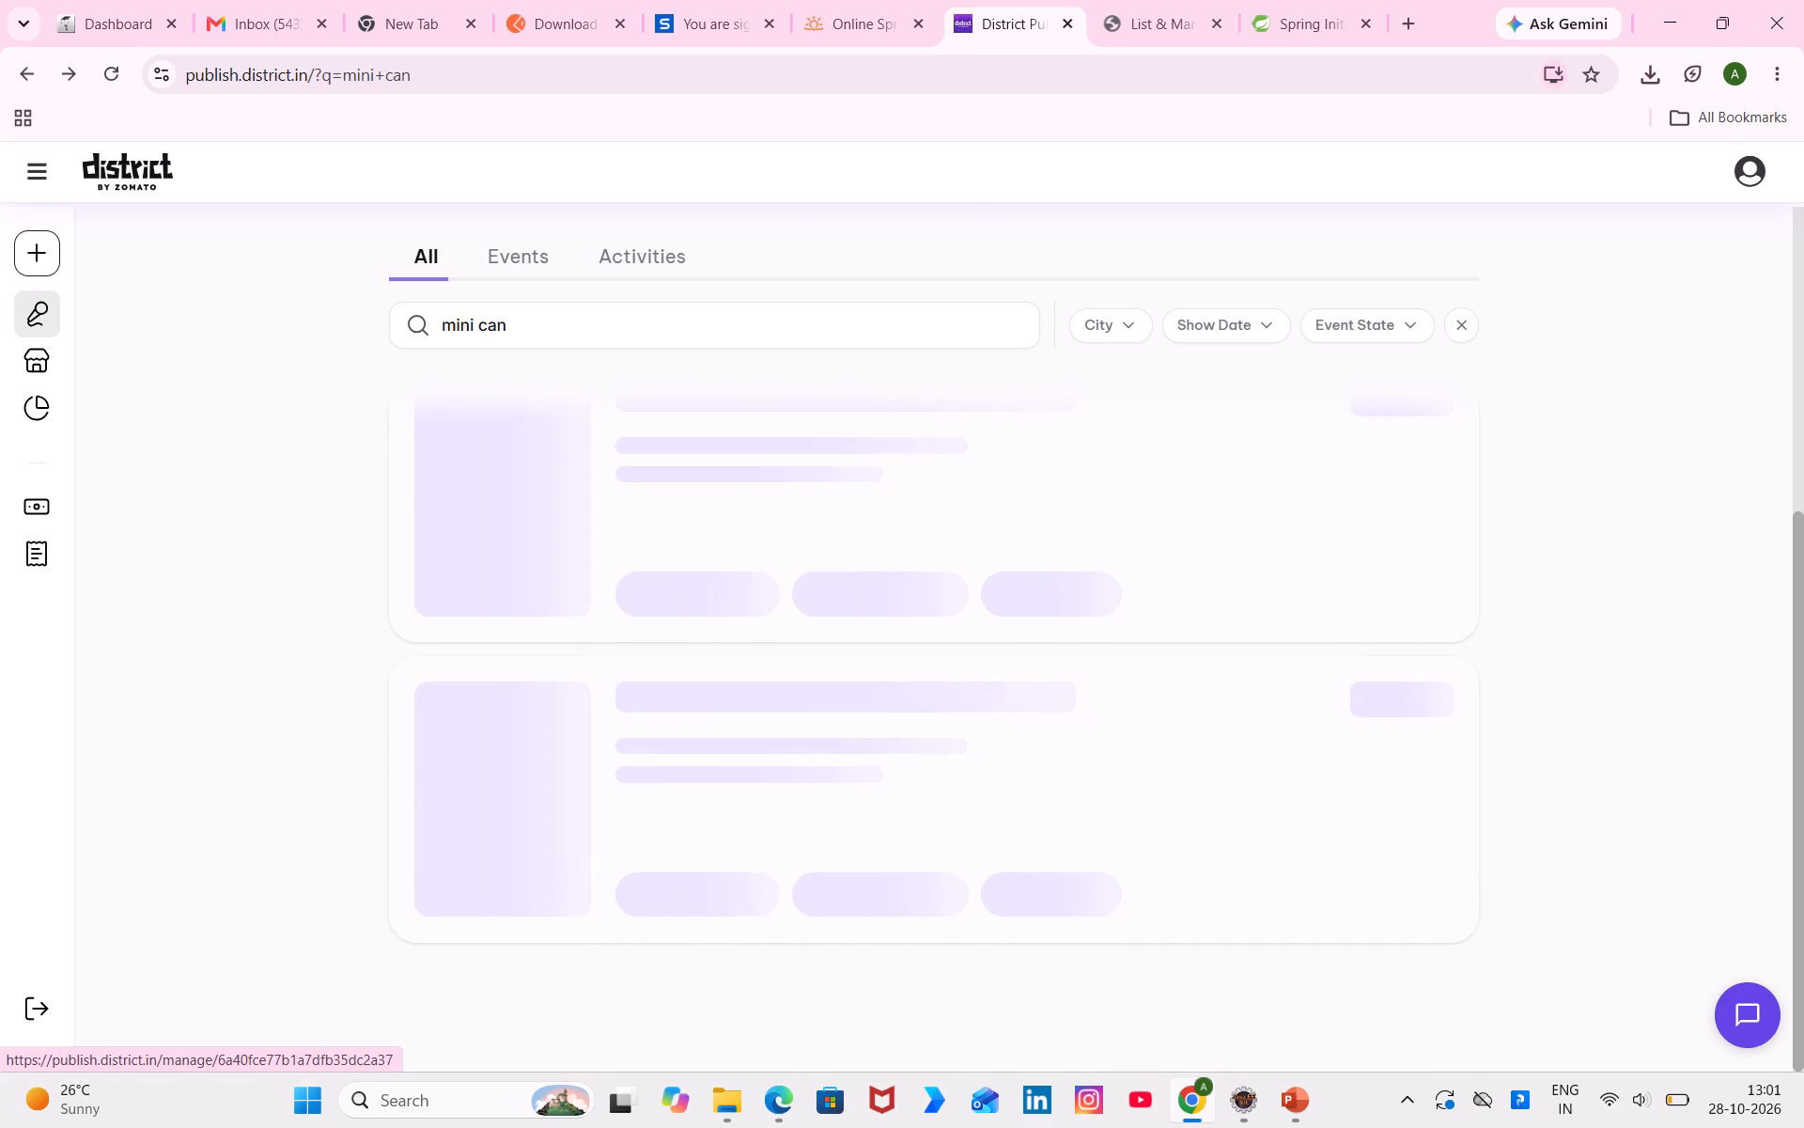
pyautogui.write('va')
pyautogui.press('s')
# Examine the venues, dates and statuses of the mini canvas listings on District.
pyautogui.scroll(-11, 833, 831)
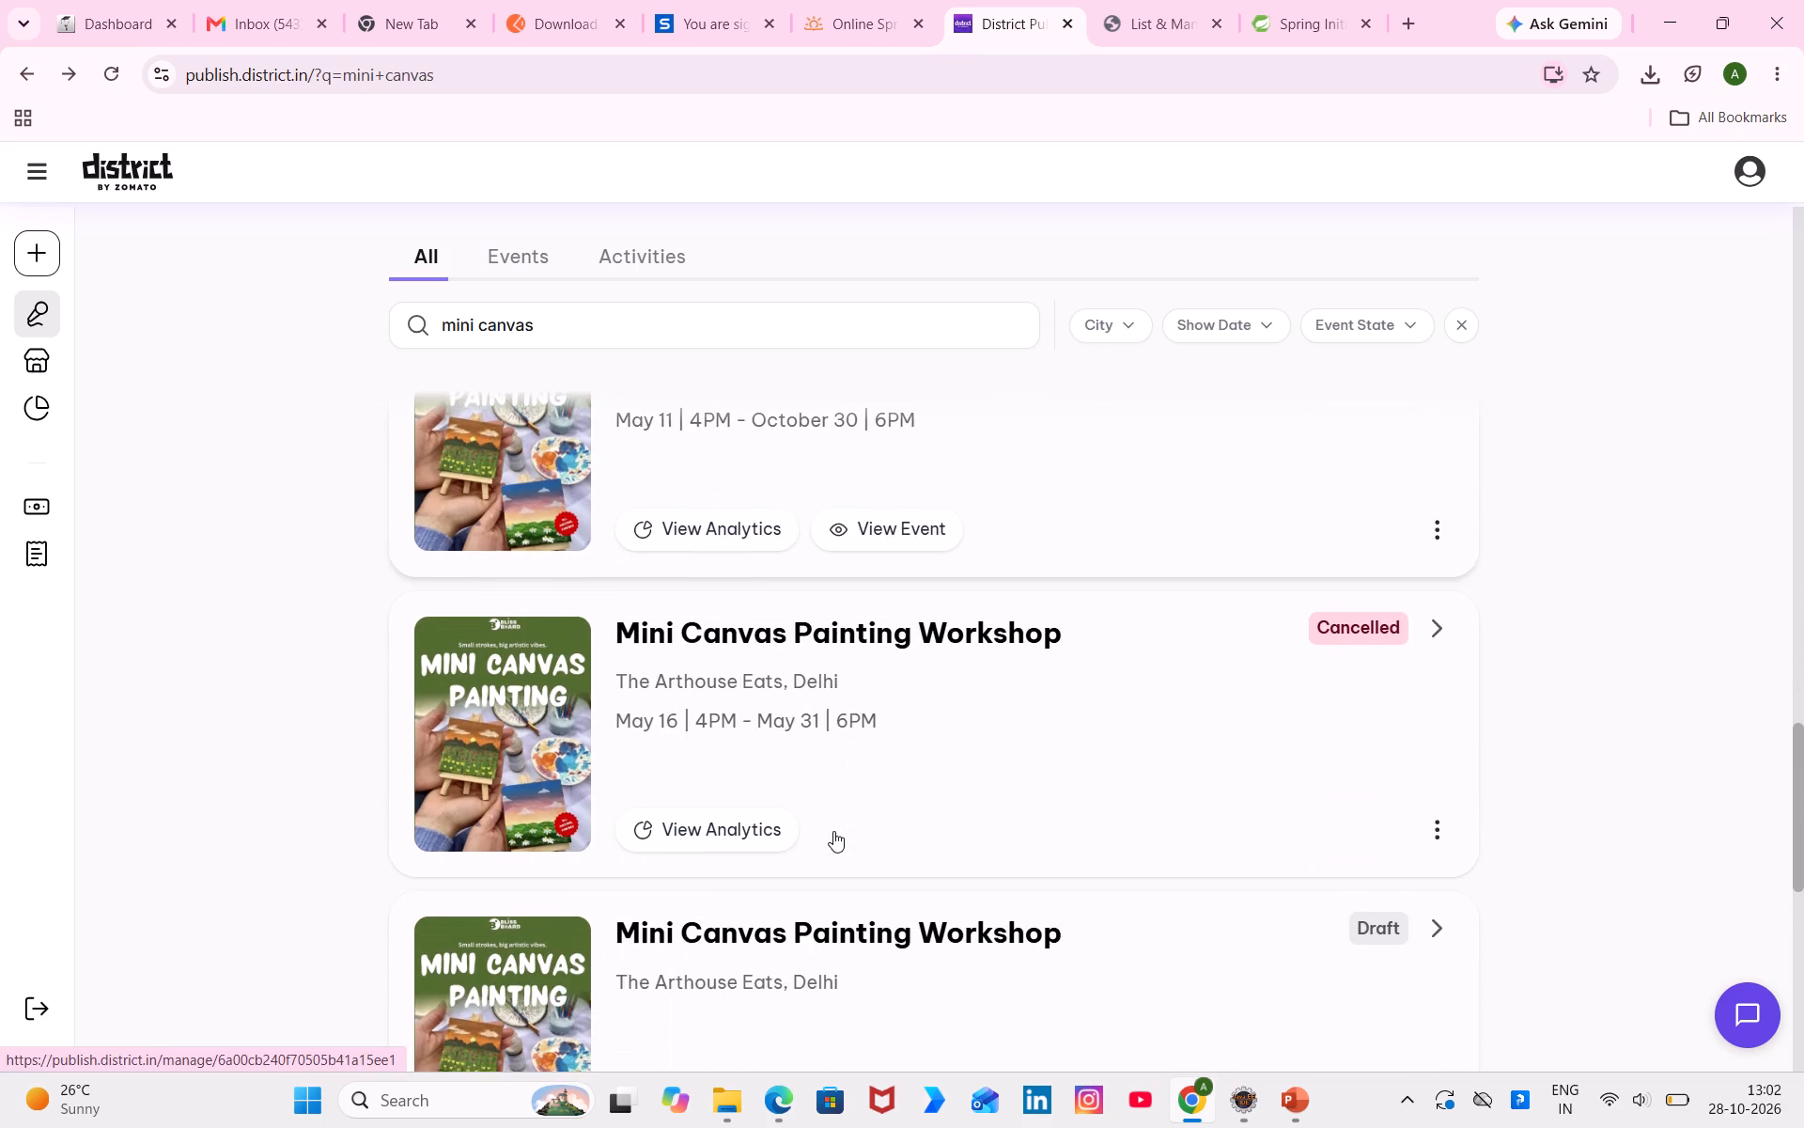
pyautogui.scroll(9, 833, 831)
pyautogui.scroll(-3, 833, 831)
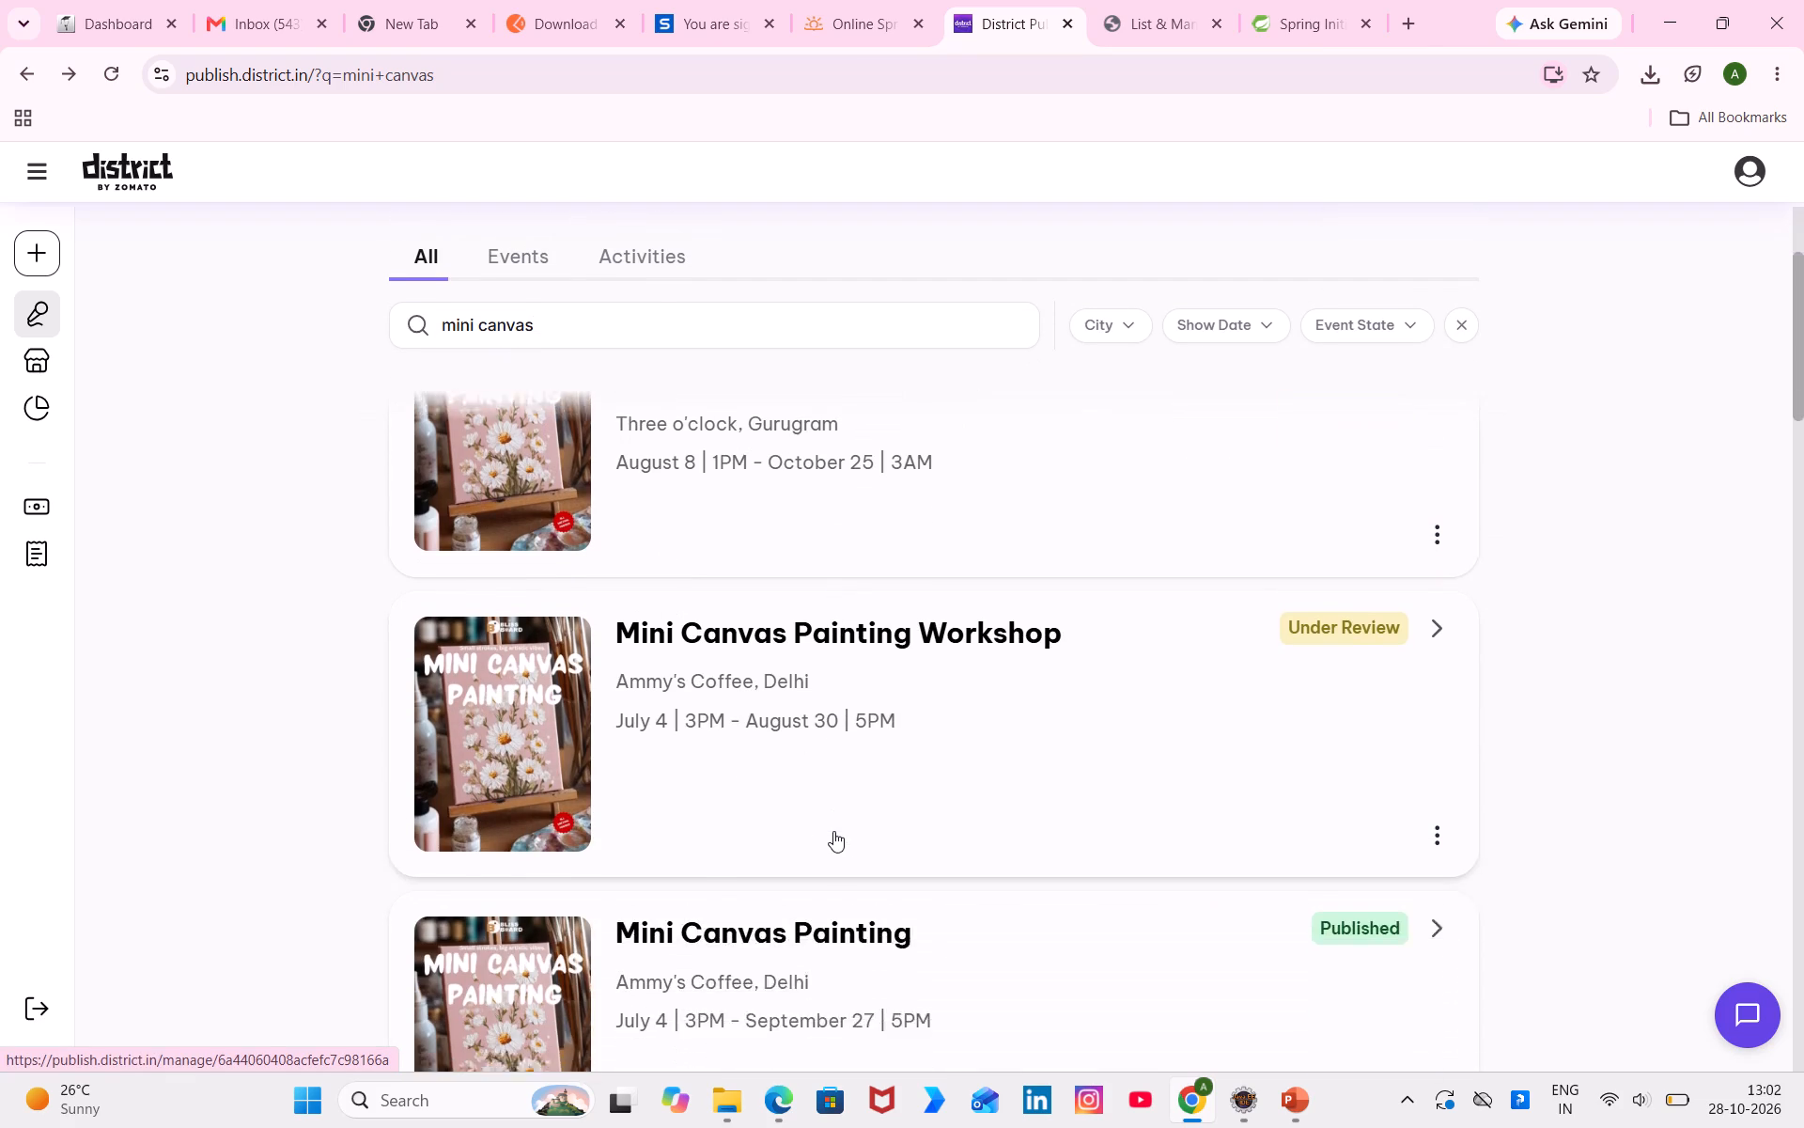
pyautogui.scroll(-8, 833, 831)
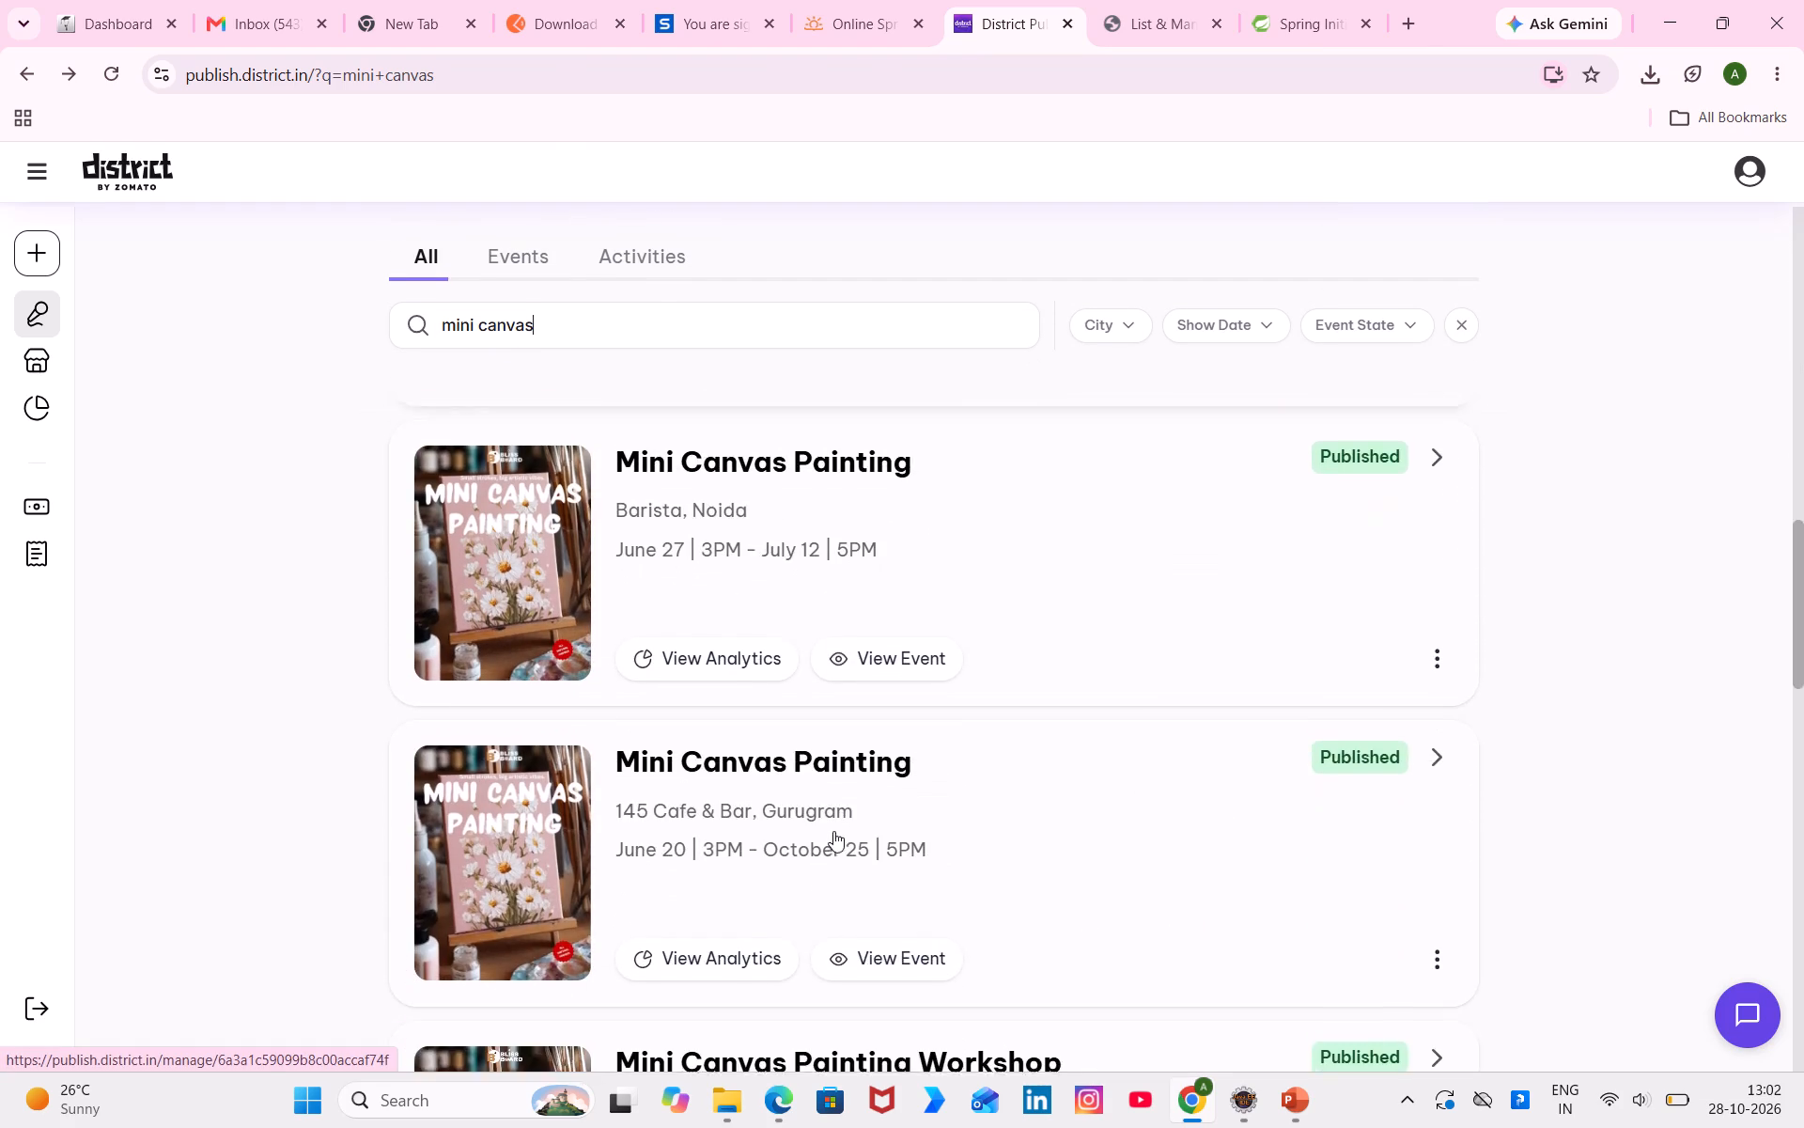
pyautogui.scroll(-2, 833, 831)
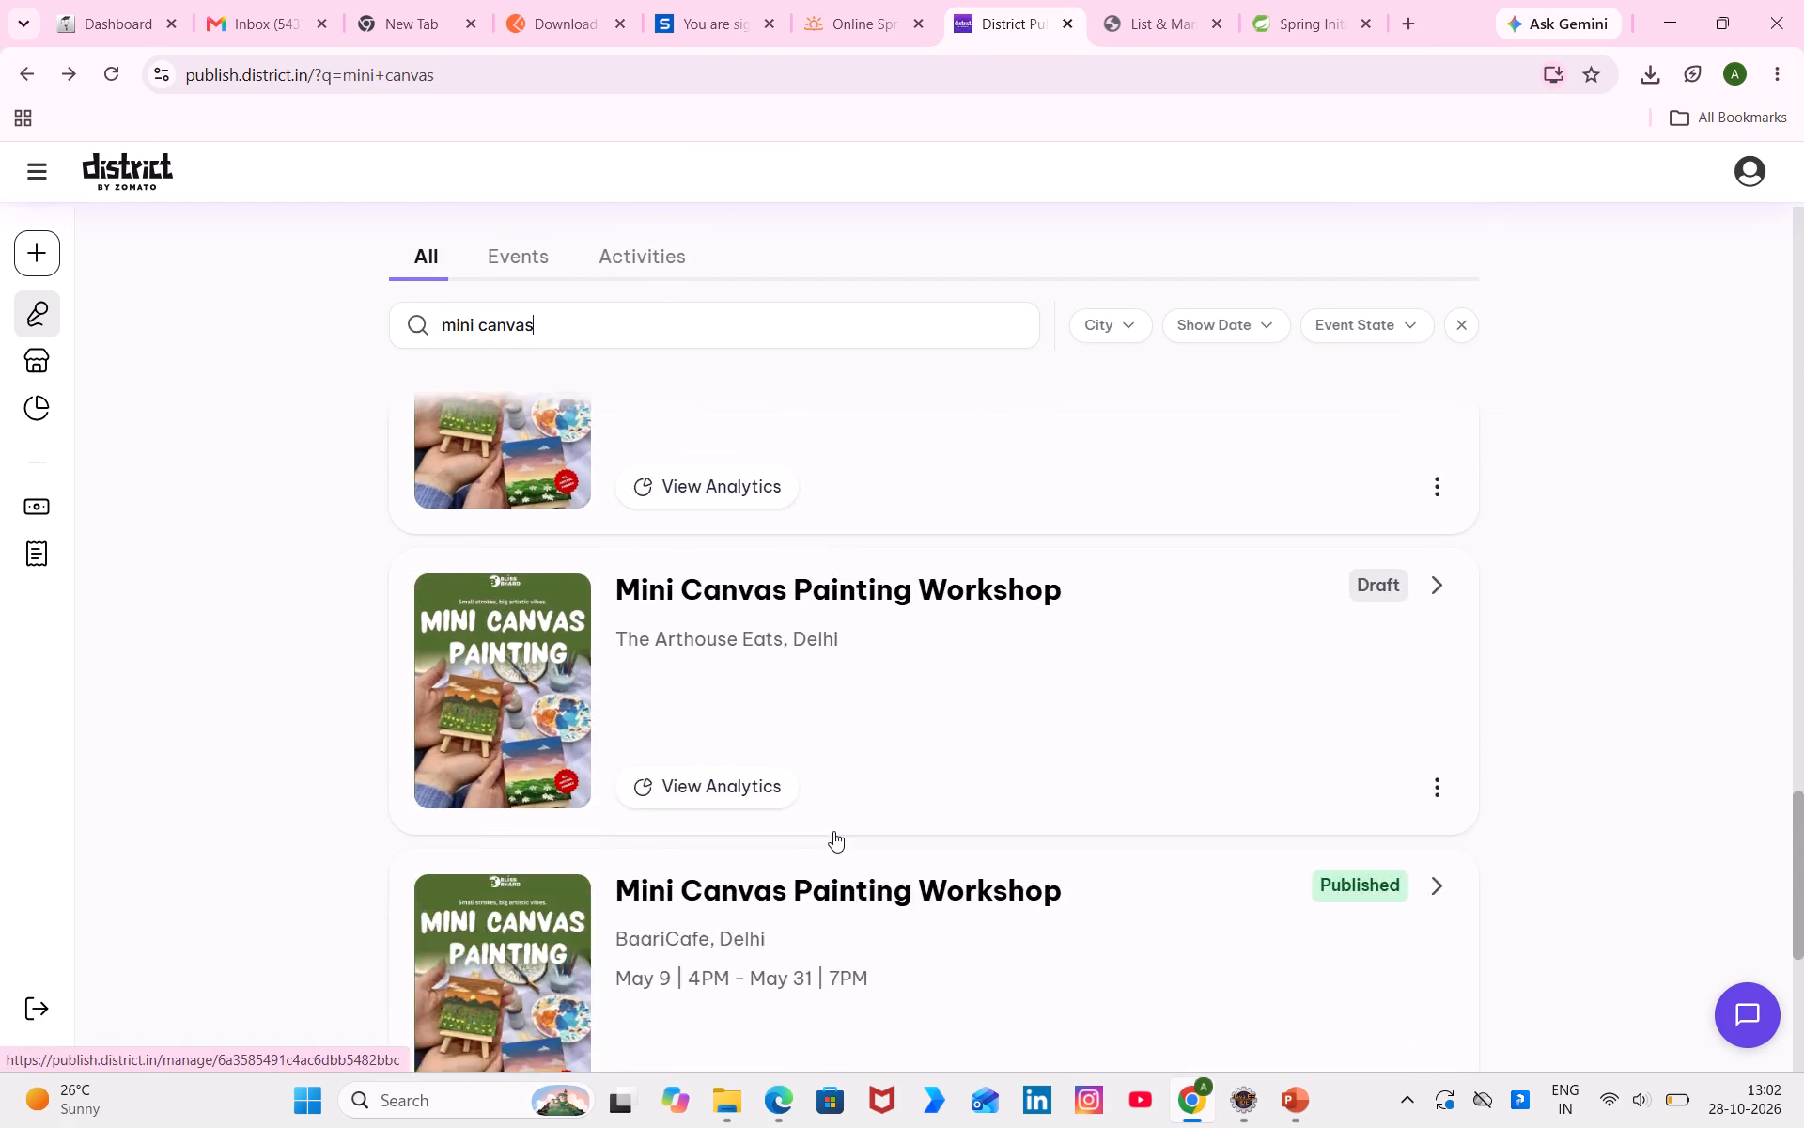
pyautogui.scroll(-1, 833, 831)
pyautogui.scroll(1, 833, 831)
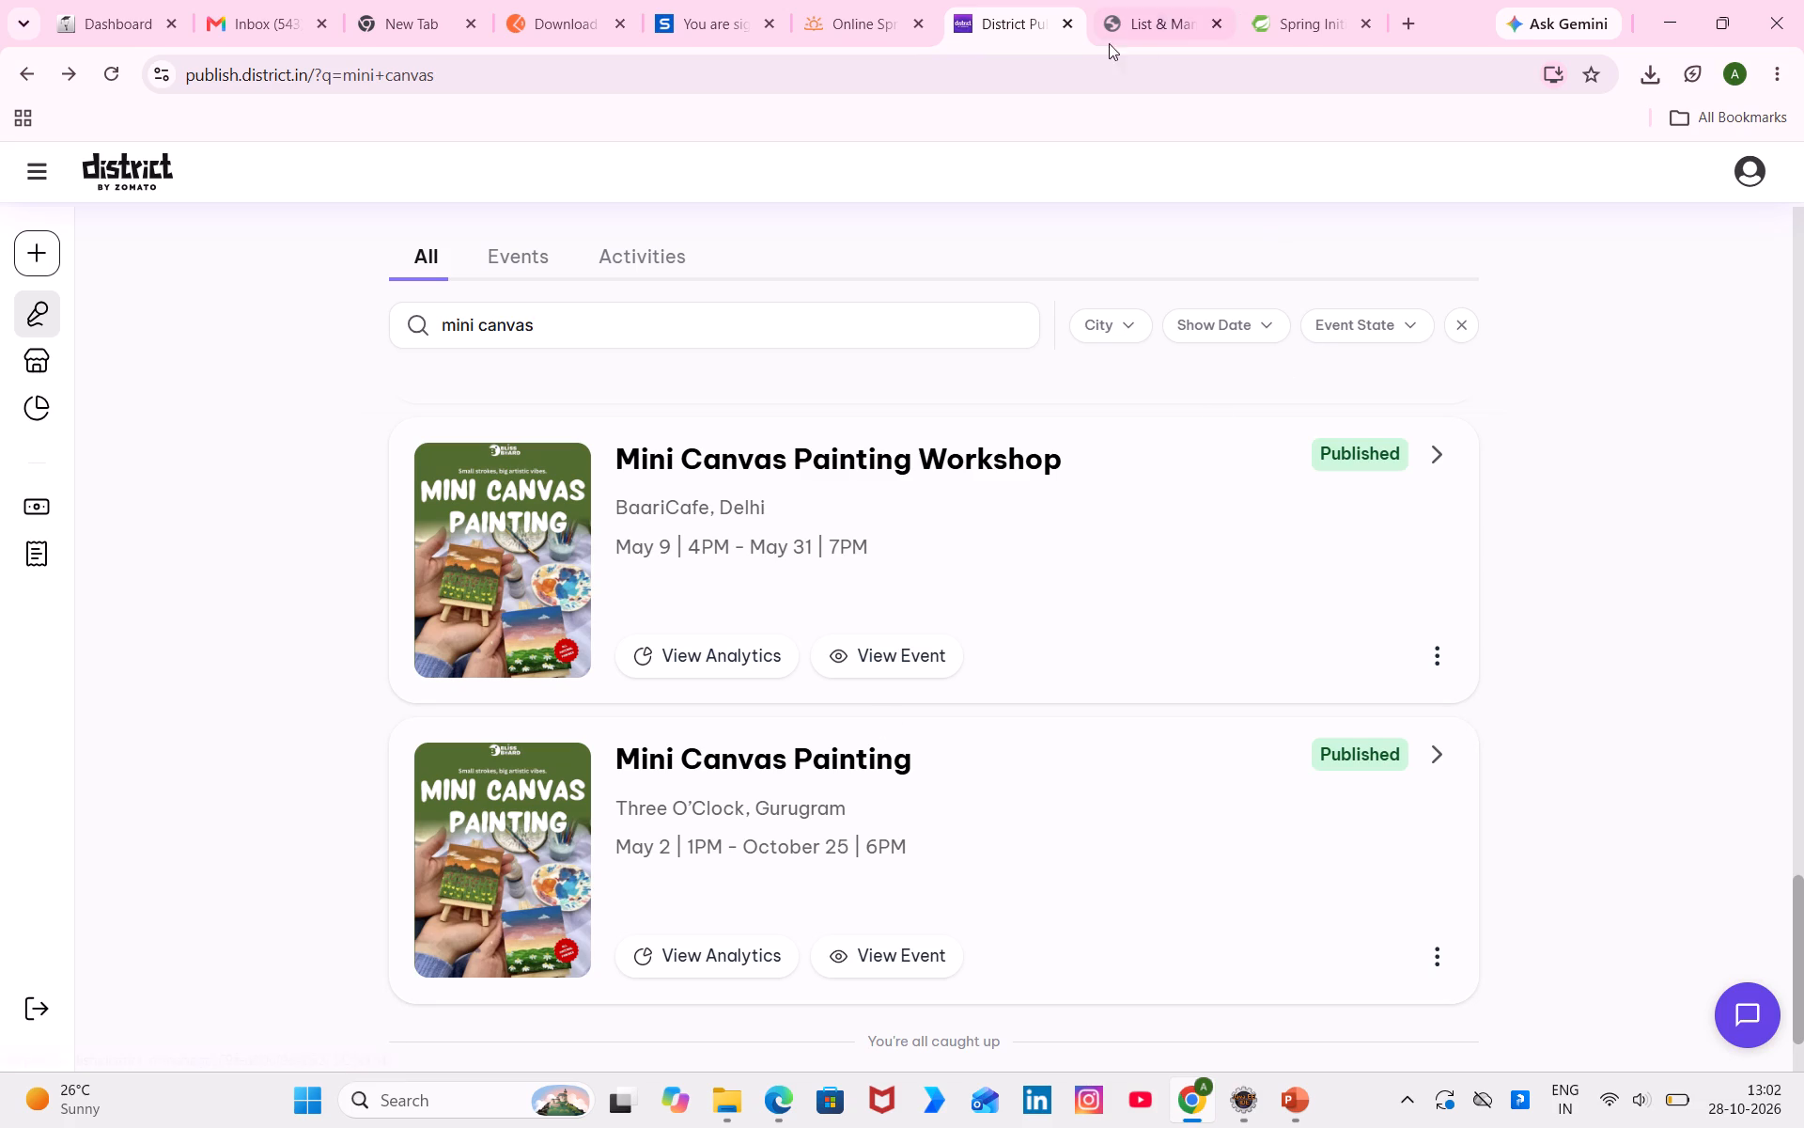
# Check the Delhi event names against the venue columns in the Edge scheduling spreadsheet, and return to District in Chrome.
pyautogui.click(775, 1108)
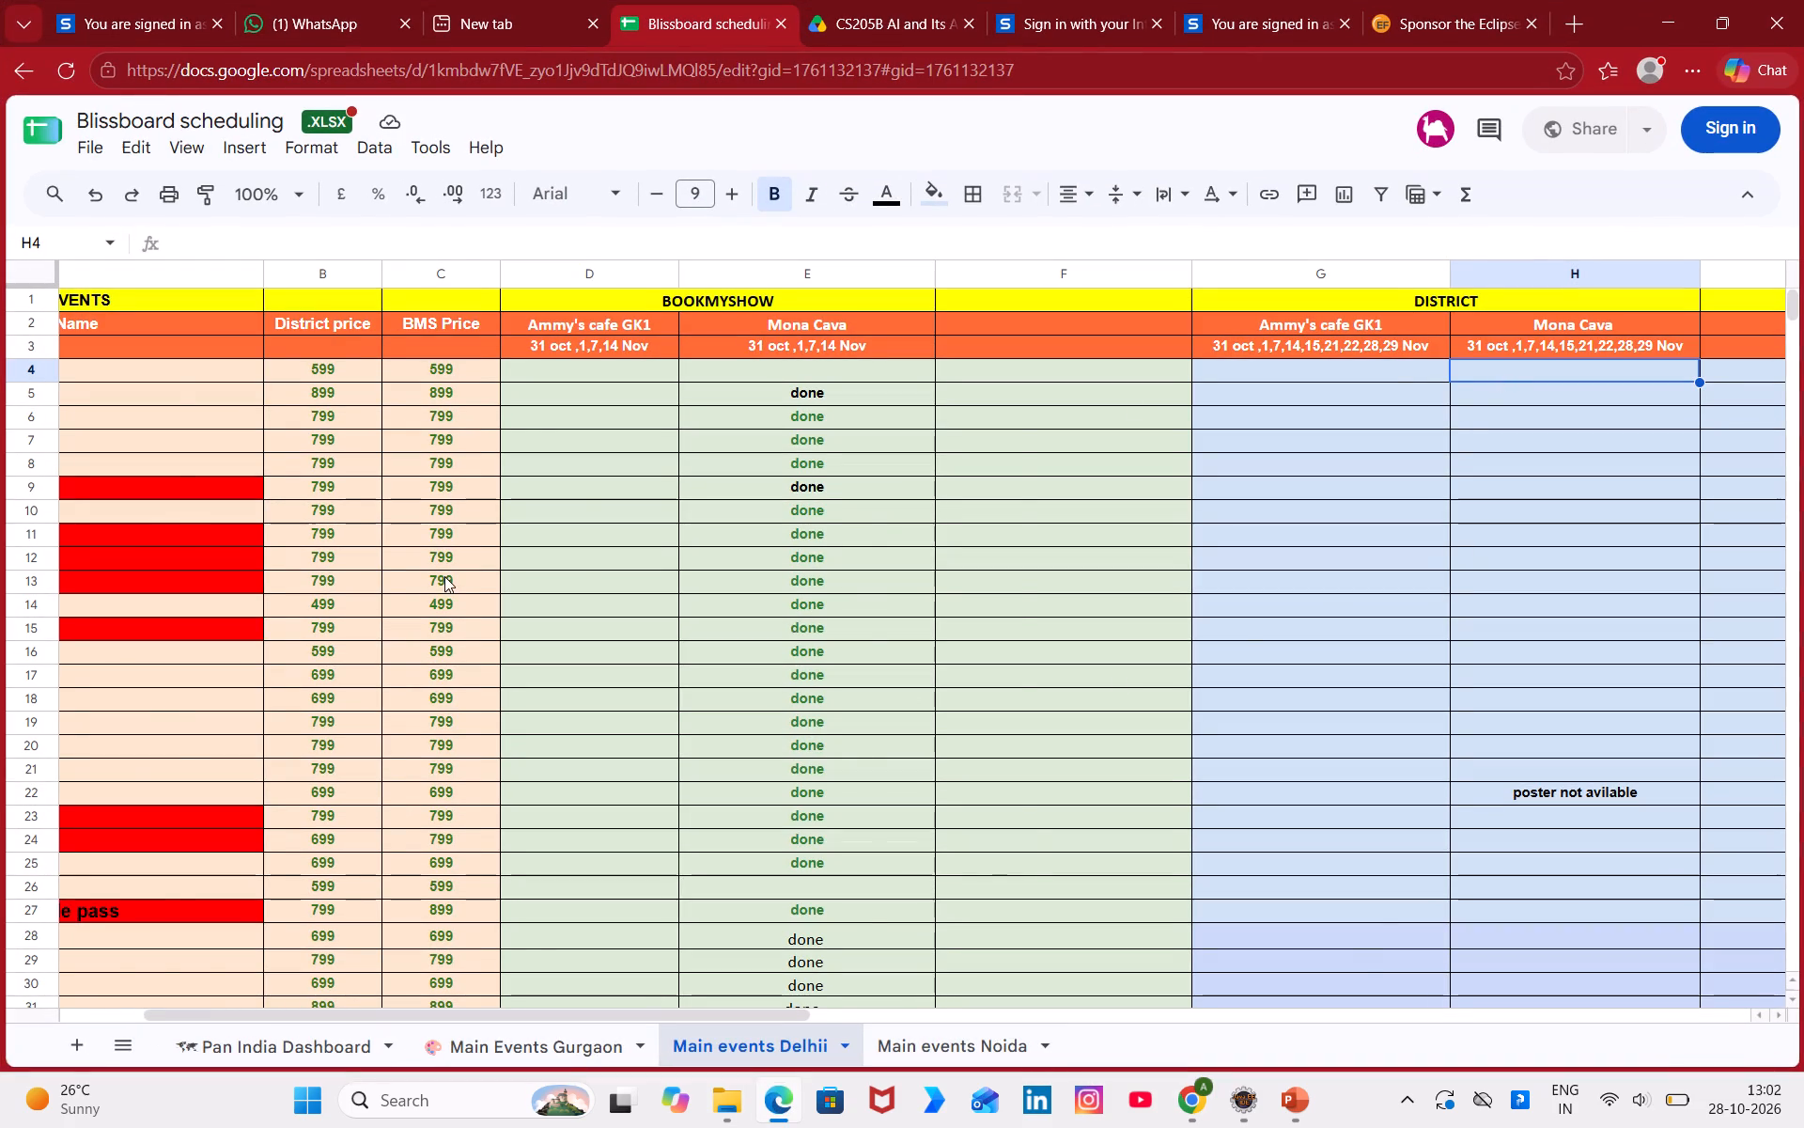
pyautogui.hscroll(1, 575, 572)
pyautogui.scroll(1, 575, 572)
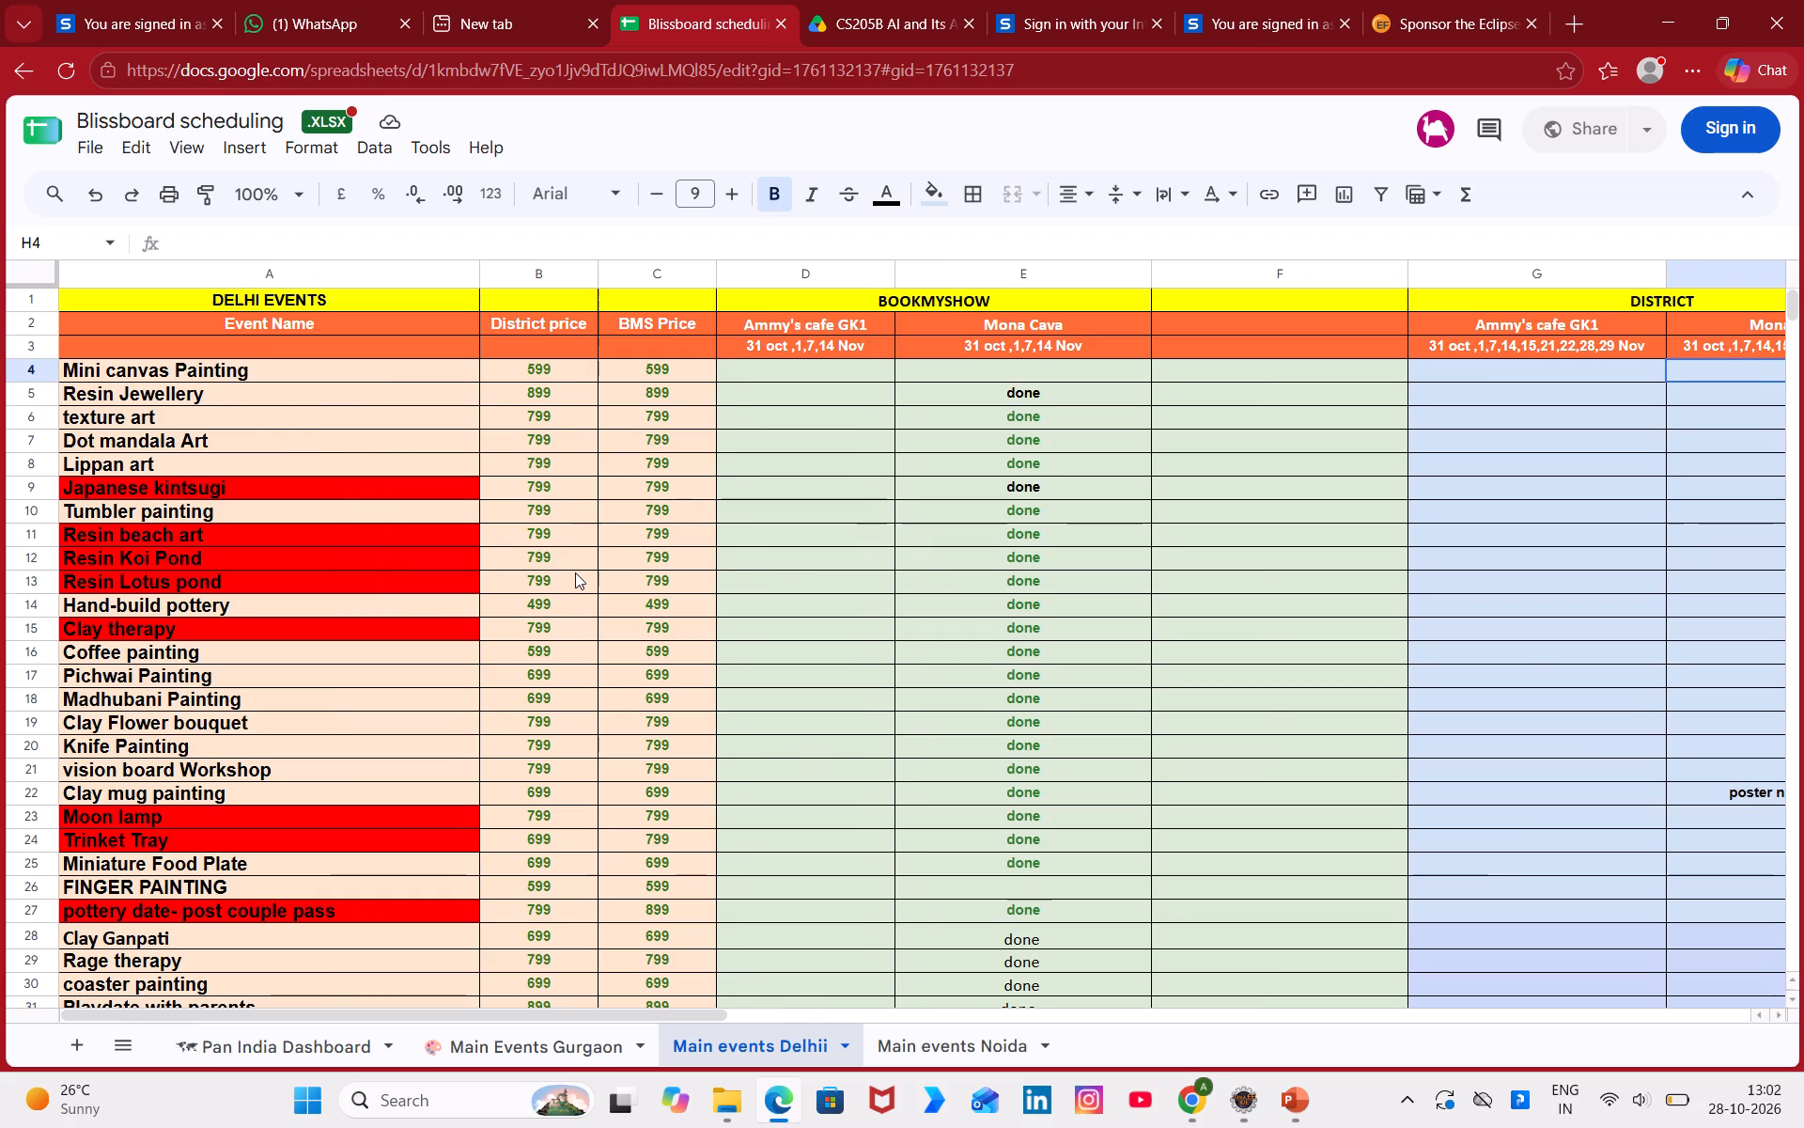
pyautogui.click(774, 1110)
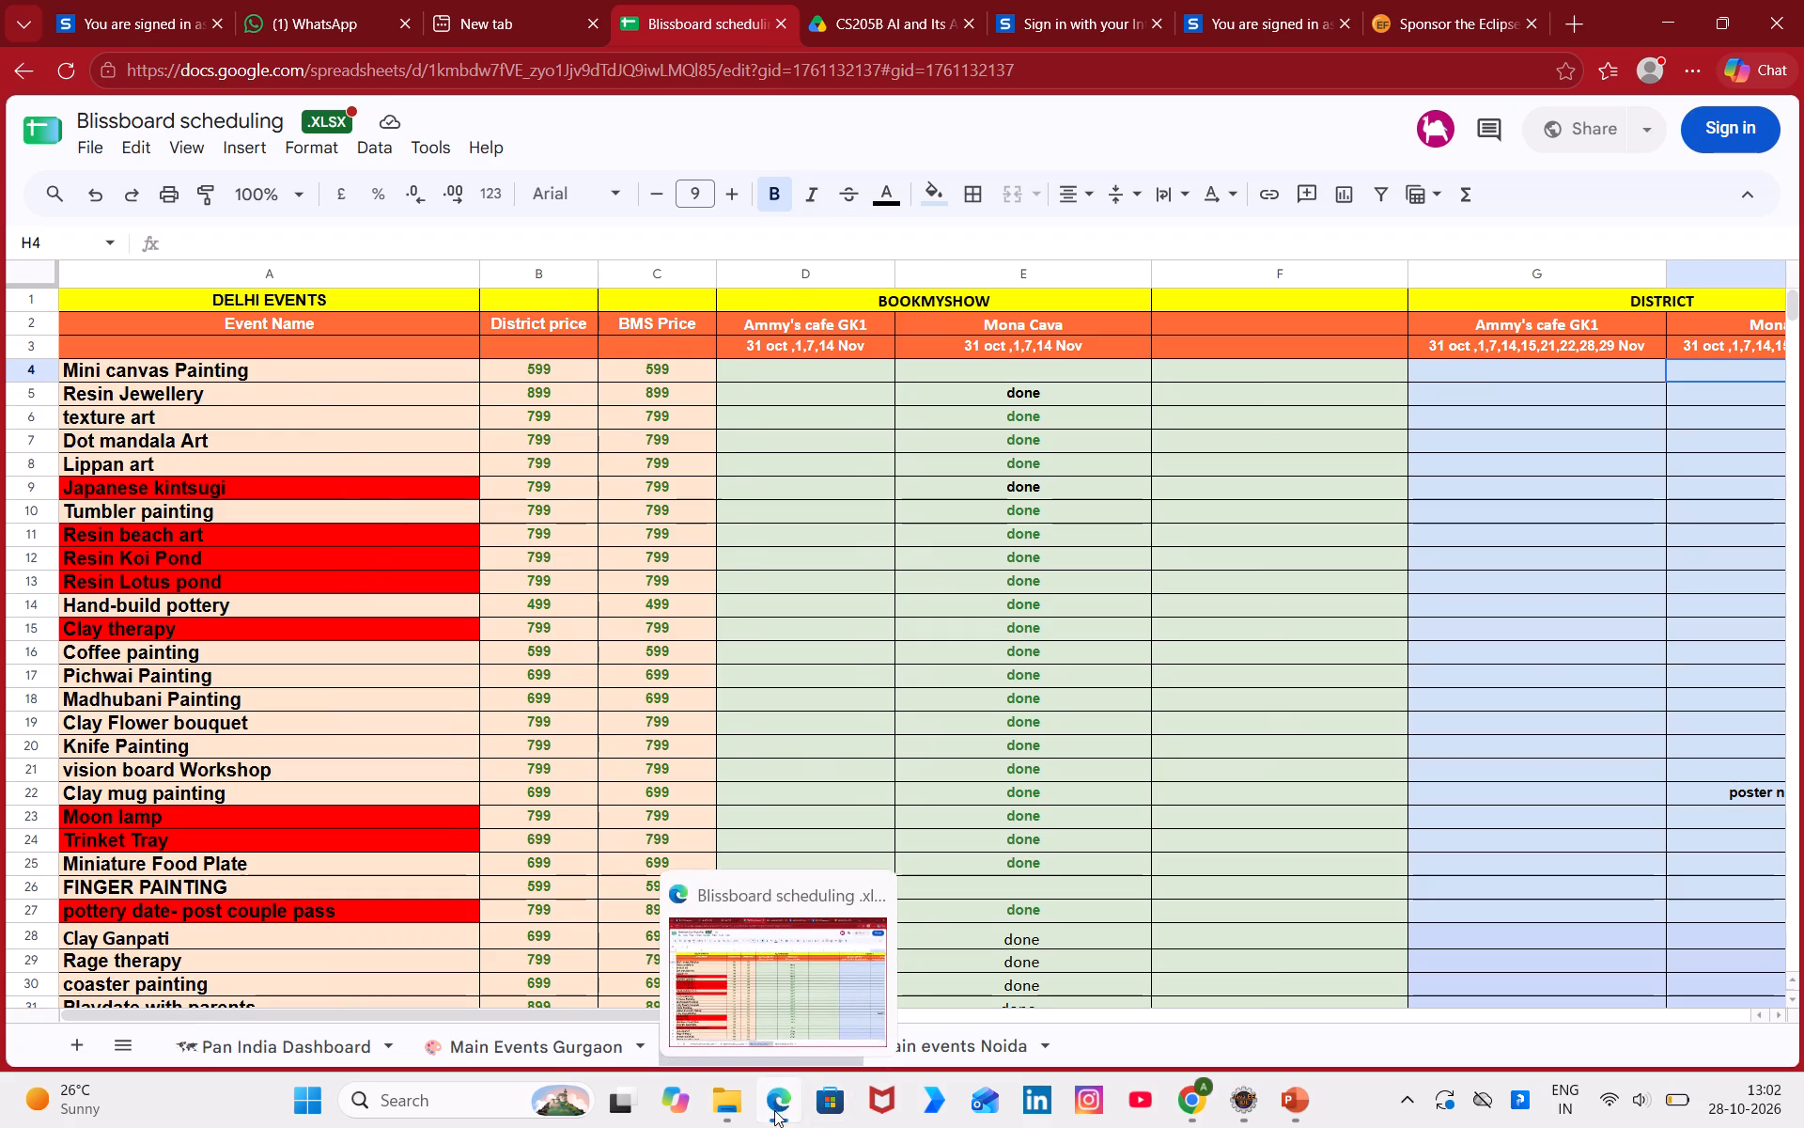
# Search District's events for "resin j" and open the draft Resin Jewellery Workshop at MONA CAVA CAFE AND PUB, Delhi.
pyautogui.moveTo(705, 324); pyautogui.dragTo(344, 314)
pyautogui.write('resin j')
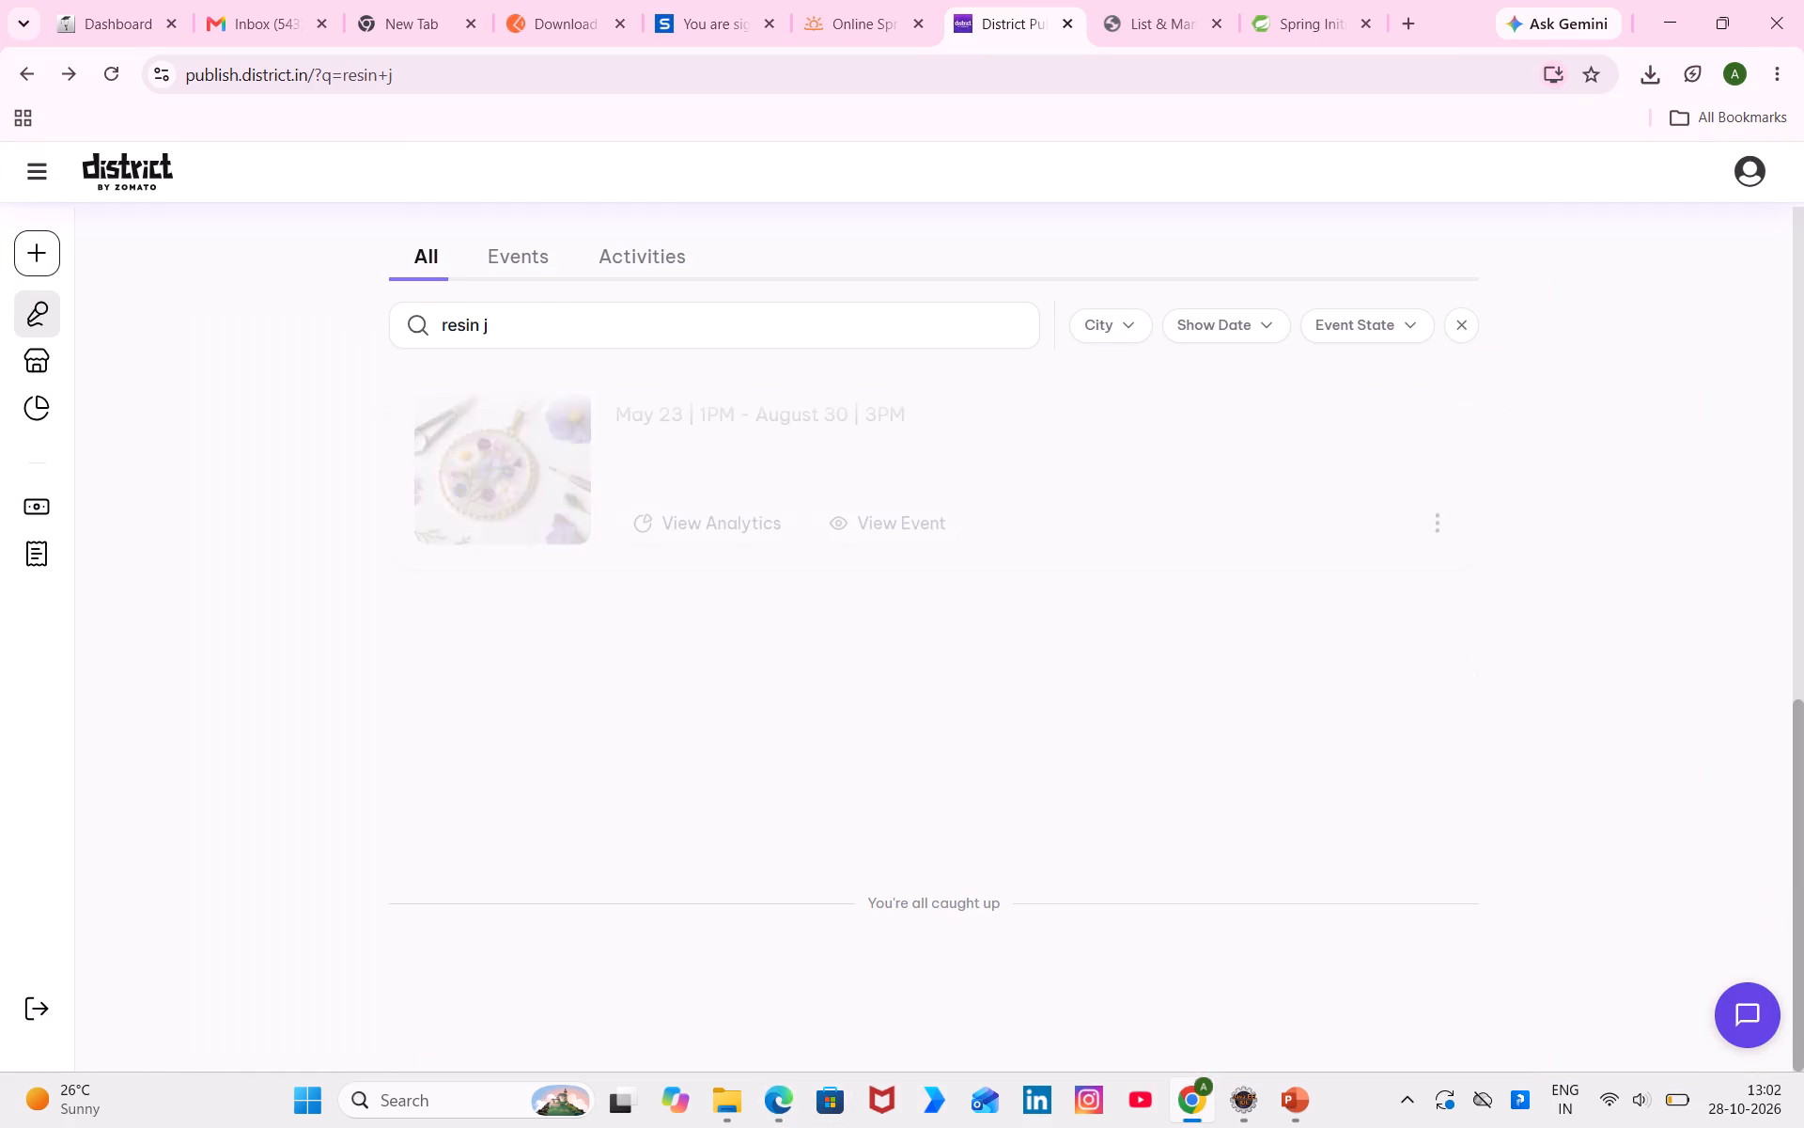
pyautogui.scroll(2, 632, 525)
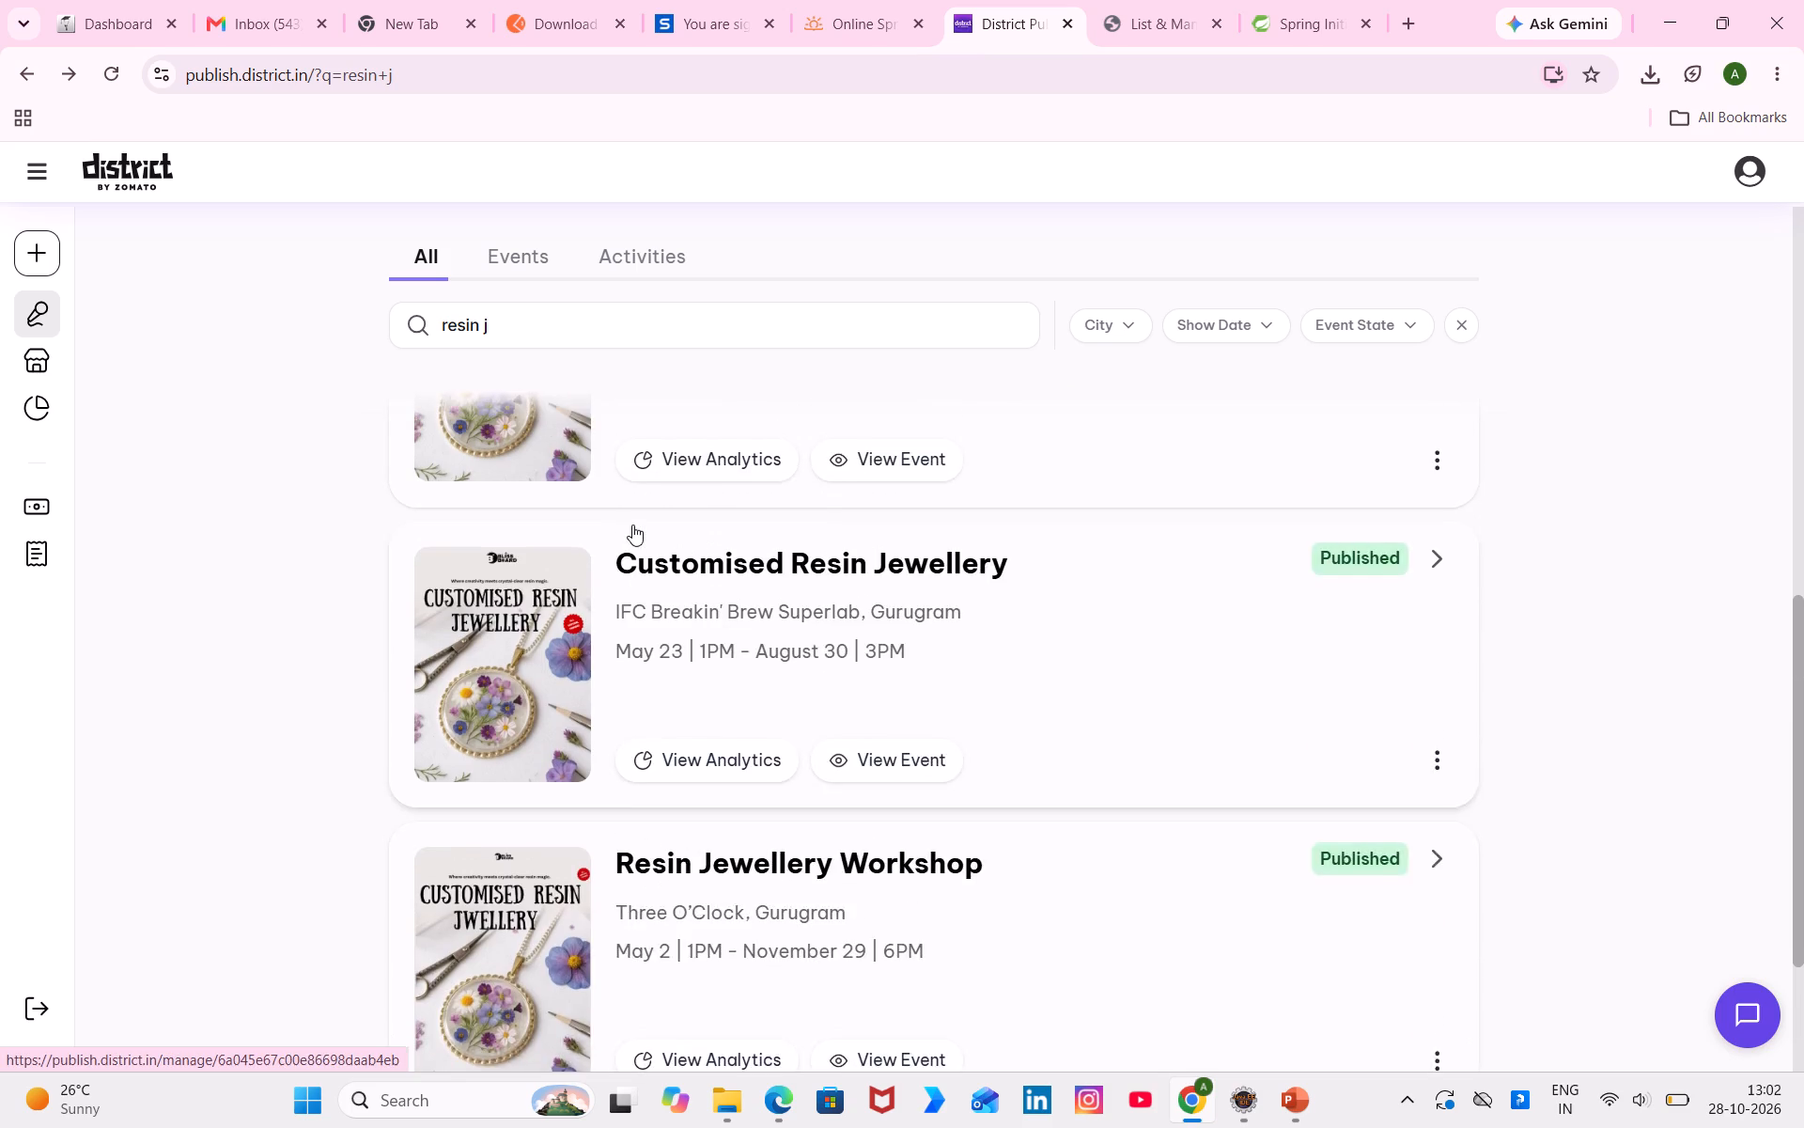
pyautogui.scroll(5, 632, 525)
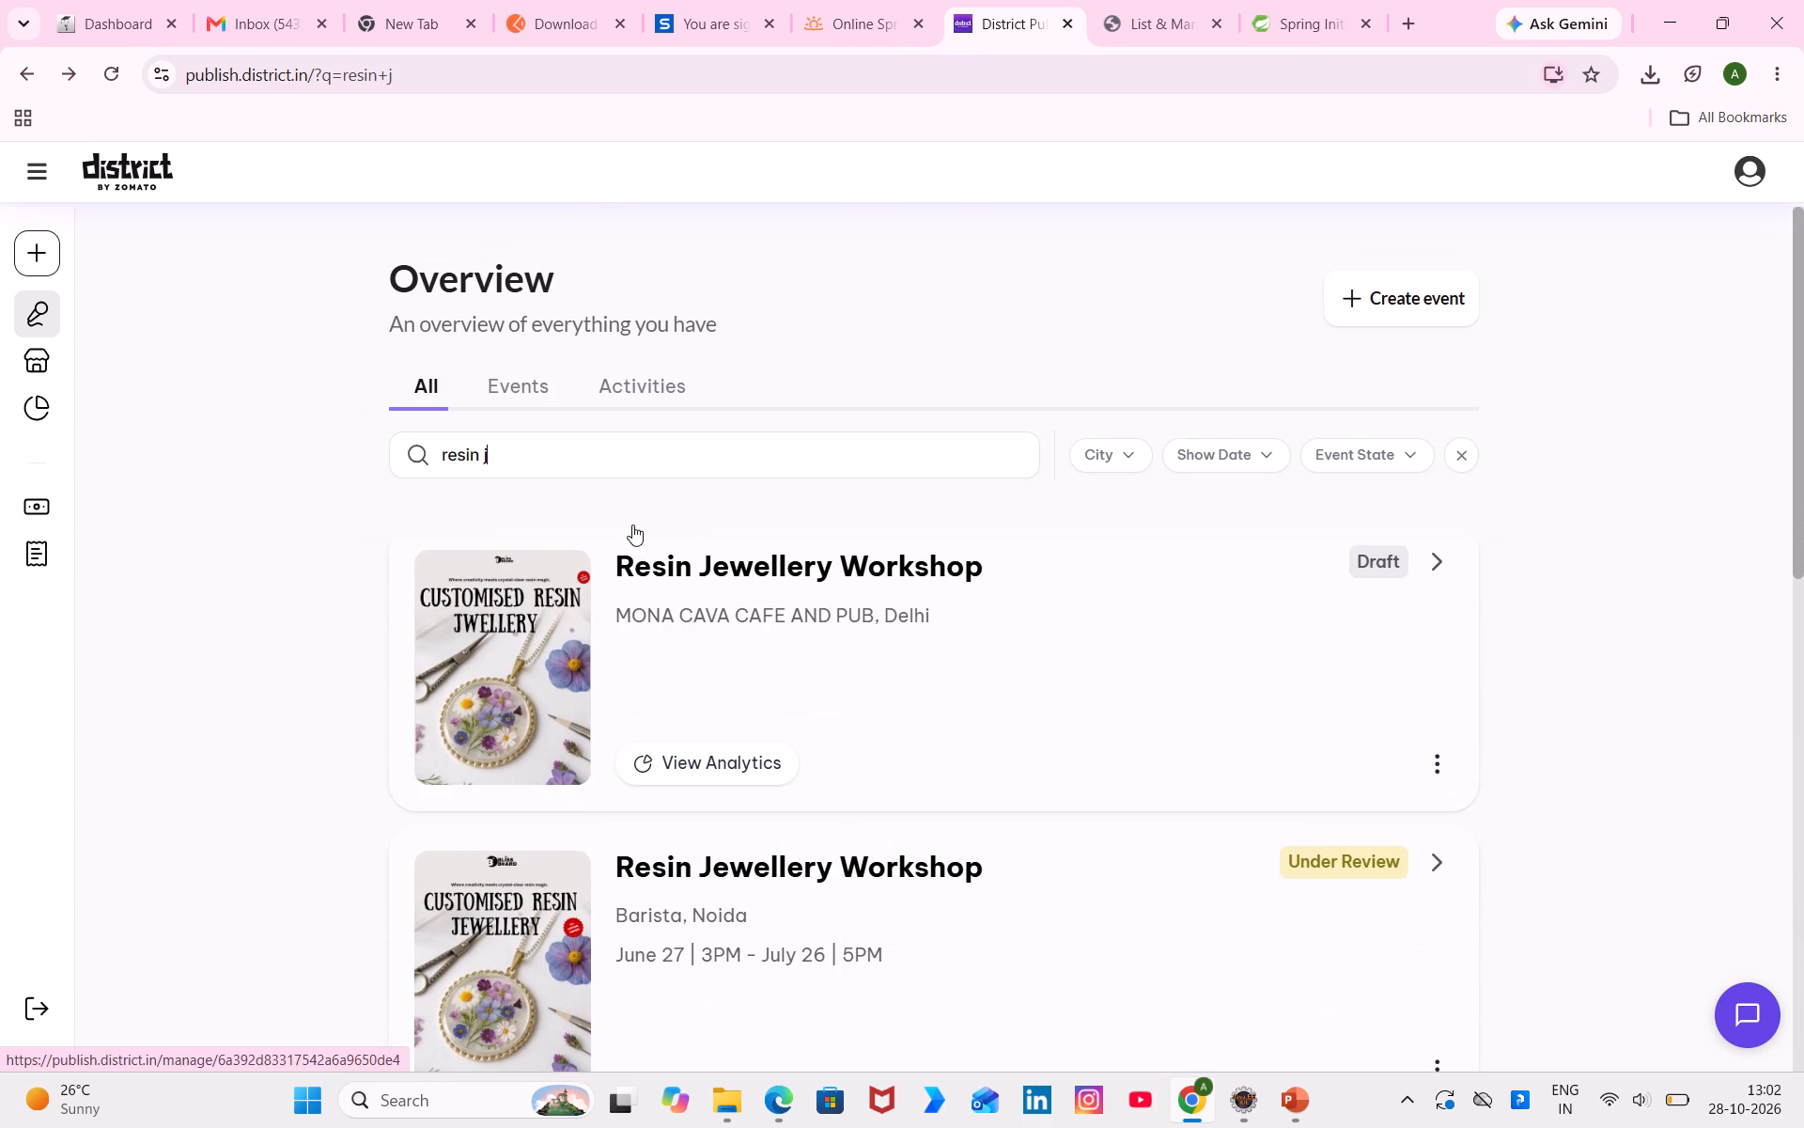
pyautogui.scroll(1, 632, 525)
pyautogui.click(557, 669)
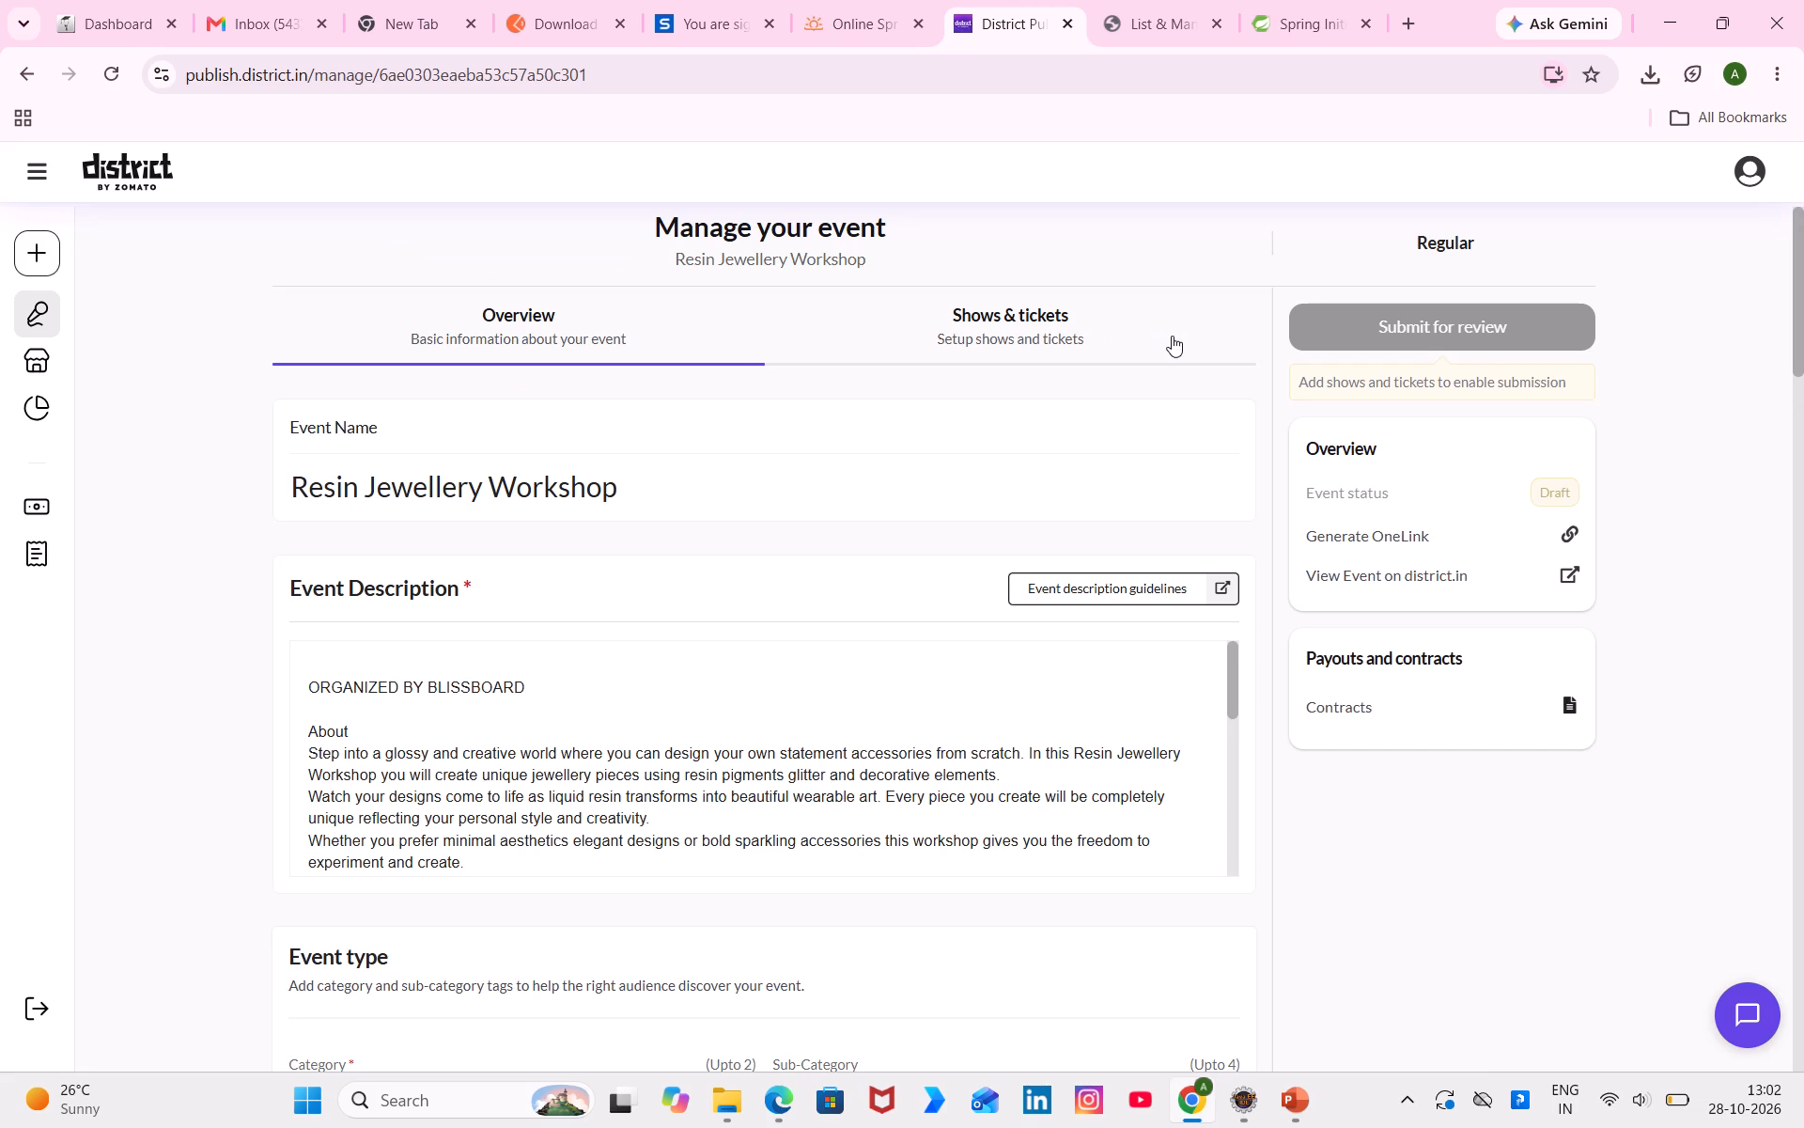
# Choose the Recurring event format for the Resin Jewellery Workshop's shows.
pyautogui.click(1118, 322)
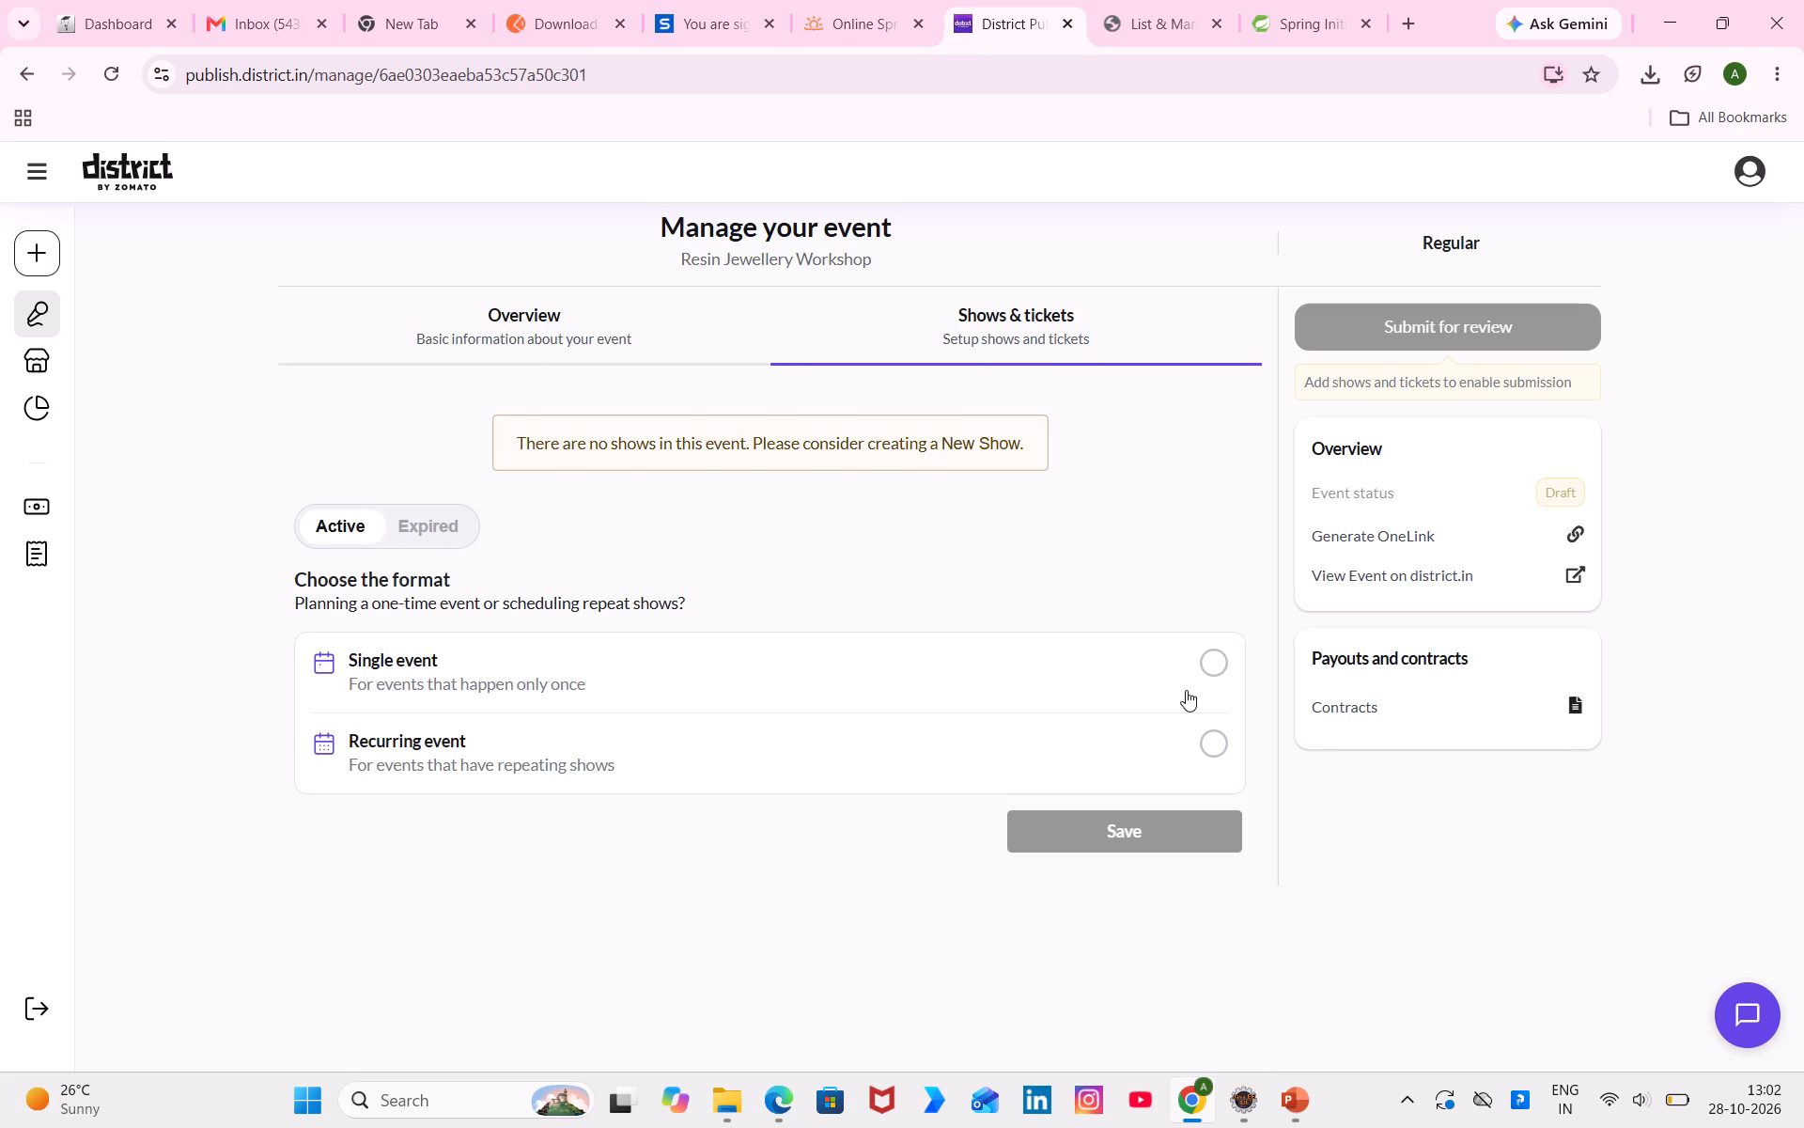
pyautogui.click(1189, 735)
pyautogui.scroll(-3, 1189, 735)
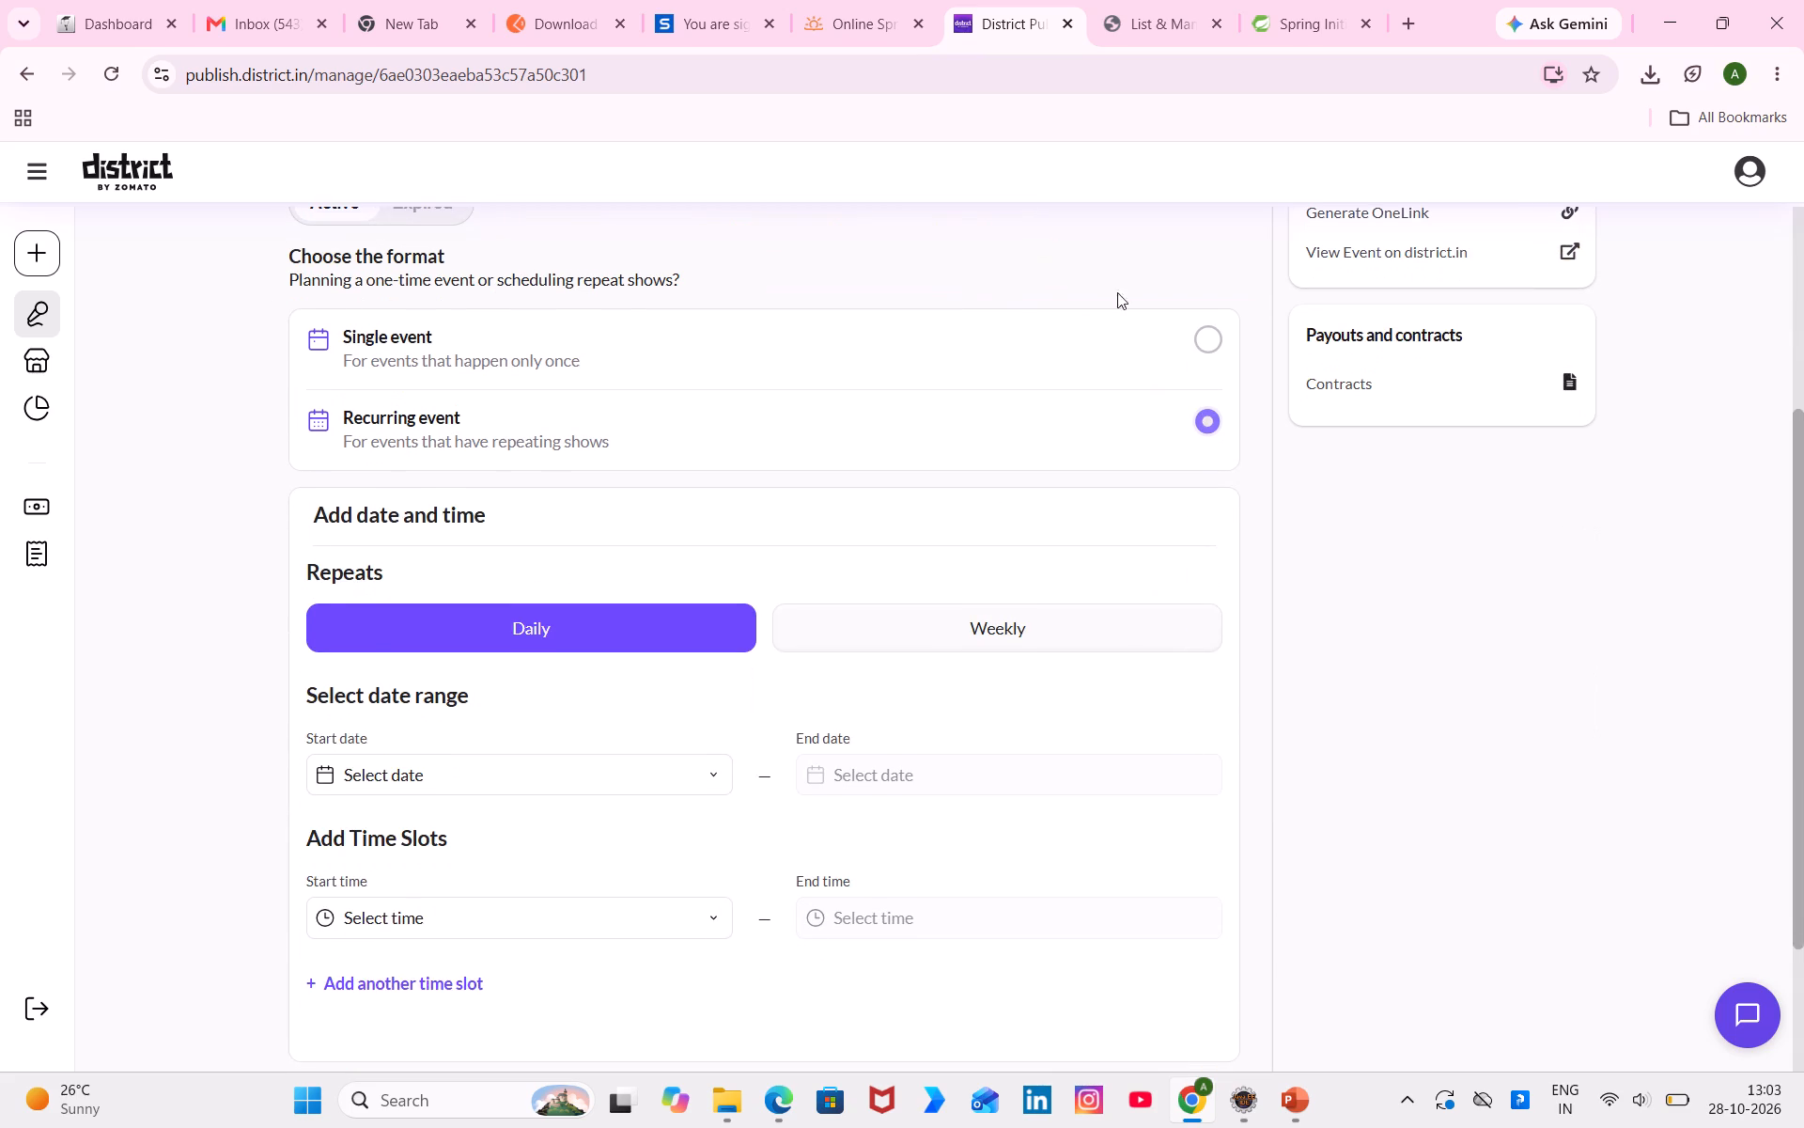
pyautogui.click(782, 1088)
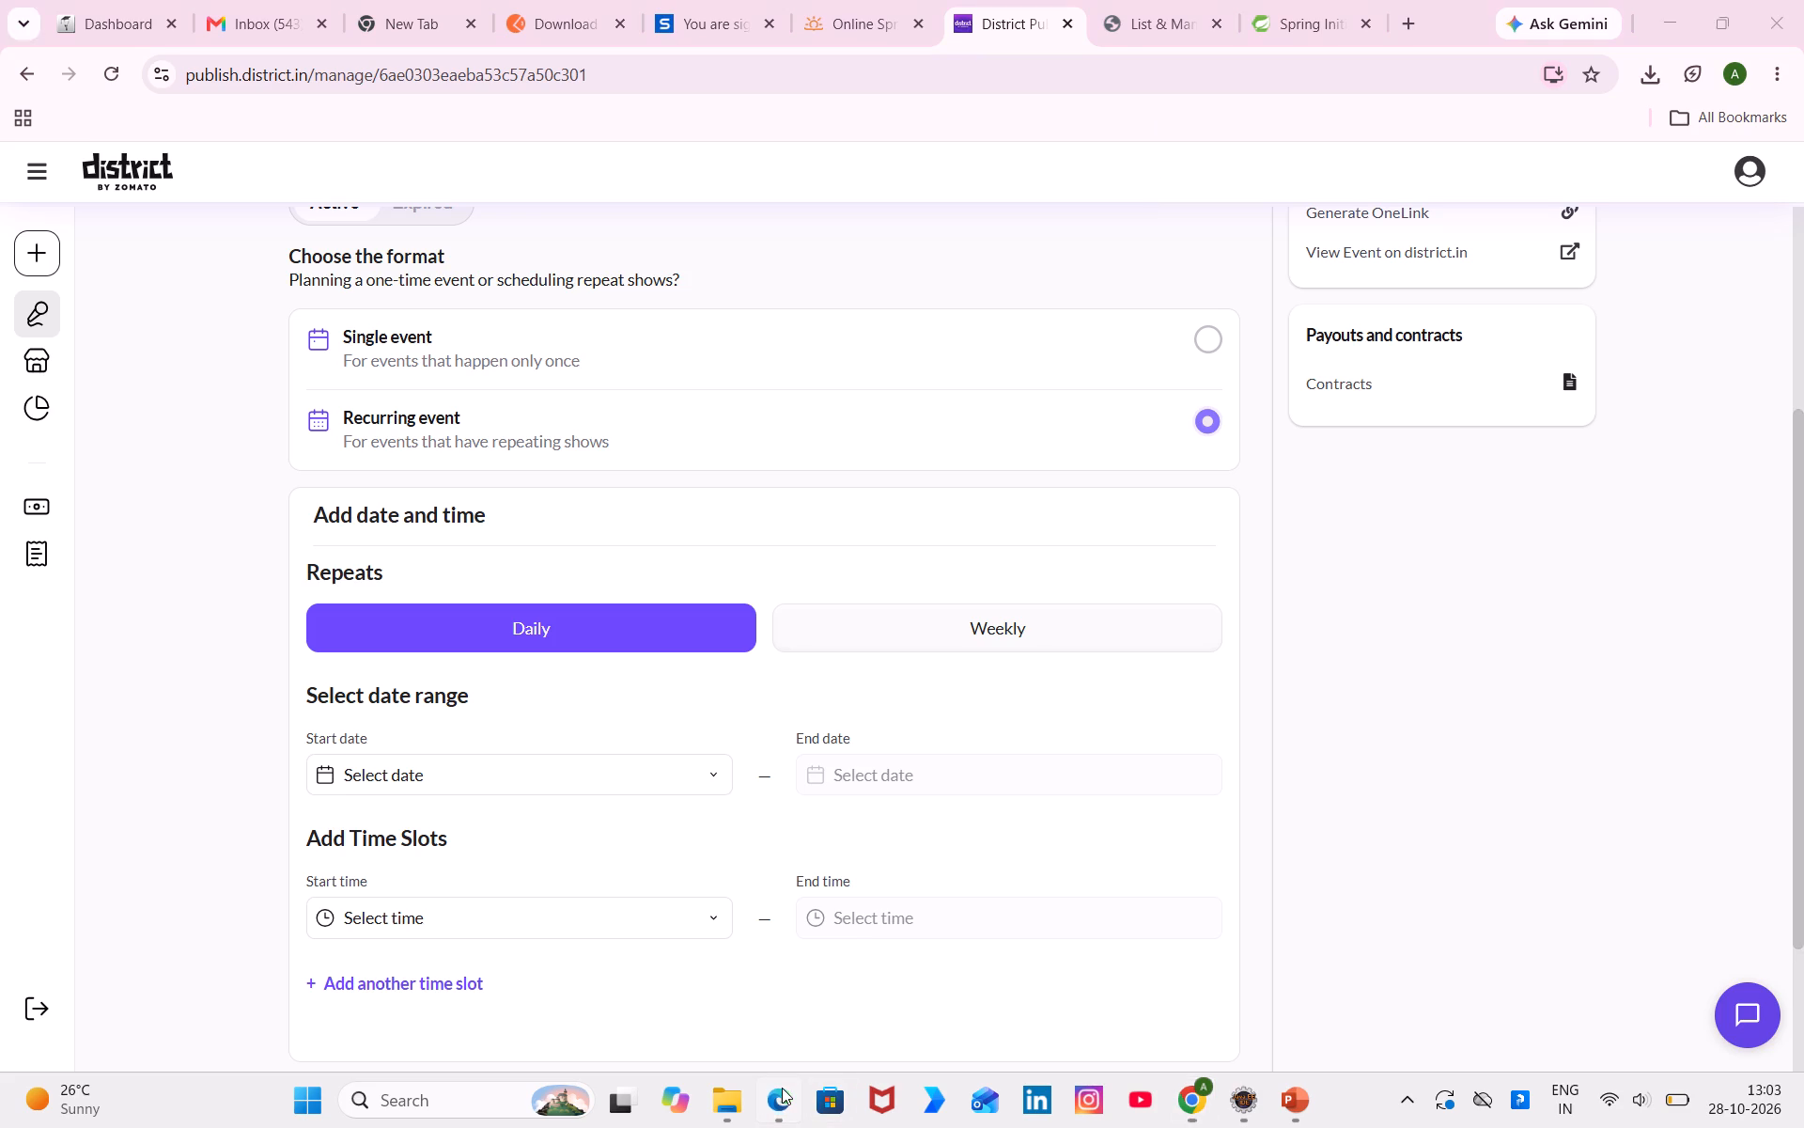
pyautogui.hscroll(-2, 1259, 687)
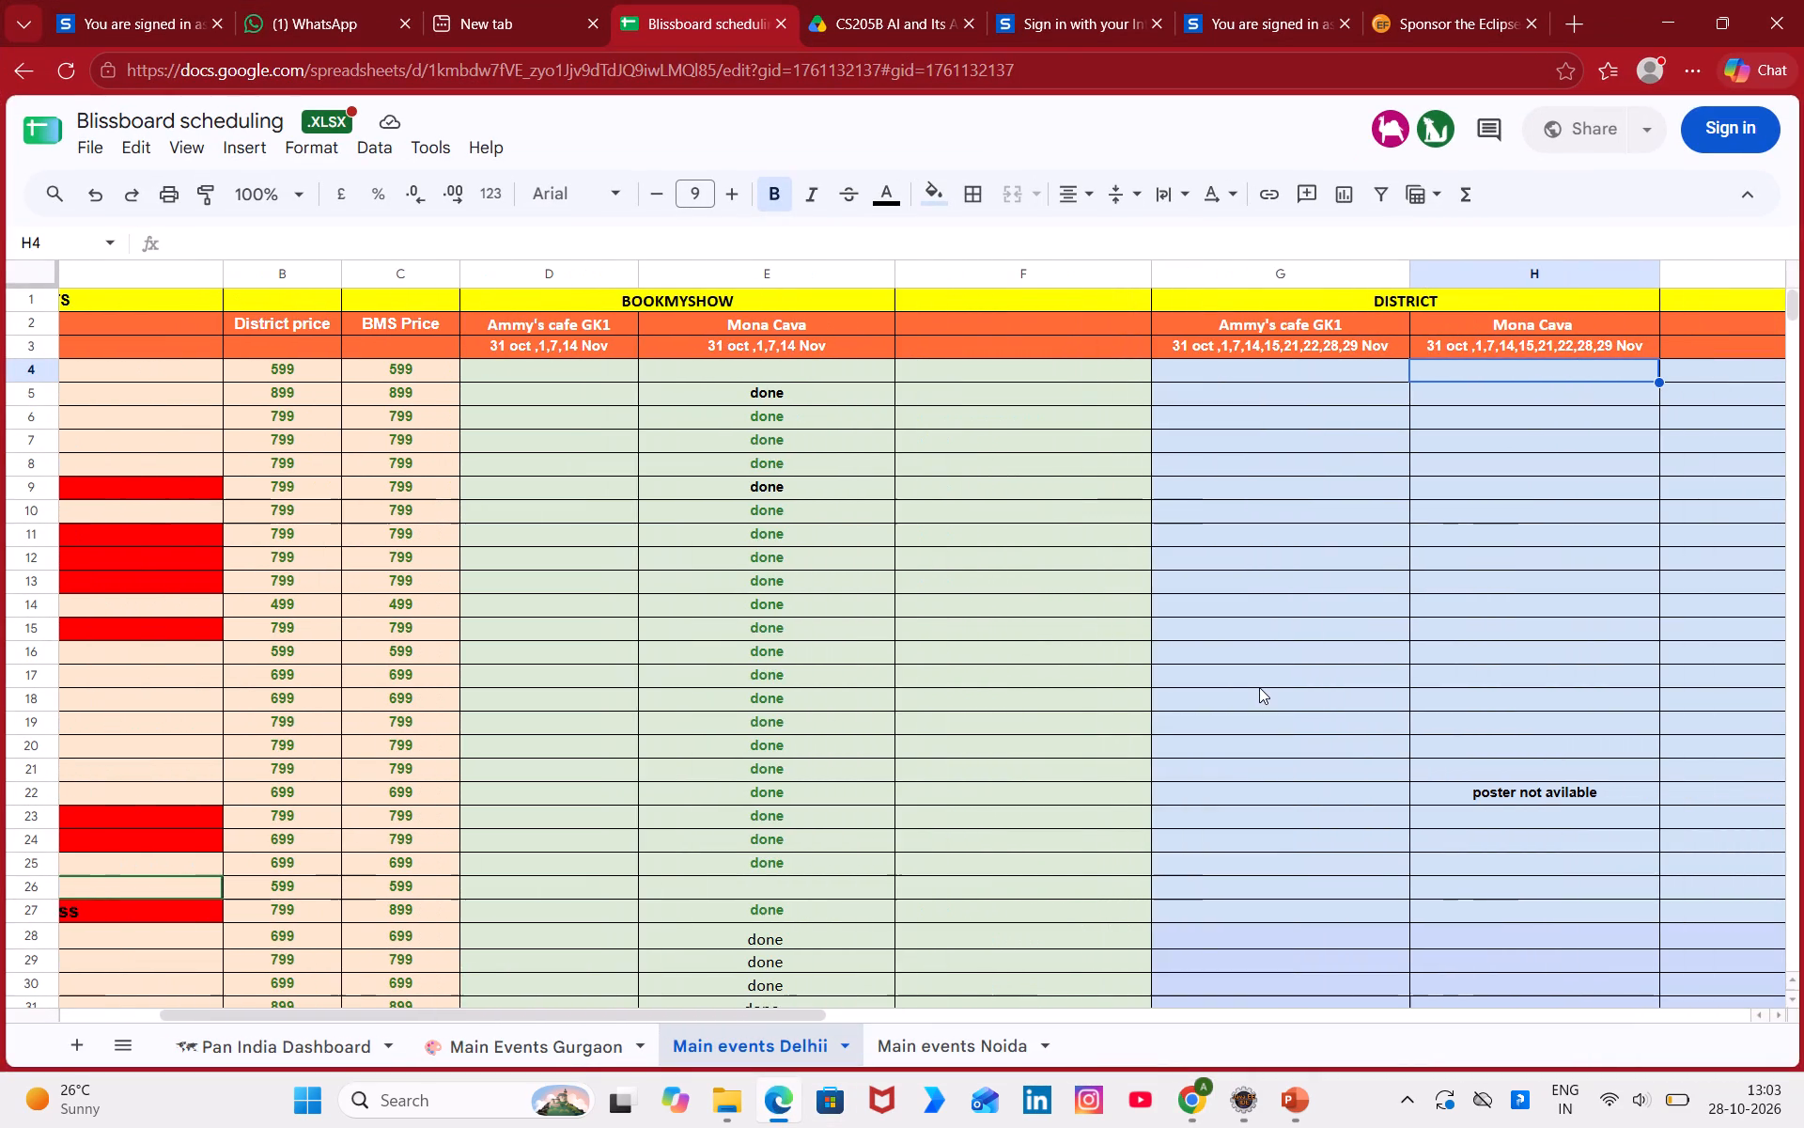
pyautogui.hscroll(-1, 1259, 687)
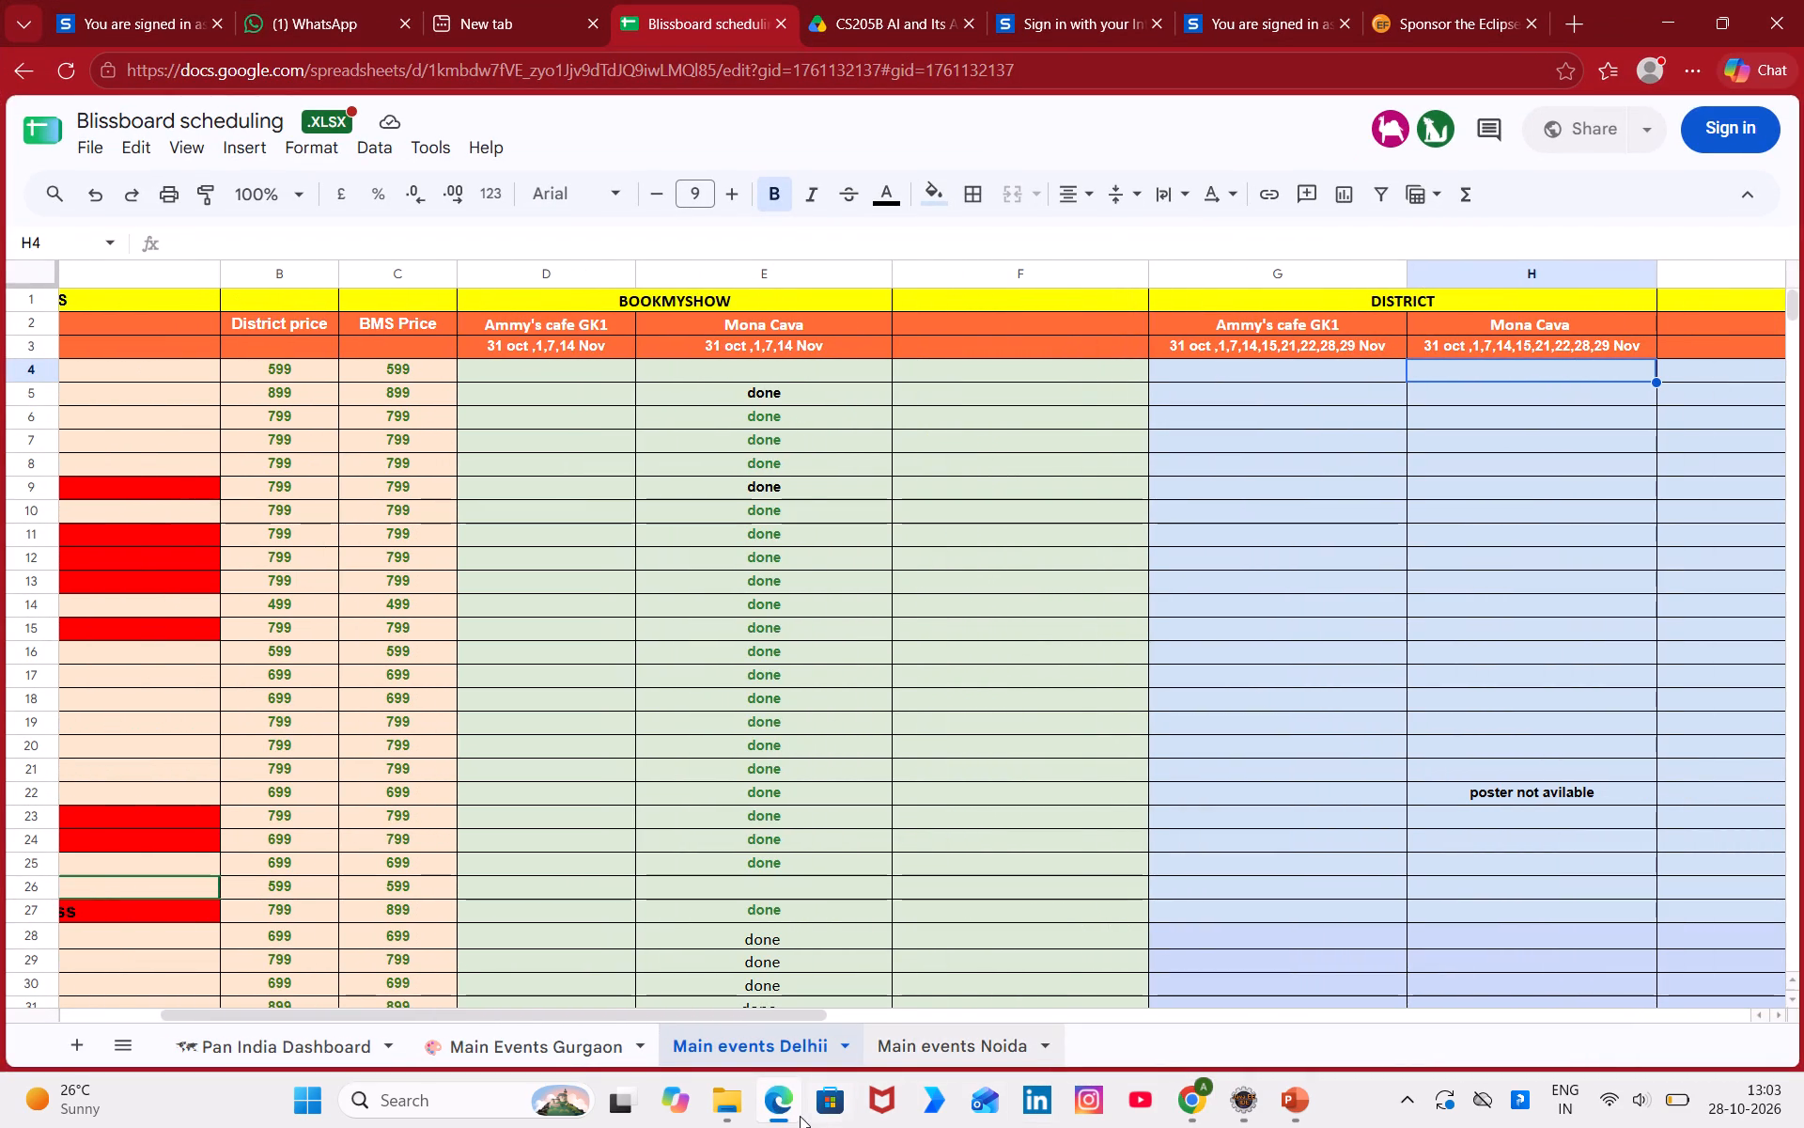
pyautogui.click(799, 1116)
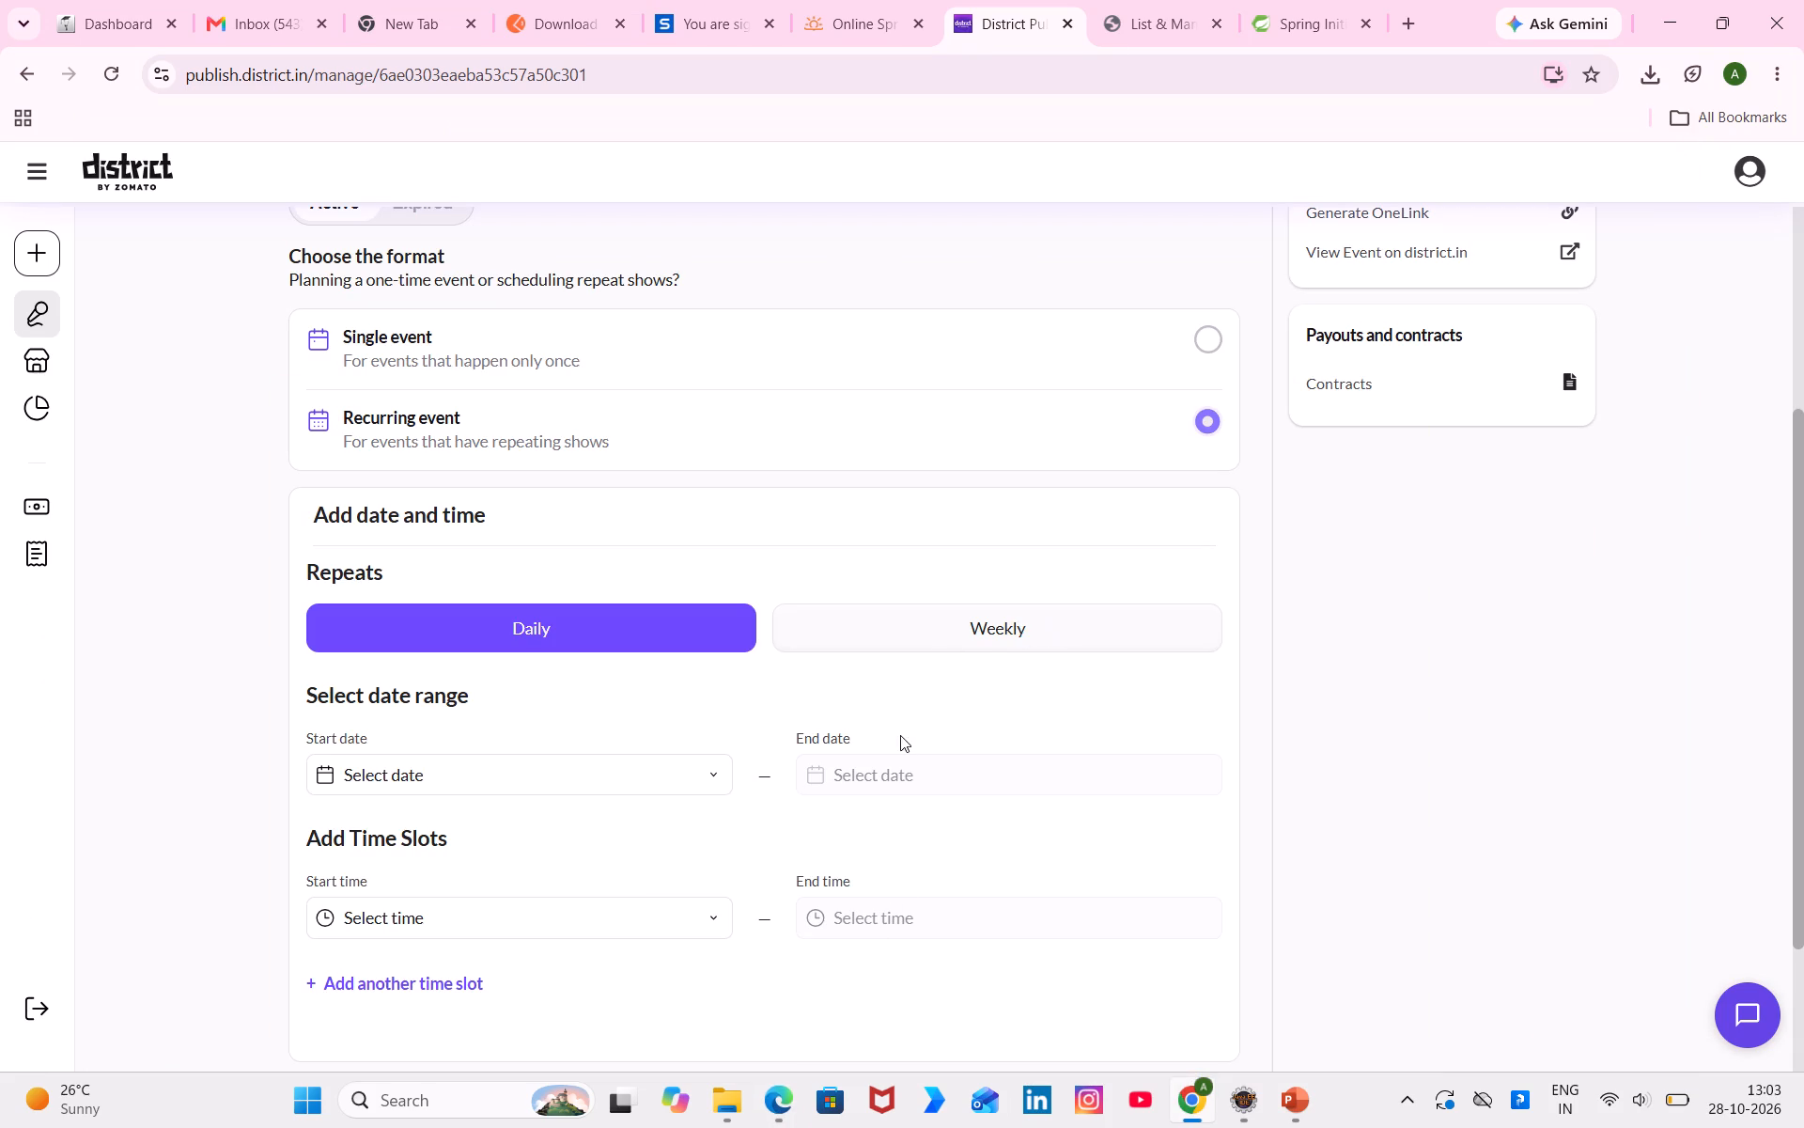
pyautogui.click(1004, 611)
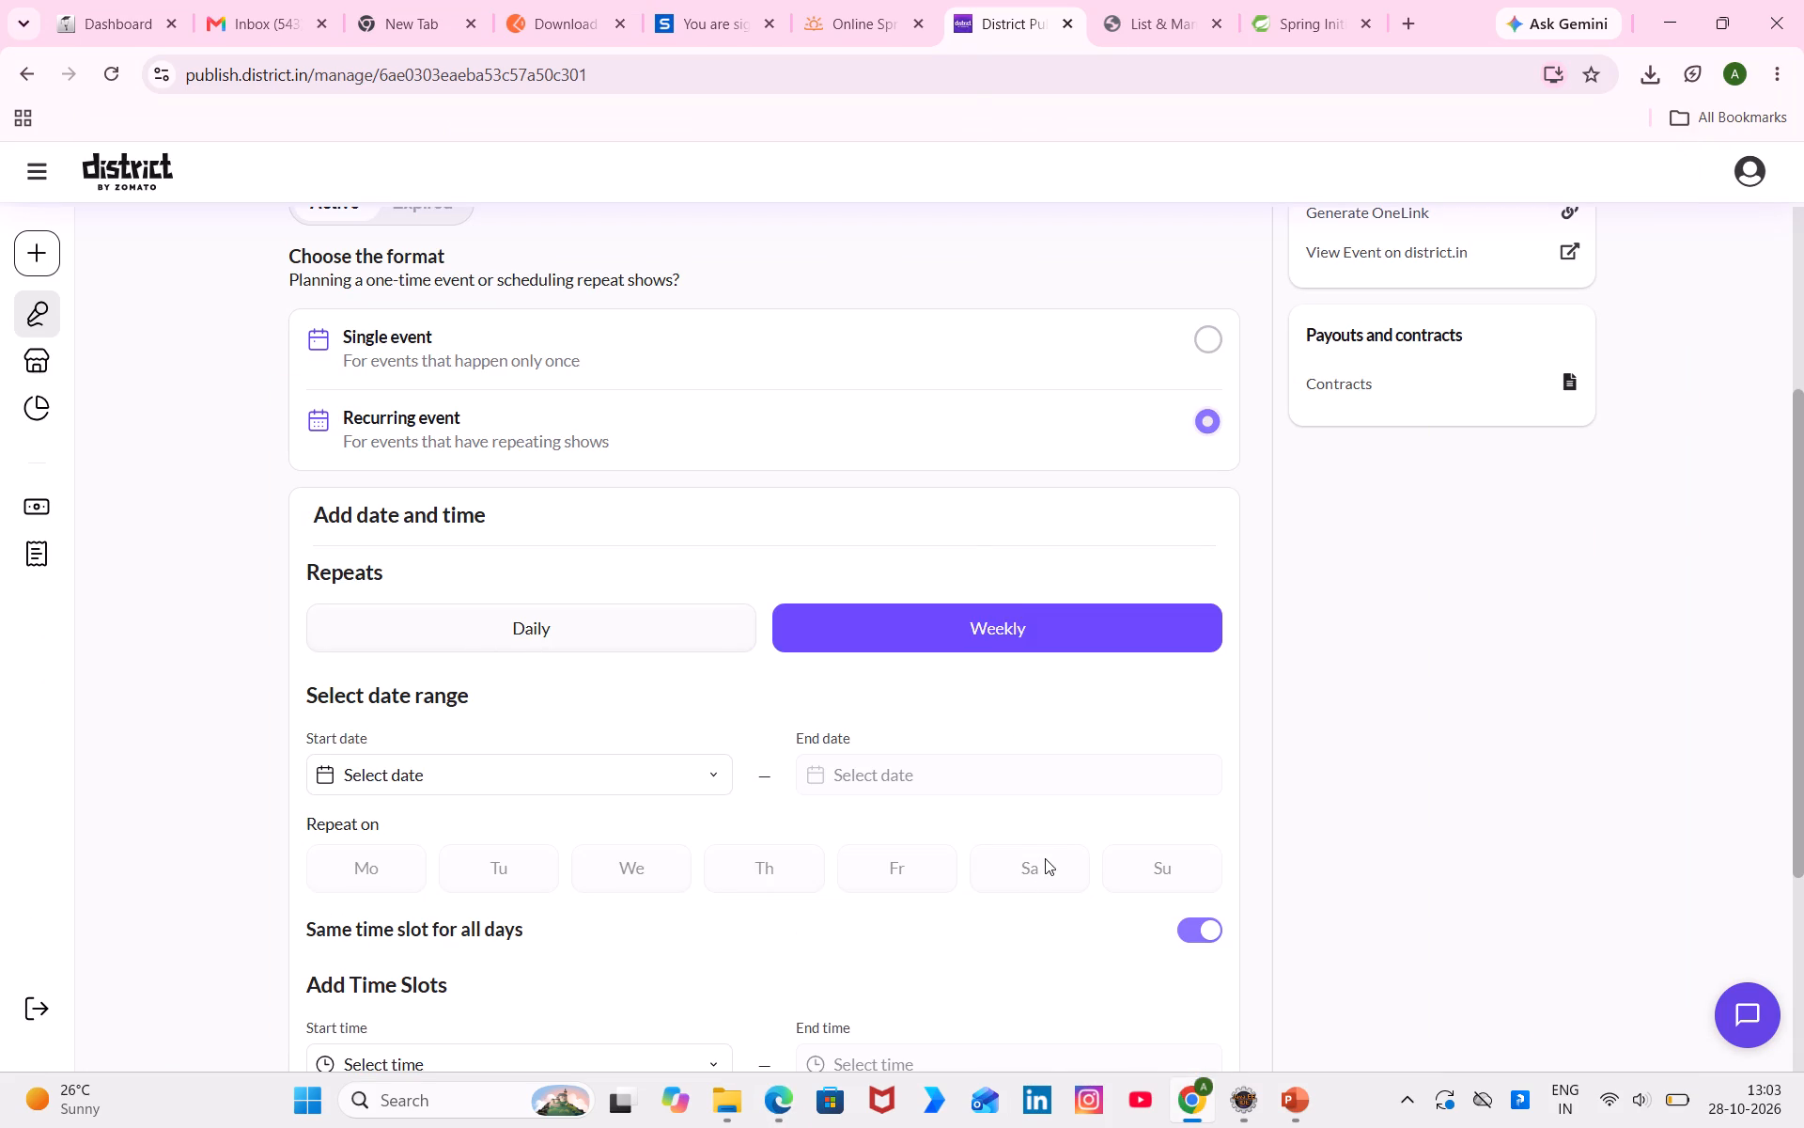
# Set the recurring shows' date range to Sat, 31 Oct through Sun, 29 Nov, repeating on Saturdays and Sundays.
pyautogui.click(708, 760)
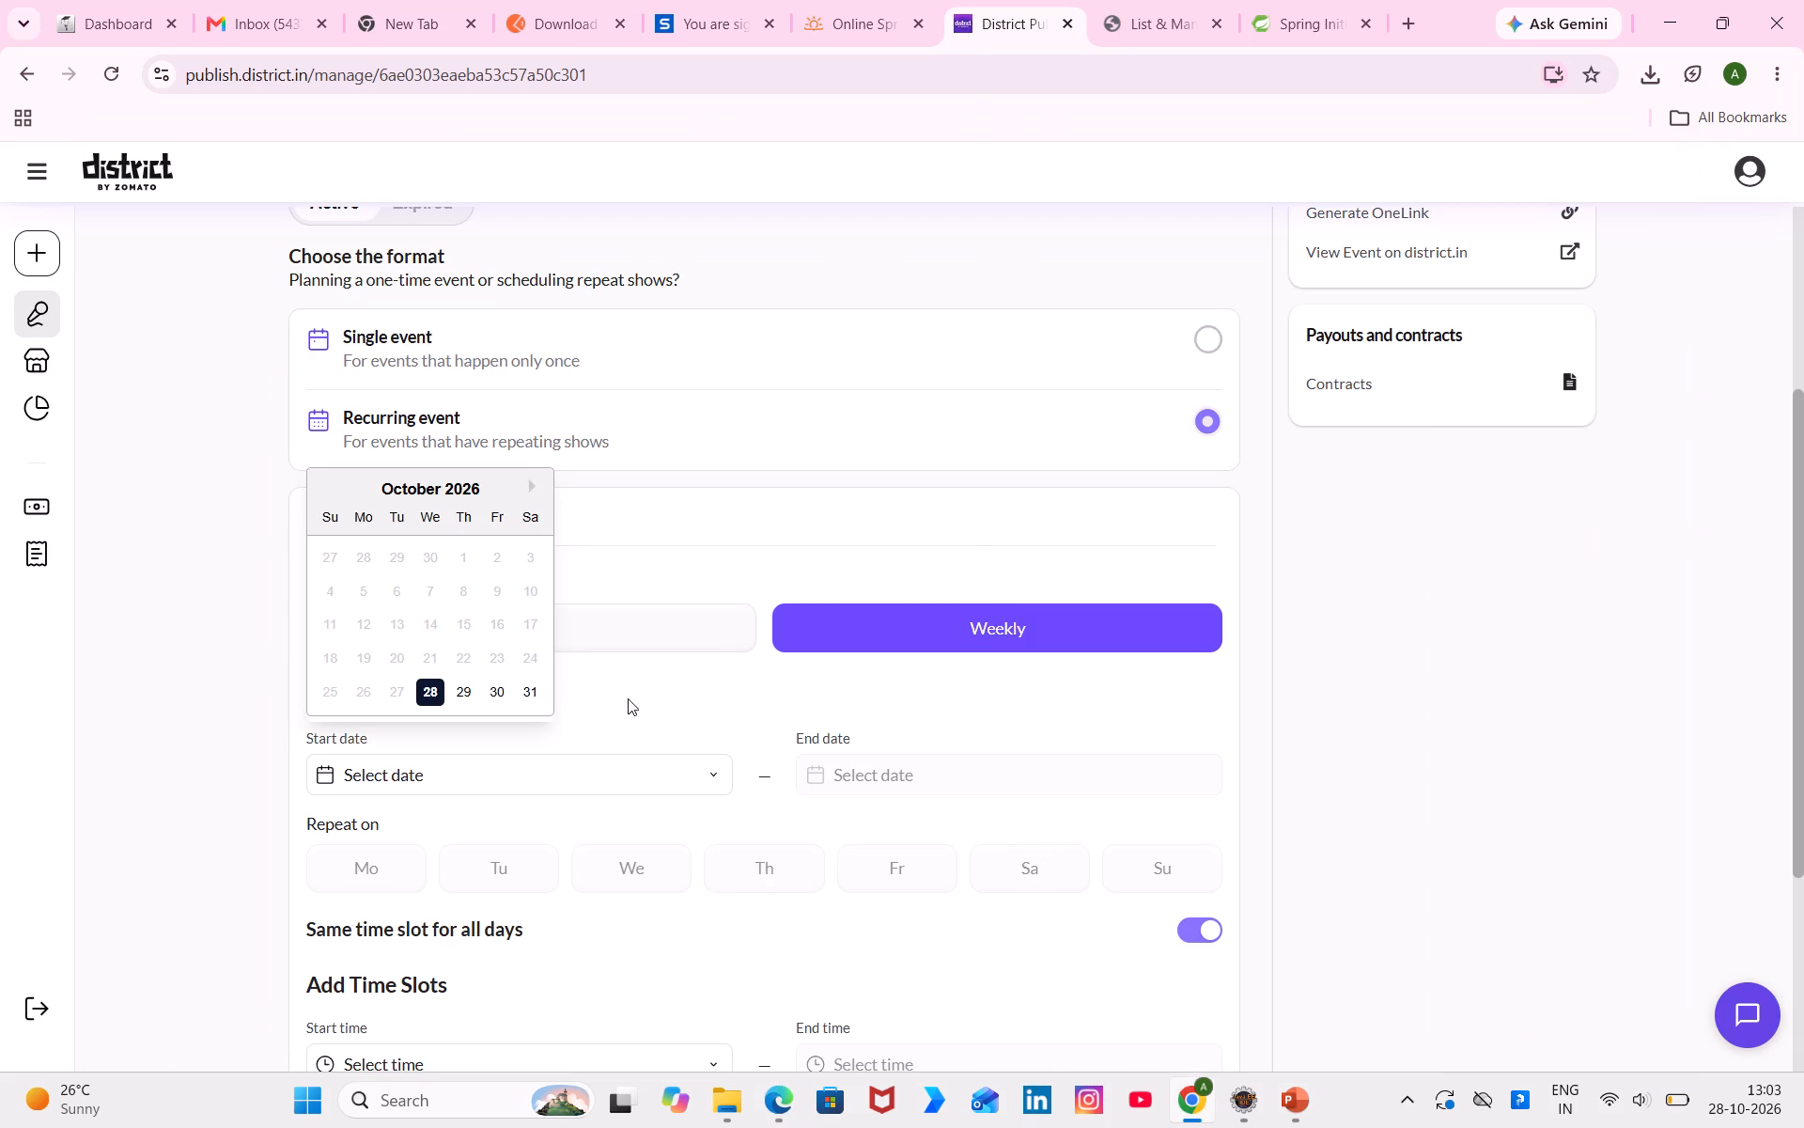
pyautogui.click(537, 699)
pyautogui.click(958, 785)
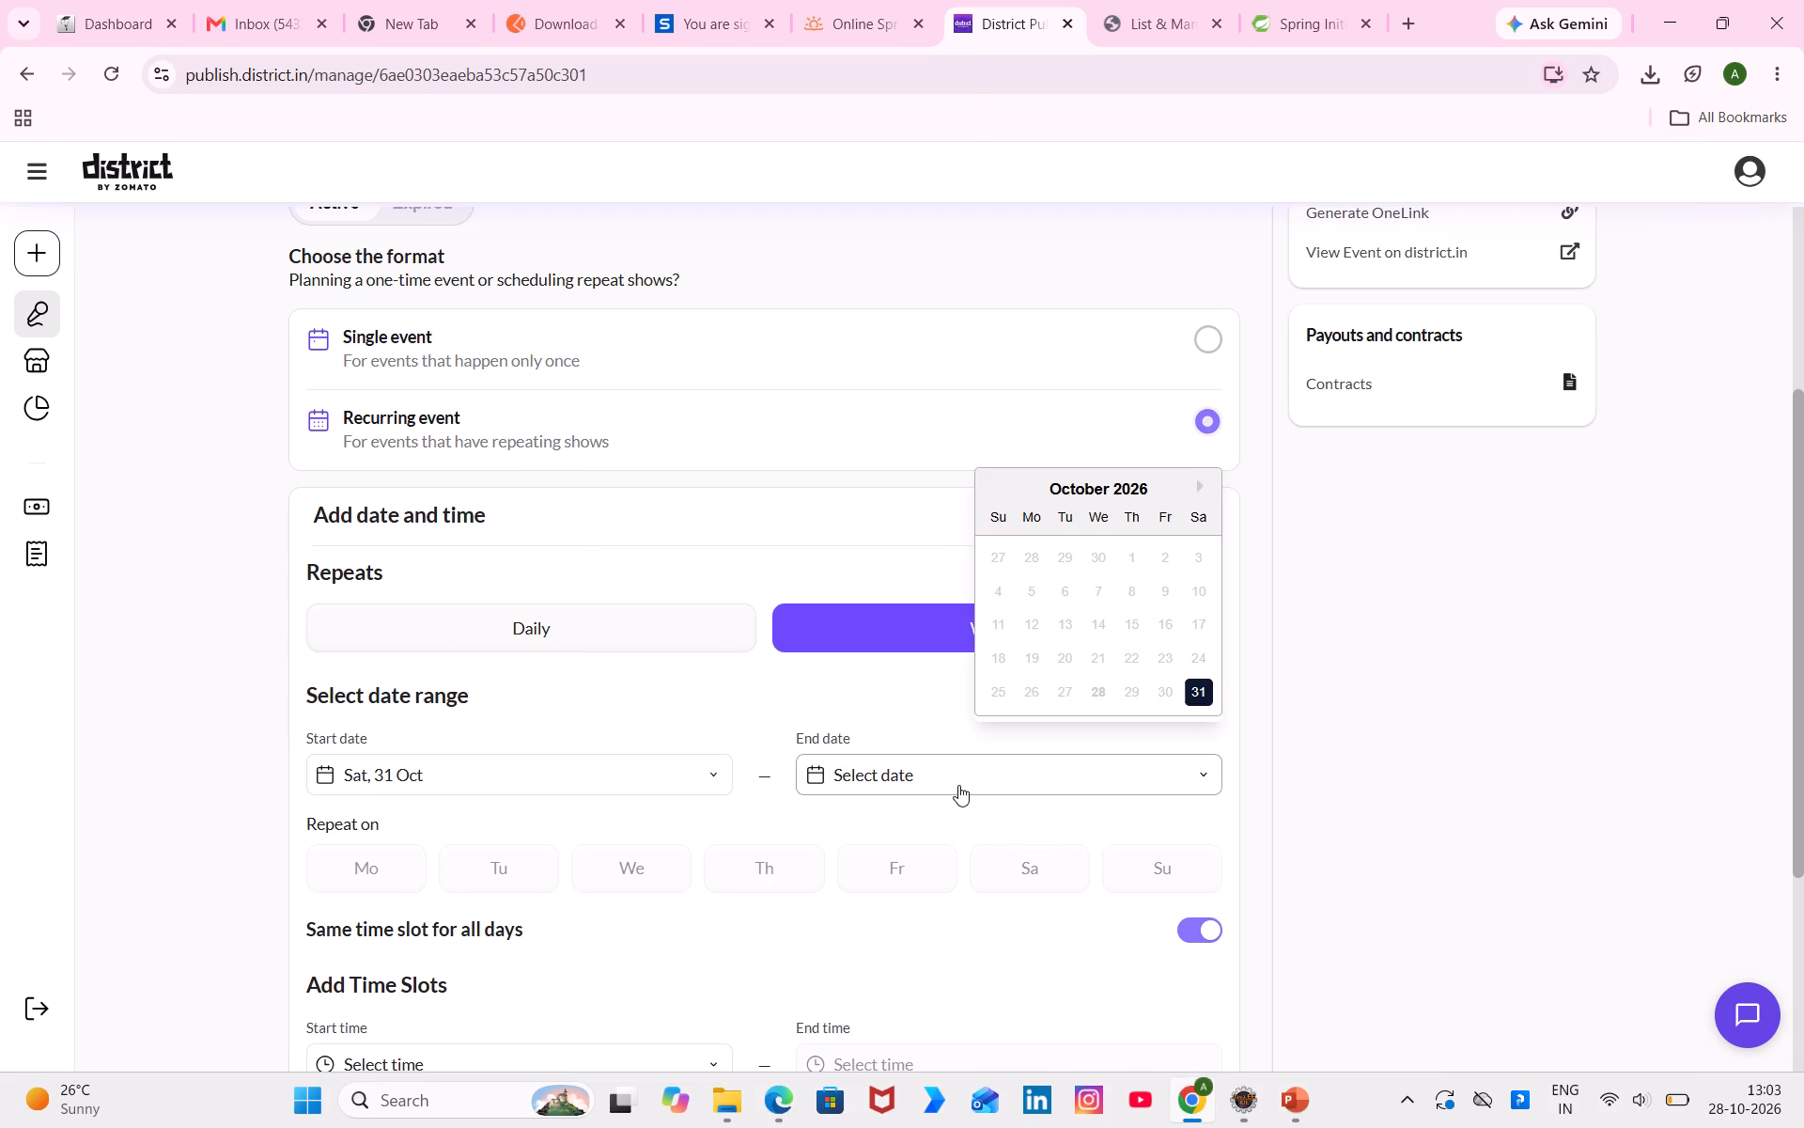
pyautogui.click(1204, 490)
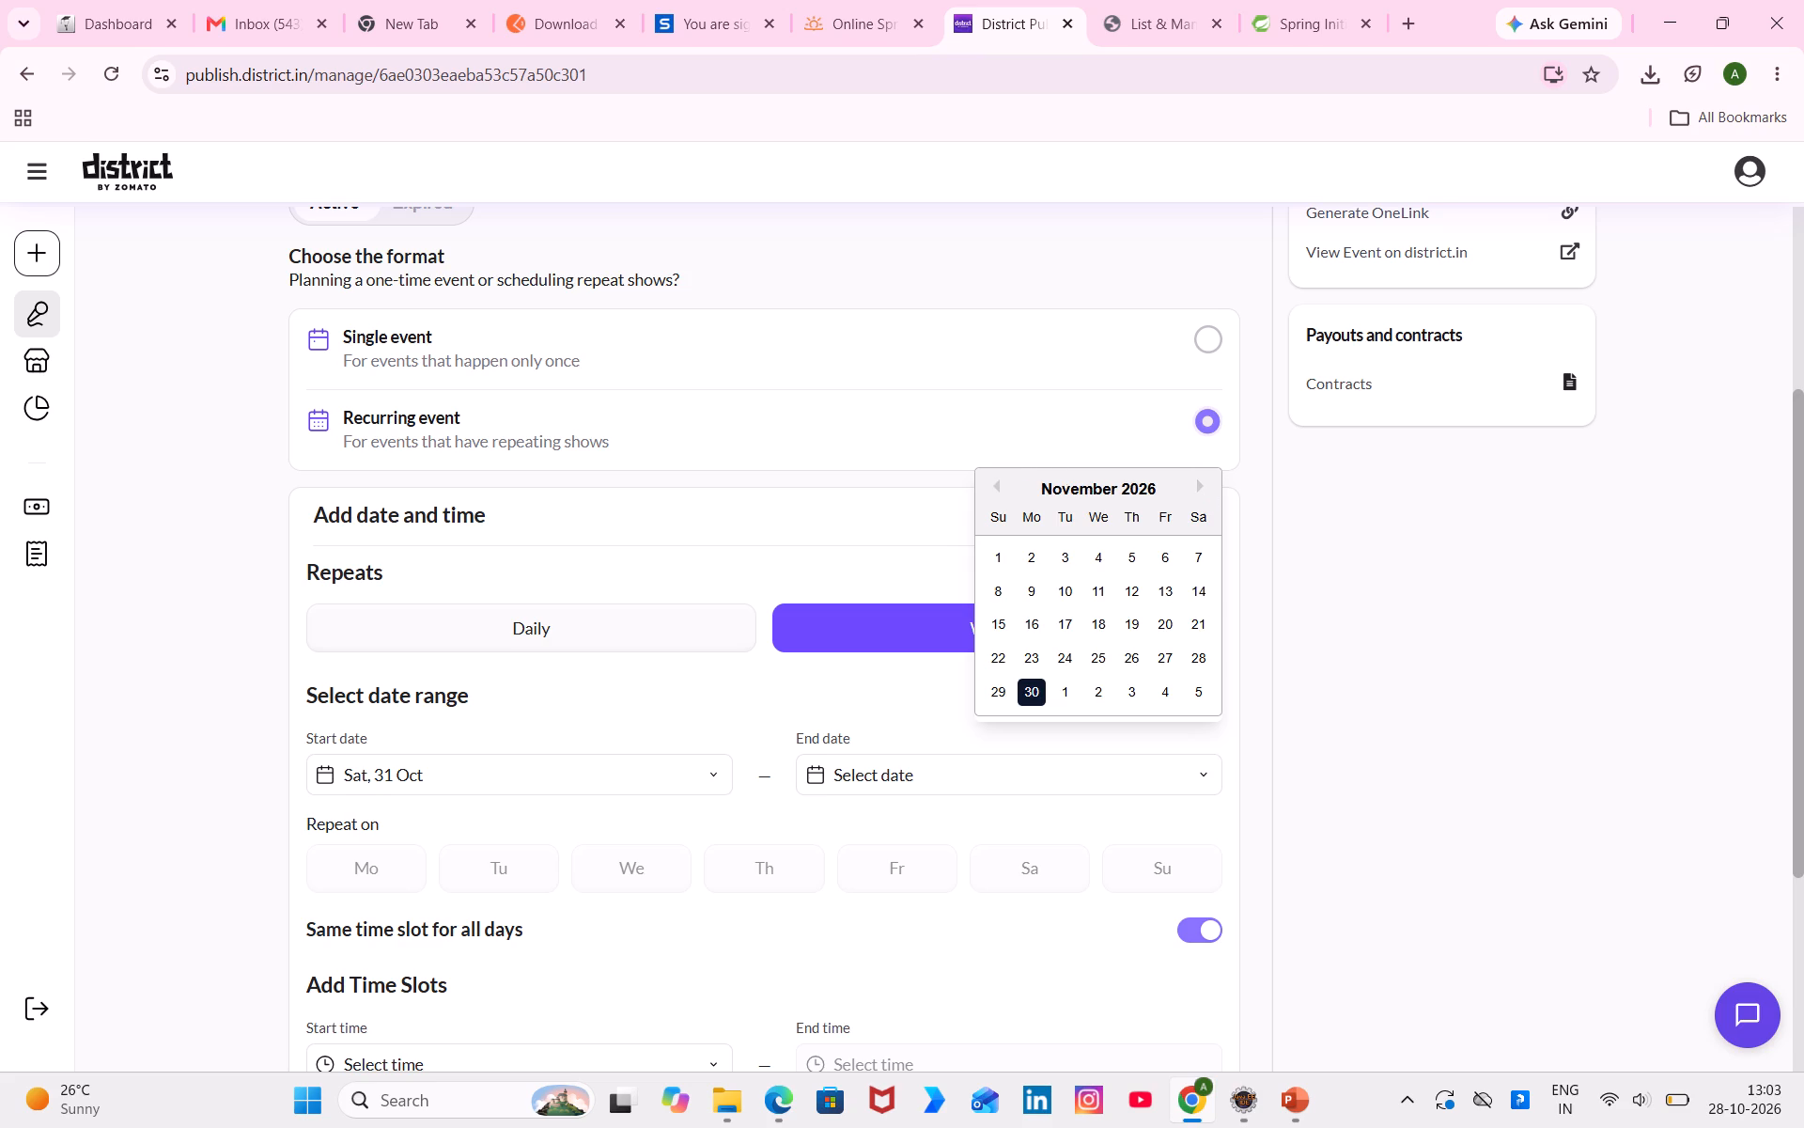
pyautogui.click(993, 695)
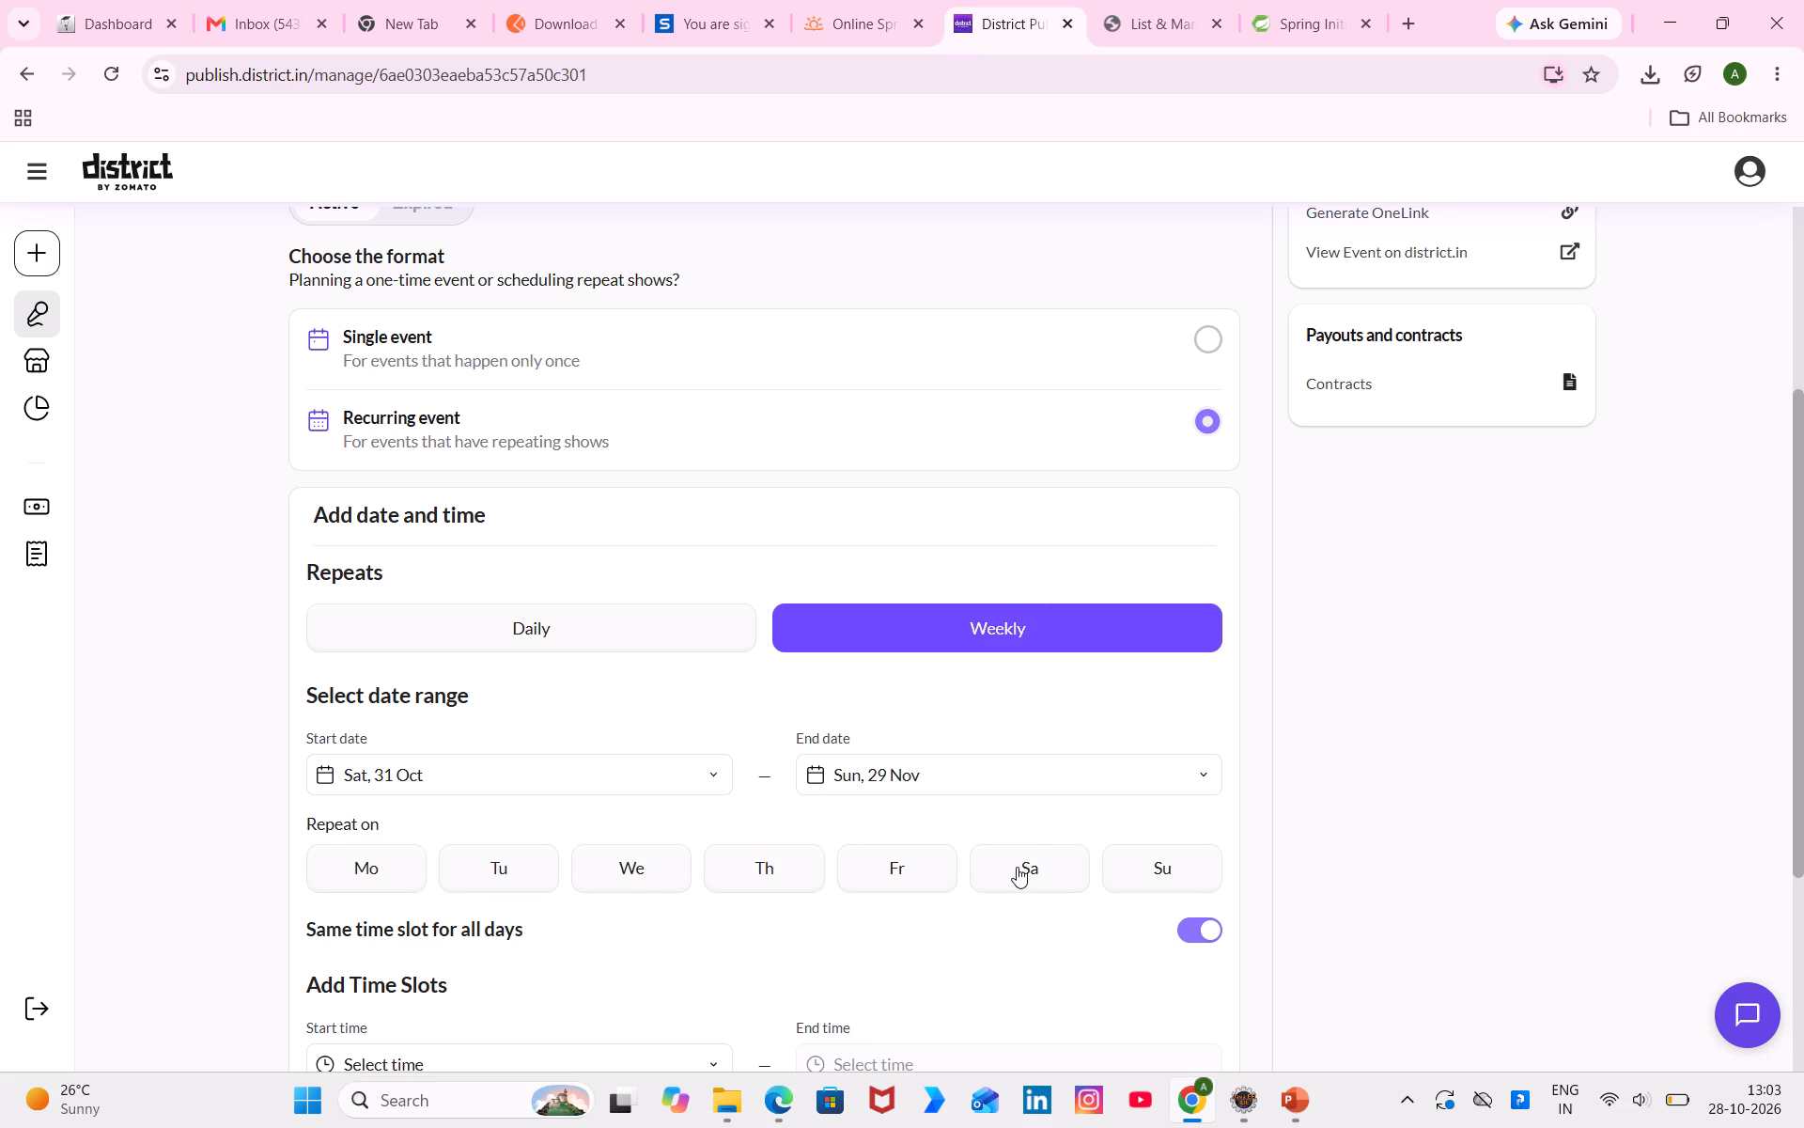
pyautogui.click(1017, 867)
pyautogui.click(1218, 873)
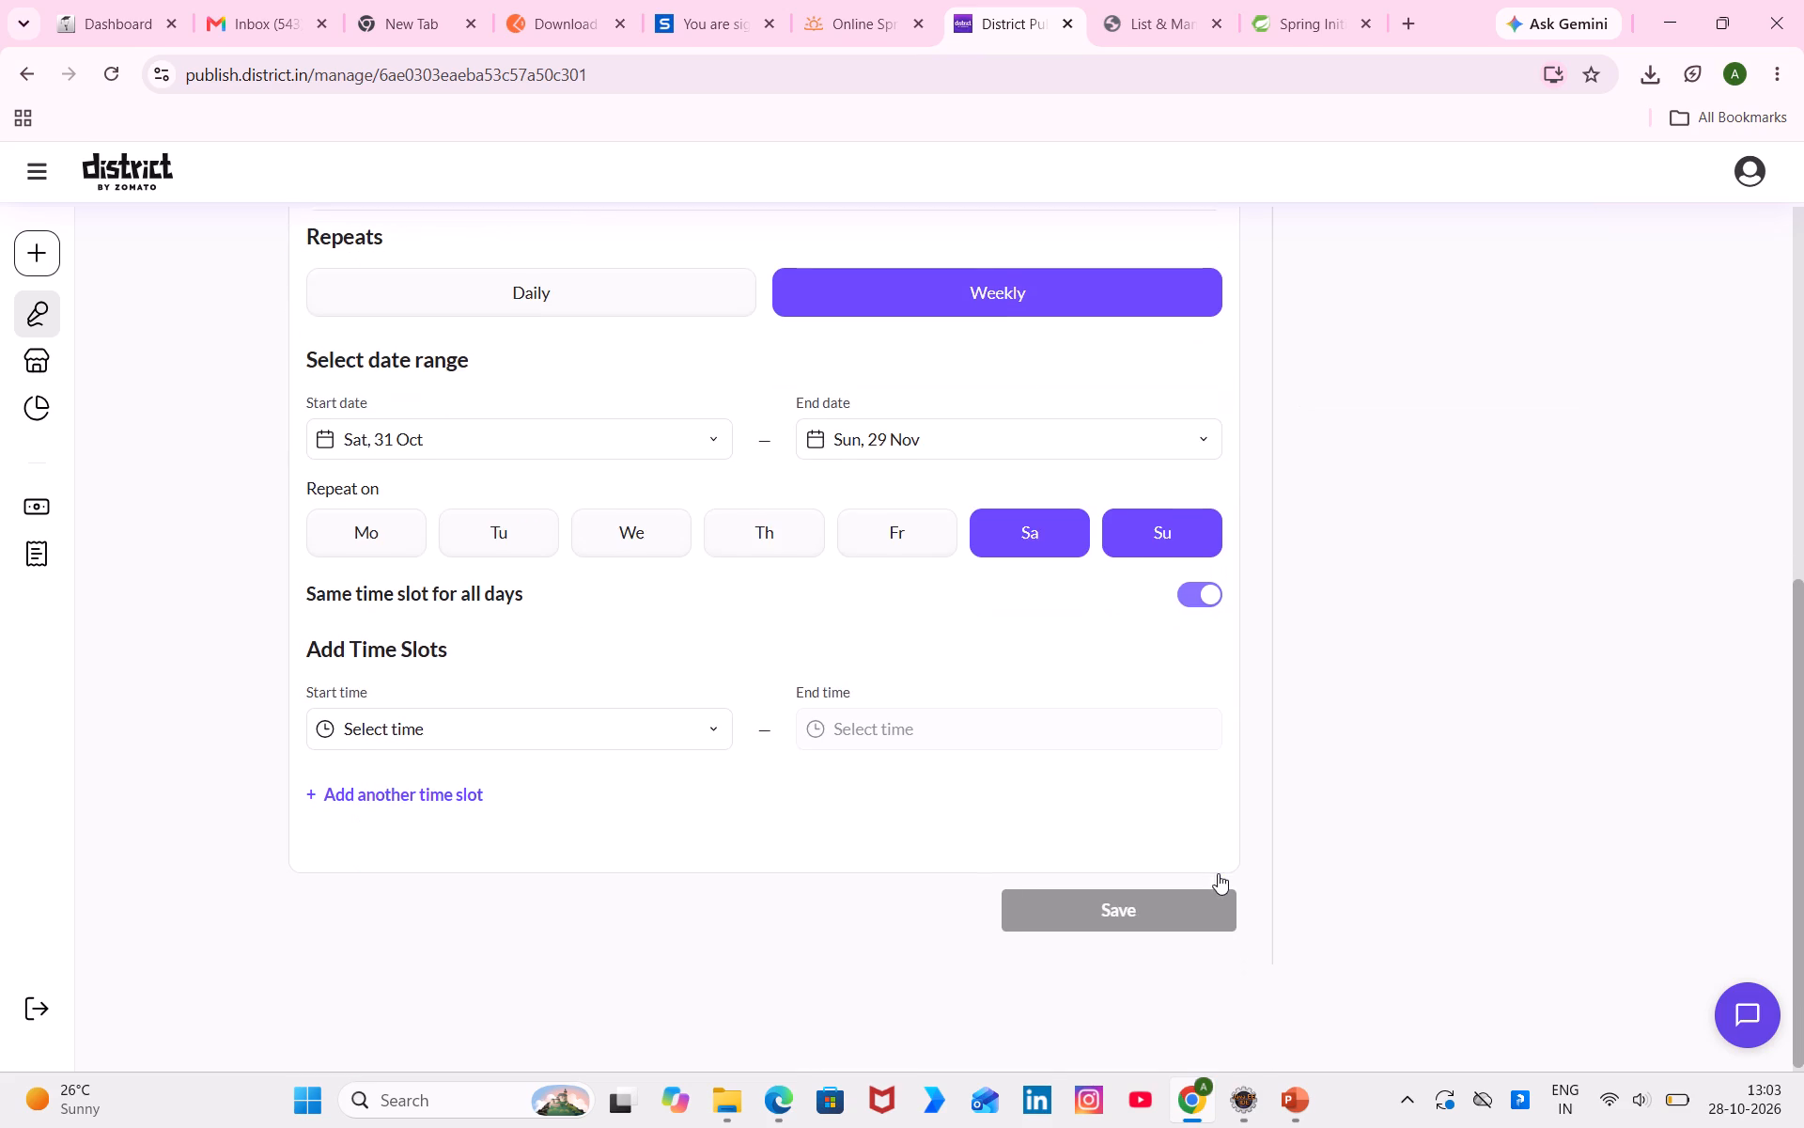
# Set the first time slot for all days from 03:00 PM to 04:00 PM.
pyautogui.click(668, 733)
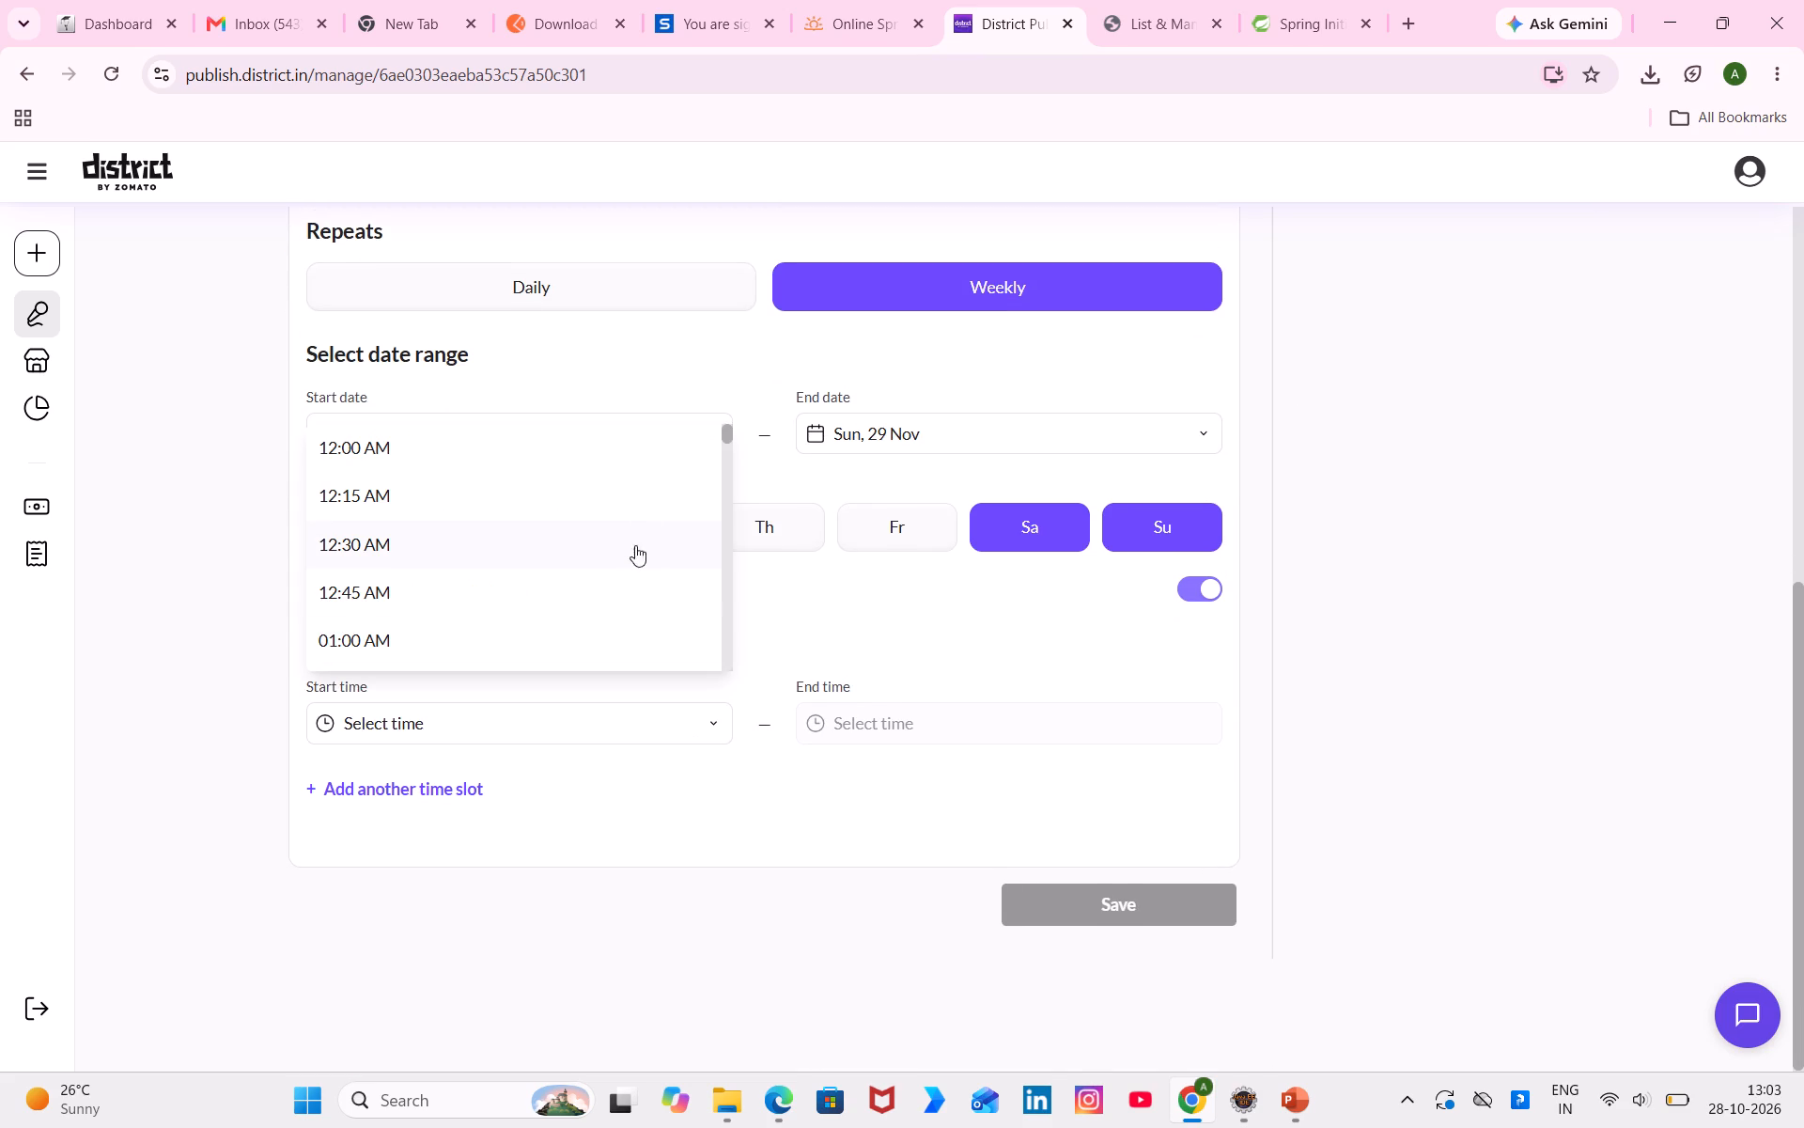
pyautogui.click(729, 557)
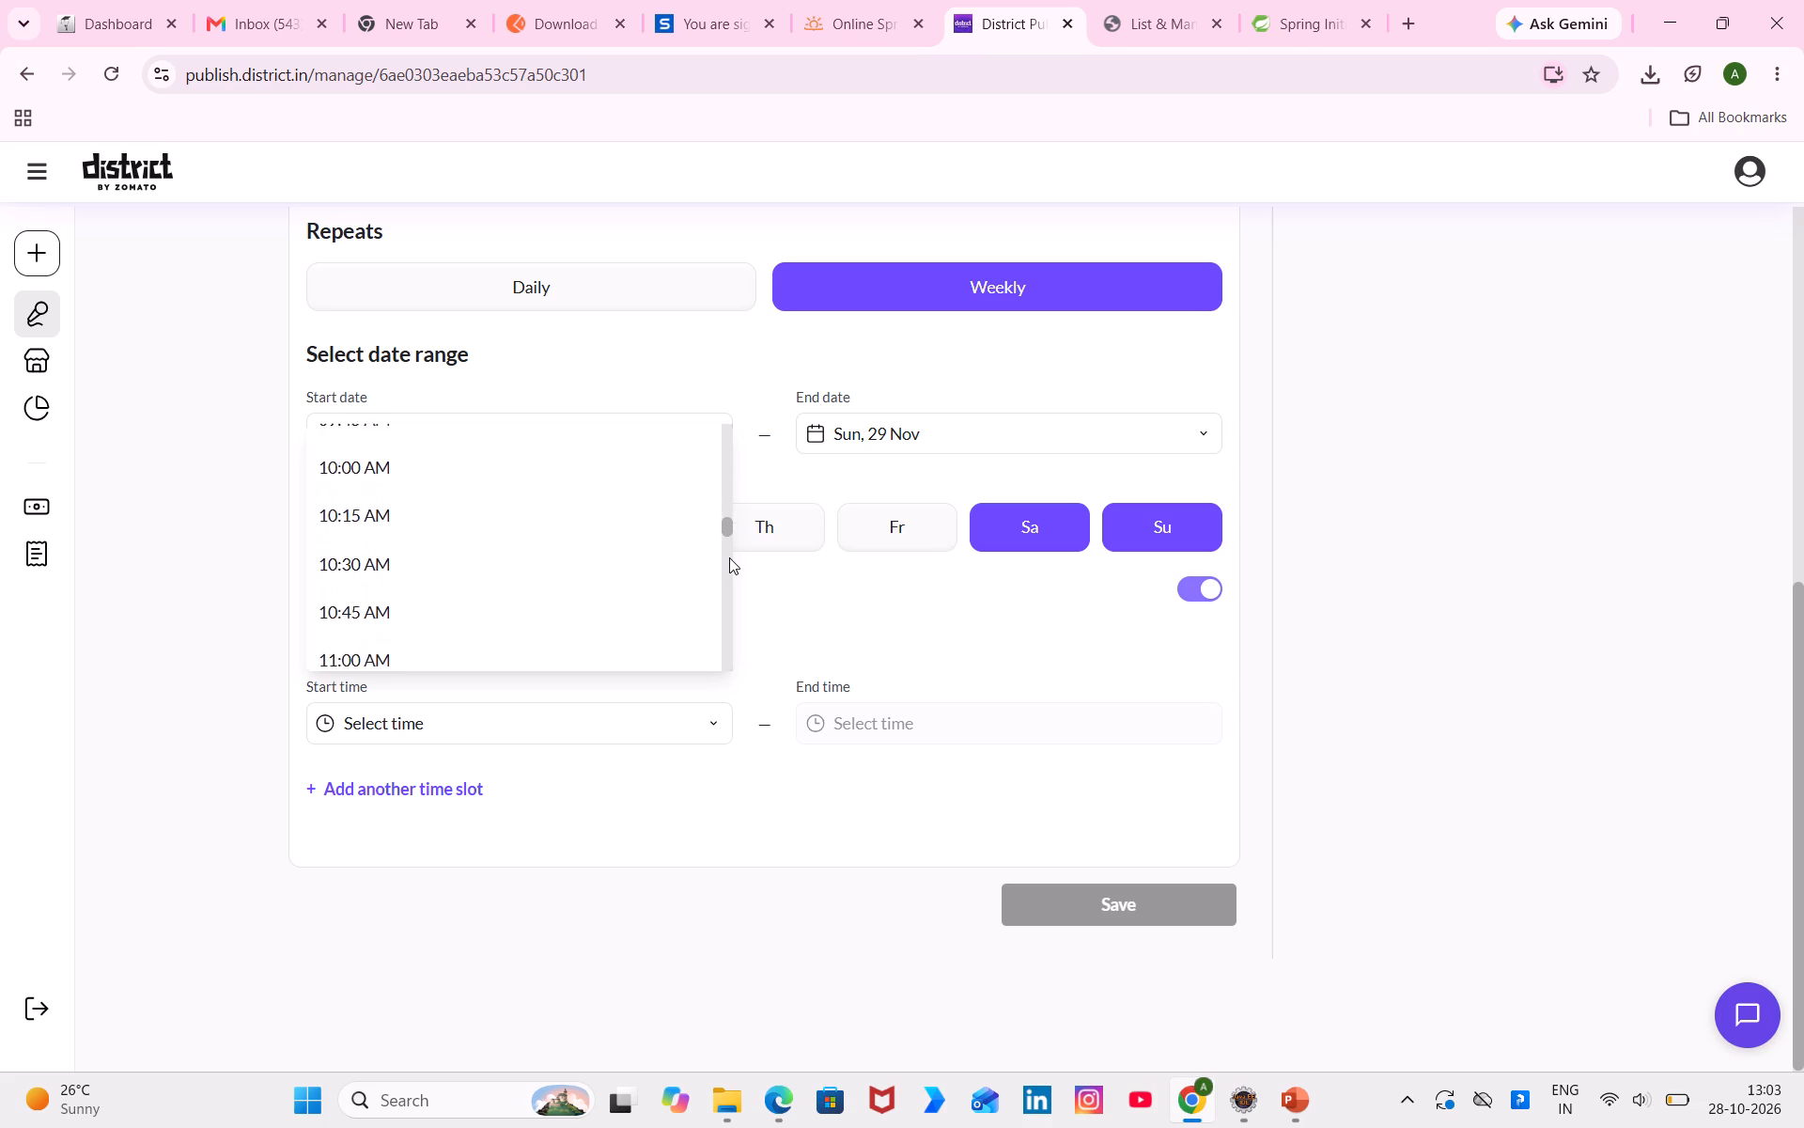
pyautogui.scroll(-3, 546, 617)
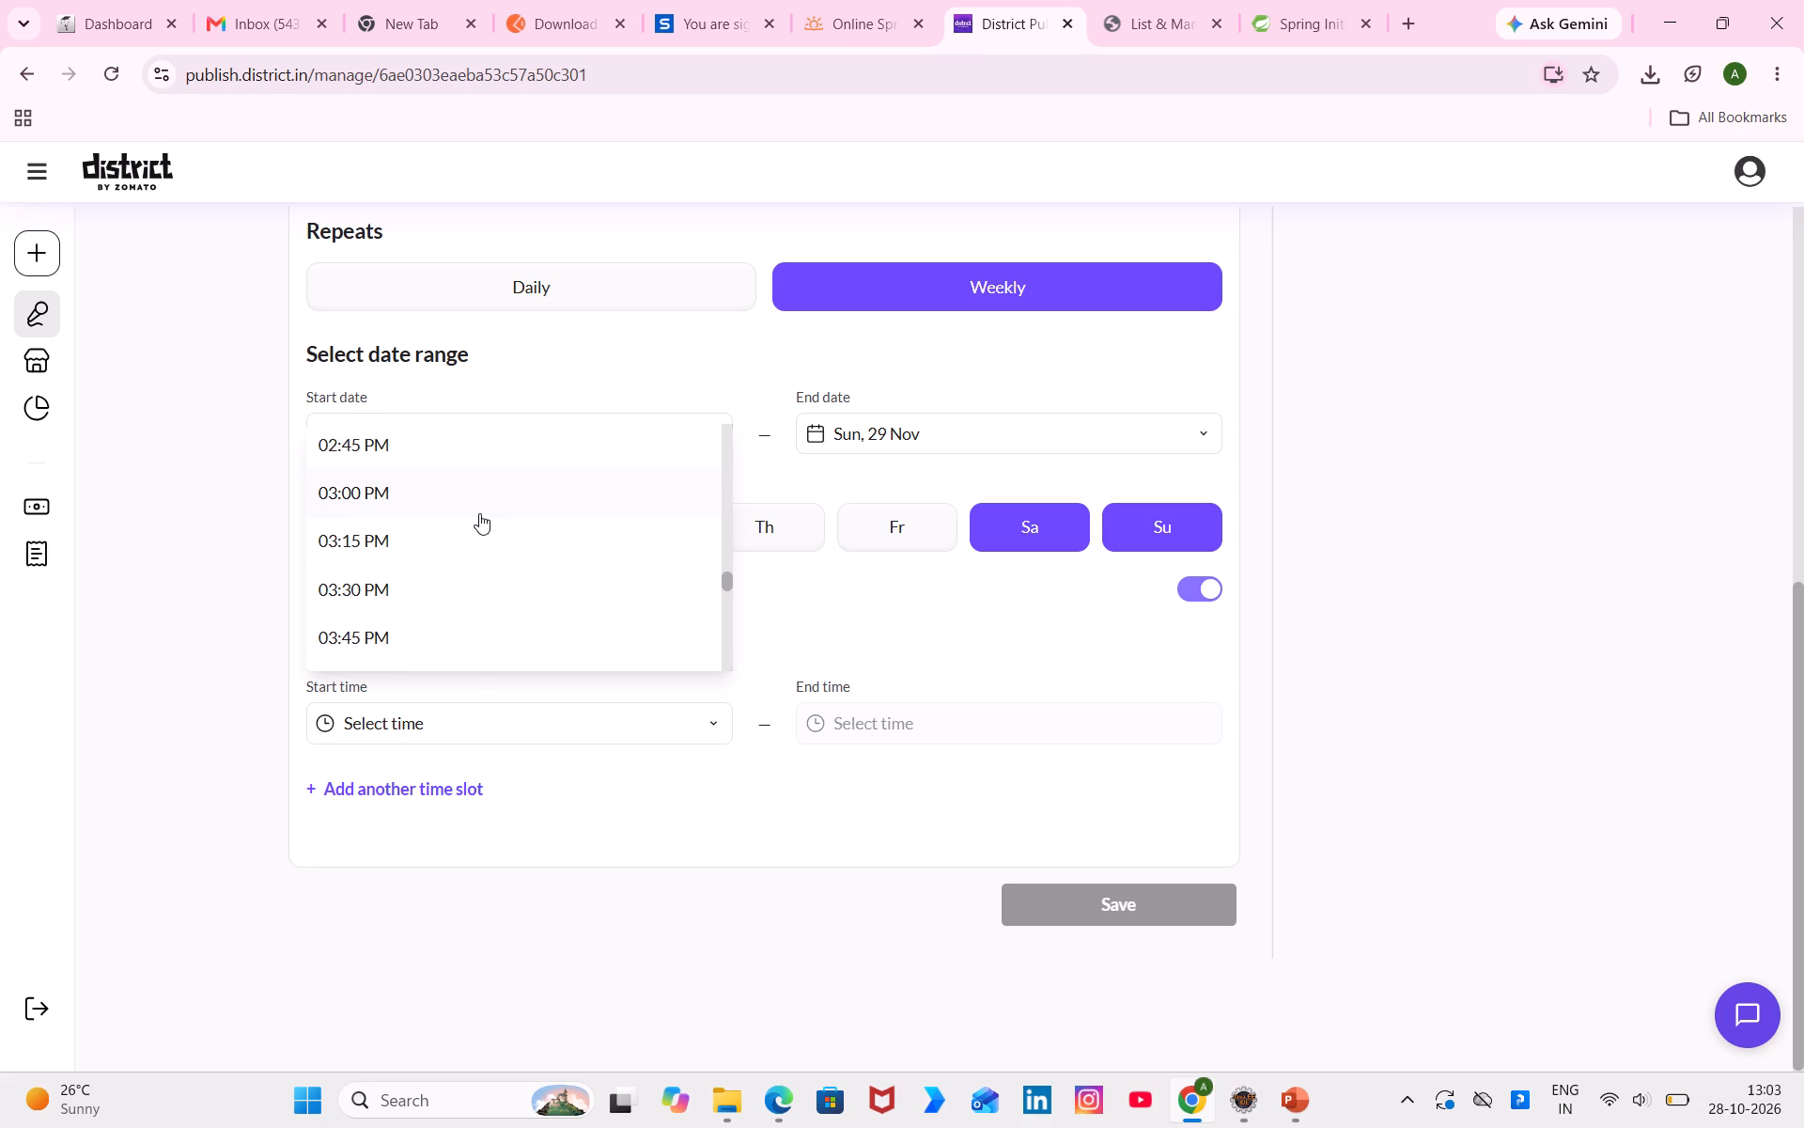
pyautogui.click(478, 512)
pyautogui.click(913, 717)
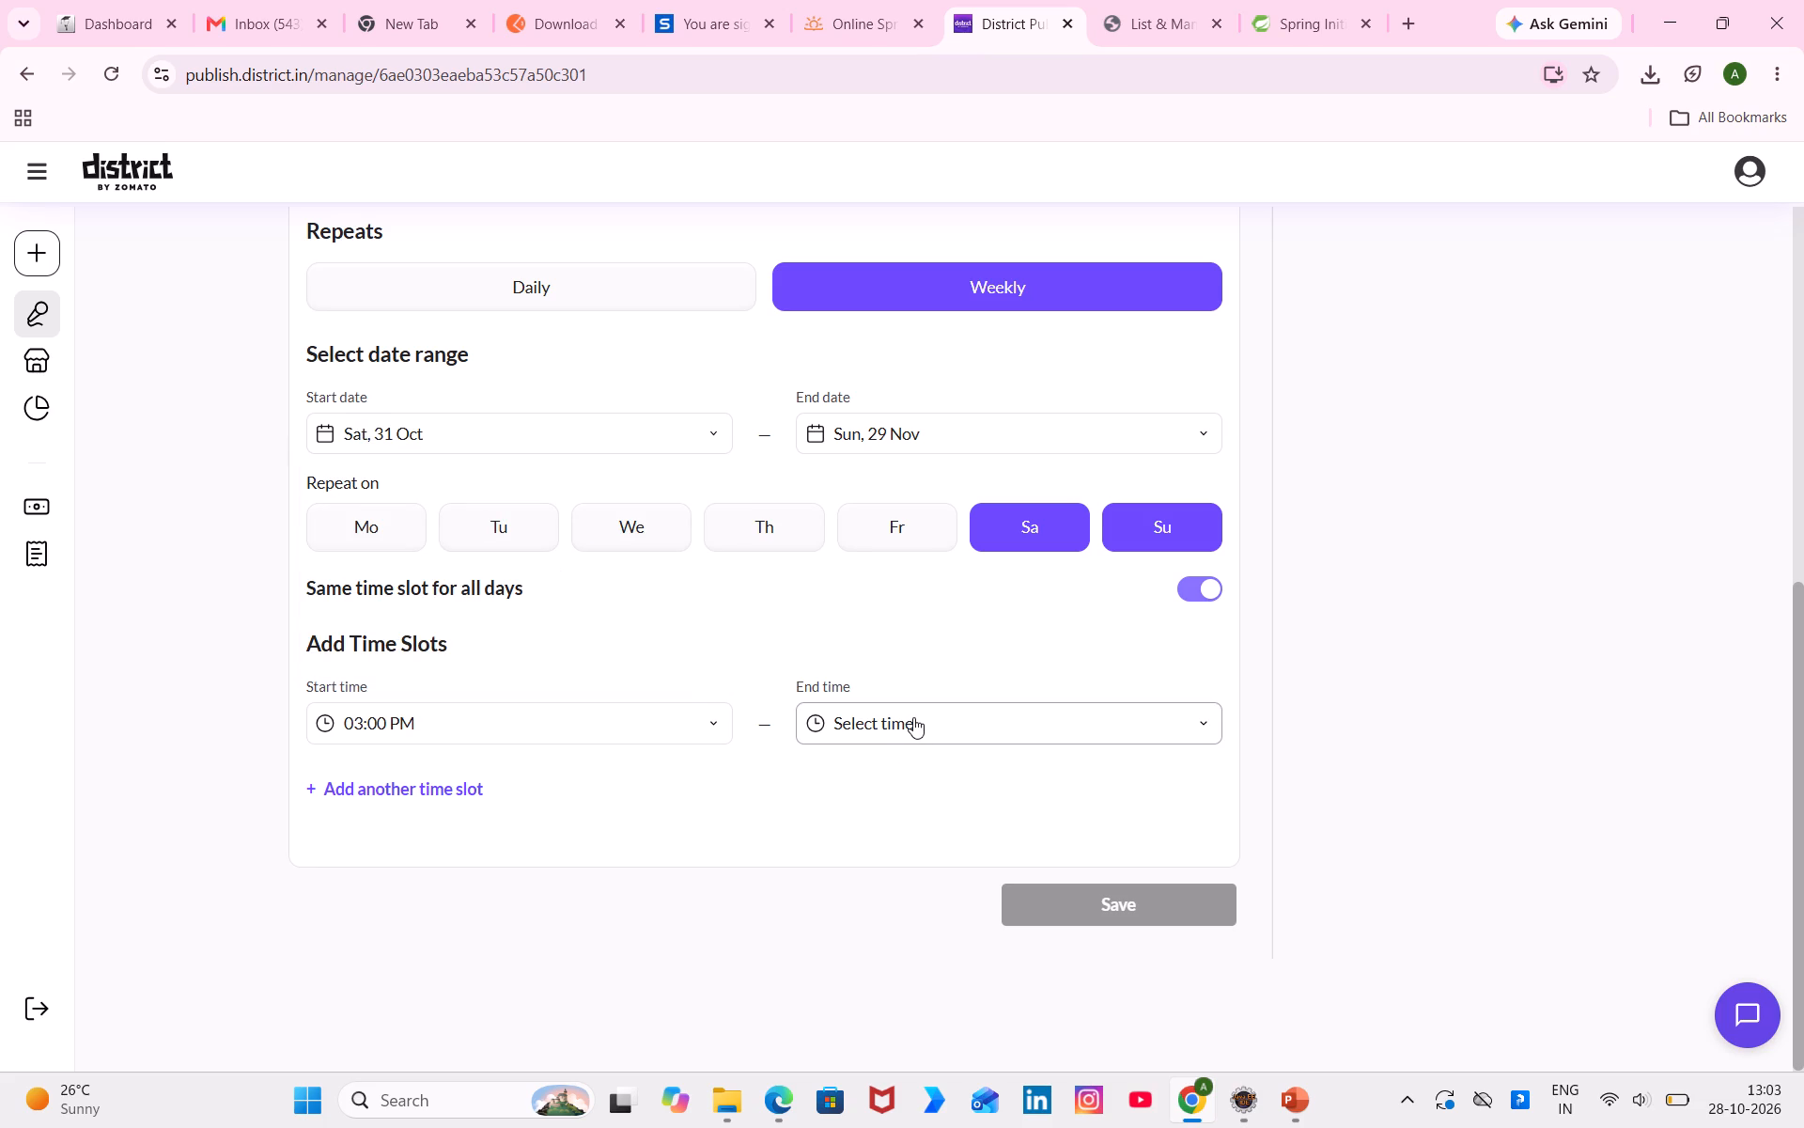
pyautogui.click(908, 595)
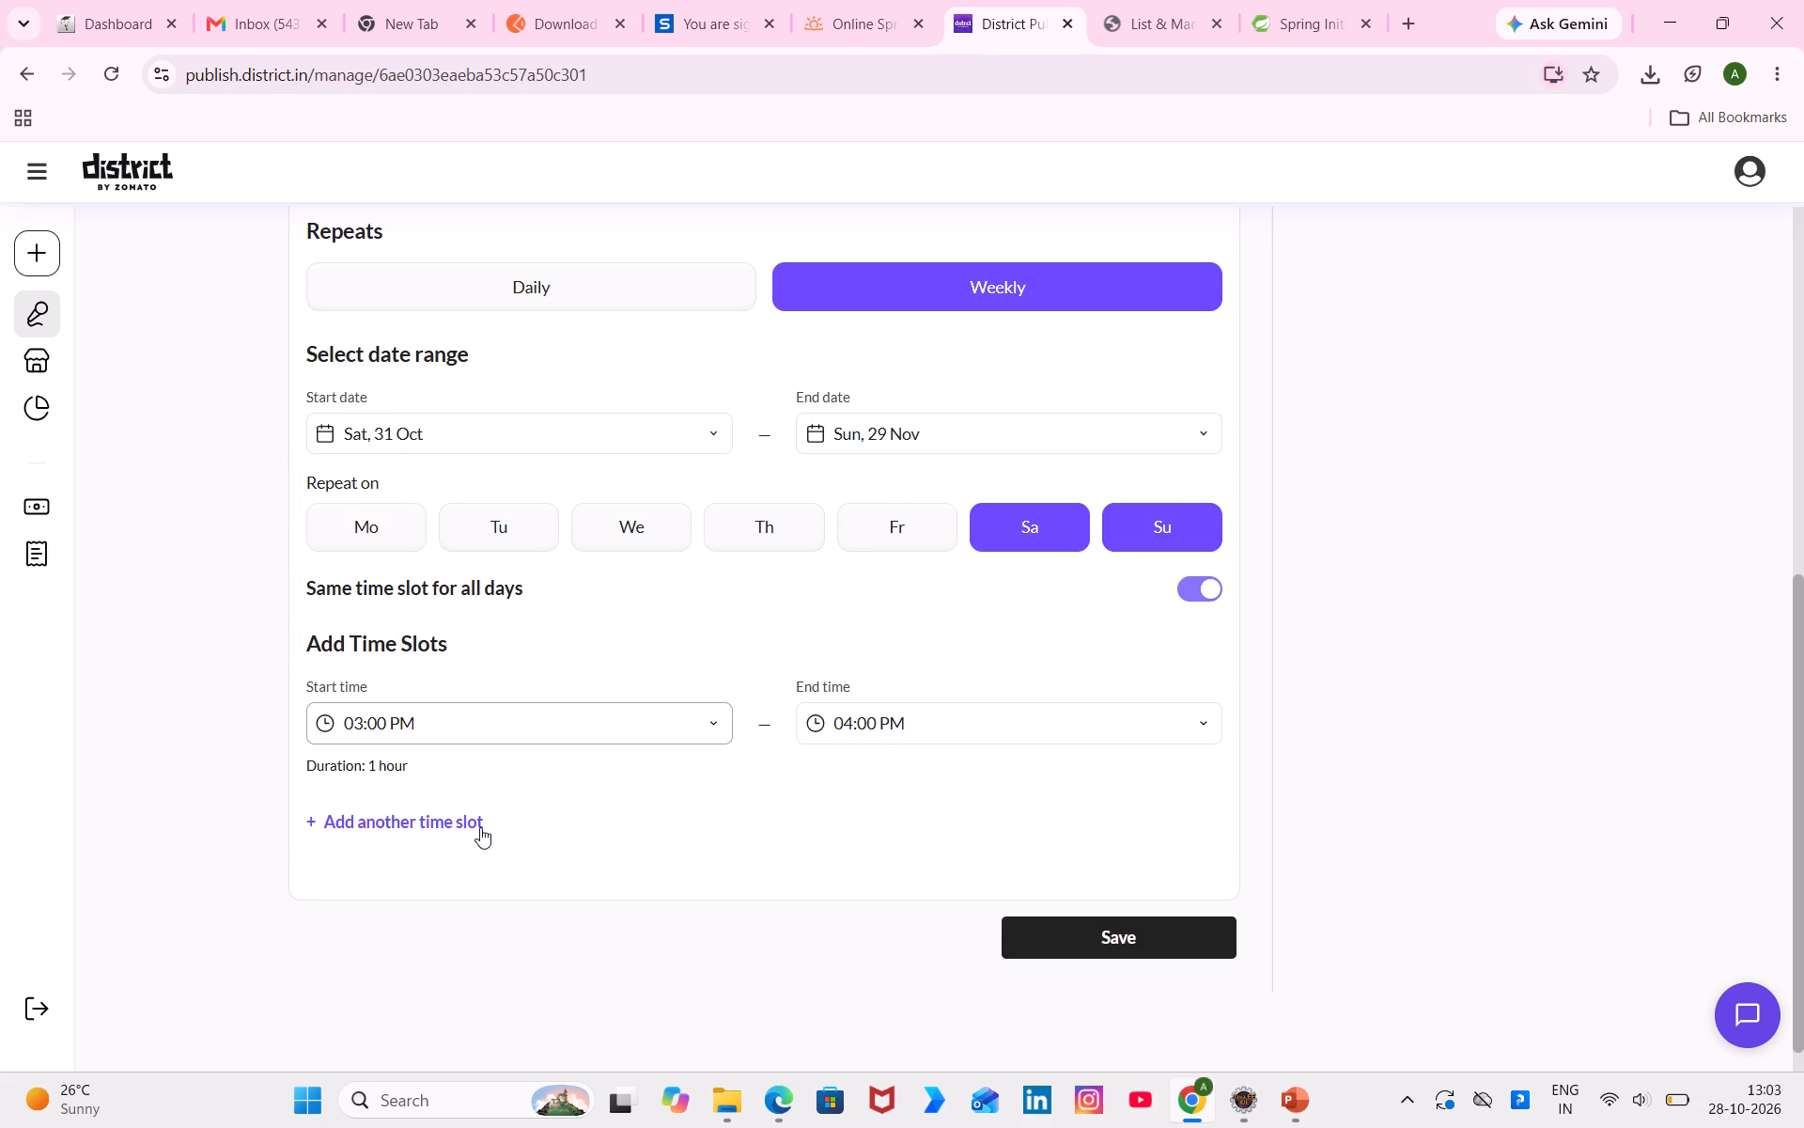
# Add a second time slot from 04:00 PM to 05:00 PM and save the recurring shows.
pyautogui.click(446, 822)
pyautogui.click(459, 840)
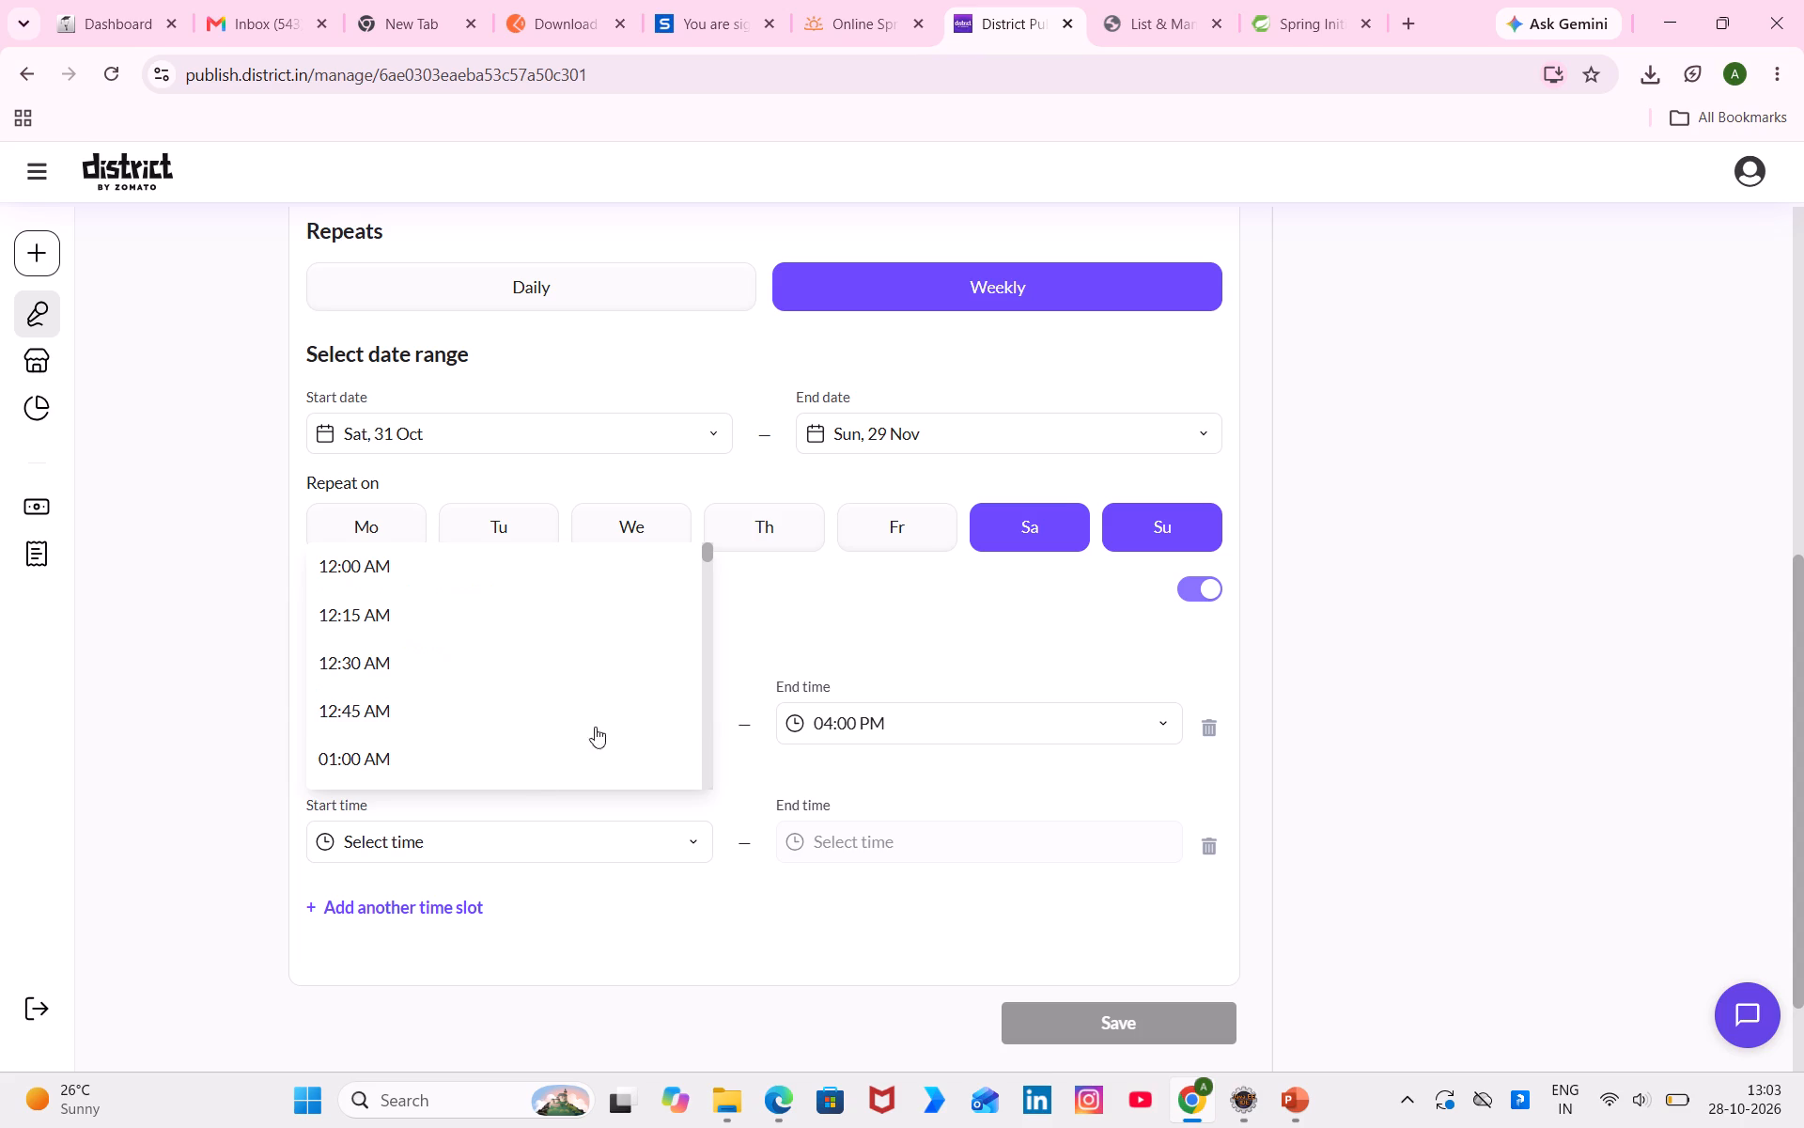
pyautogui.click(707, 707)
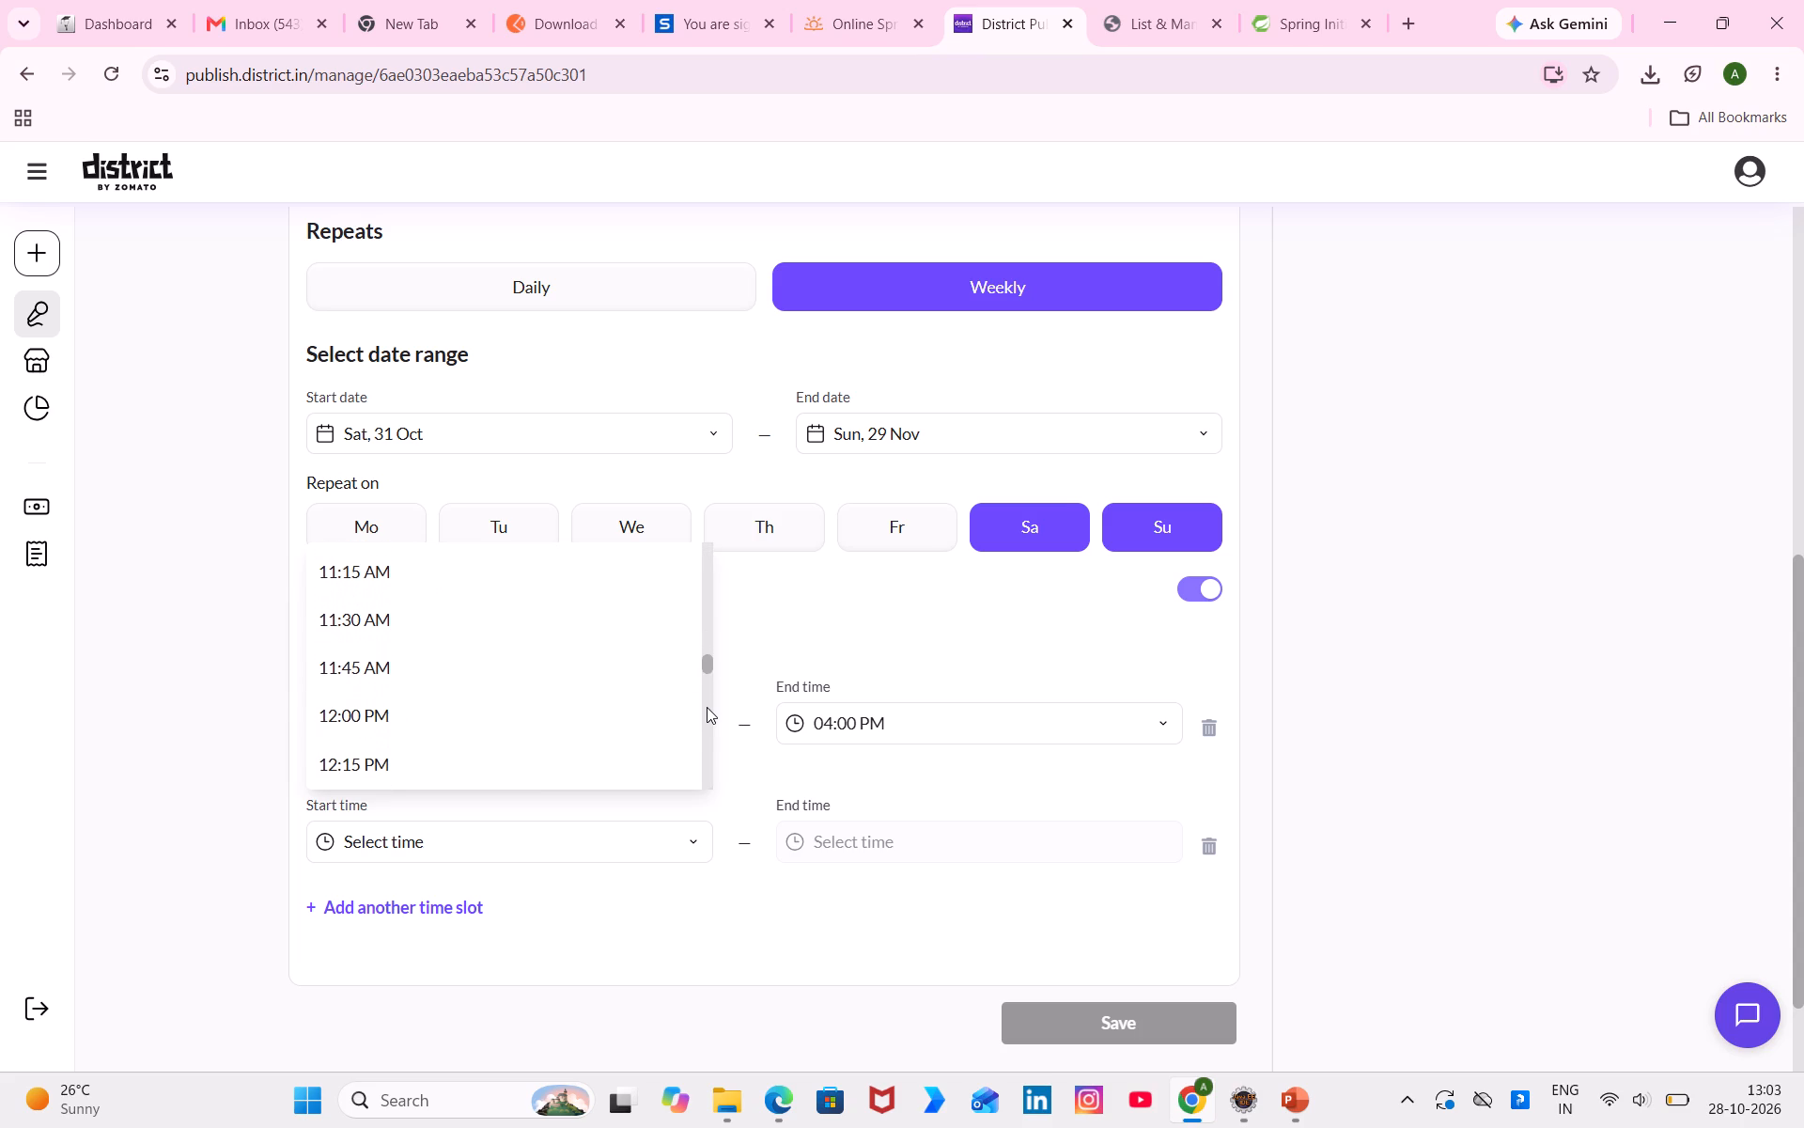
pyautogui.scroll(-3, 539, 681)
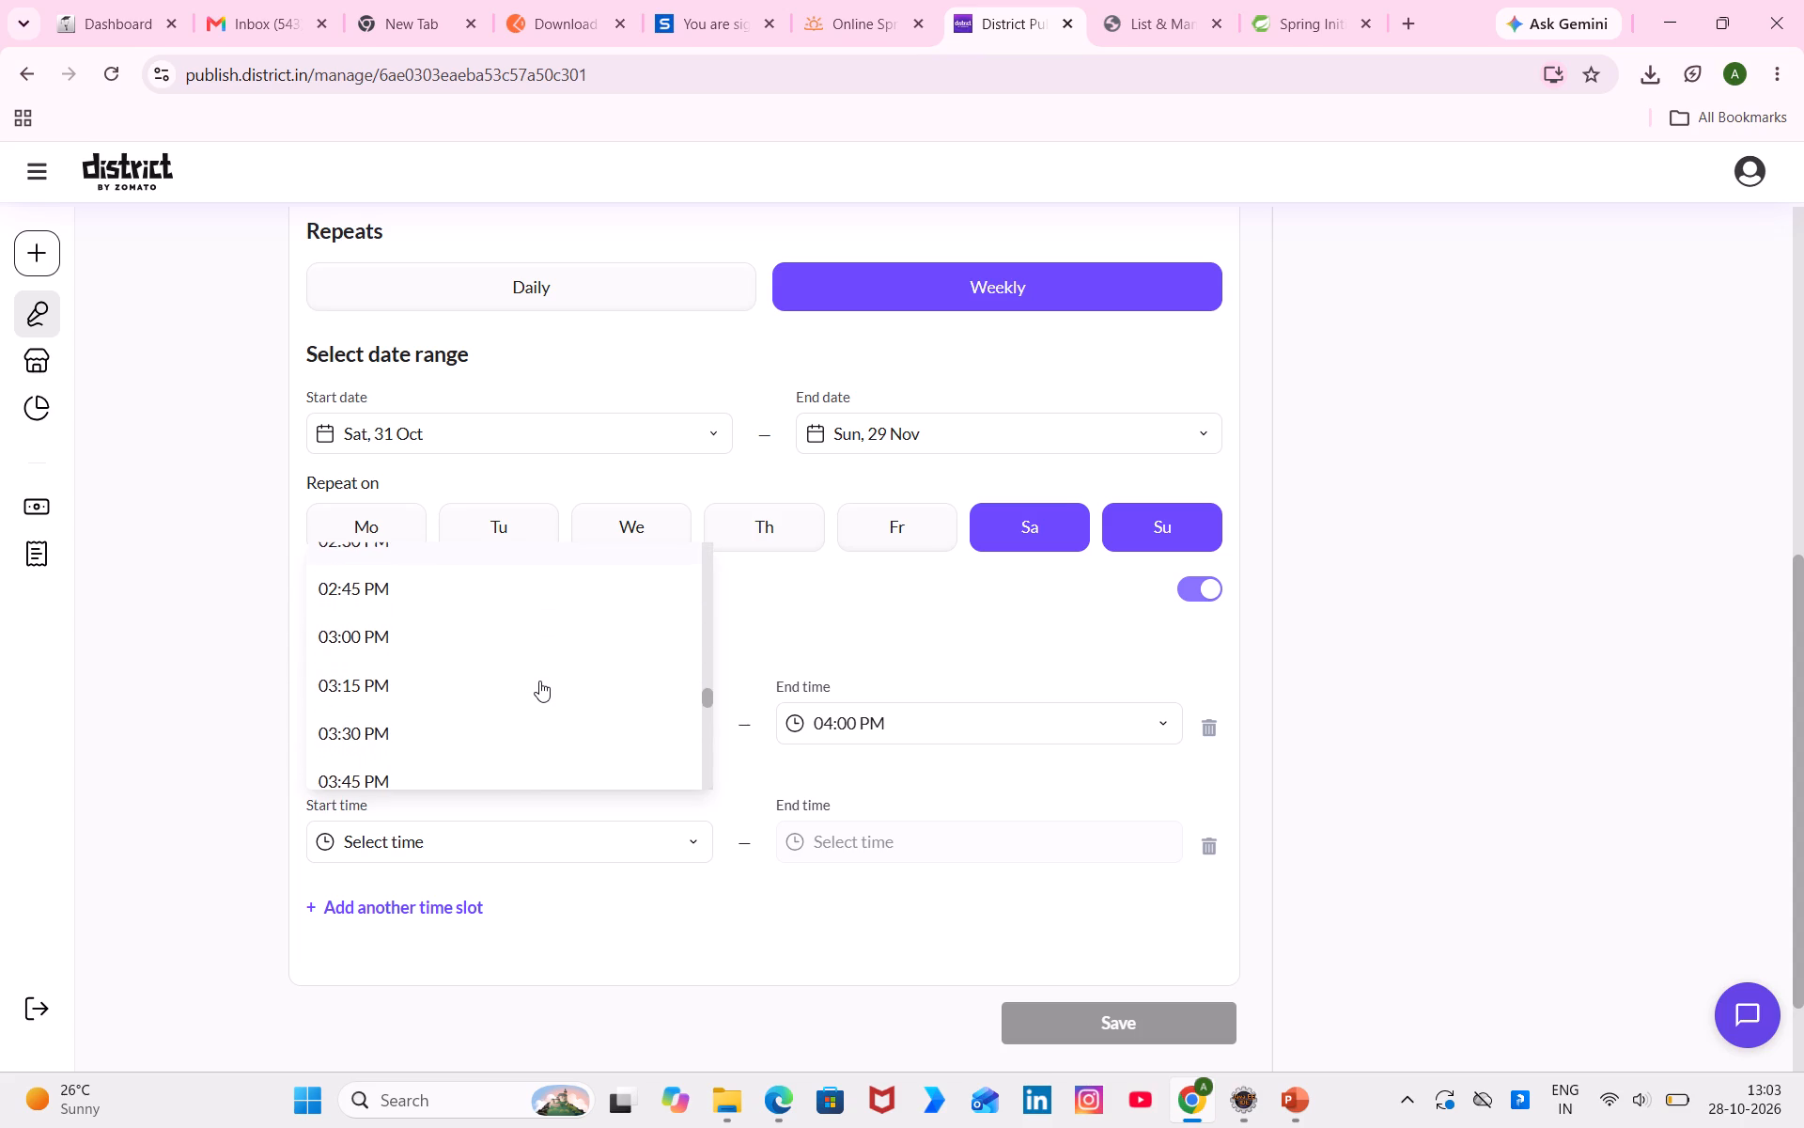
pyautogui.scroll(-1, 539, 681)
pyautogui.scroll(-1, 399, 749)
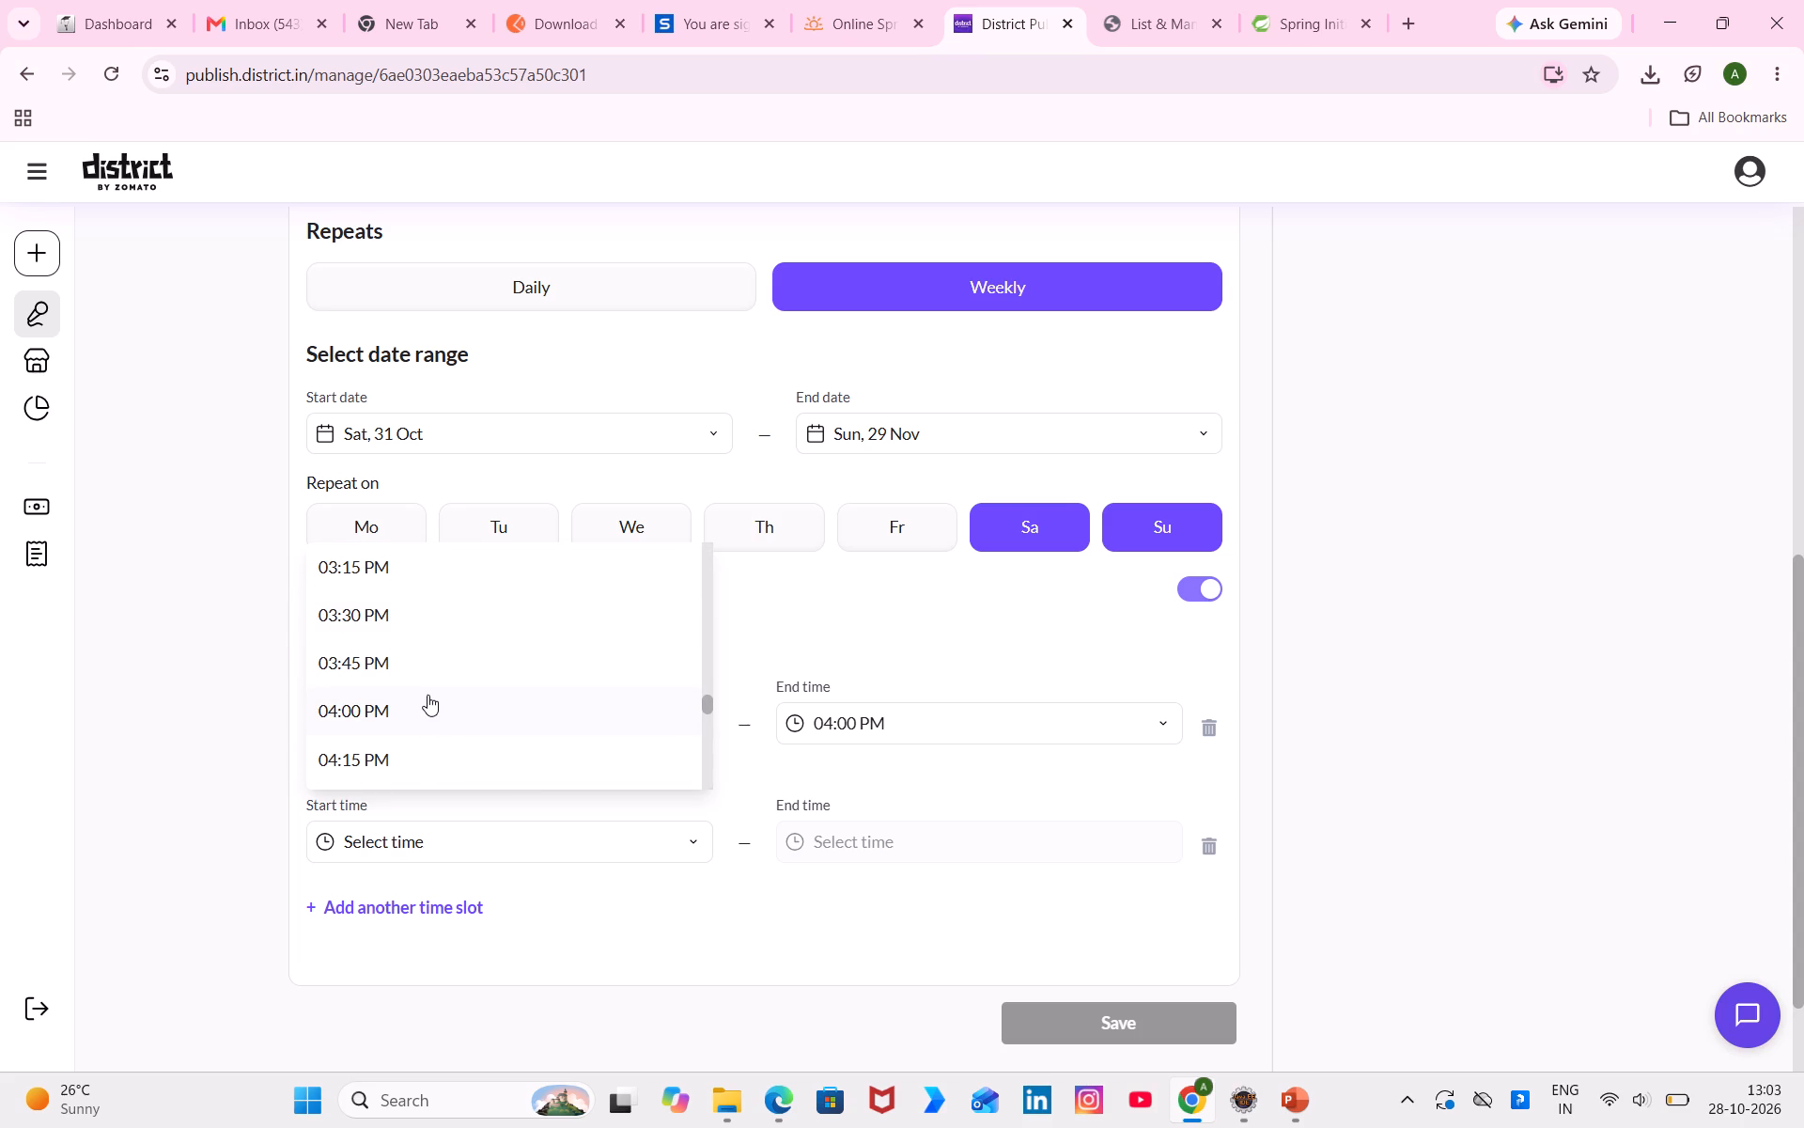
pyautogui.click(428, 695)
pyautogui.click(941, 848)
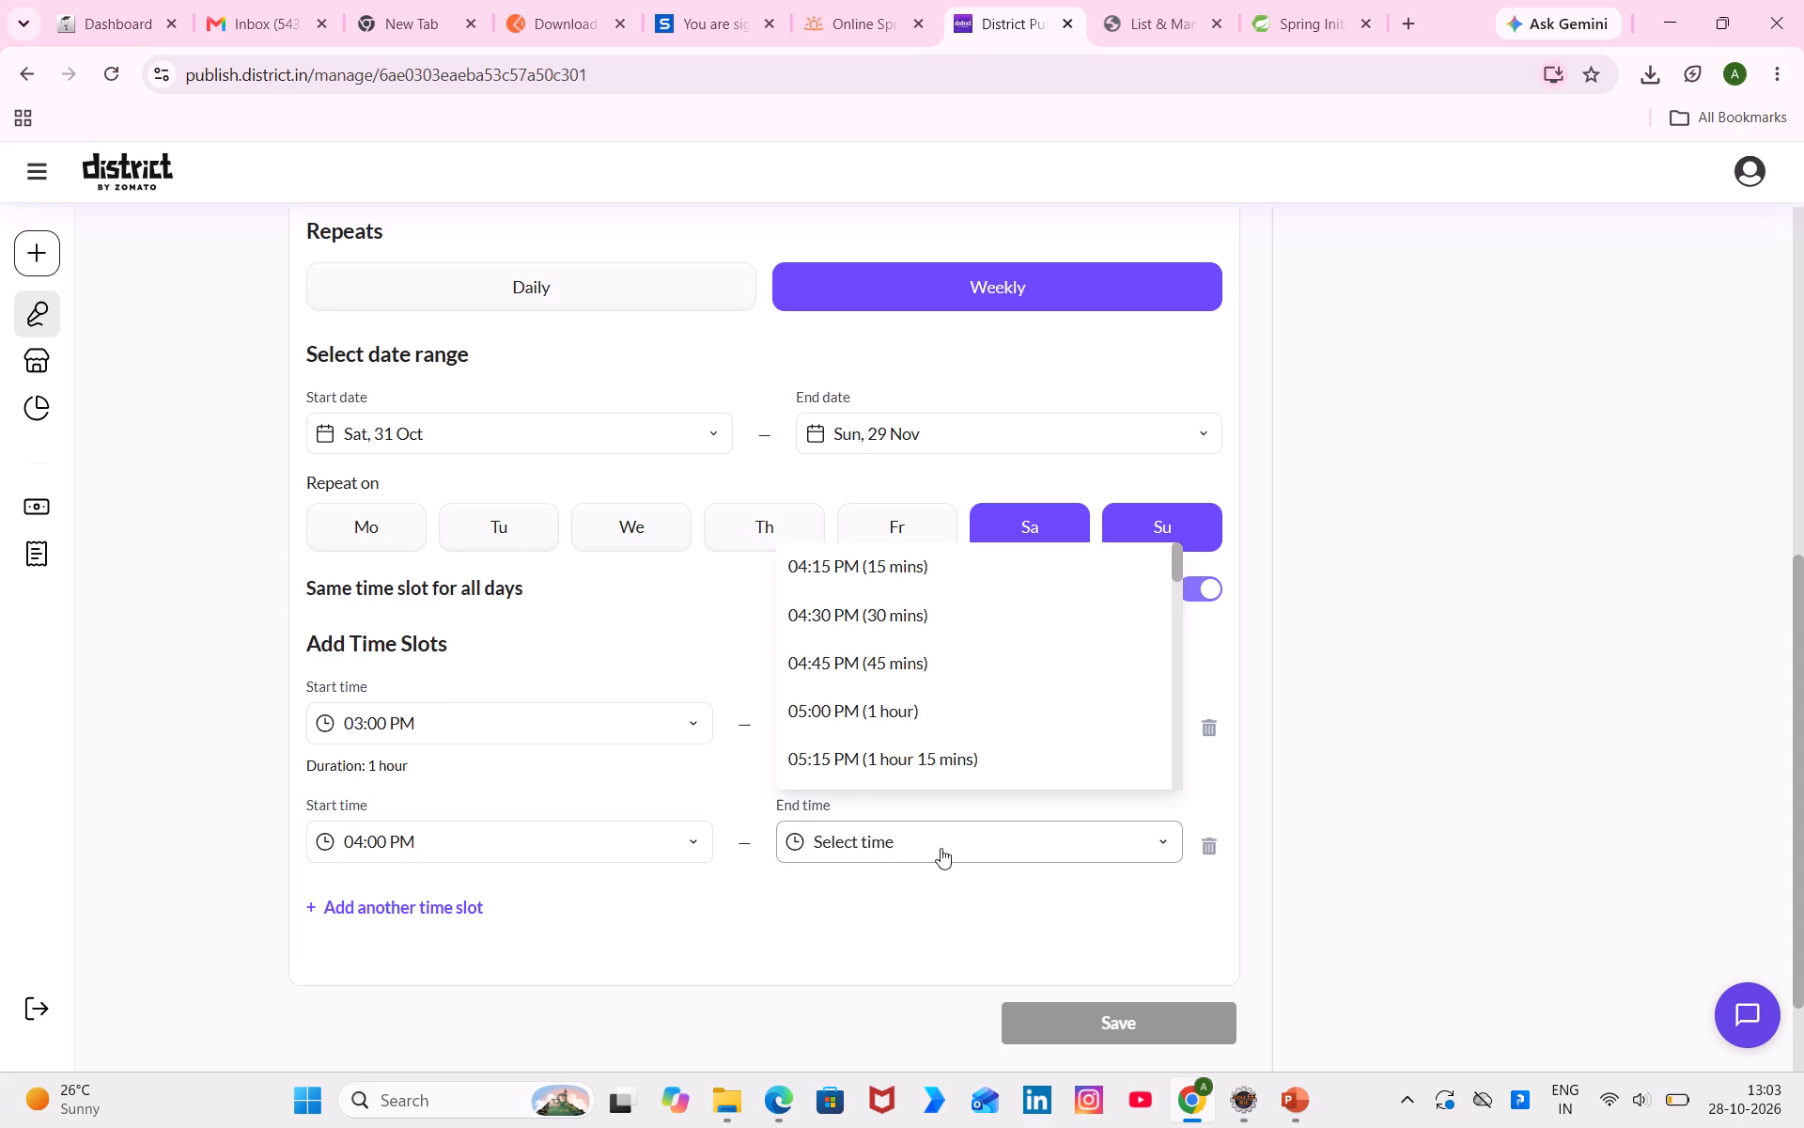
pyautogui.click(929, 727)
pyautogui.scroll(-1, 942, 849)
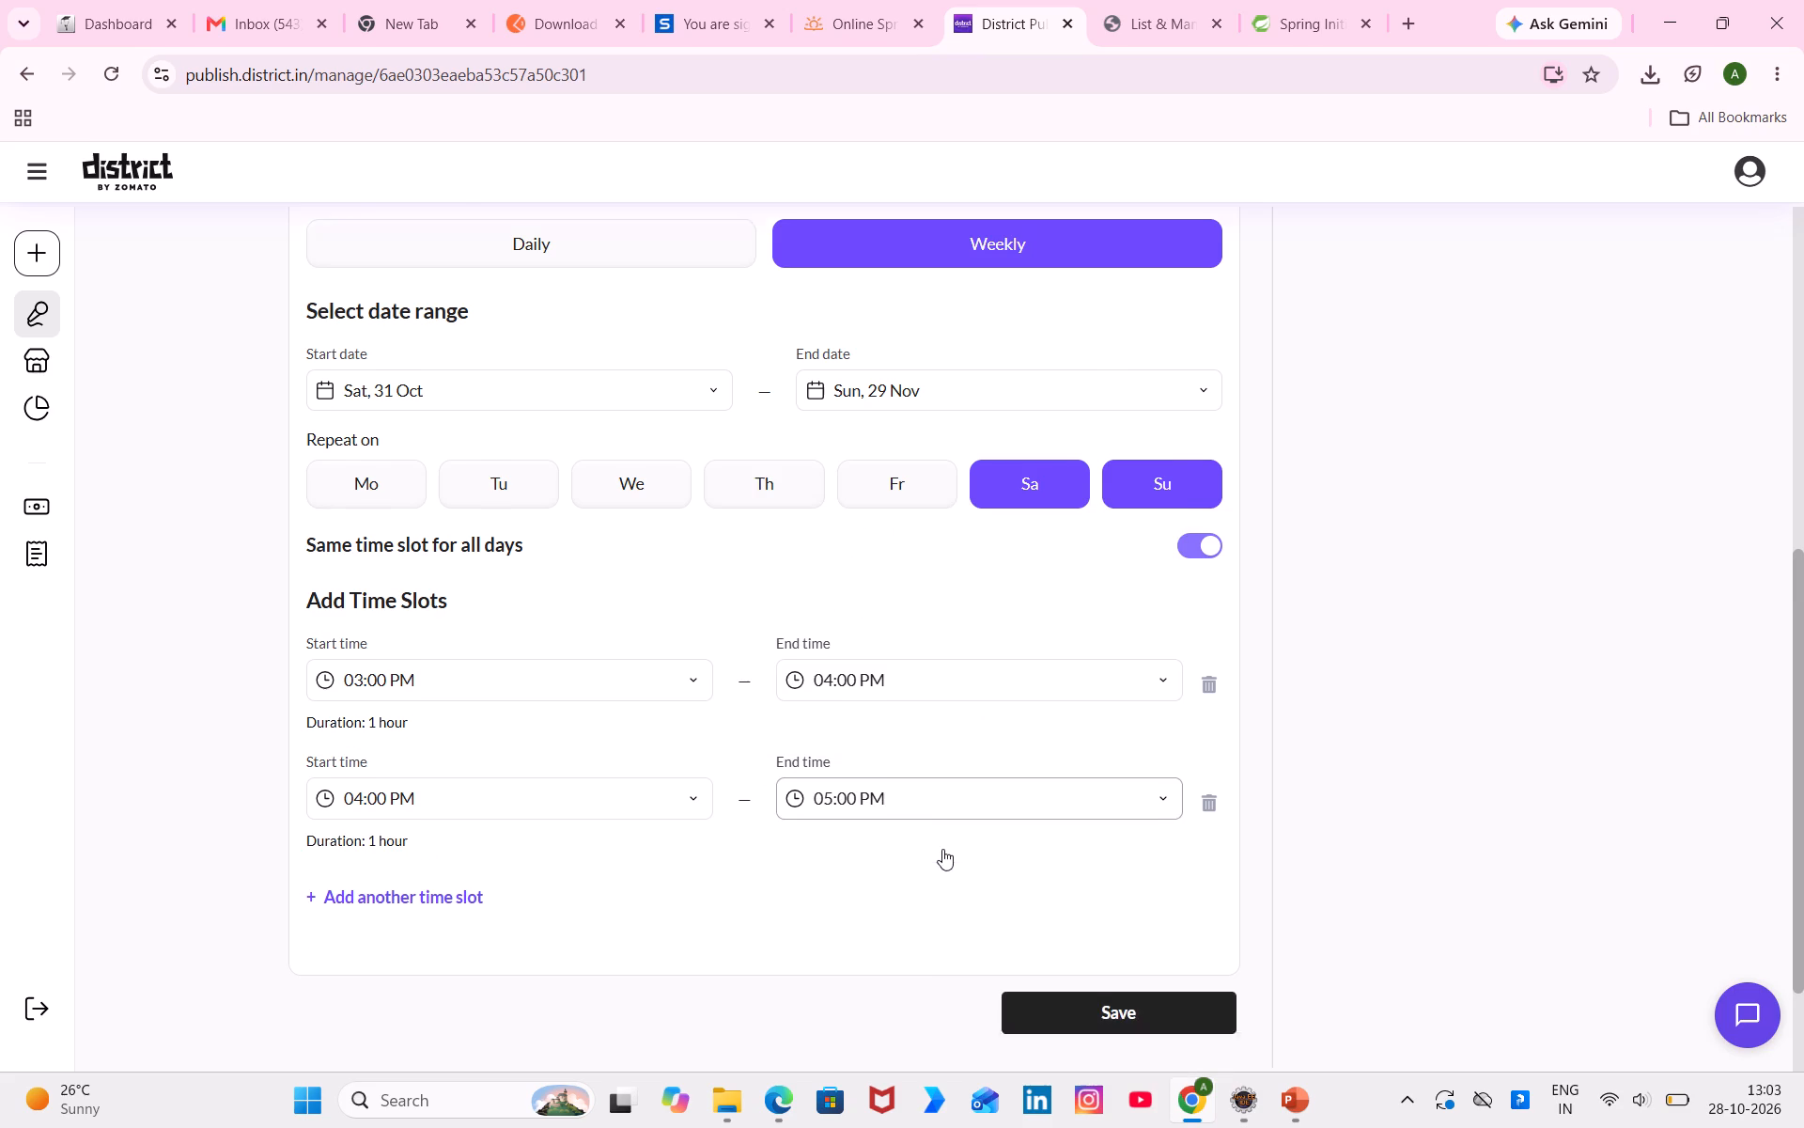
pyautogui.click(1077, 896)
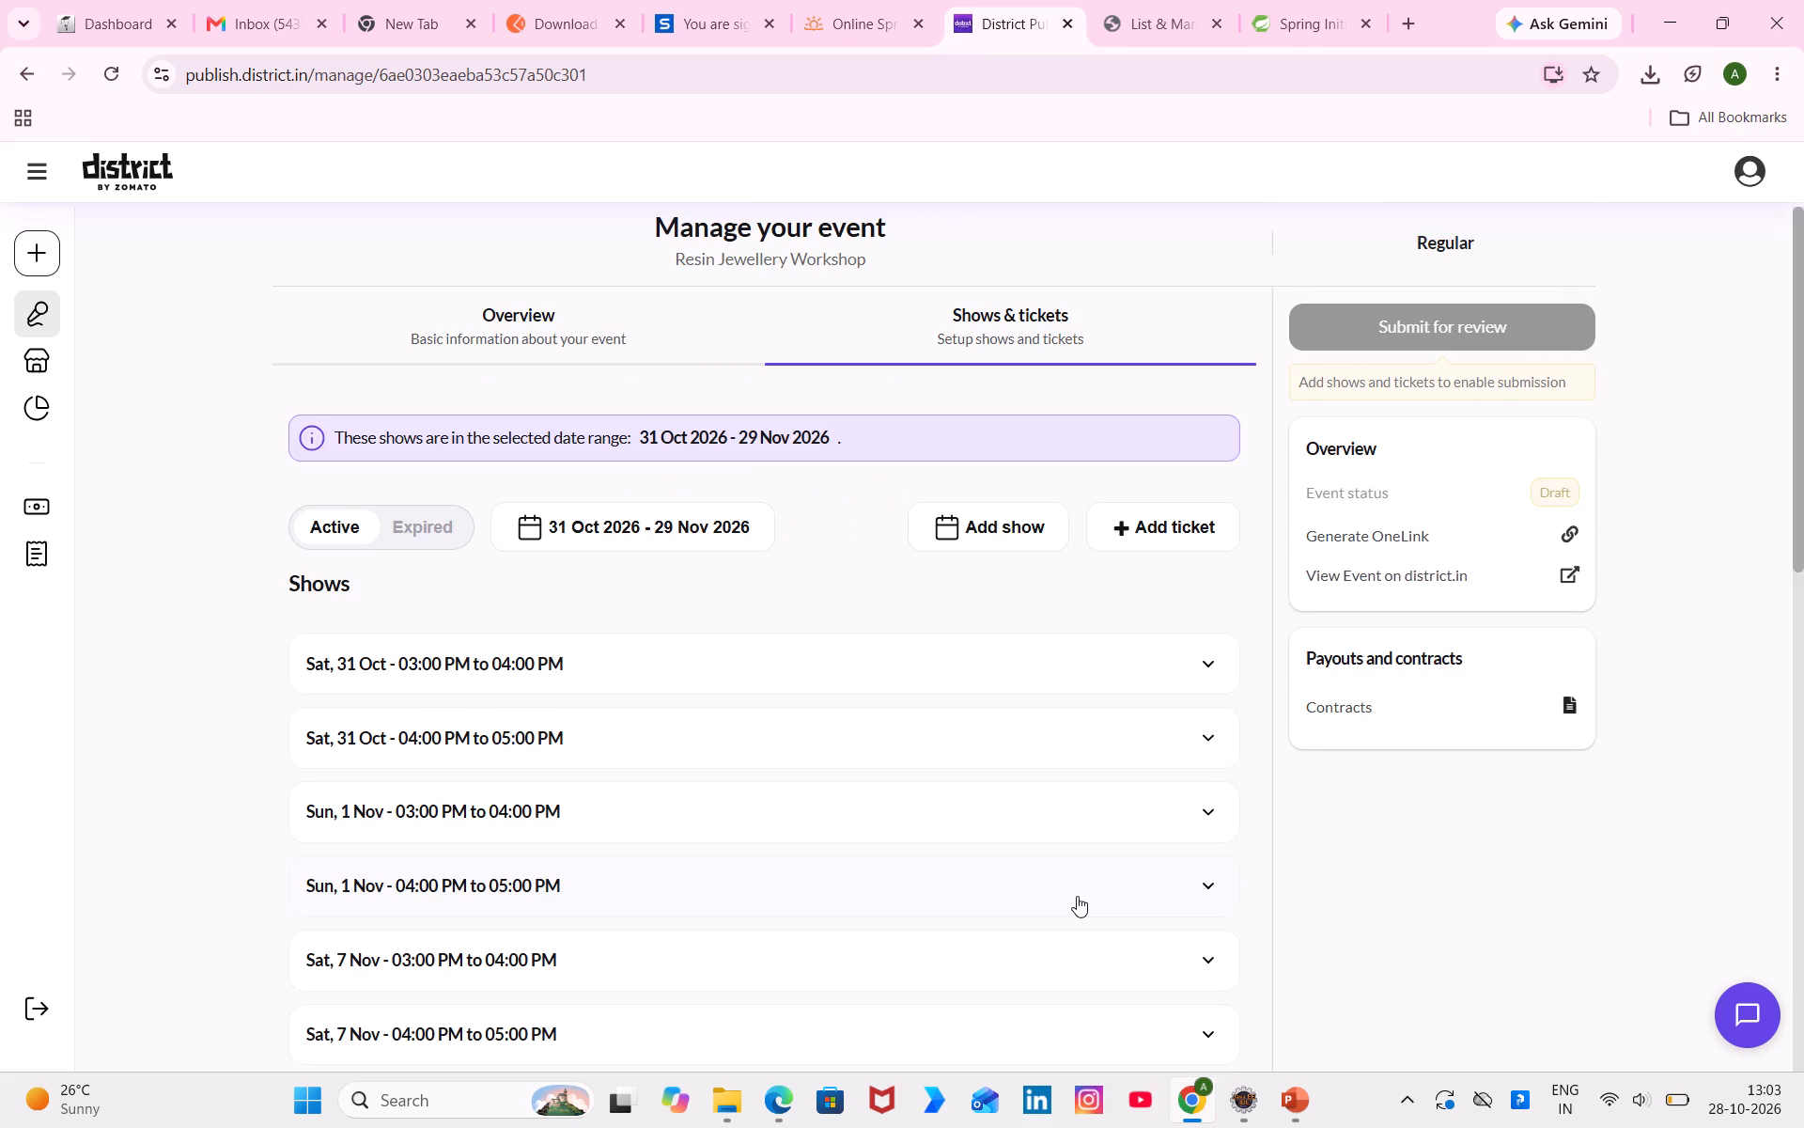
# Disable only the Sun, 8 Nov show from 03:00 PM to 04:00 PM.
pyautogui.scroll(-4, 1077, 896)
pyautogui.click(869, 610)
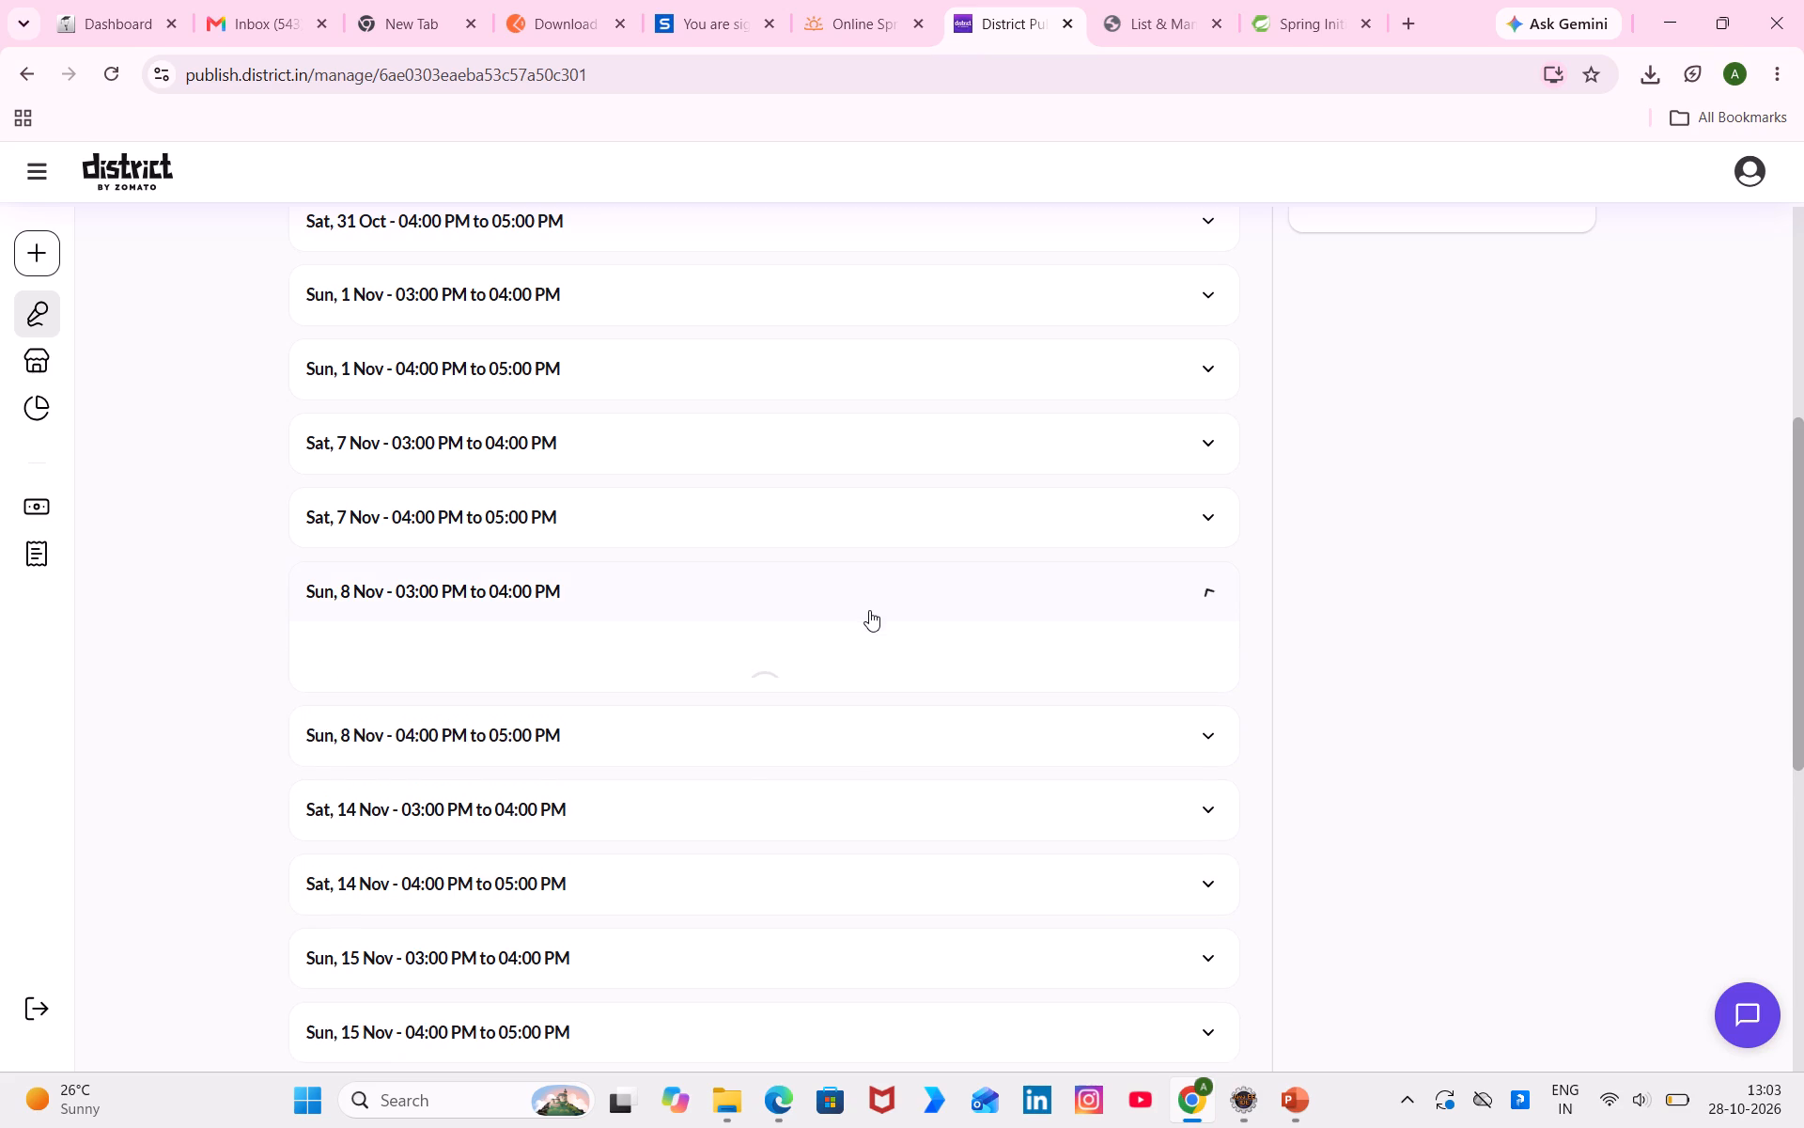
pyautogui.click(1186, 741)
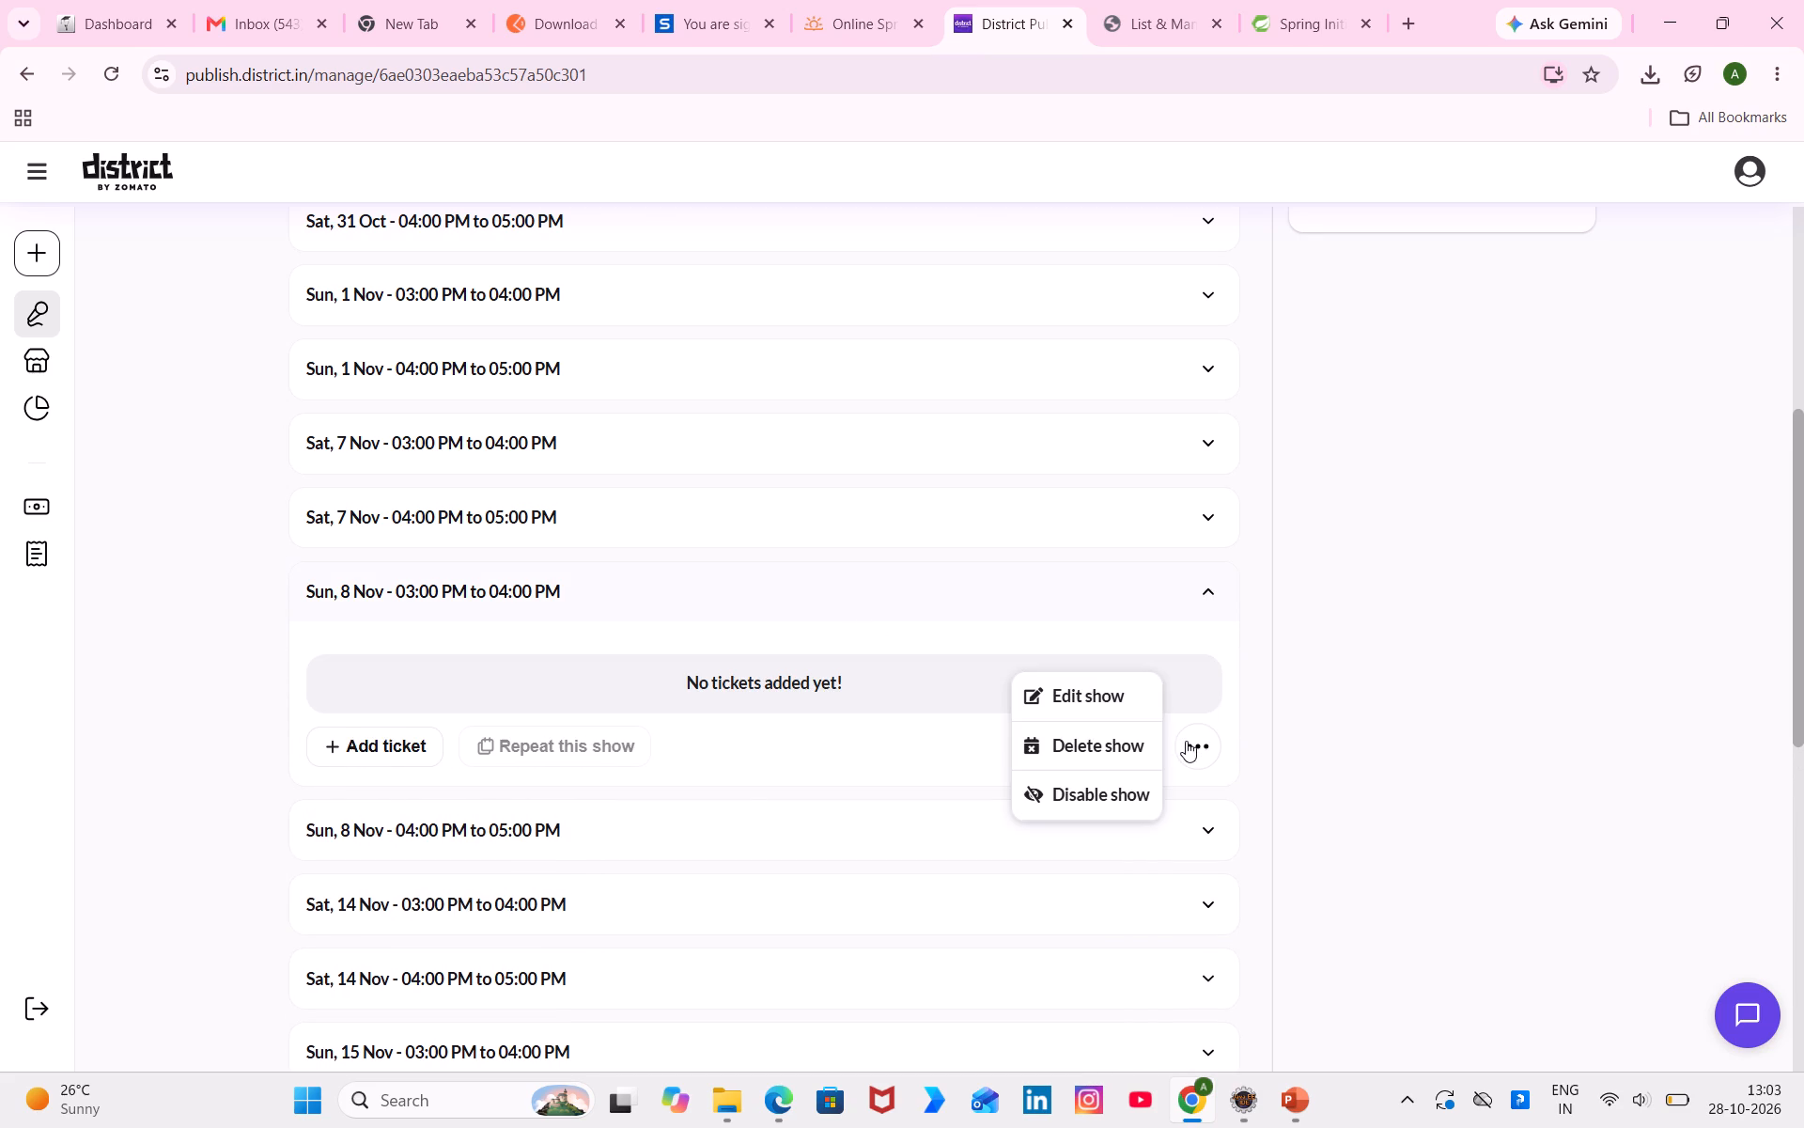
pyautogui.click(1115, 797)
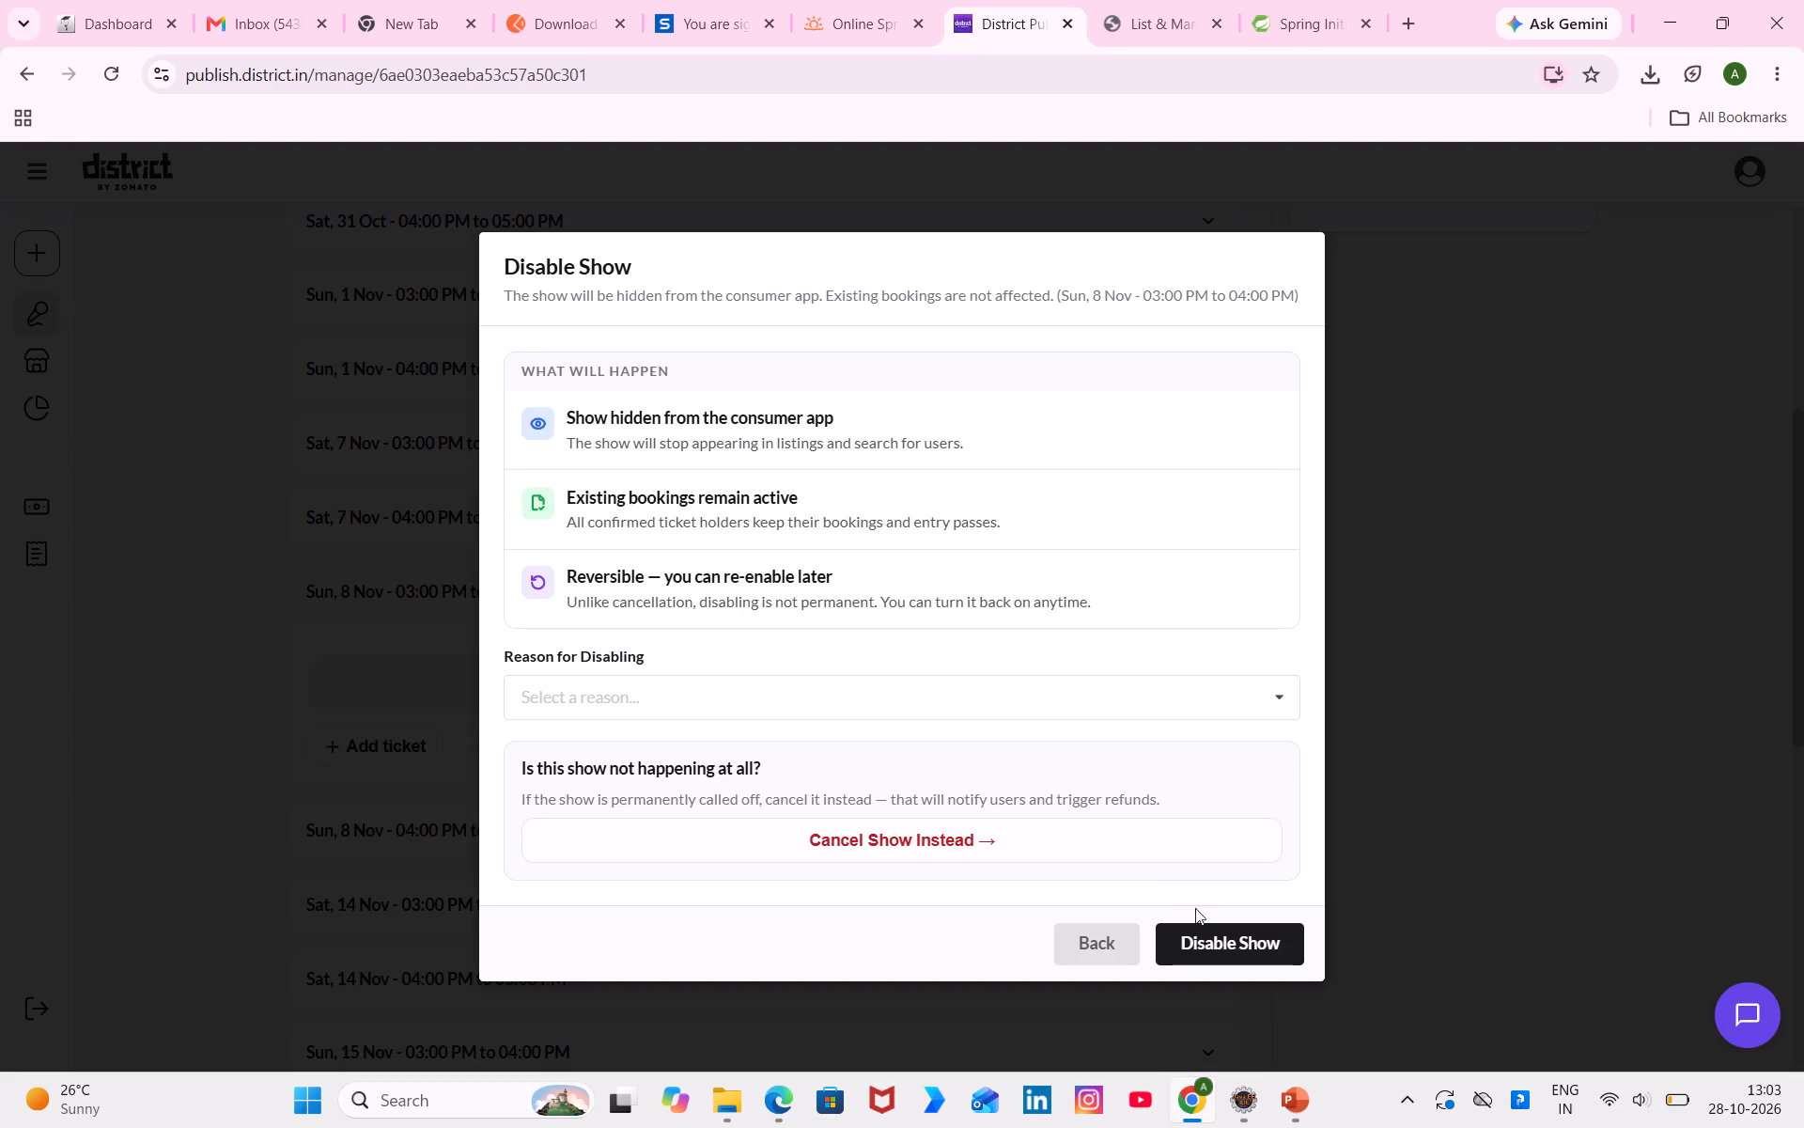
pyautogui.click(1206, 946)
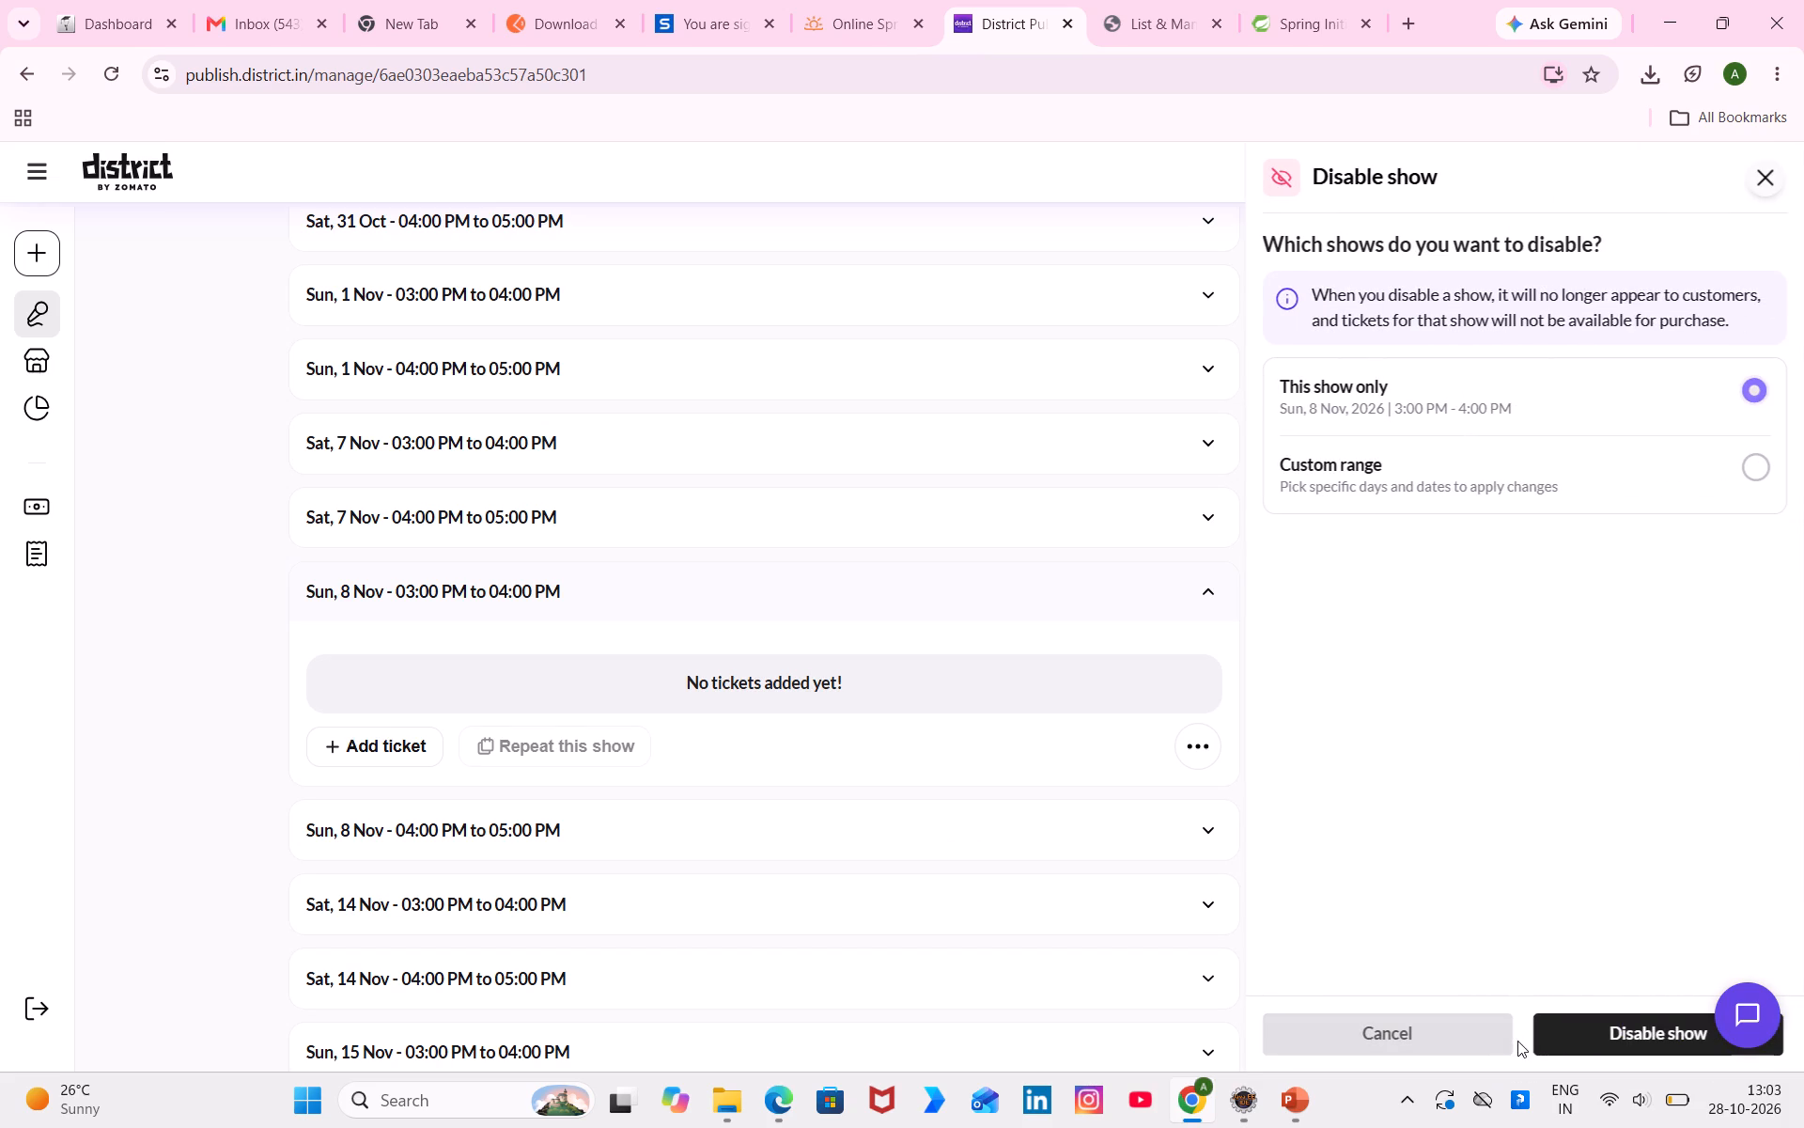
pyautogui.click(1568, 1033)
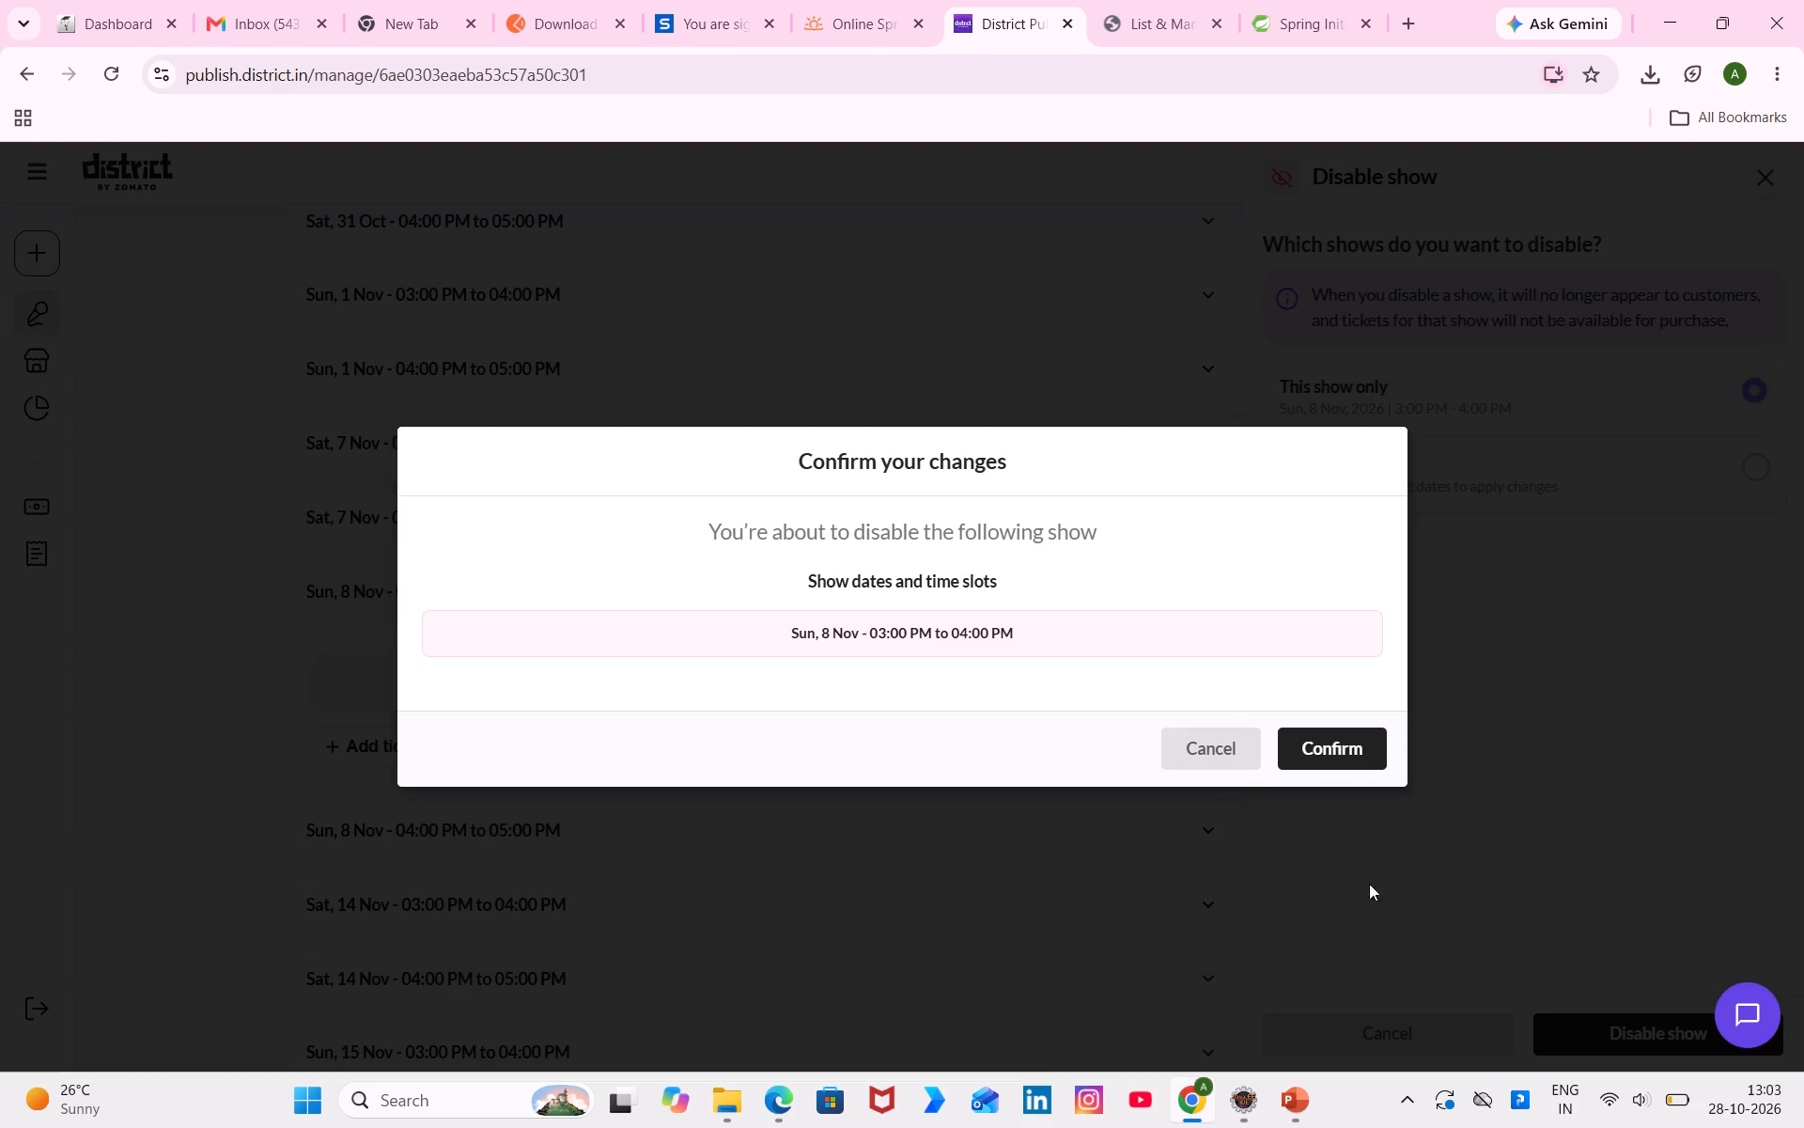
pyautogui.click(1359, 764)
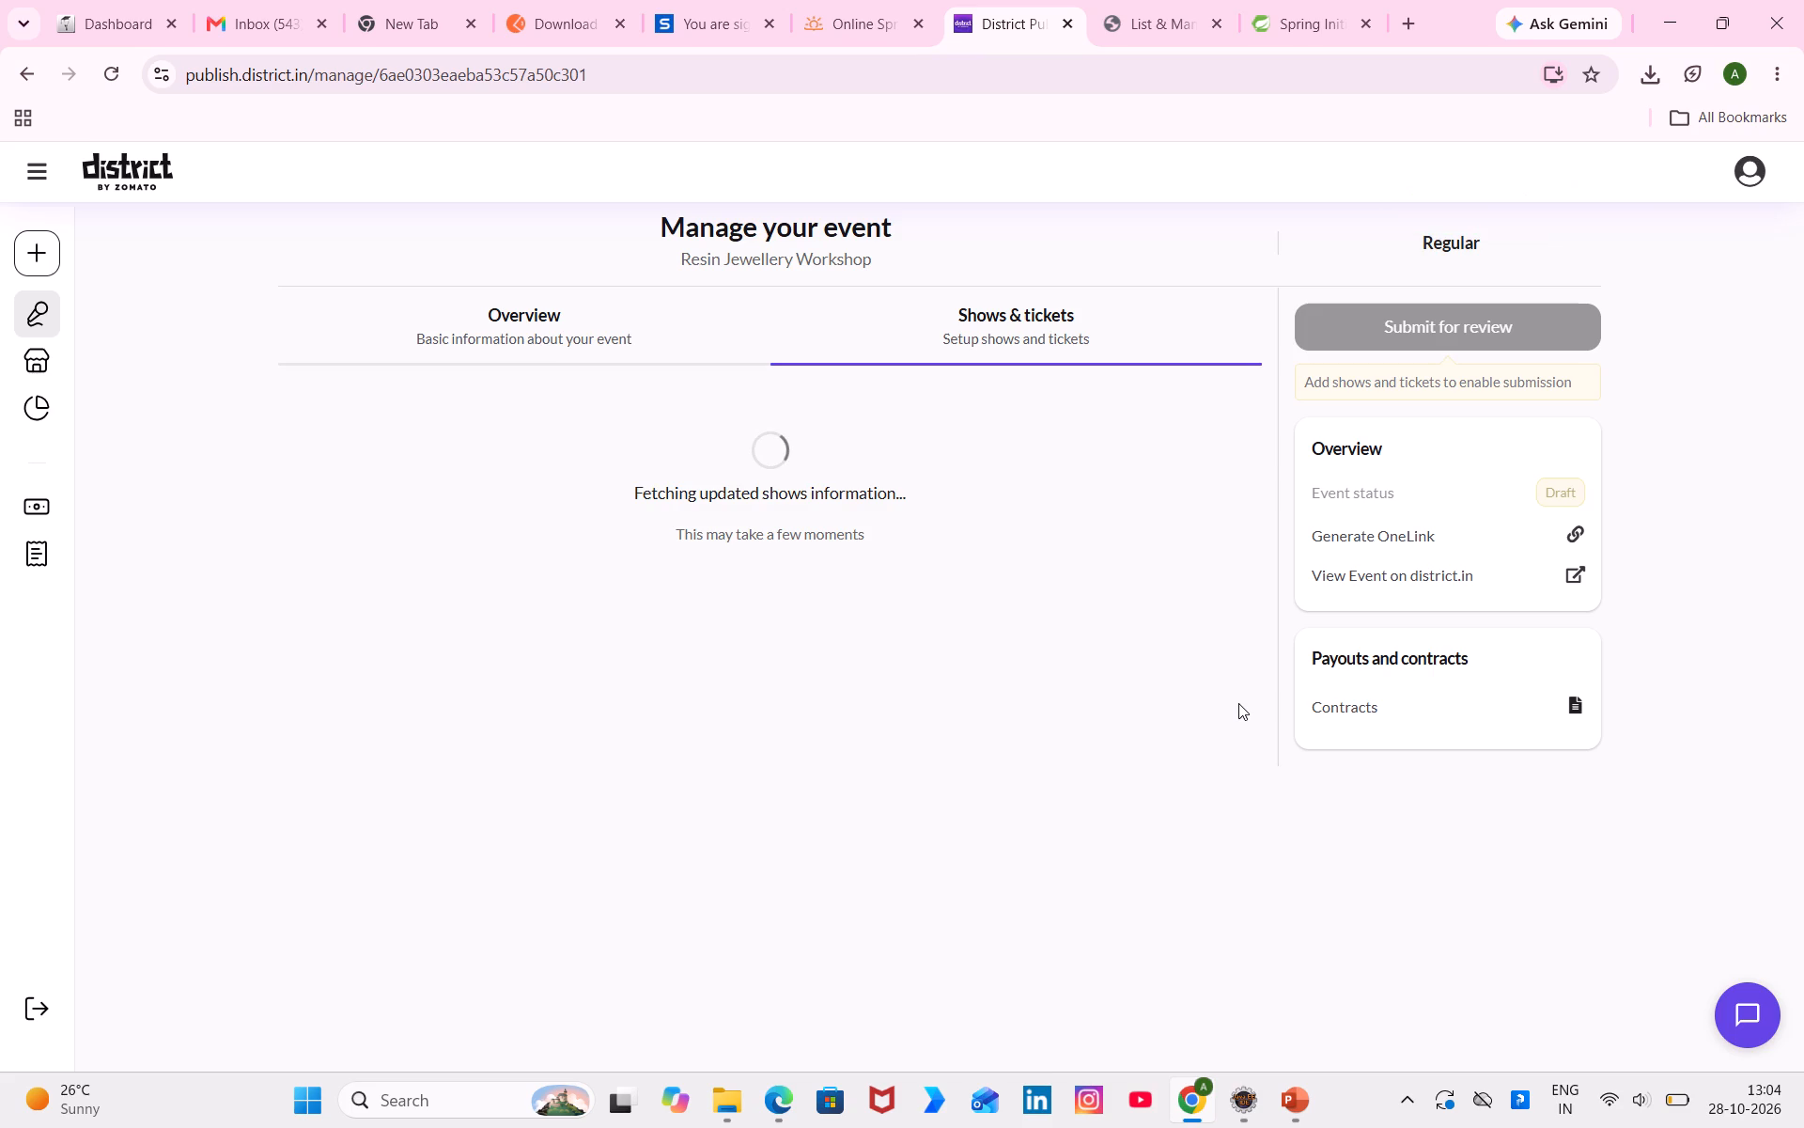
# Disable only the Sun, 8 Nov show from 04:00 PM to 05:00 PM.
pyautogui.scroll(-4, 1044, 630)
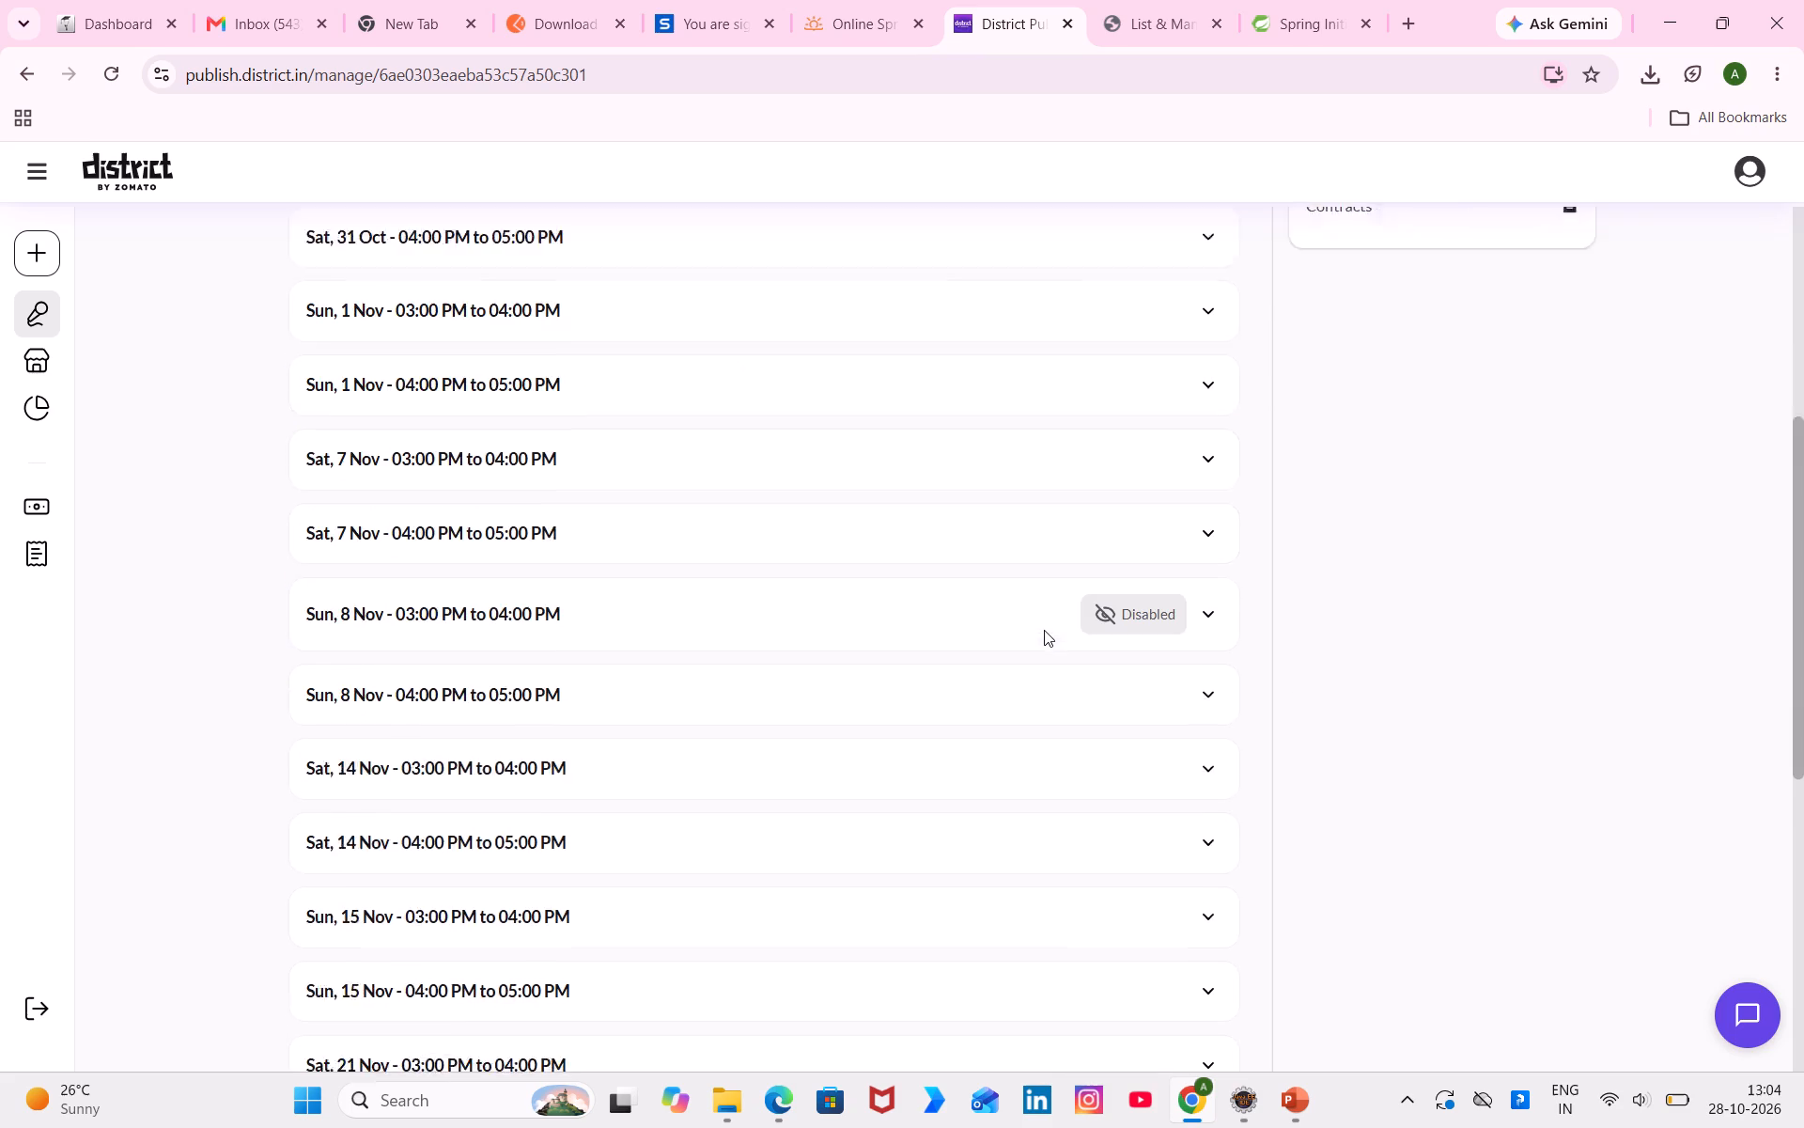
pyautogui.scroll(-1, 1044, 630)
pyautogui.click(1053, 594)
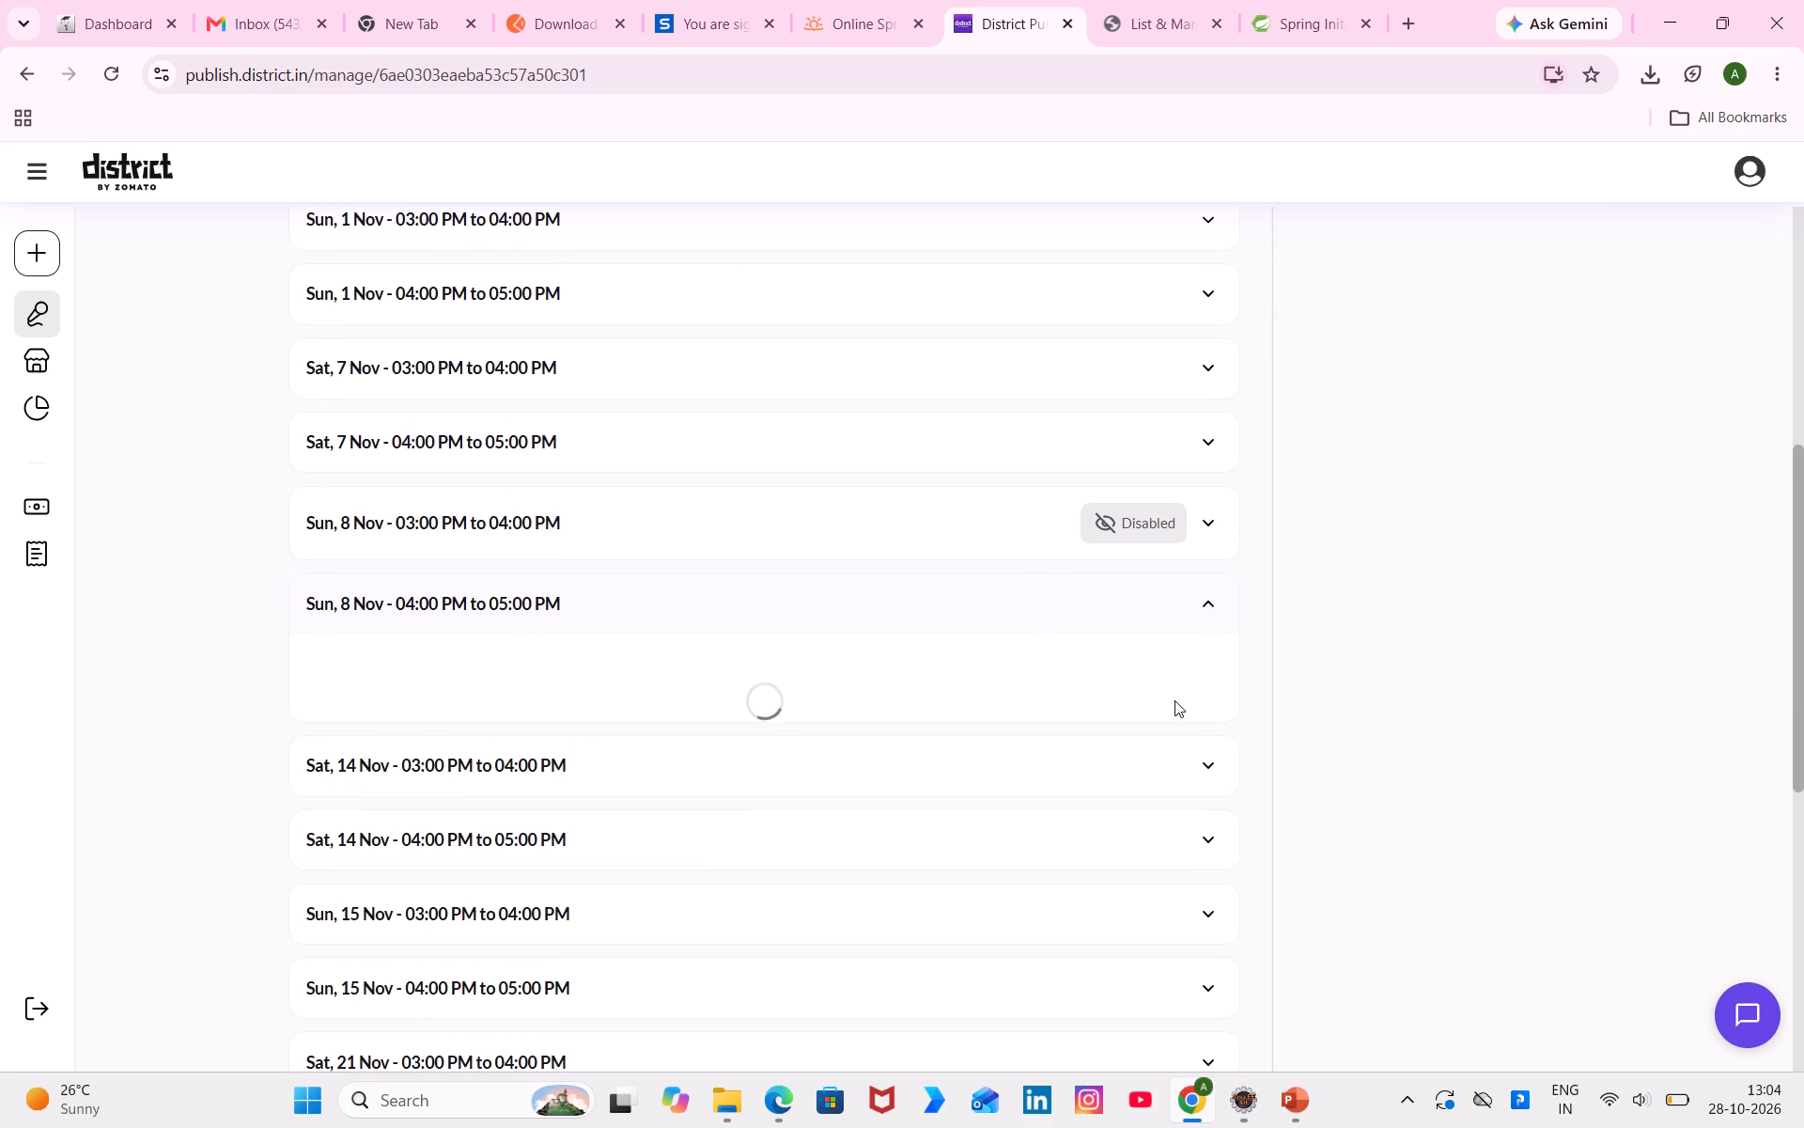
pyautogui.click(1190, 747)
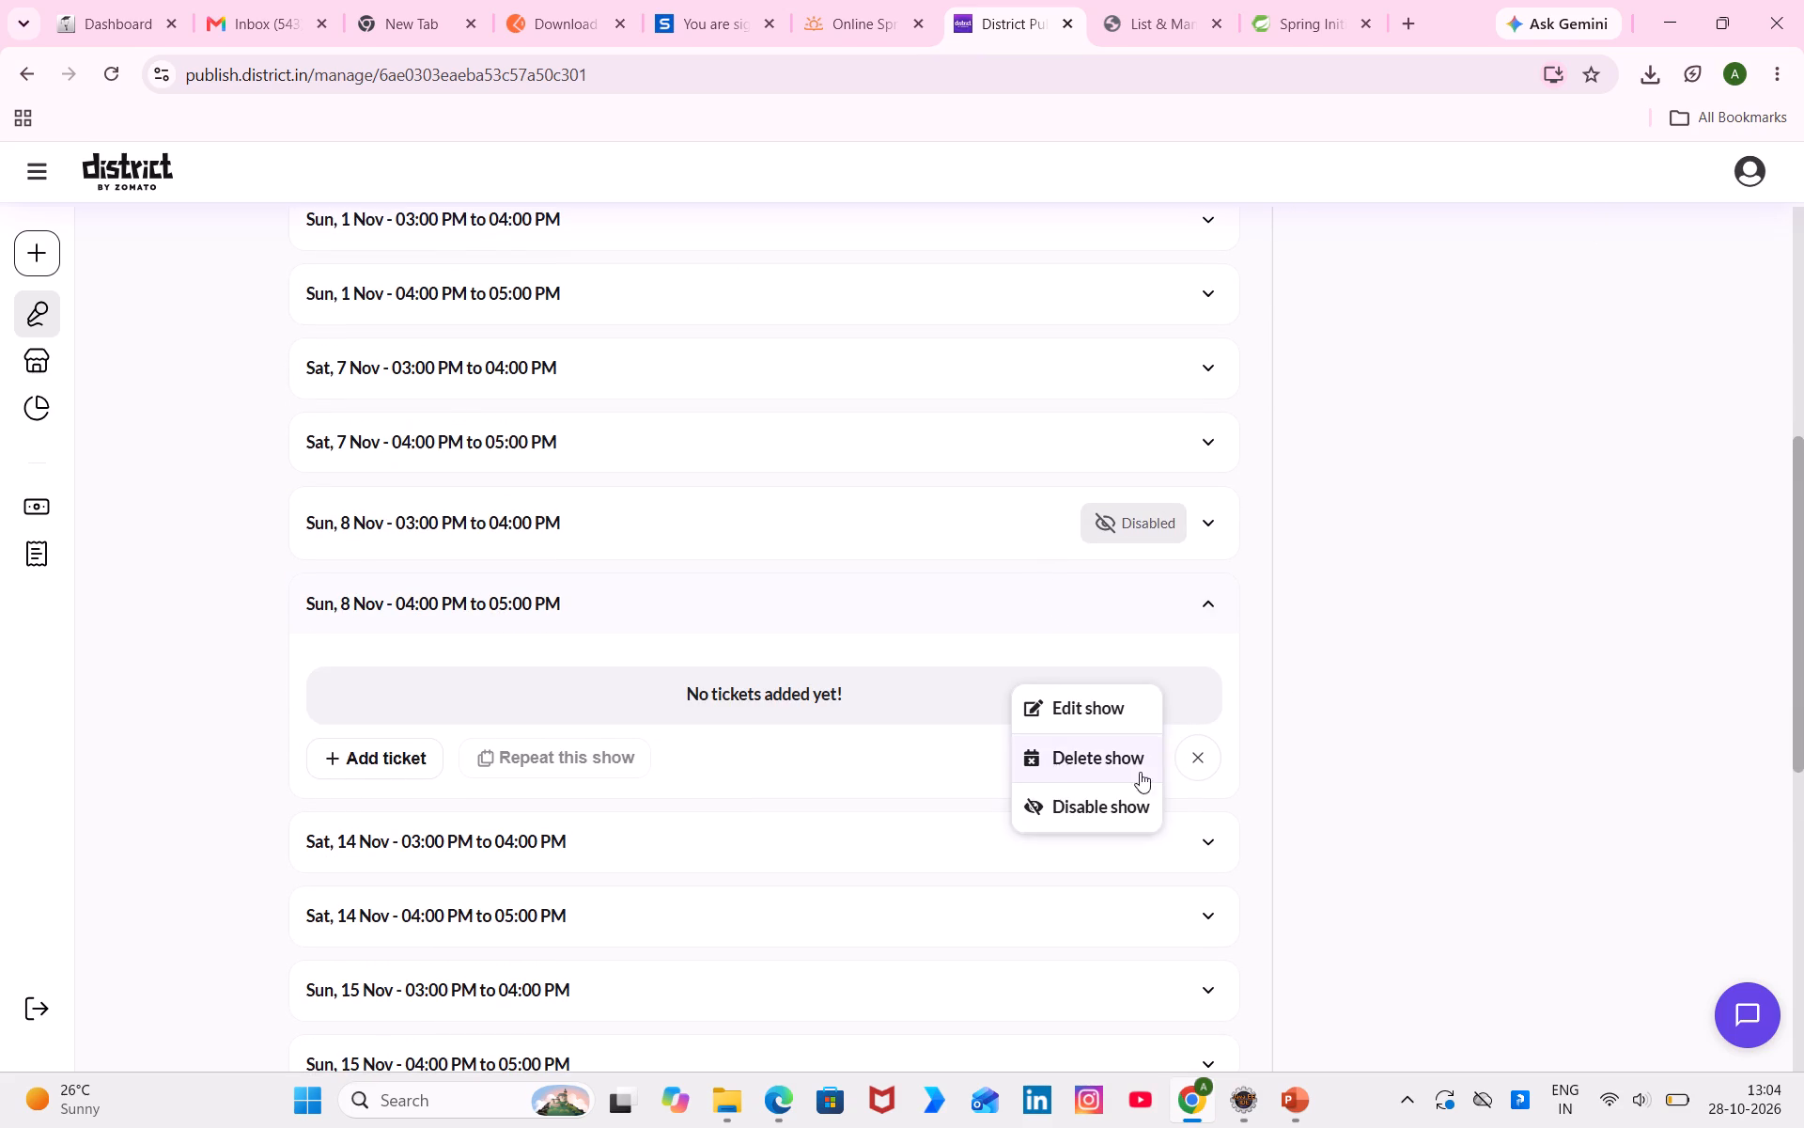
pyautogui.click(1120, 797)
pyautogui.click(1206, 945)
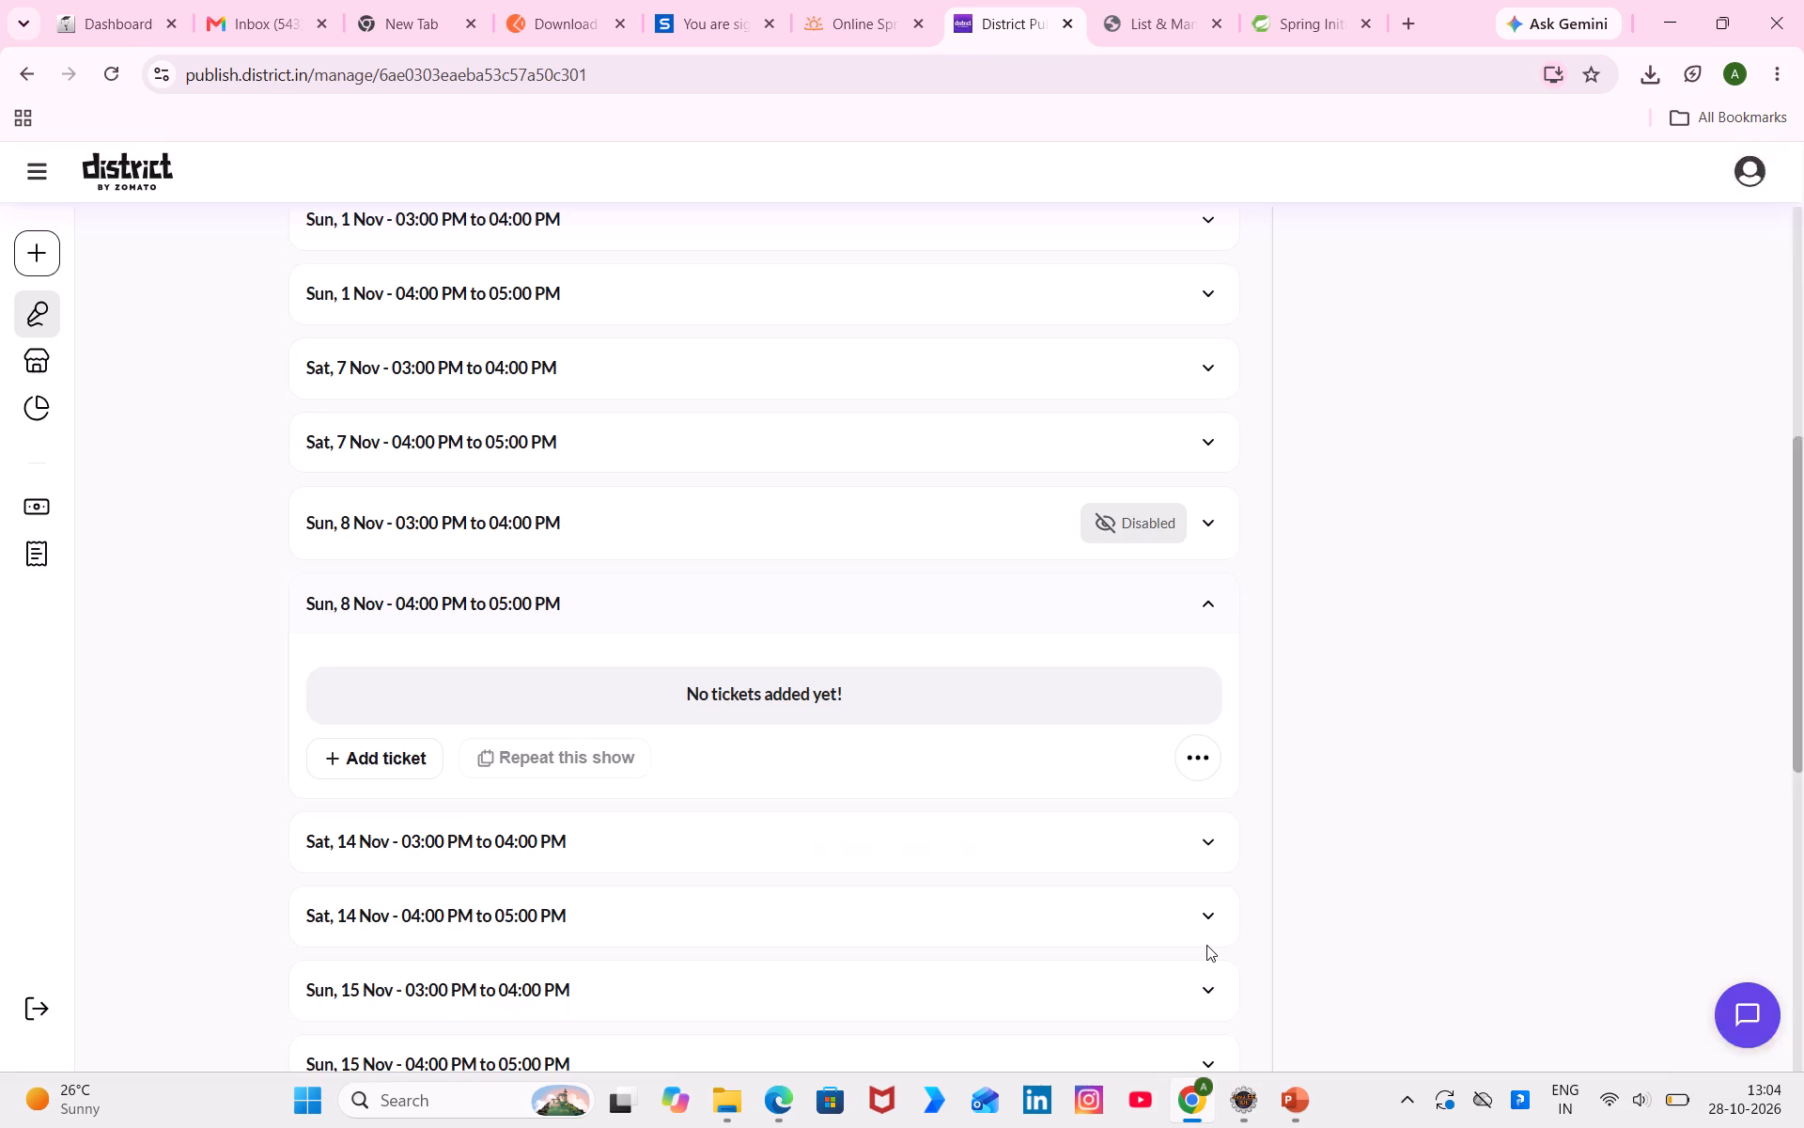
pyautogui.click(1630, 1025)
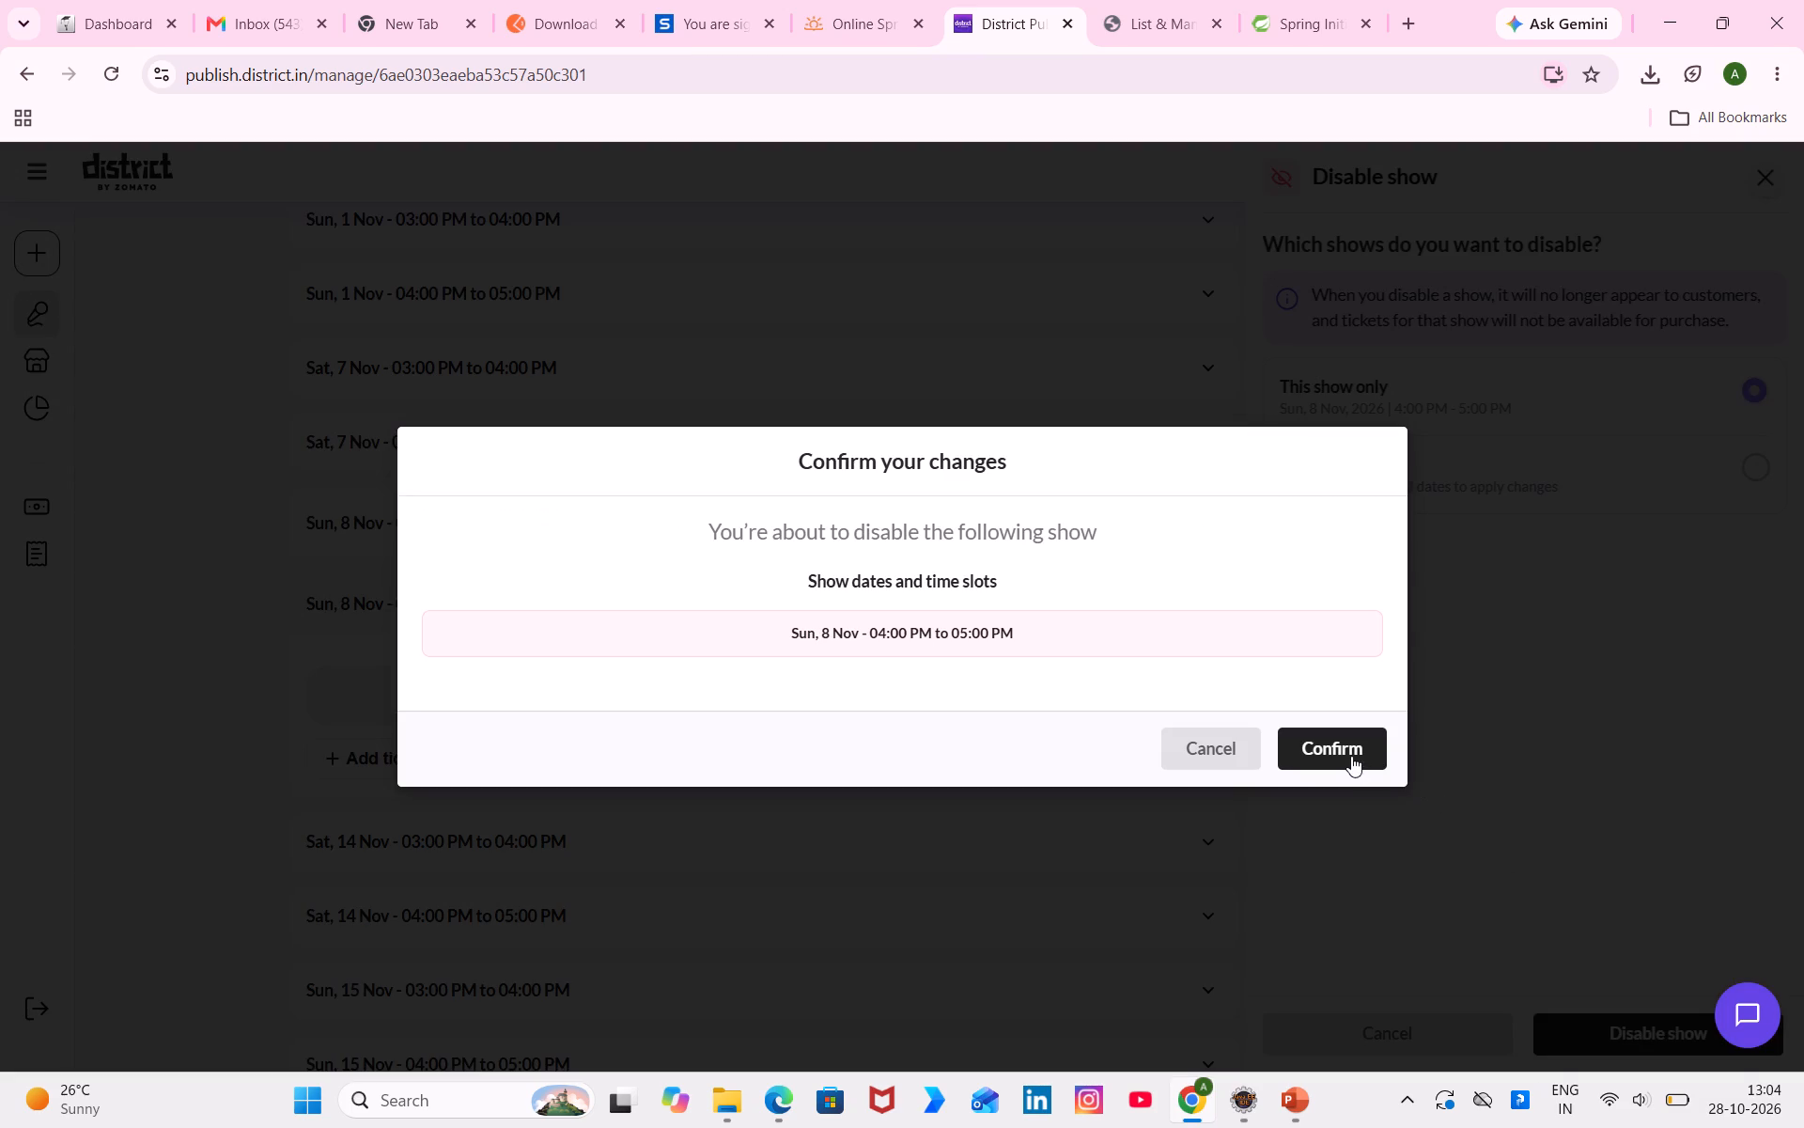
pyautogui.click(1351, 756)
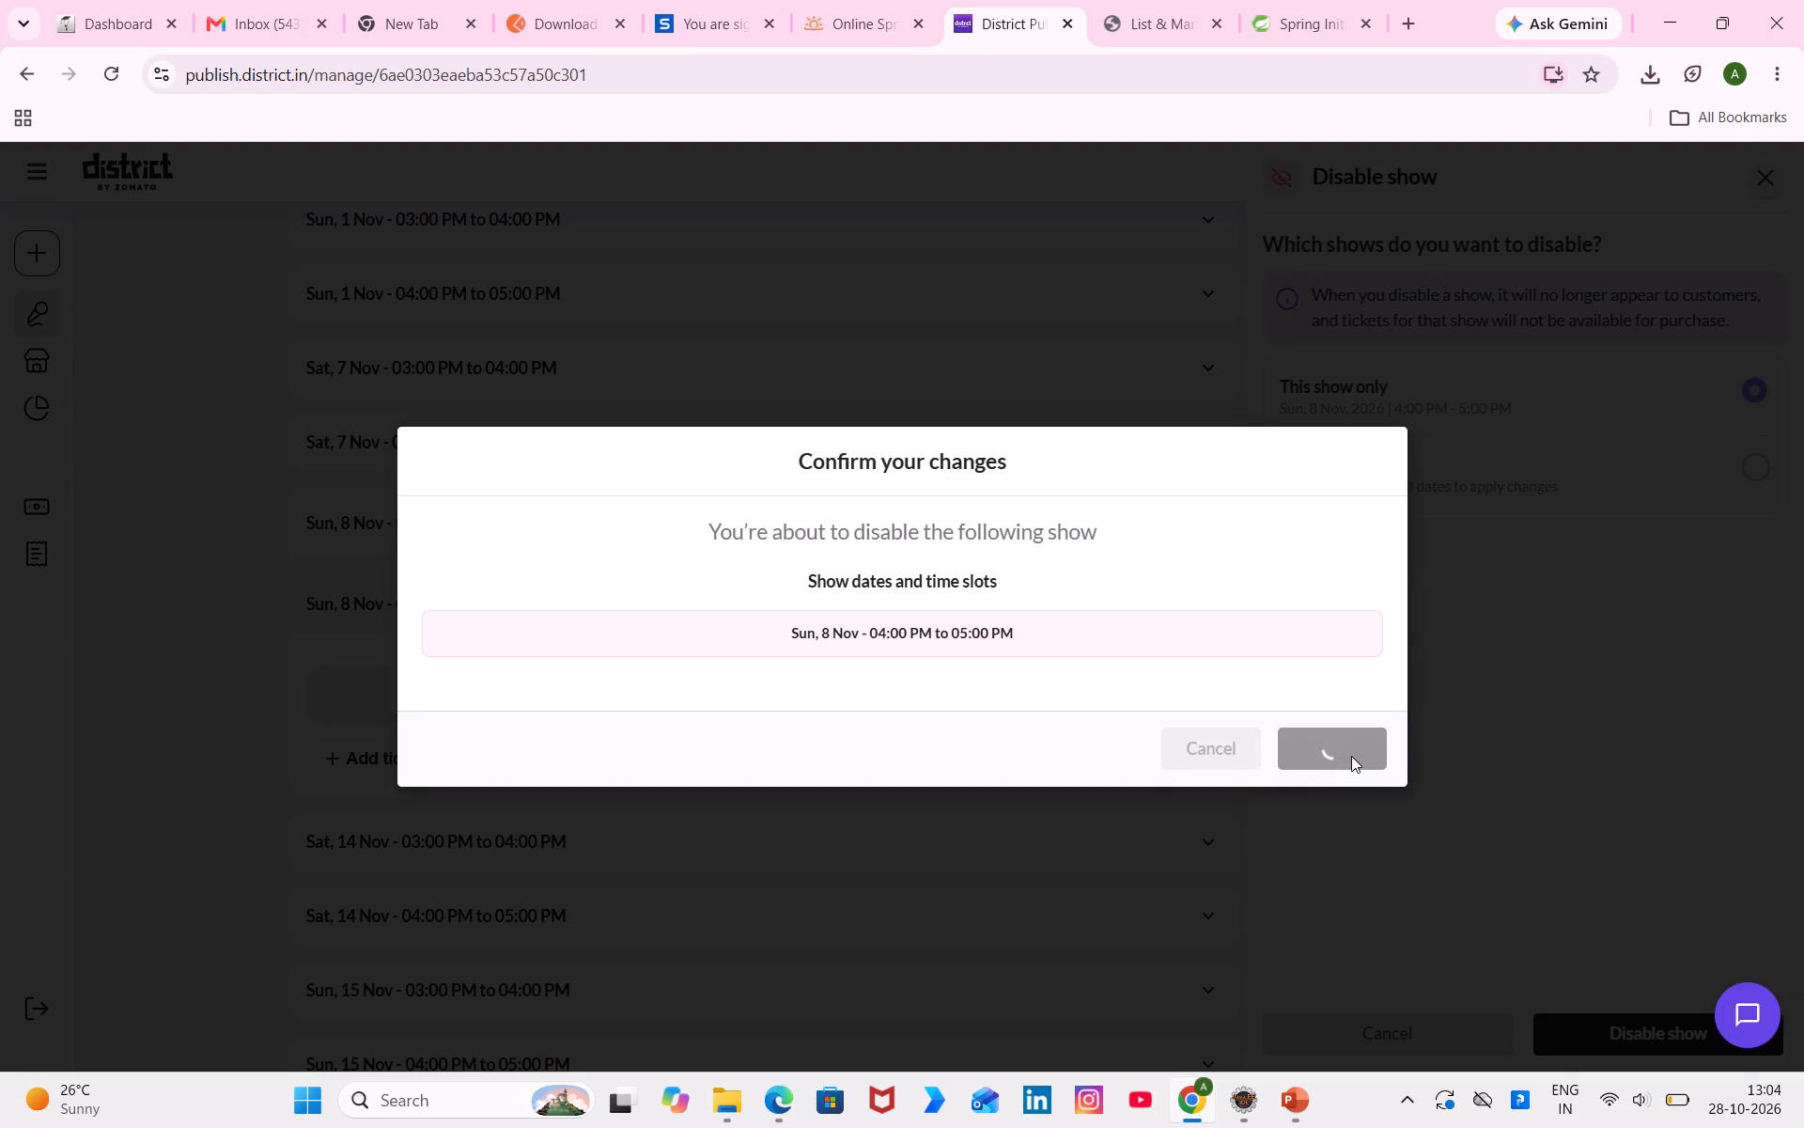
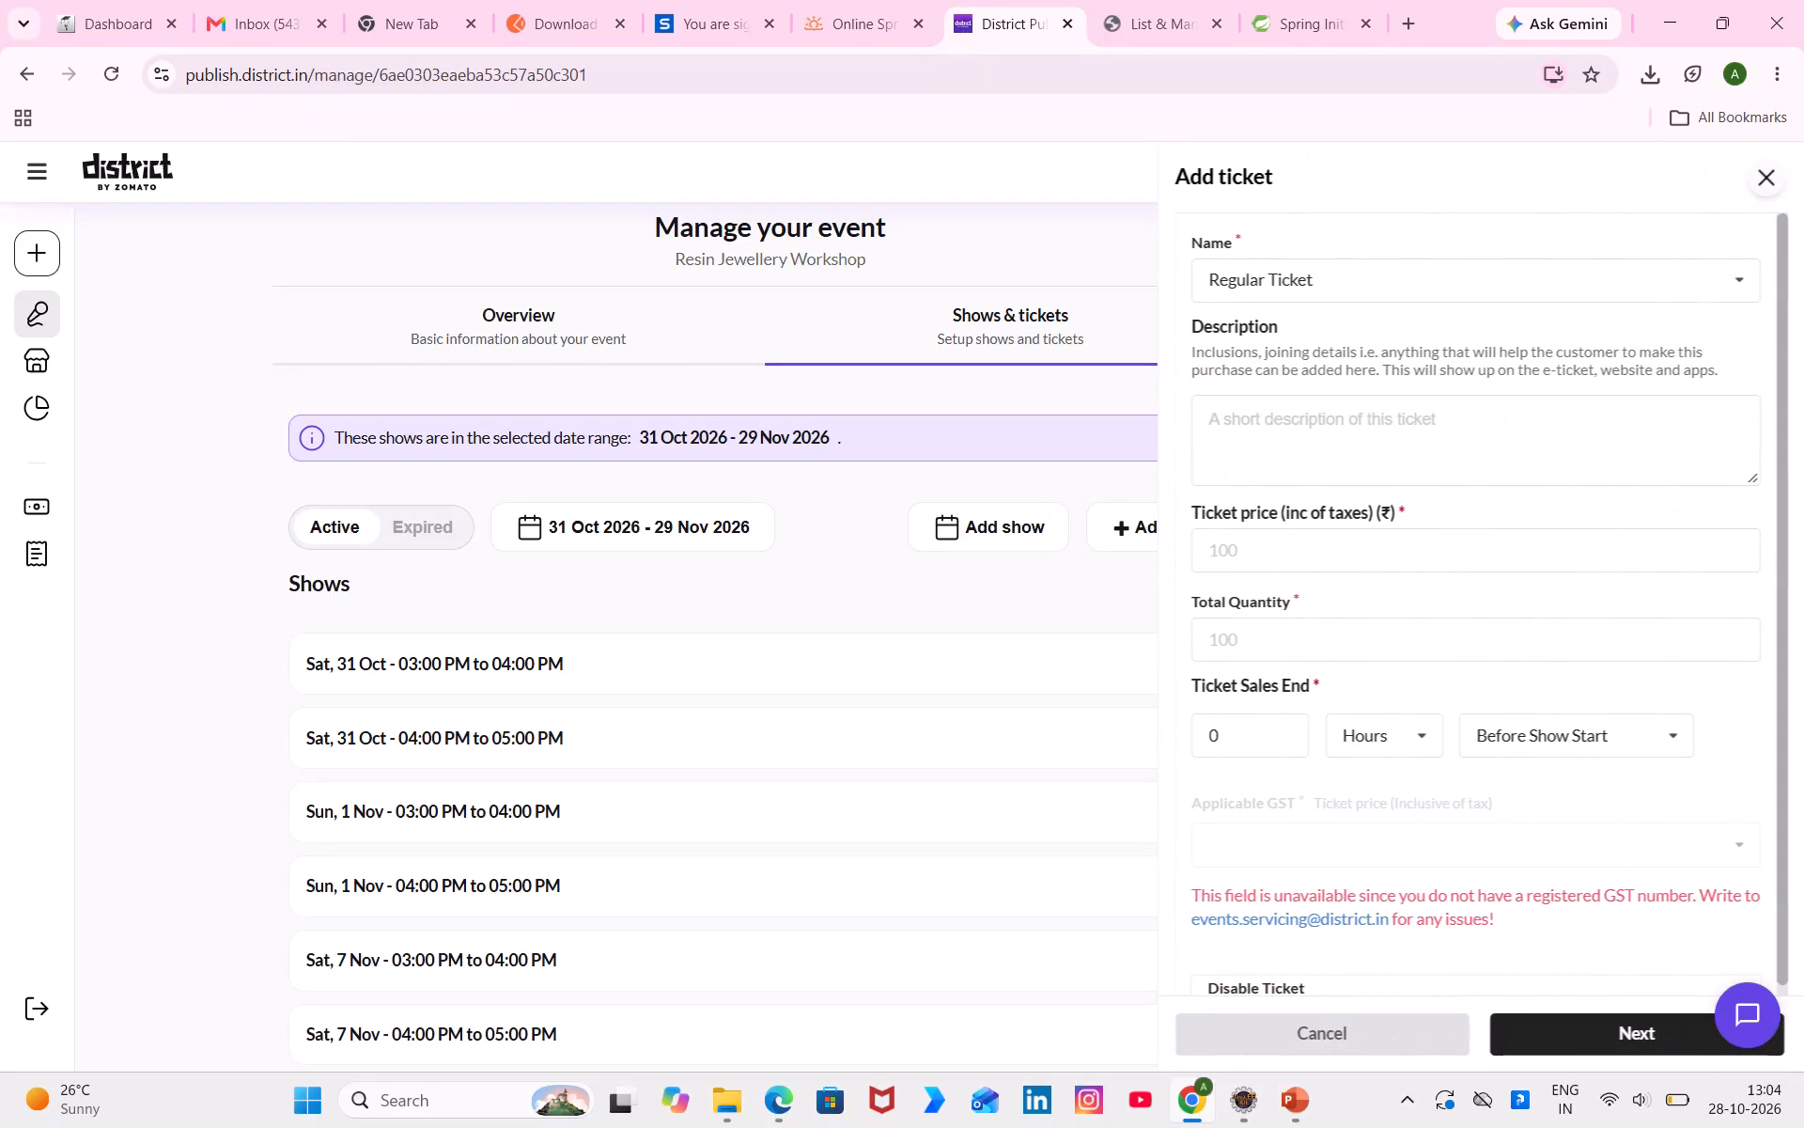
# Paste the ₹250 redeemable cover-charge note as the ticket description and give the ticket the custom name ENTRY PASS.
pyautogui.click(1423, 416)
pyautogui.hotkey('ctrl', 'v')
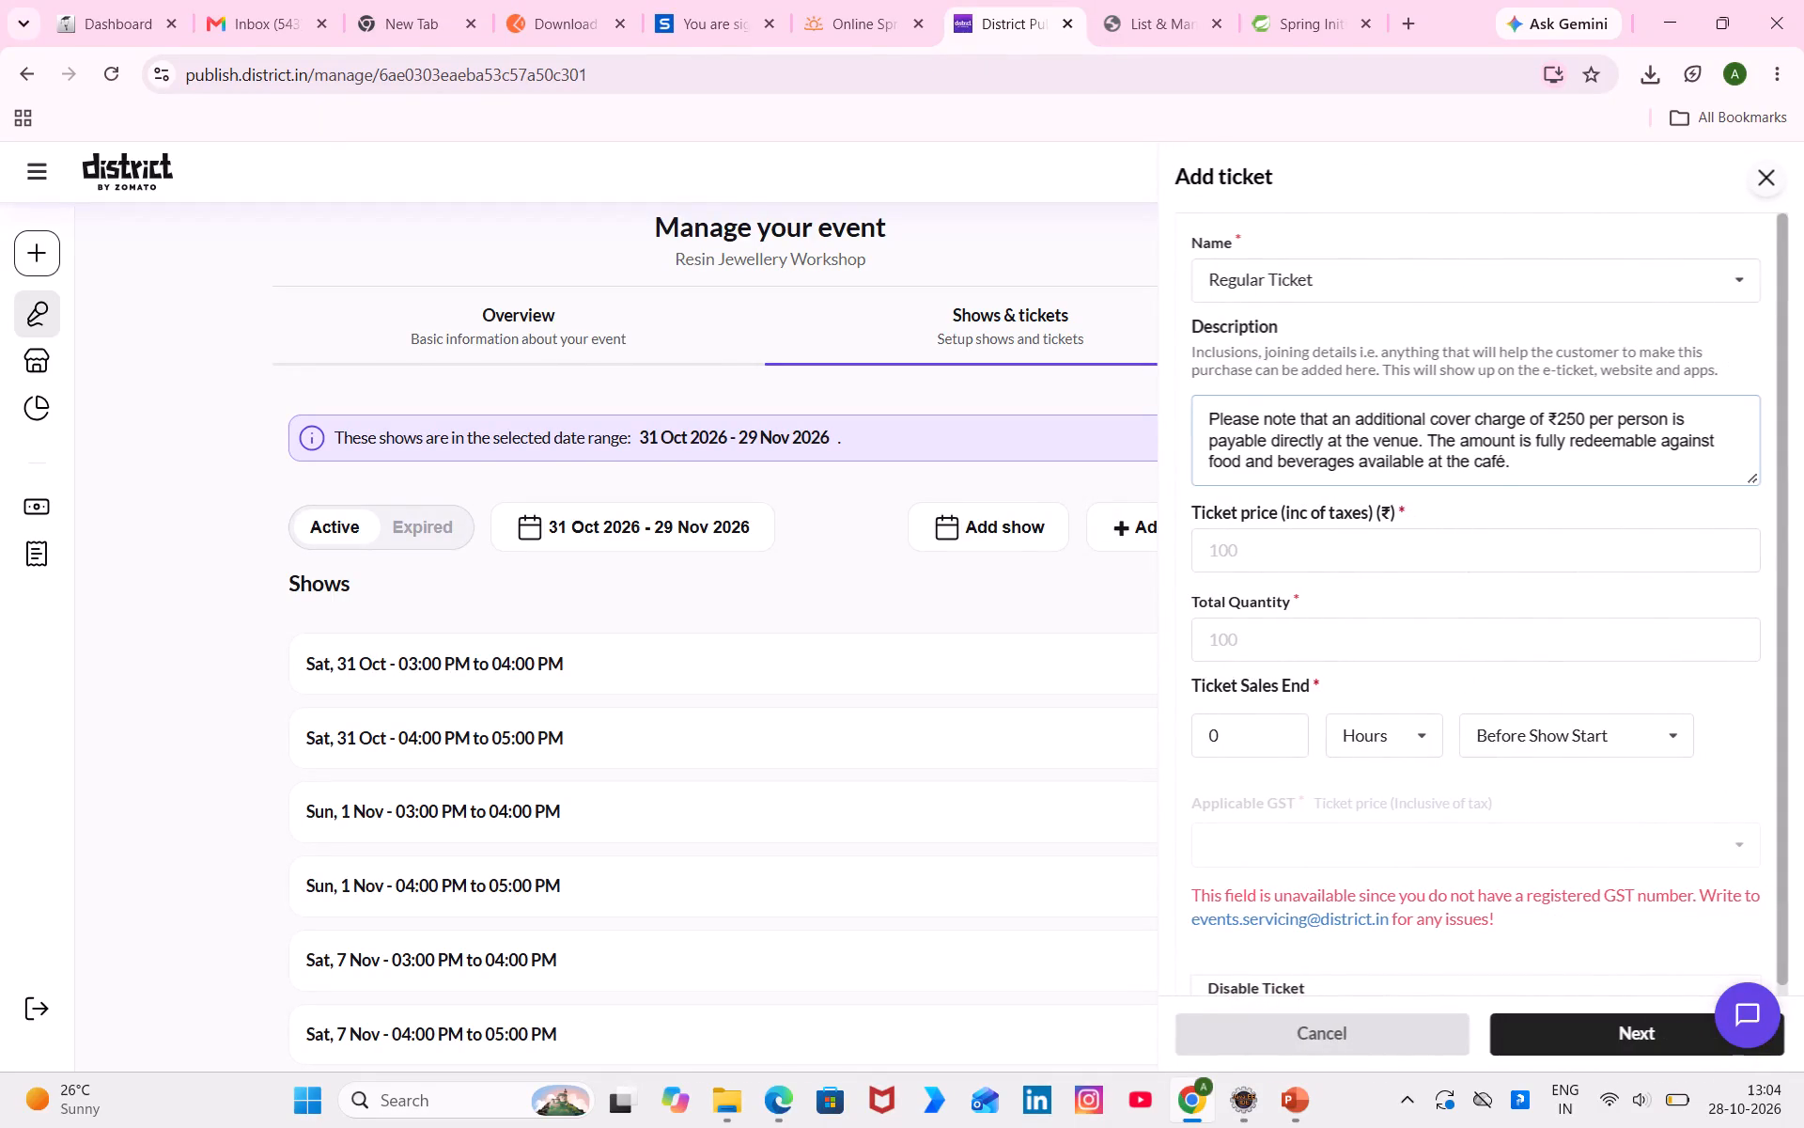
pyautogui.click(1398, 264)
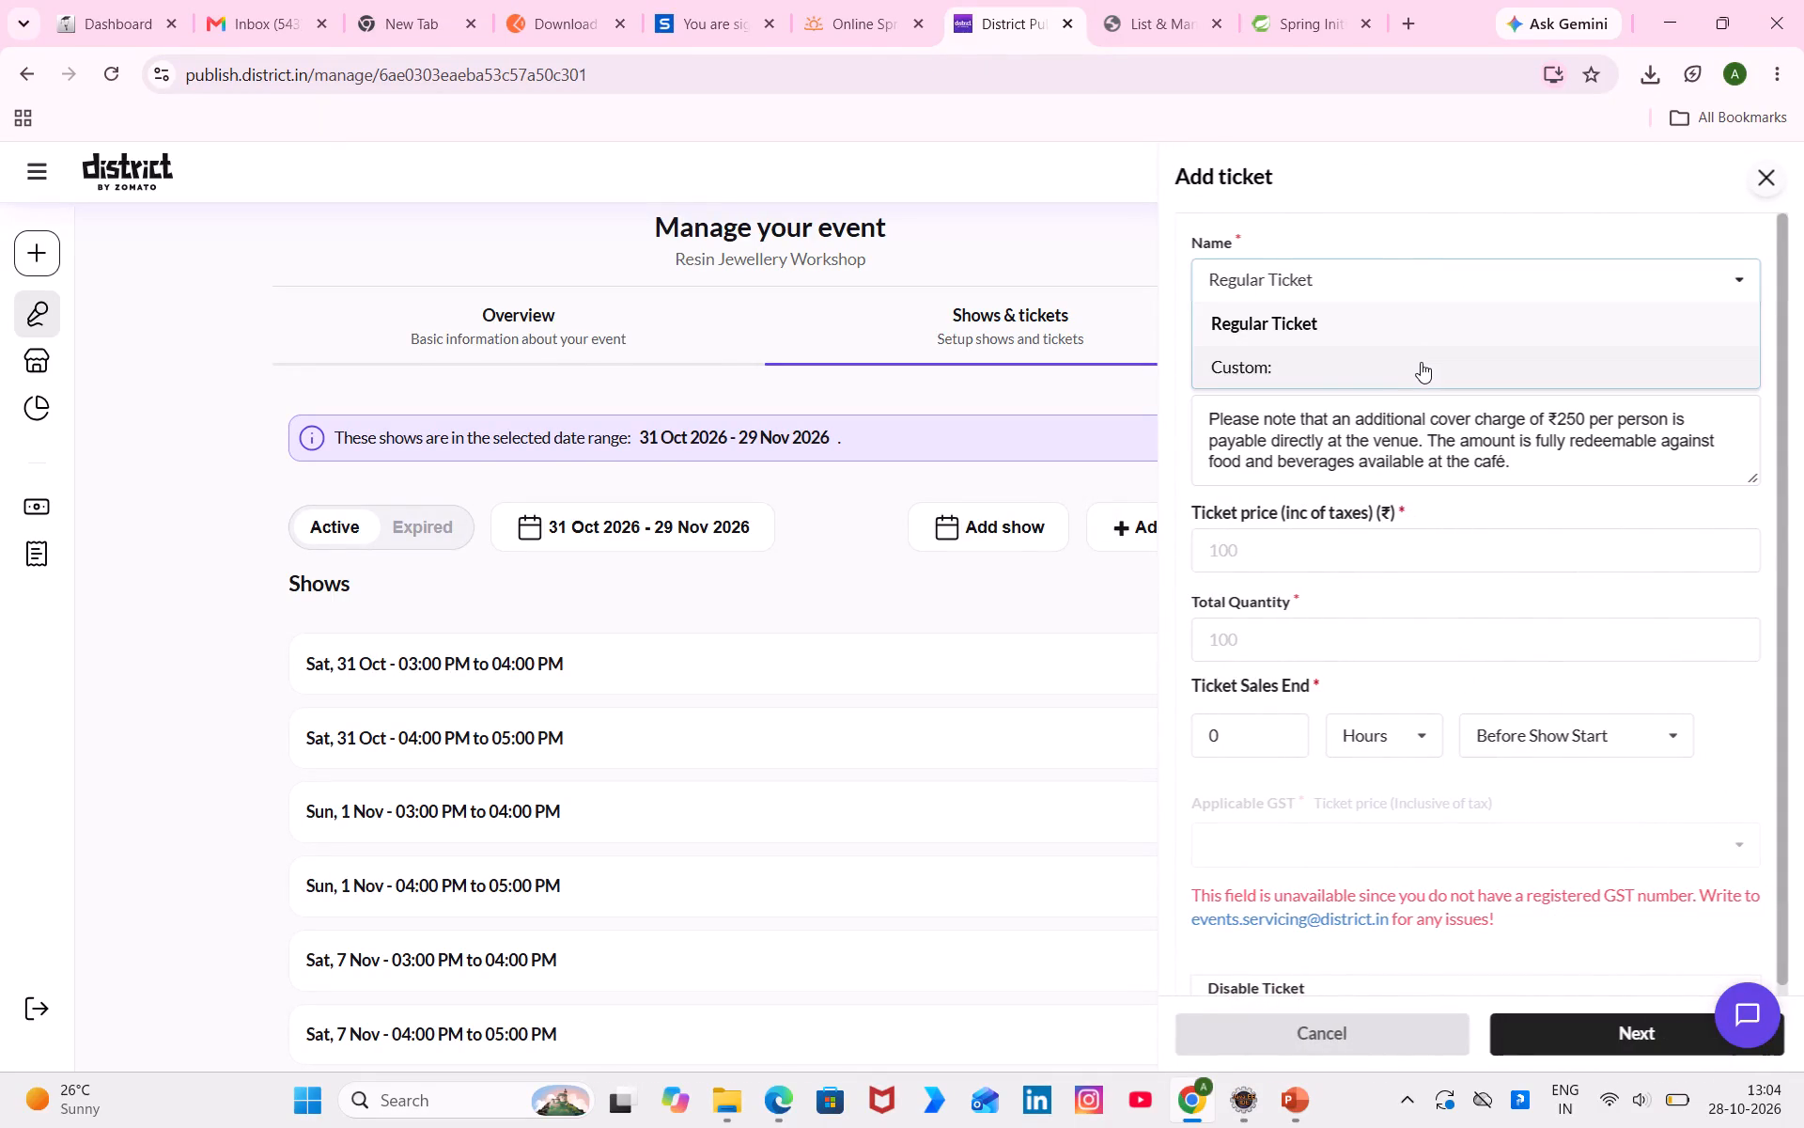
pyautogui.click(1421, 362)
pyautogui.click(1451, 282)
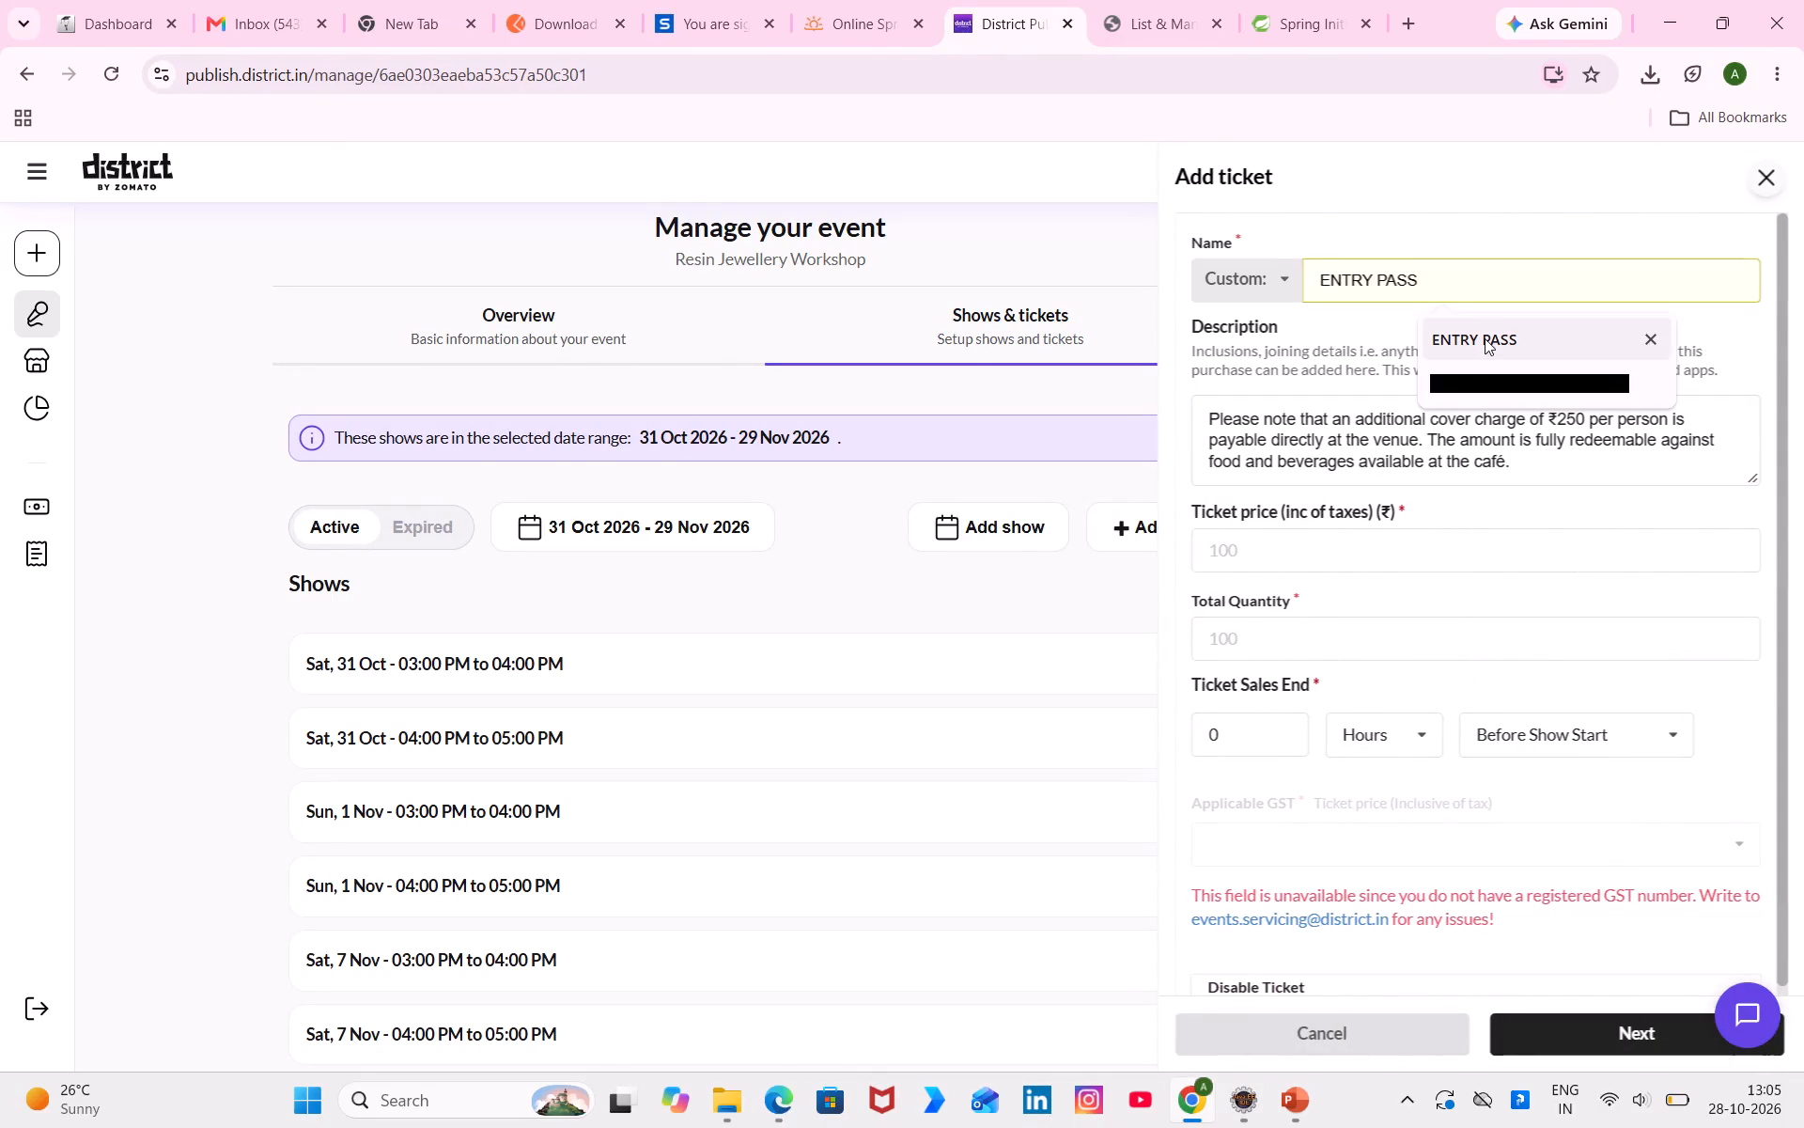
pyautogui.click(1485, 338)
# Set the ticket's total quantity to 10 and end its sales 30 minutes before show start.
pyautogui.click(1398, 548)
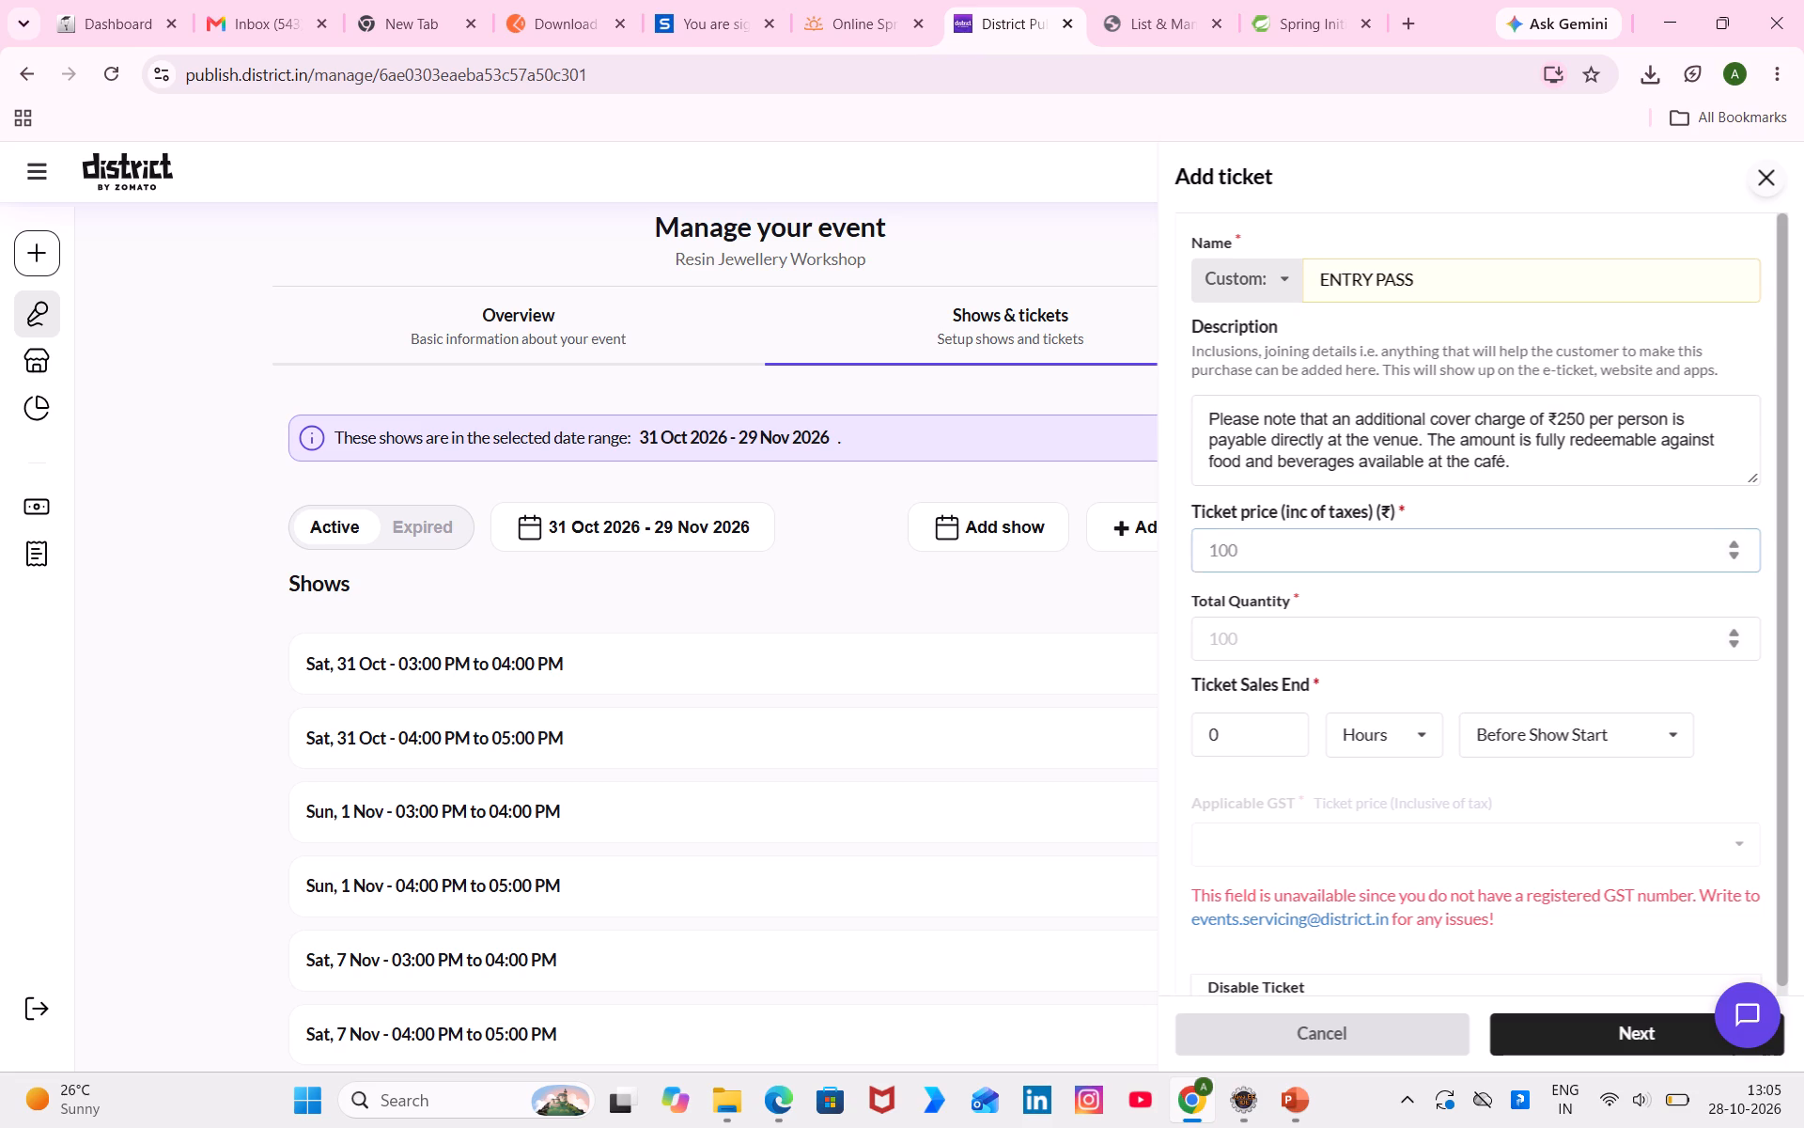
pyautogui.click(1338, 636)
pyautogui.write('10')
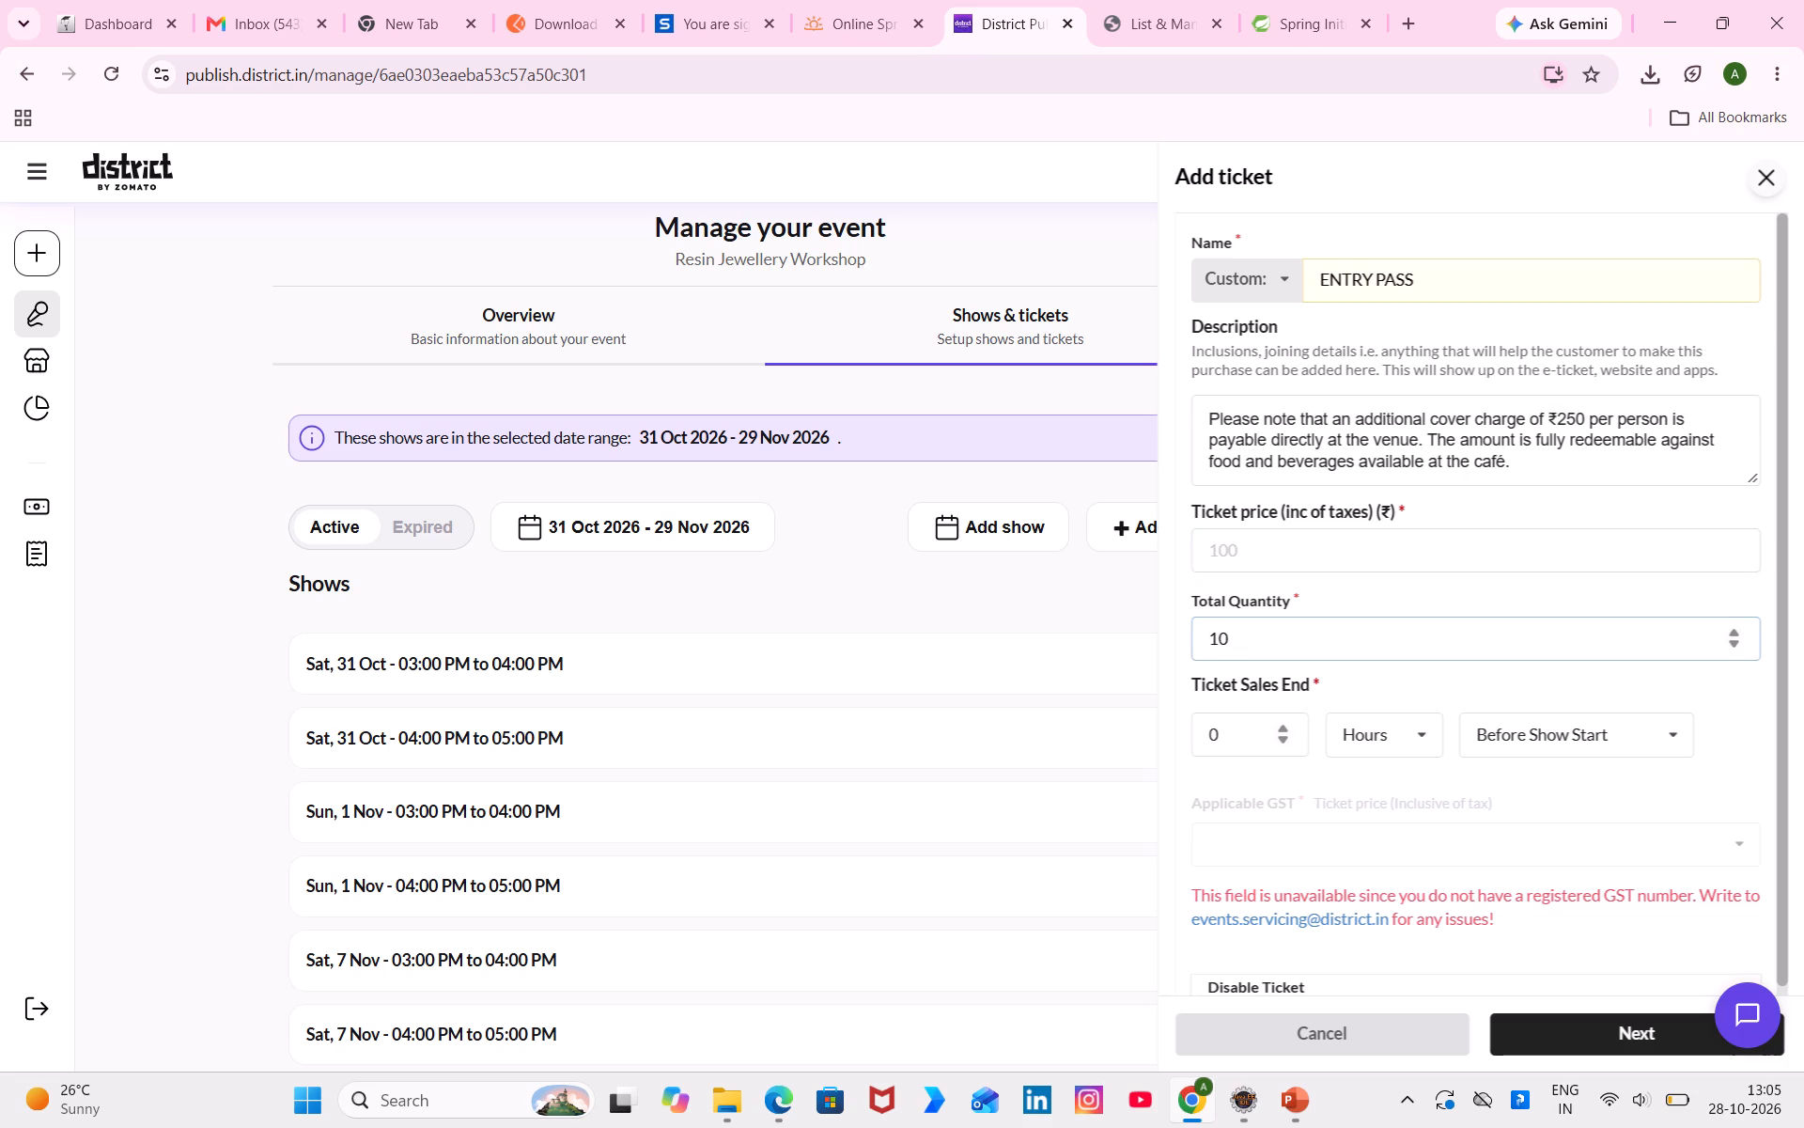
pyautogui.click(1215, 733)
pyautogui.press('Left')
pyautogui.press('3')
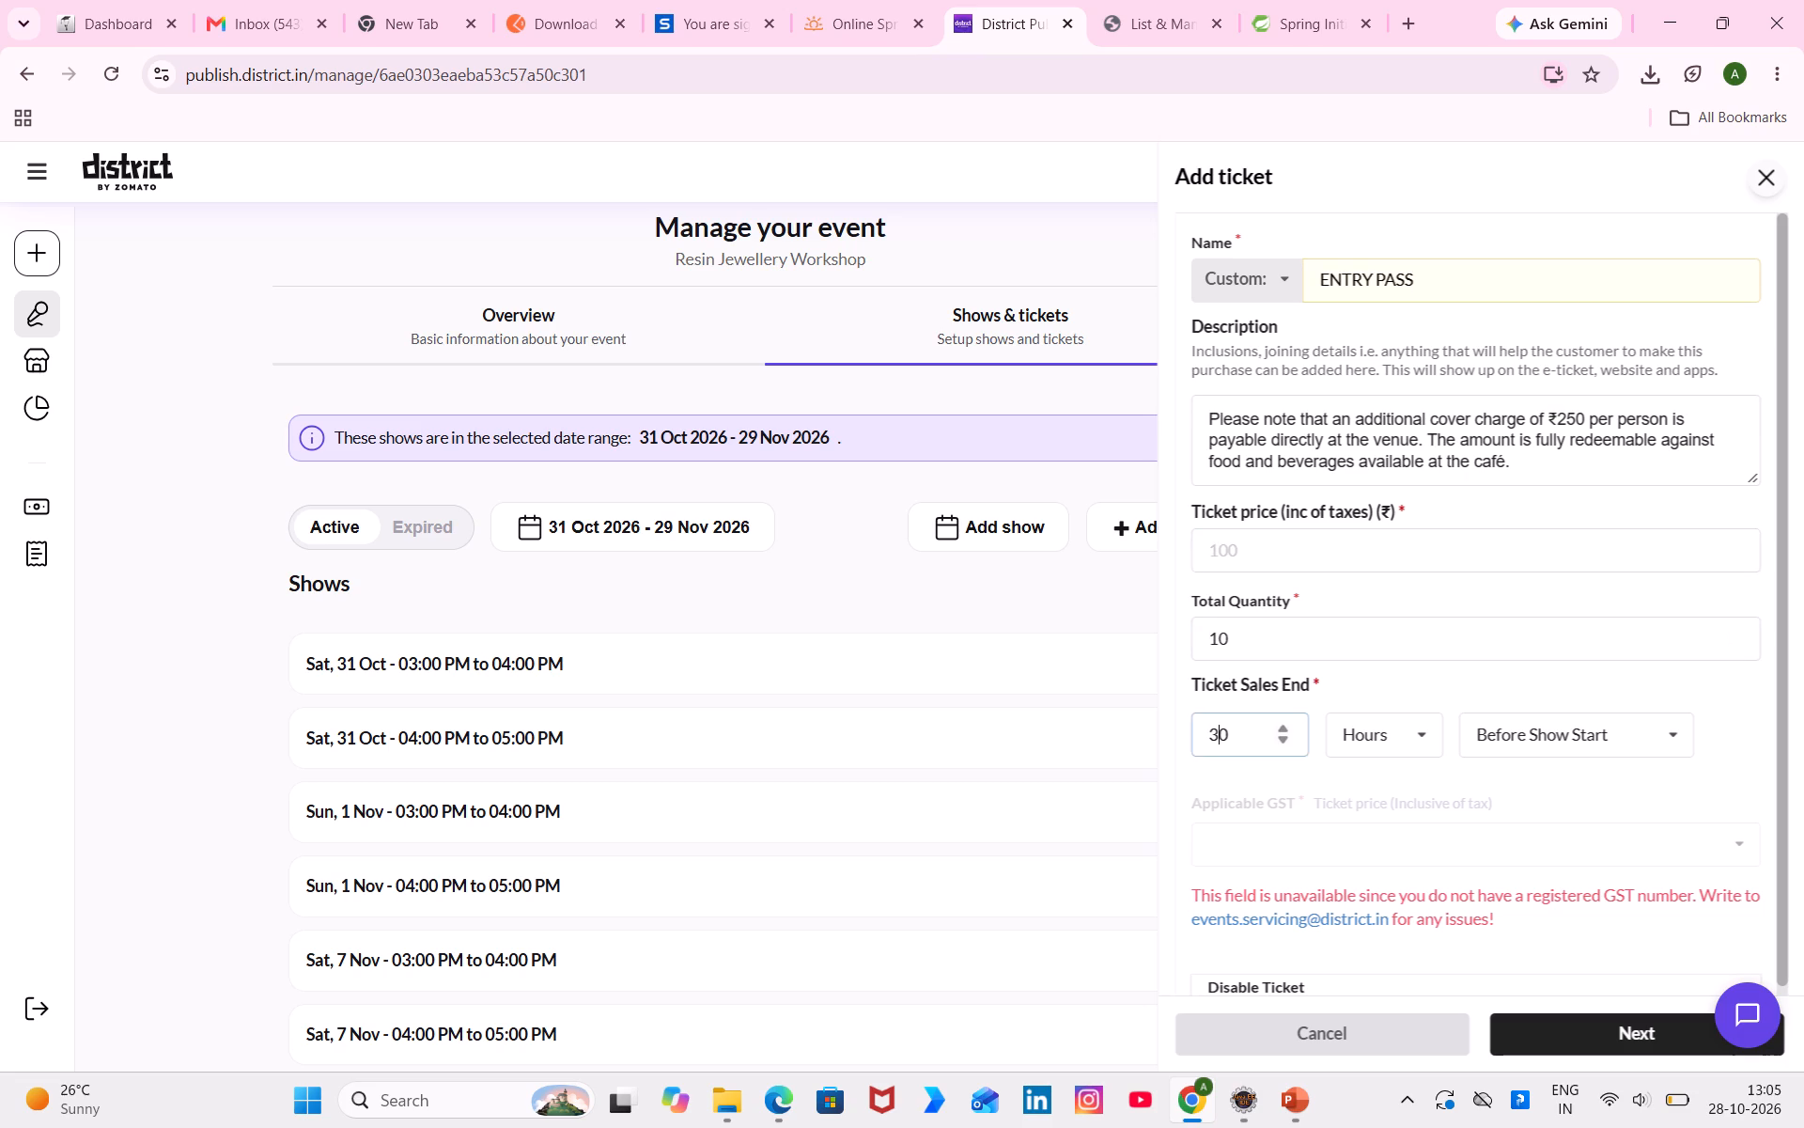
pyautogui.click(1374, 745)
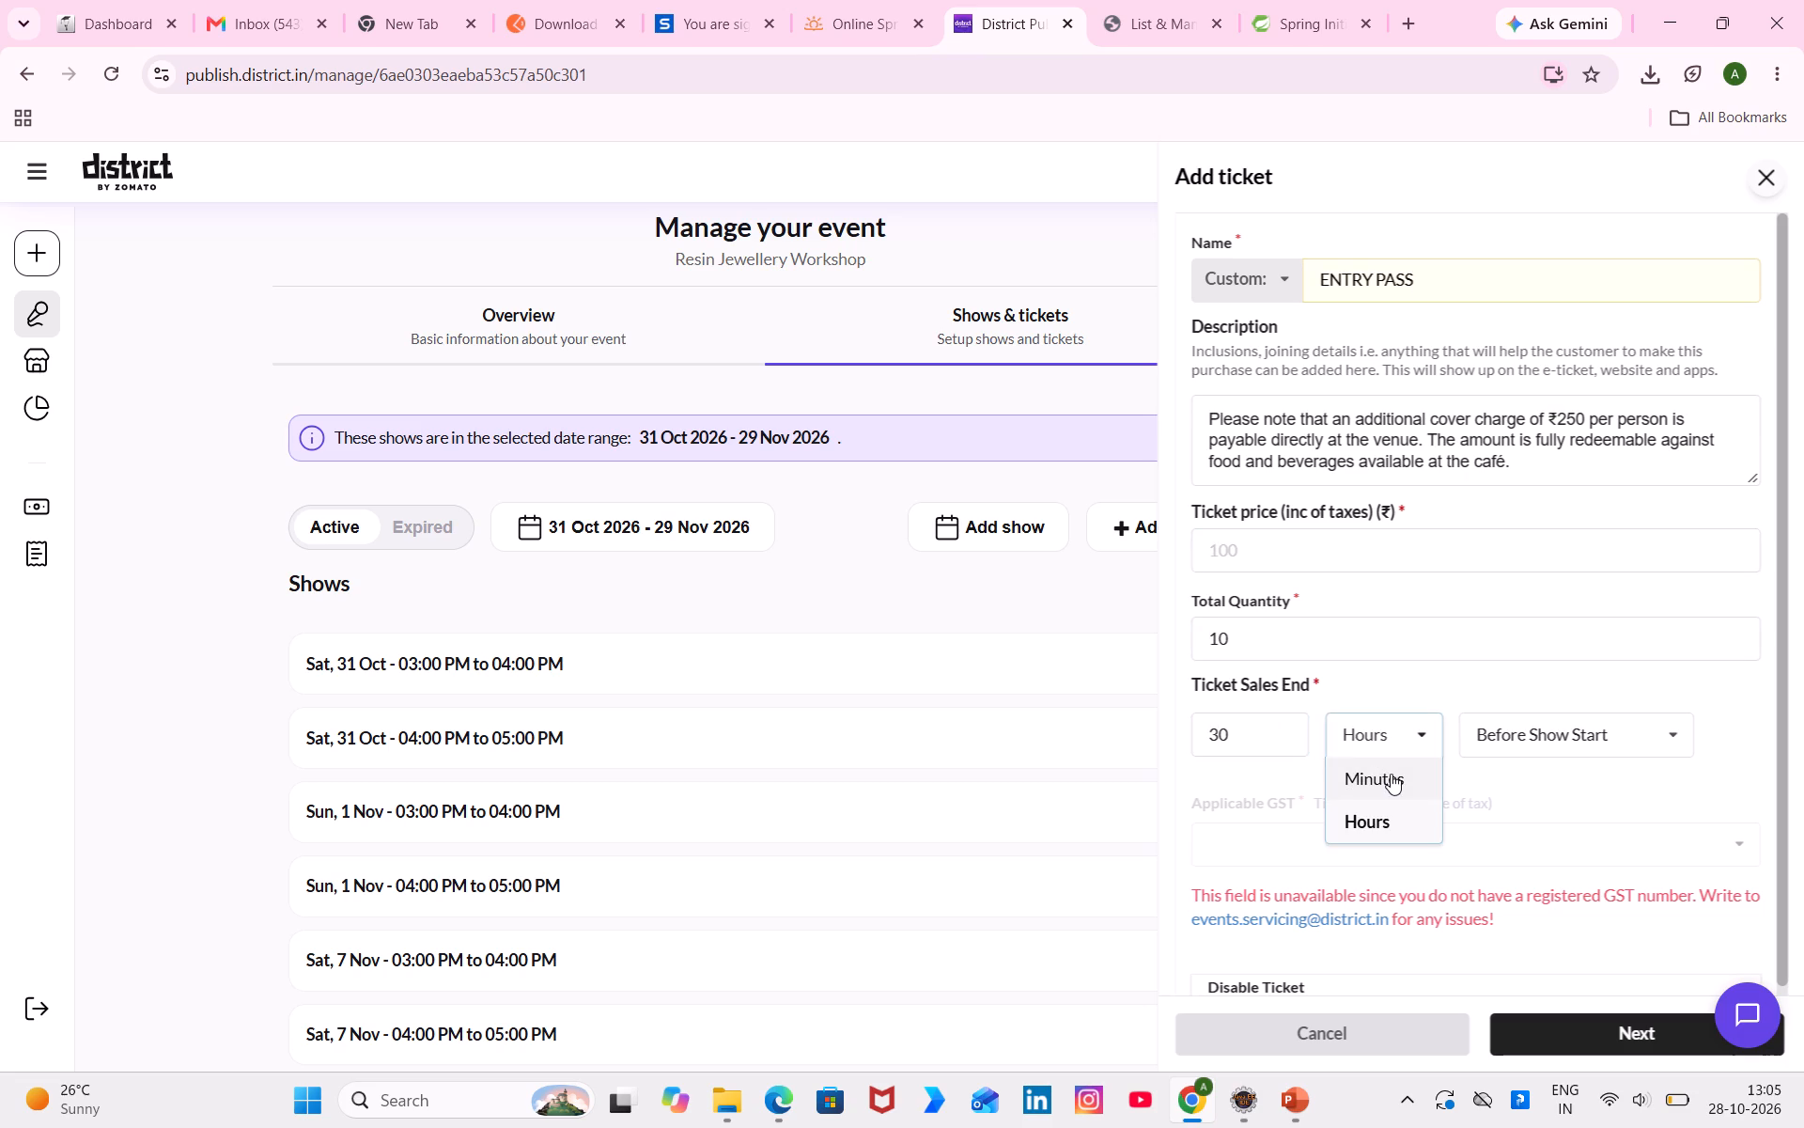
pyautogui.click(1391, 774)
# Look up Resin Jewellery's District price in the Blissboard scheduling spreadsheet and set the ticket price to ₹899.
pyautogui.click(1334, 569)
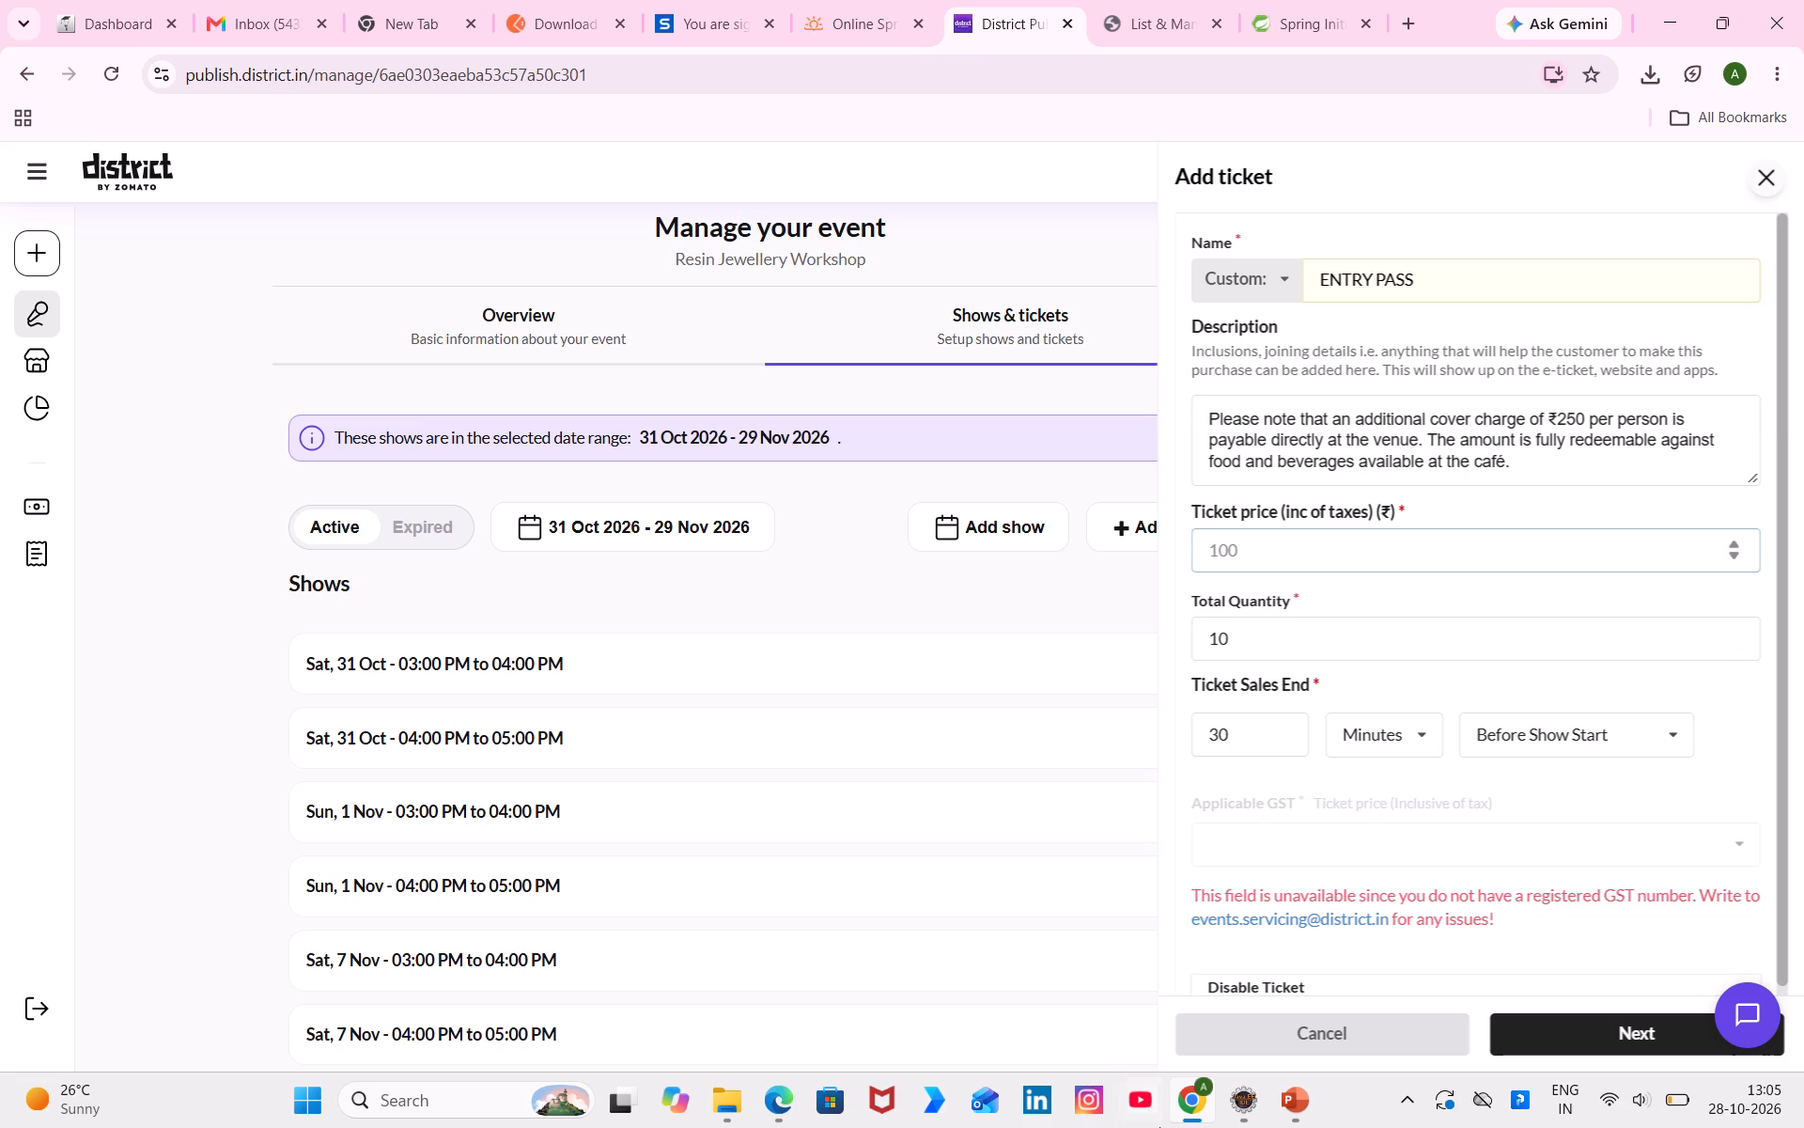
pyautogui.click(774, 1099)
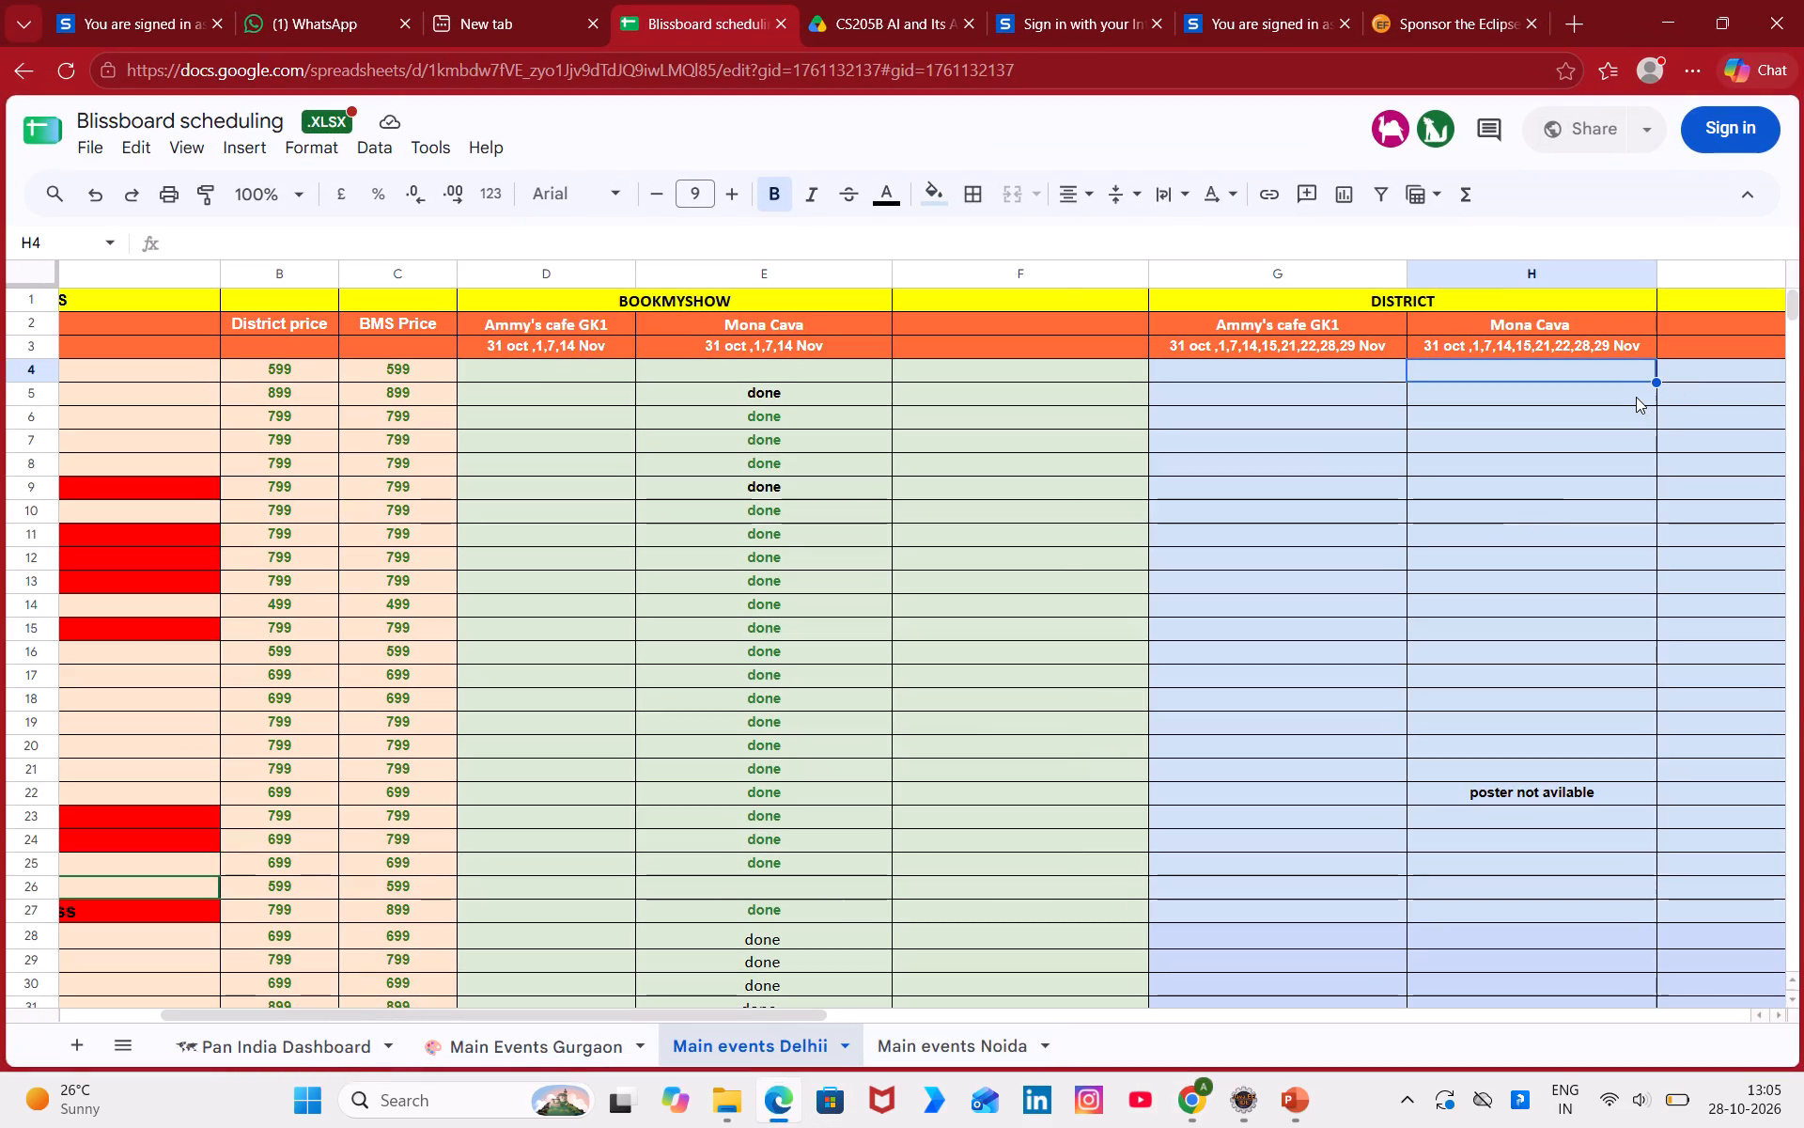
pyautogui.press('Down')
pyautogui.hscroll(1, 1636, 397)
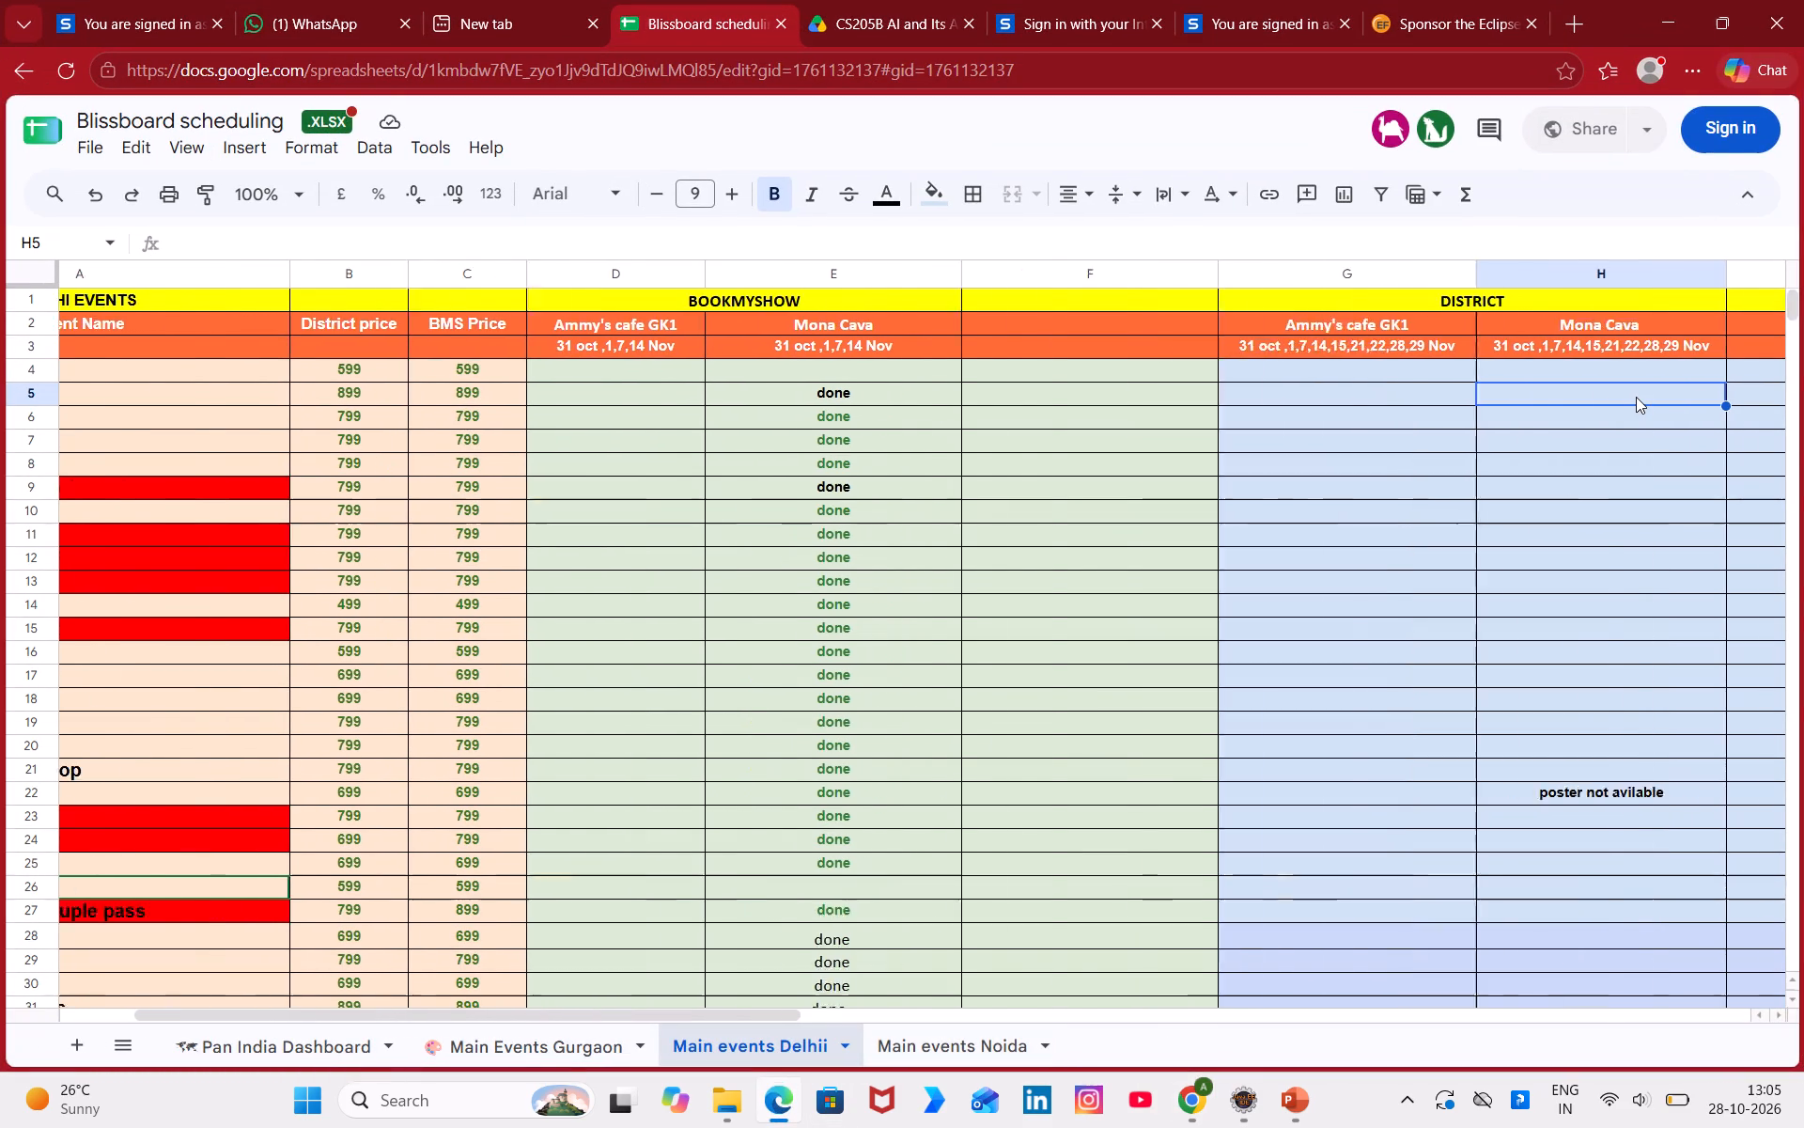
pyautogui.hscroll(3, 1636, 397)
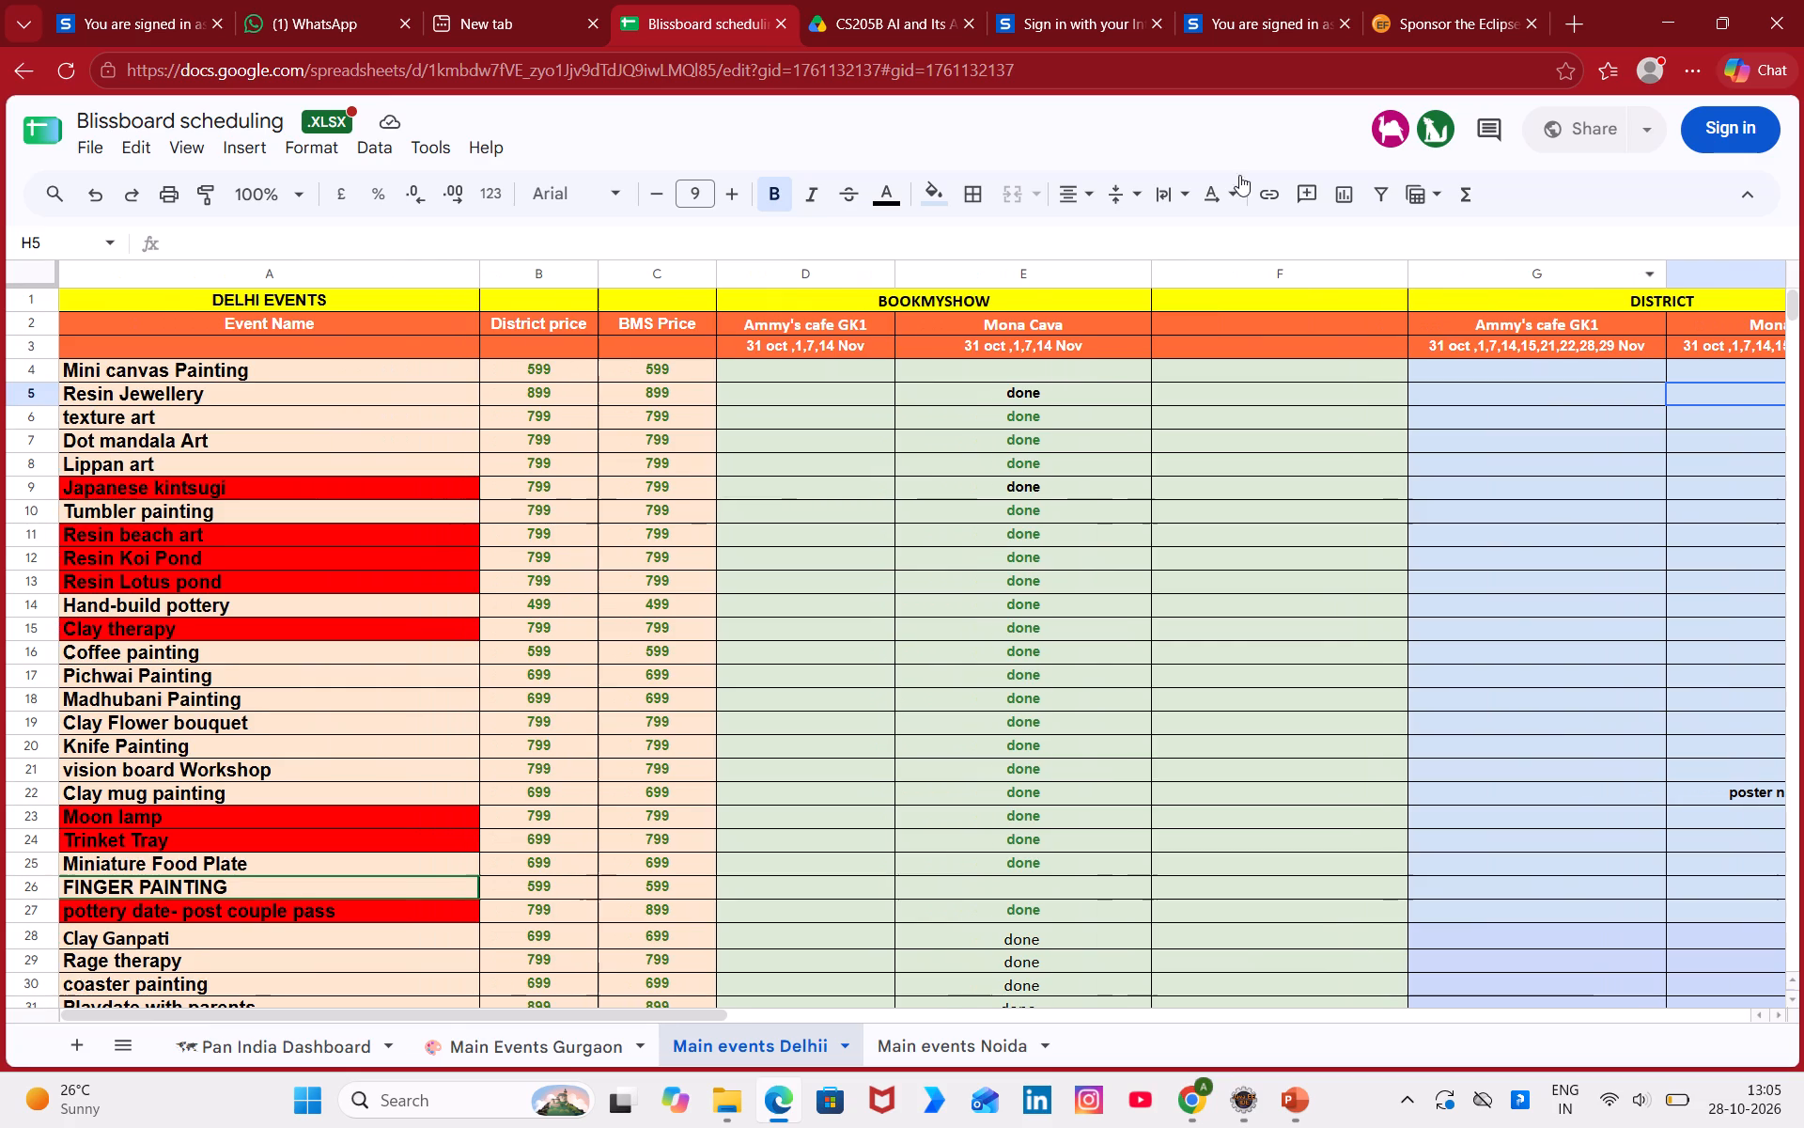
pyautogui.hscroll(1, 736, 418)
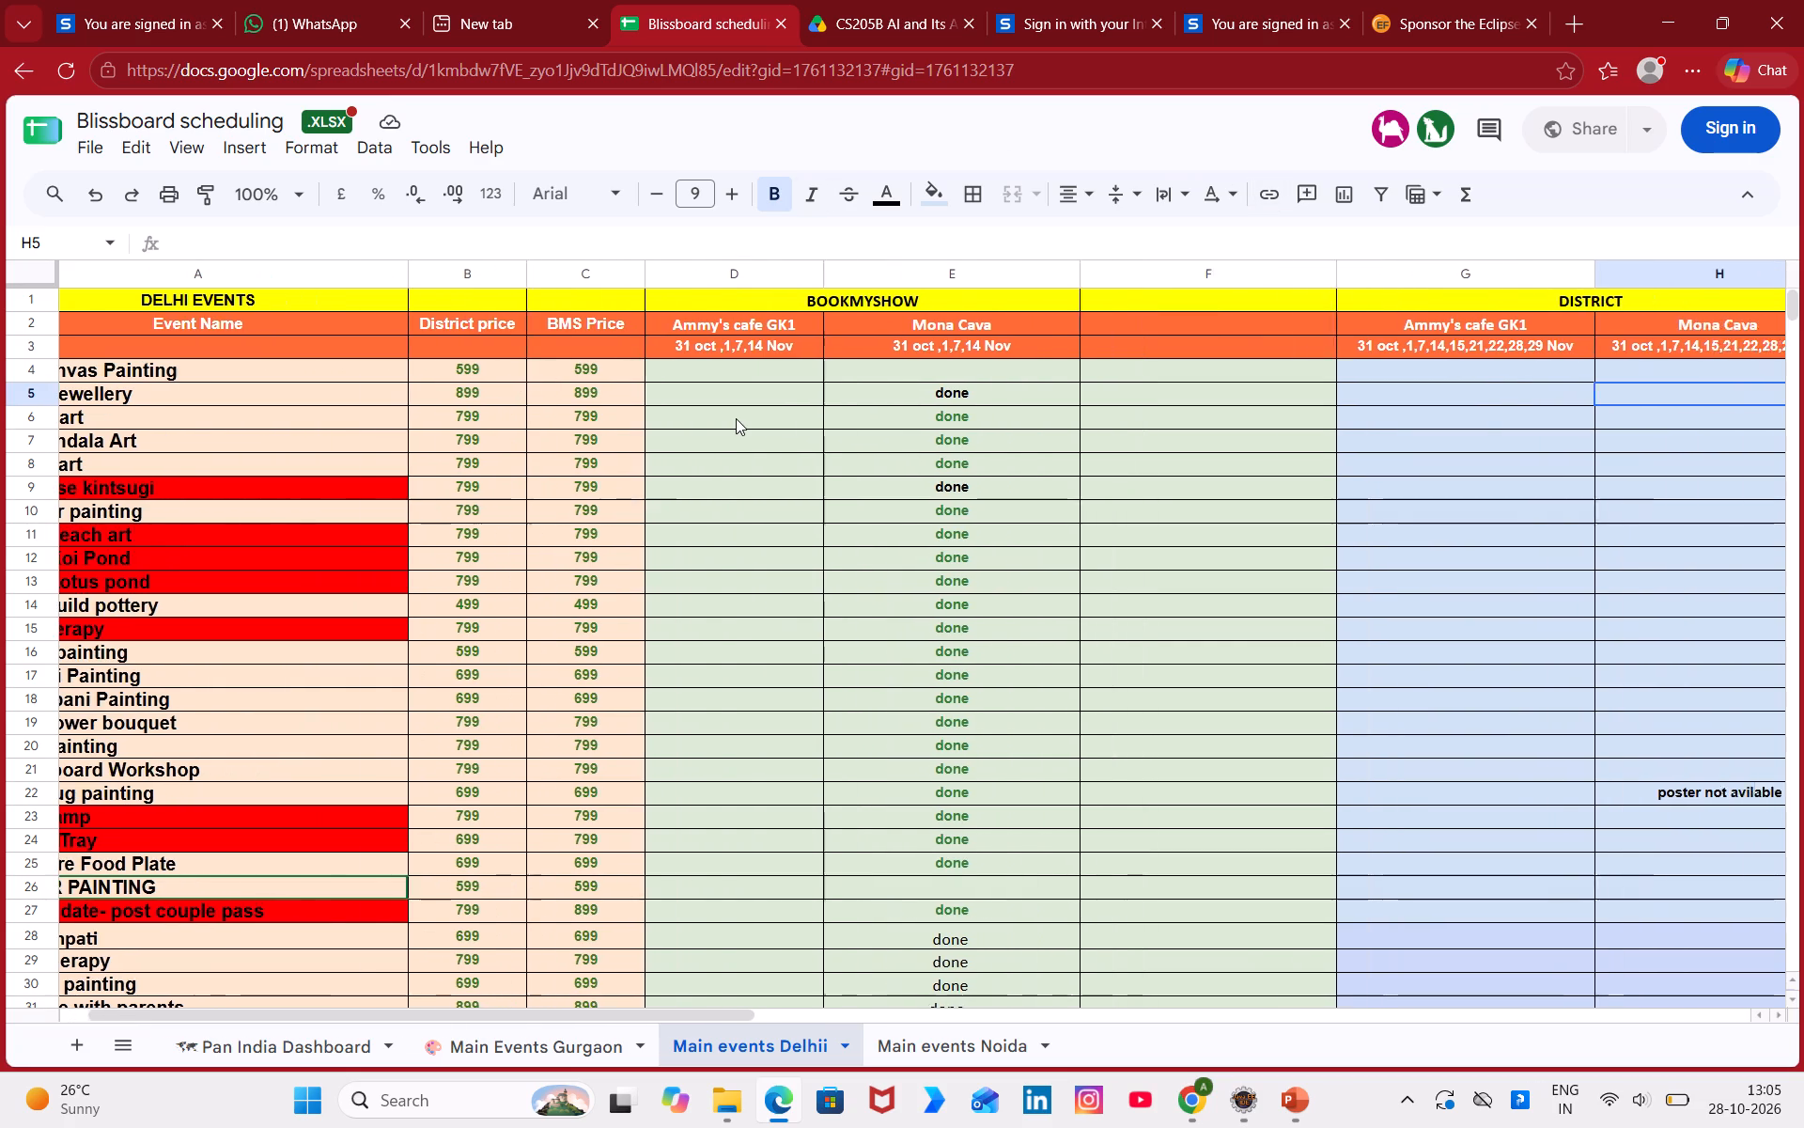
pyautogui.hscroll(1, 736, 418)
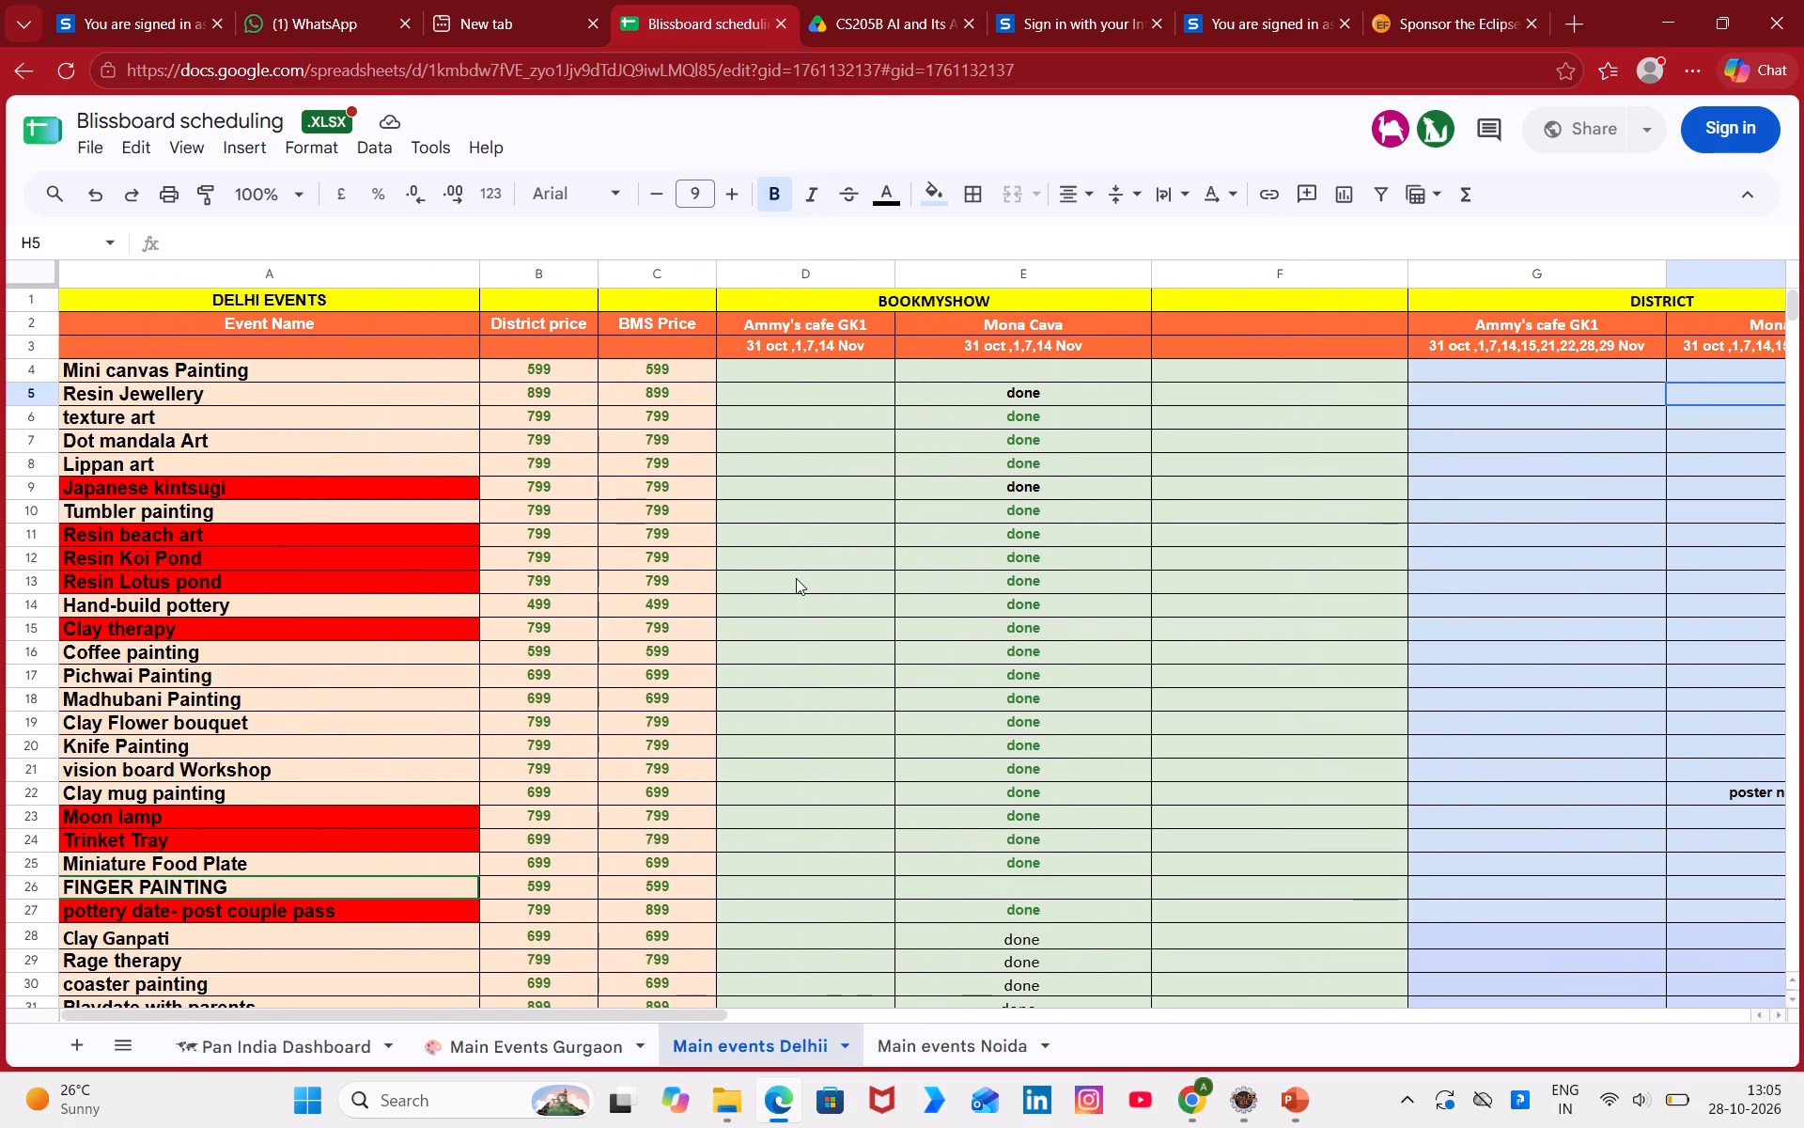
pyautogui.click(790, 1105)
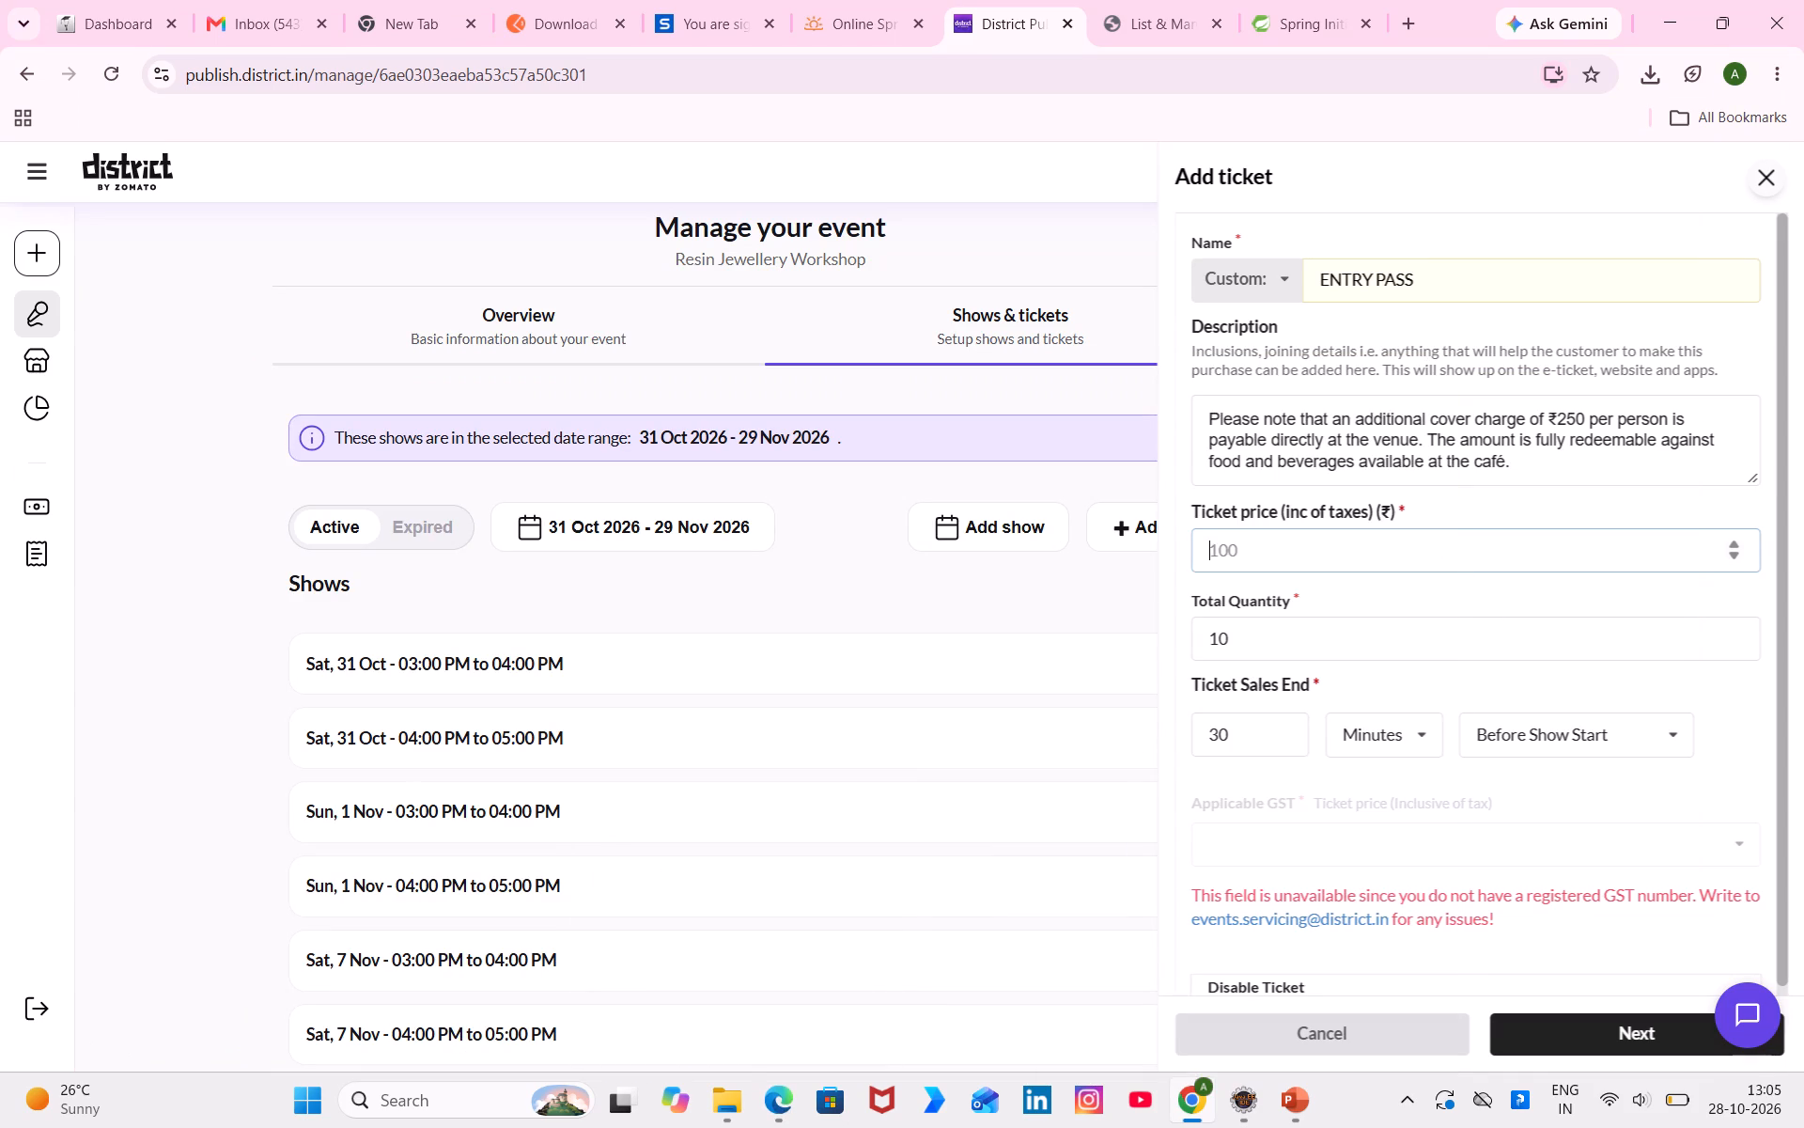
pyautogui.write('899')
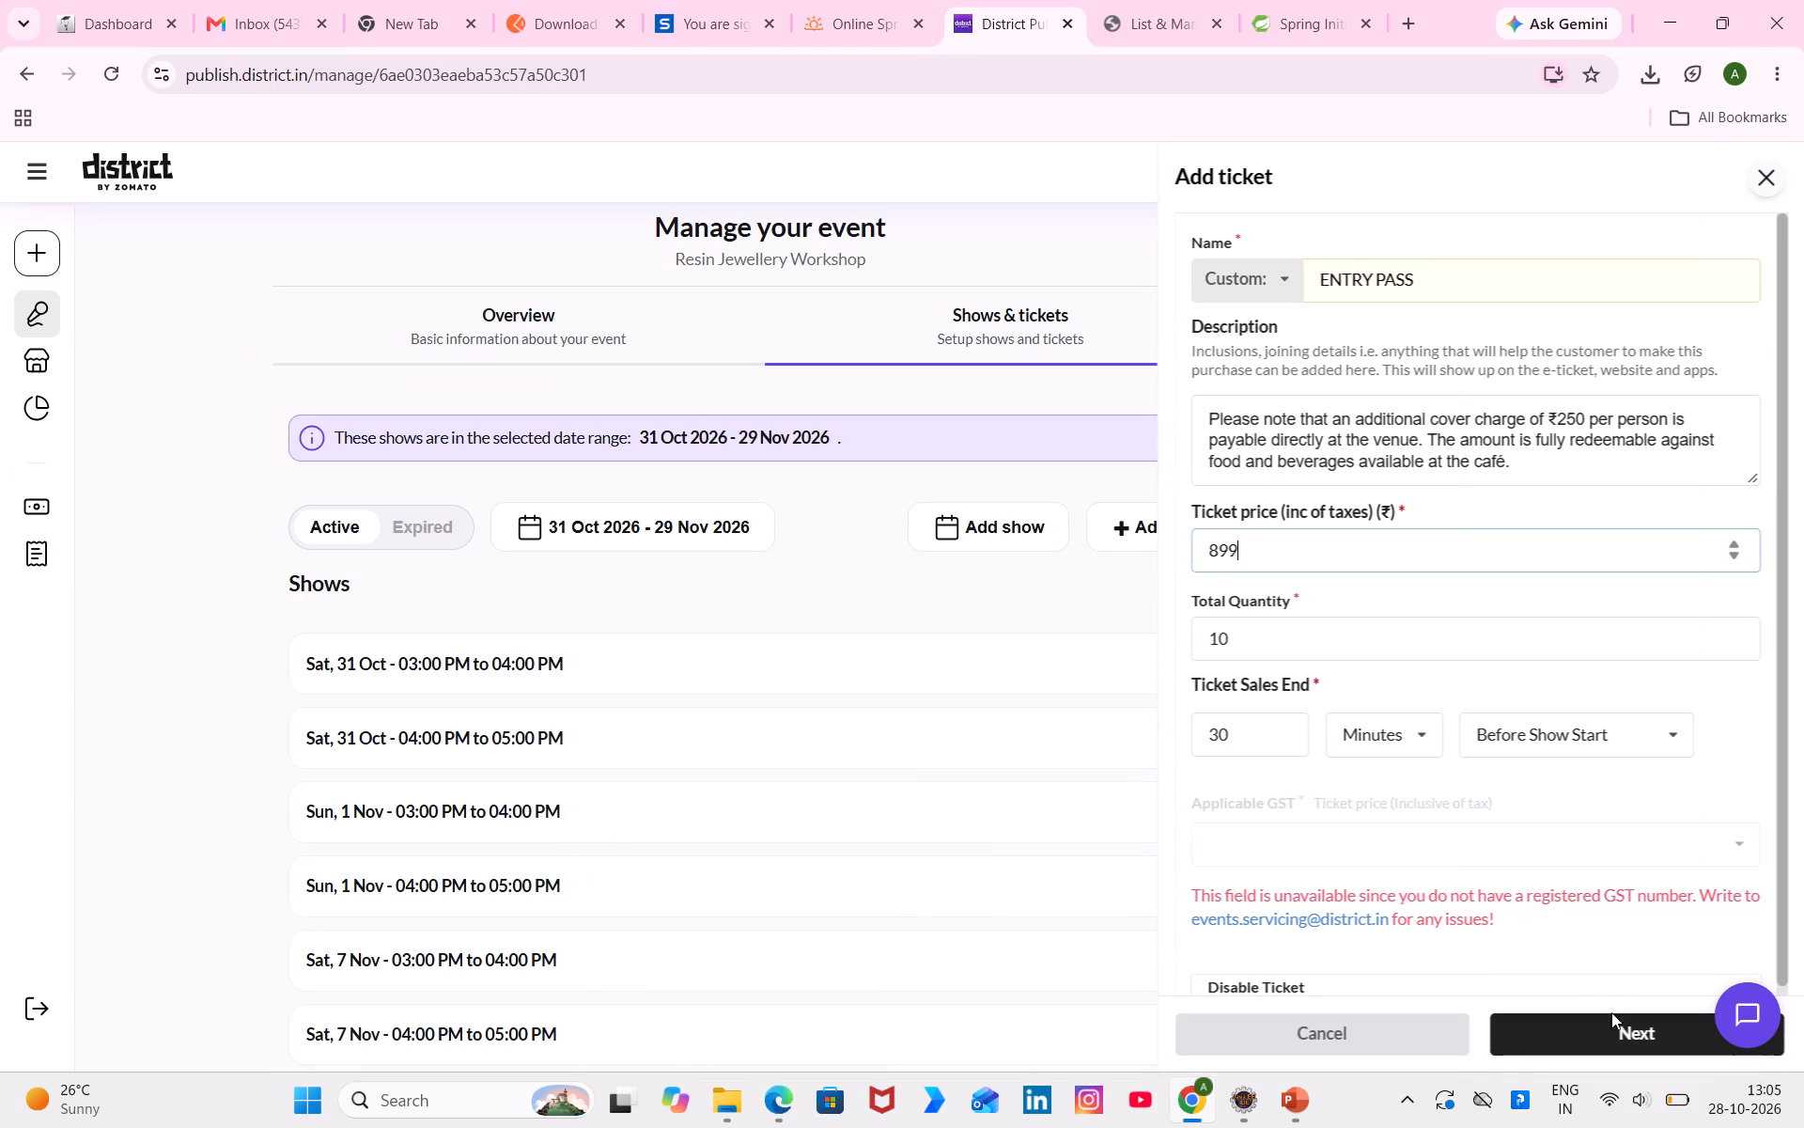
# Apply the ENTRY PASS ticket to all shows and confirm the changes.
pyautogui.click(1615, 1033)
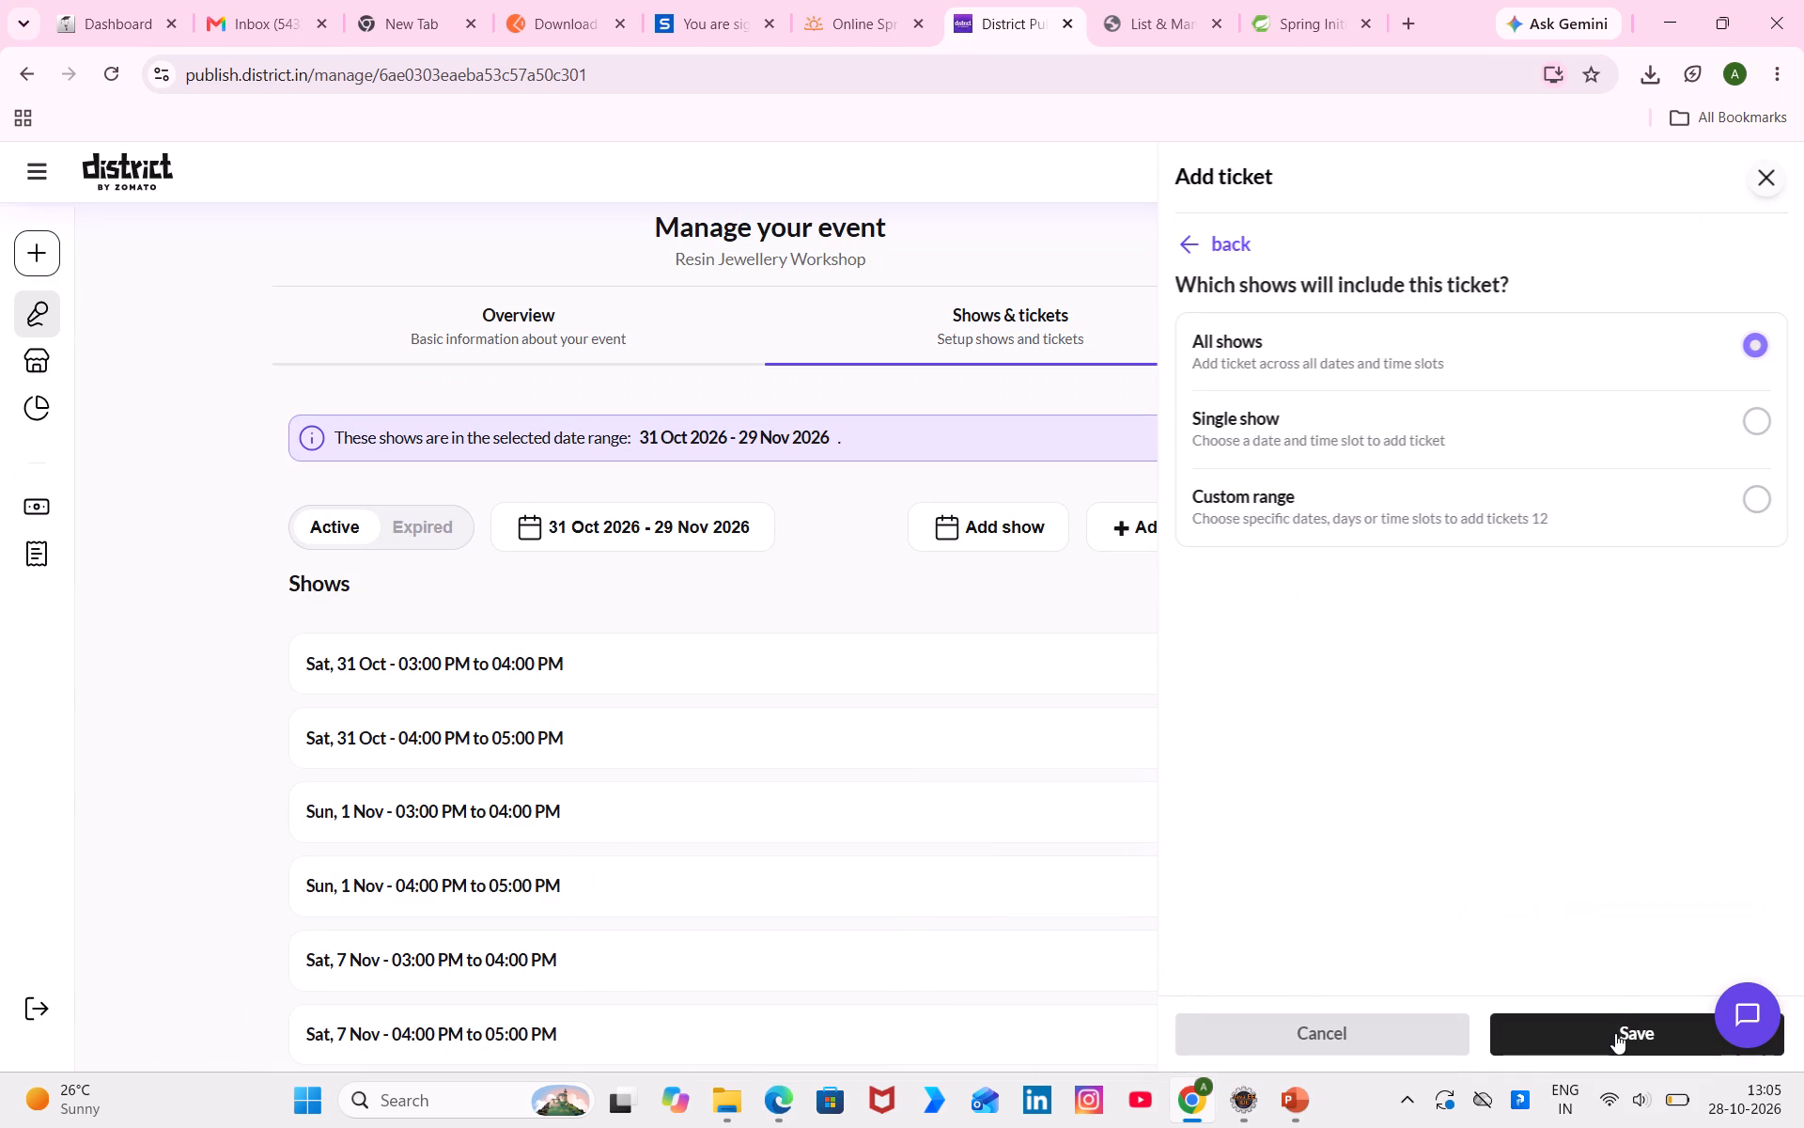
pyautogui.click(1615, 1033)
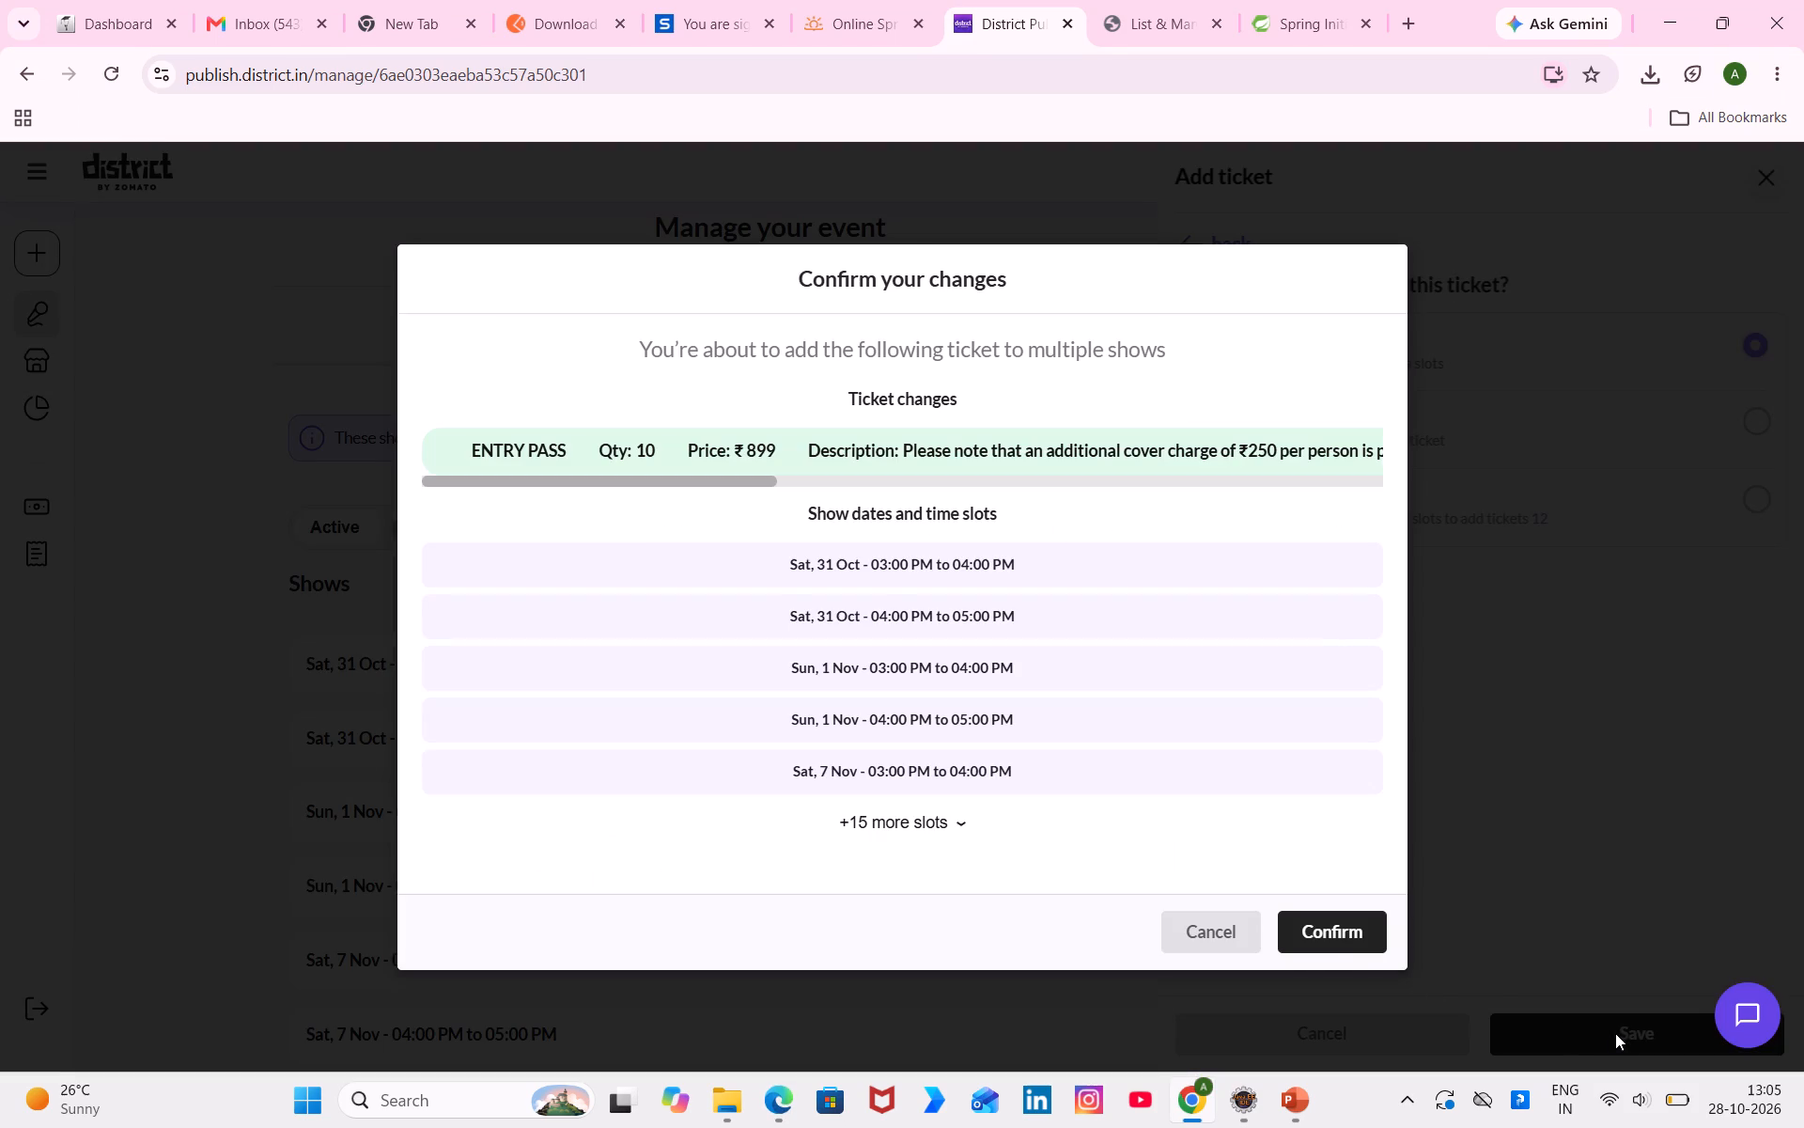
pyautogui.click(1330, 934)
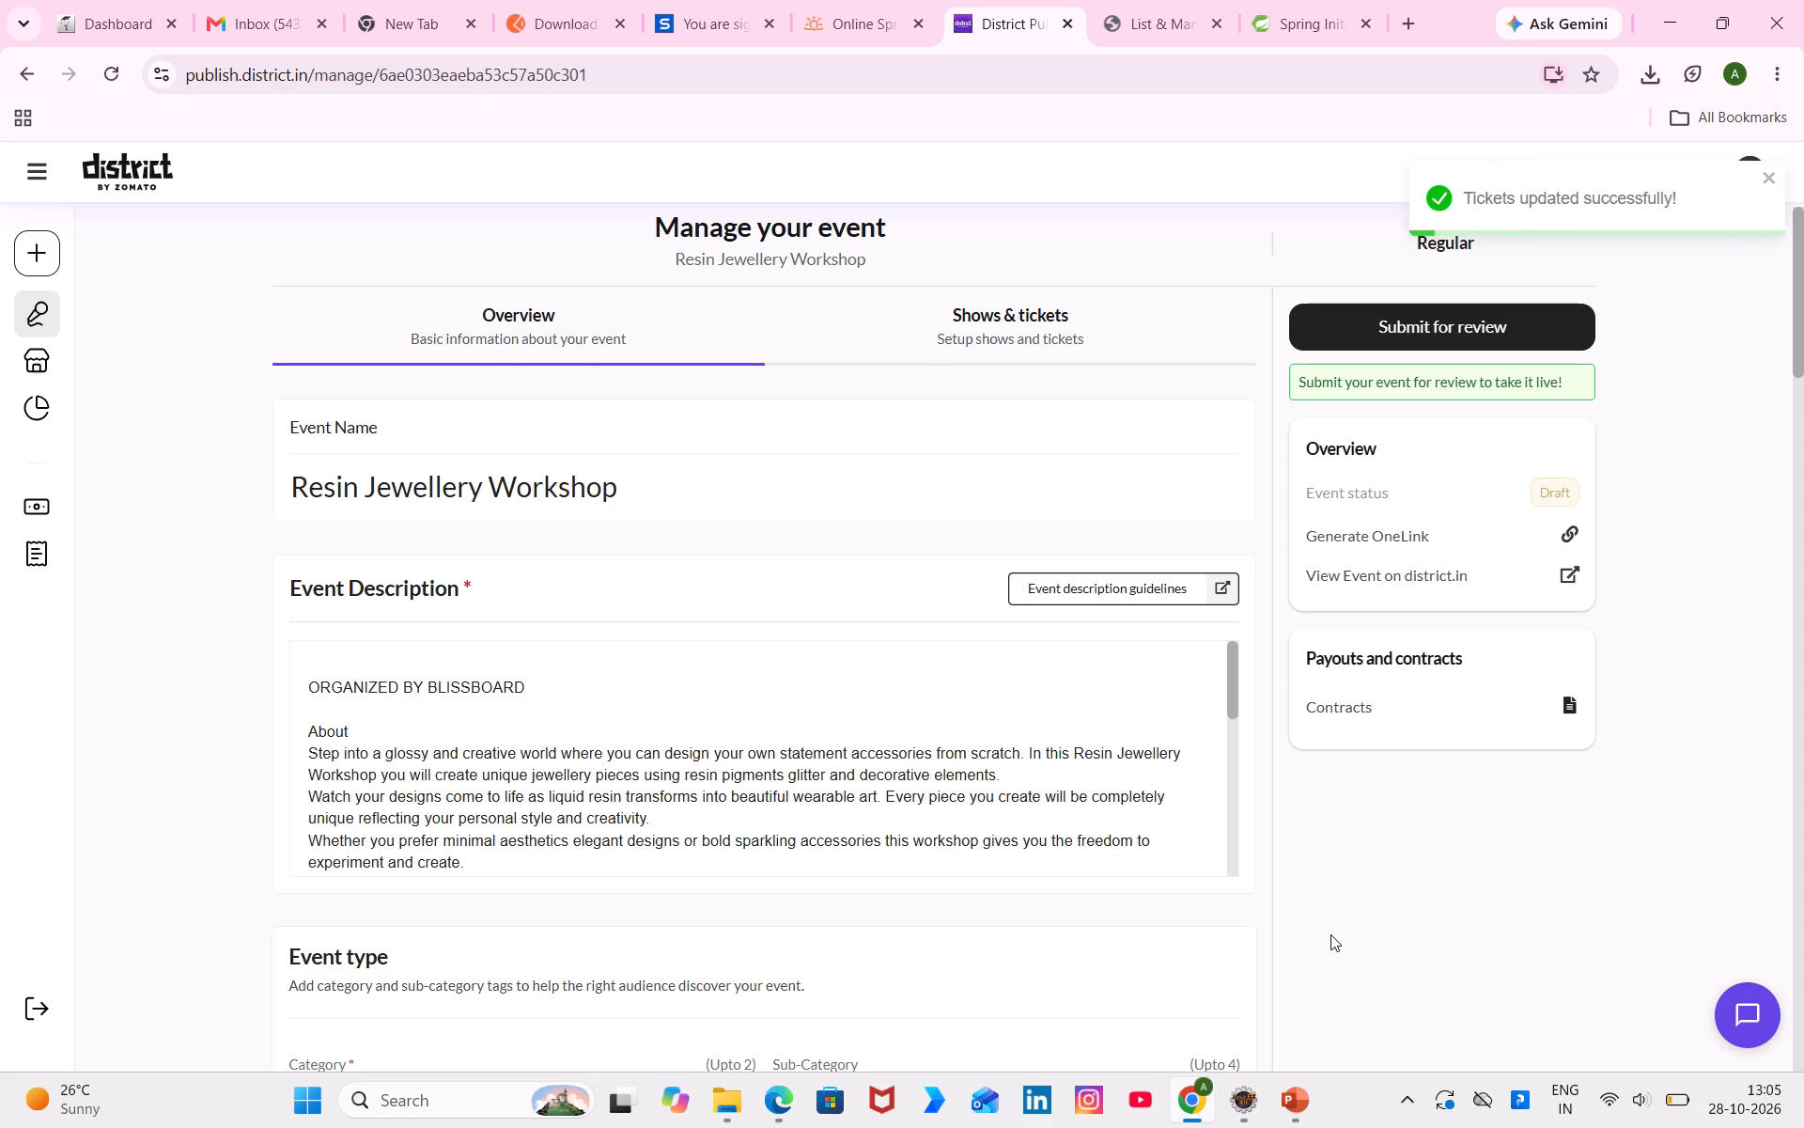
# Check the ticket on the Sat, 31 Oct 03:00 PM show and submit the Resin Jewellery Workshop for review.
pyautogui.moveTo(1044, 276); pyautogui.dragTo(1037, 302)
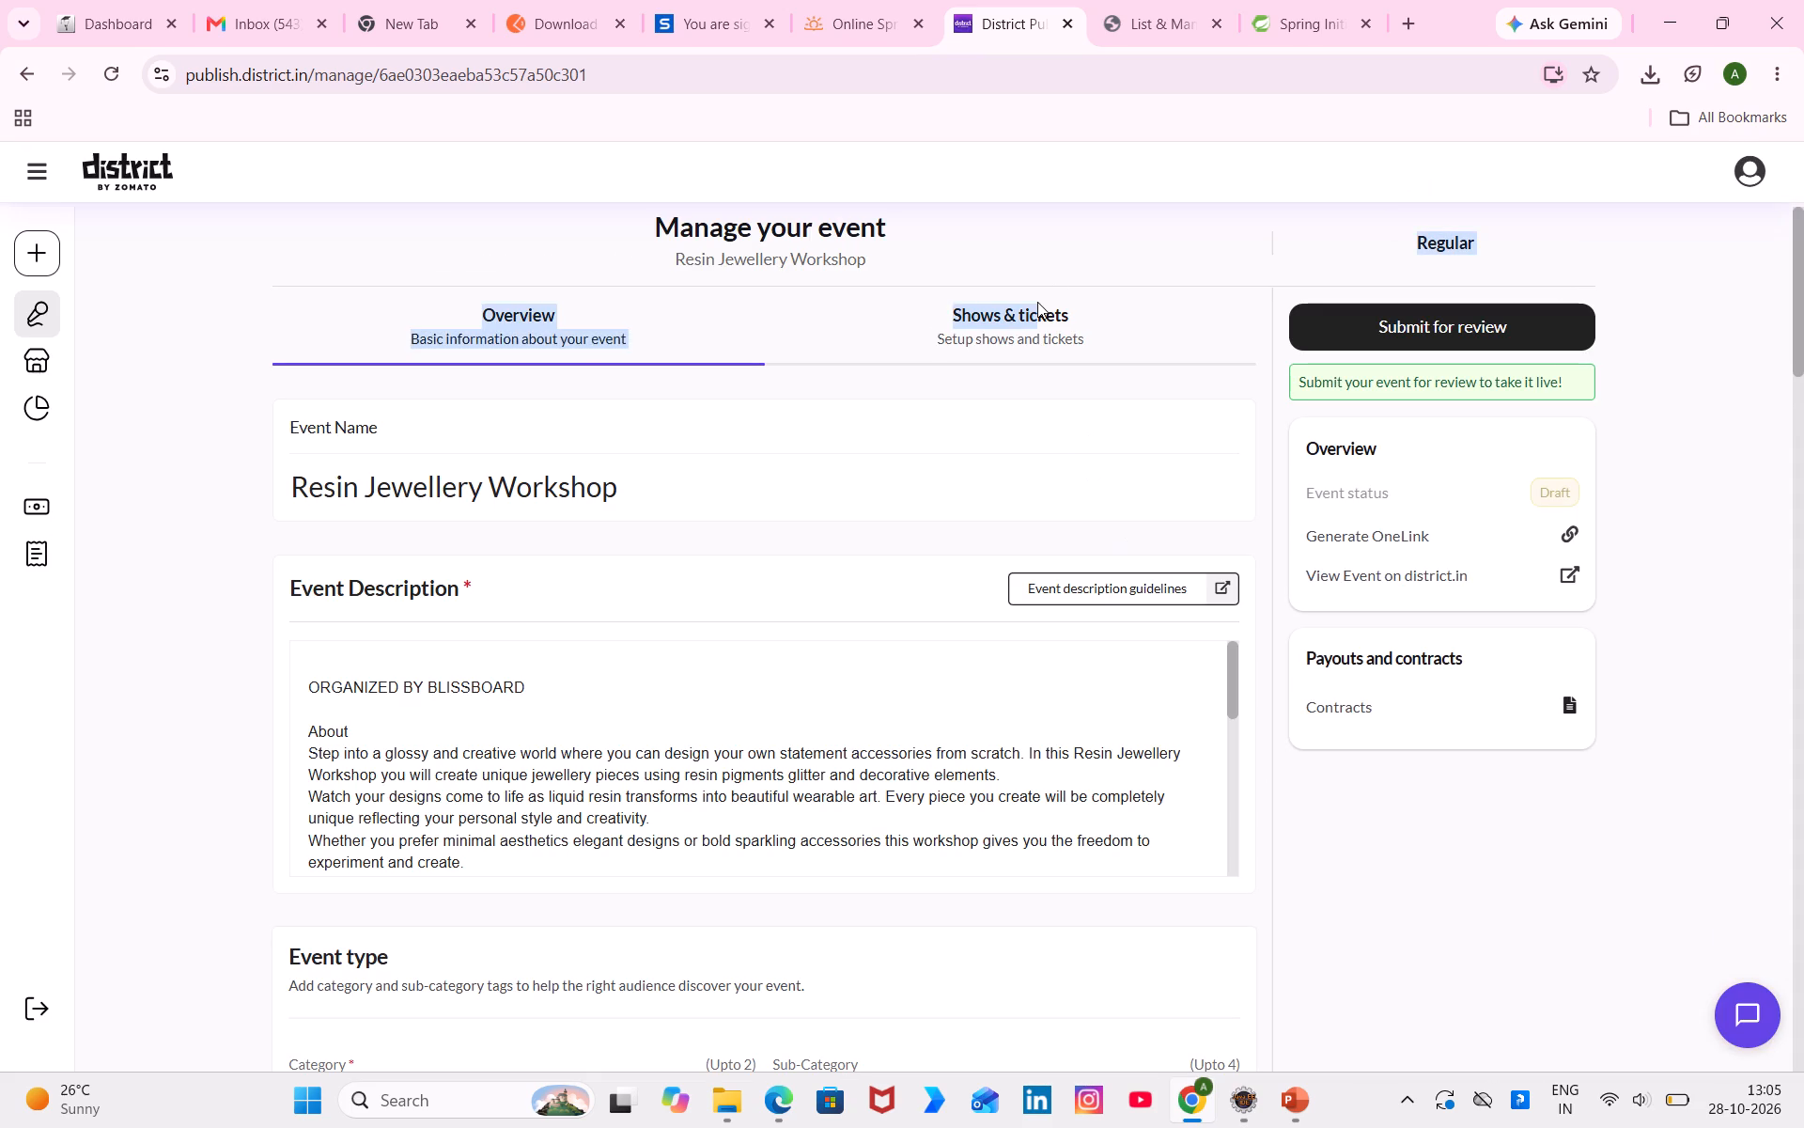
pyautogui.click(1037, 302)
pyautogui.click(1037, 308)
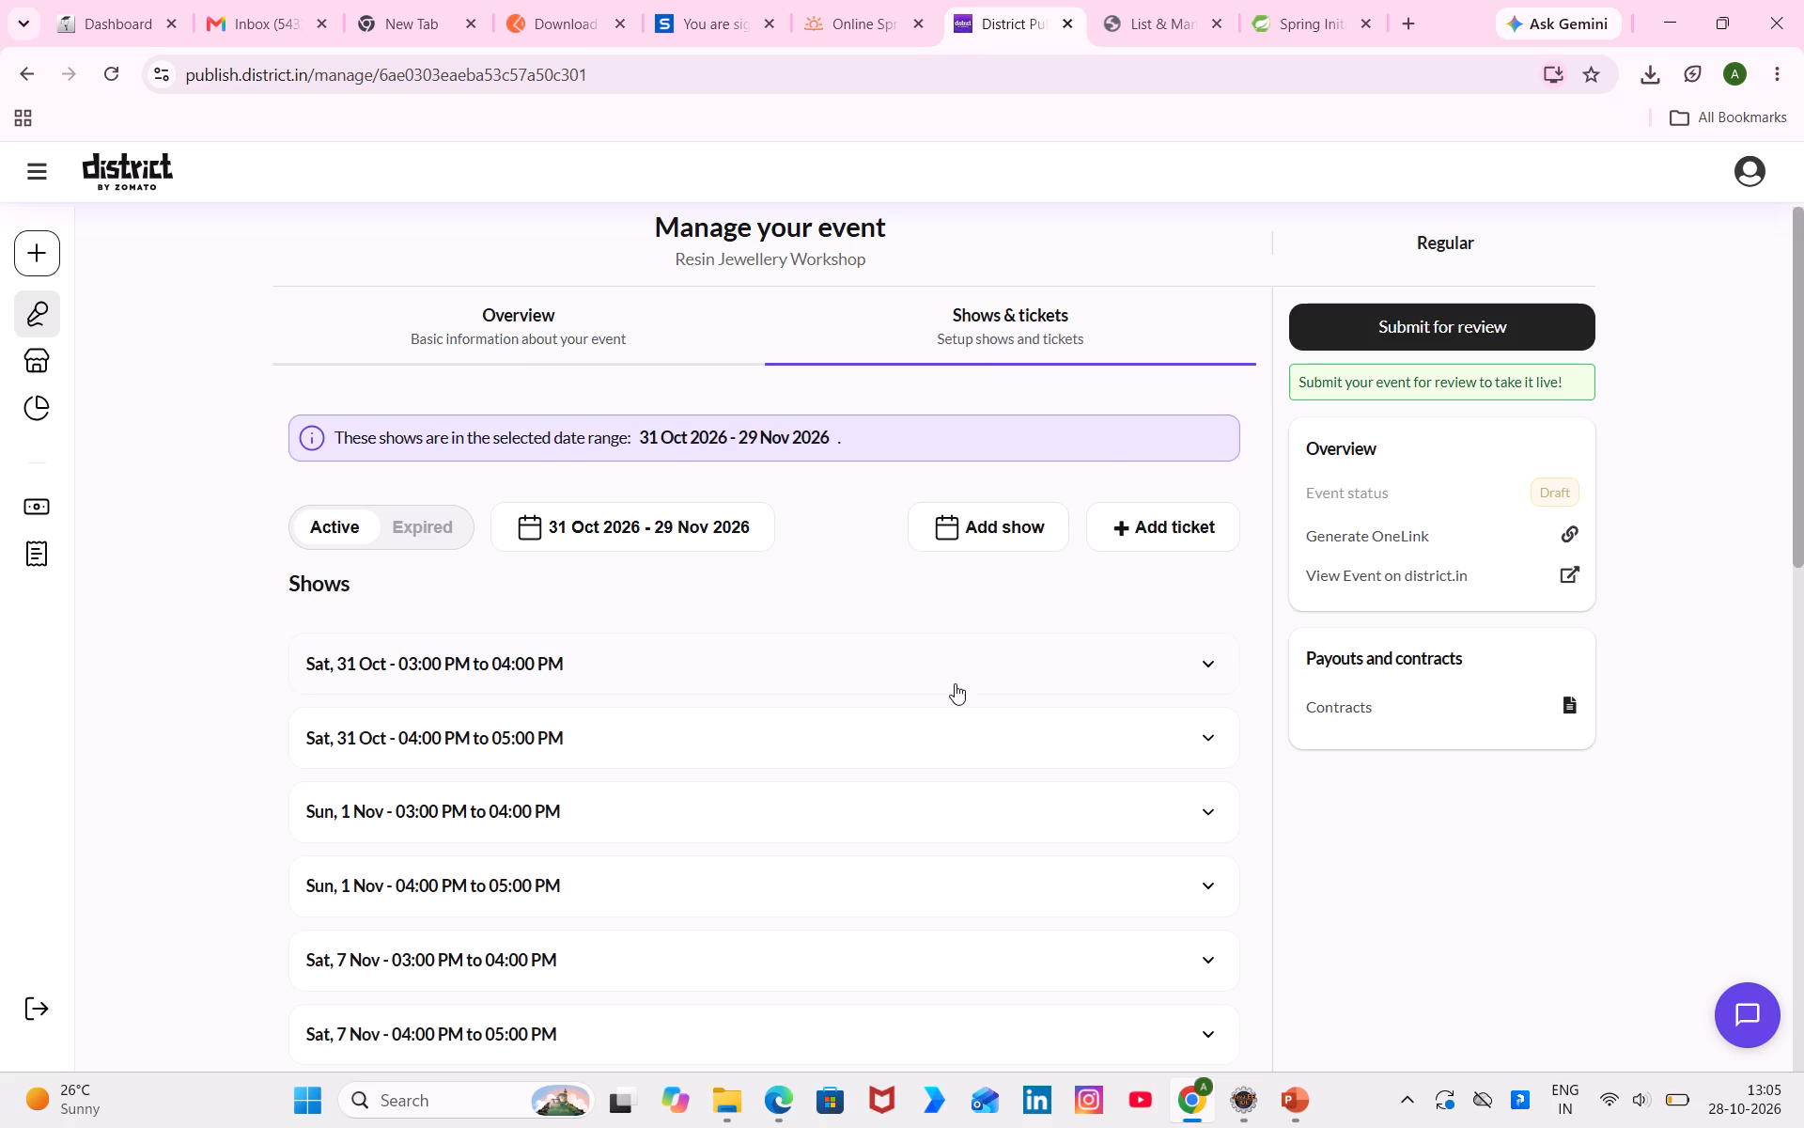
pyautogui.scroll(-1, 955, 683)
pyautogui.click(985, 555)
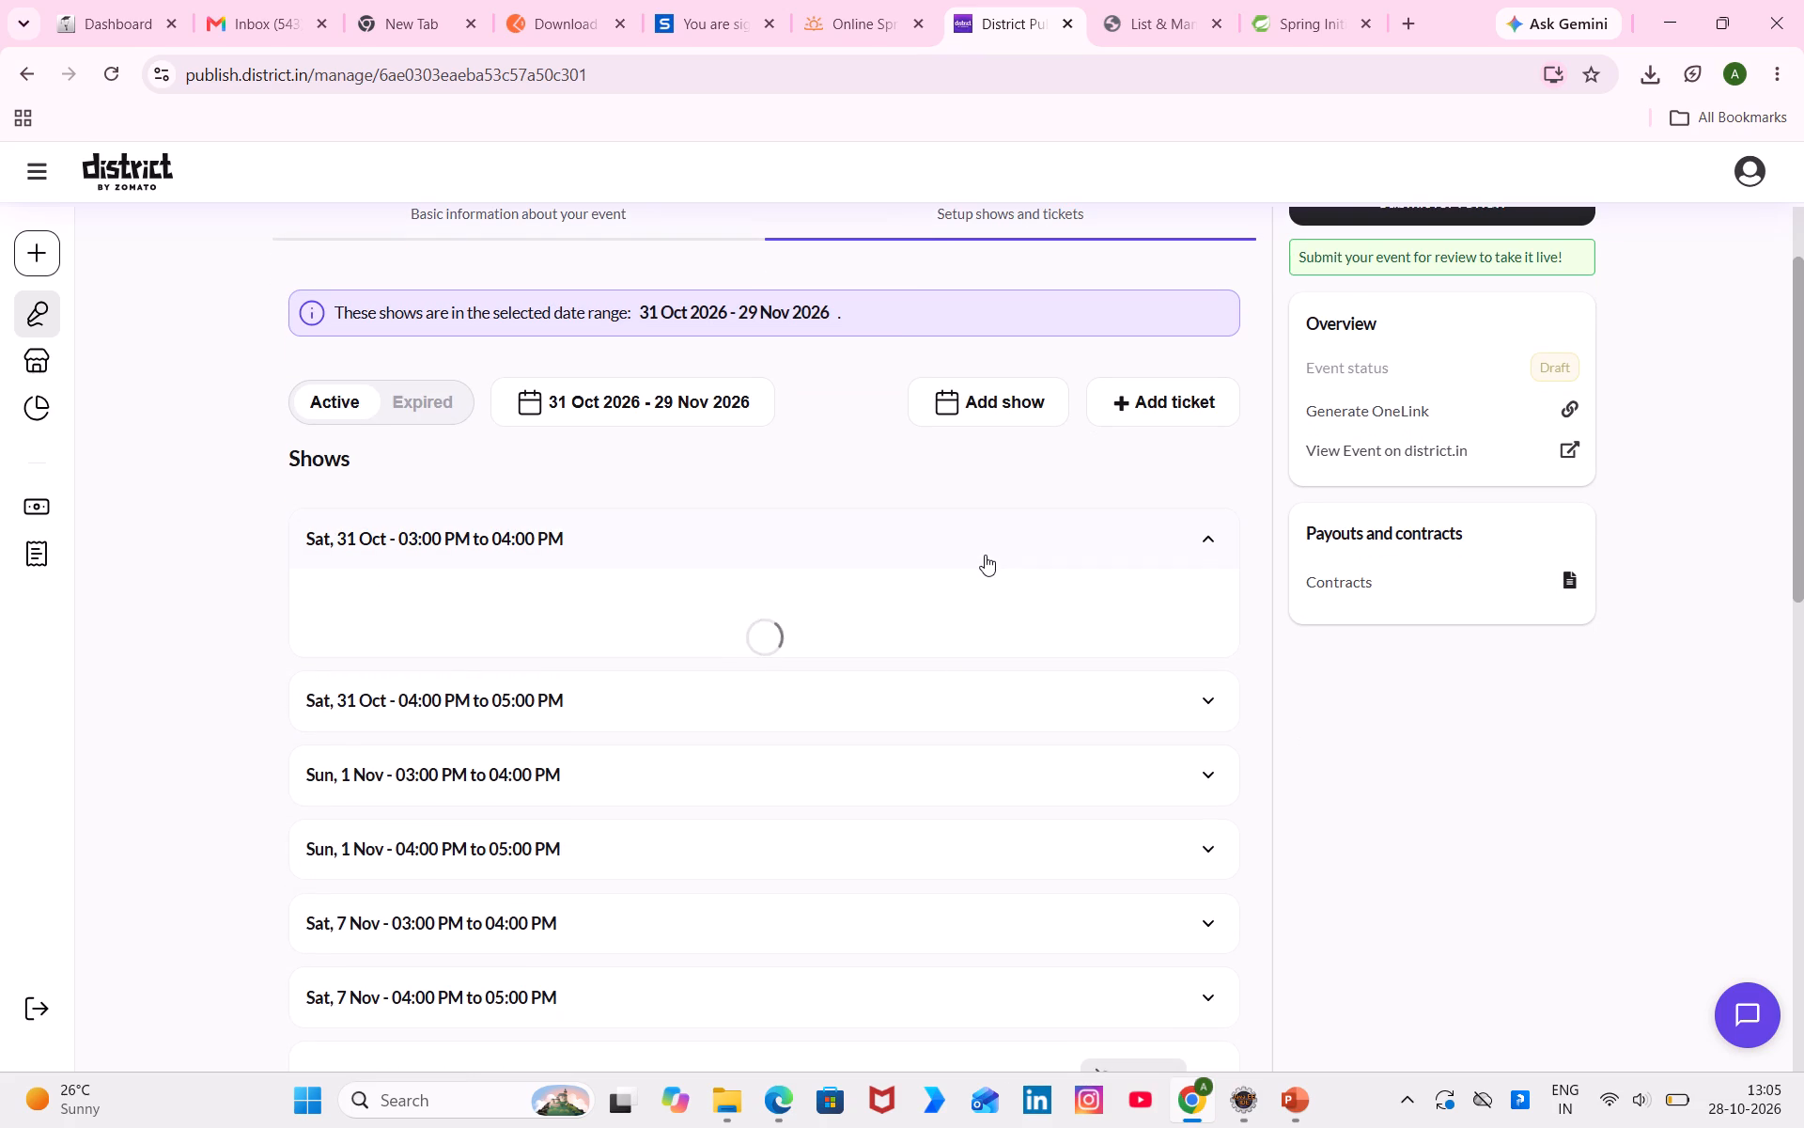
pyautogui.scroll(7, 985, 555)
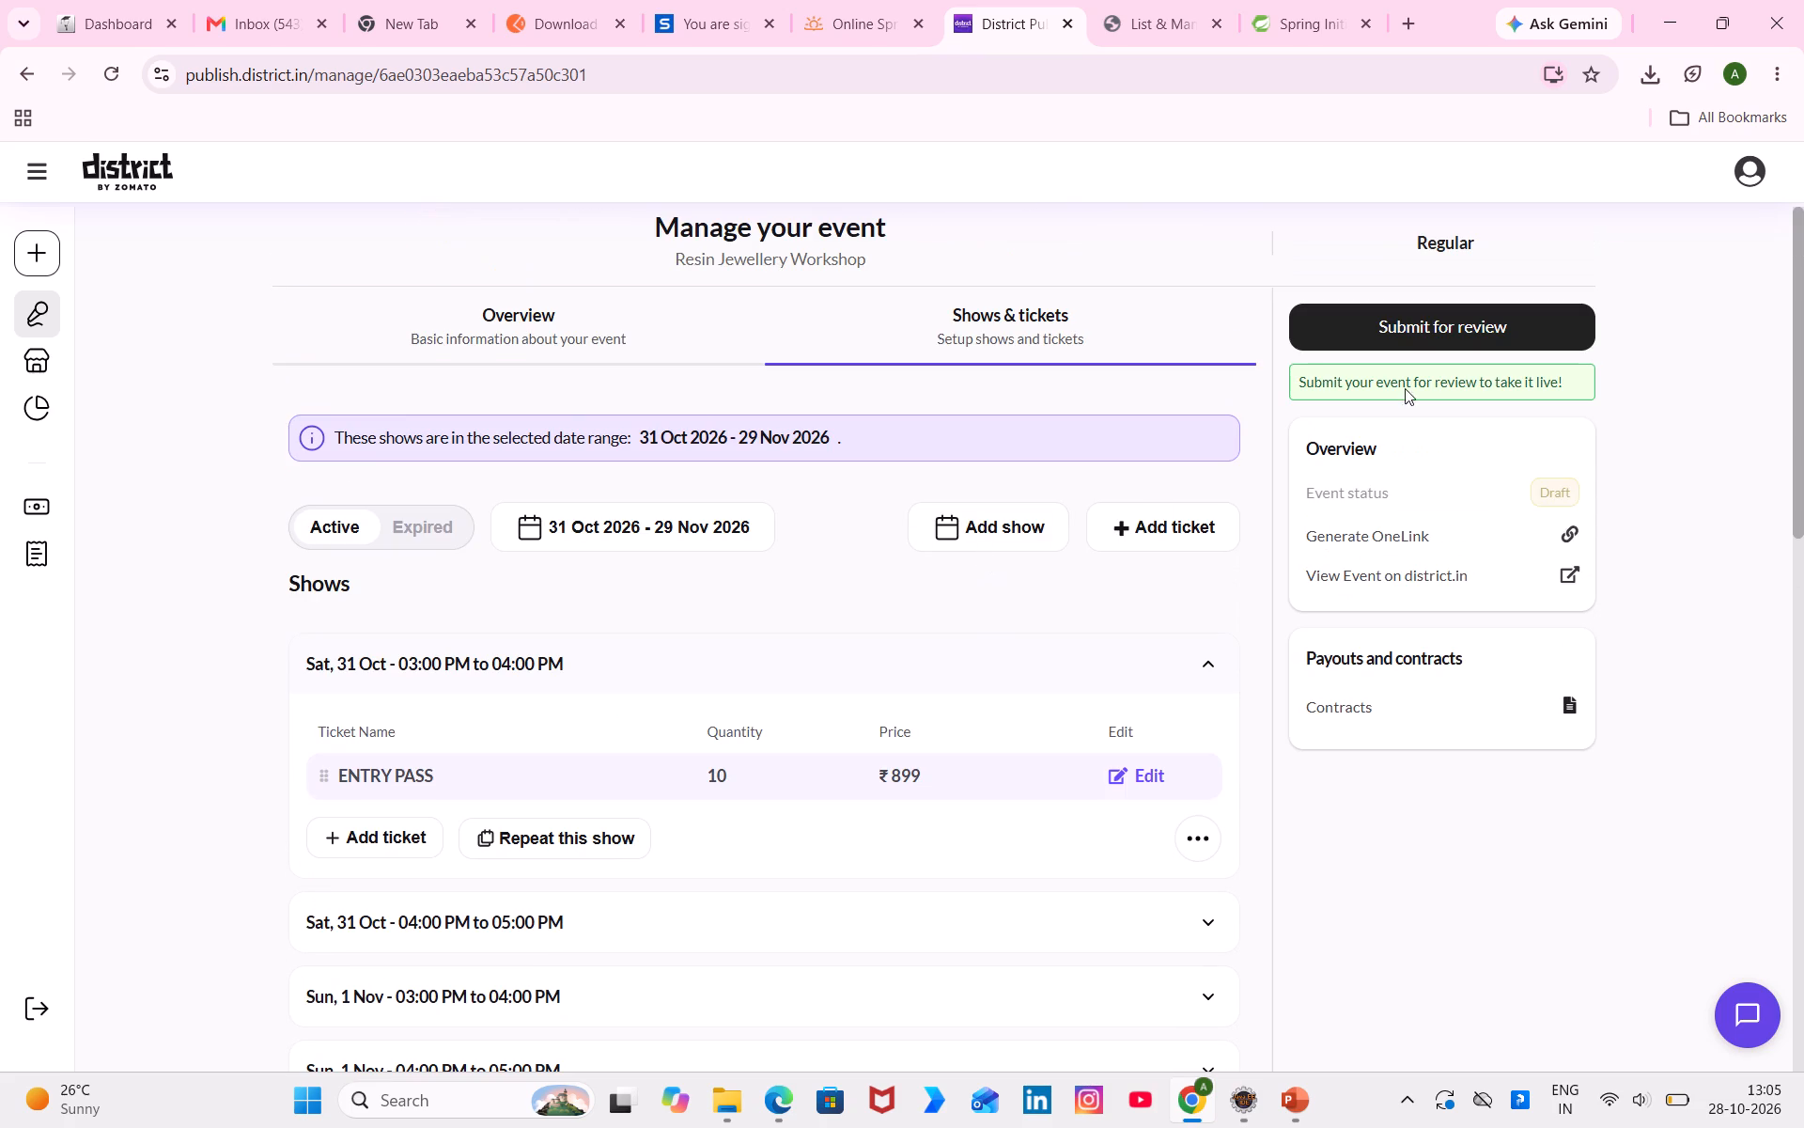
pyautogui.click(1458, 321)
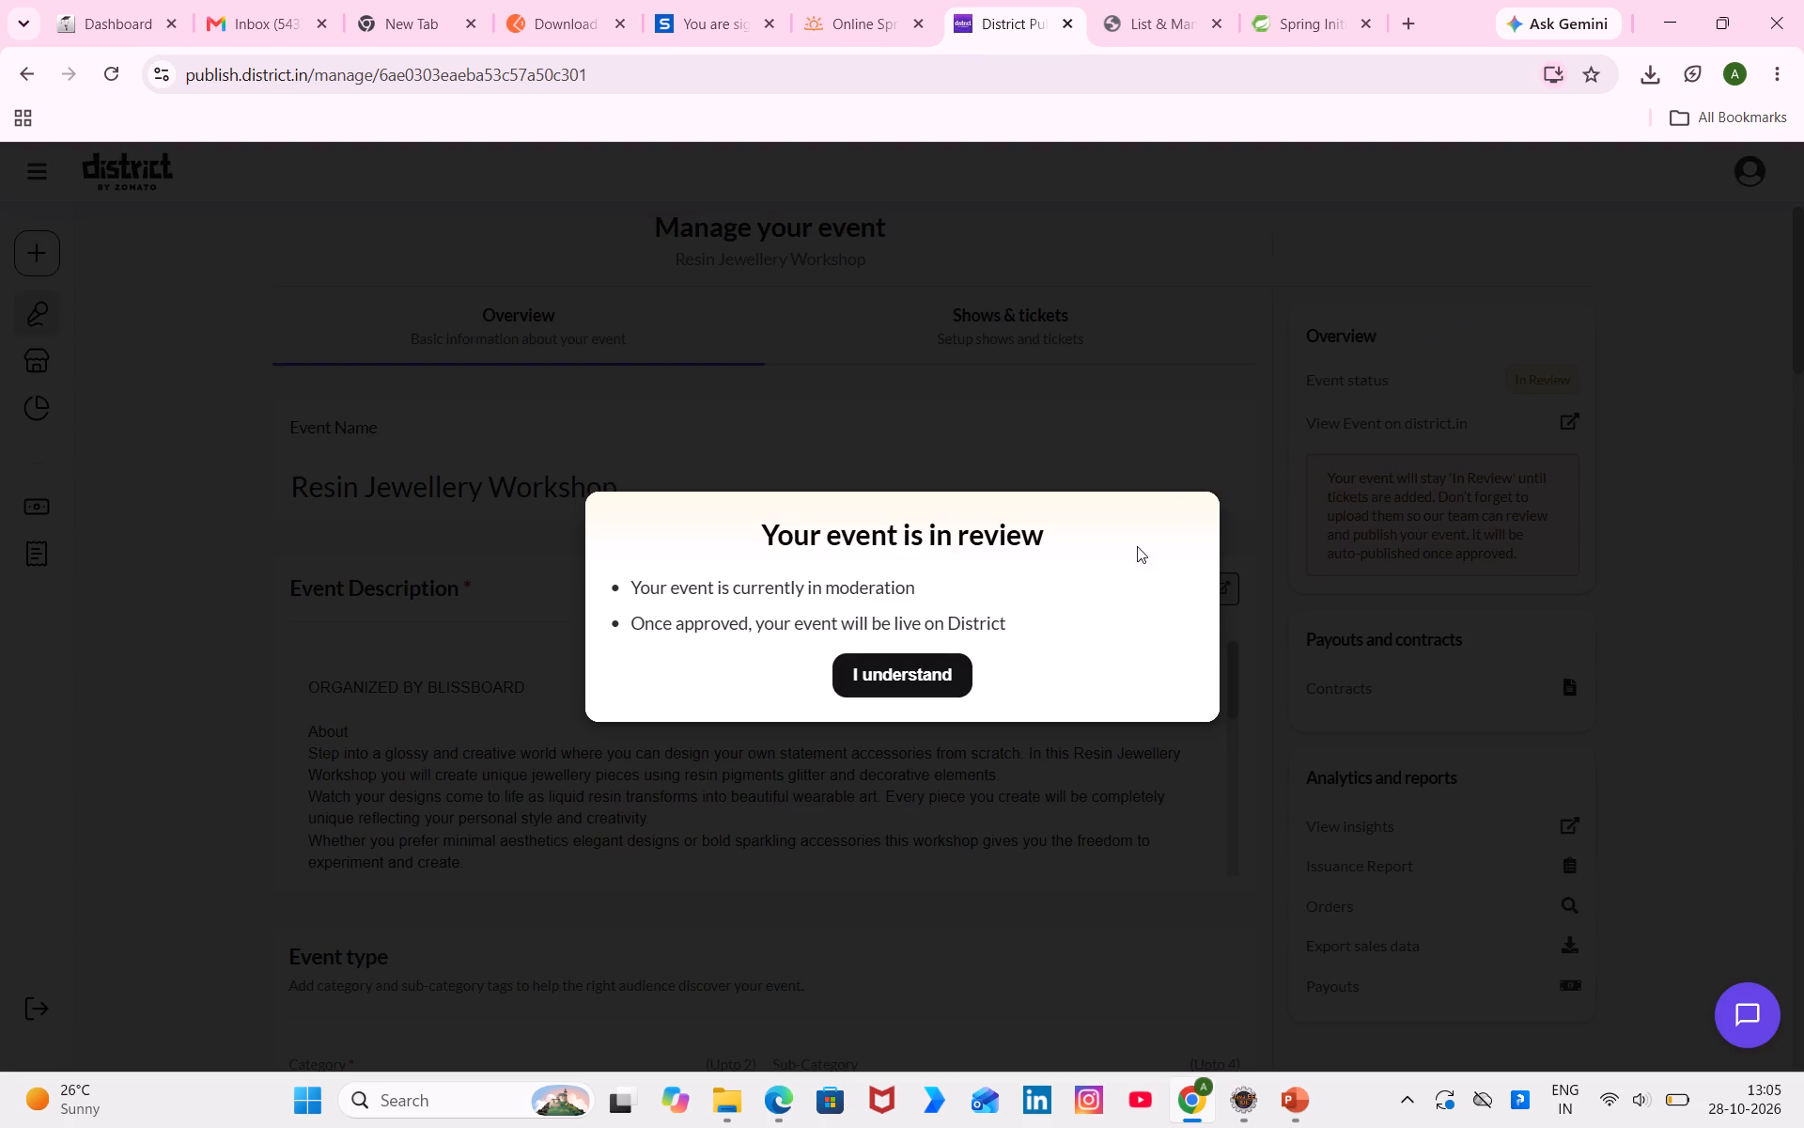
pyautogui.click(904, 661)
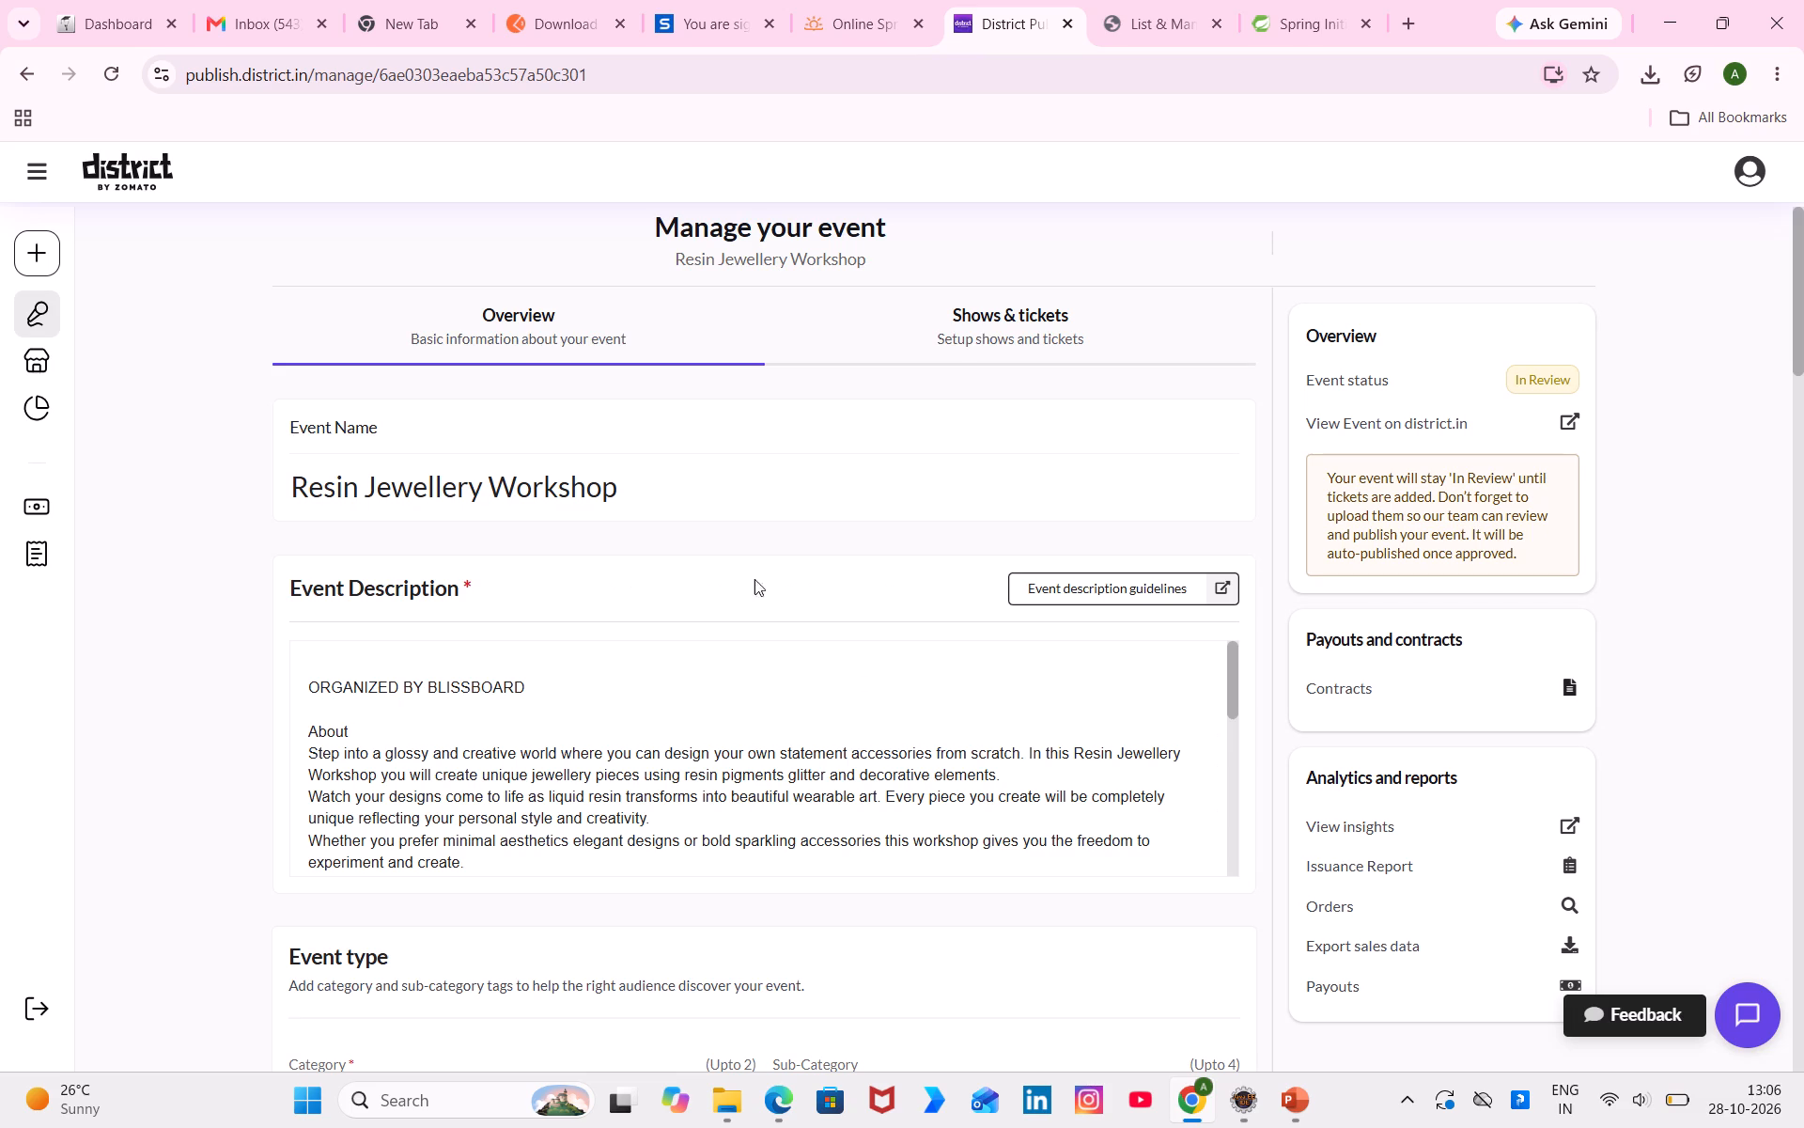
# In the scheduling spreadsheet, mark Resin Jewellery as done in the District column for Mona Cava.
pyautogui.click(767, 1093)
pyautogui.press('d')
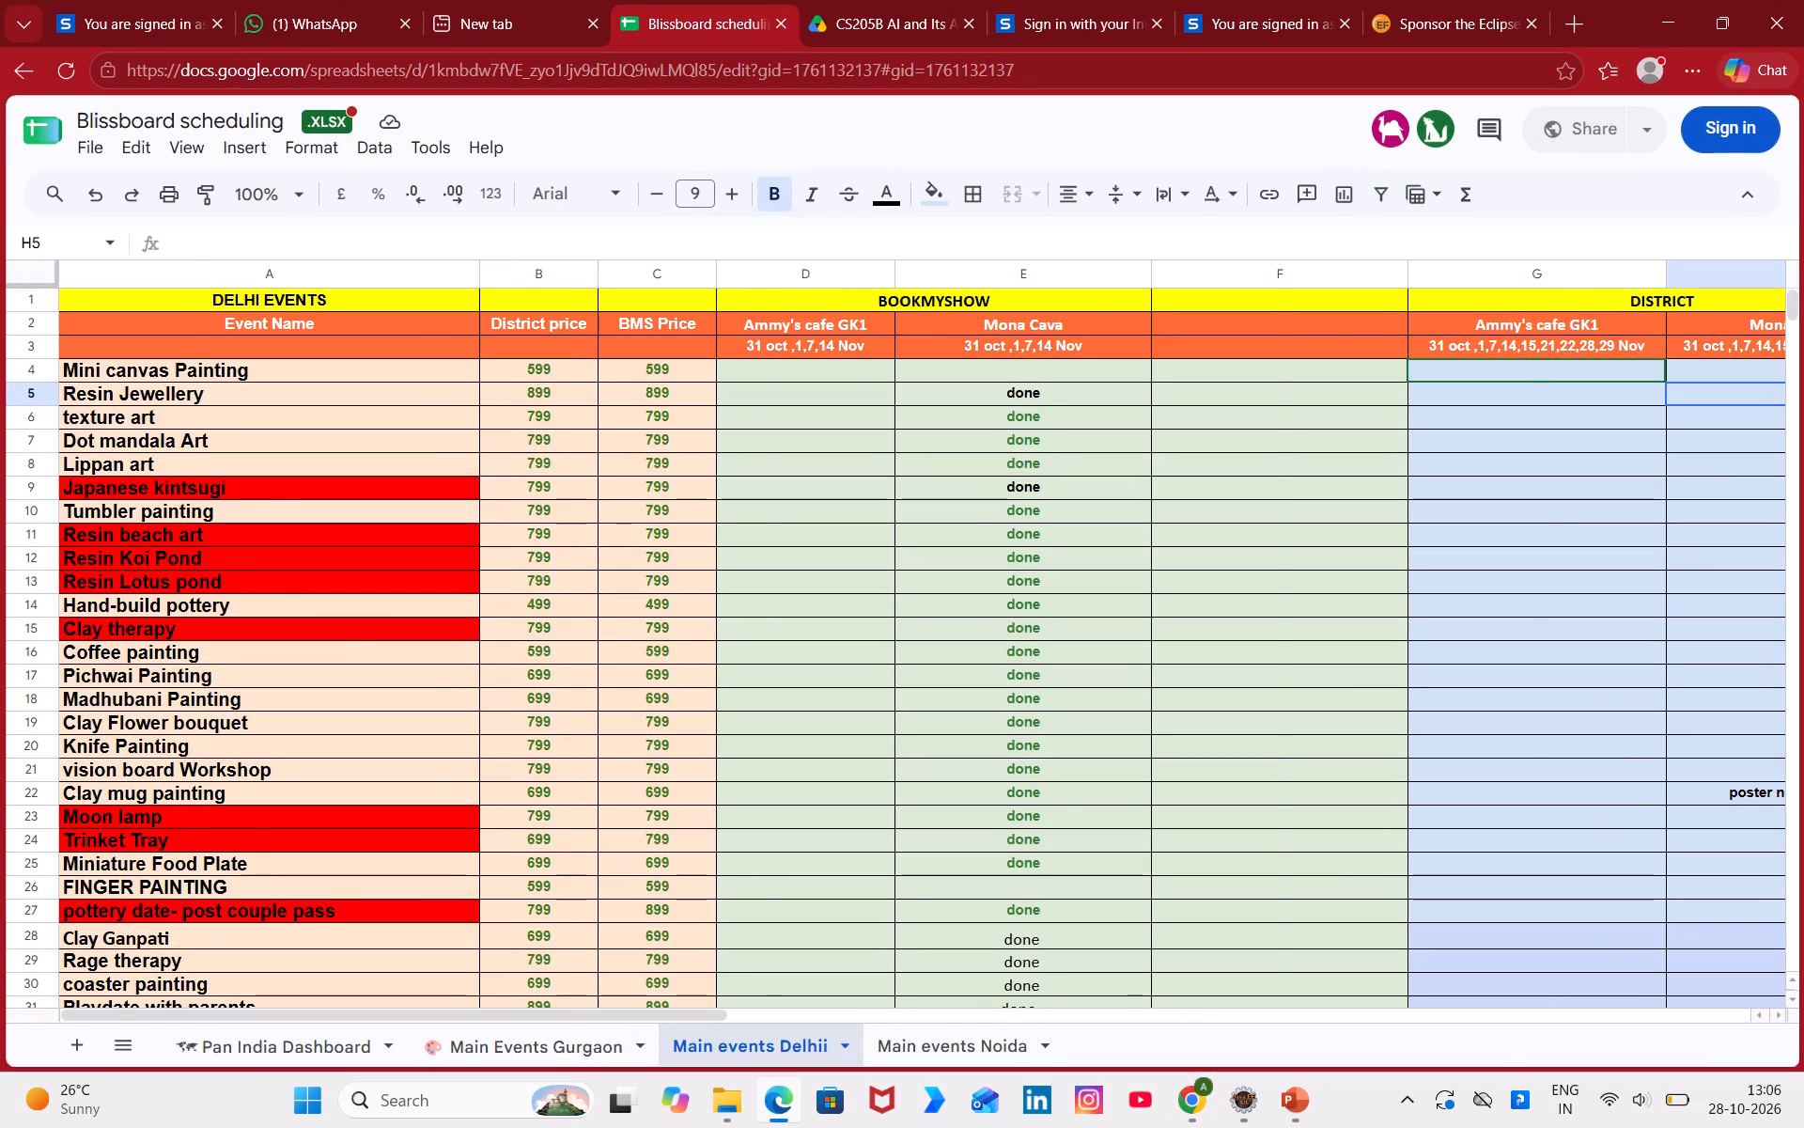
pyautogui.press('o')
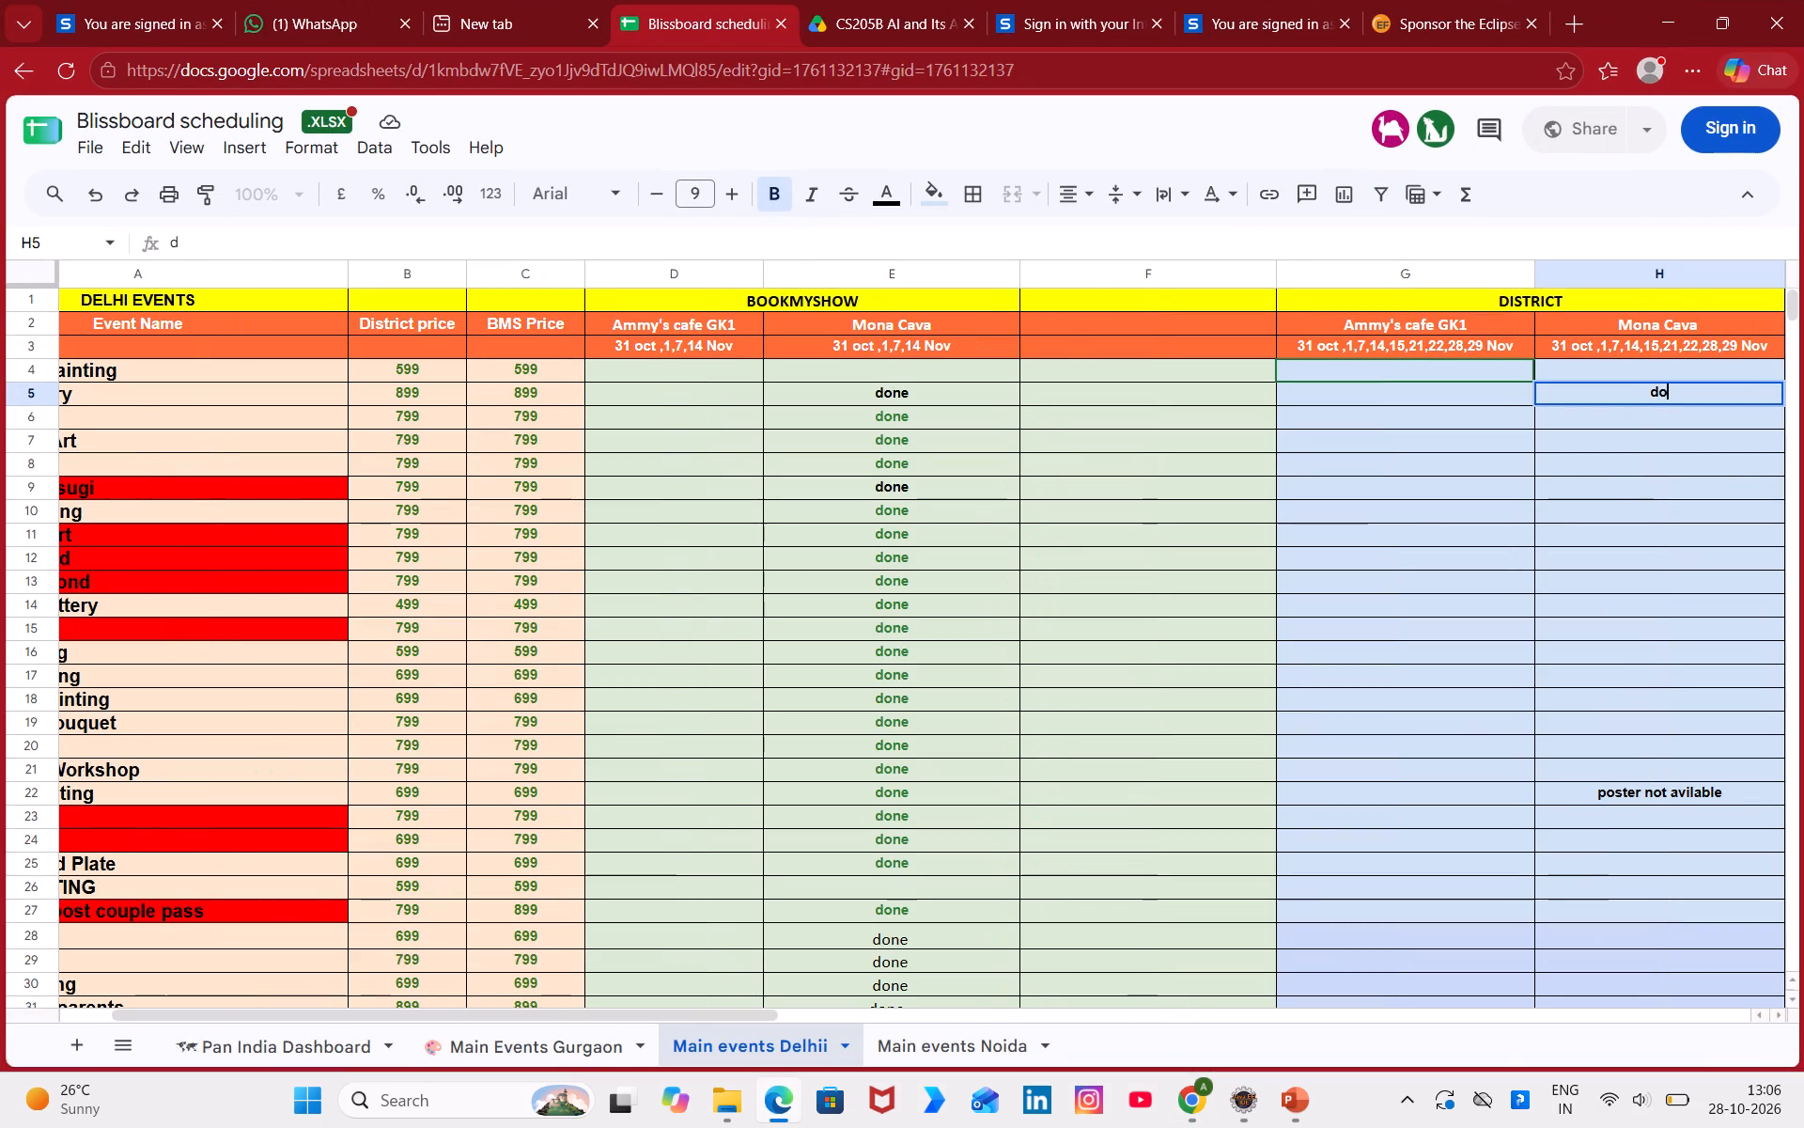
pyautogui.write('ne')
pyautogui.press('Return')
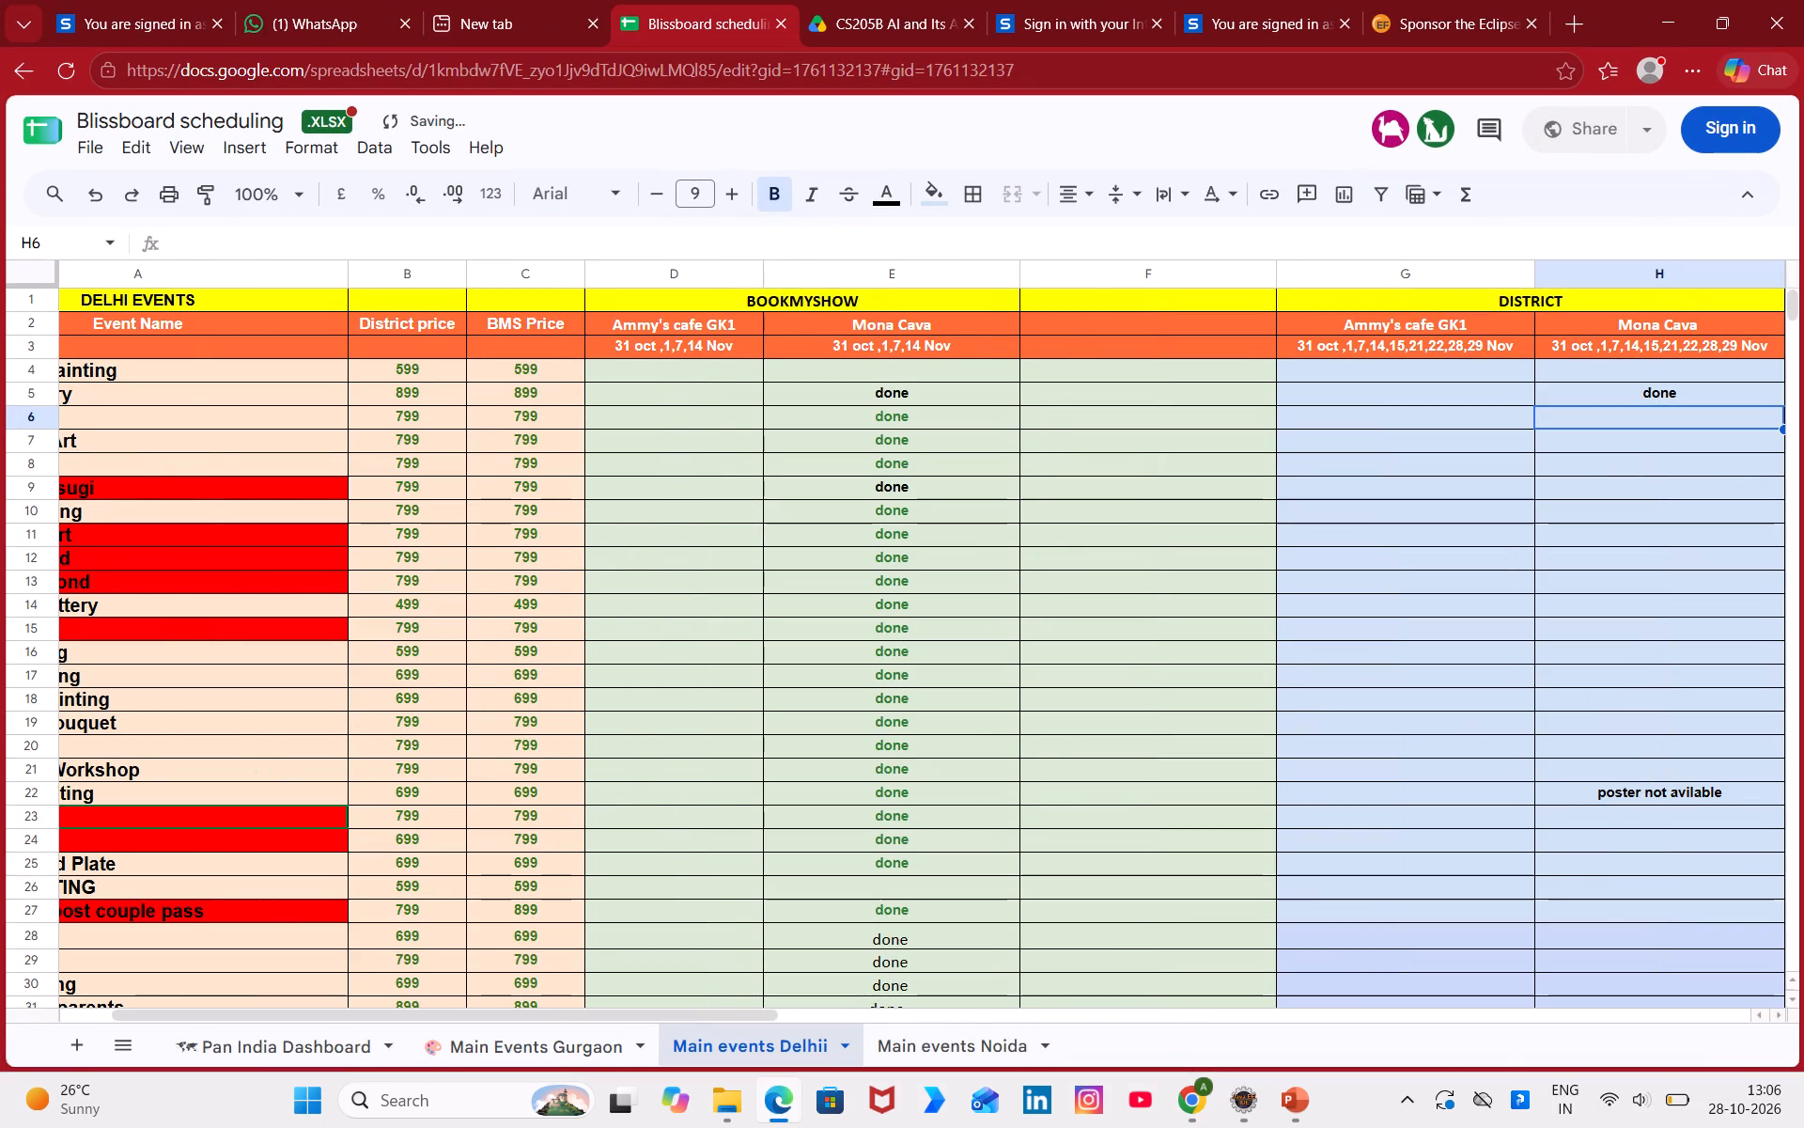
pyautogui.hscroll(5, 1180, 1000)
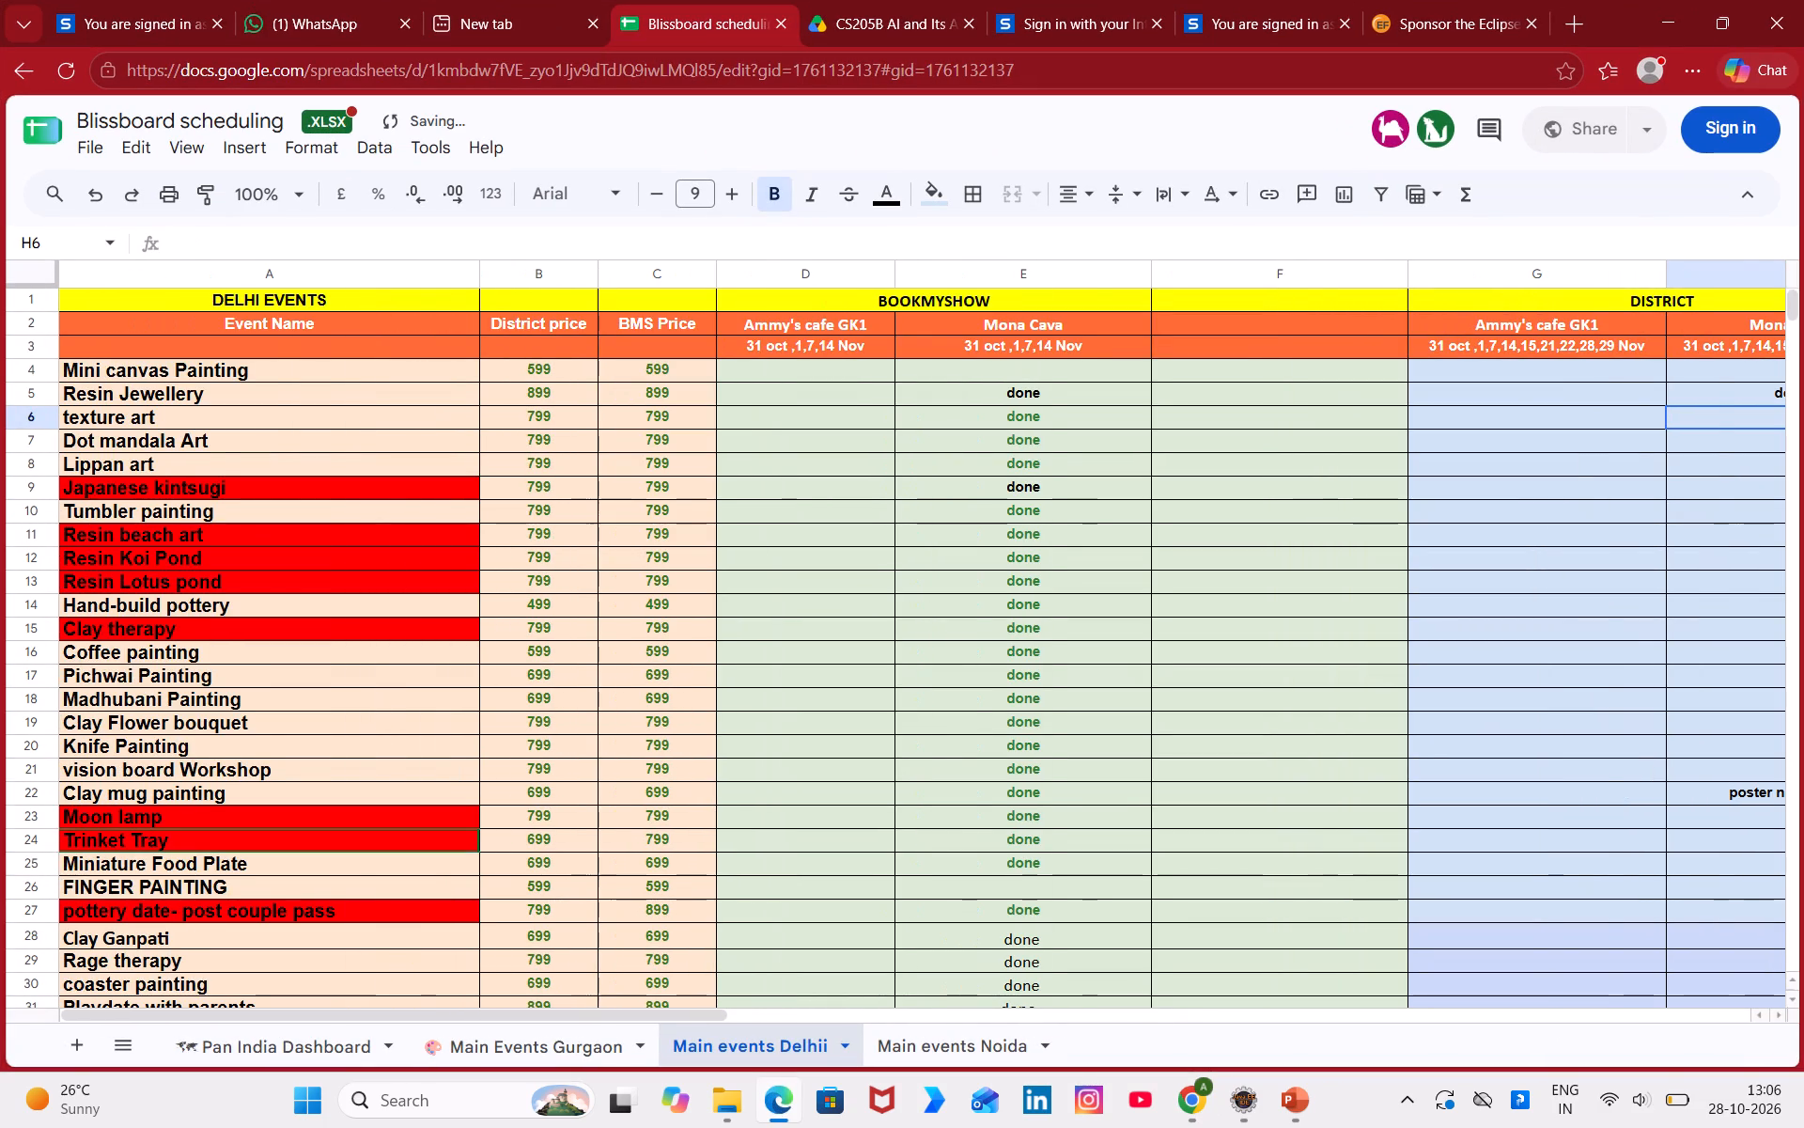
pyautogui.click(792, 1100)
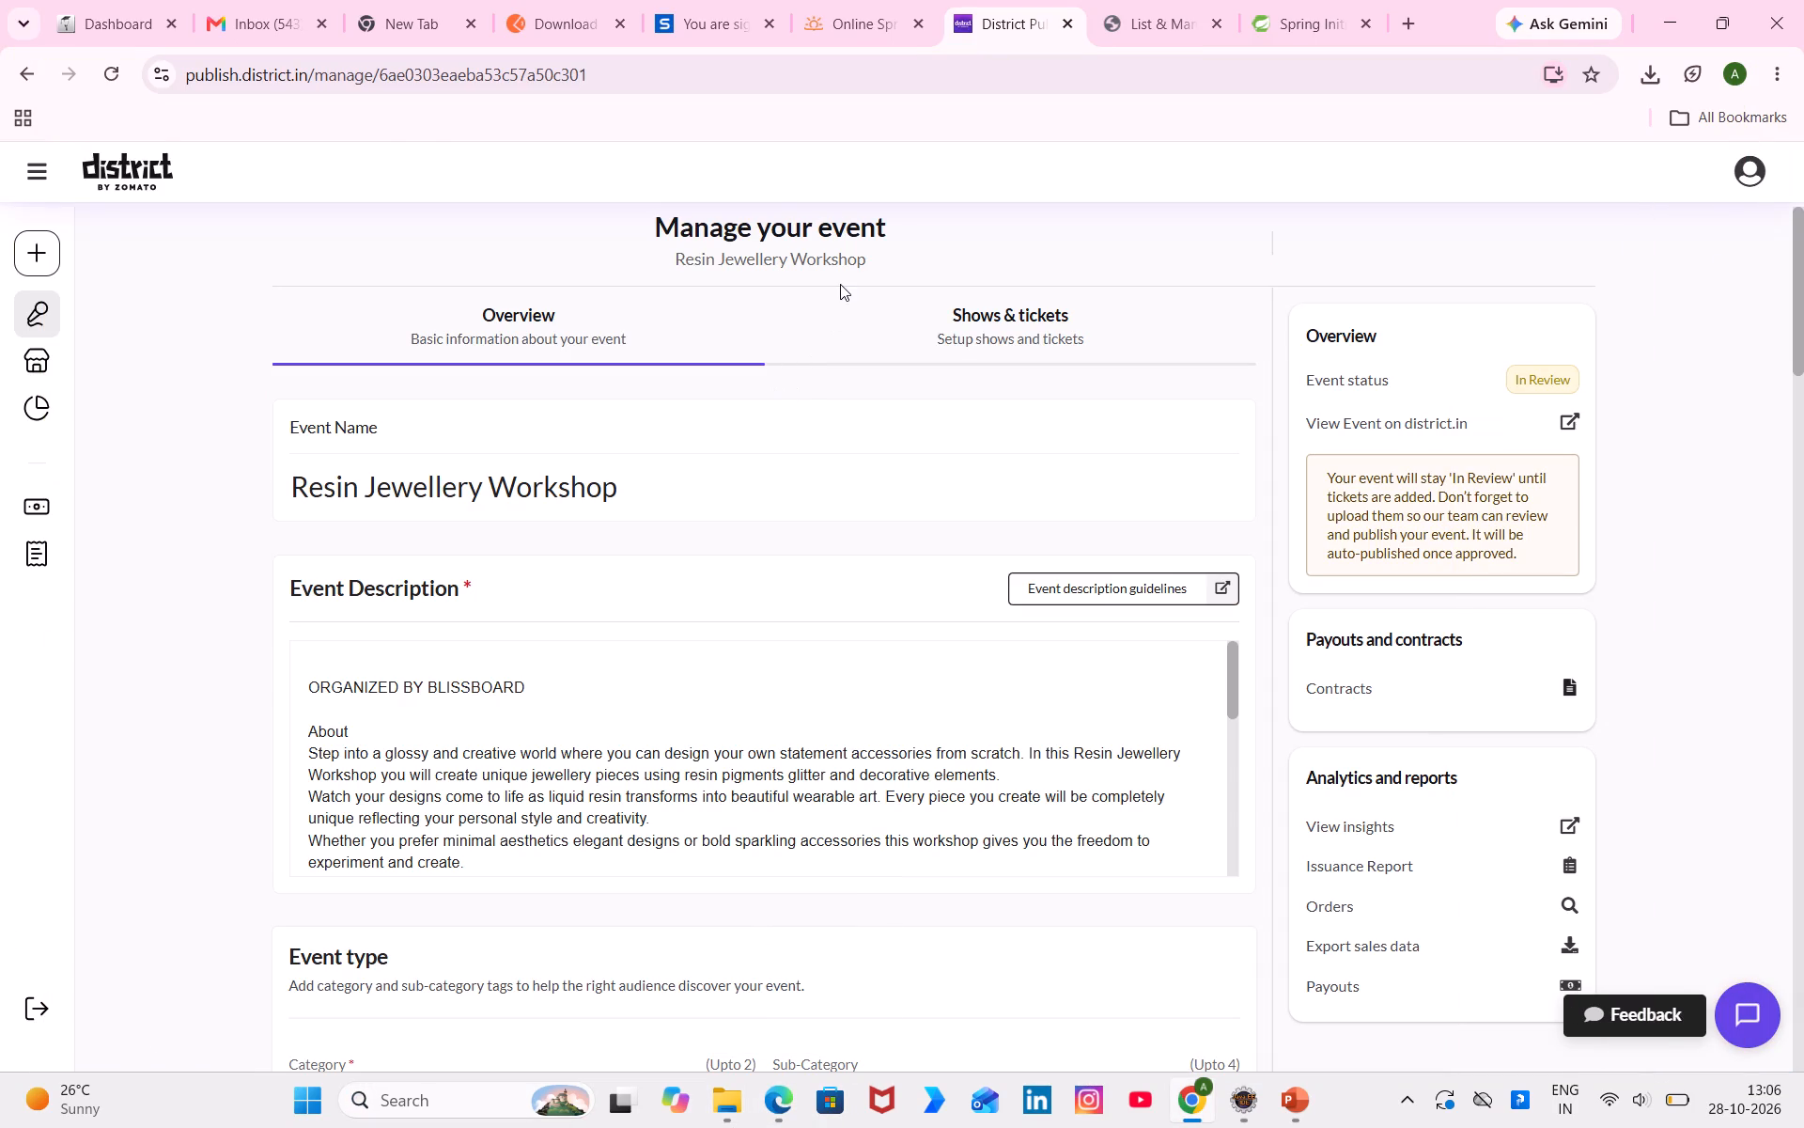
pyautogui.click(32, 70)
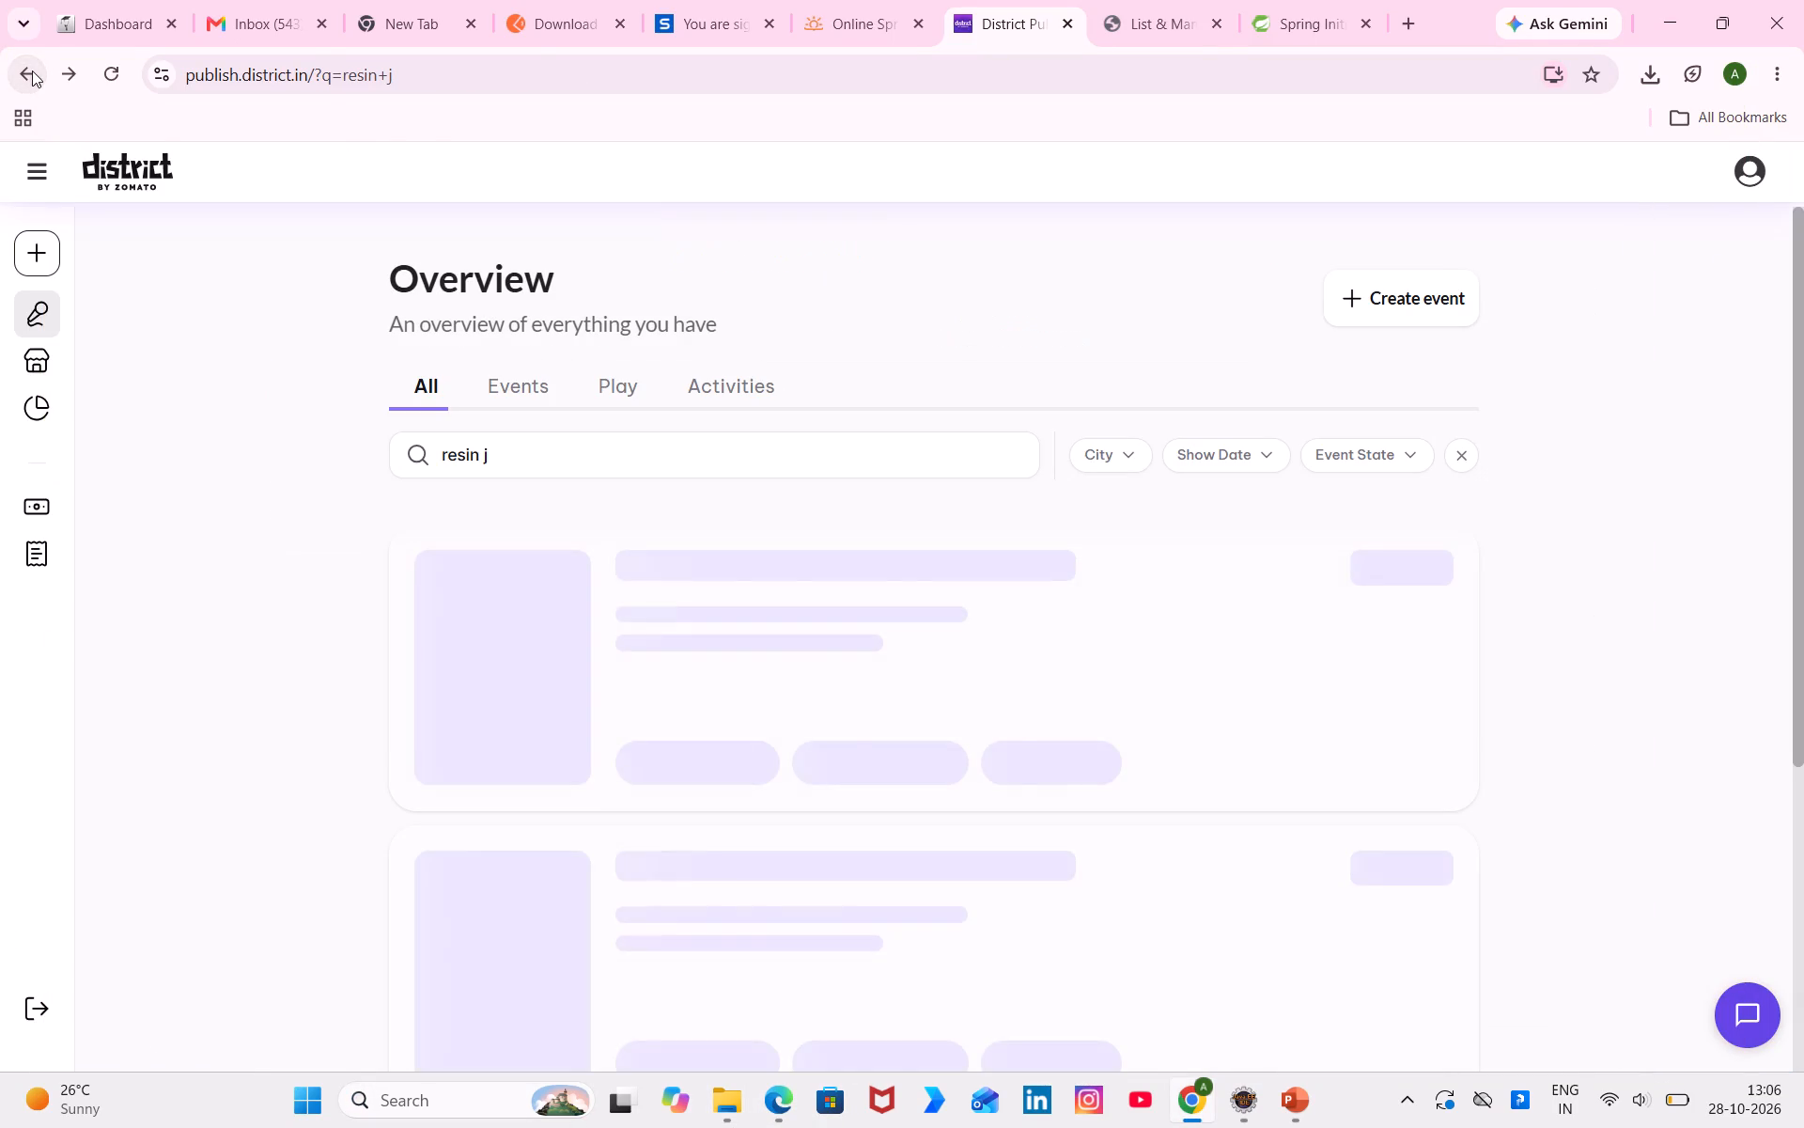
pyautogui.moveTo(506, 462); pyautogui.dragTo(306, 414)
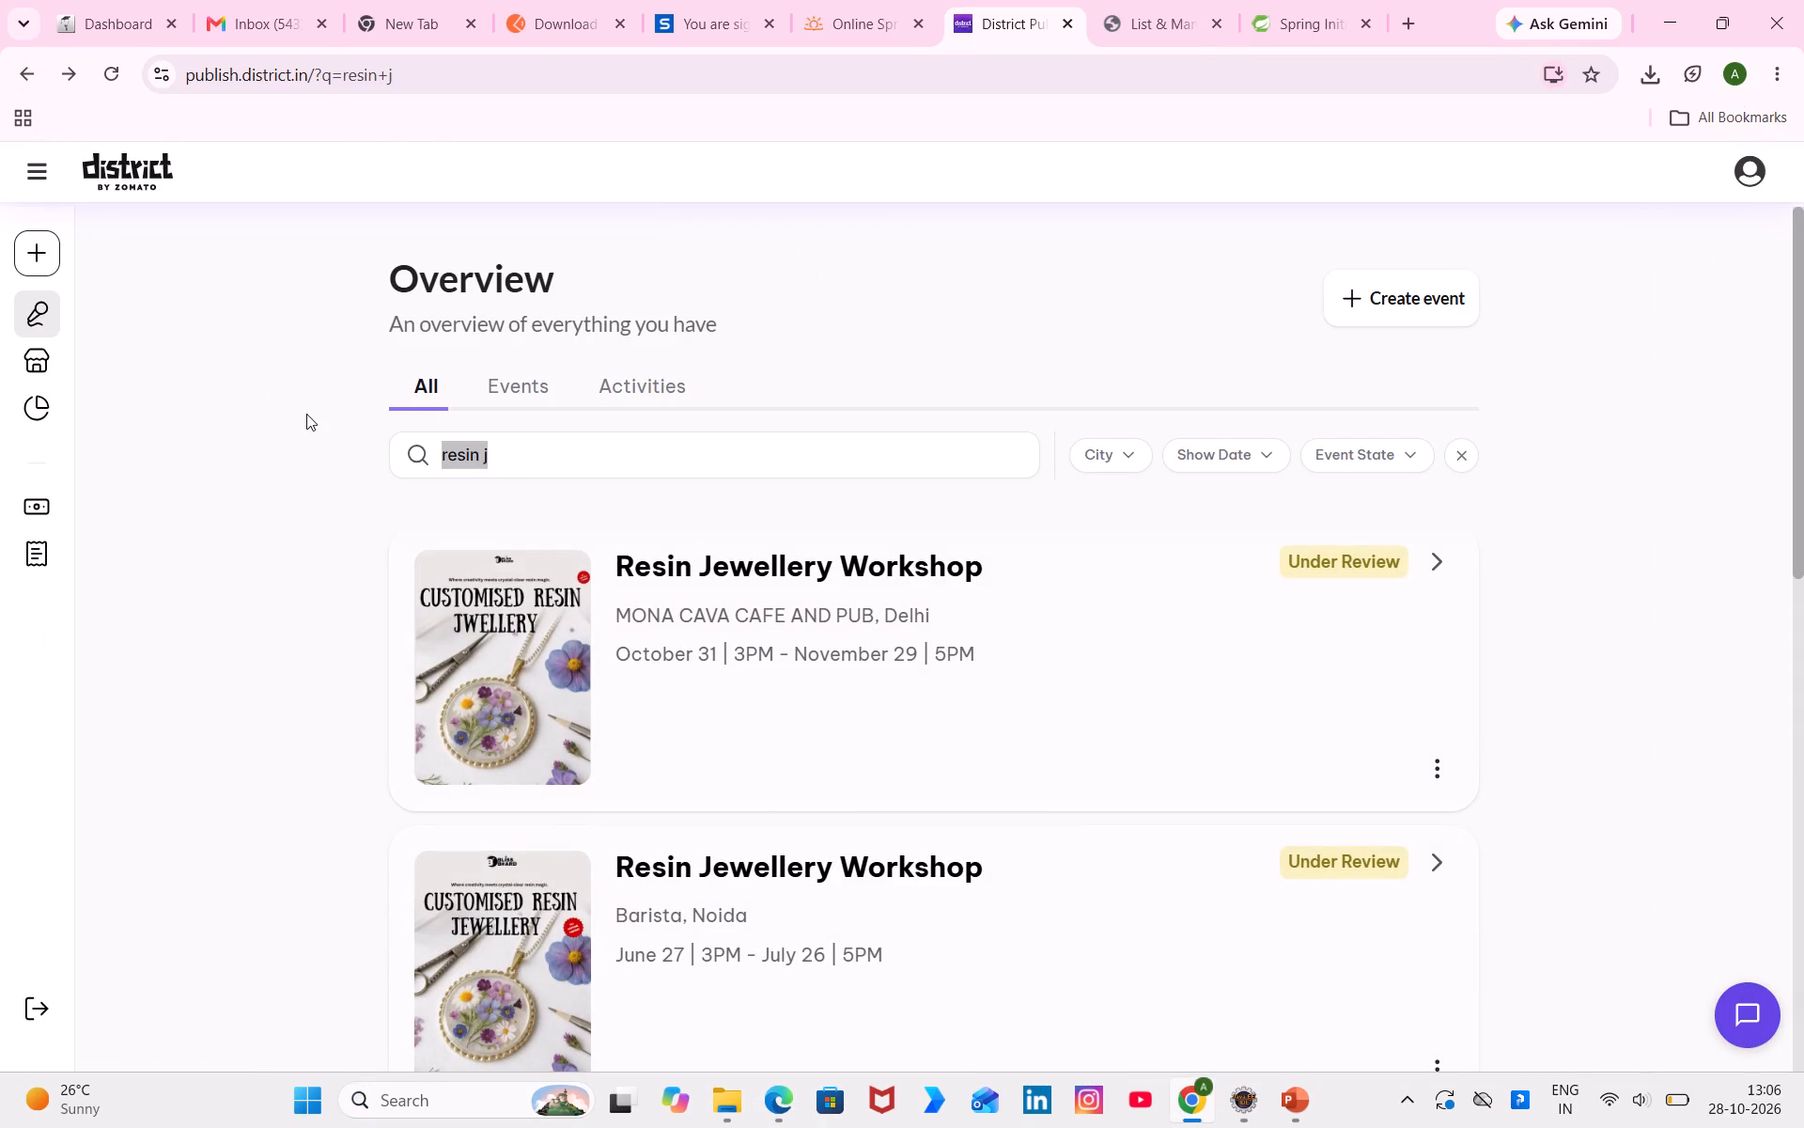
pyautogui.write('texture')
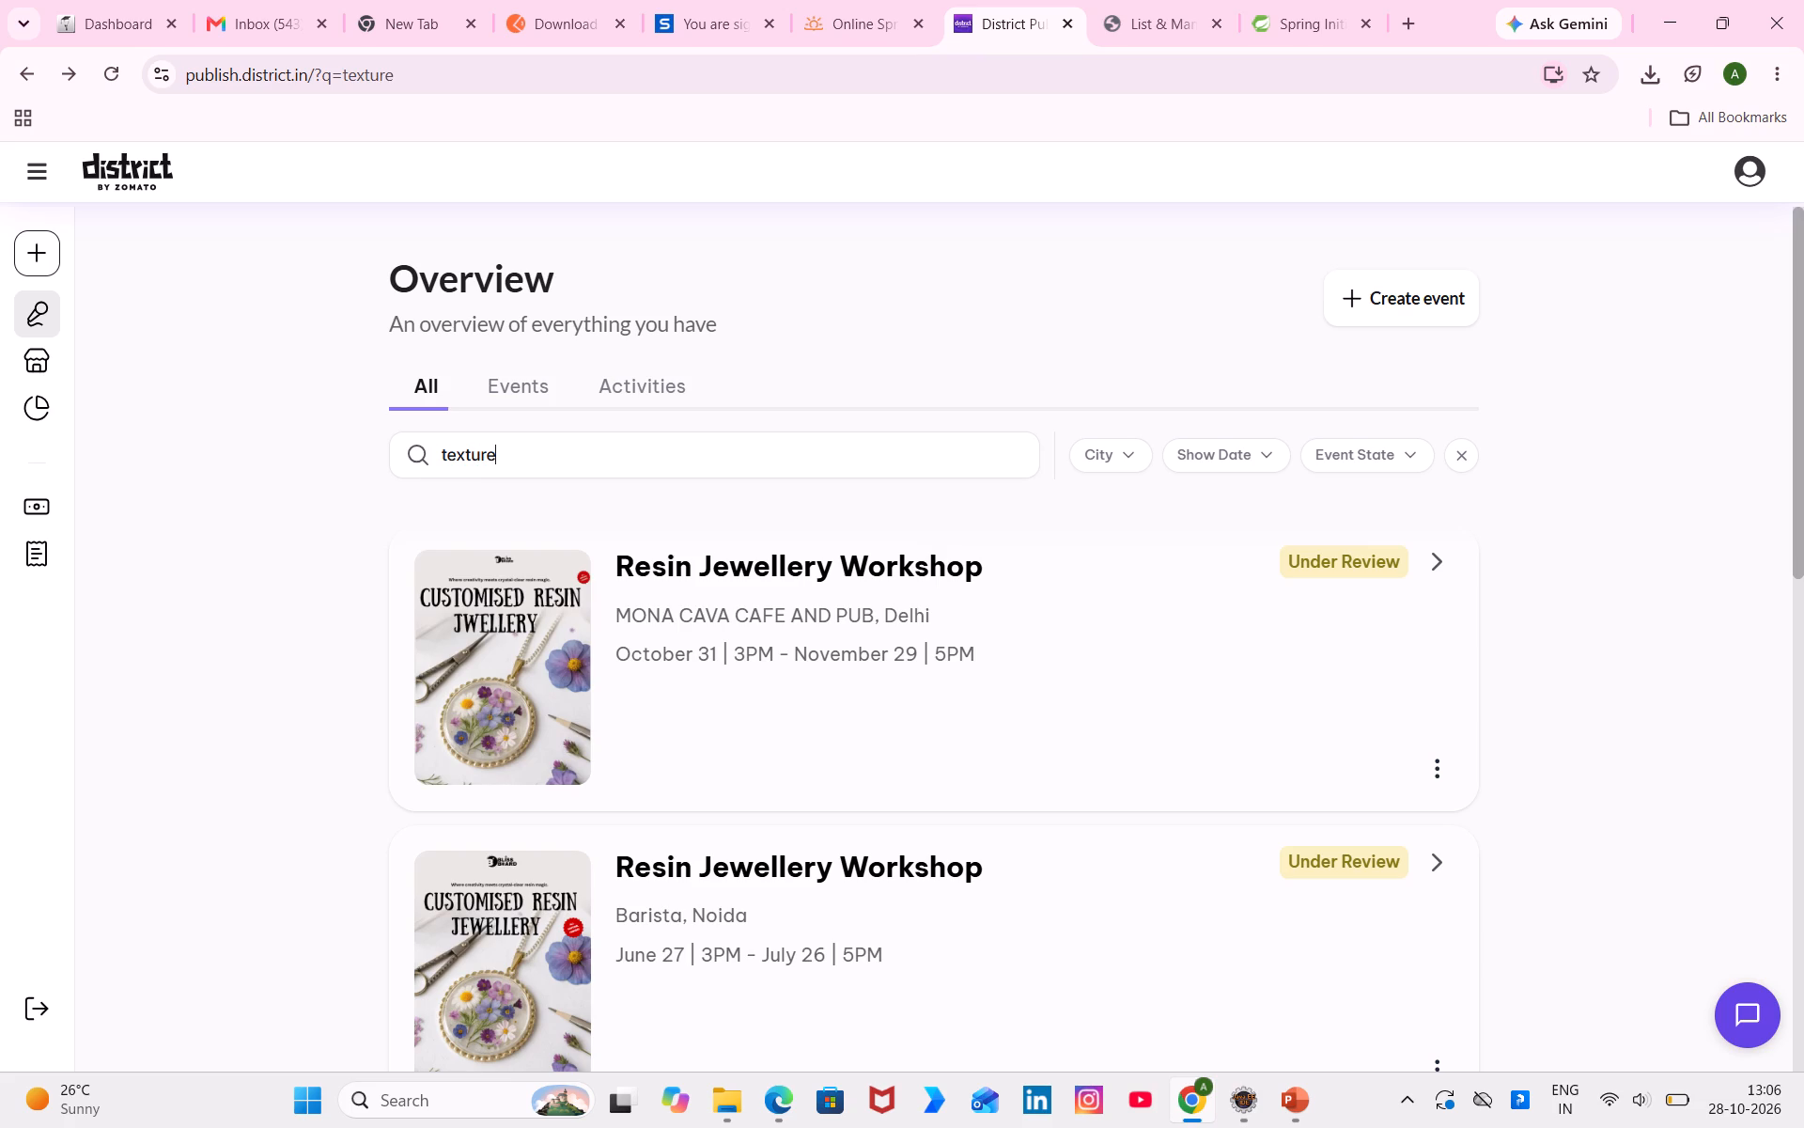
pyautogui.scroll(-1, 543, 775)
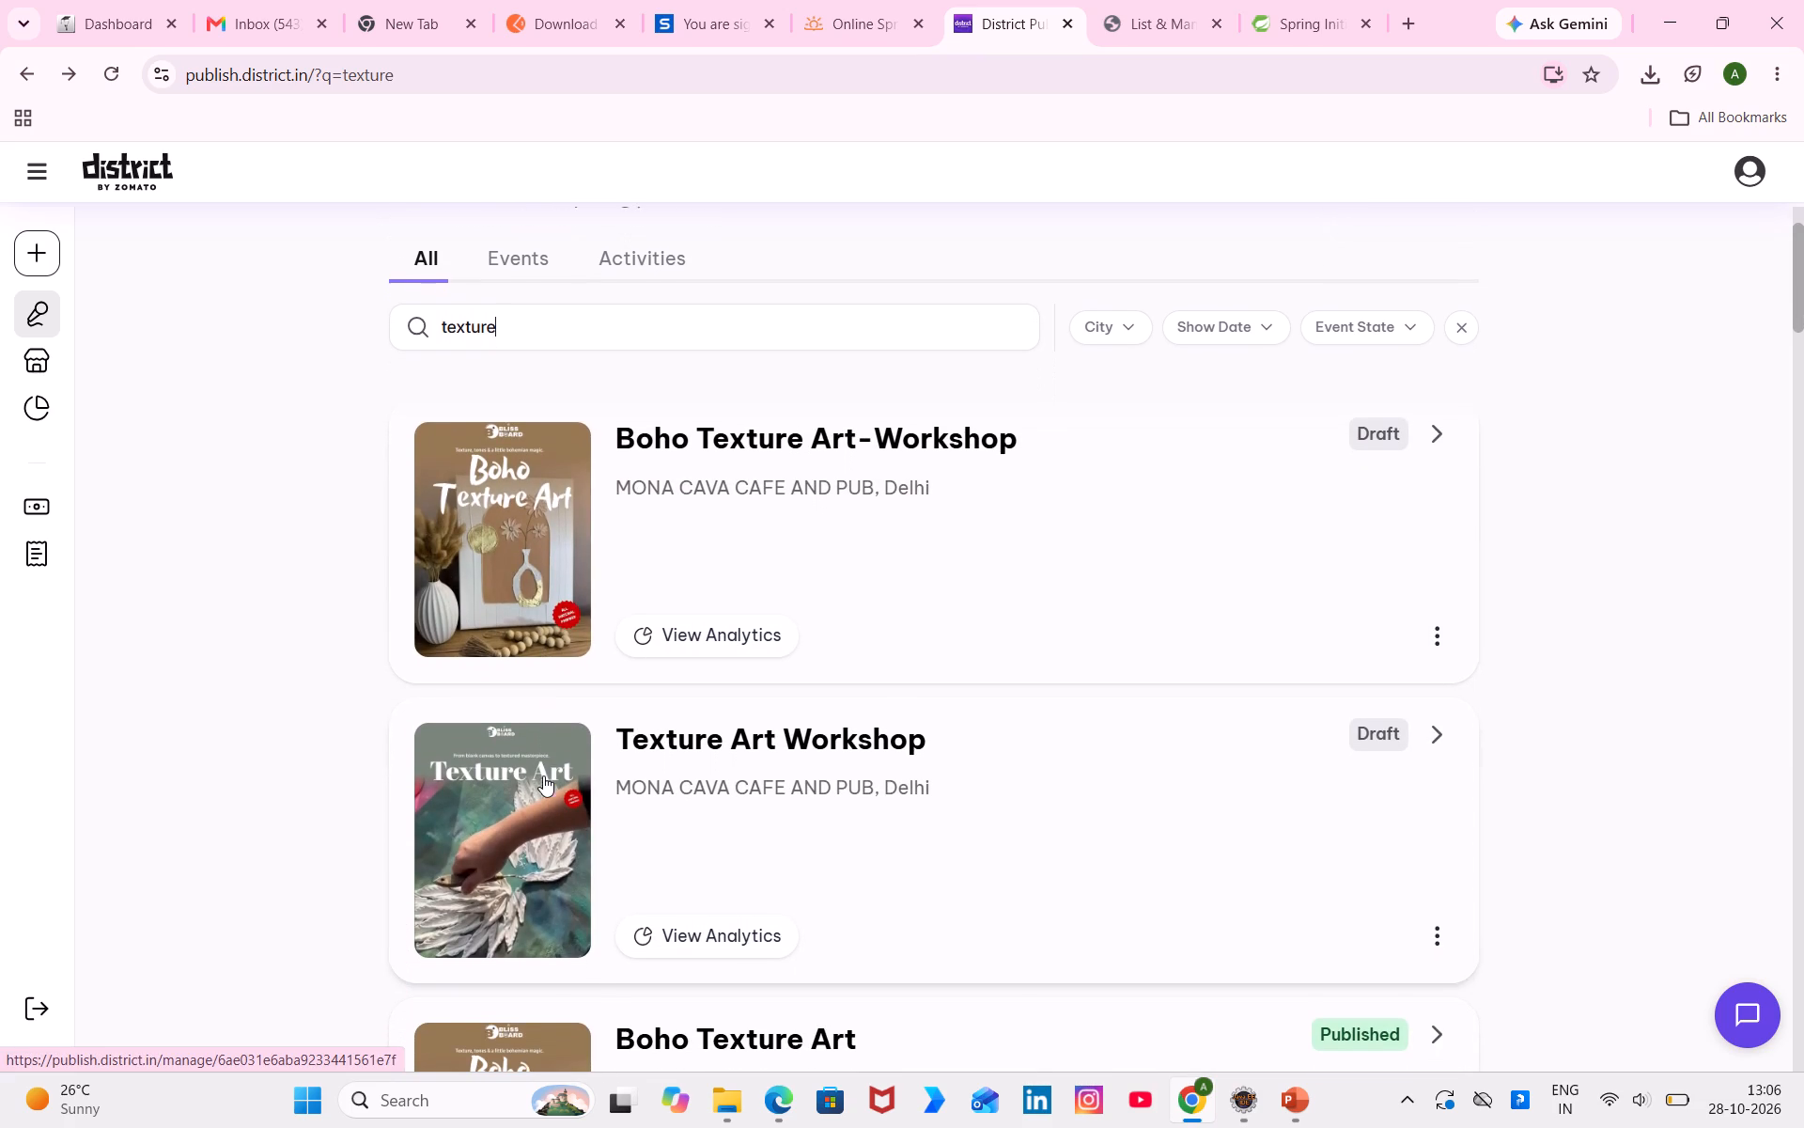
pyautogui.scroll(-1, 543, 775)
pyautogui.click(493, 828)
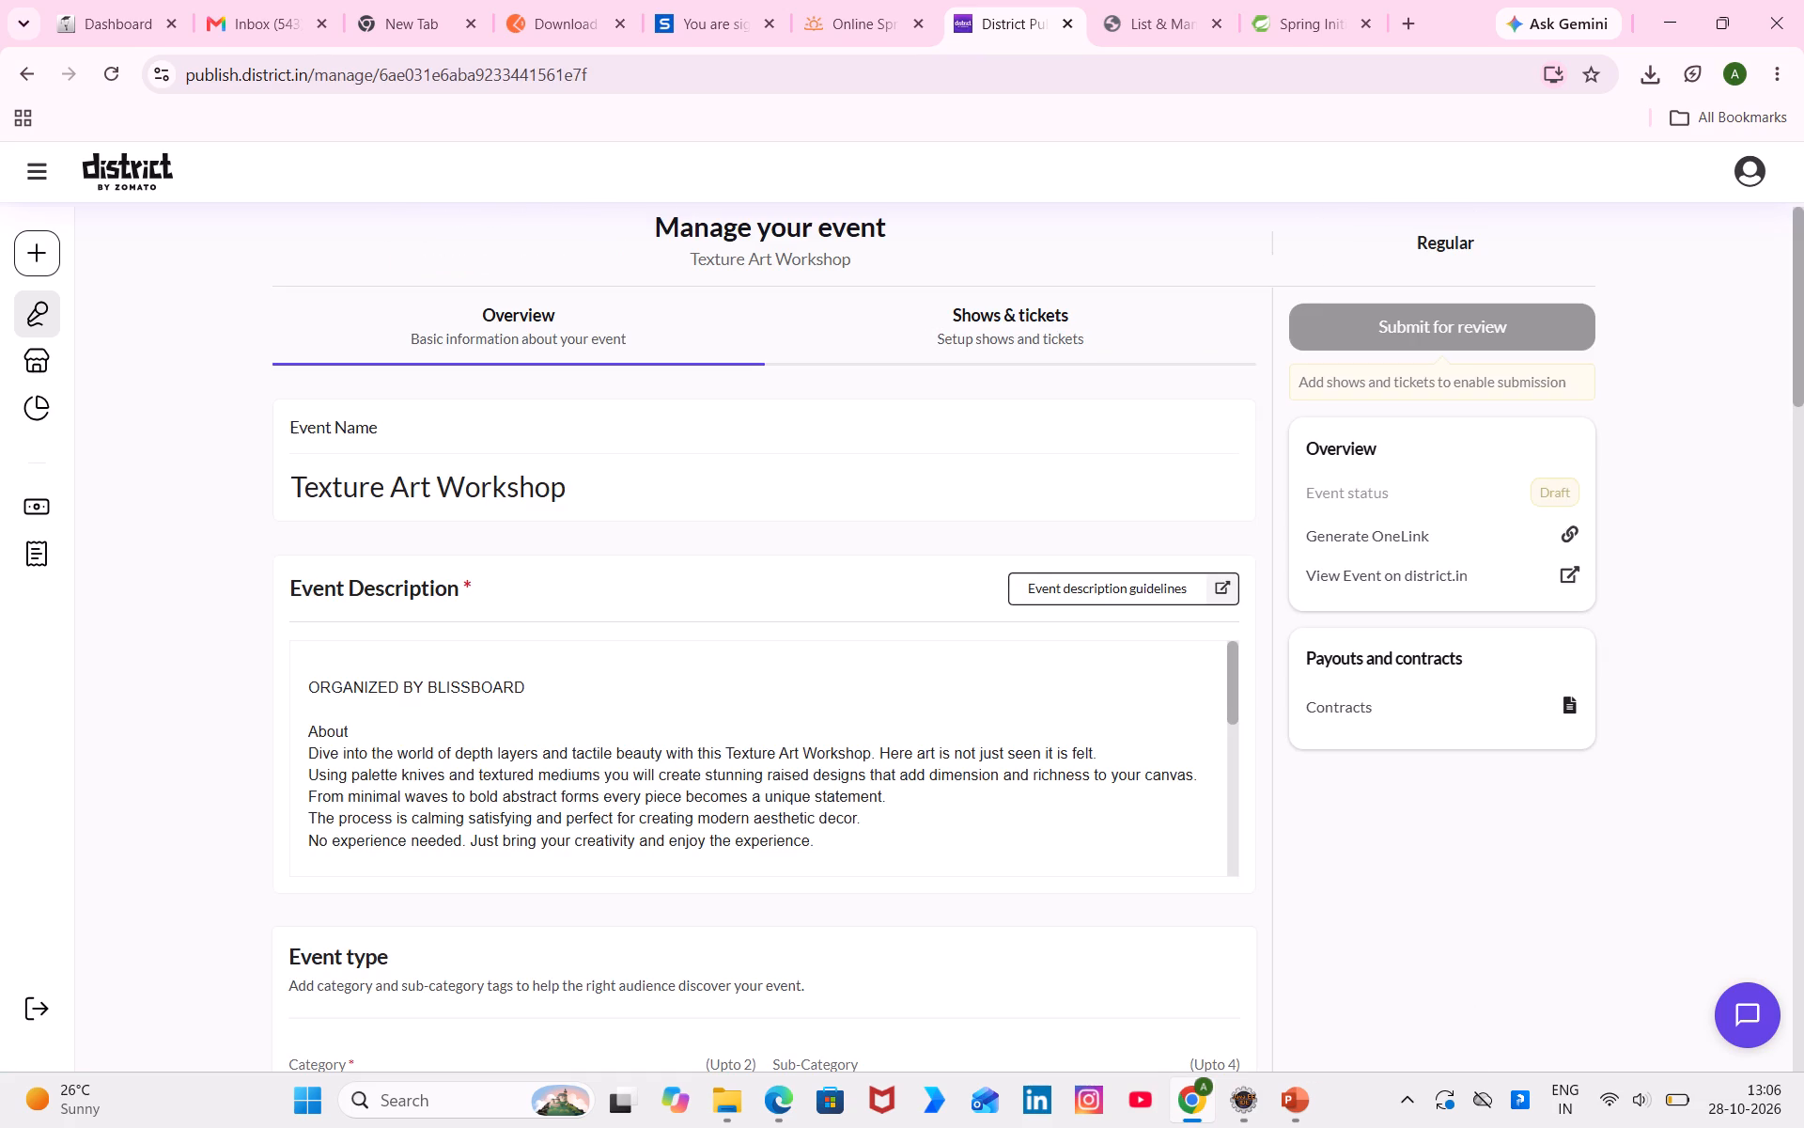
pyautogui.click(1050, 333)
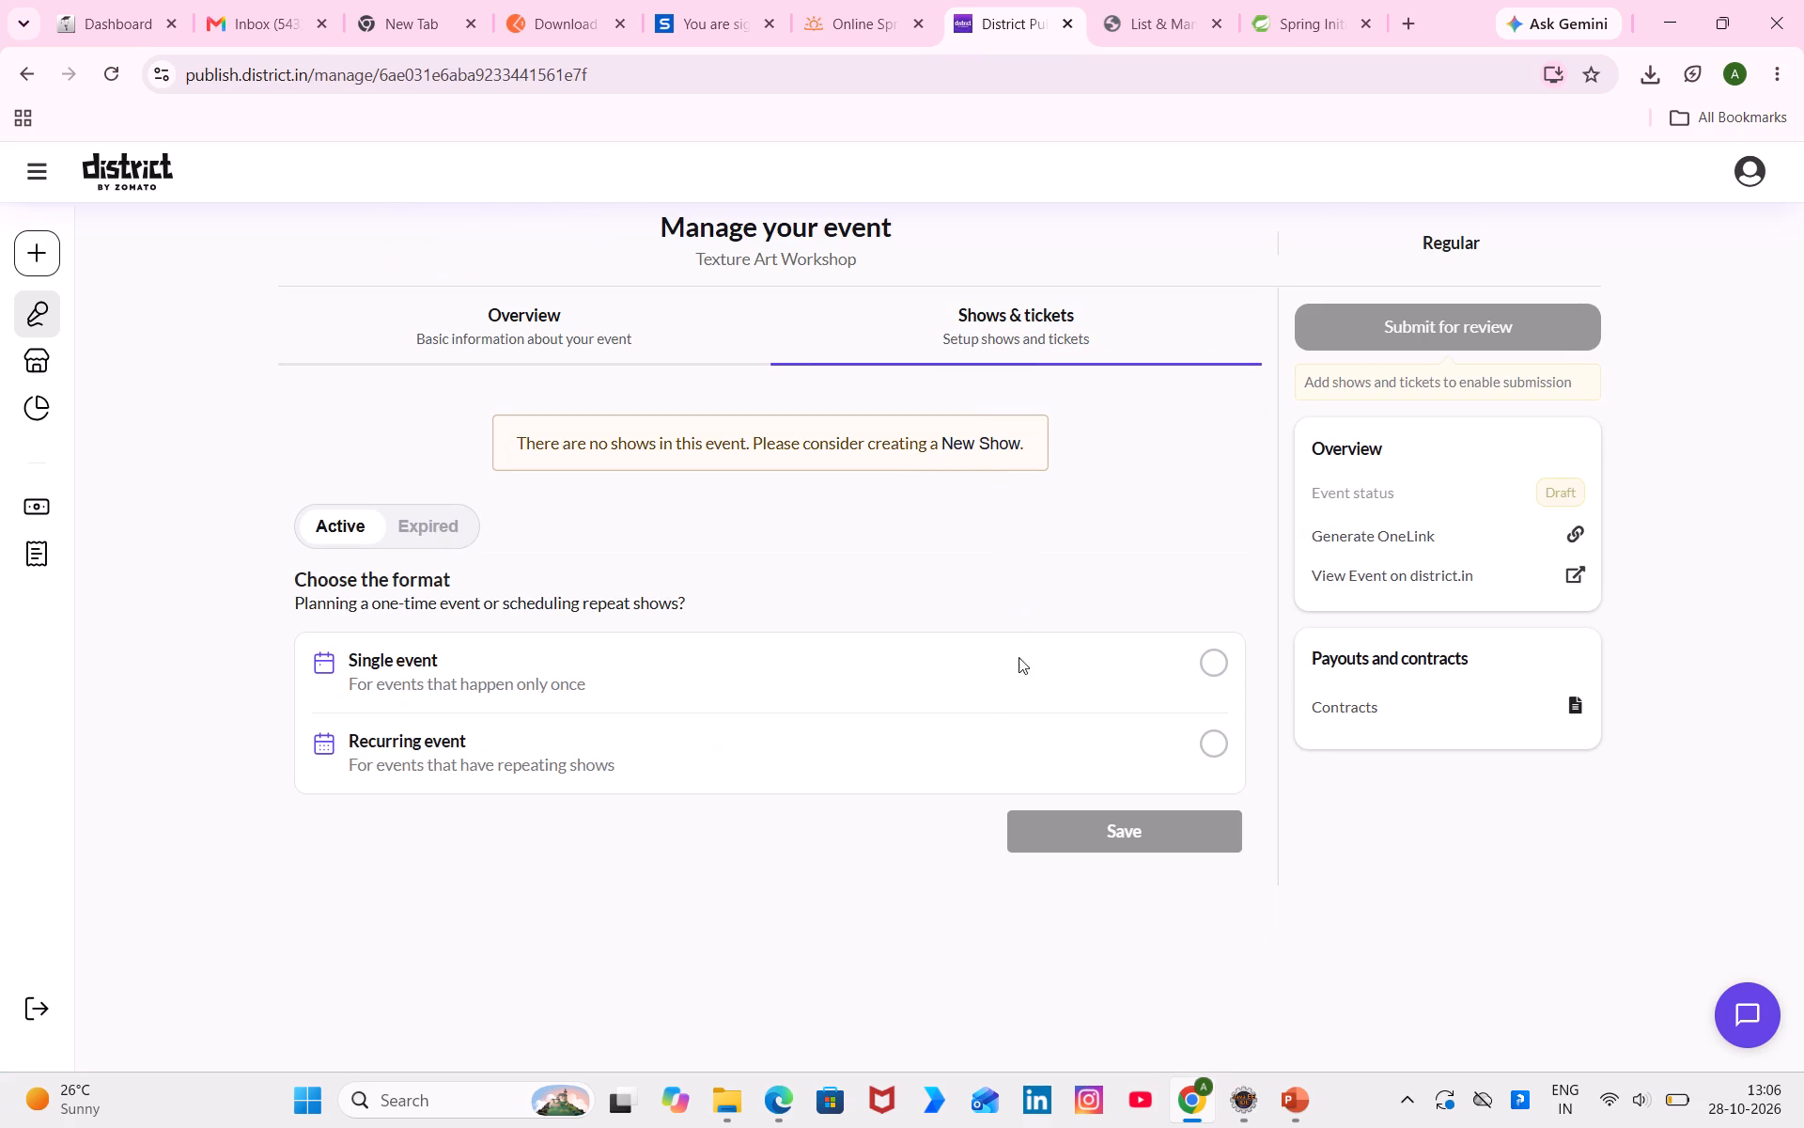
# Set the Texture Art Workshop as a weekly recurring event from Sat, 31 Oct to Sun, 29 Nov, repeating on Saturday and Sunday.
pyautogui.click(1004, 732)
pyautogui.click(1063, 953)
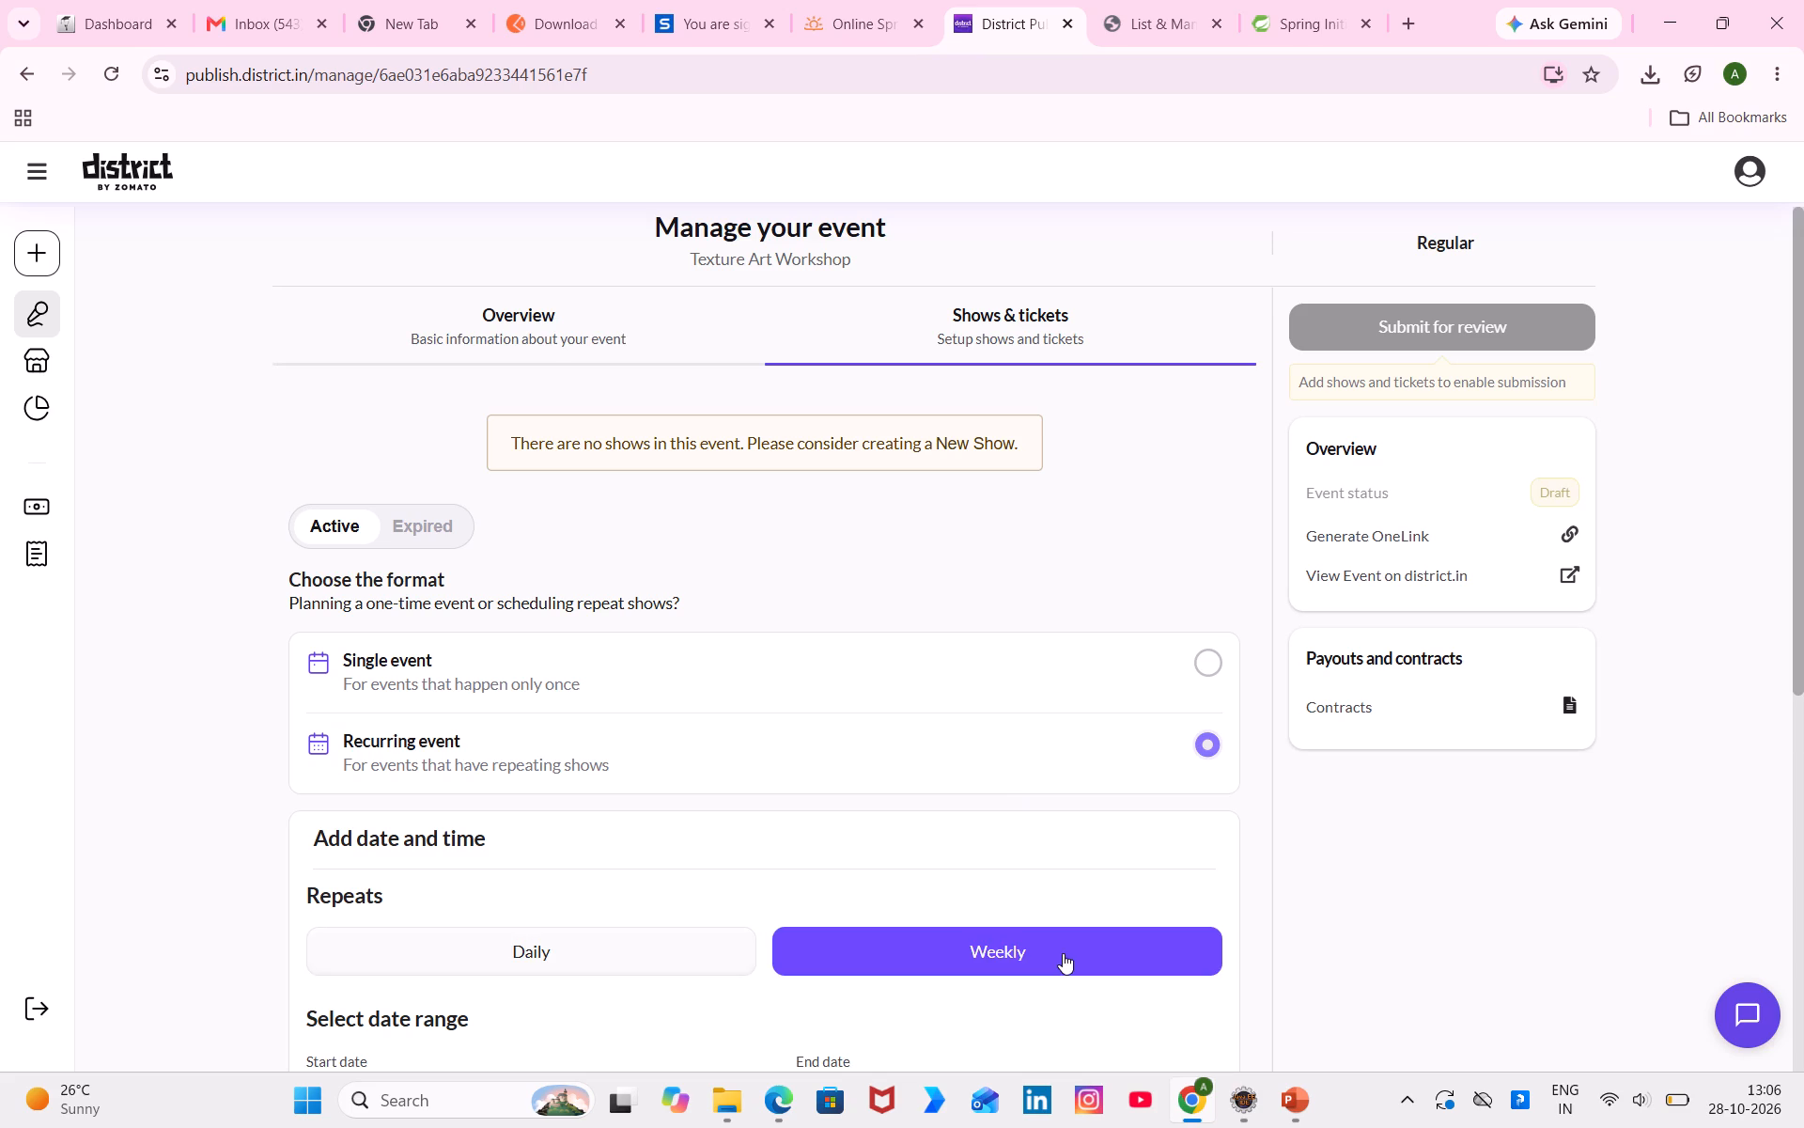
pyautogui.scroll(-4, 1063, 953)
pyautogui.click(708, 702)
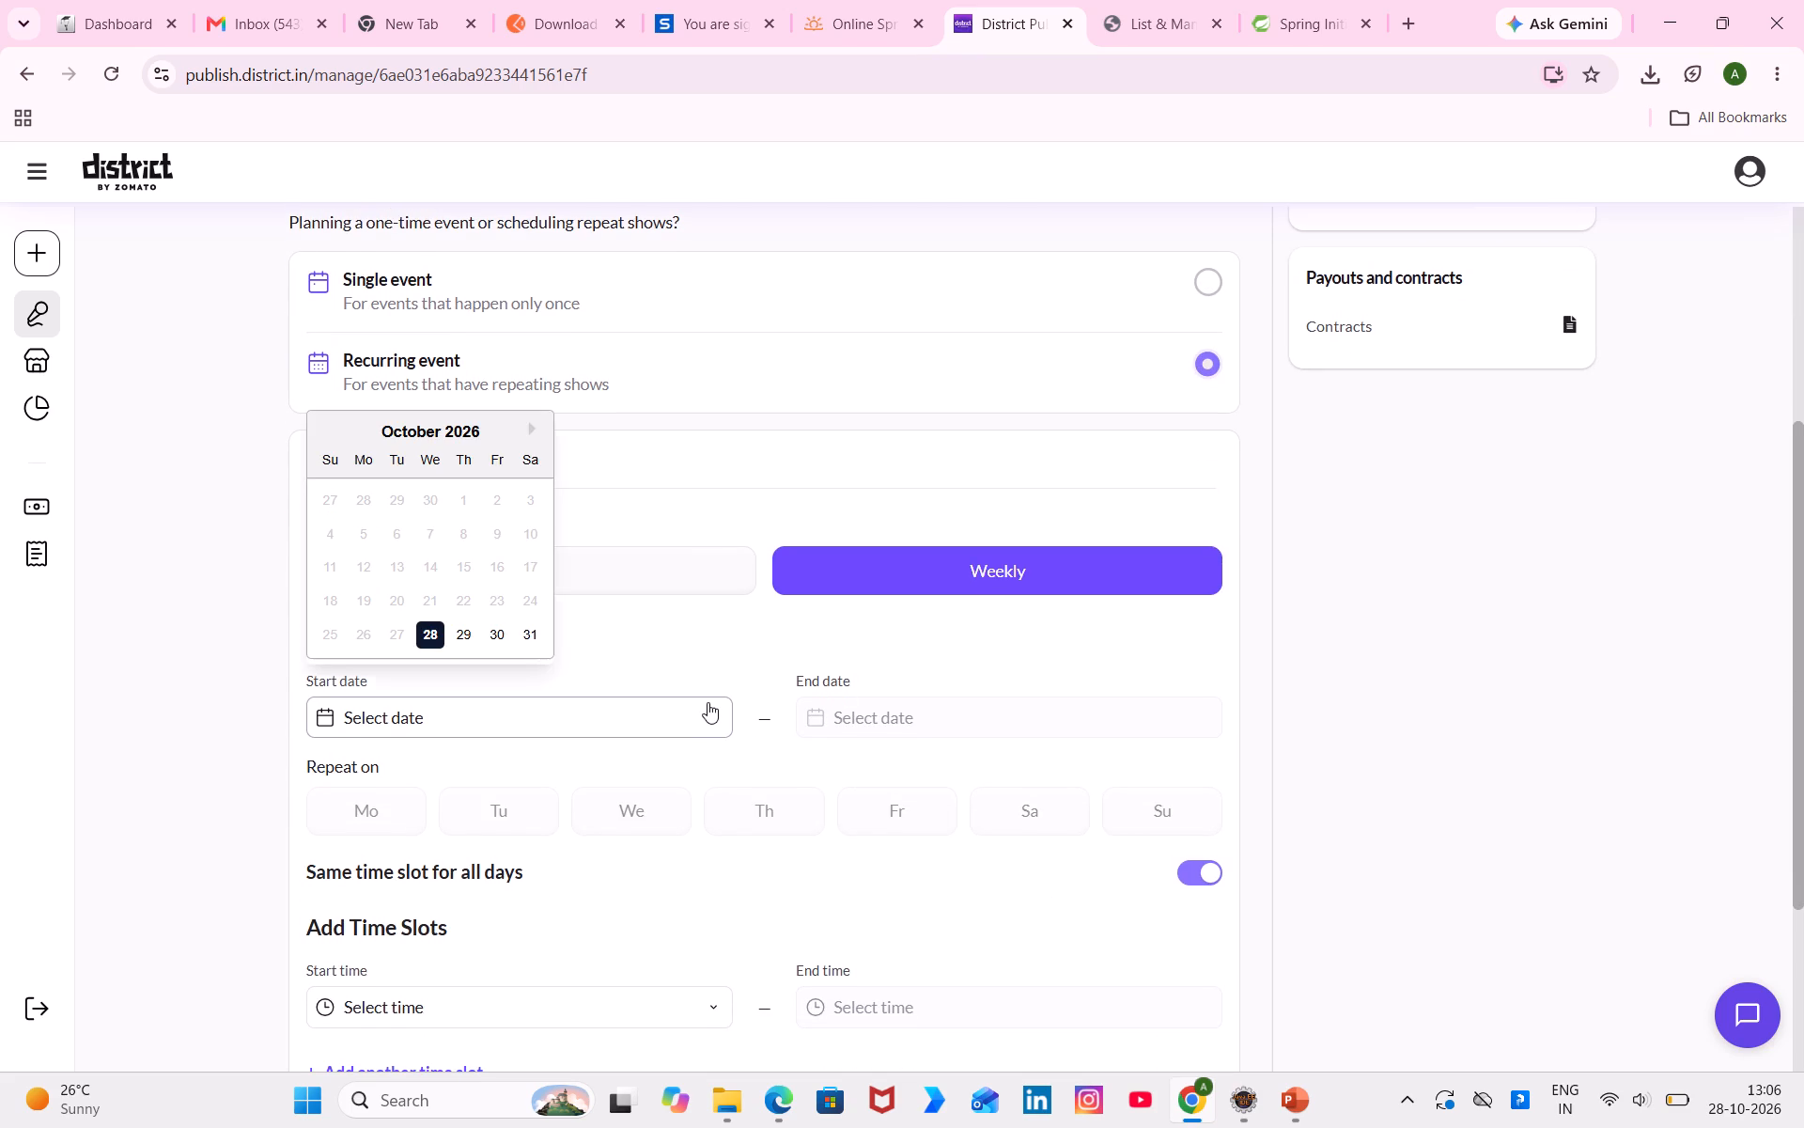
pyautogui.click(516, 626)
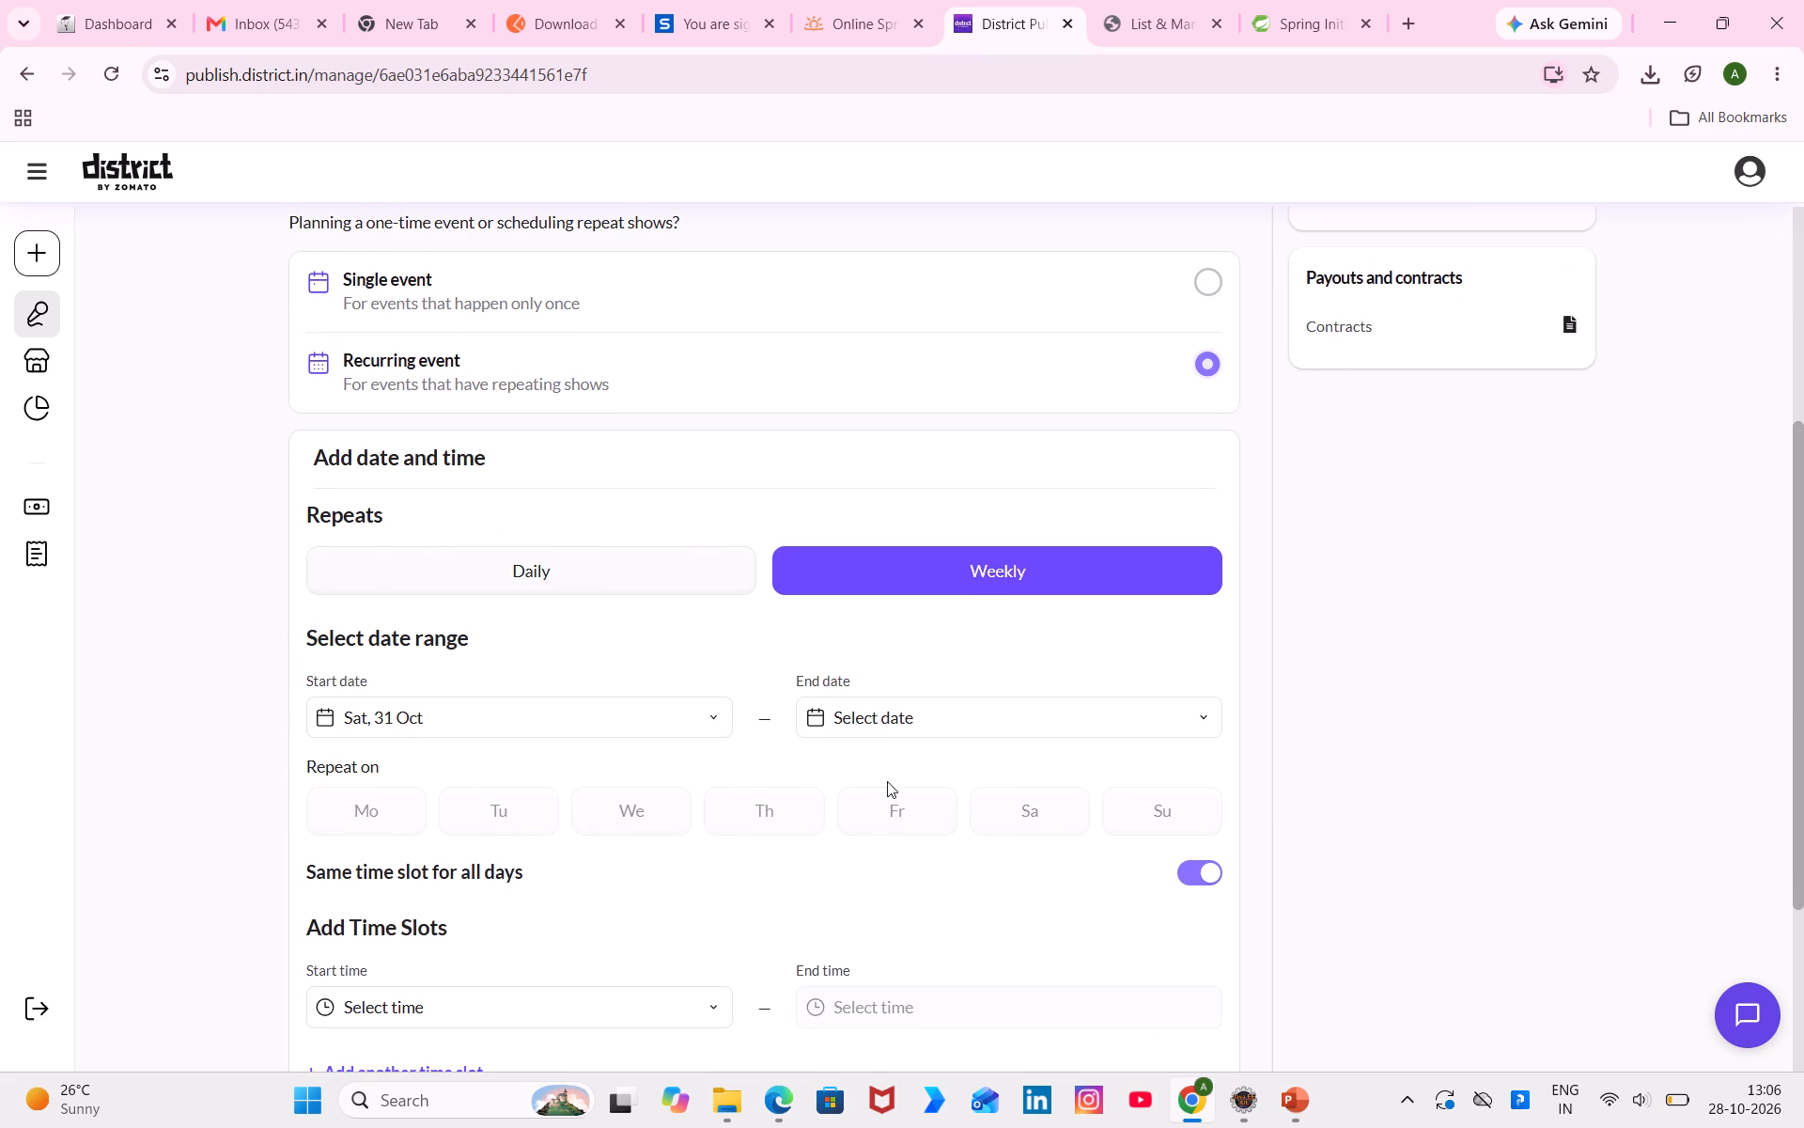
pyautogui.click(897, 713)
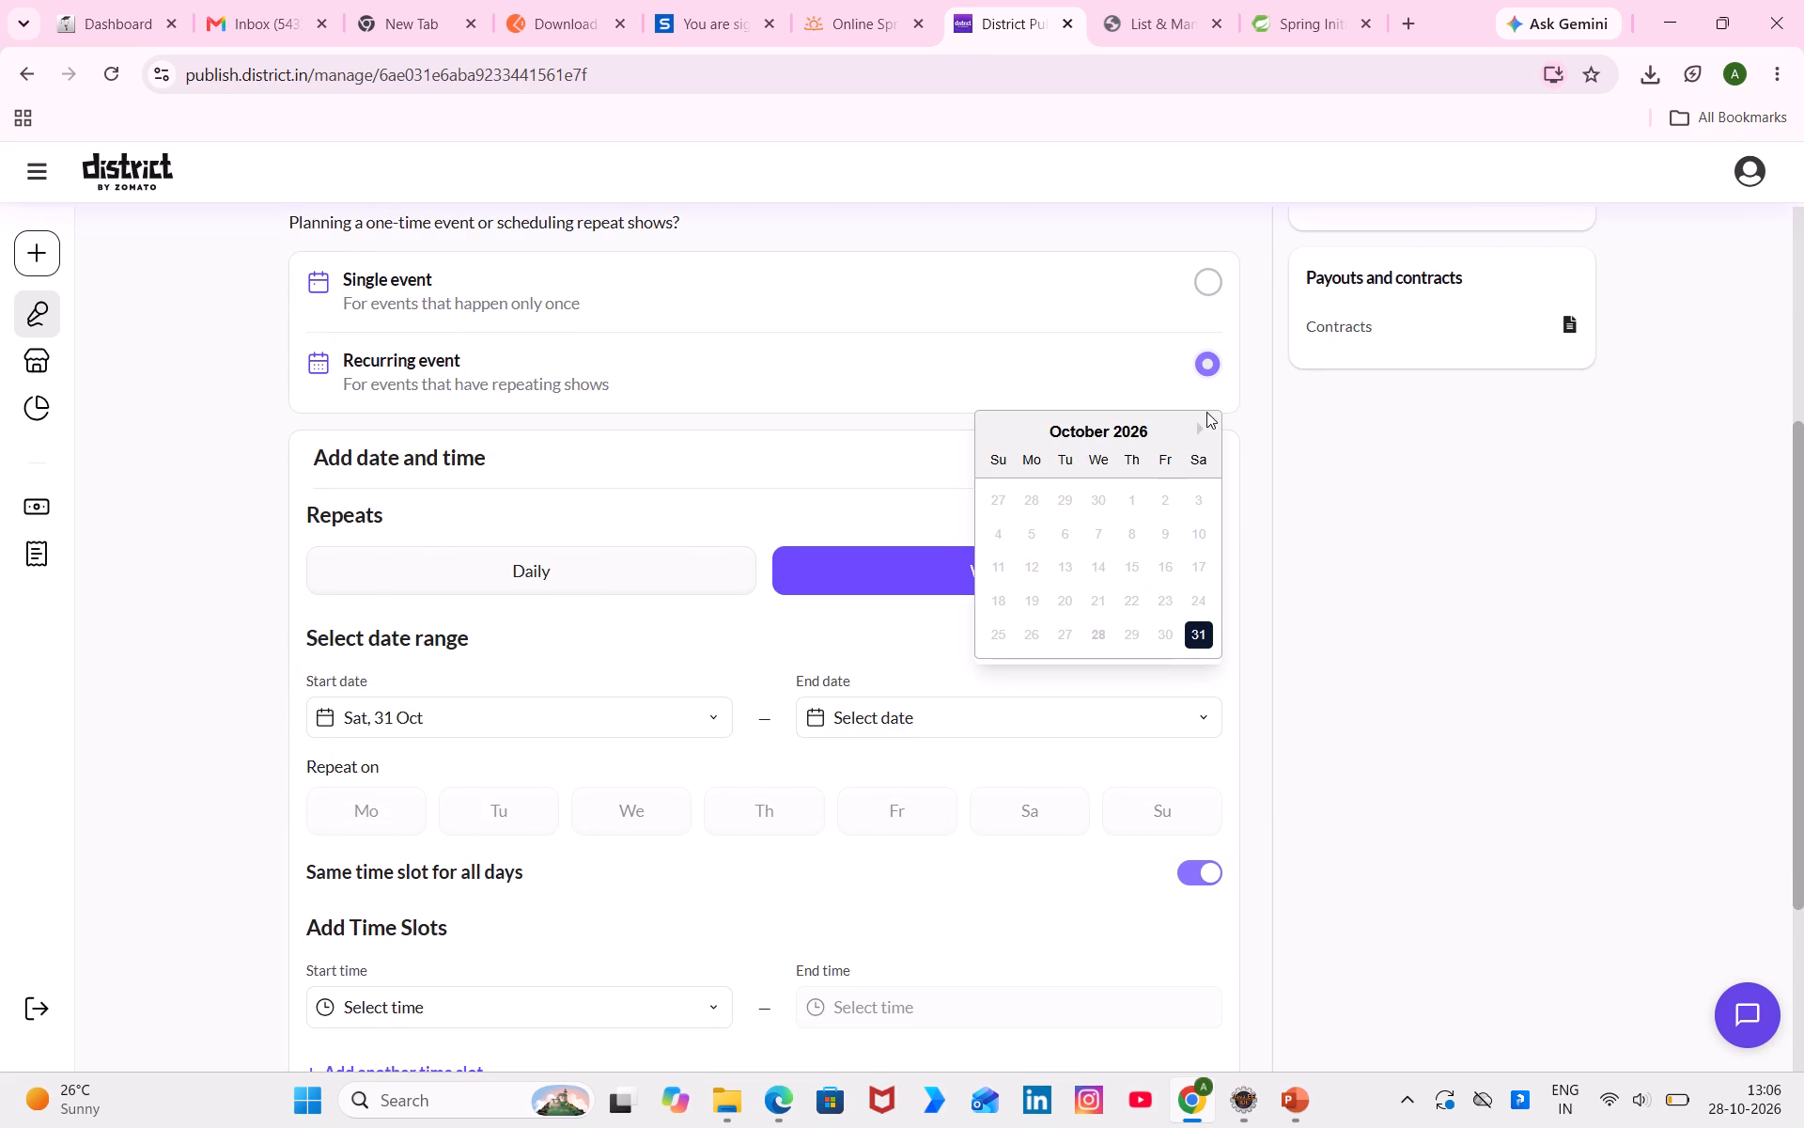
pyautogui.click(1198, 443)
pyautogui.click(1199, 425)
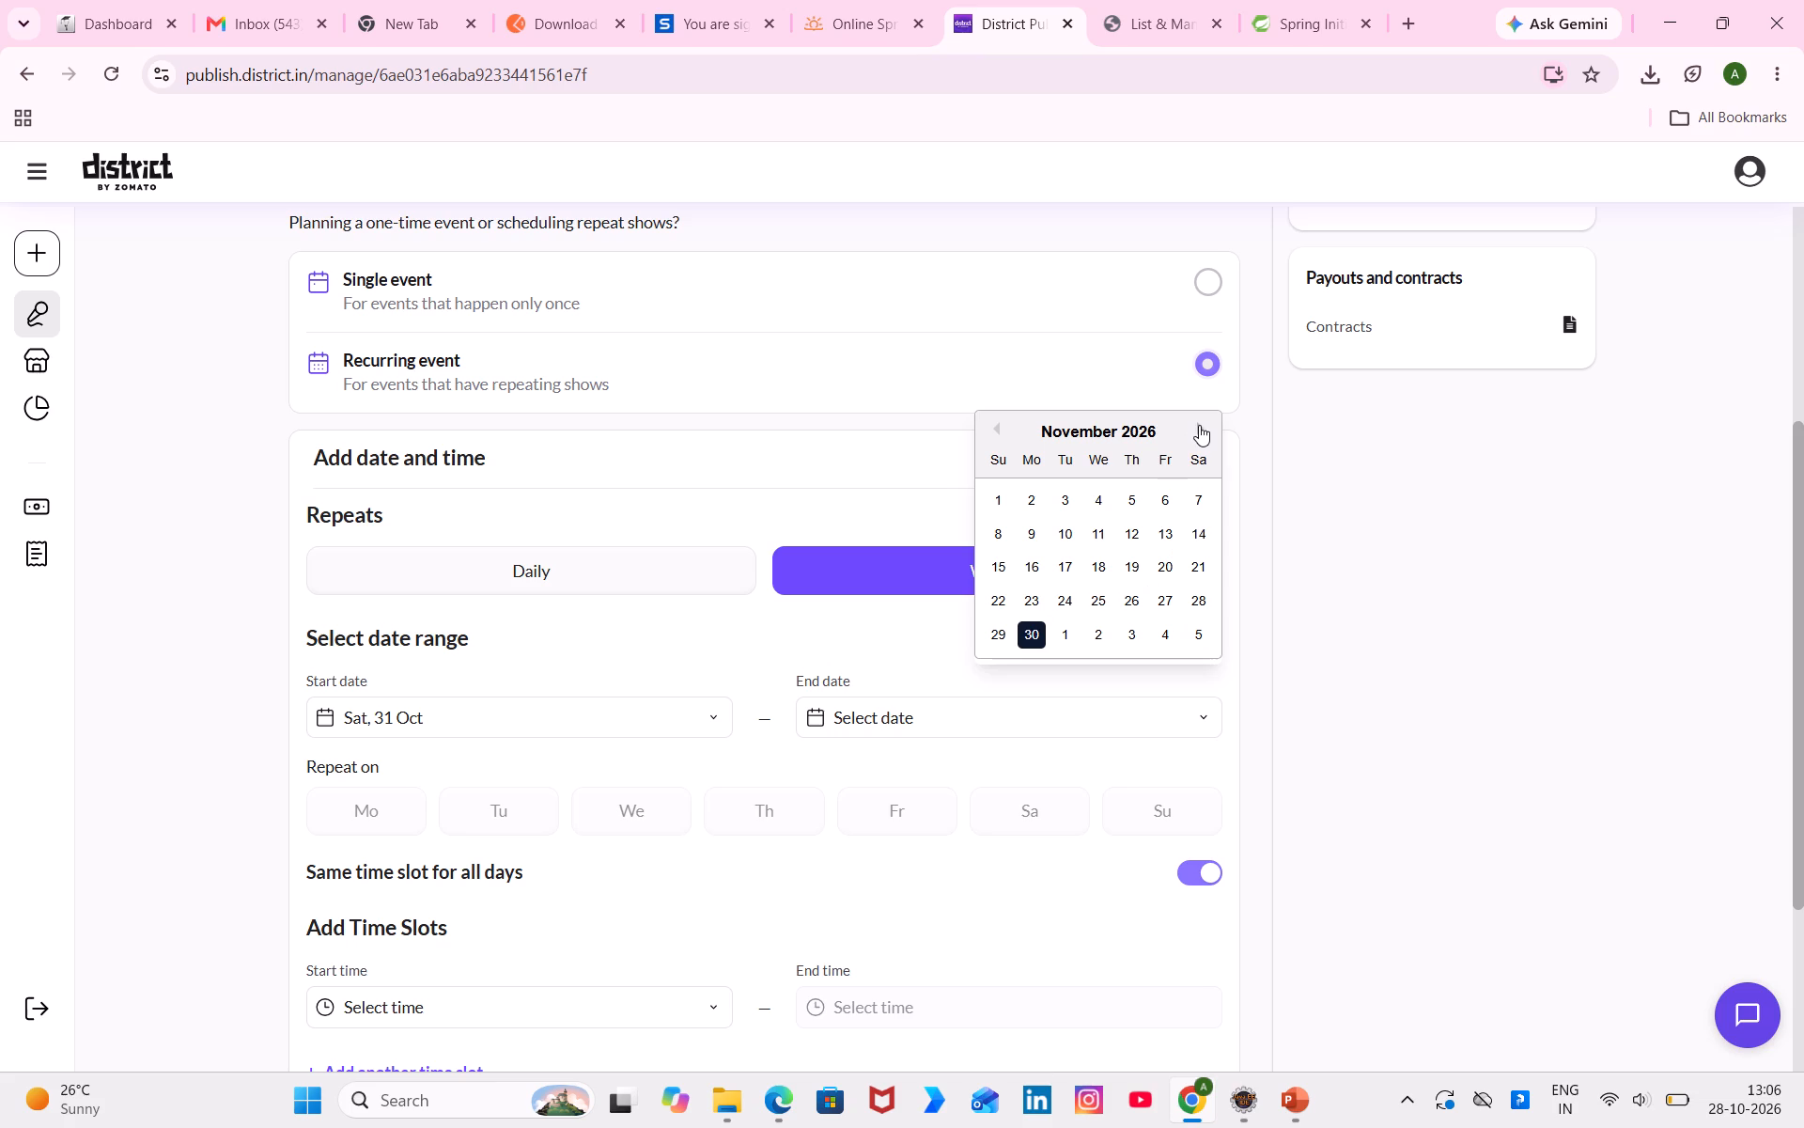
pyautogui.click(1003, 627)
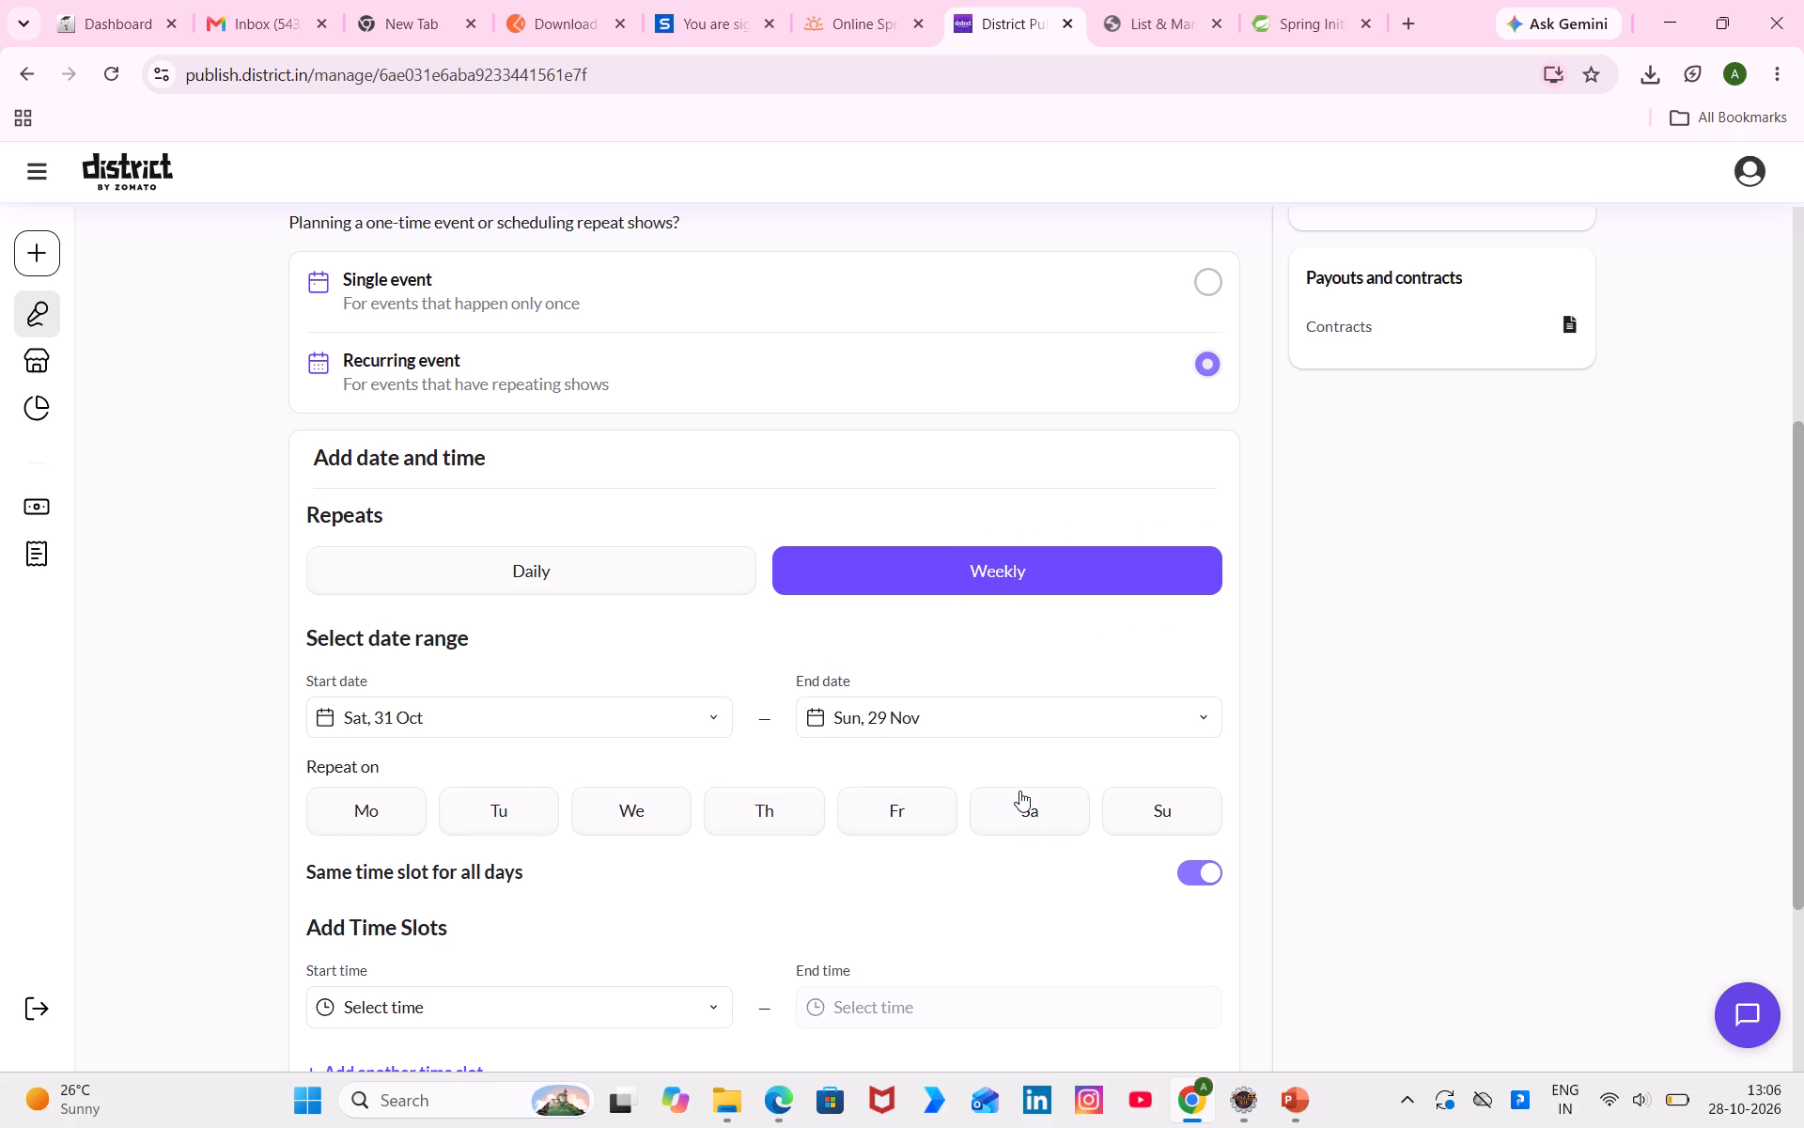
pyautogui.click(1019, 795)
pyautogui.click(1151, 808)
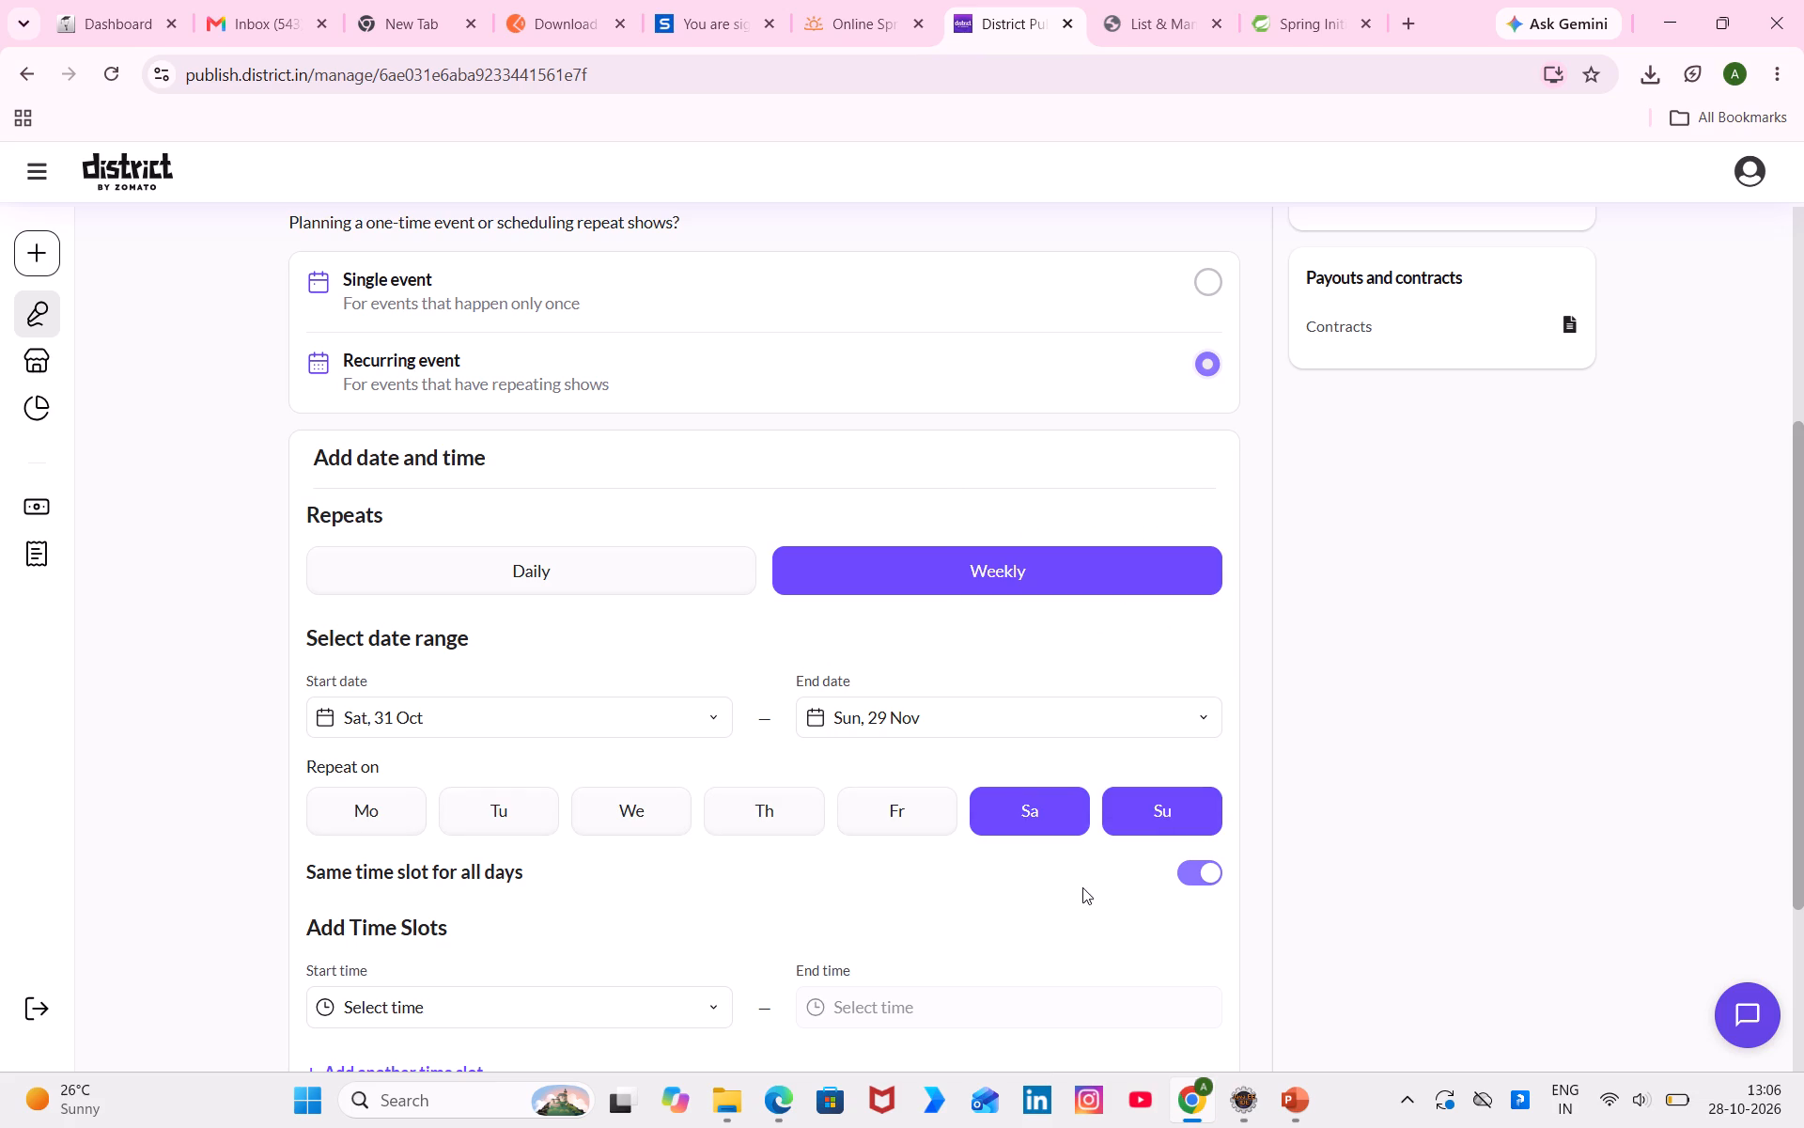
# Set the first time slot from 03:00 PM to 04:00 PM.
pyautogui.scroll(-2, 1082, 887)
pyautogui.click(693, 748)
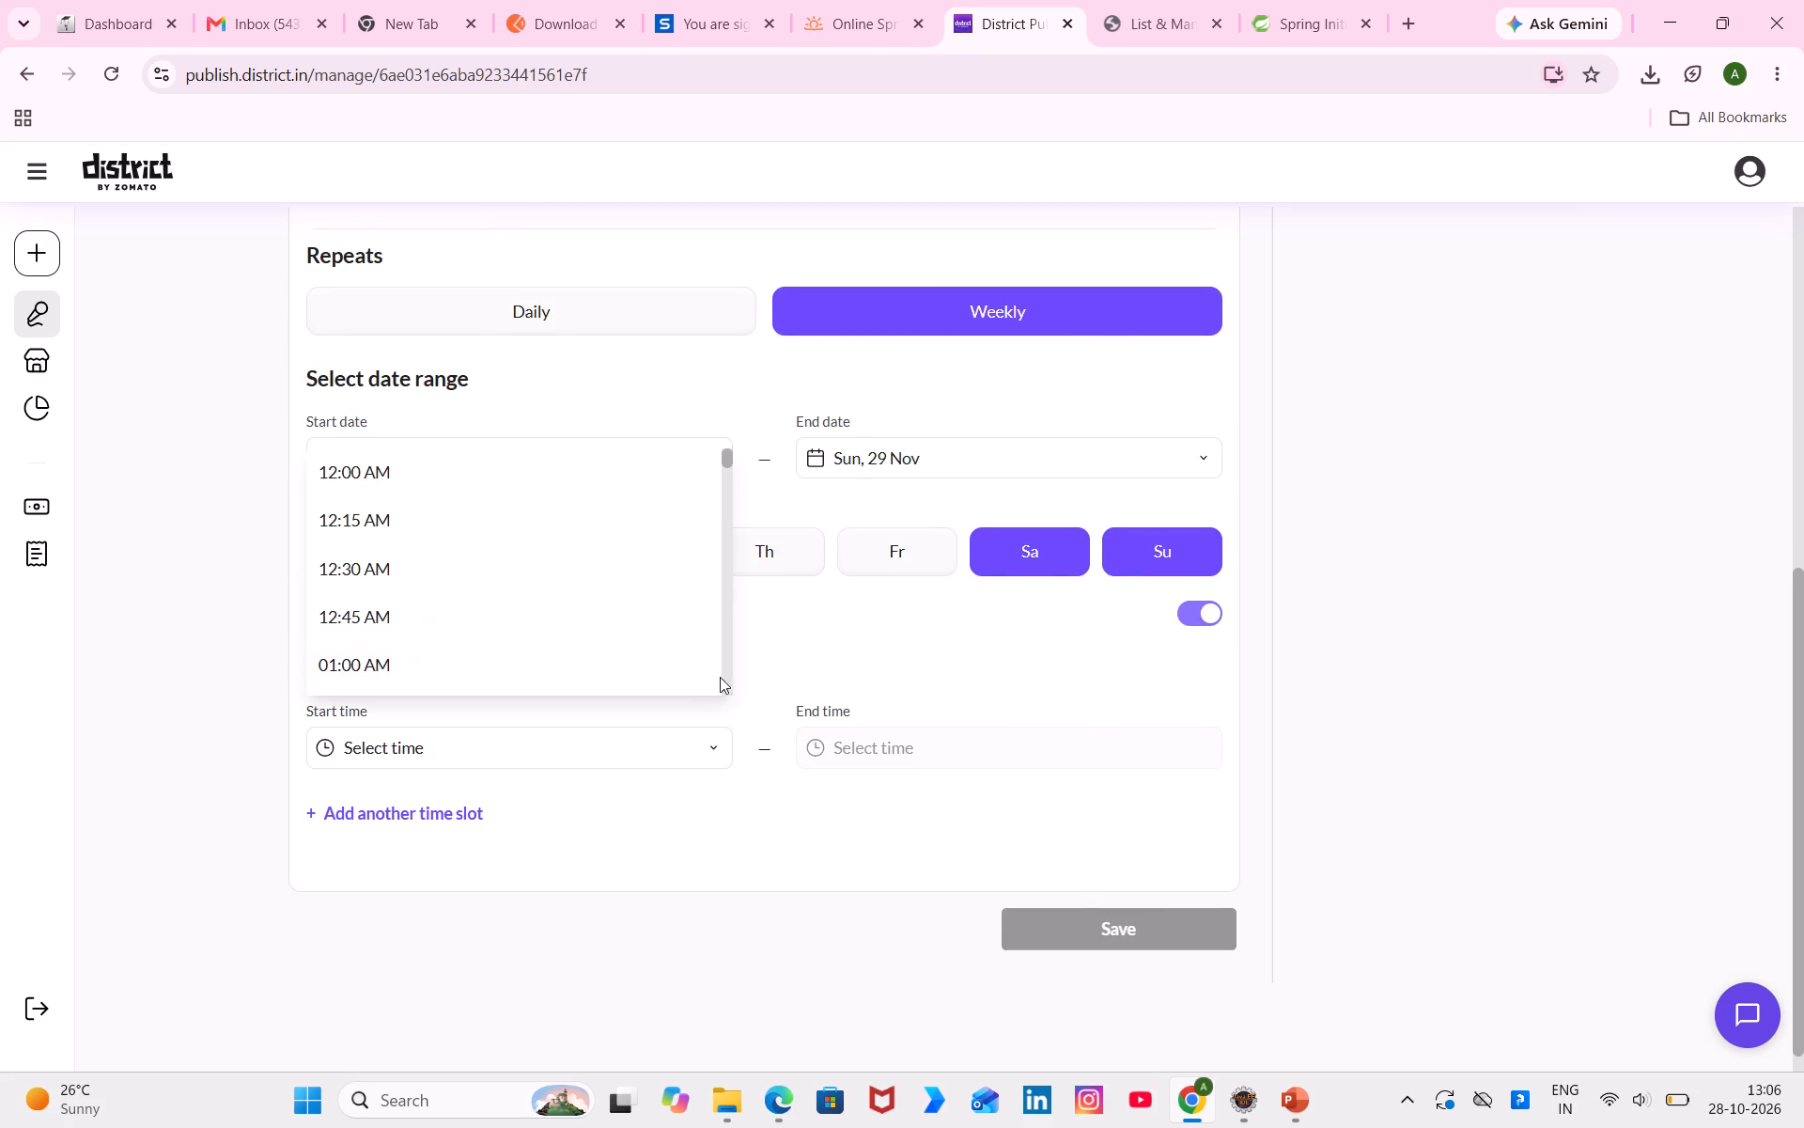
pyautogui.click(723, 630)
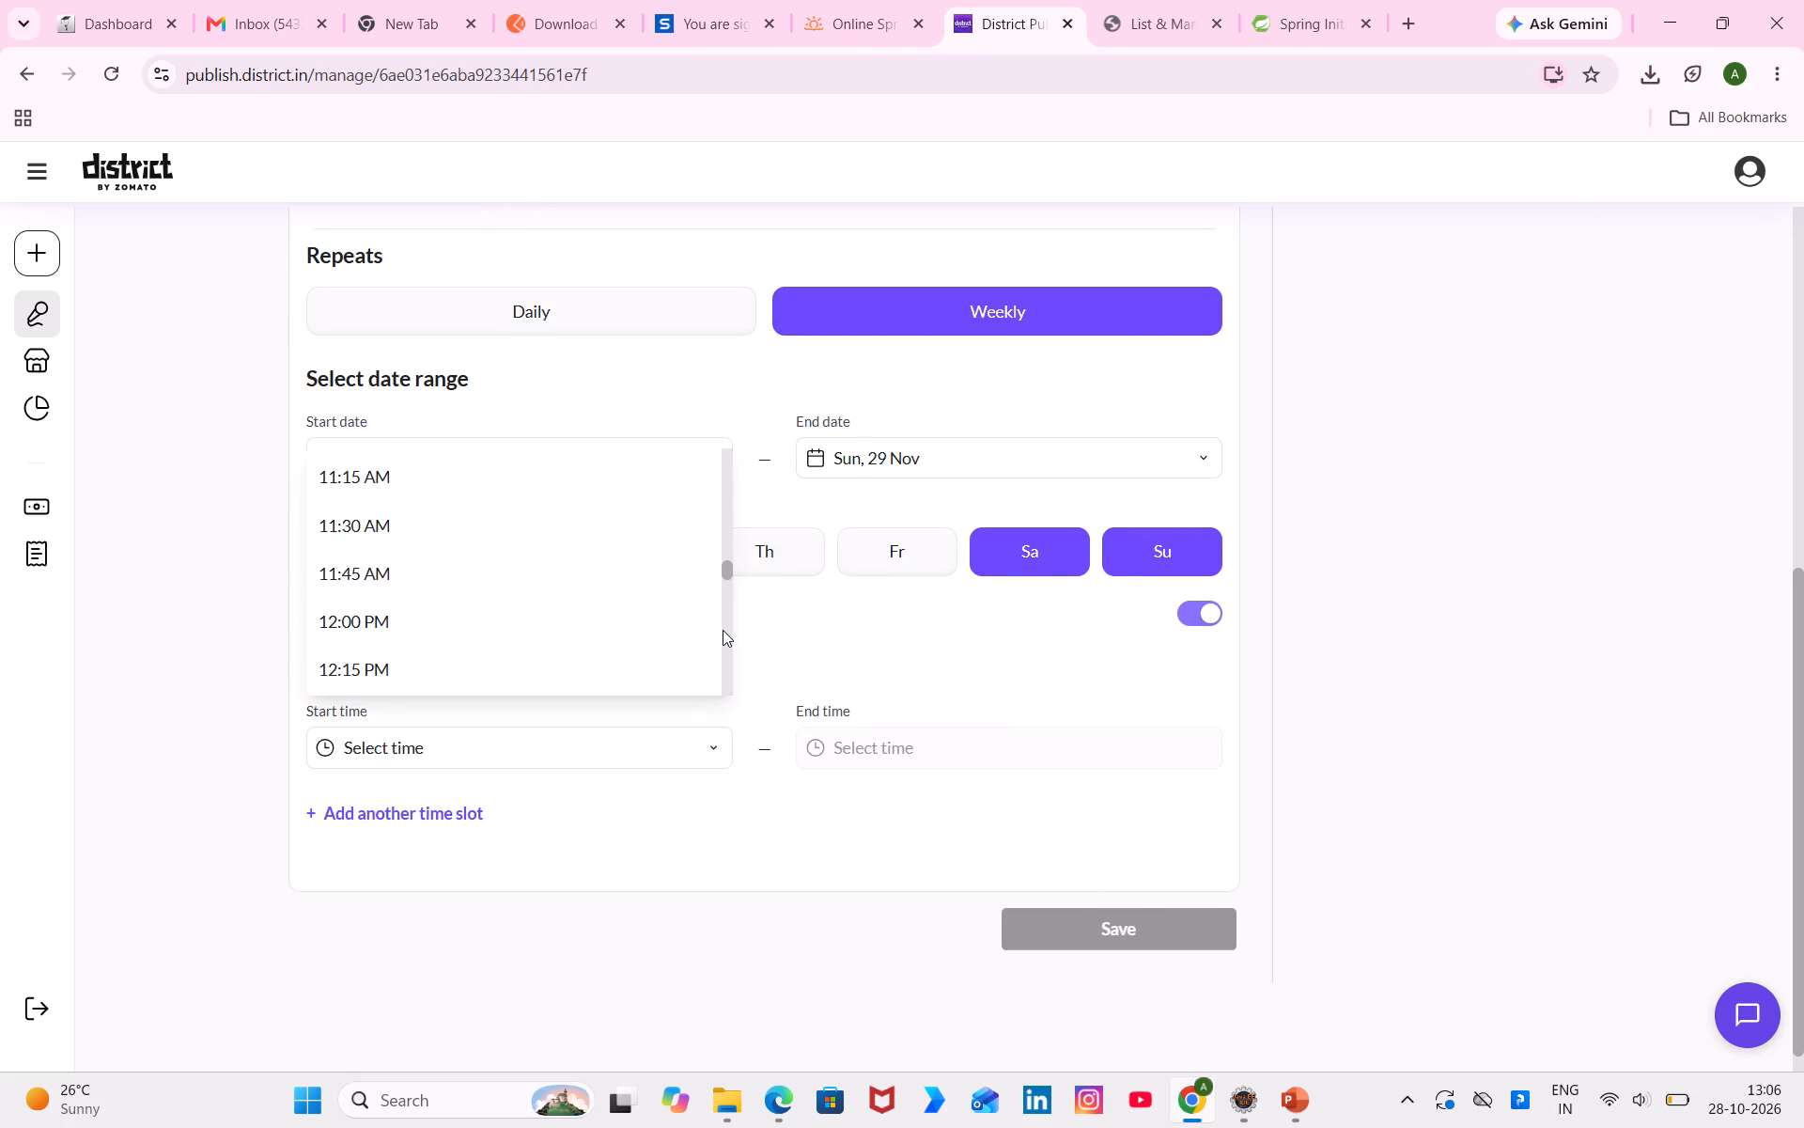
pyautogui.doubleClick(723, 630)
pyautogui.click(723, 630)
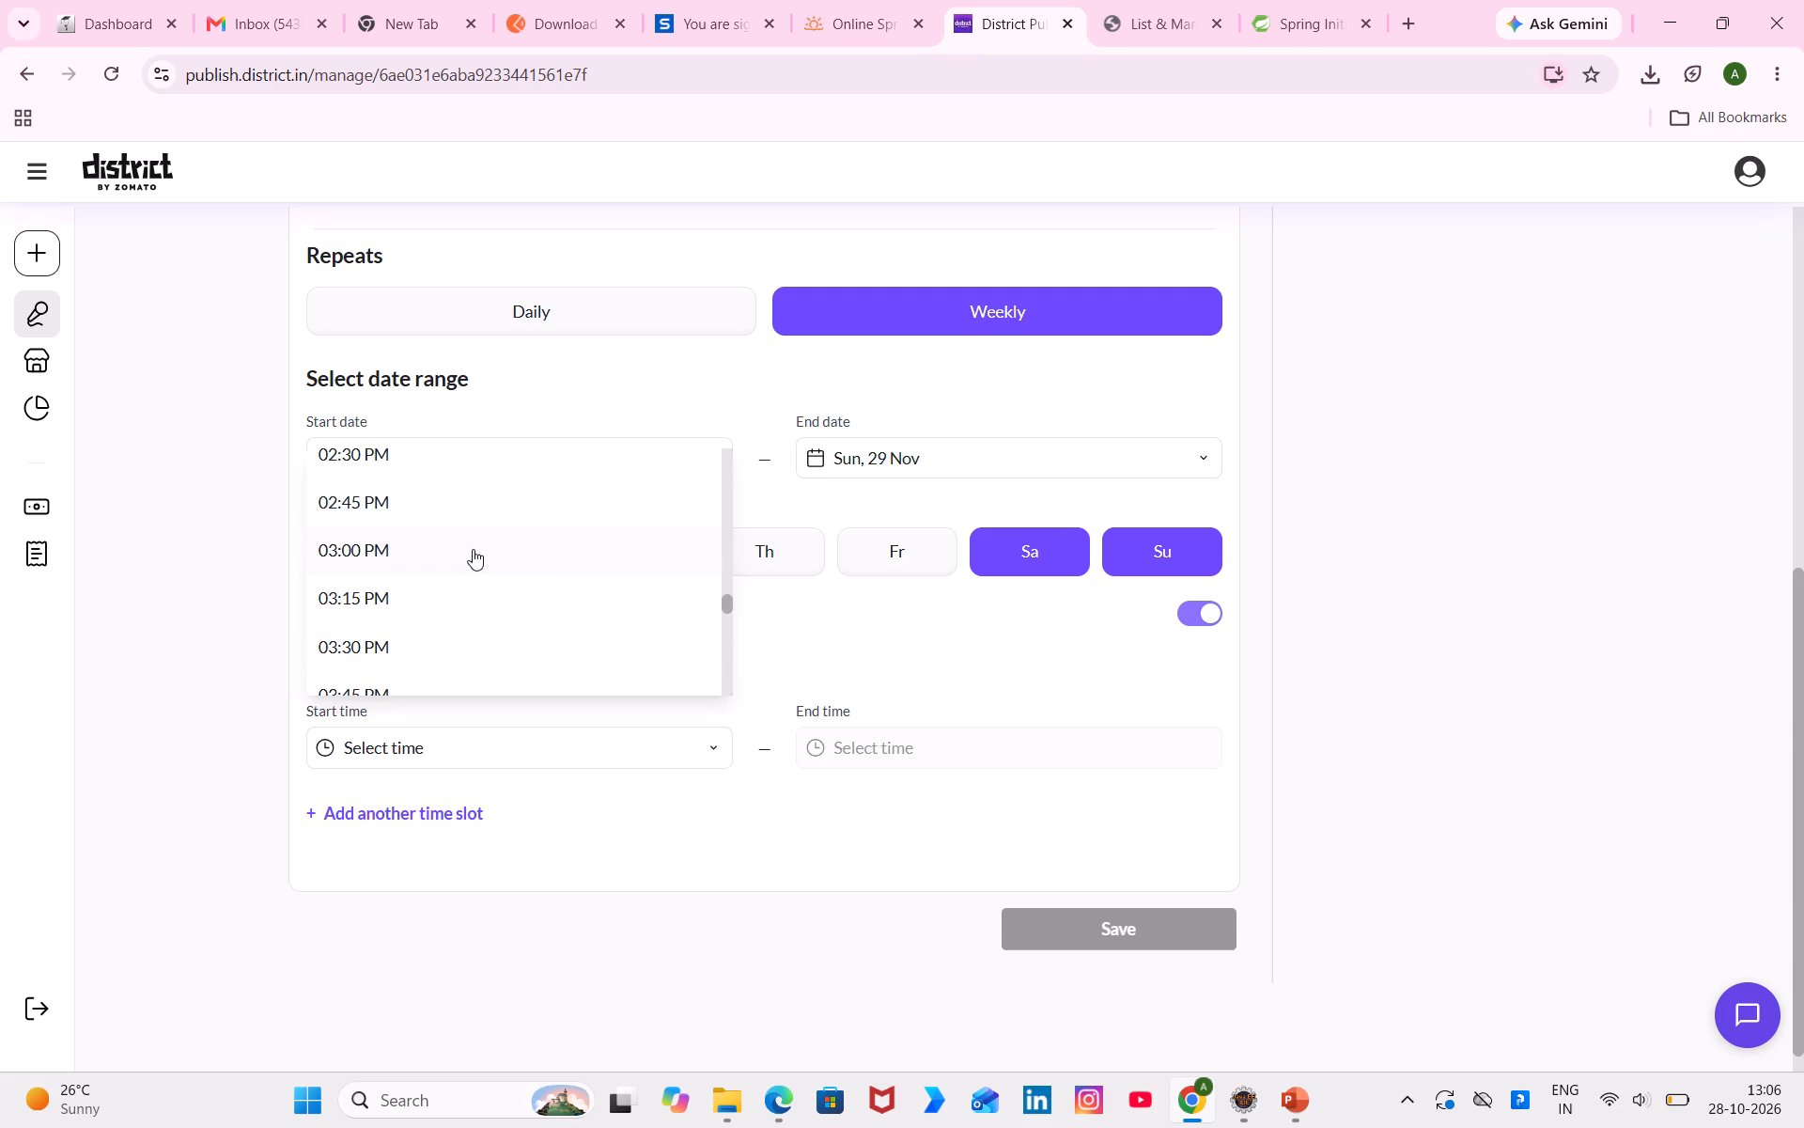
pyautogui.click(473, 549)
pyautogui.click(831, 766)
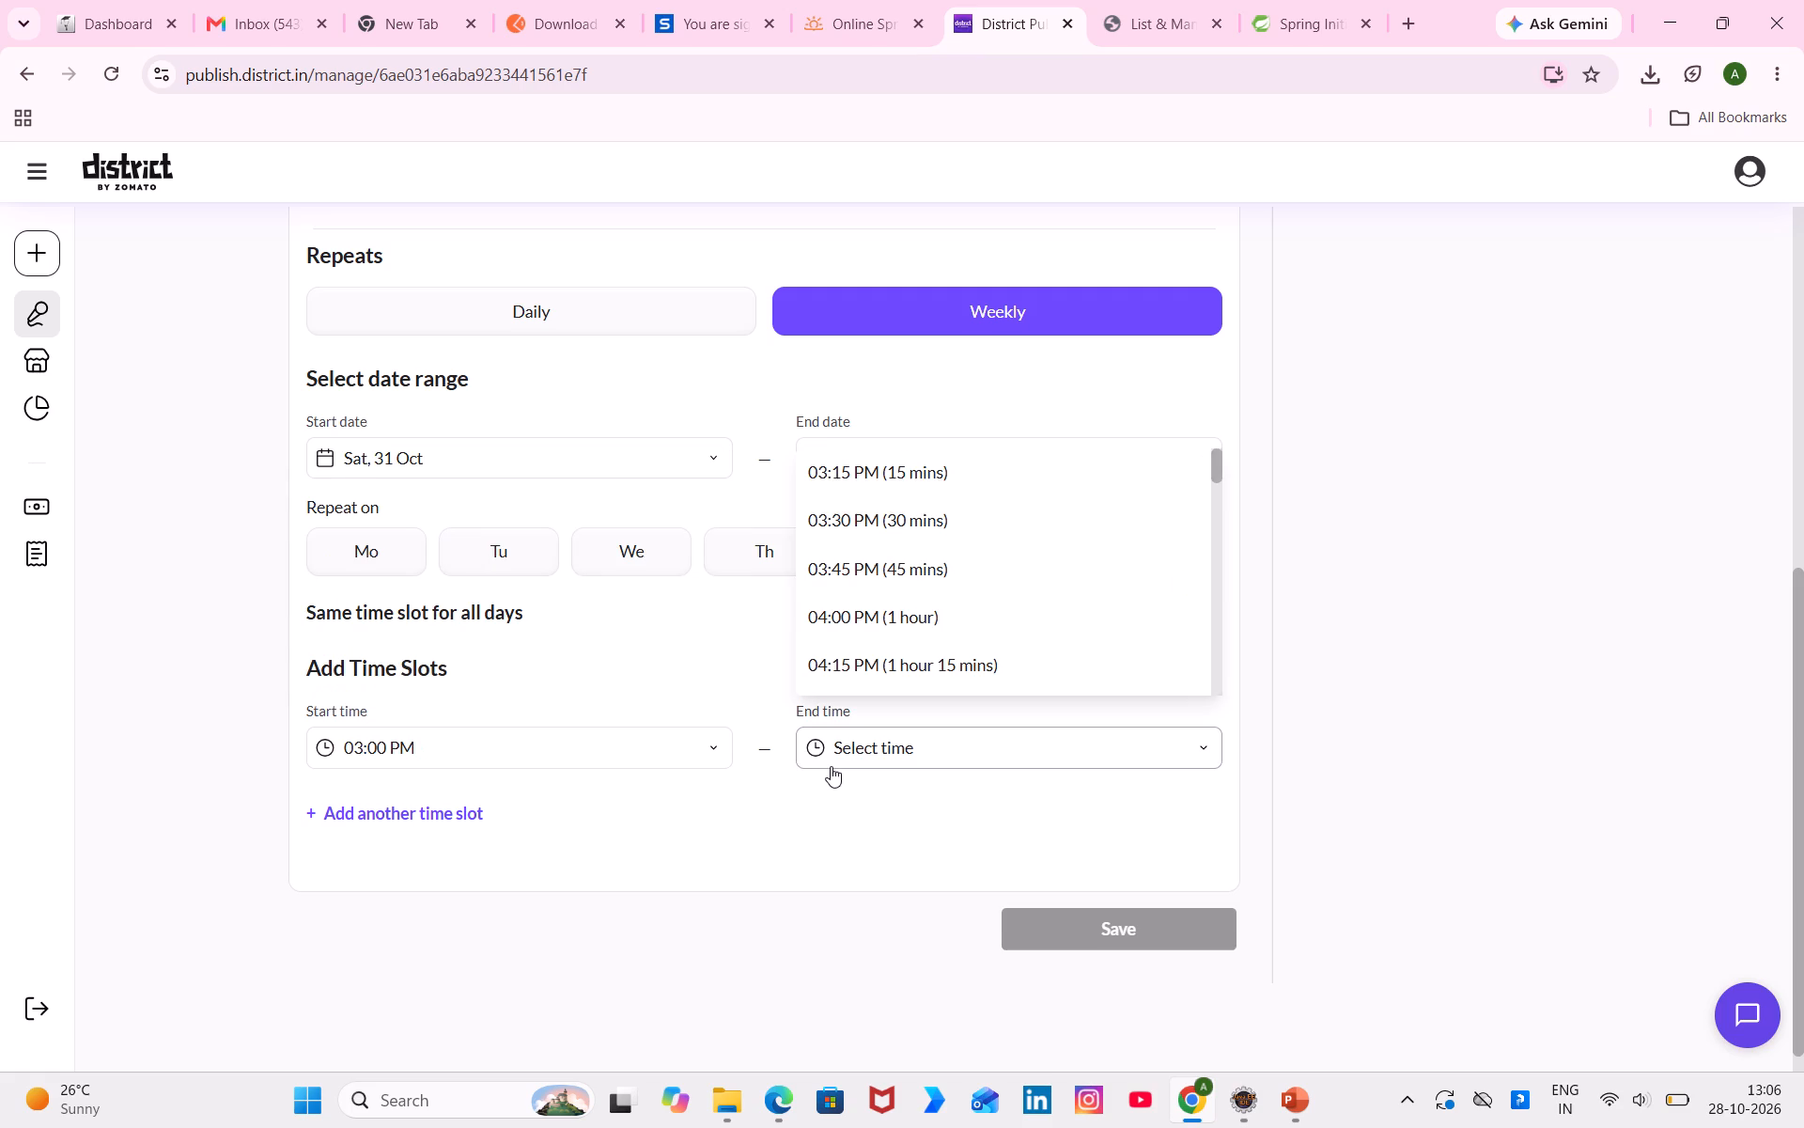
pyautogui.click(870, 602)
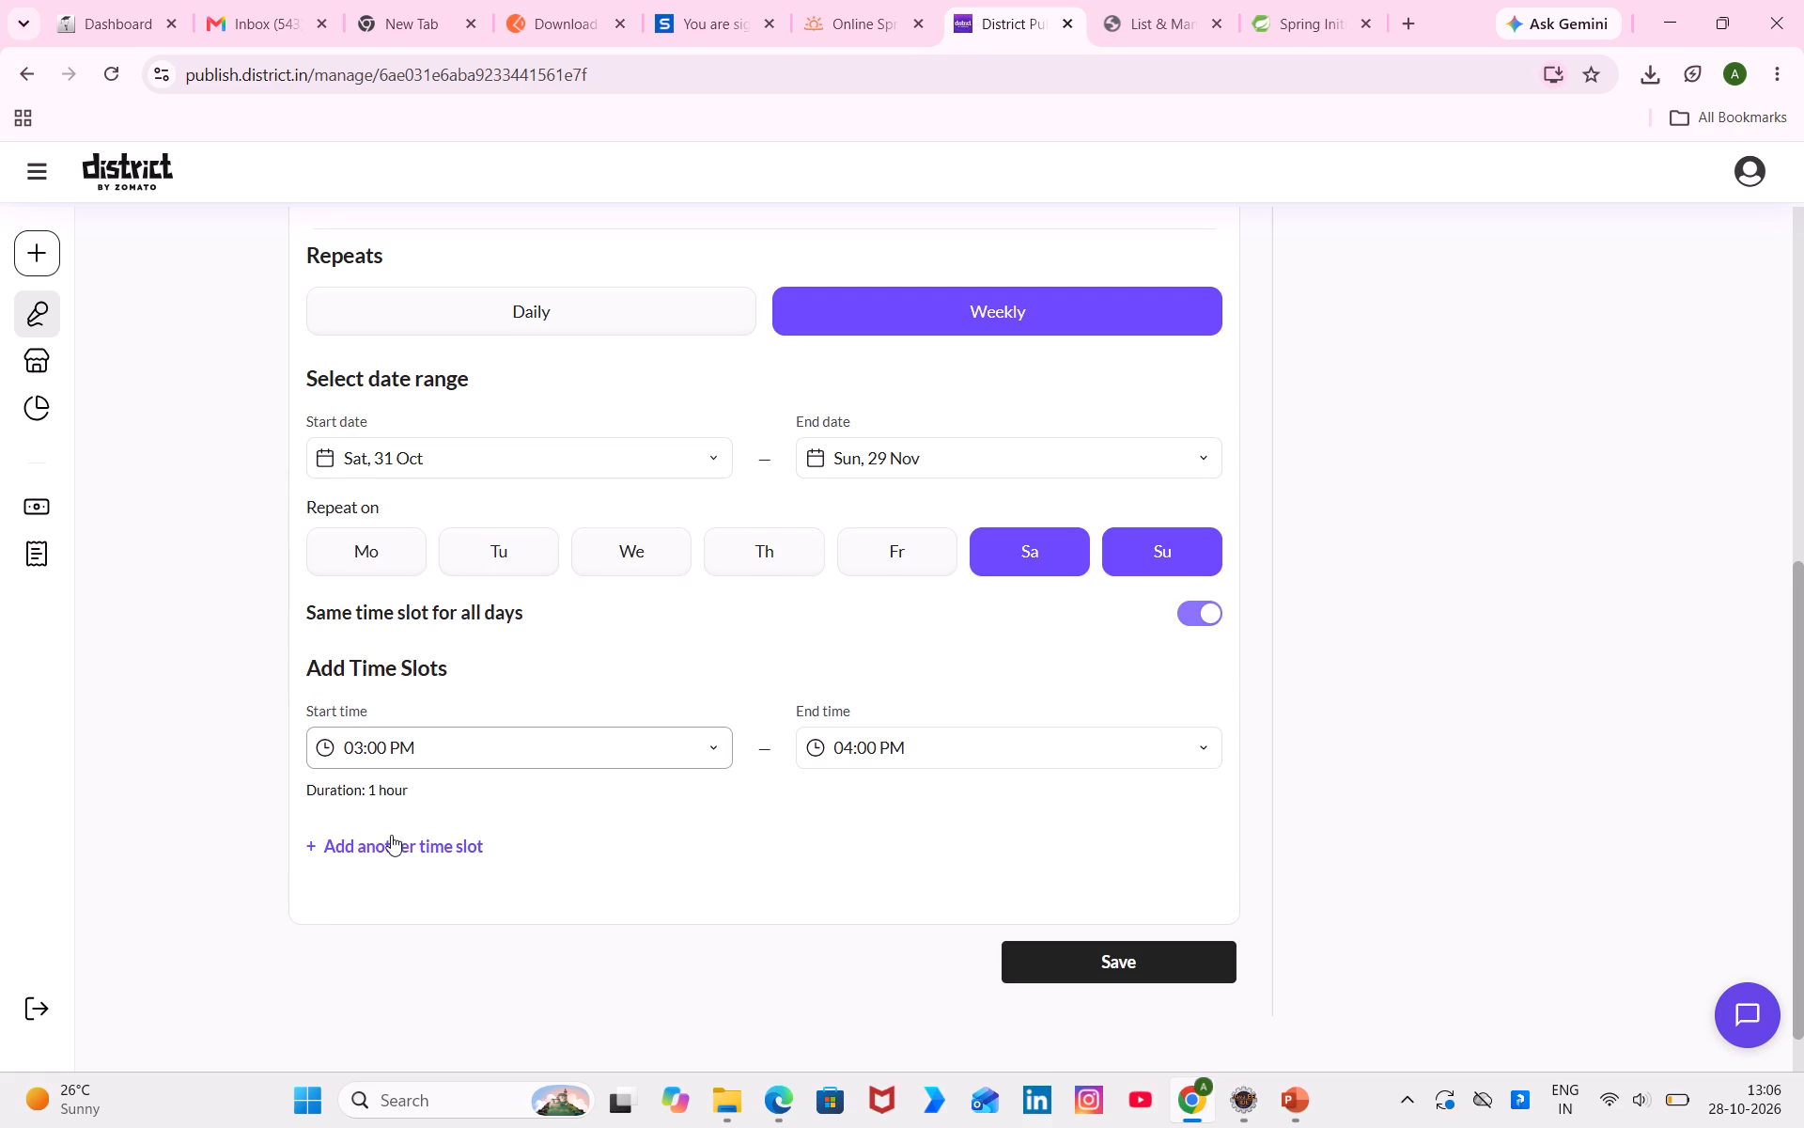
# Add a second time slot from 04:00 PM to 05:00 PM and save the show schedule.
pyautogui.click(391, 835)
pyautogui.click(555, 869)
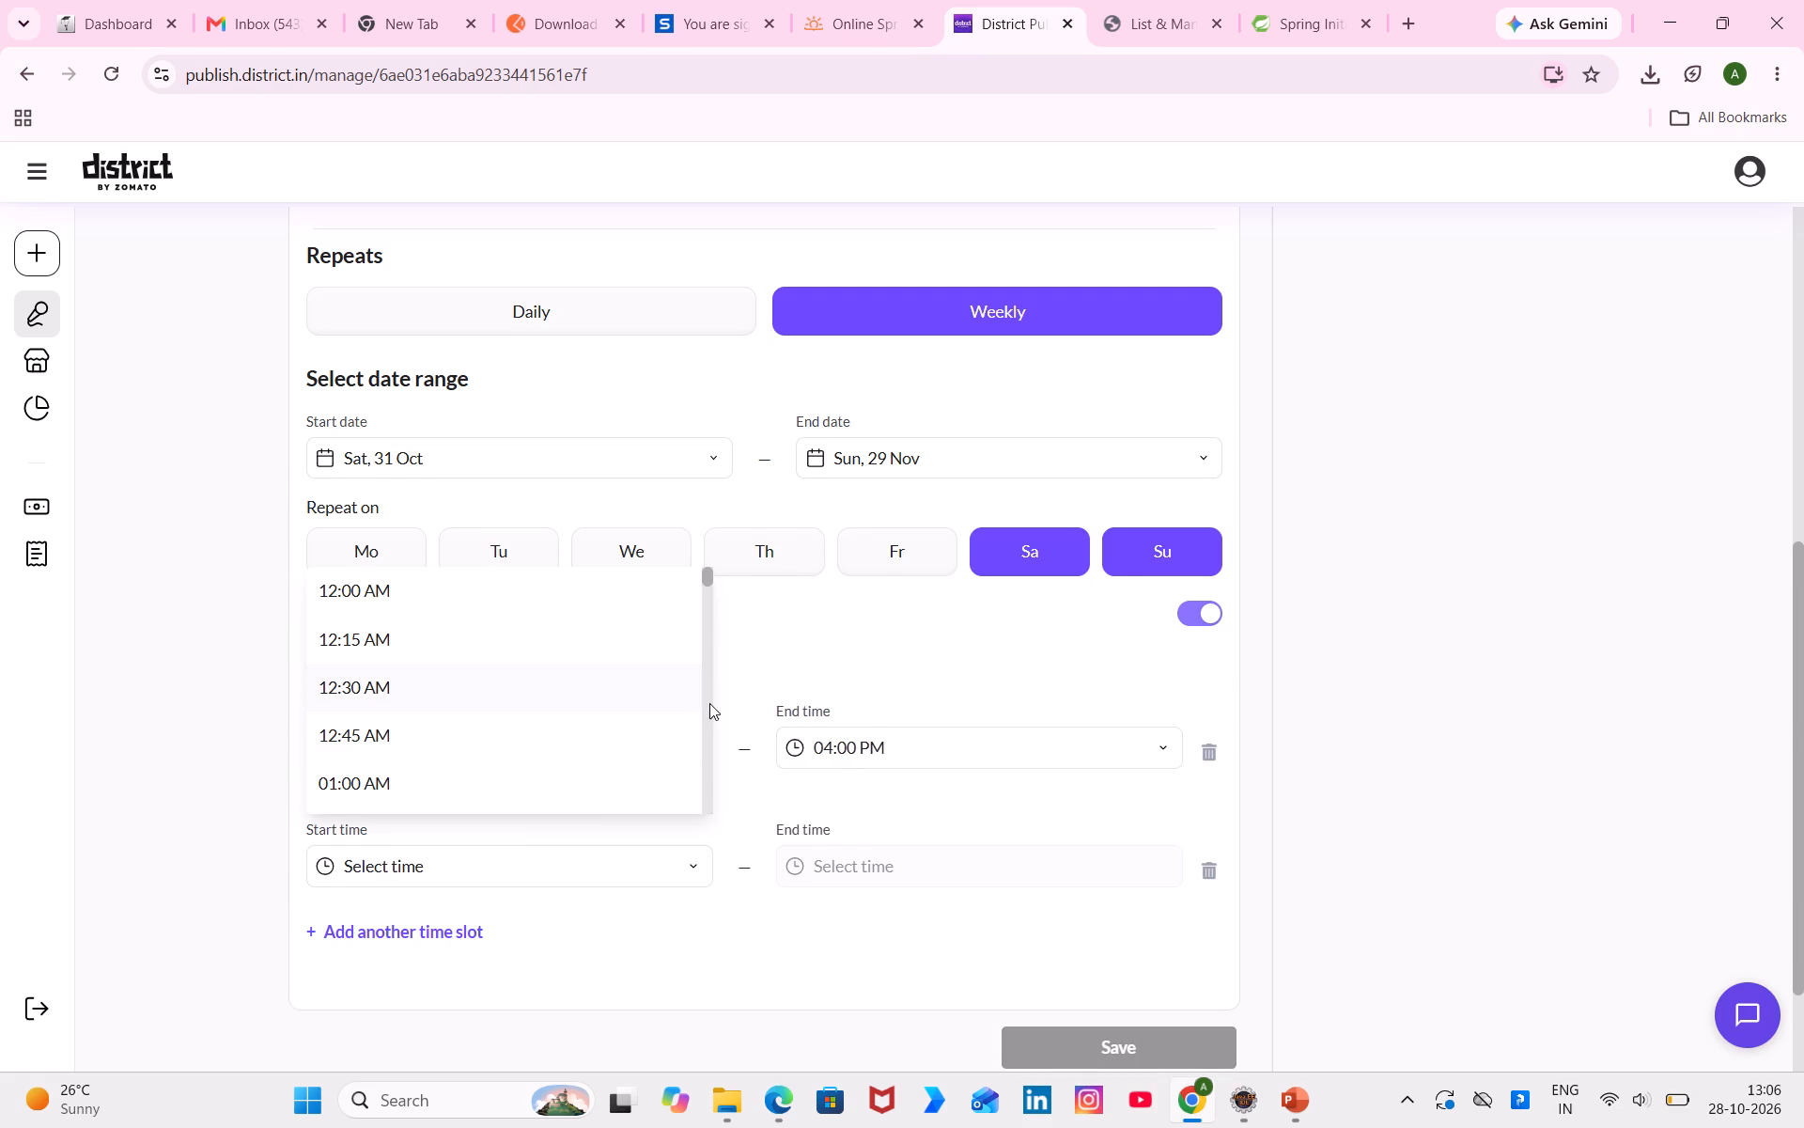
pyautogui.click(709, 737)
pyautogui.doubleClick(709, 737)
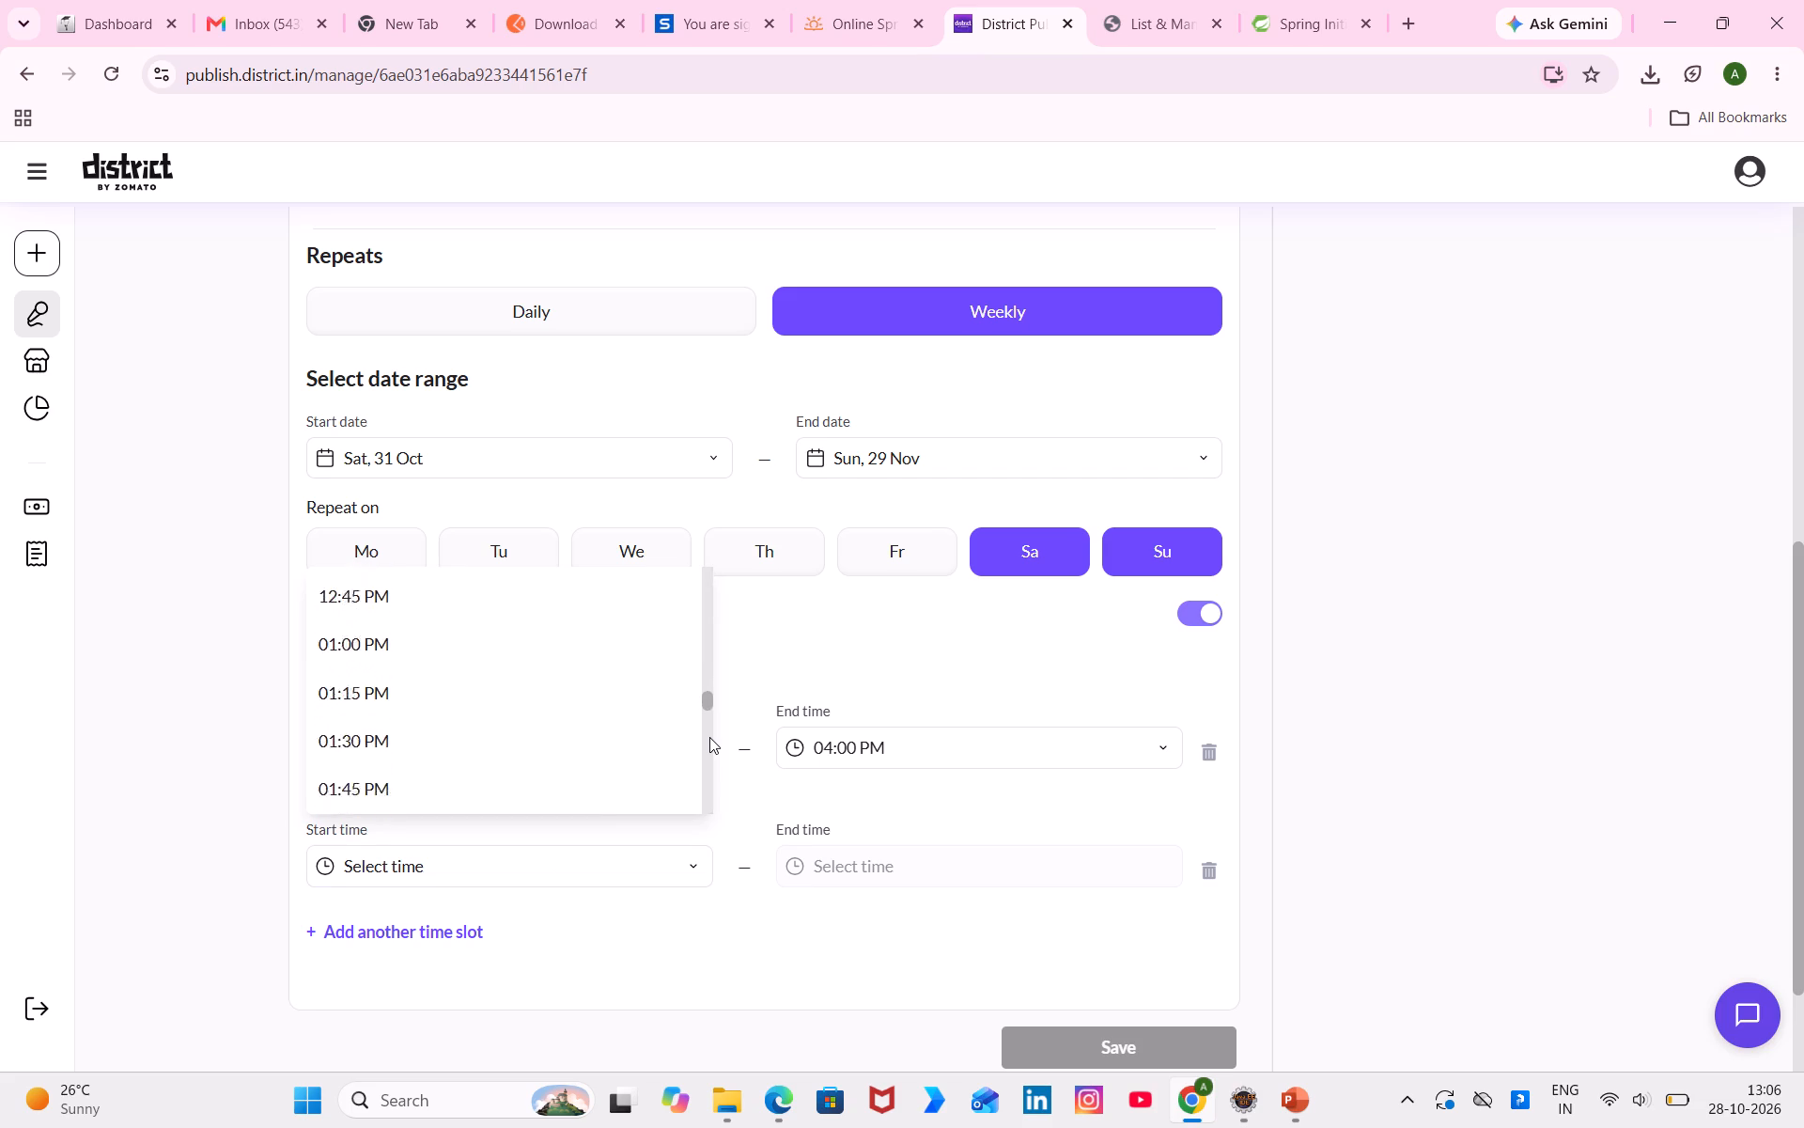
pyautogui.scroll(-2, 573, 759)
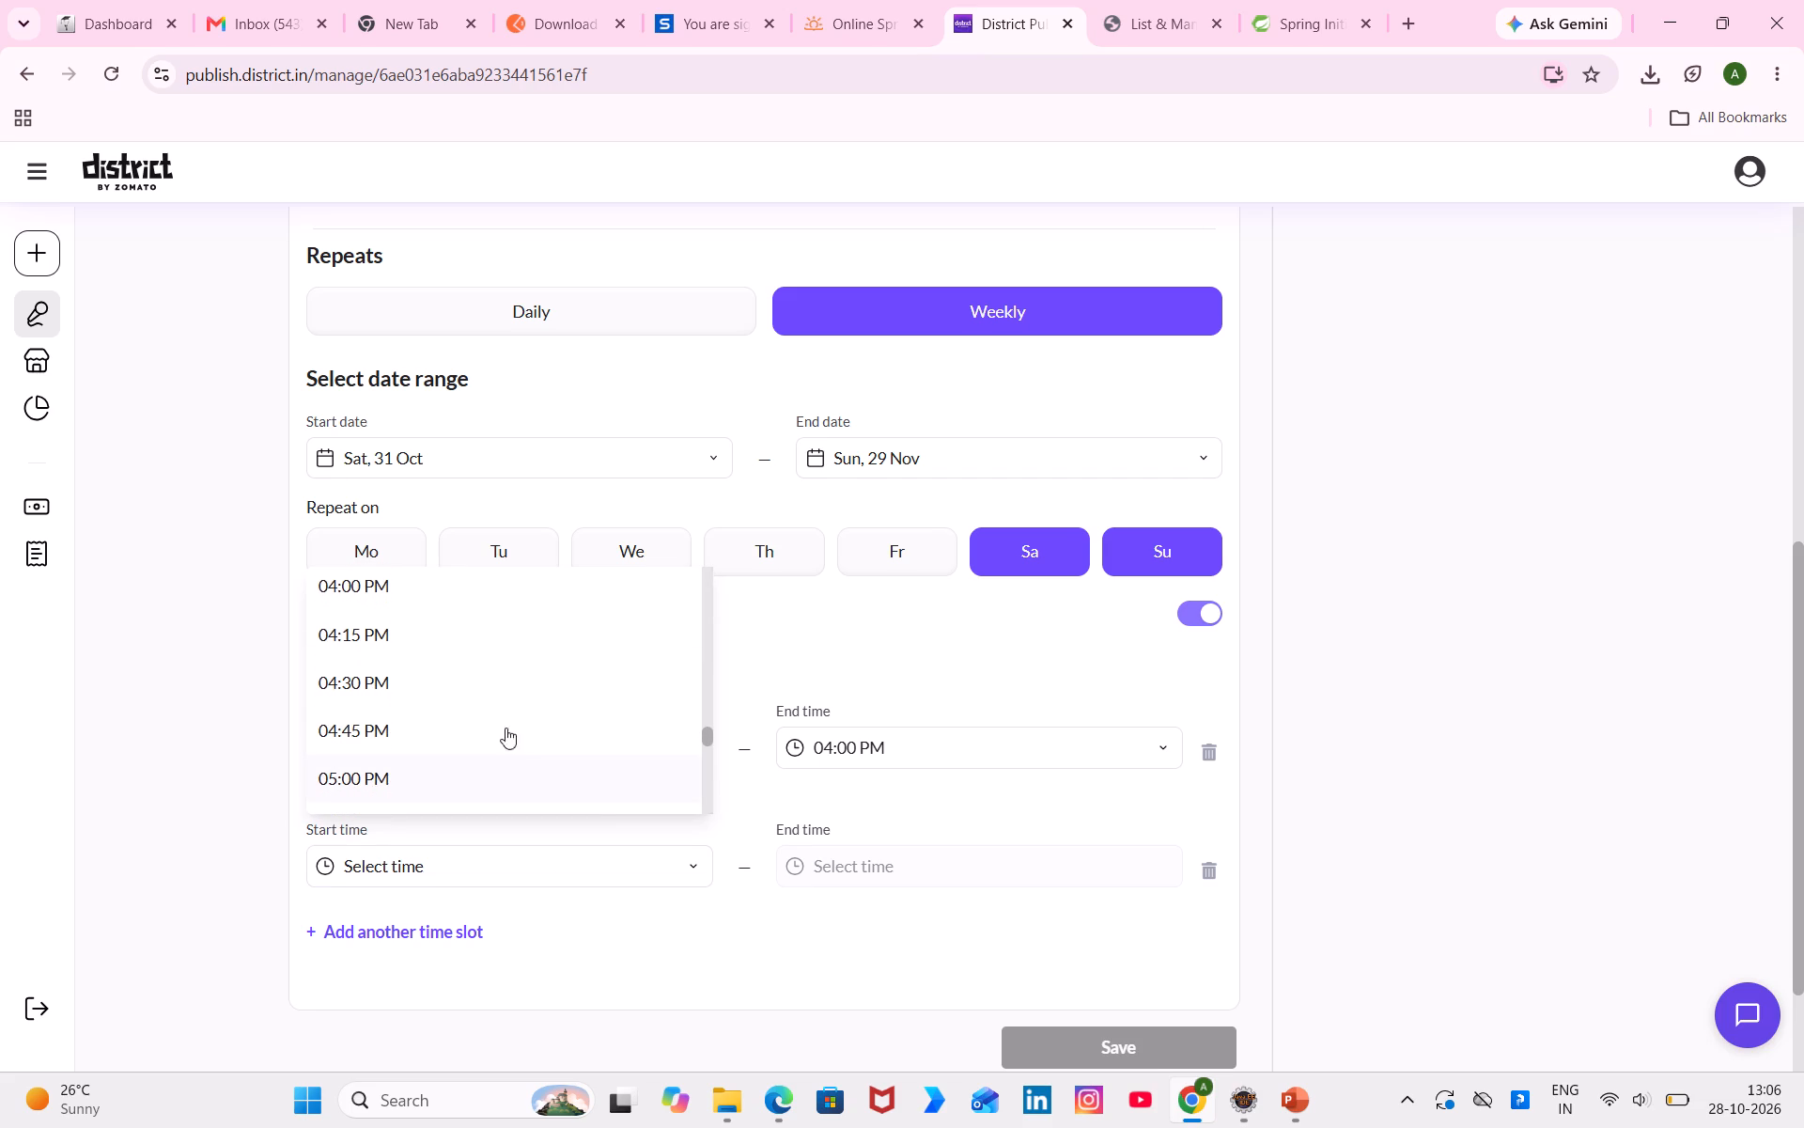
pyautogui.click(454, 582)
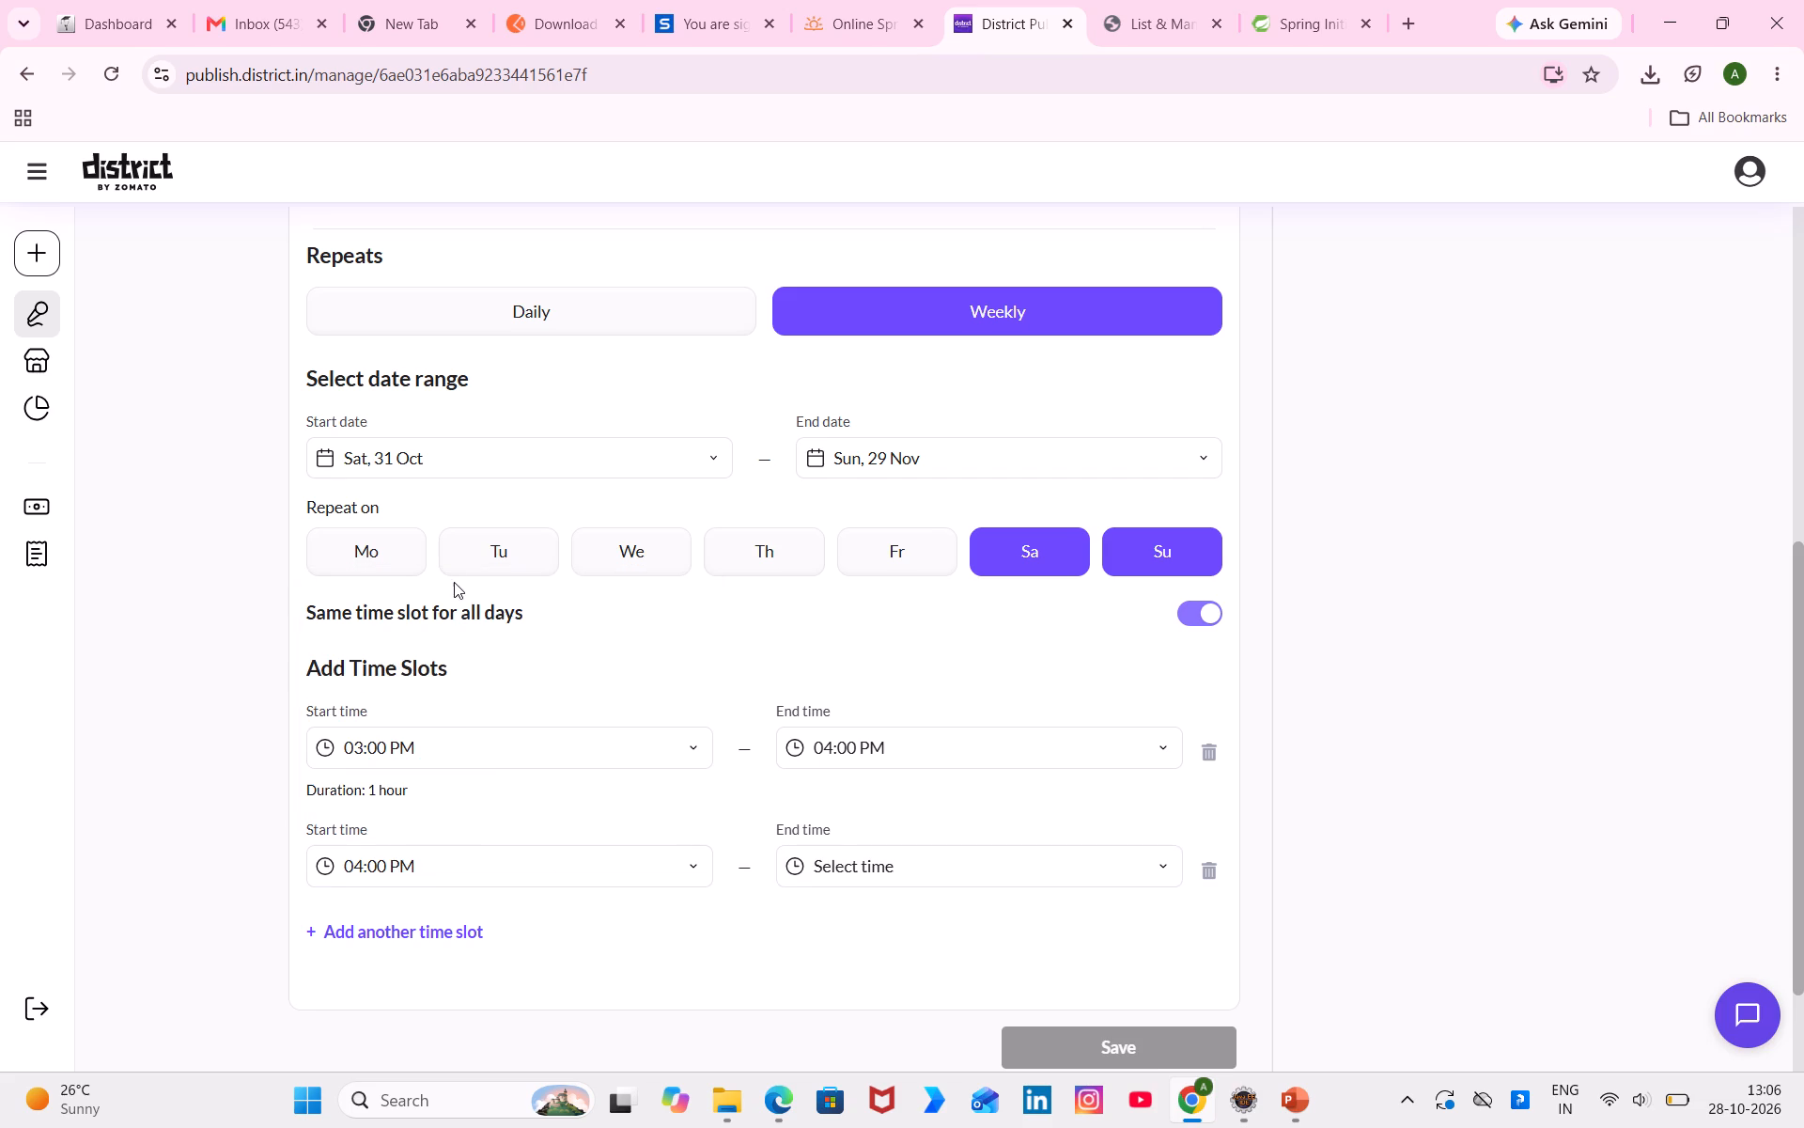
pyautogui.click(911, 875)
pyautogui.click(920, 744)
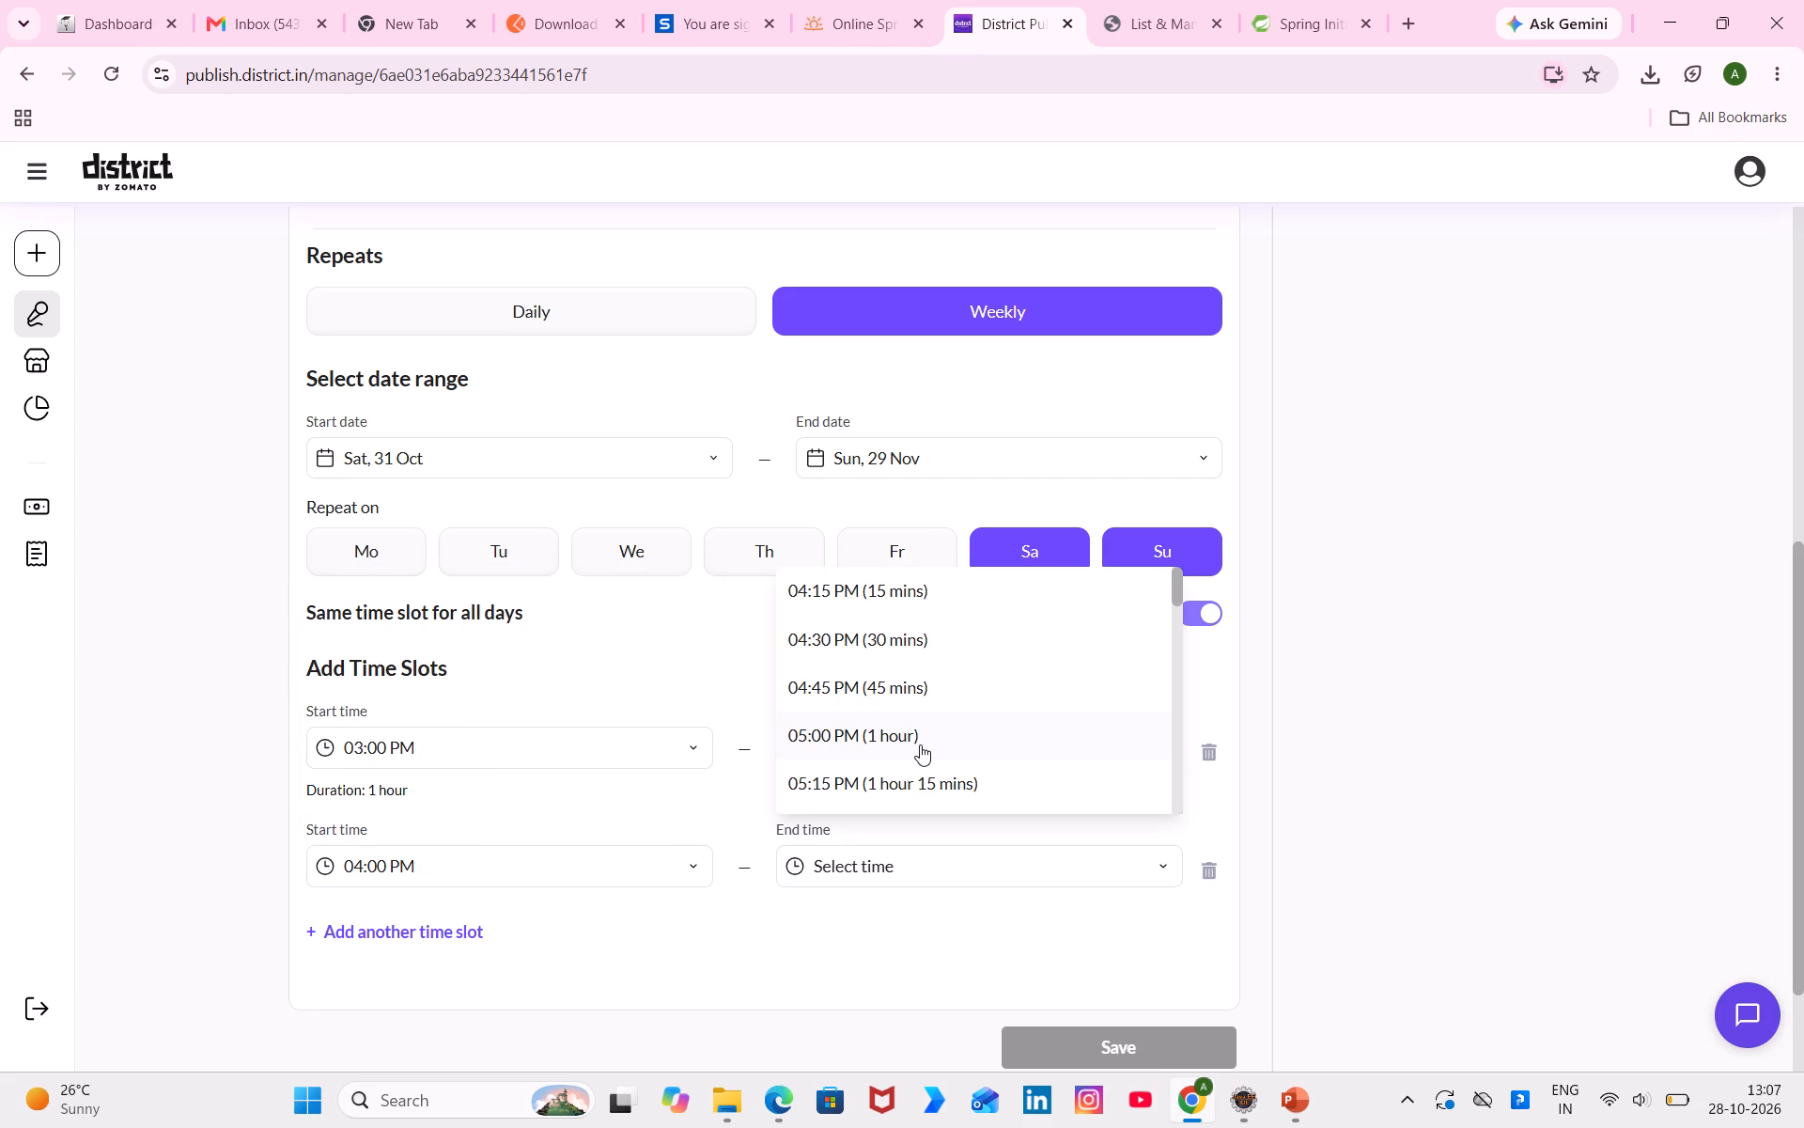
pyautogui.scroll(-1, 897, 855)
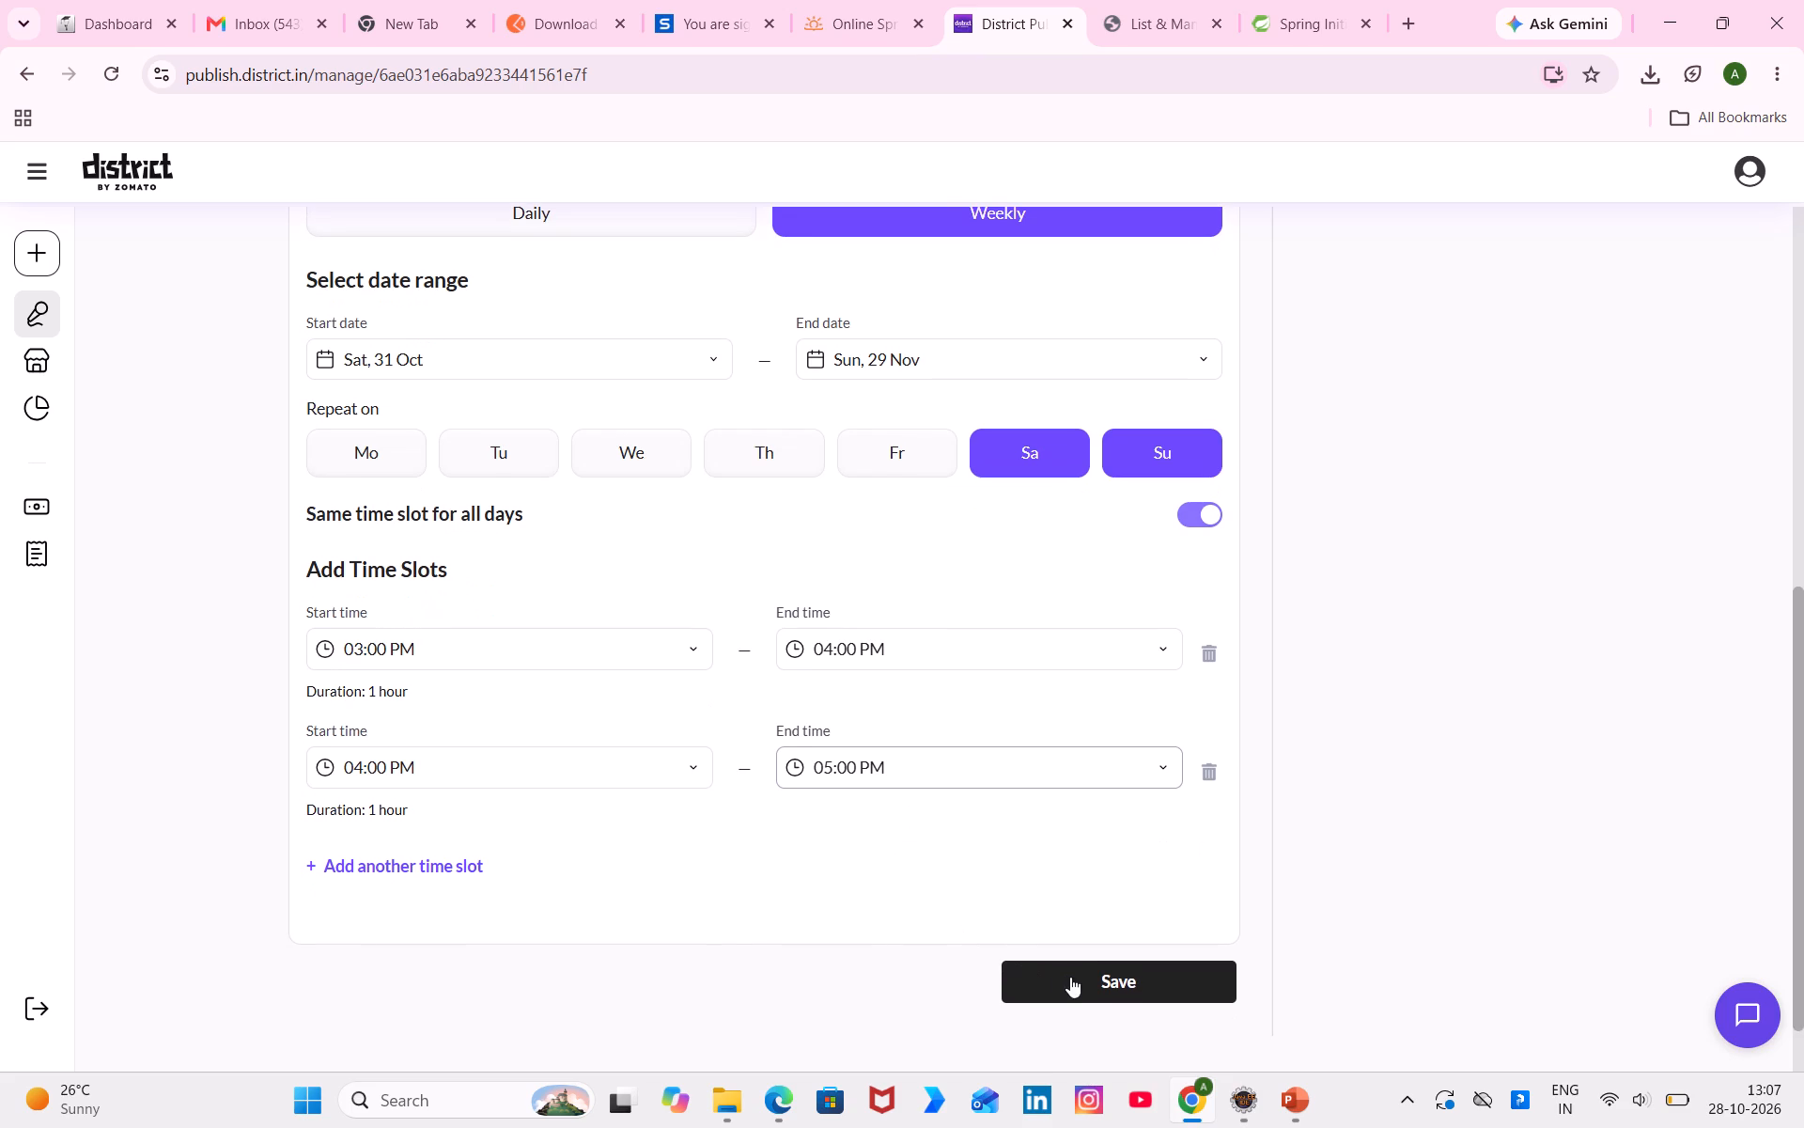
pyautogui.click(1076, 982)
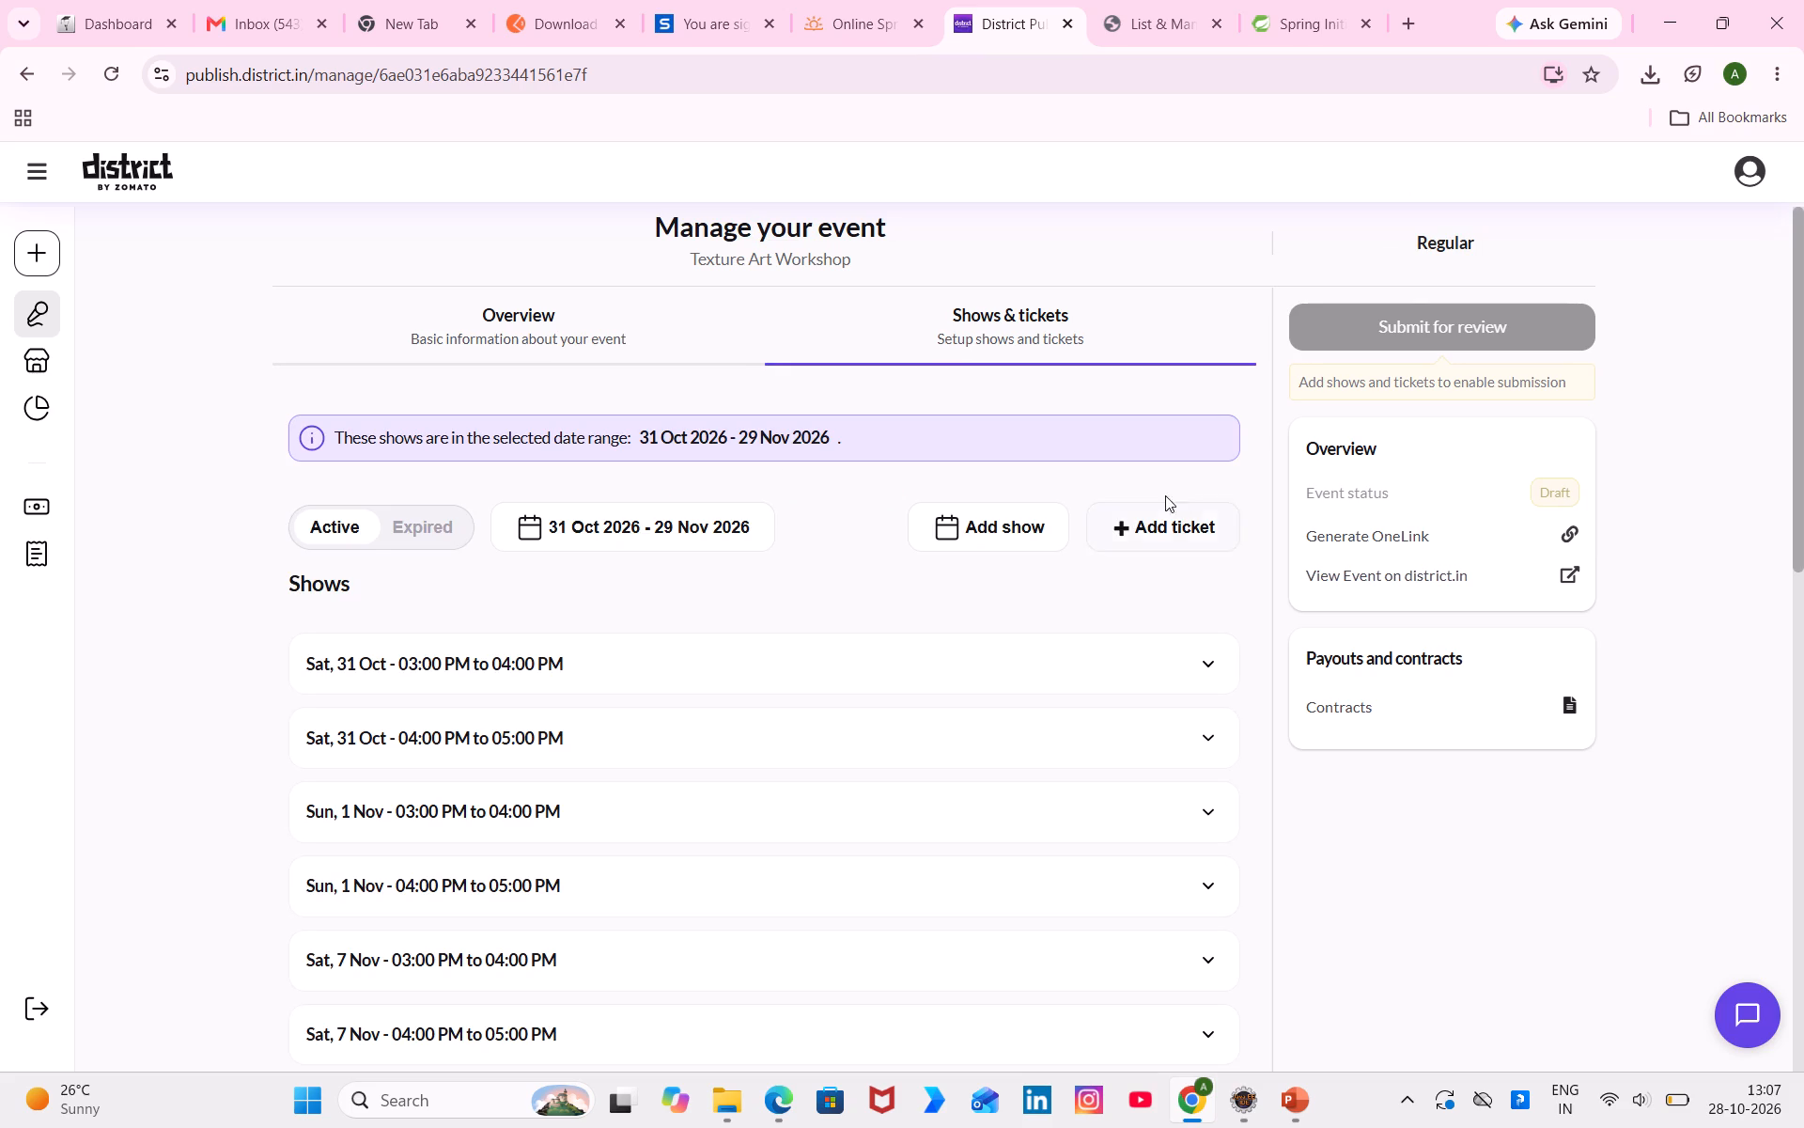
# Add a ticket with the copied ₹250 cover charge note as its description and the custom name ENTRY PASS.
pyautogui.click(1182, 511)
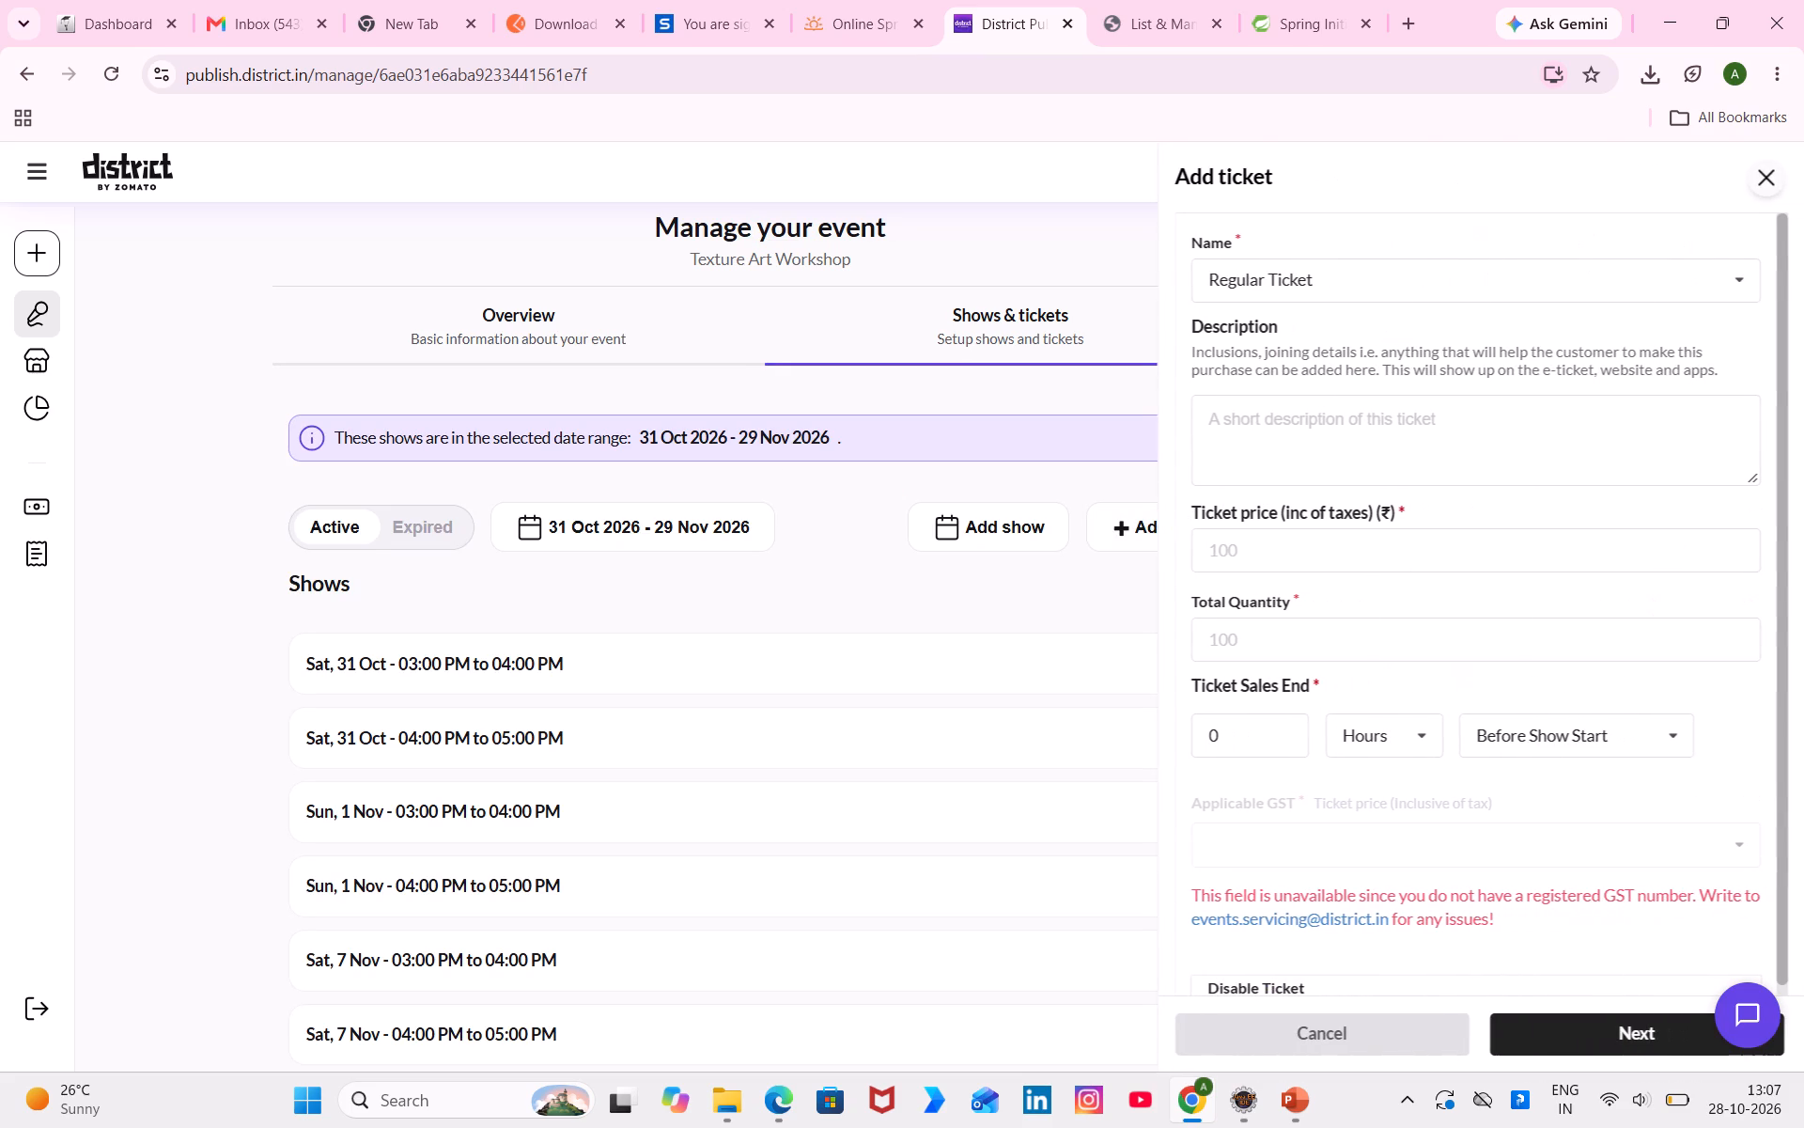
pyautogui.click(1343, 418)
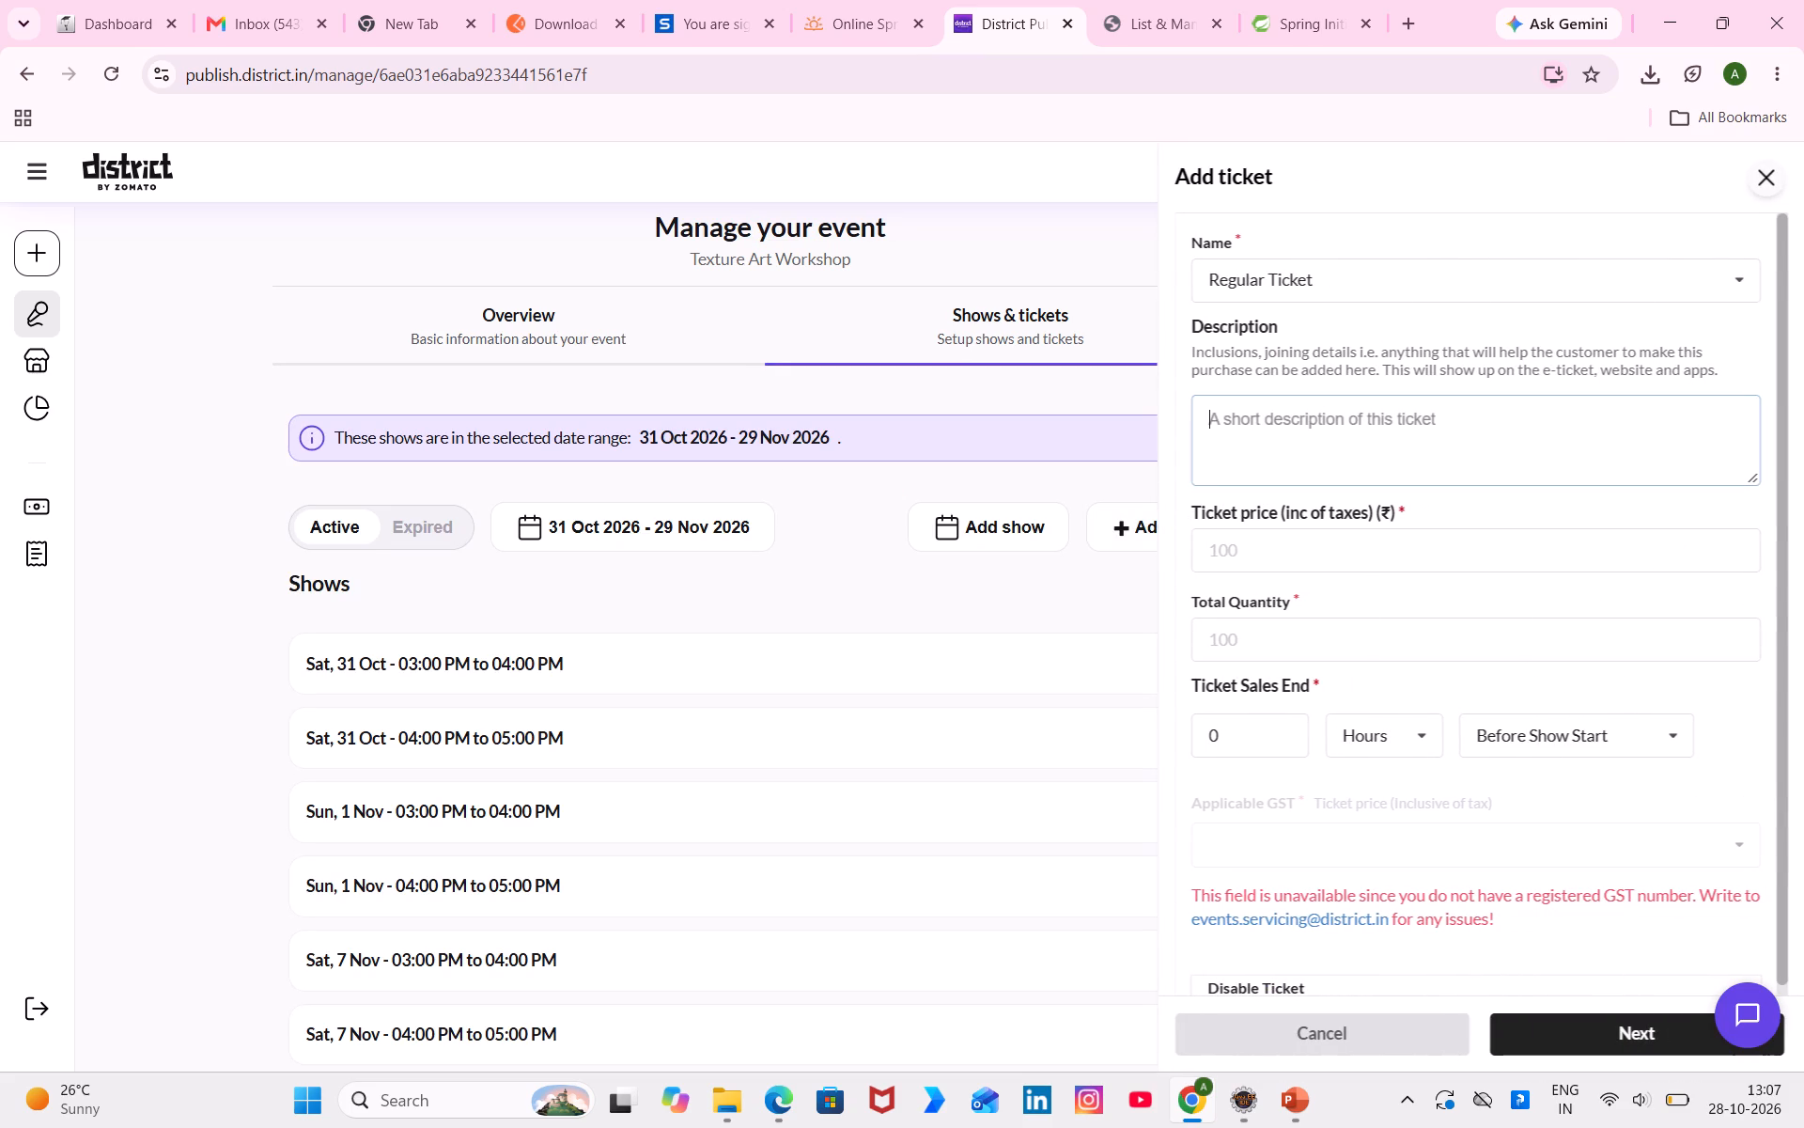
pyautogui.hotkey('ctrl', 'v')
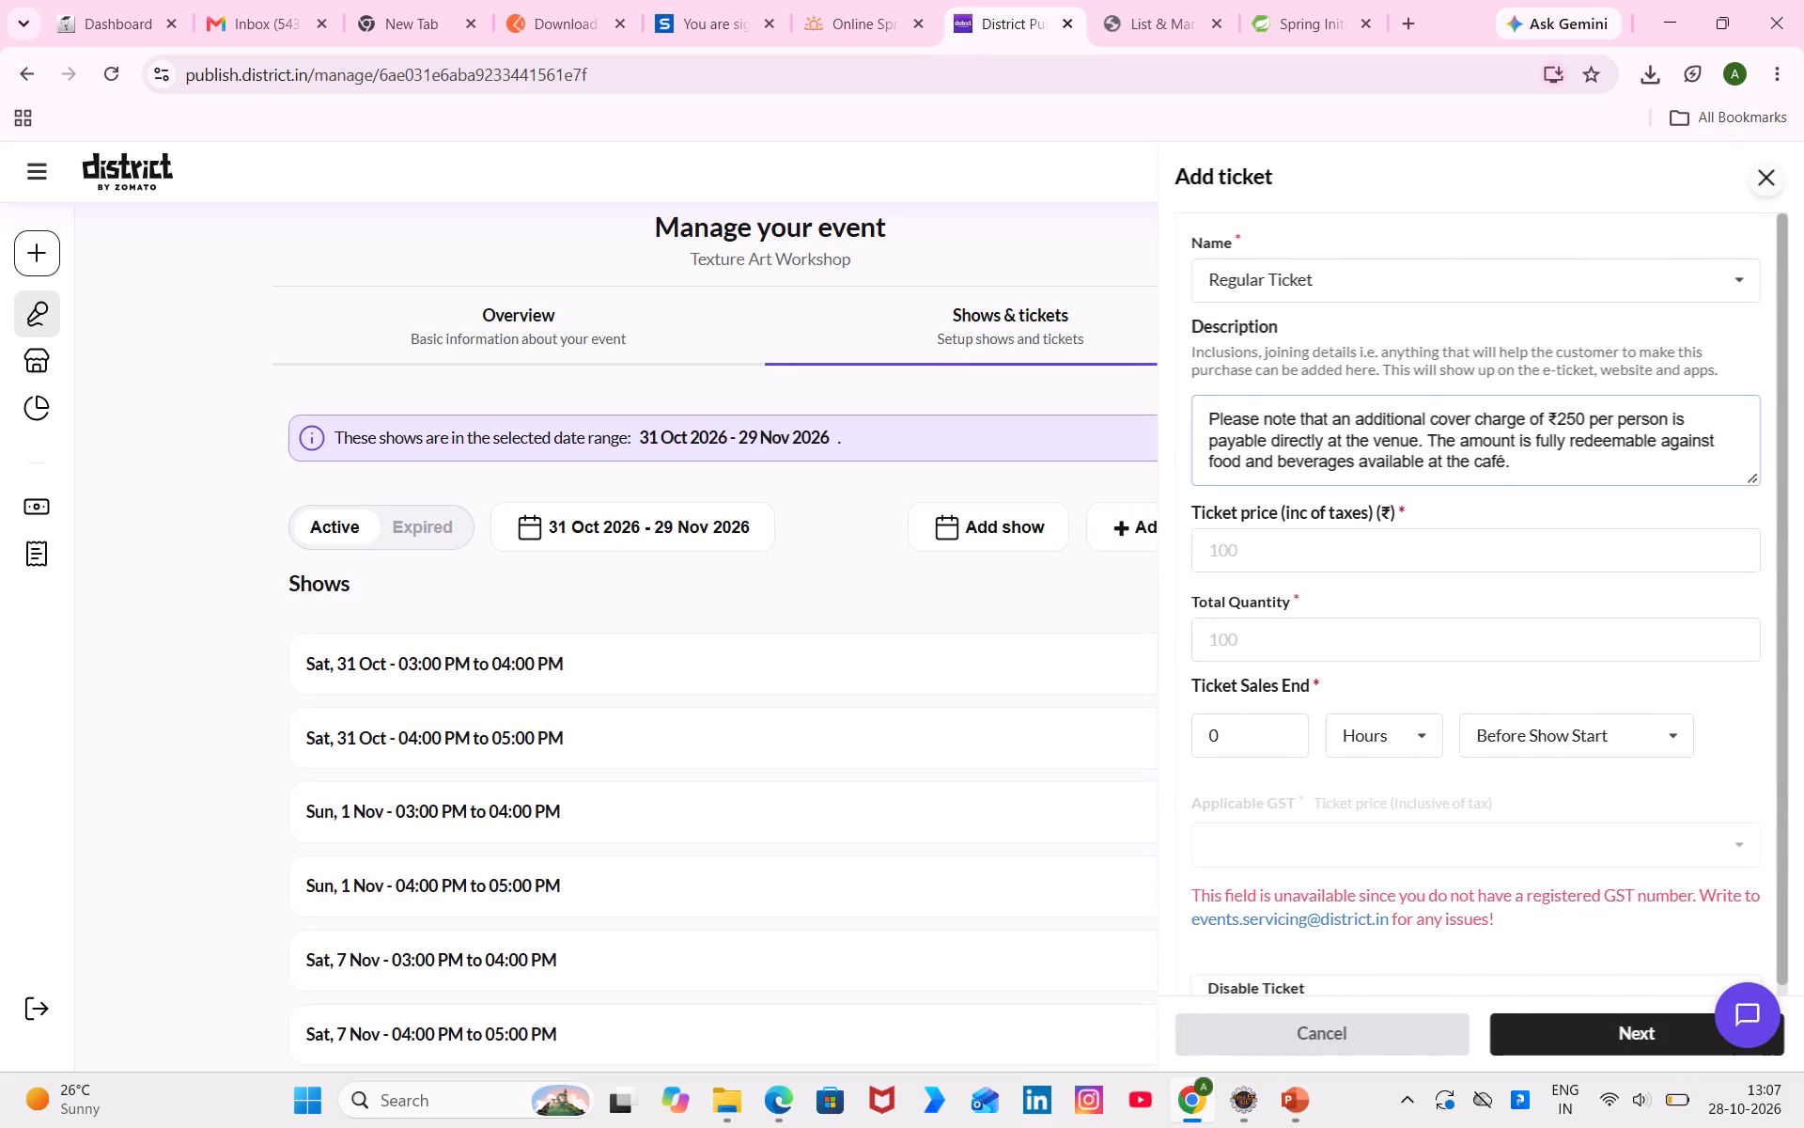
pyautogui.click(1354, 293)
pyautogui.click(1368, 361)
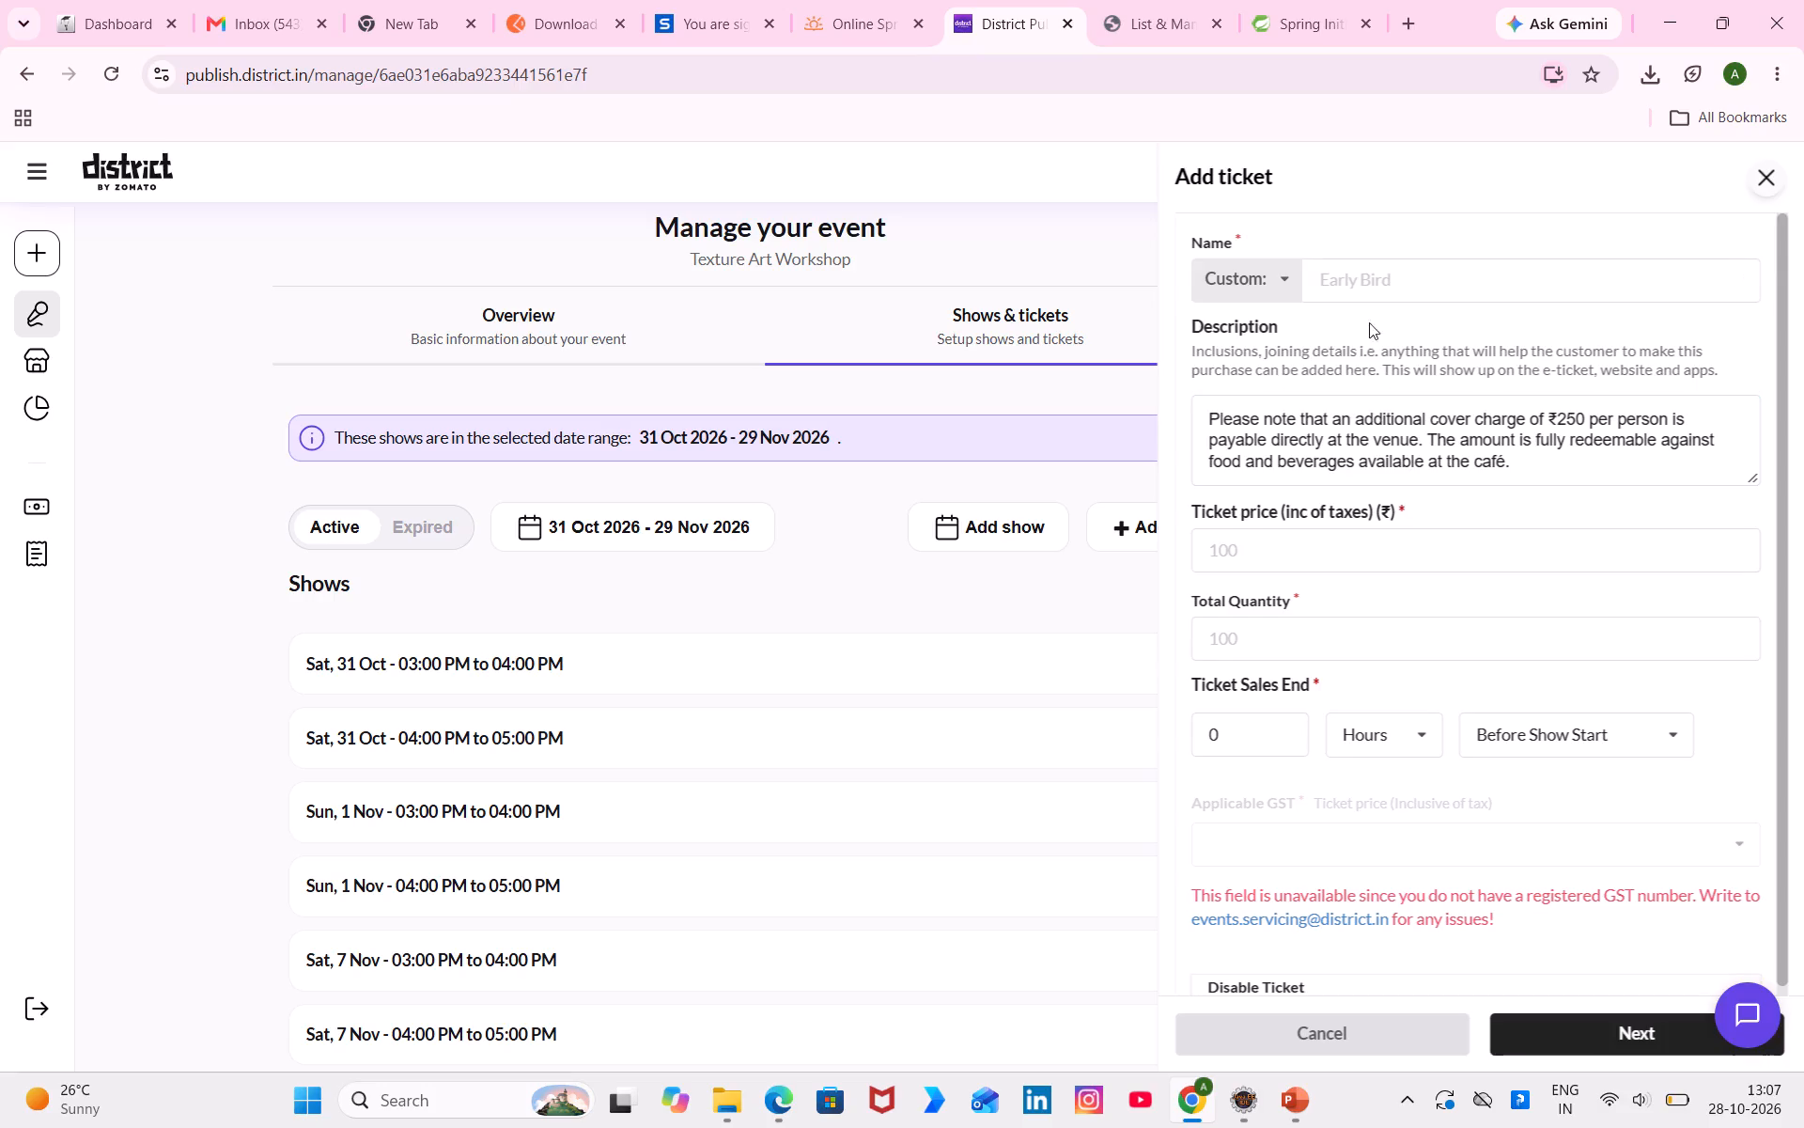
pyautogui.click(1368, 288)
pyautogui.click(1461, 327)
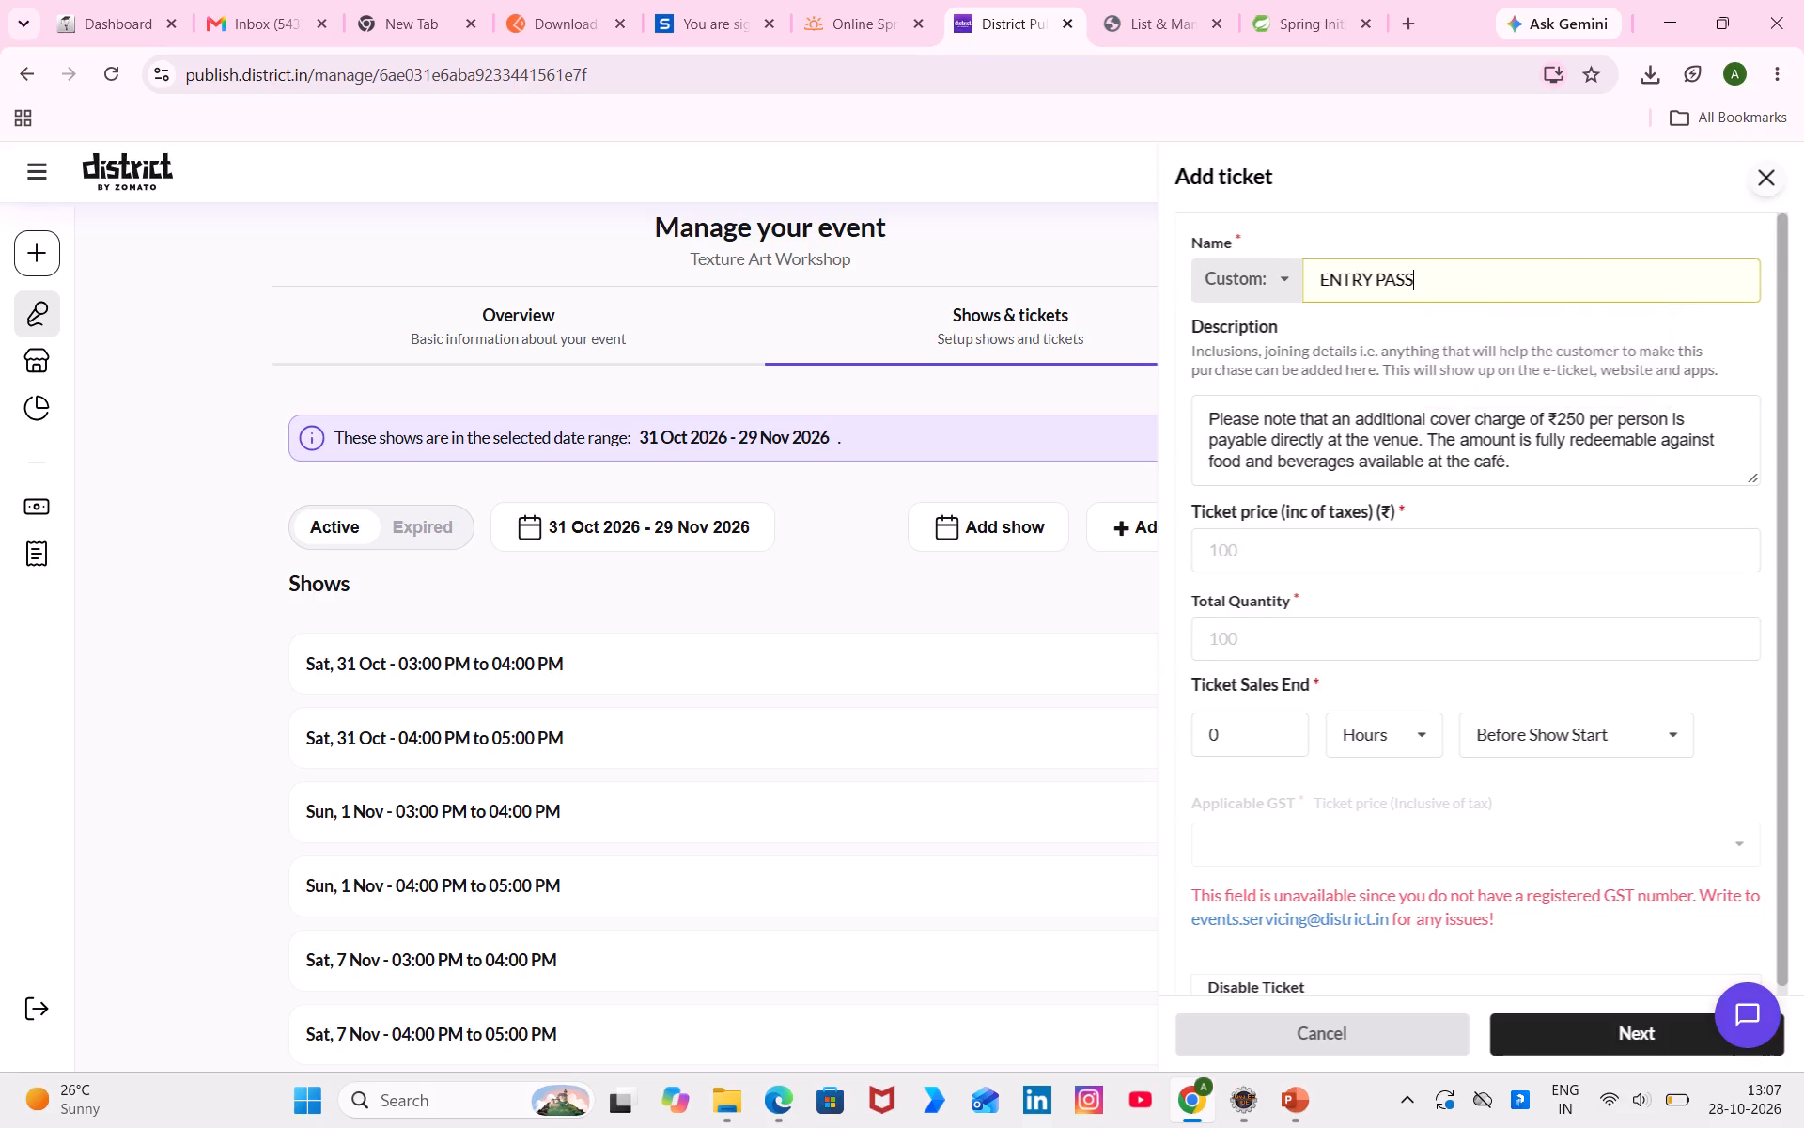
# Set the ticket's total quantity to 10 and end its sales 30 minutes before show start.
pyautogui.click(1360, 536)
pyautogui.click(1340, 645)
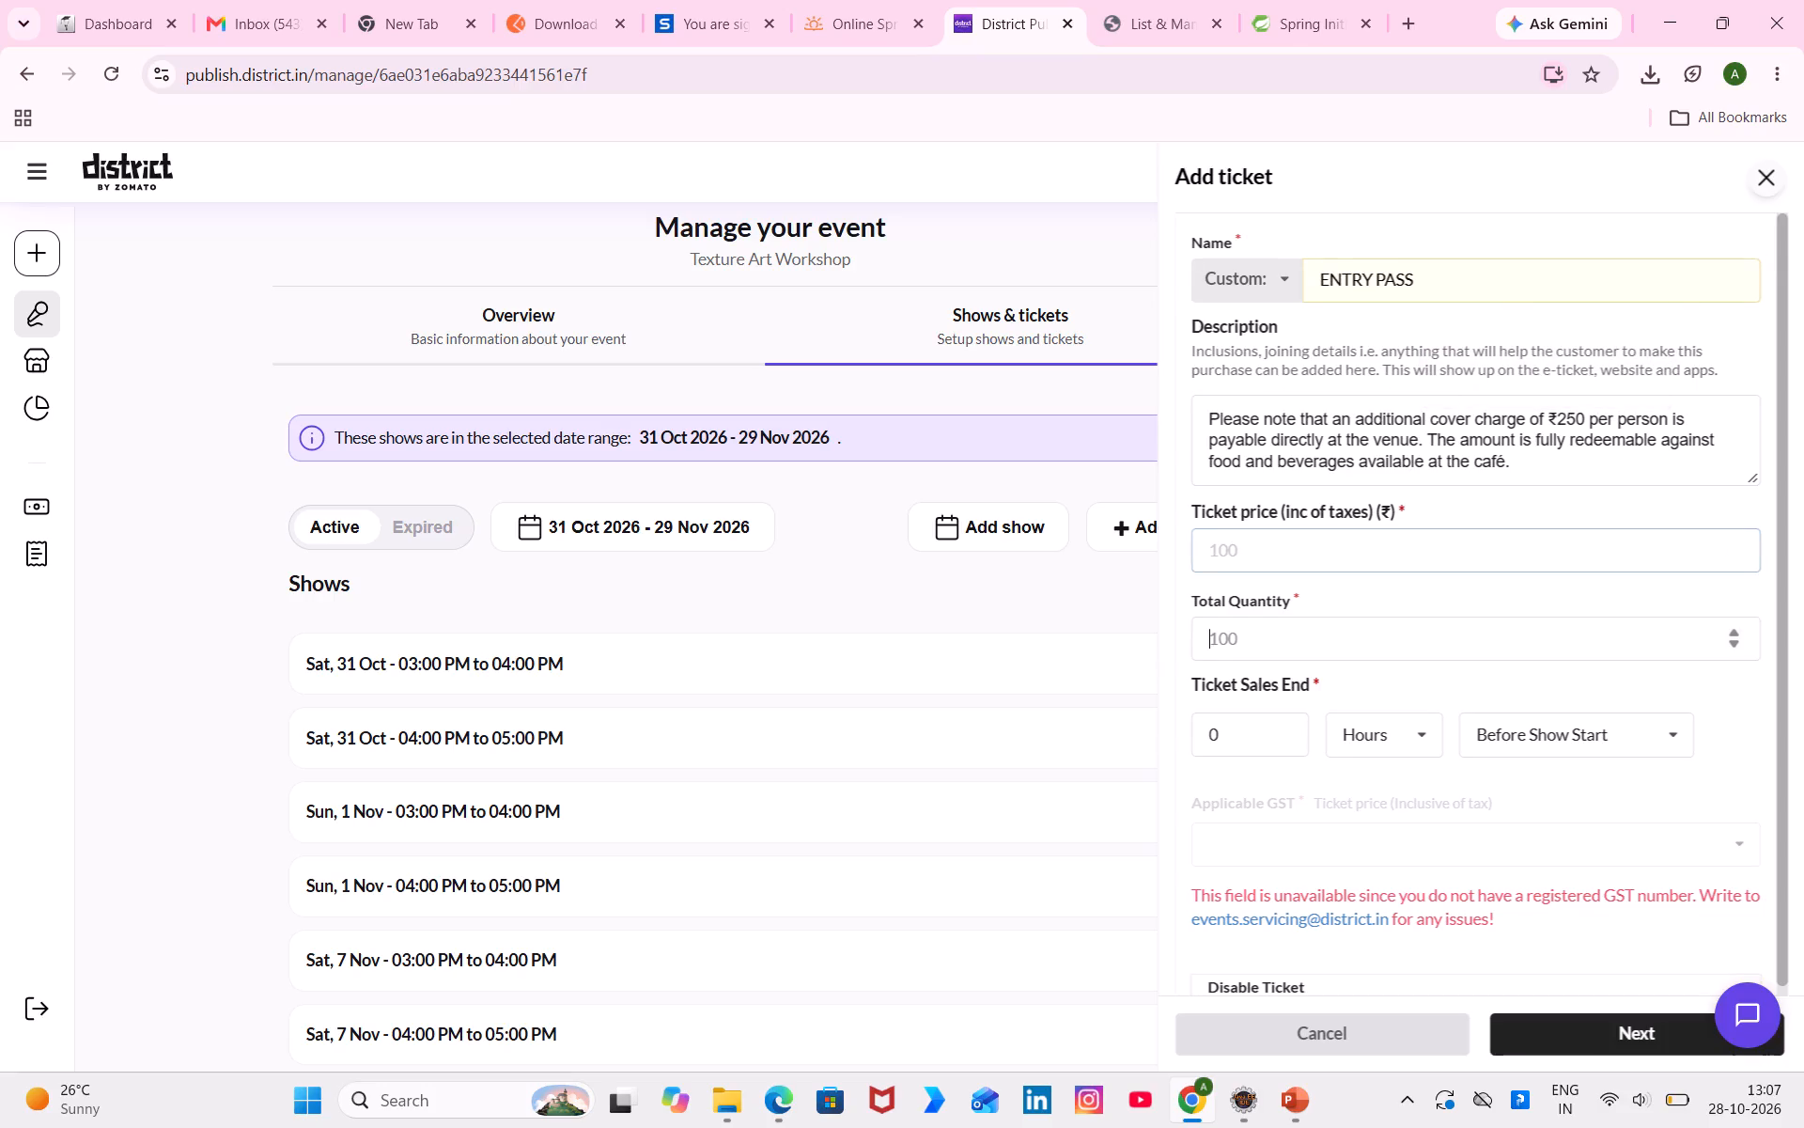
pyautogui.write('10')
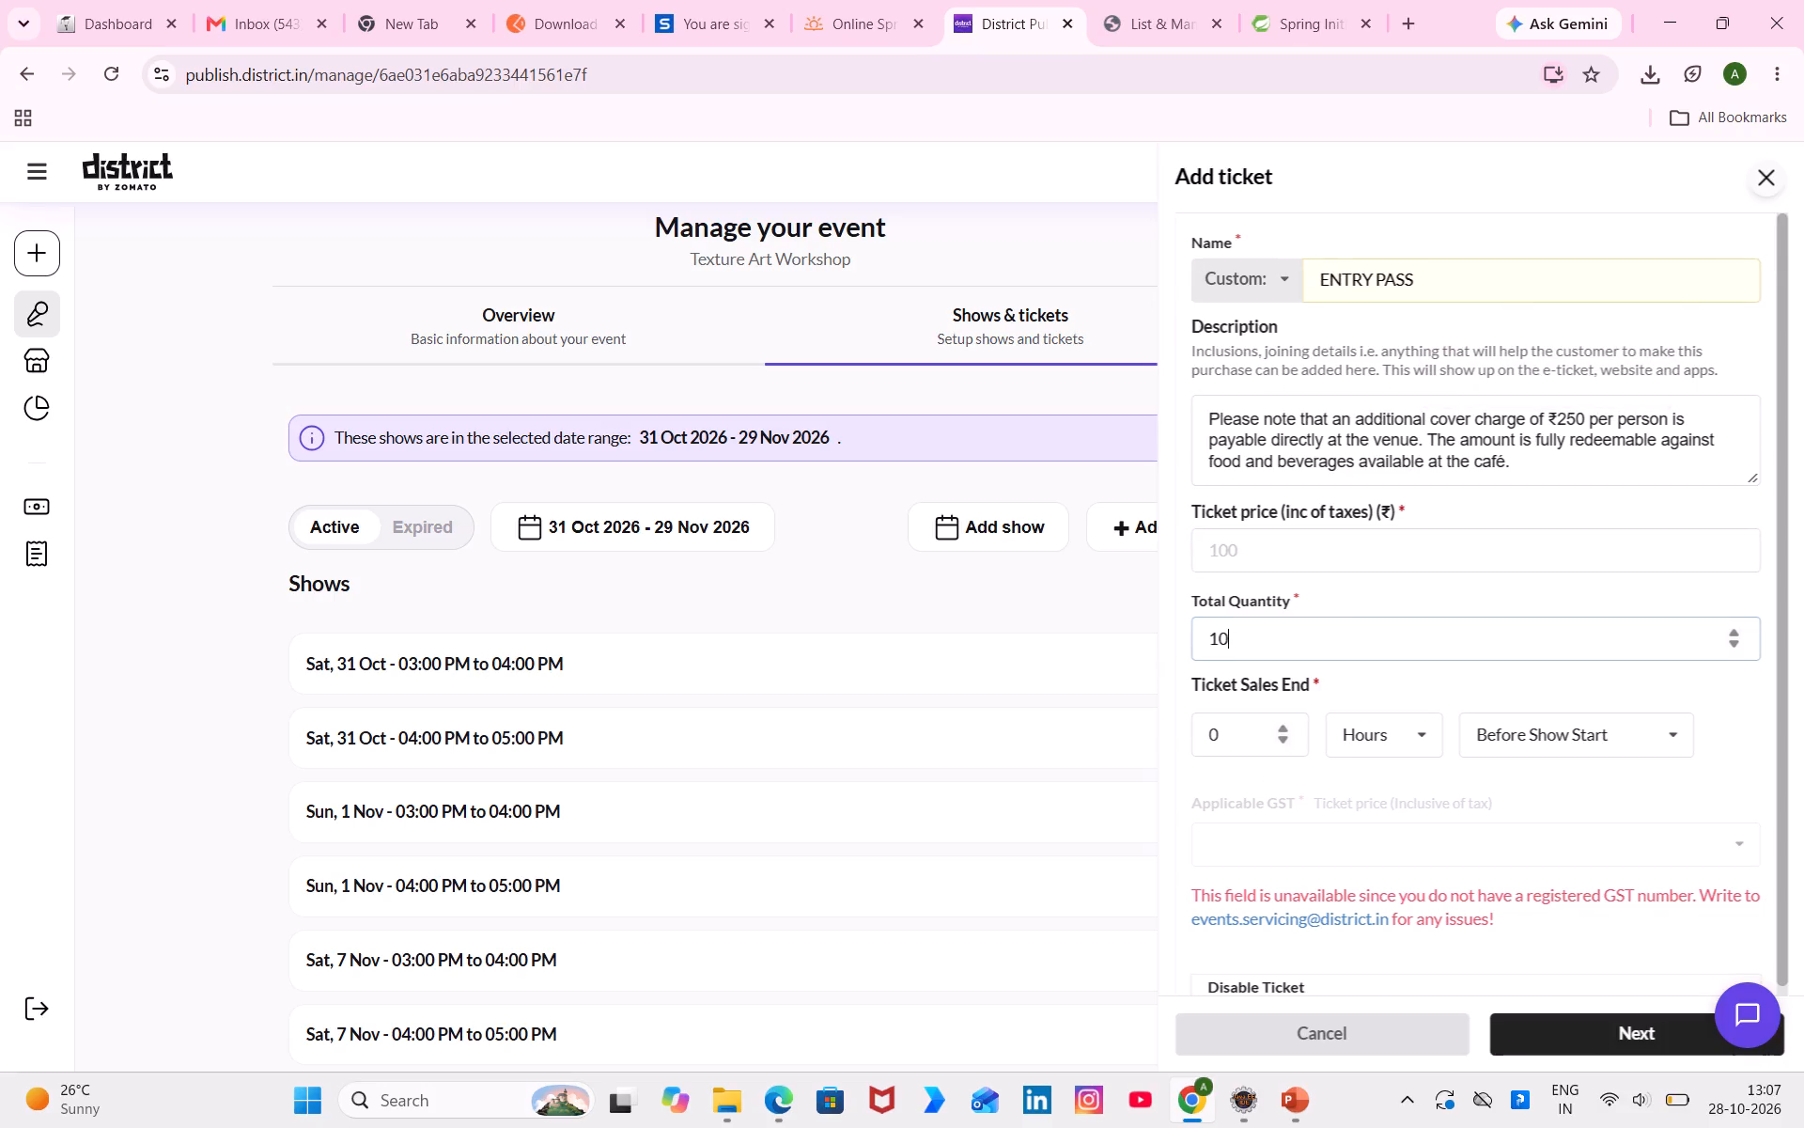
pyautogui.click(1208, 733)
pyautogui.press('3')
pyautogui.click(1364, 732)
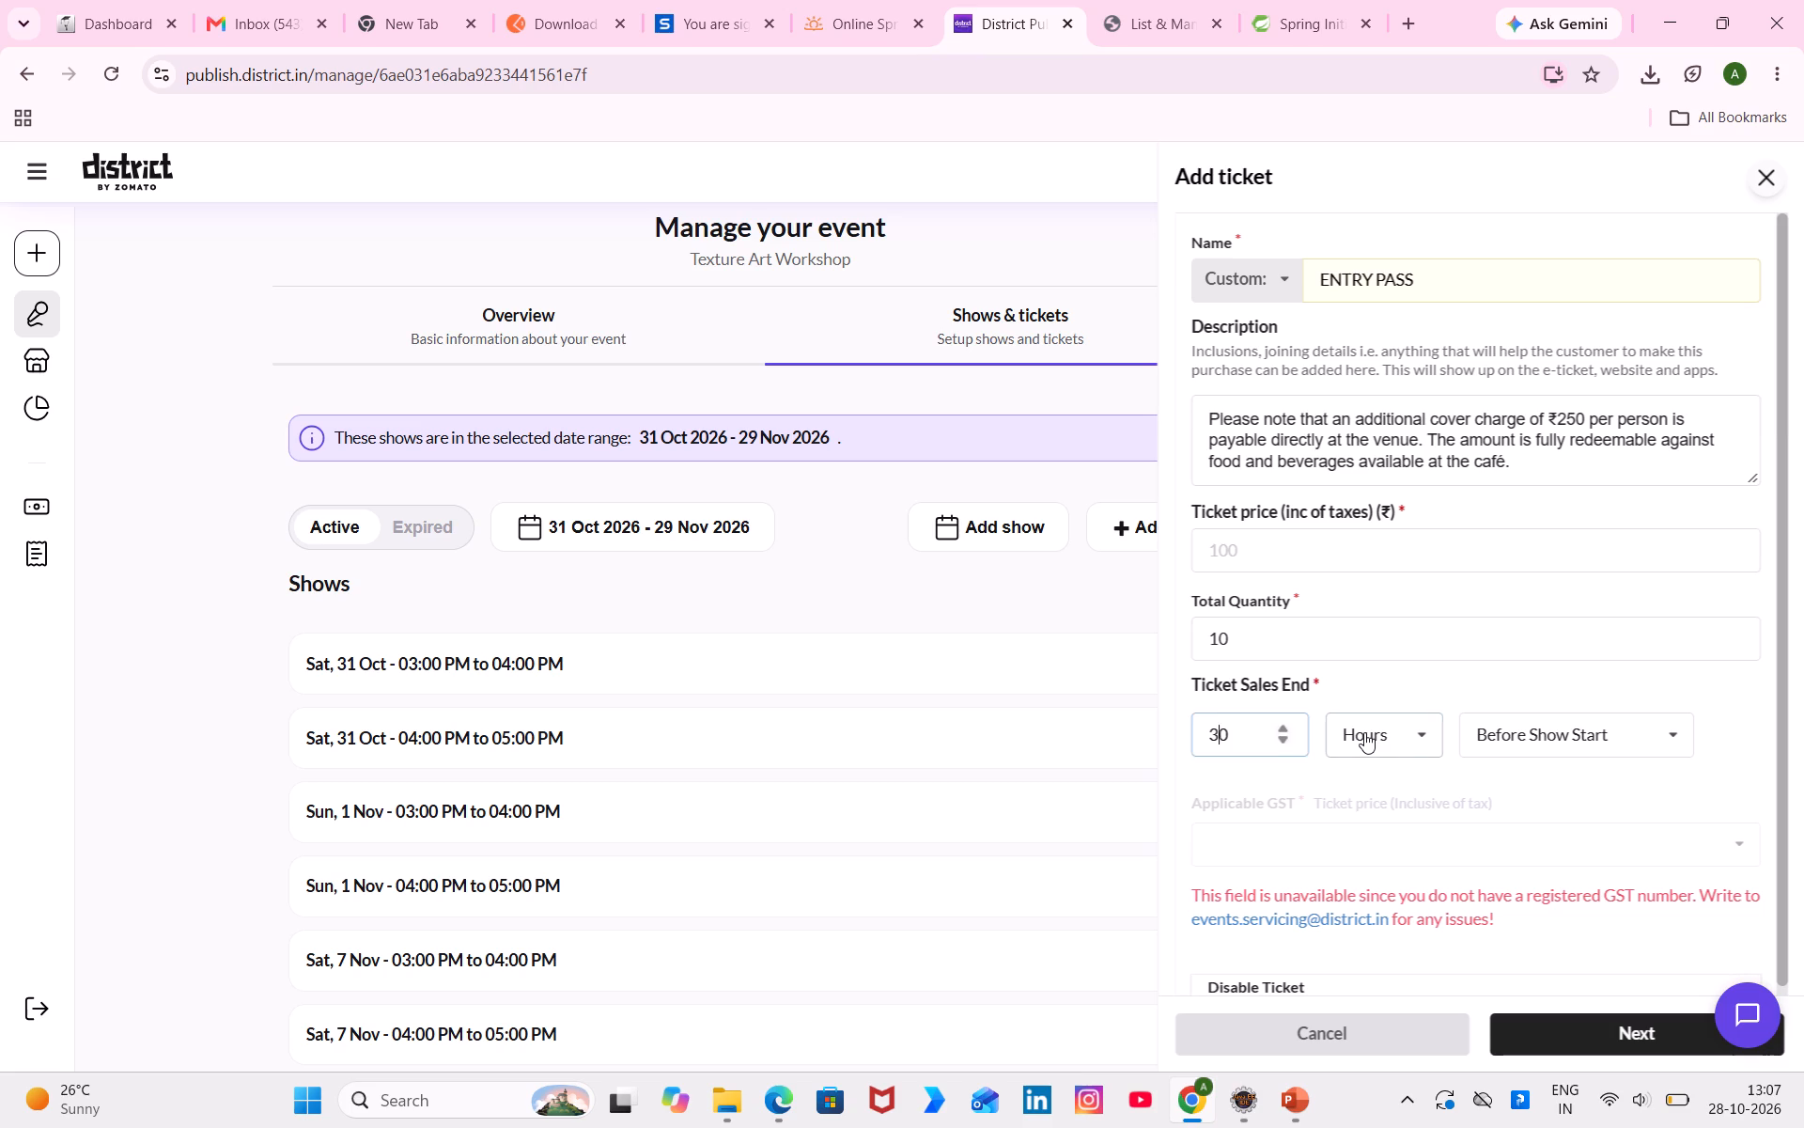
pyautogui.click(1392, 787)
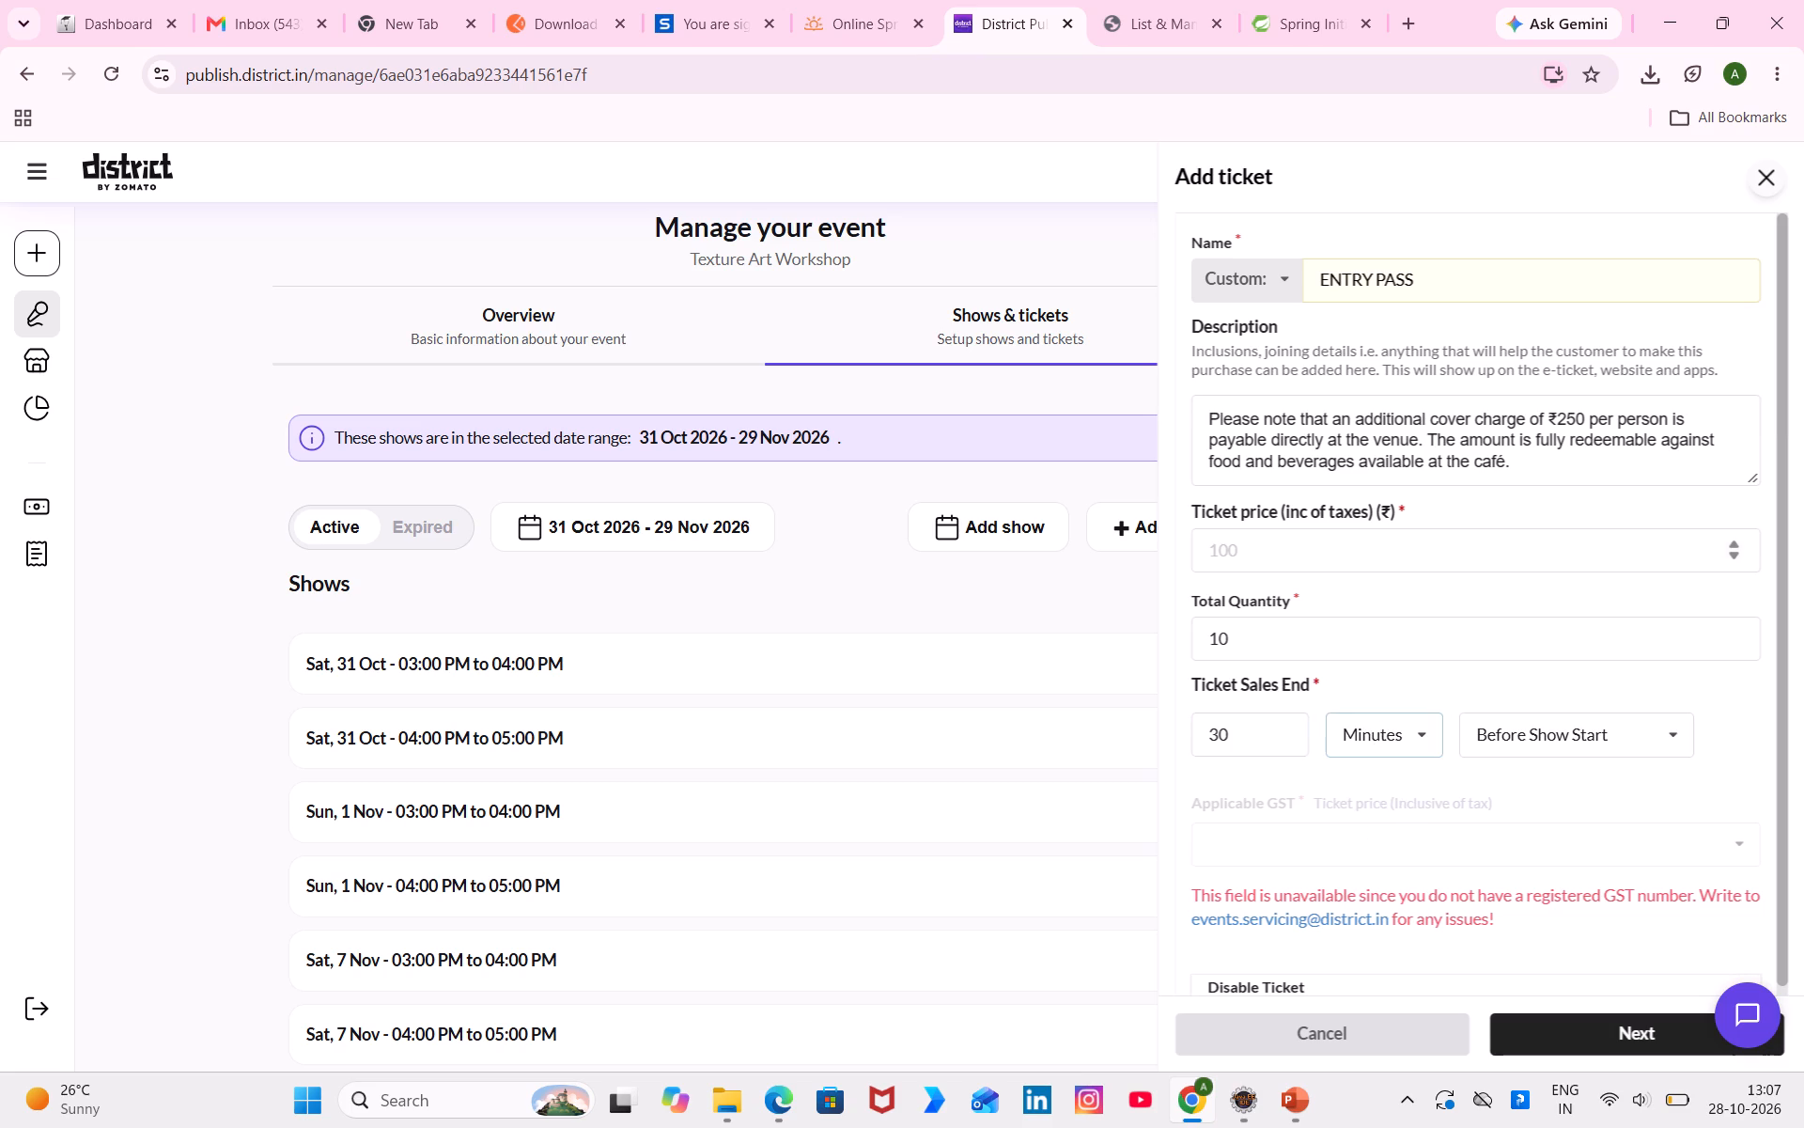
# Look up texture art's District price in the scheduling spreadsheet and set the ticket price to ₹799.
pyautogui.click(1348, 547)
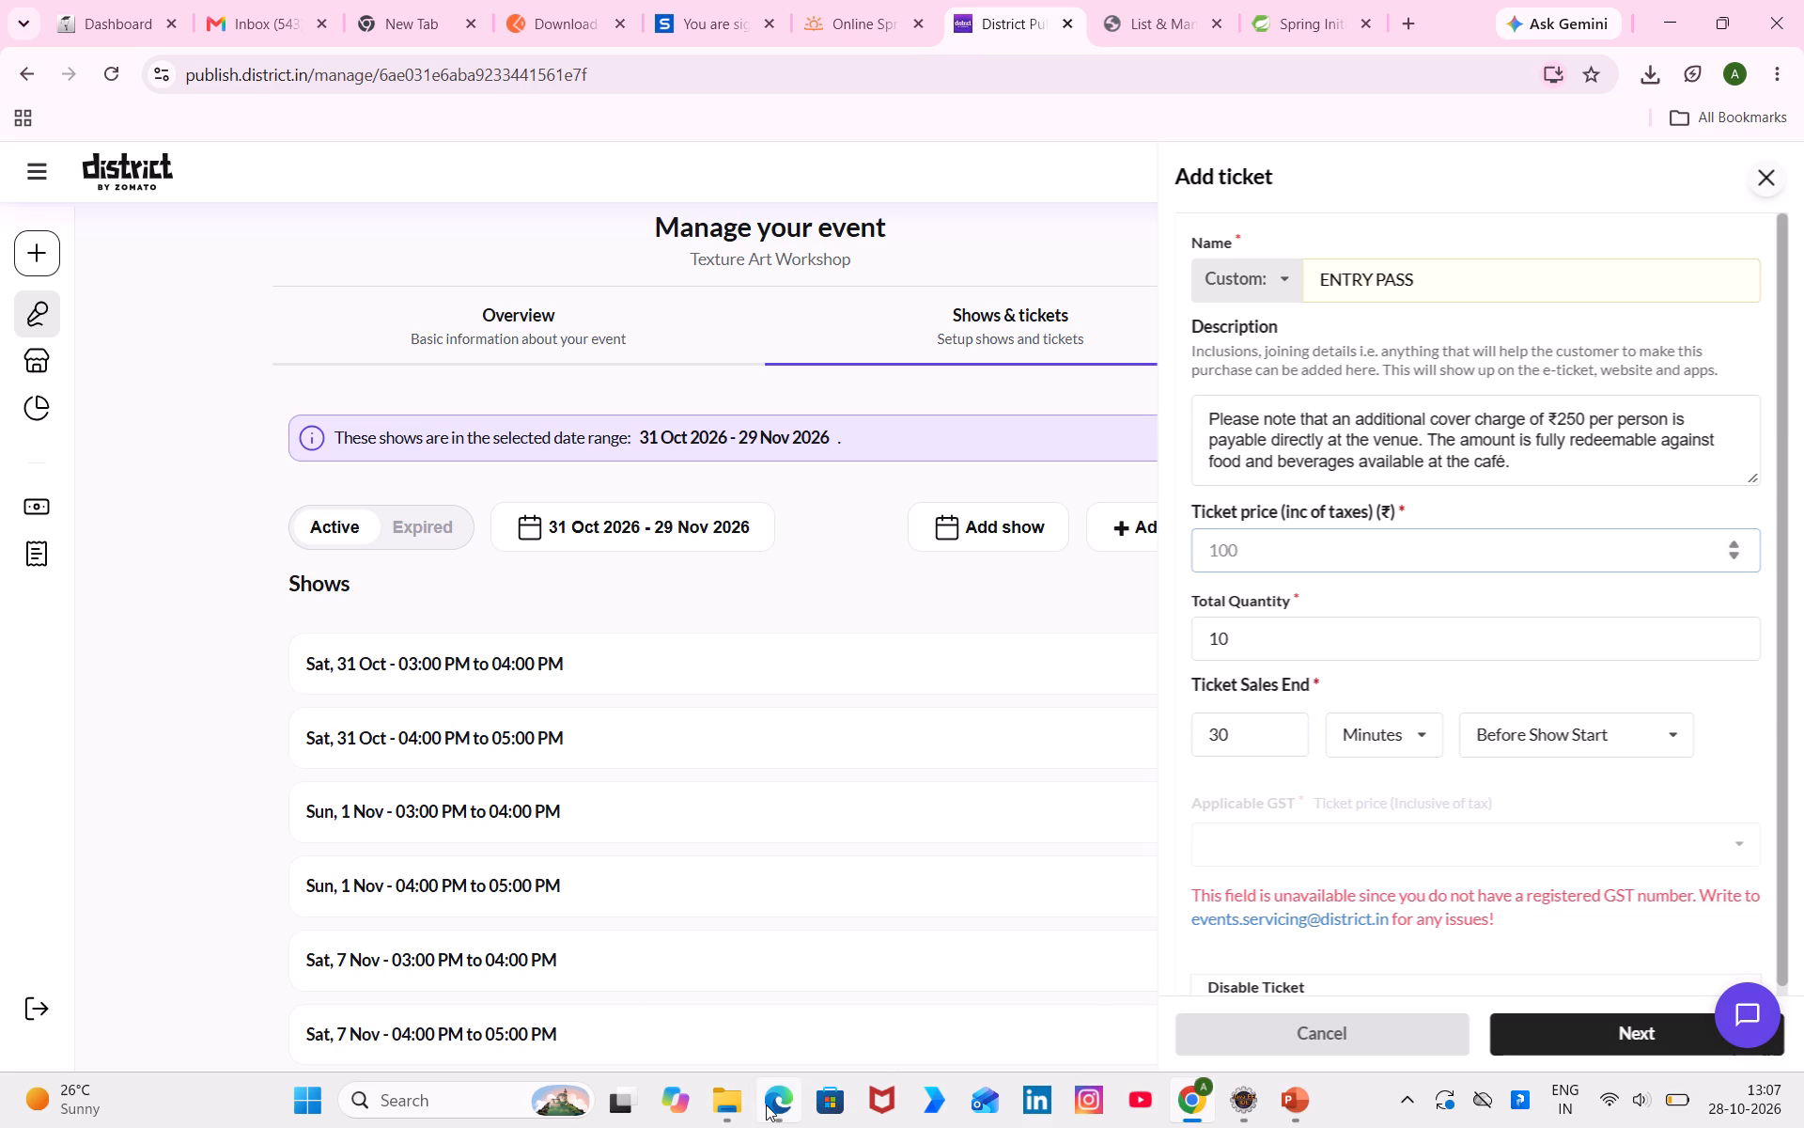
pyautogui.click(766, 1104)
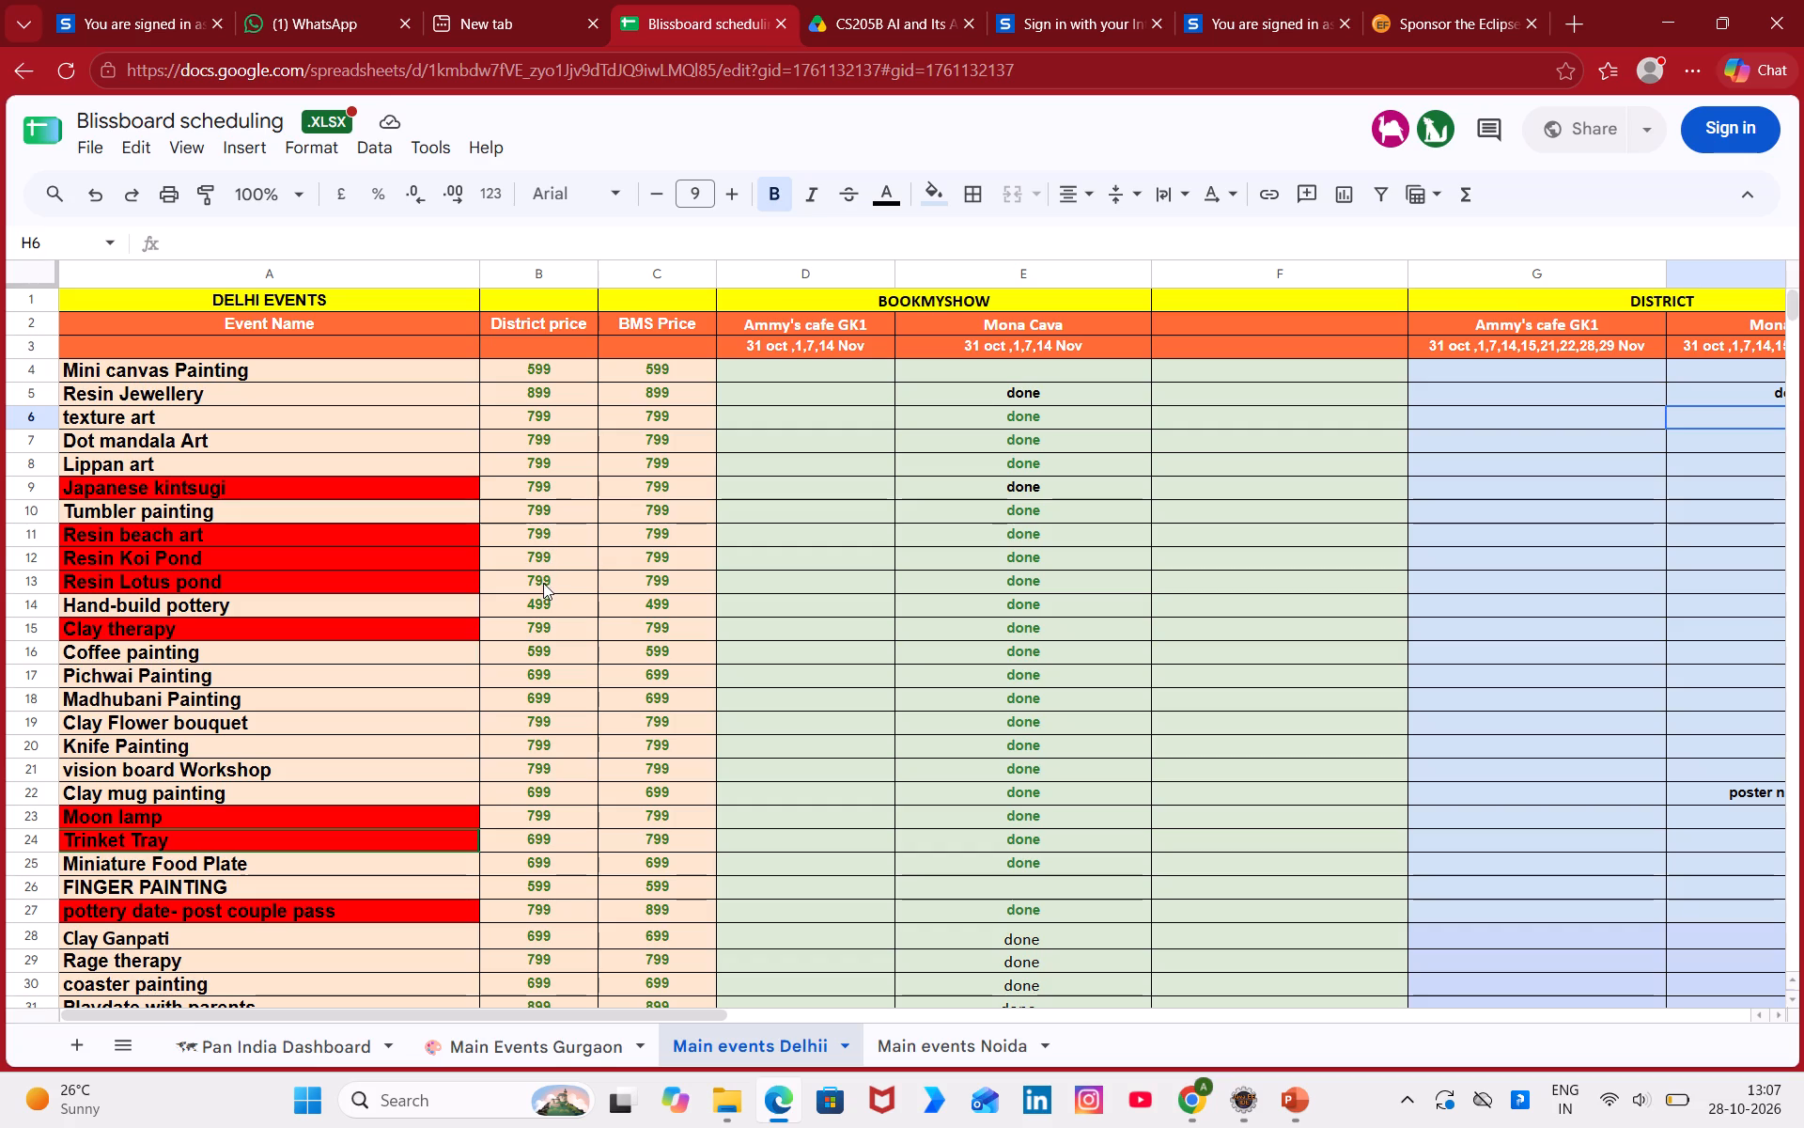
pyautogui.click(777, 1109)
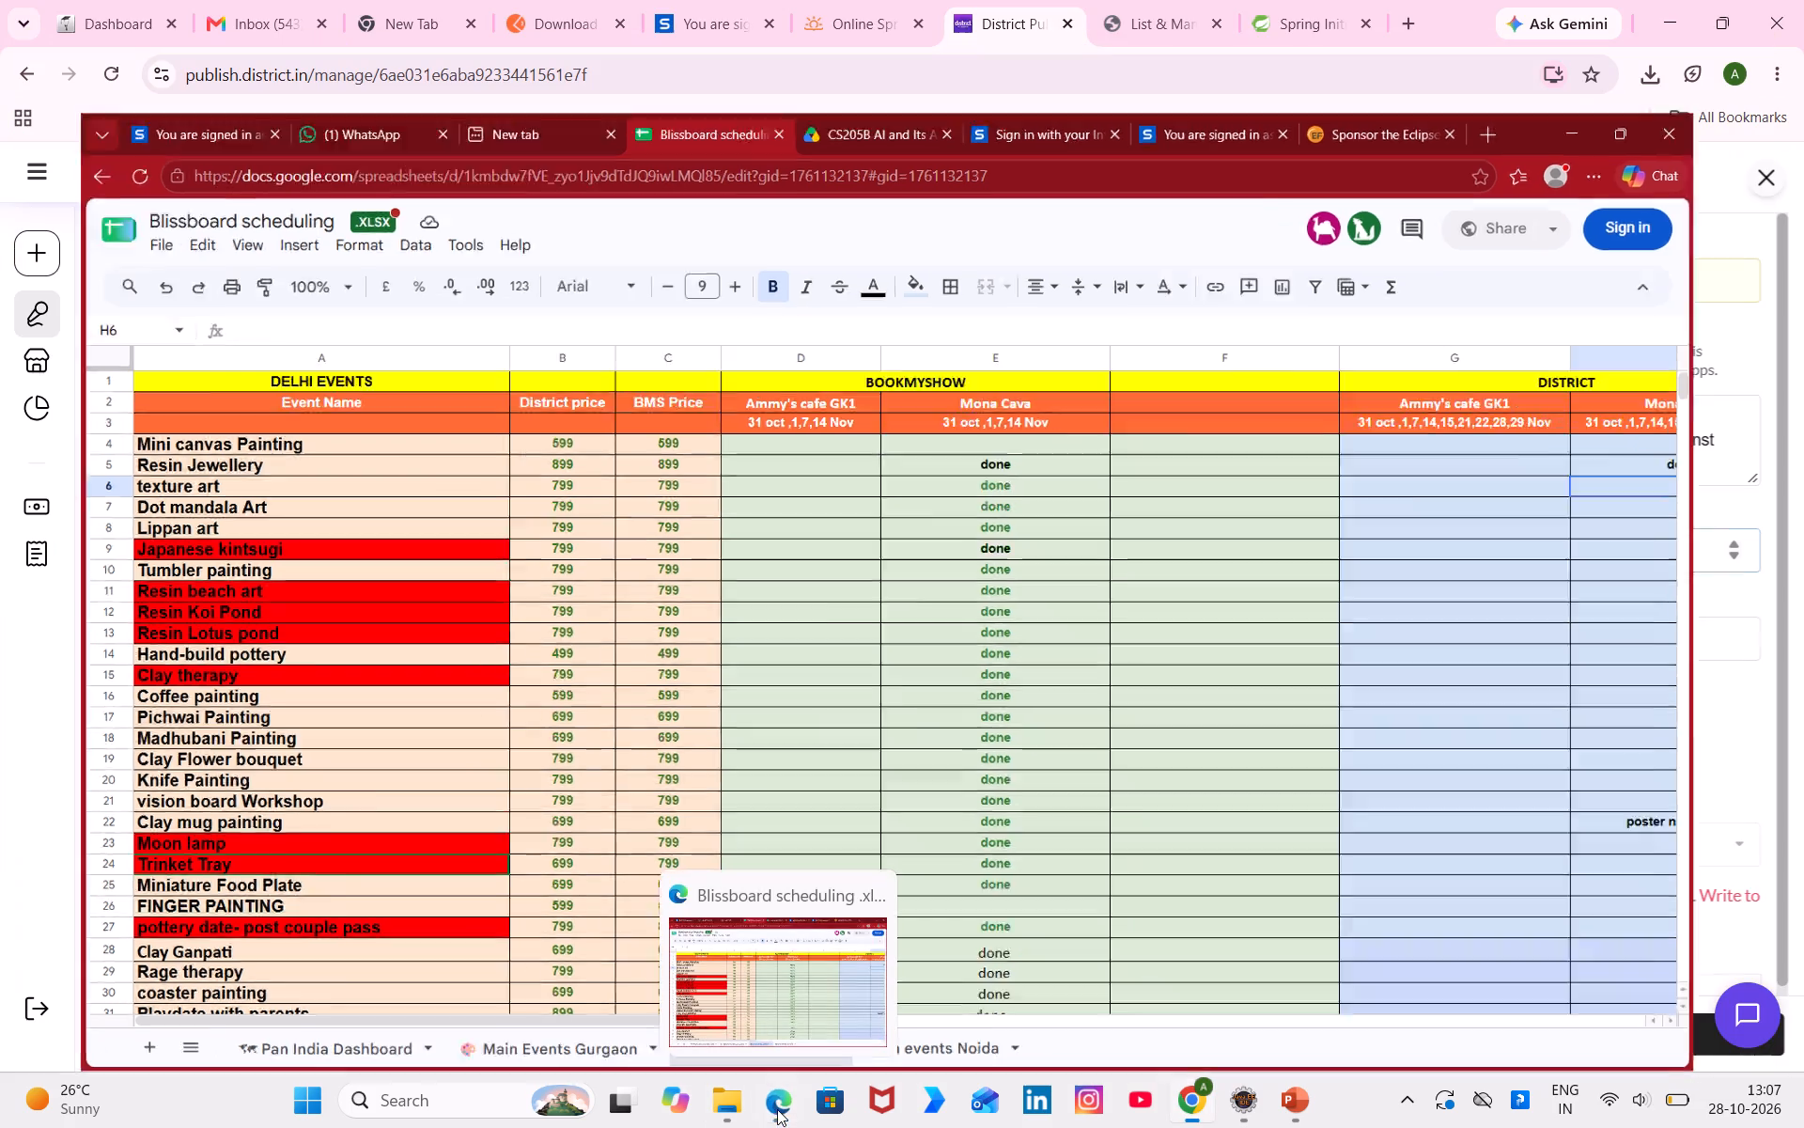
pyautogui.write('799')
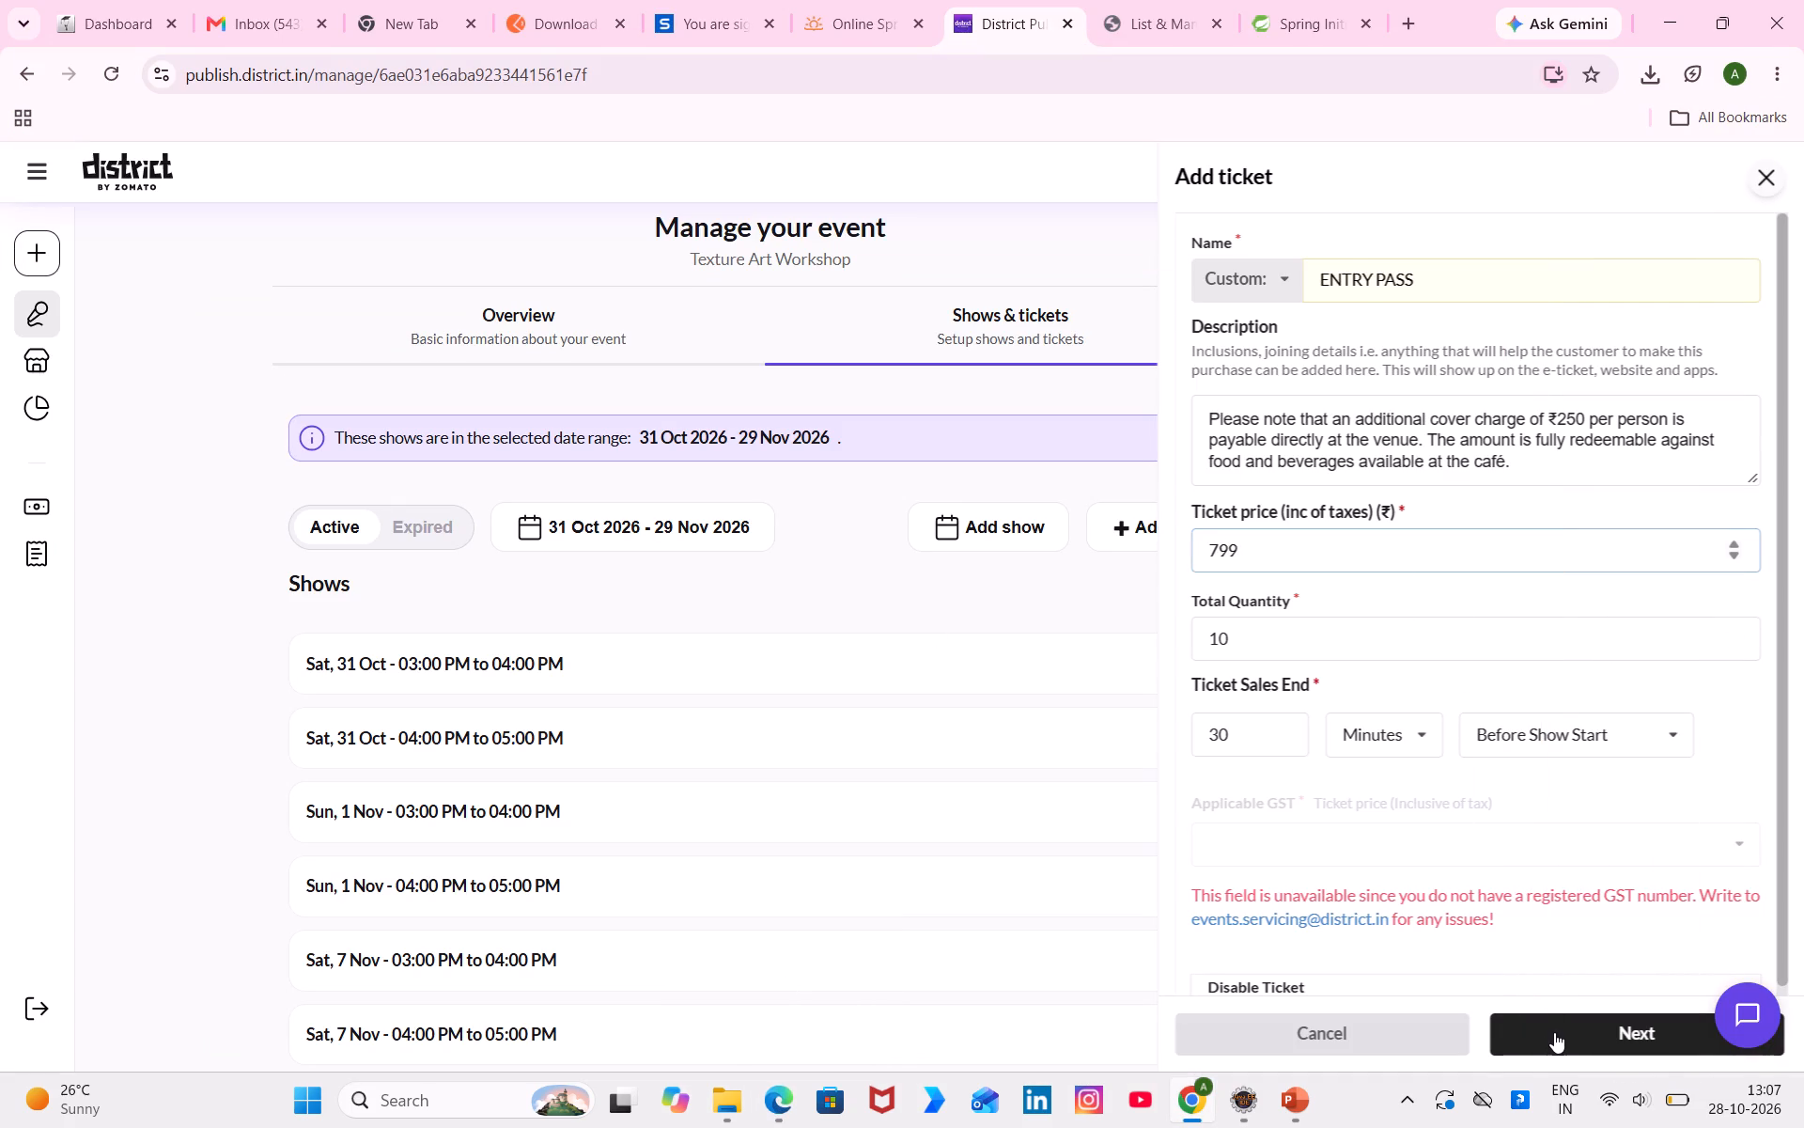
# Apply the ENTRY PASS ticket to all shows and confirm the changes.
pyautogui.click(1554, 1032)
pyautogui.click(1554, 1034)
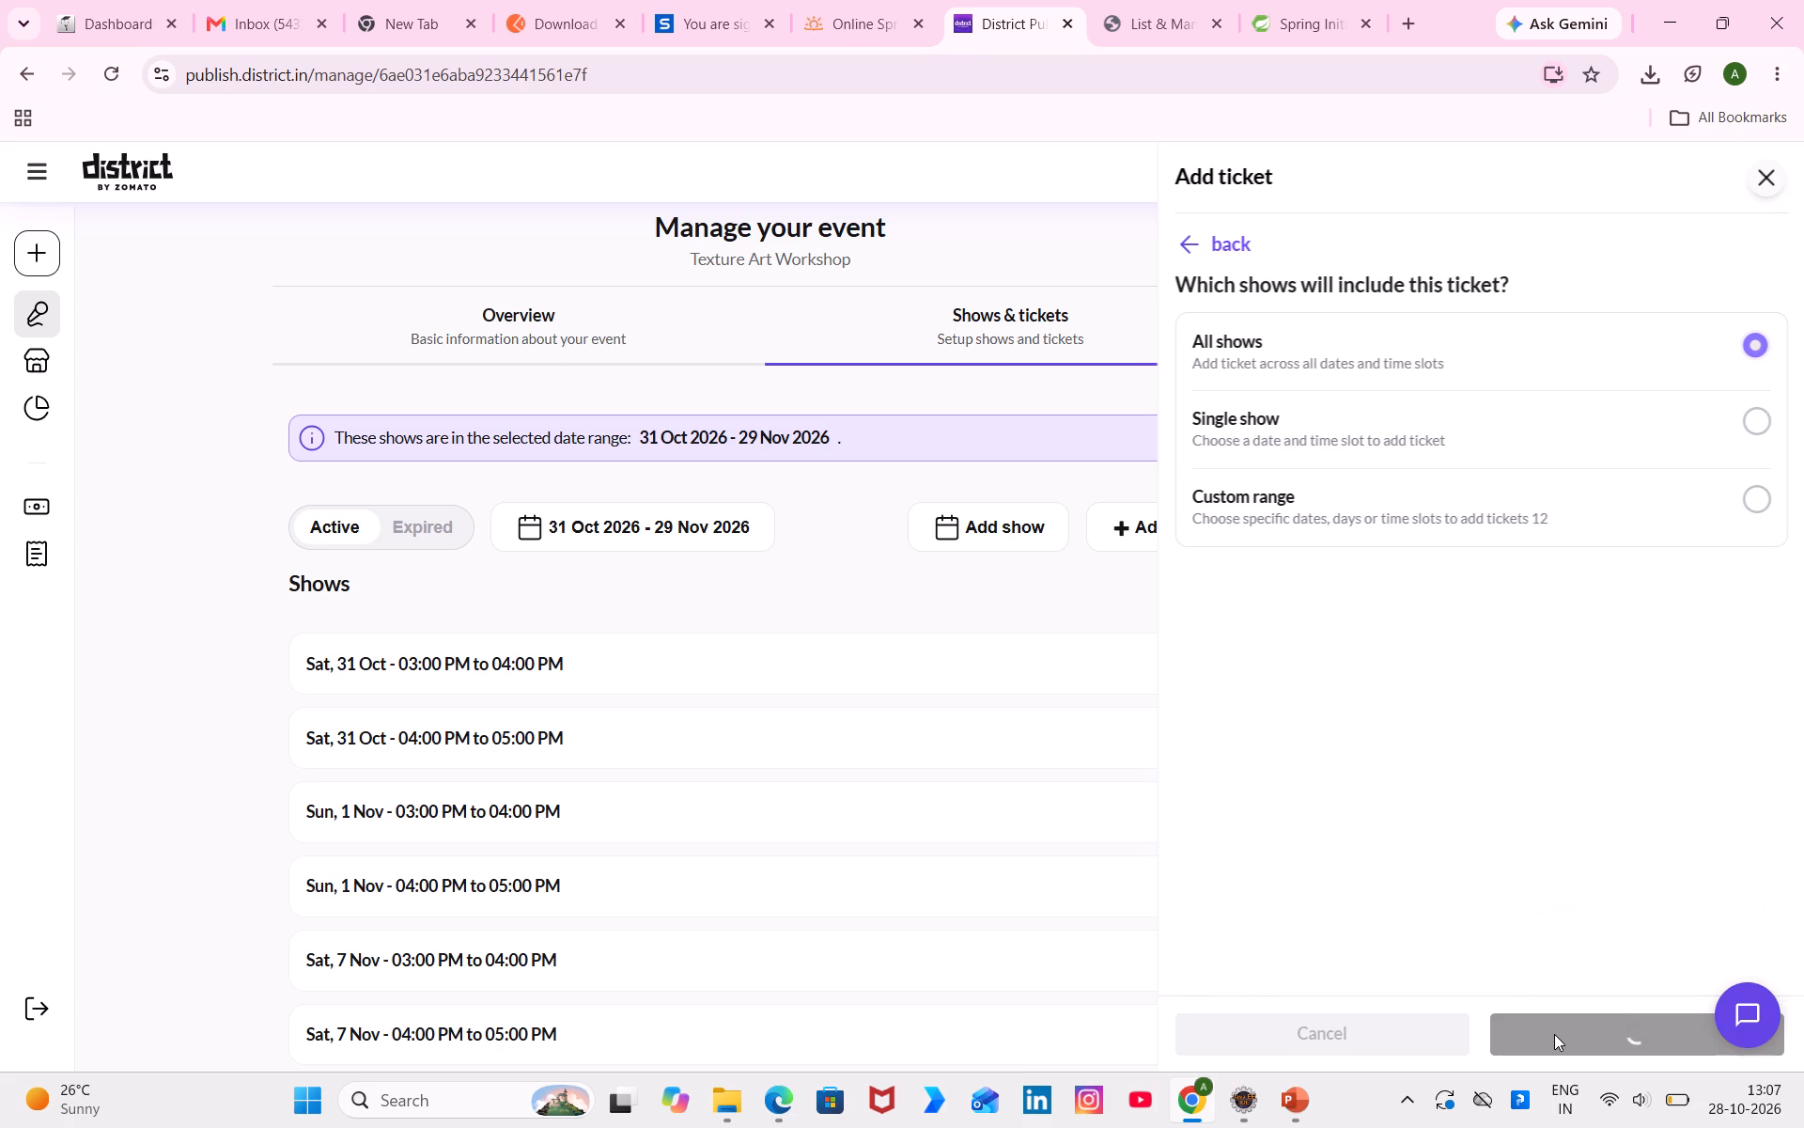
pyautogui.click(1363, 914)
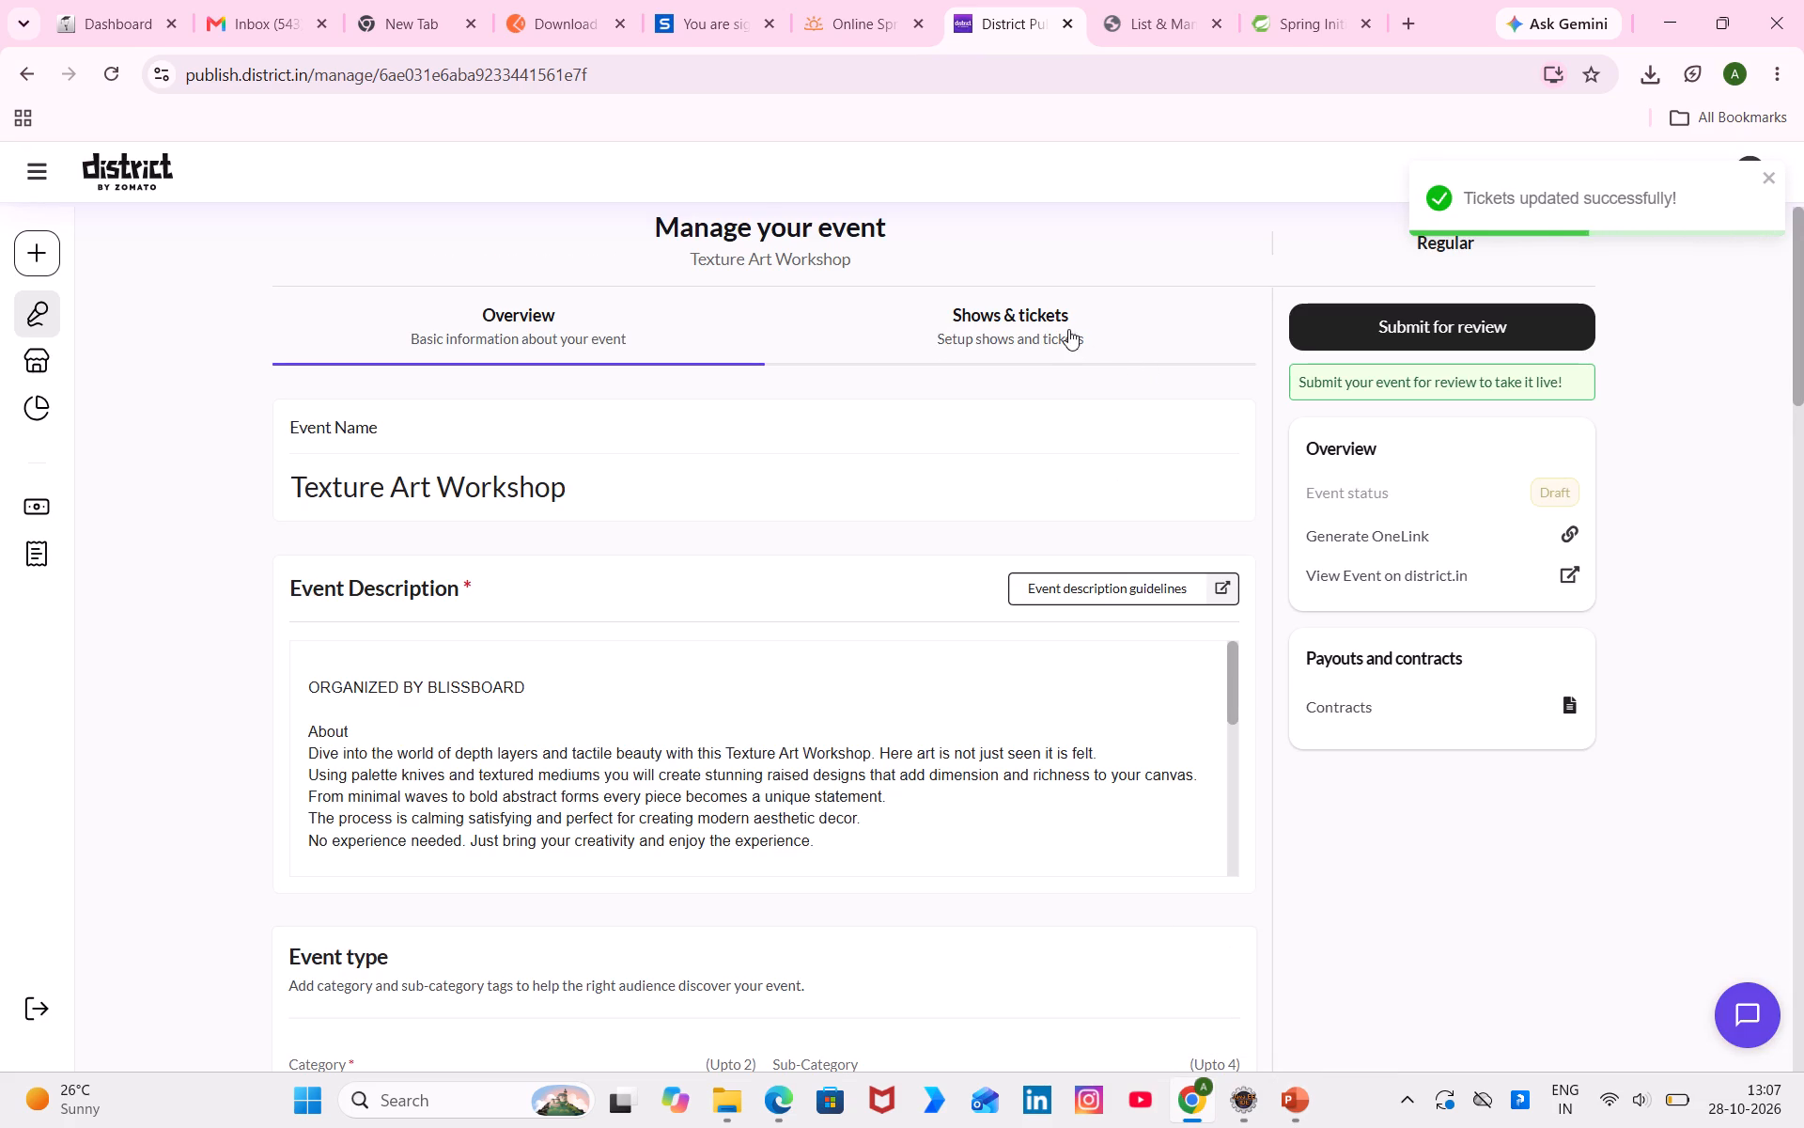
# Disable only the Sun, 8 Nov 03:00 PM to 04:00 PM show of the Texture Art Workshop and confirm the change.
pyautogui.click(1065, 326)
pyautogui.scroll(-5, 1030, 860)
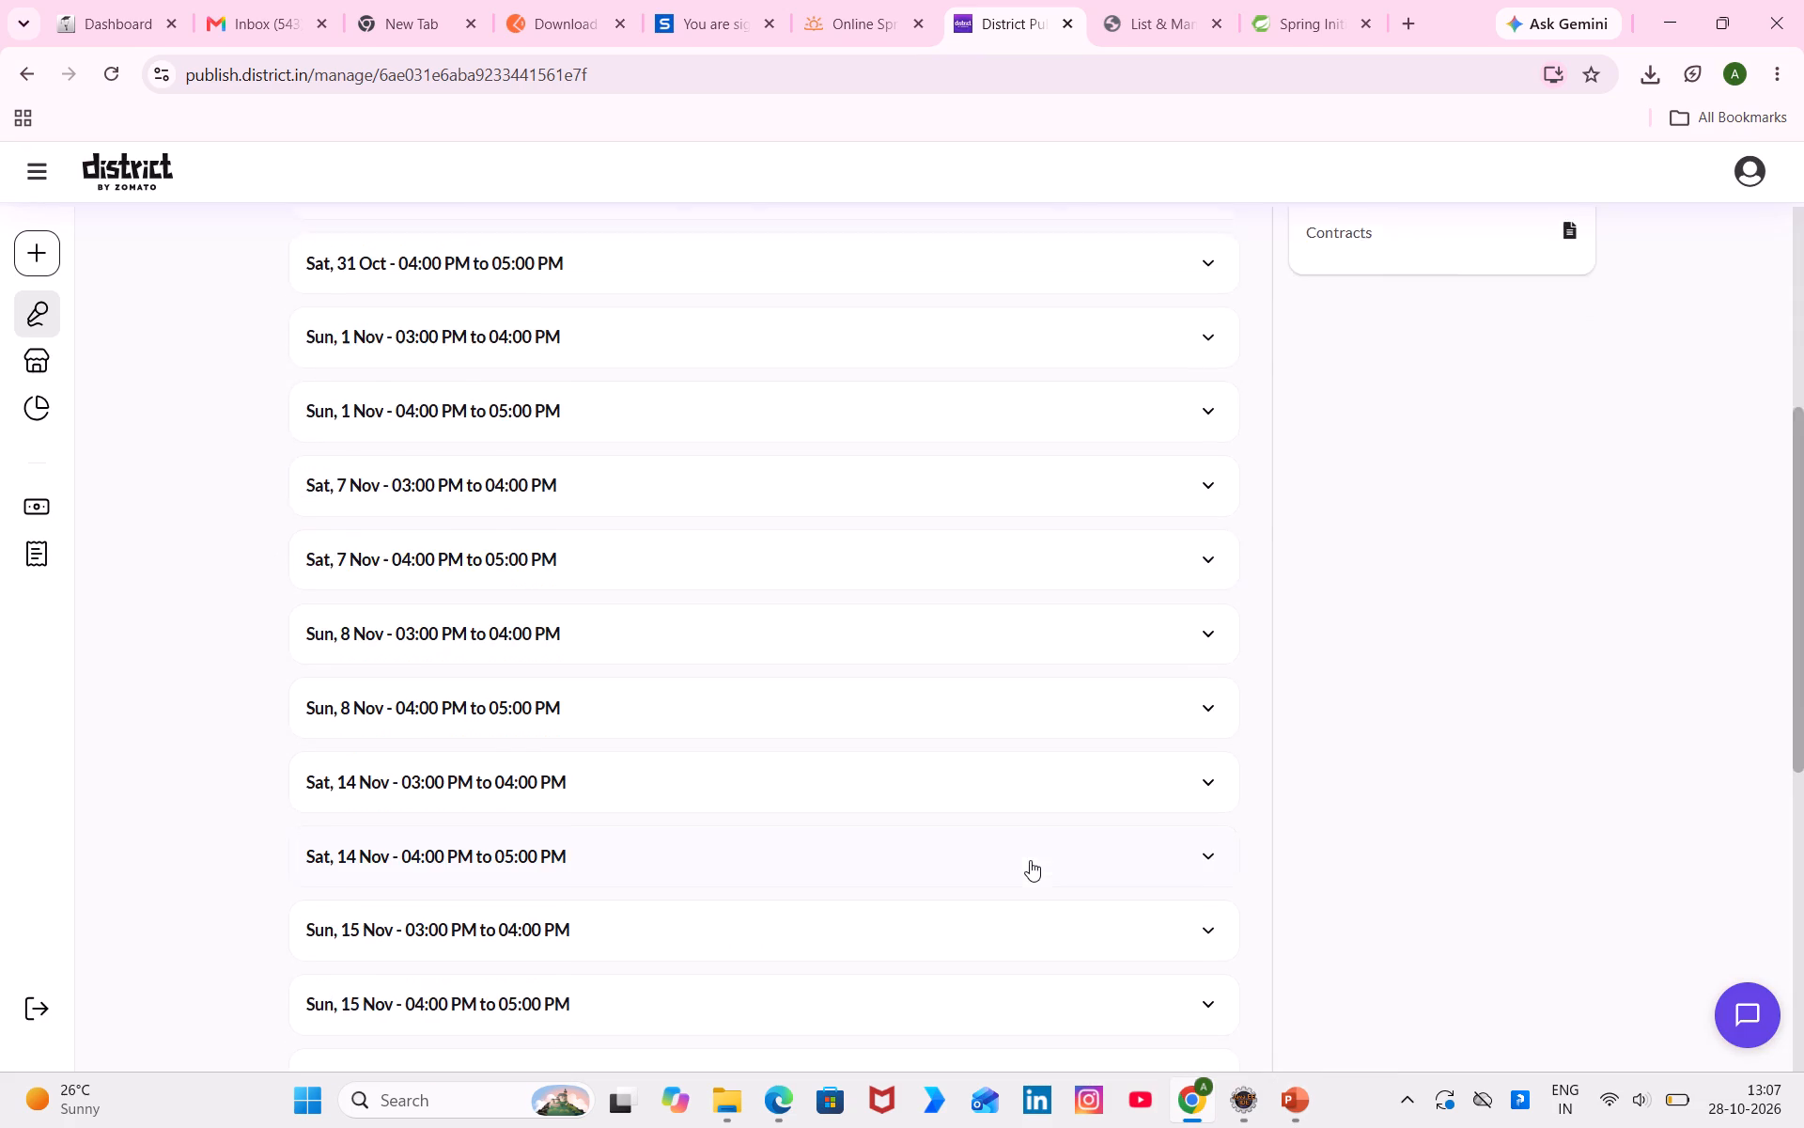
pyautogui.click(975, 621)
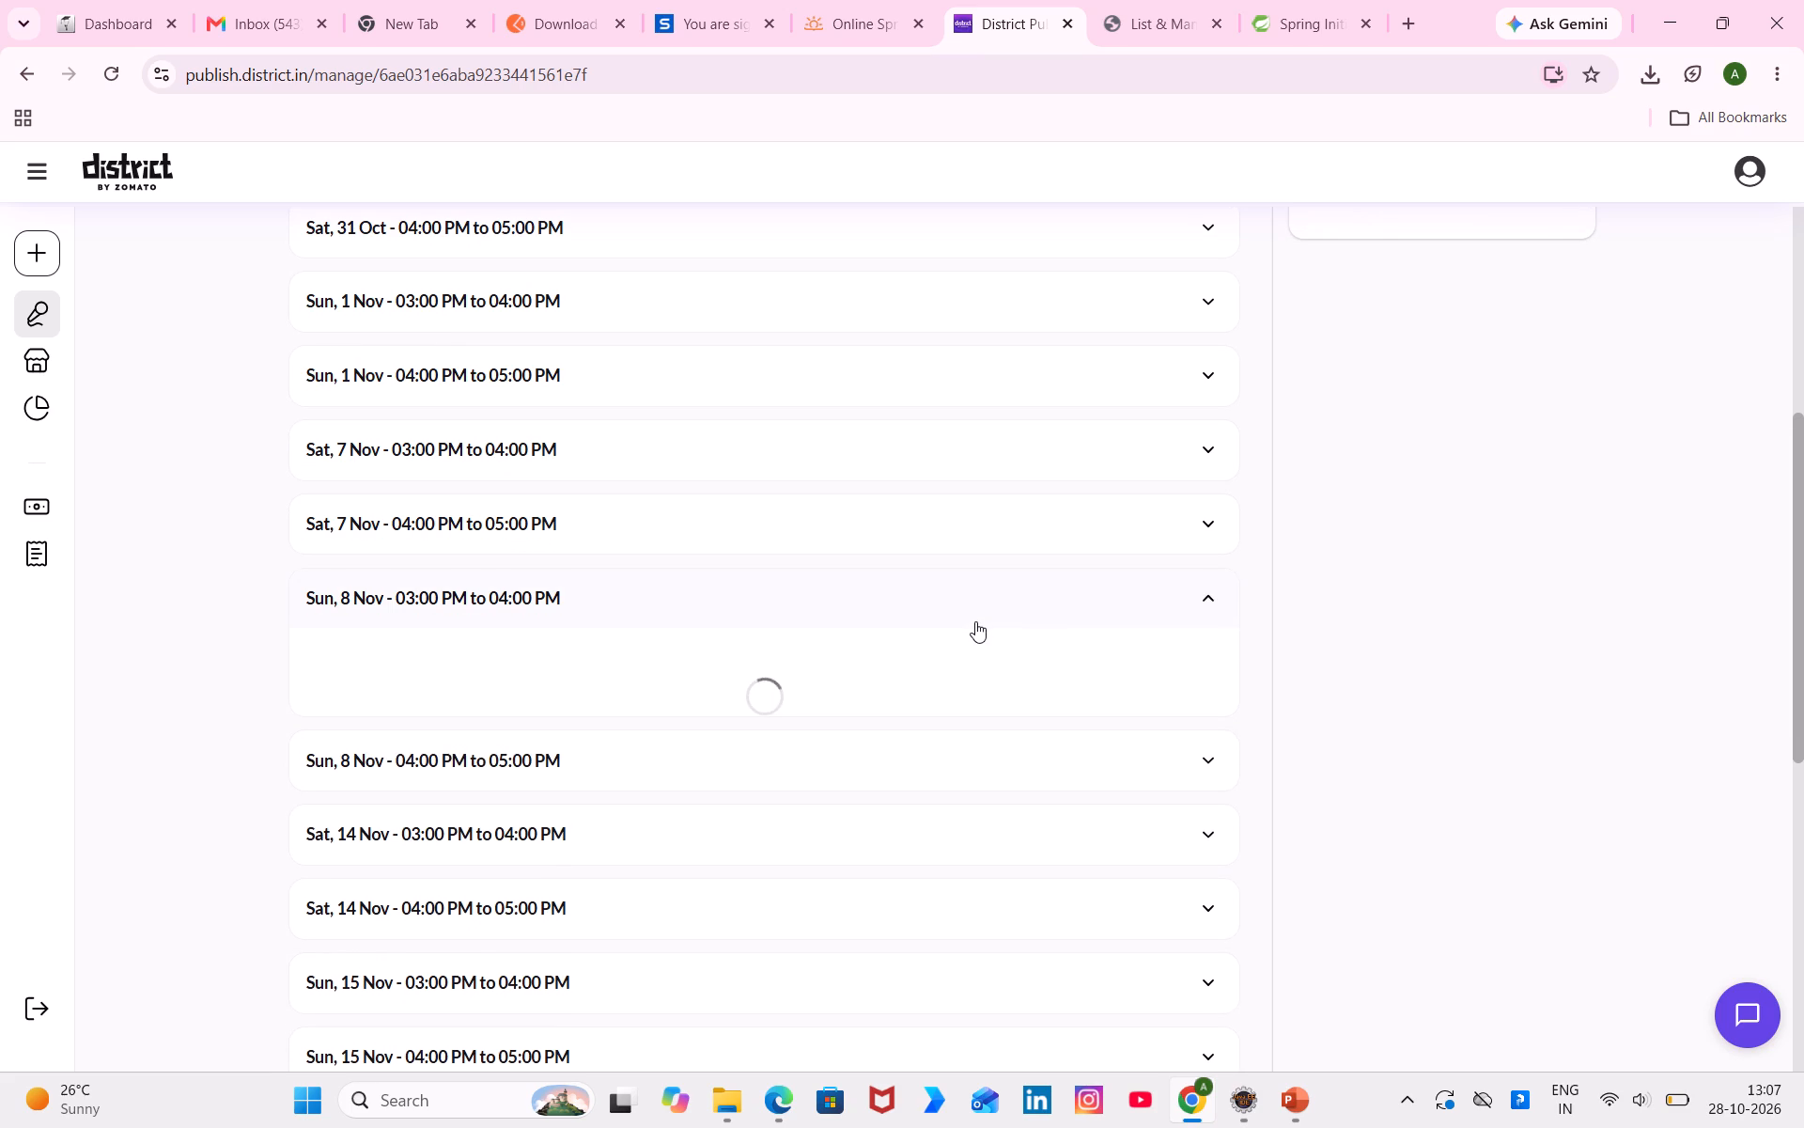
pyautogui.click(1240, 1094)
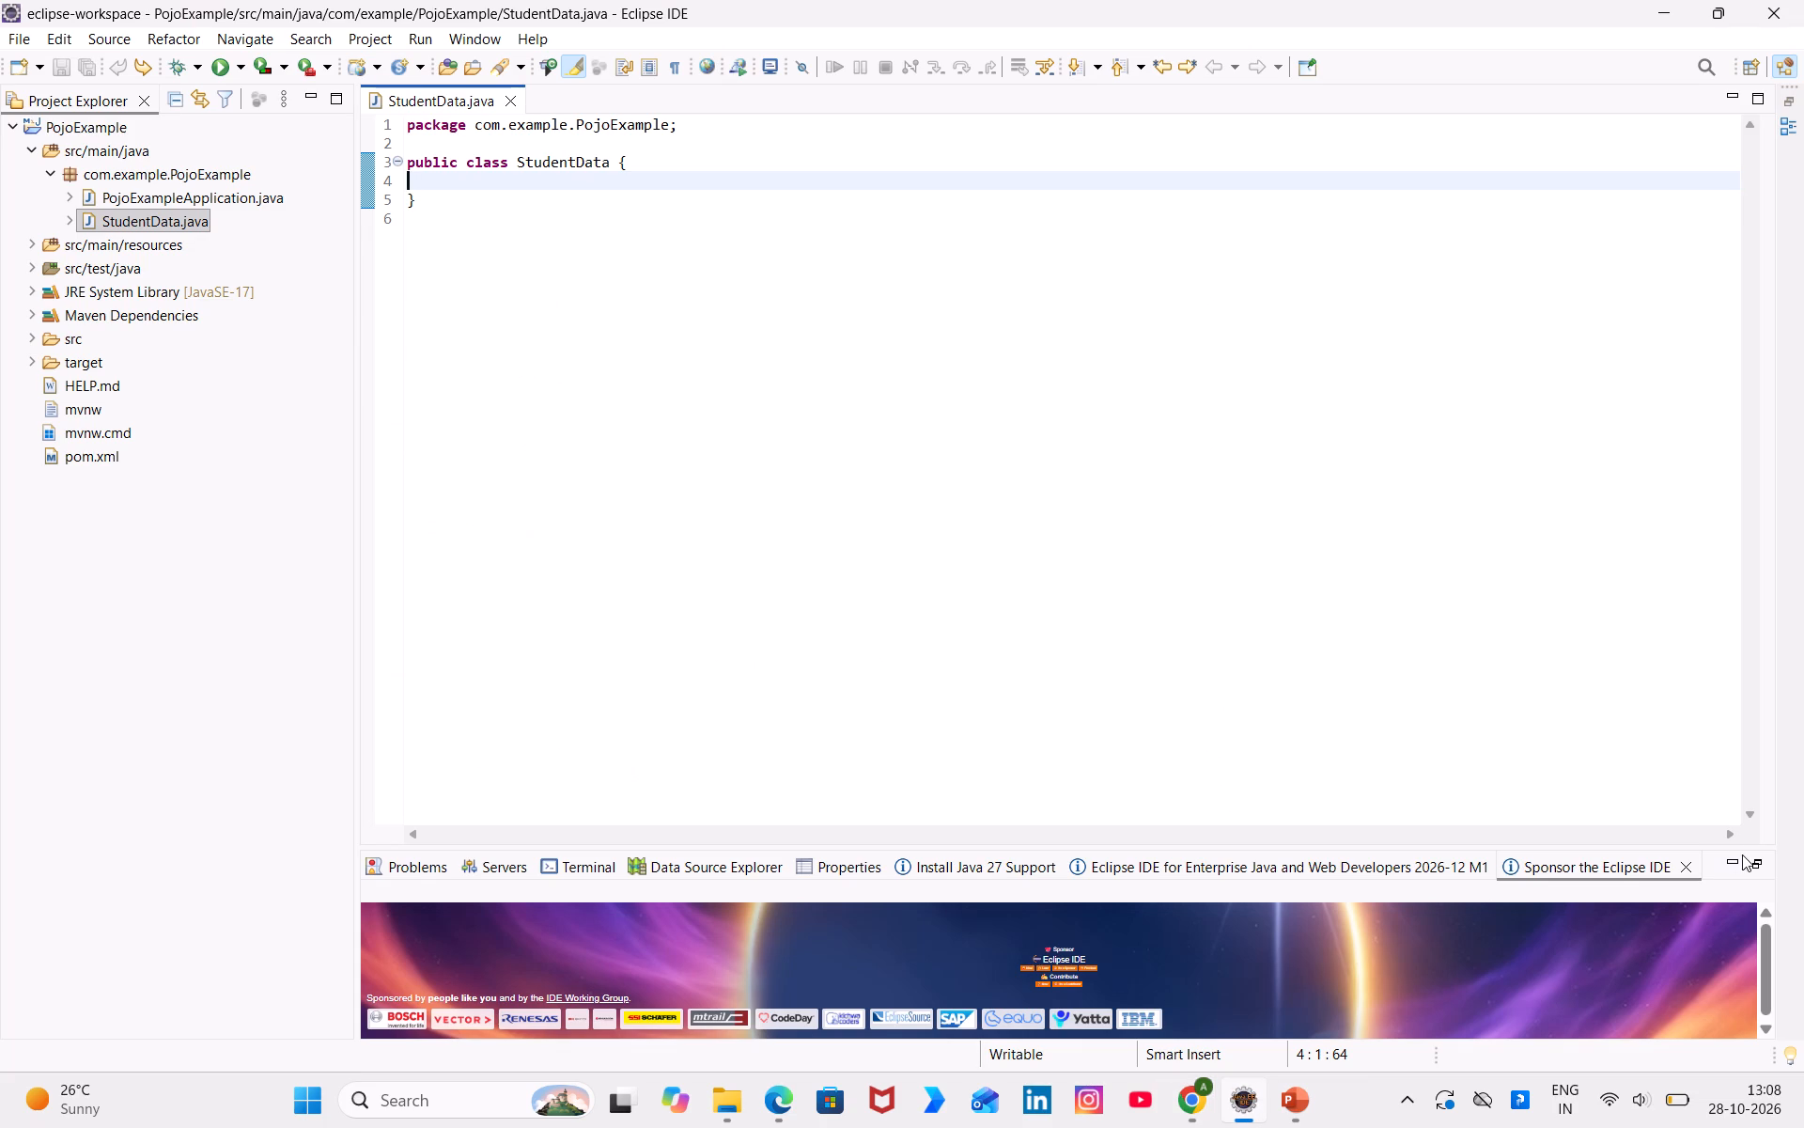
pyautogui.scroll(-4, 1233, 724)
pyautogui.scroll(5, 1233, 724)
pyautogui.click(1208, 1089)
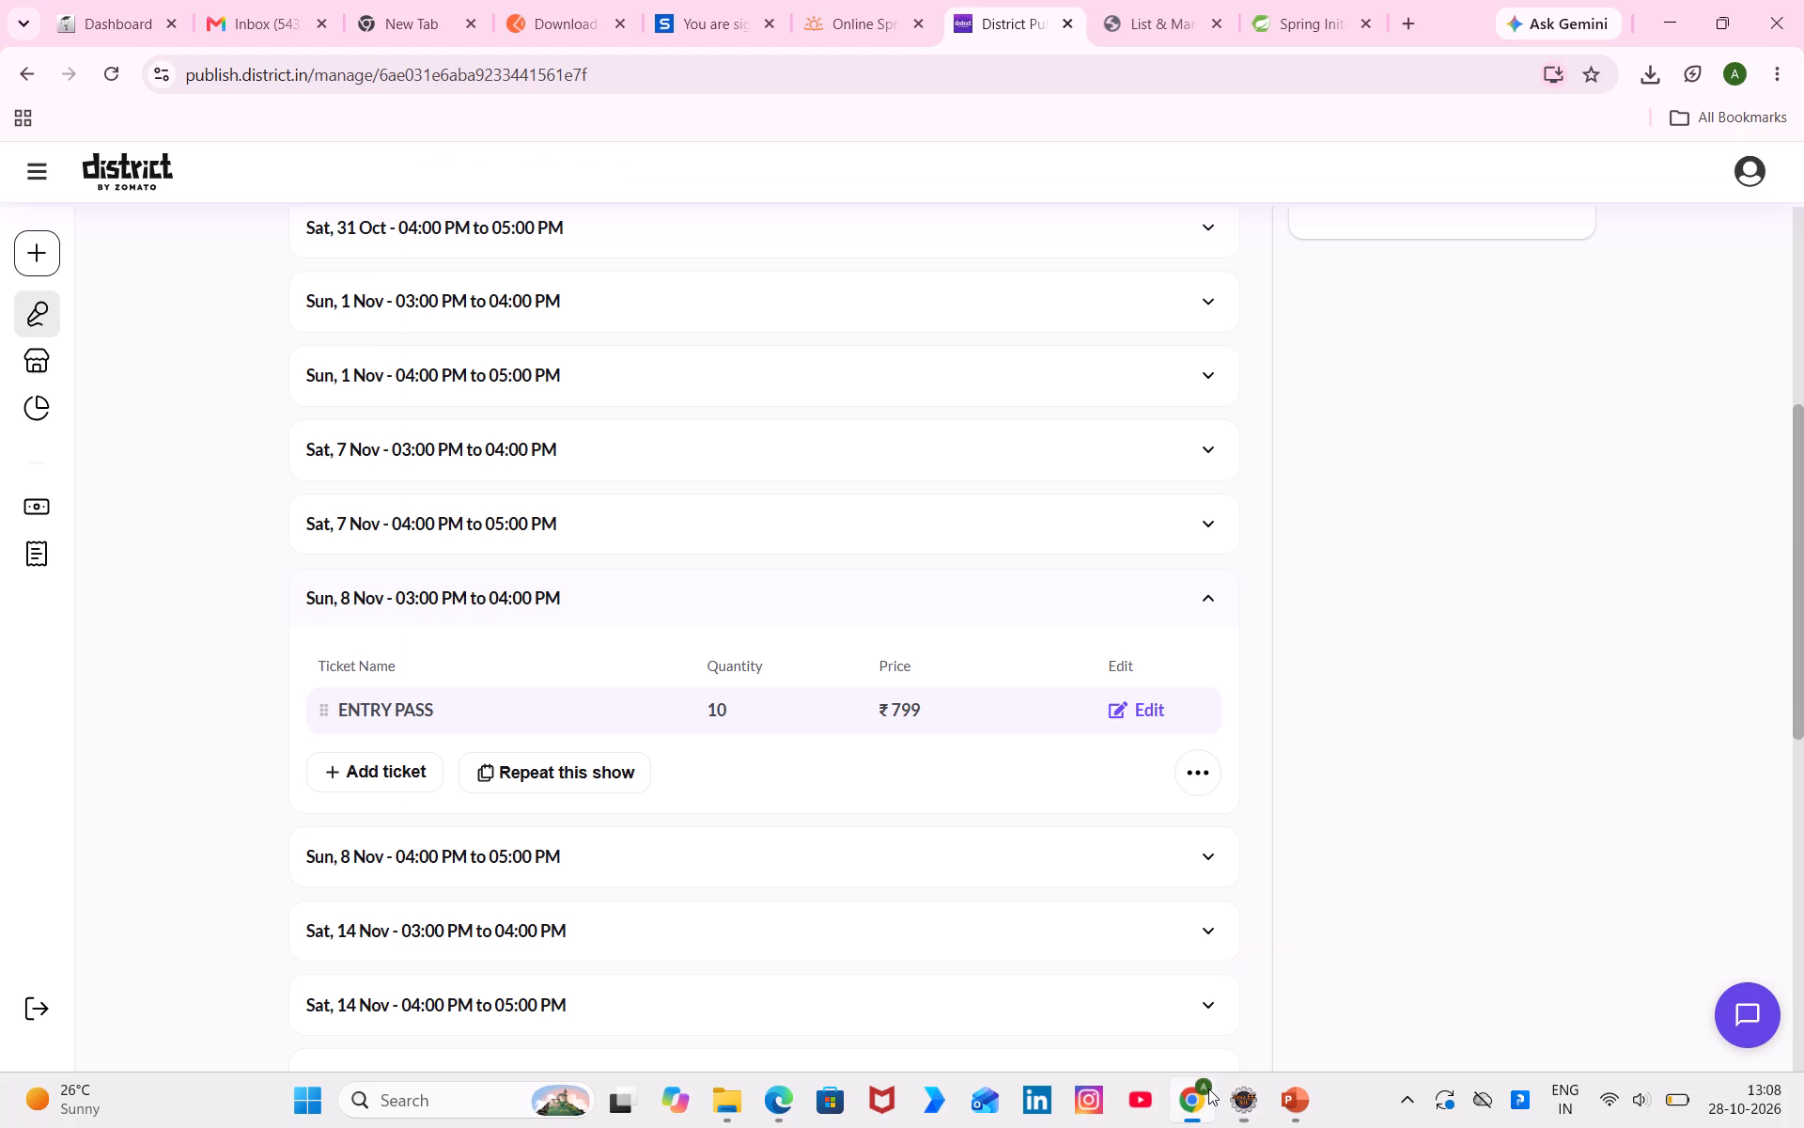
pyautogui.click(1191, 774)
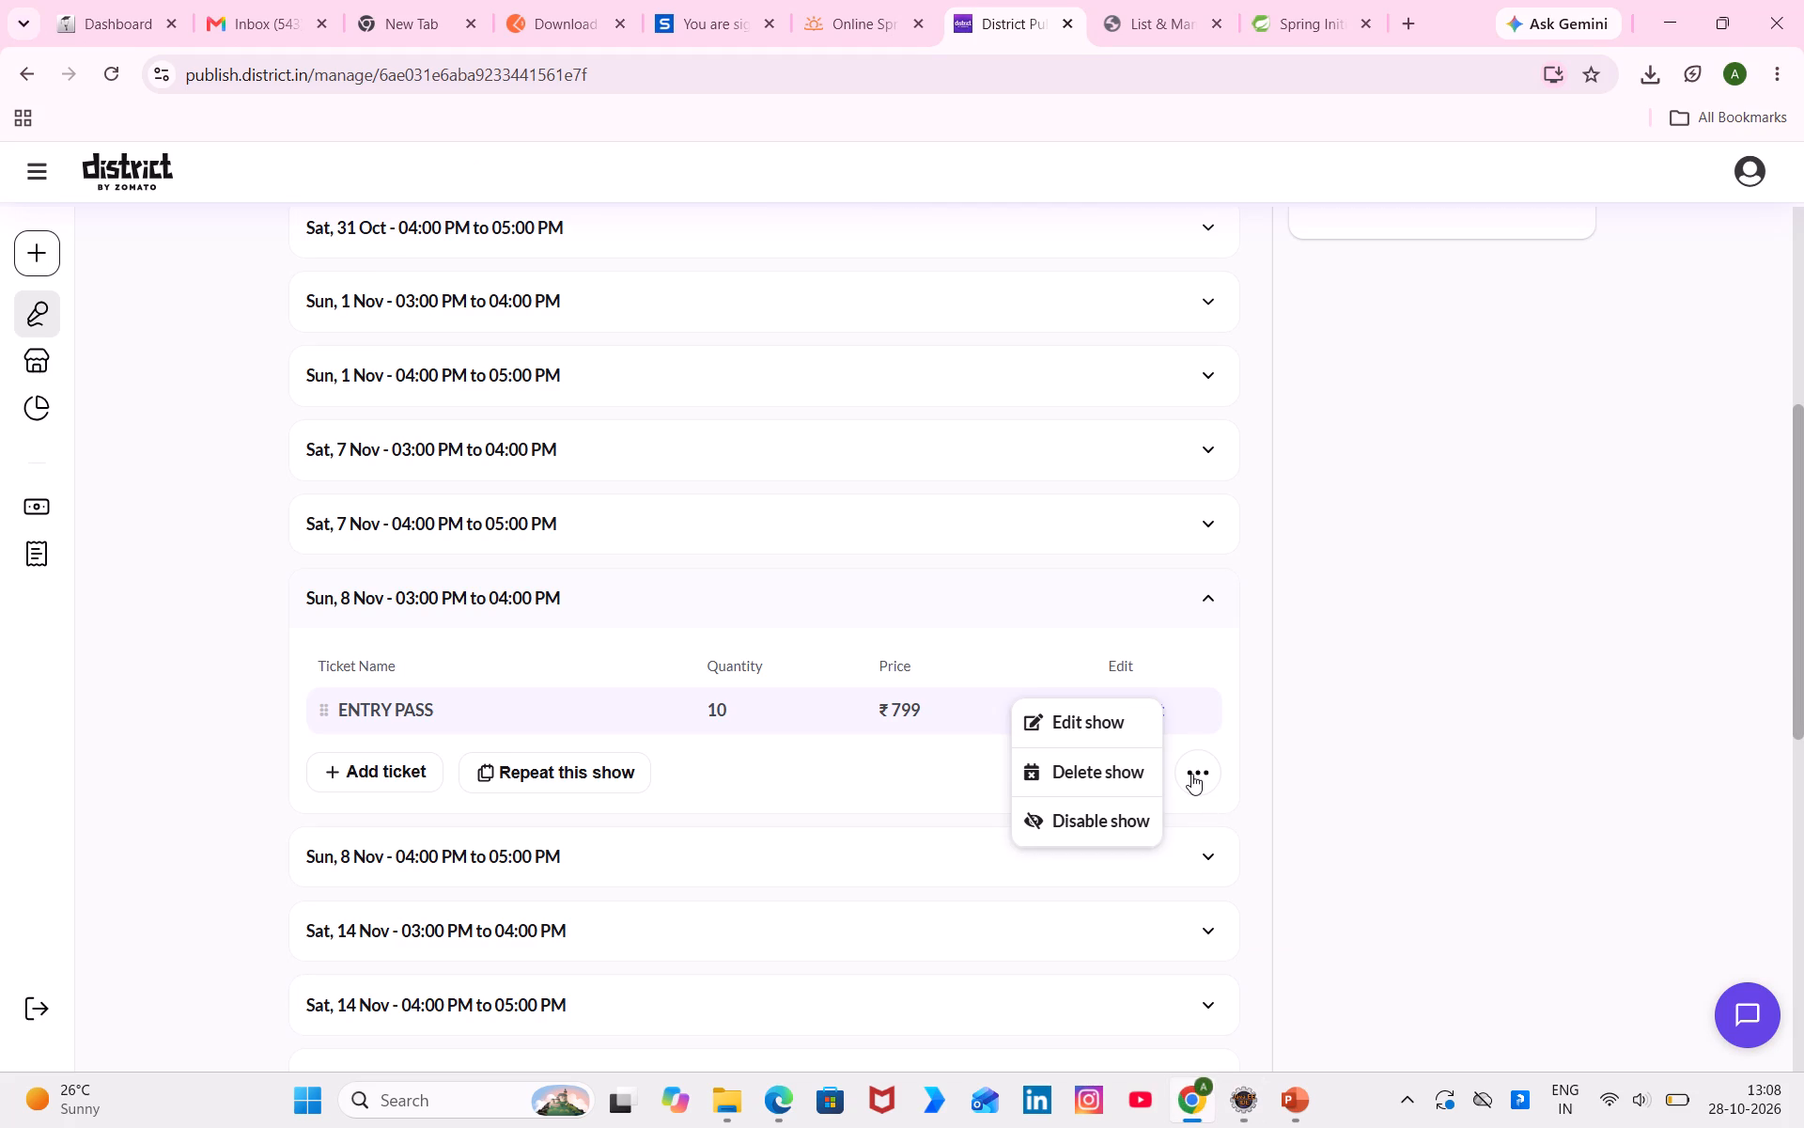
pyautogui.click(1105, 813)
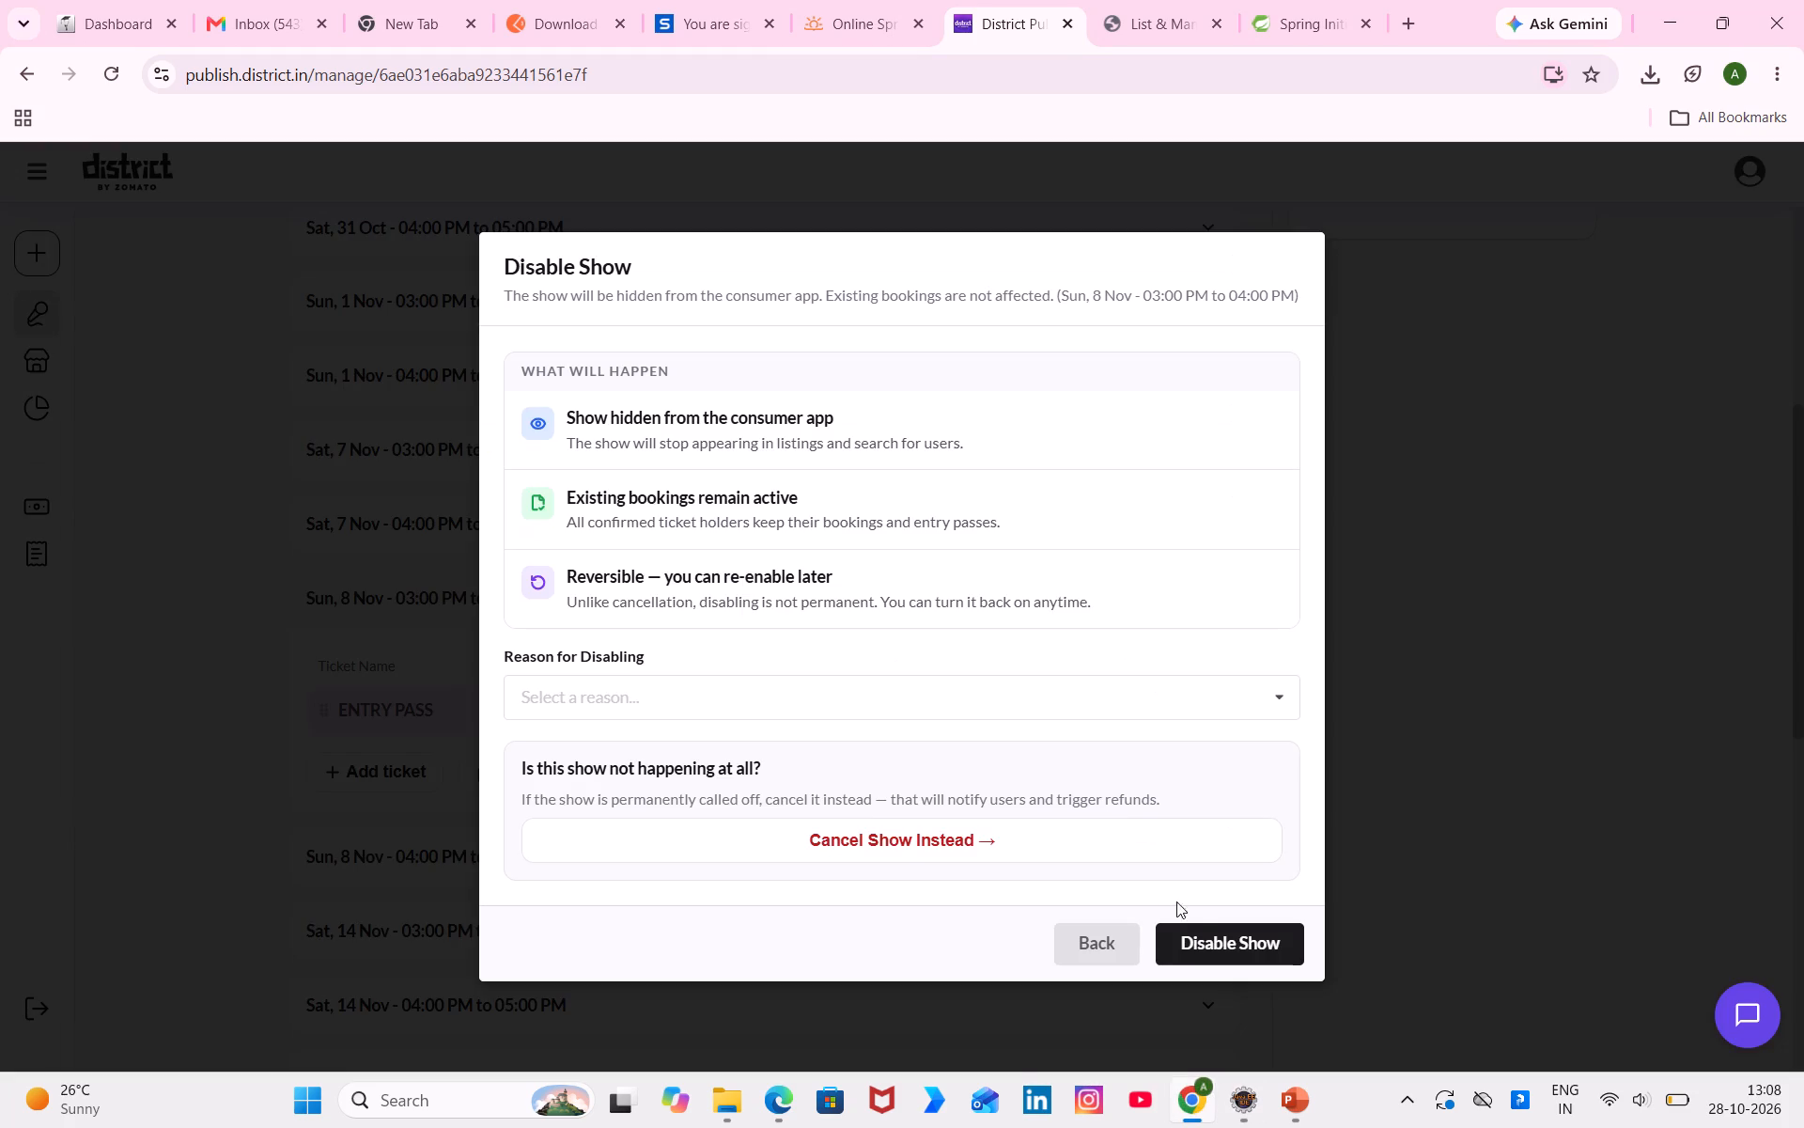
pyautogui.click(1205, 941)
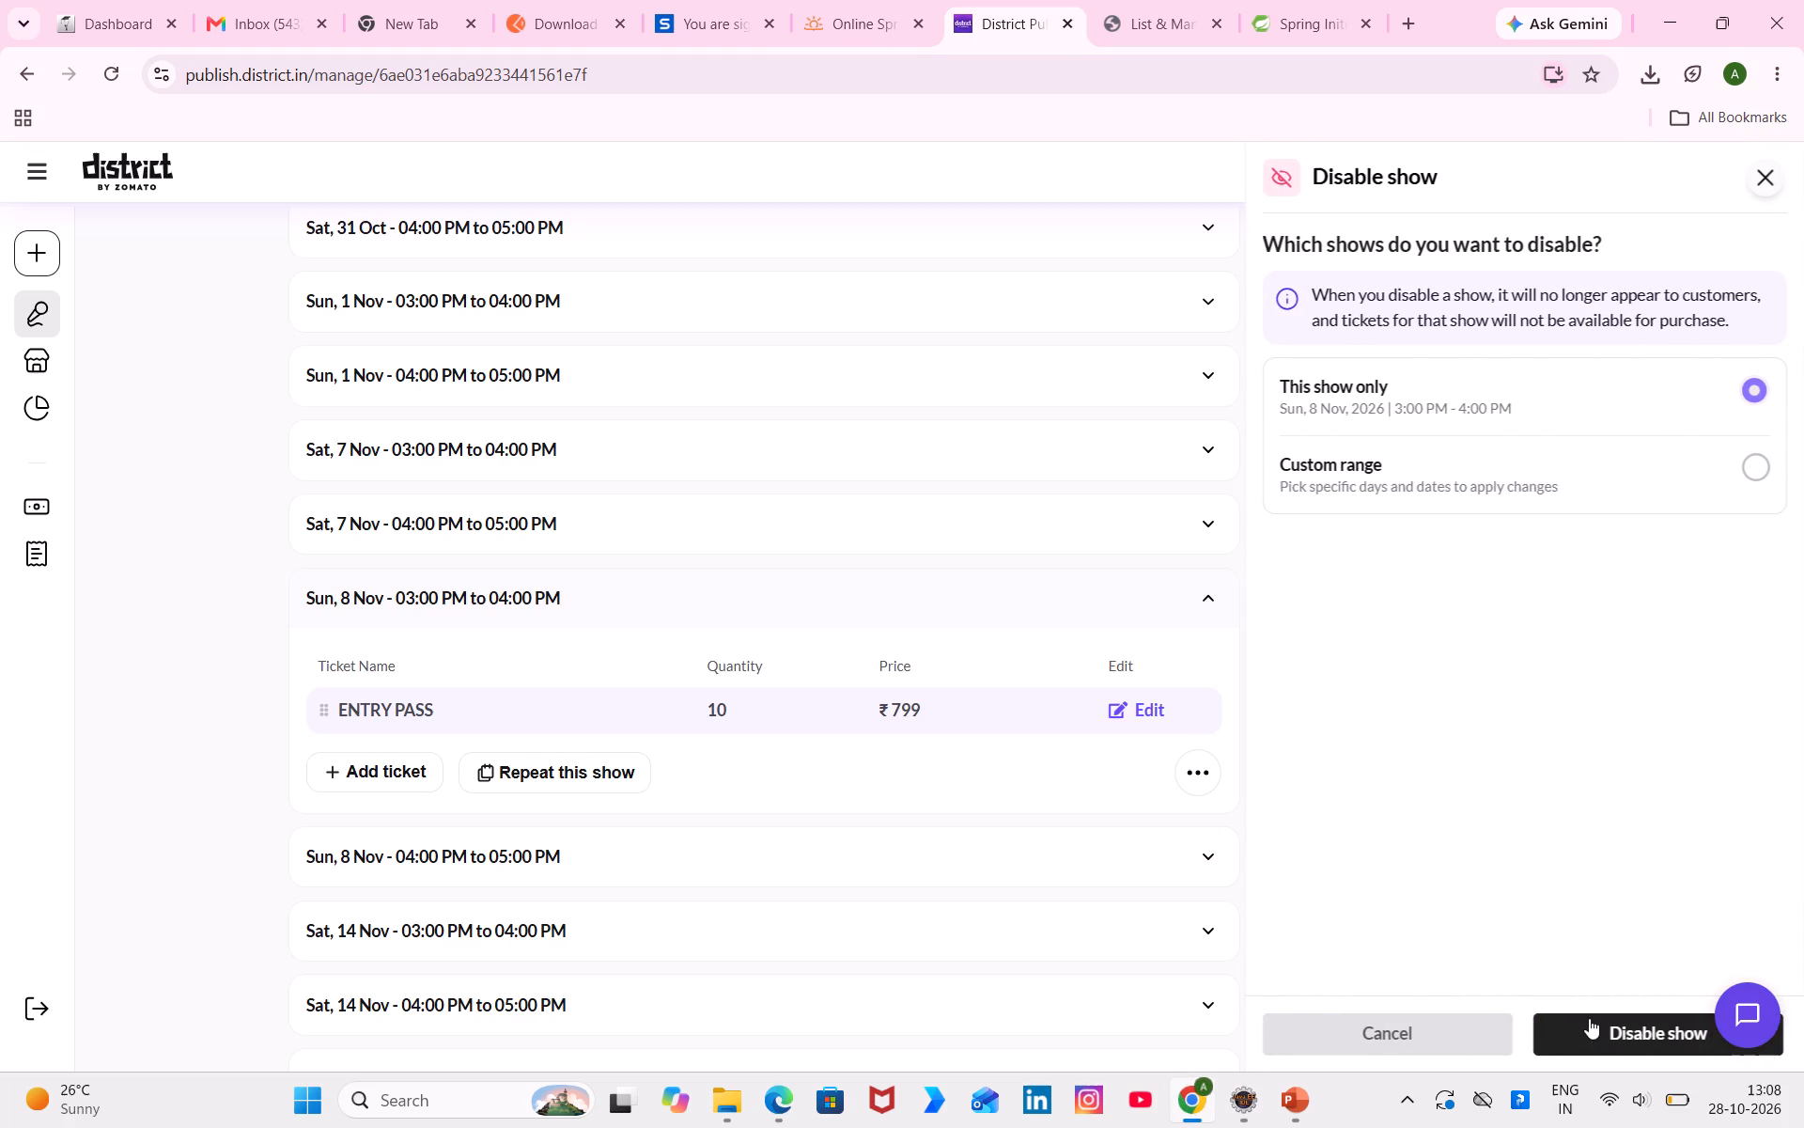
pyautogui.click(1589, 1018)
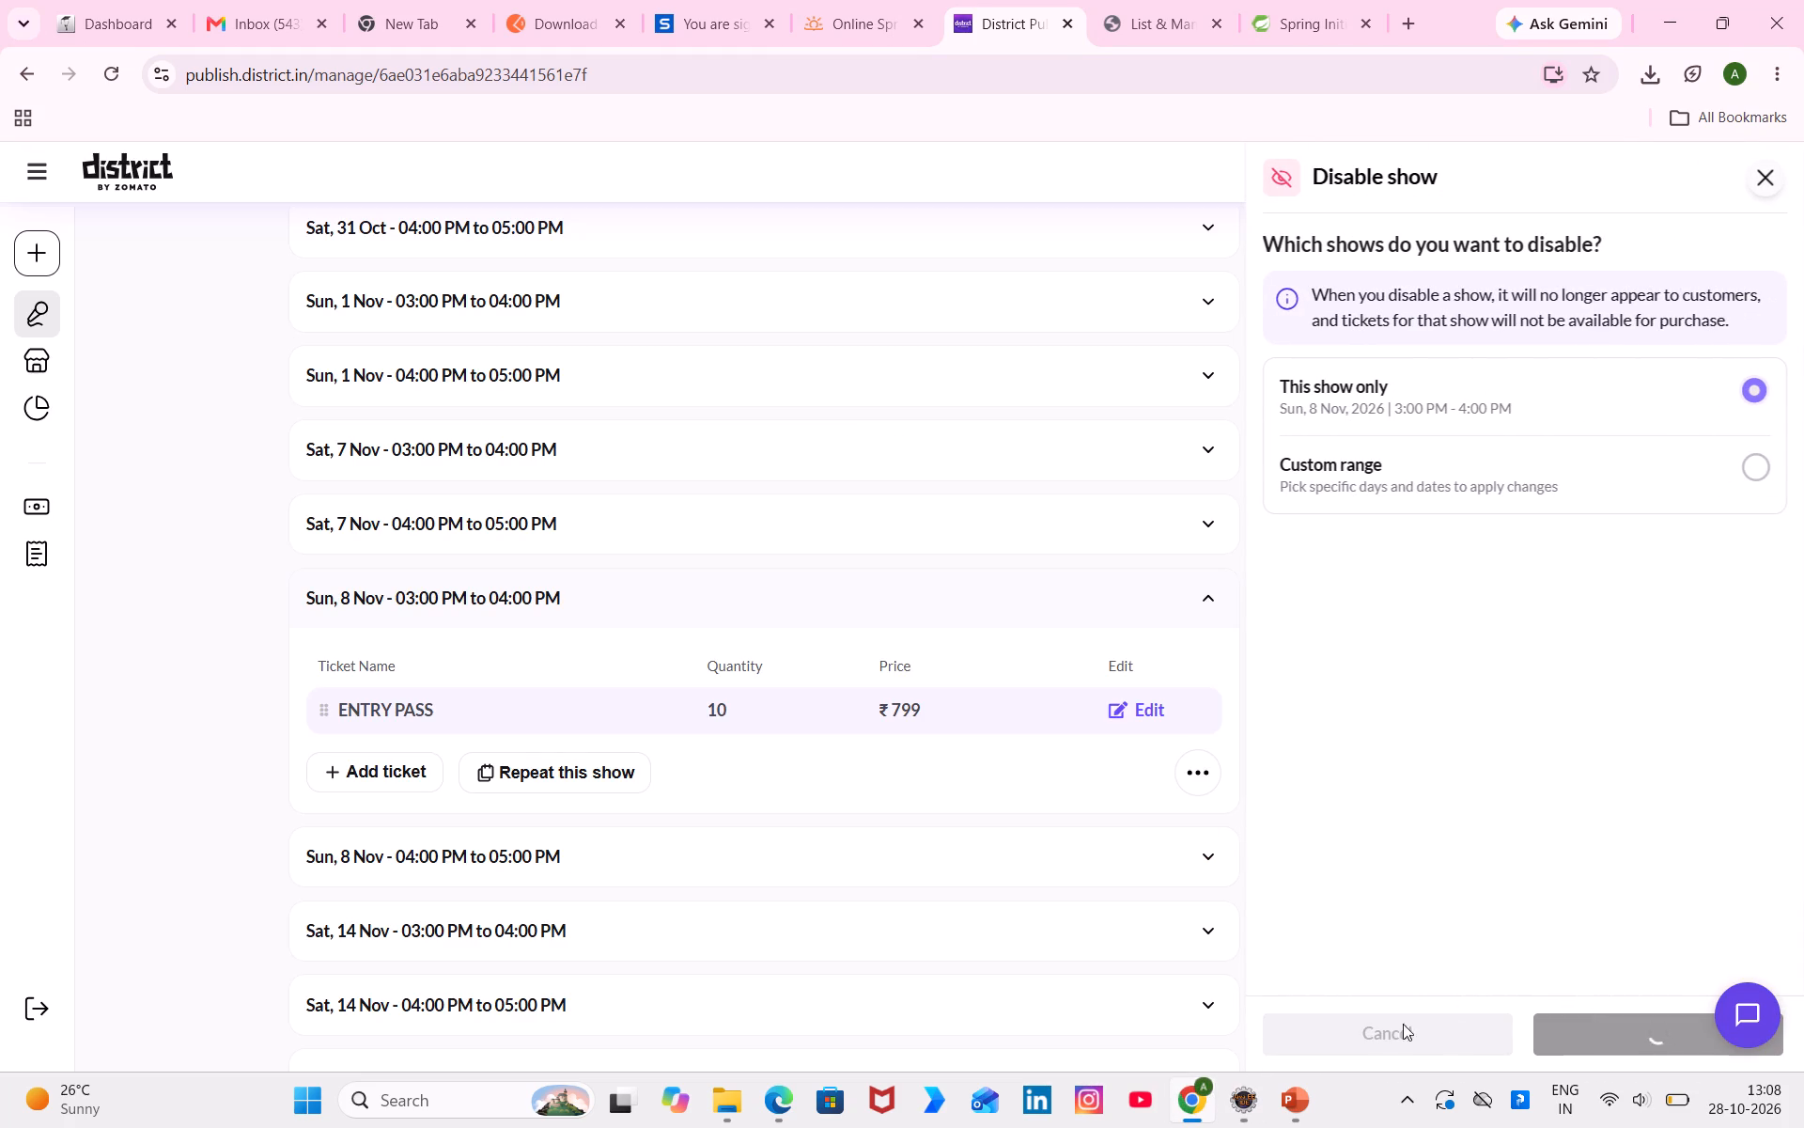
pyautogui.click(1344, 763)
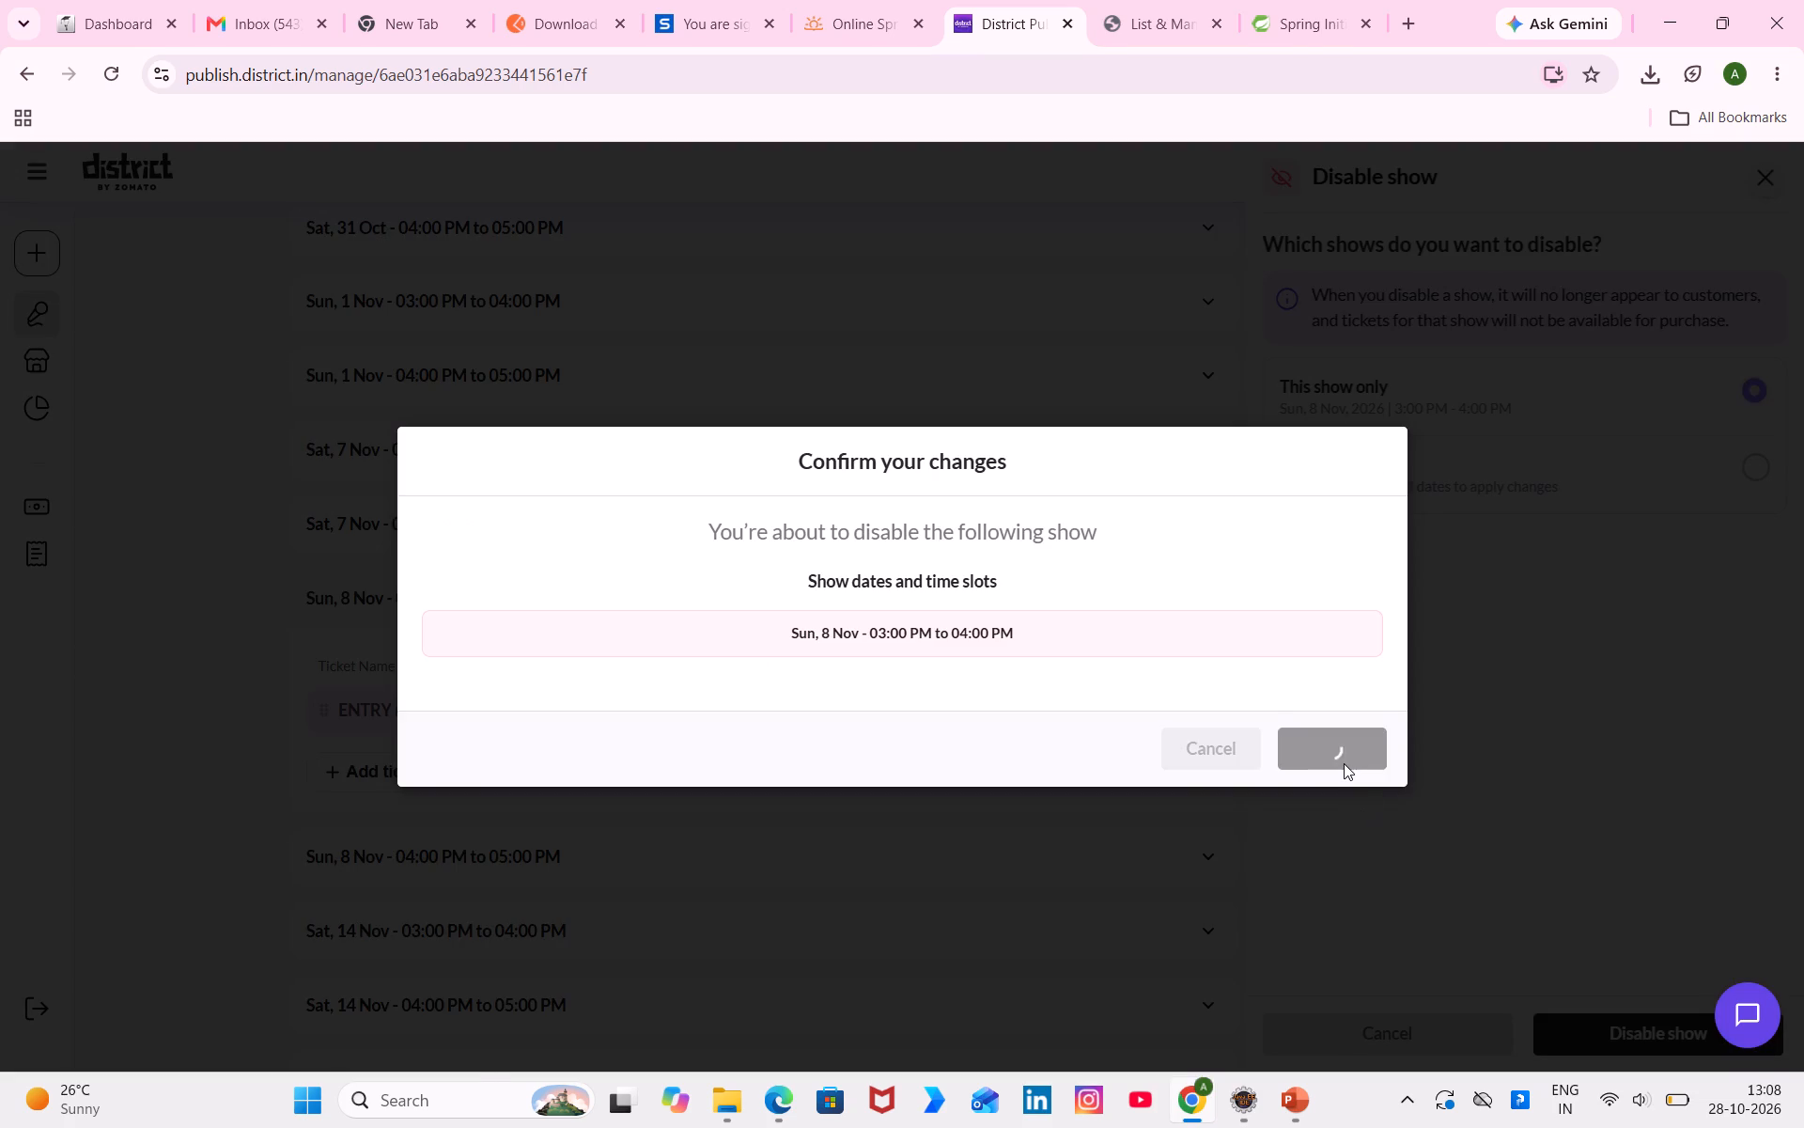
pyautogui.click(1253, 1105)
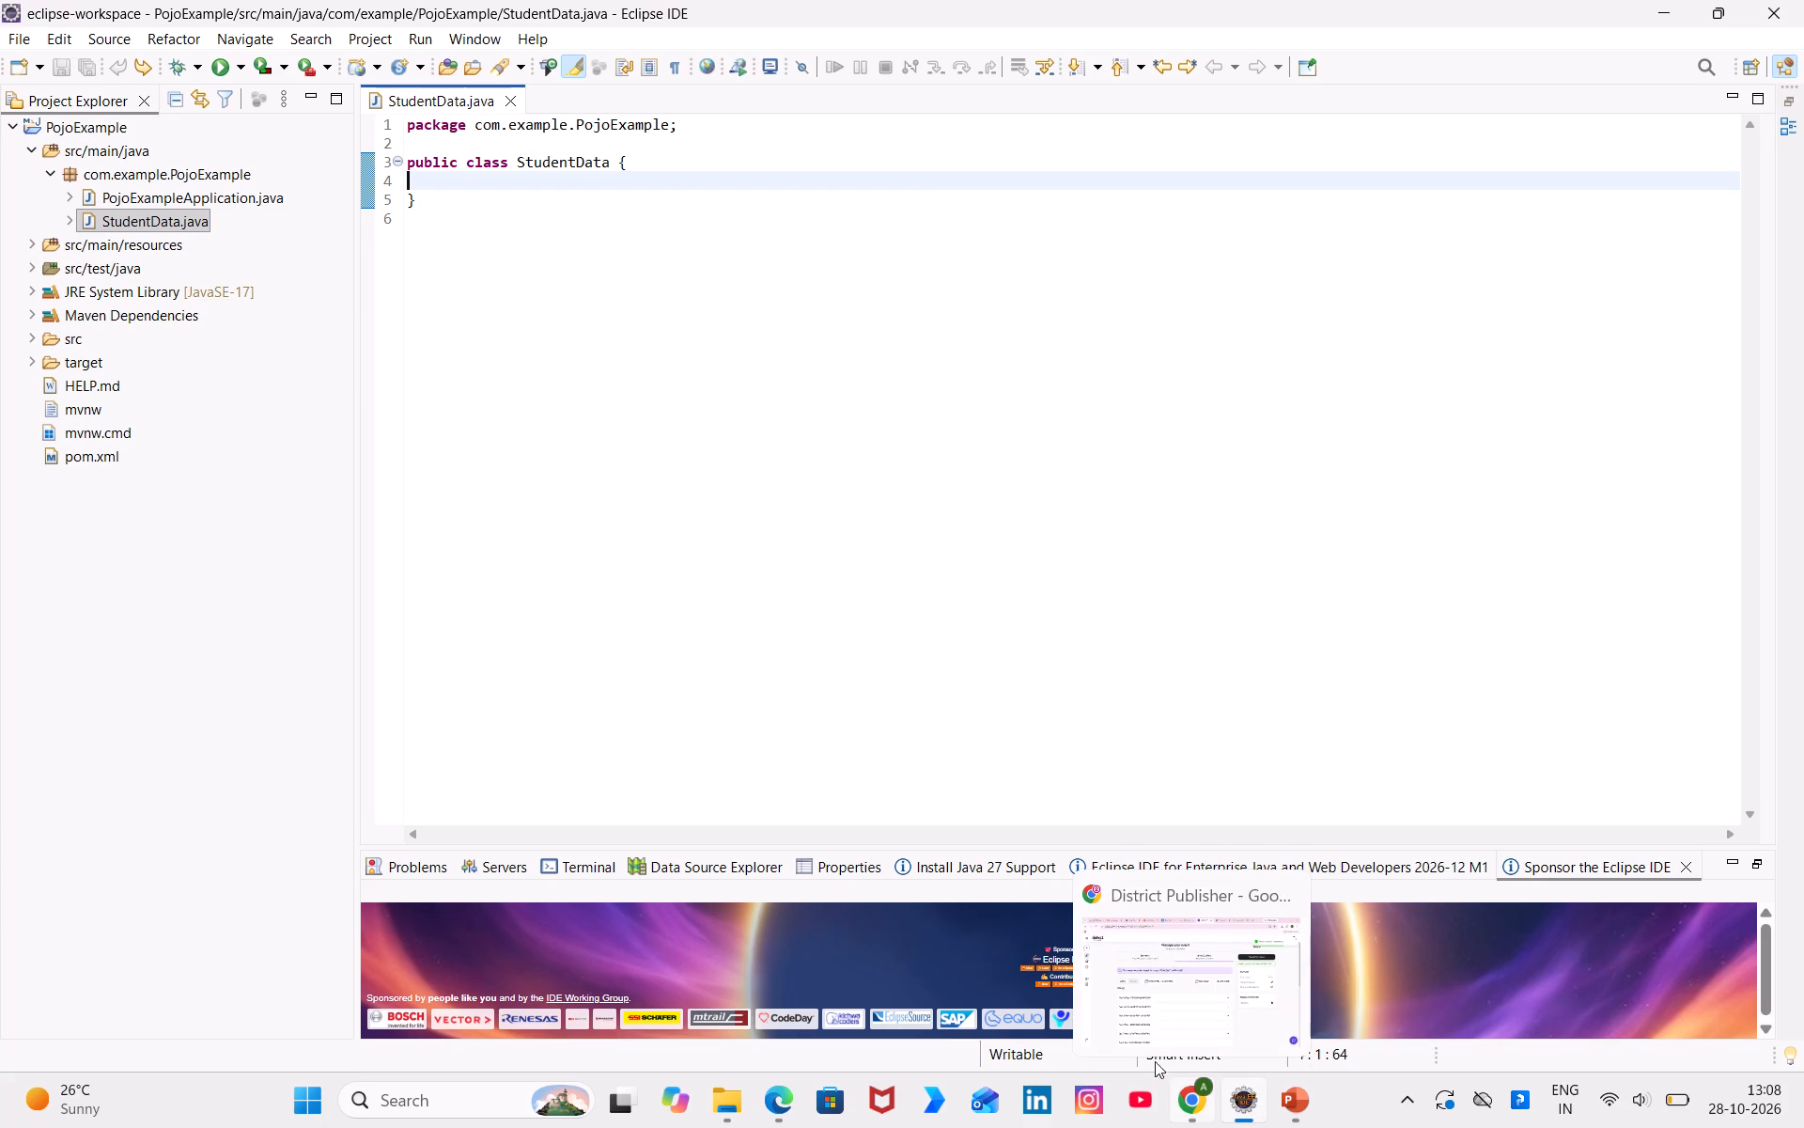
pyautogui.click(1191, 1098)
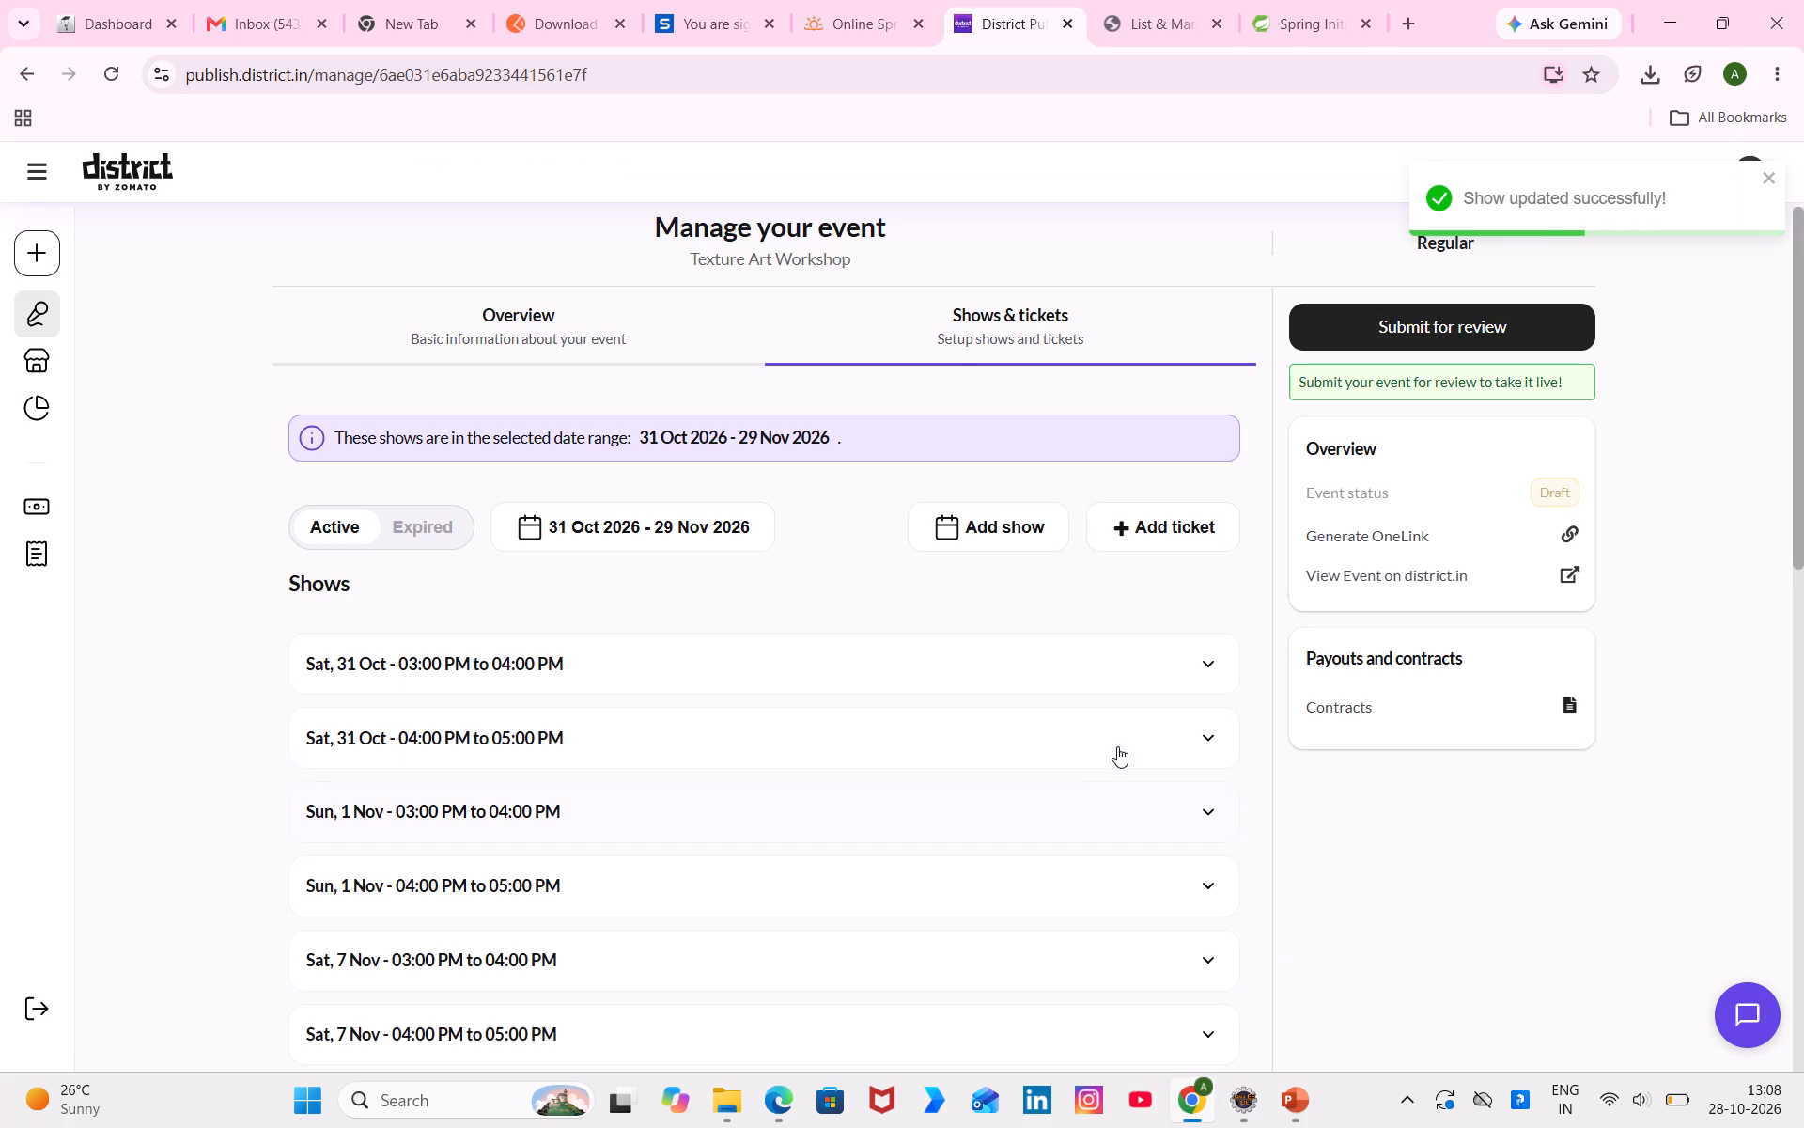
# Disable only the Sun, 8 Nov 04:00 PM to 05:00 PM show of the Texture Art Workshop and confirm the change.
pyautogui.scroll(-5, 1142, 928)
pyautogui.click(1062, 594)
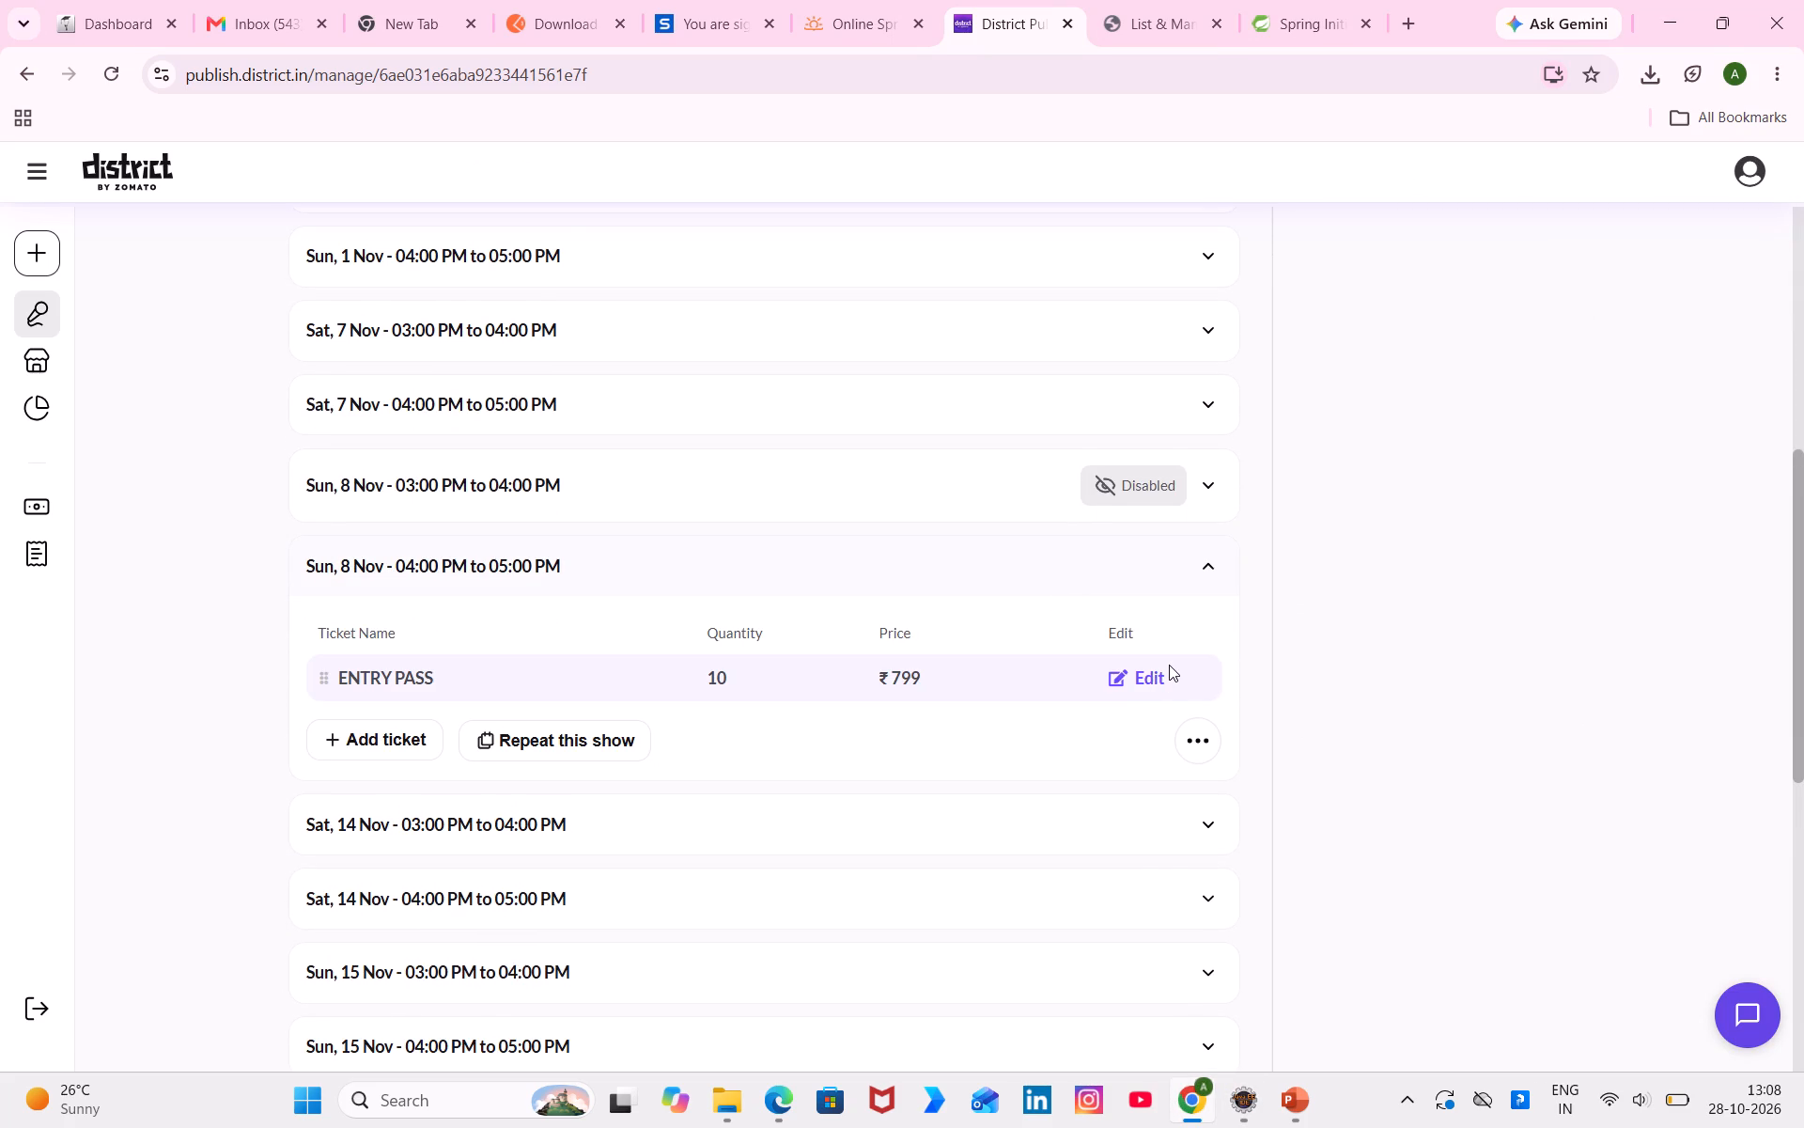
pyautogui.click(1200, 724)
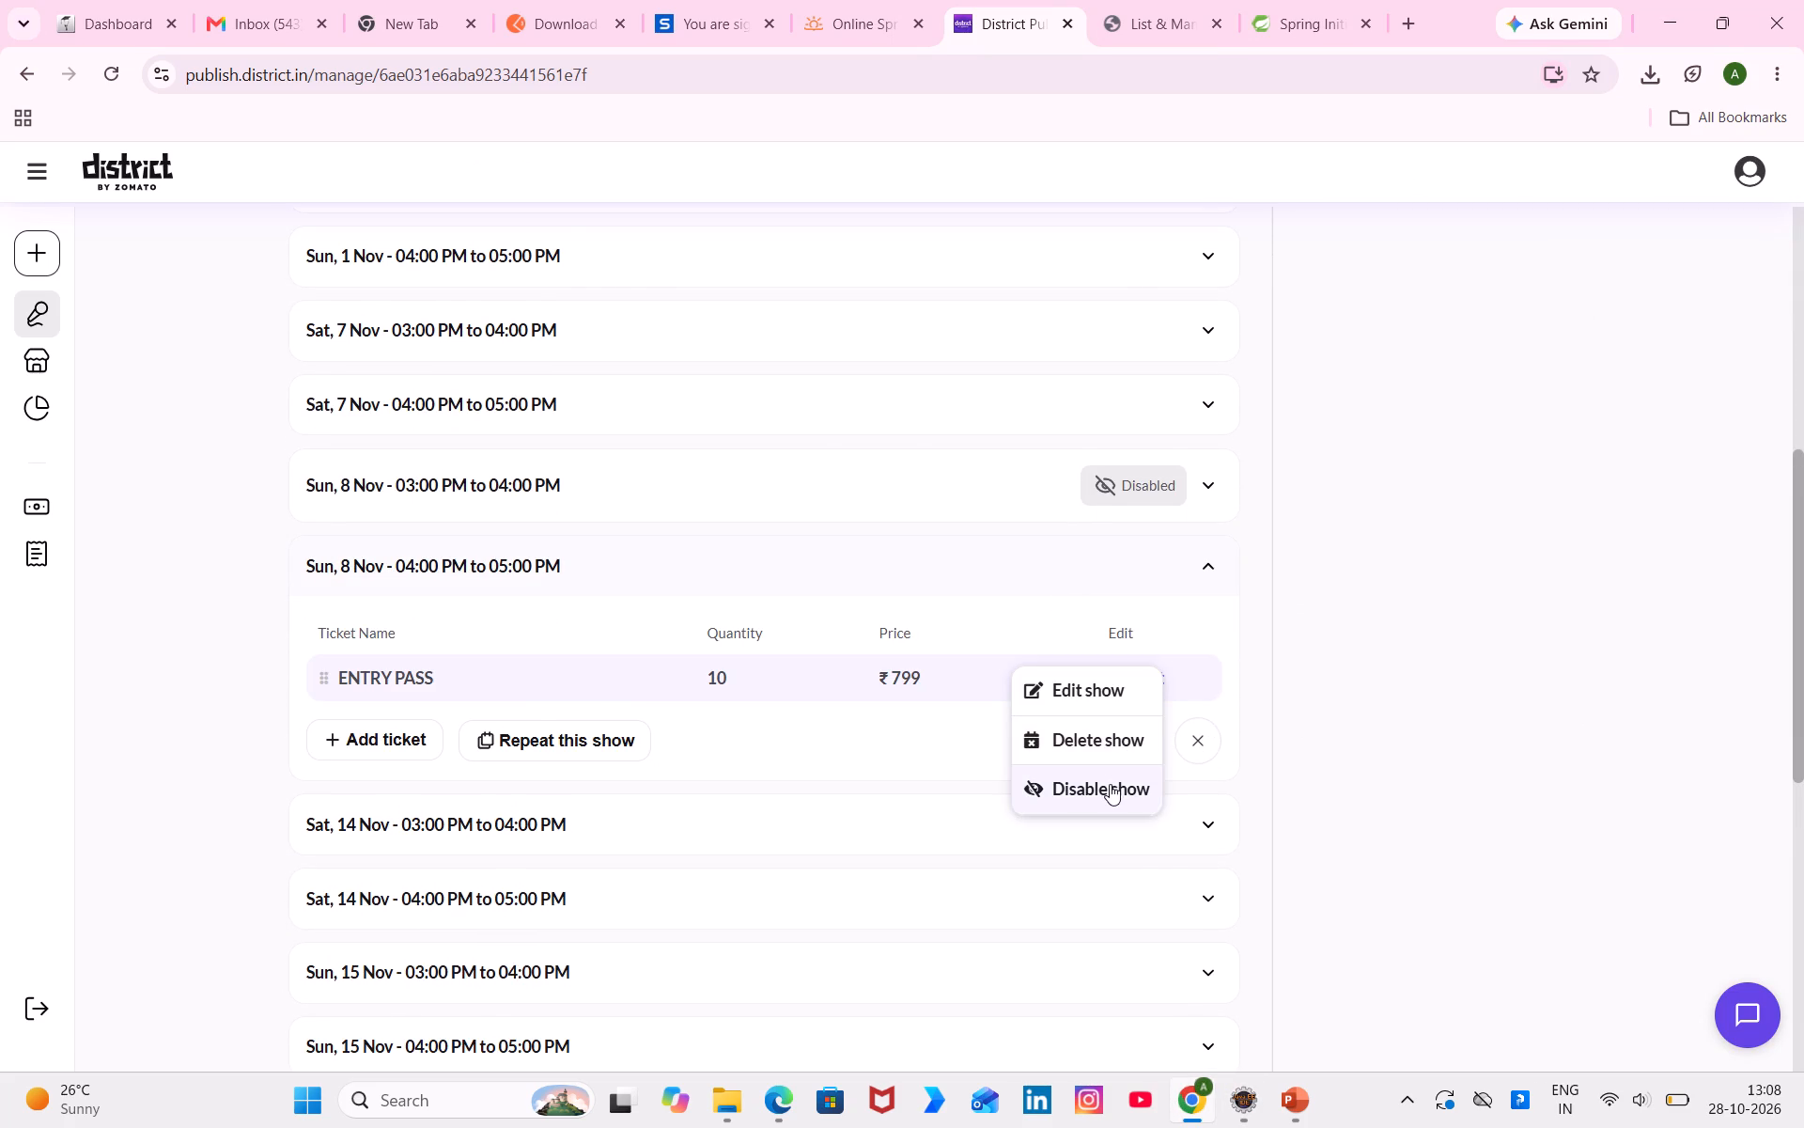
pyautogui.click(1110, 784)
pyautogui.click(1226, 926)
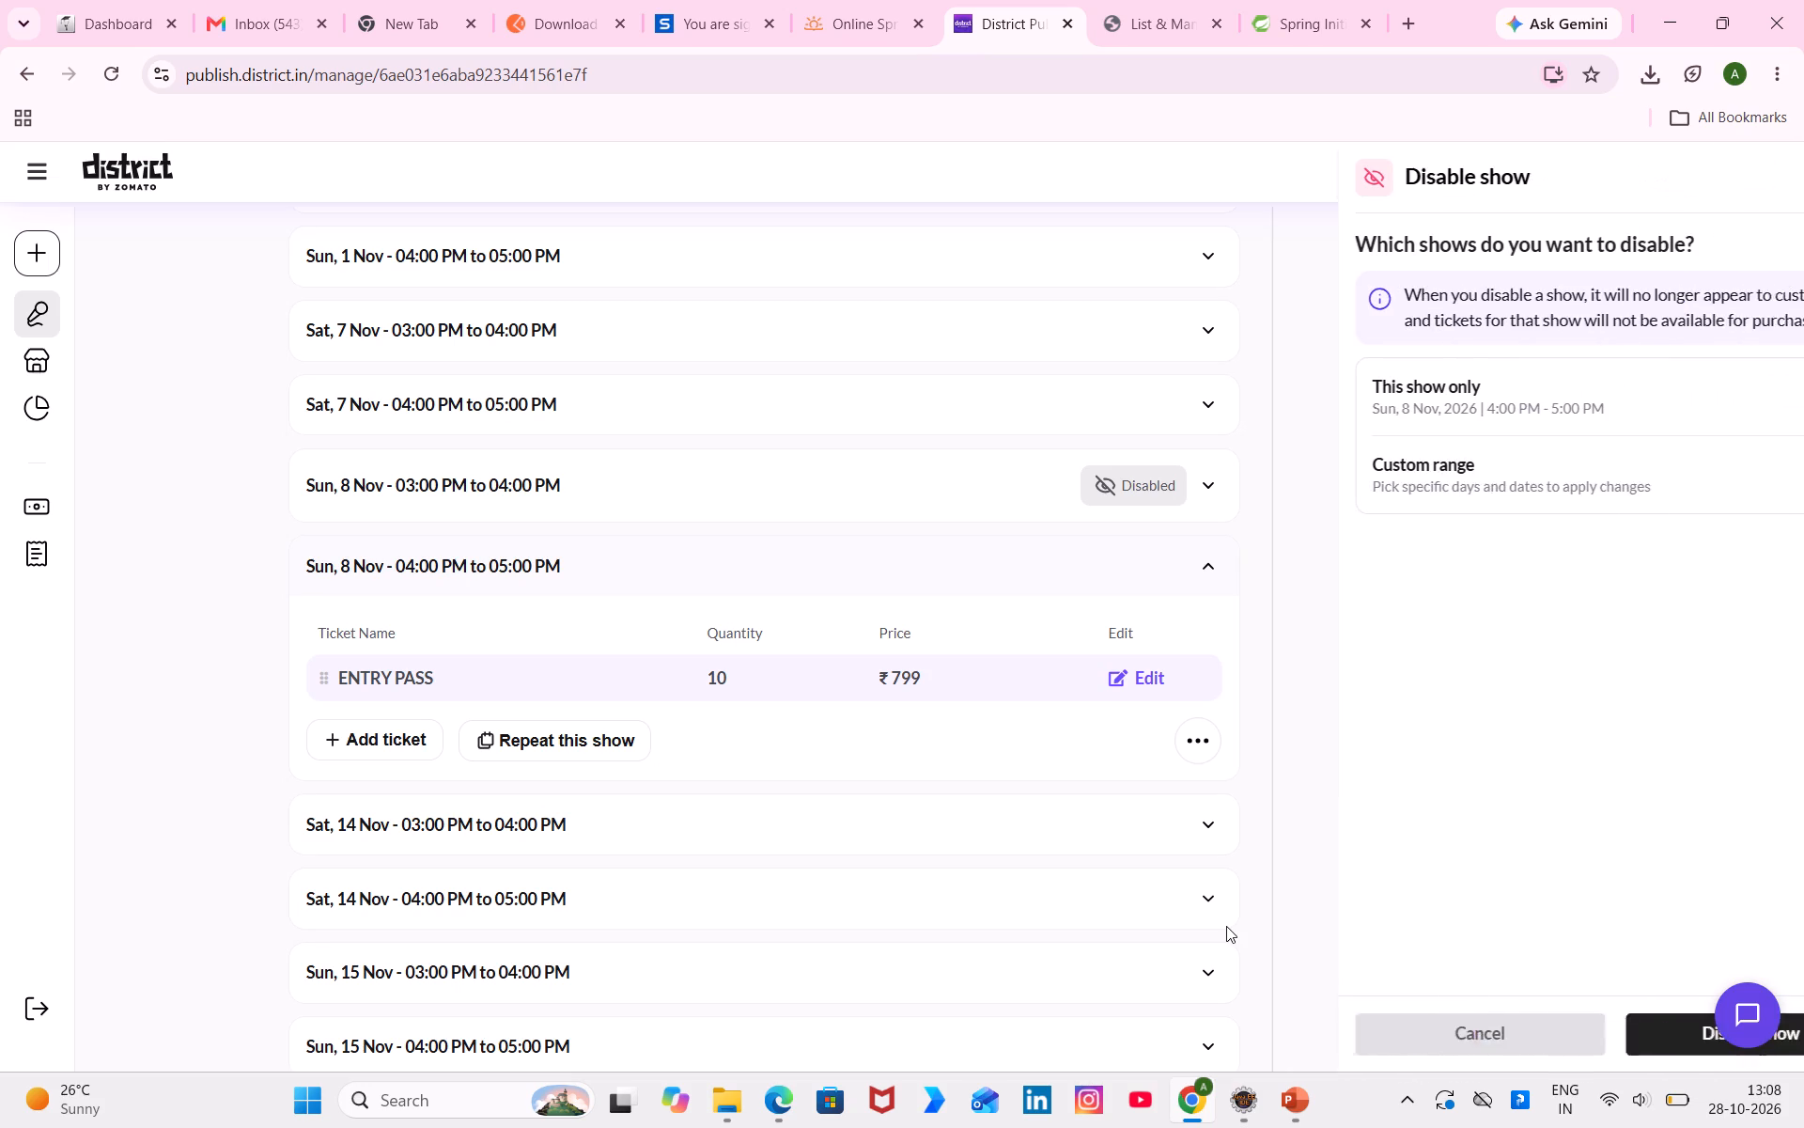
pyautogui.click(1628, 1029)
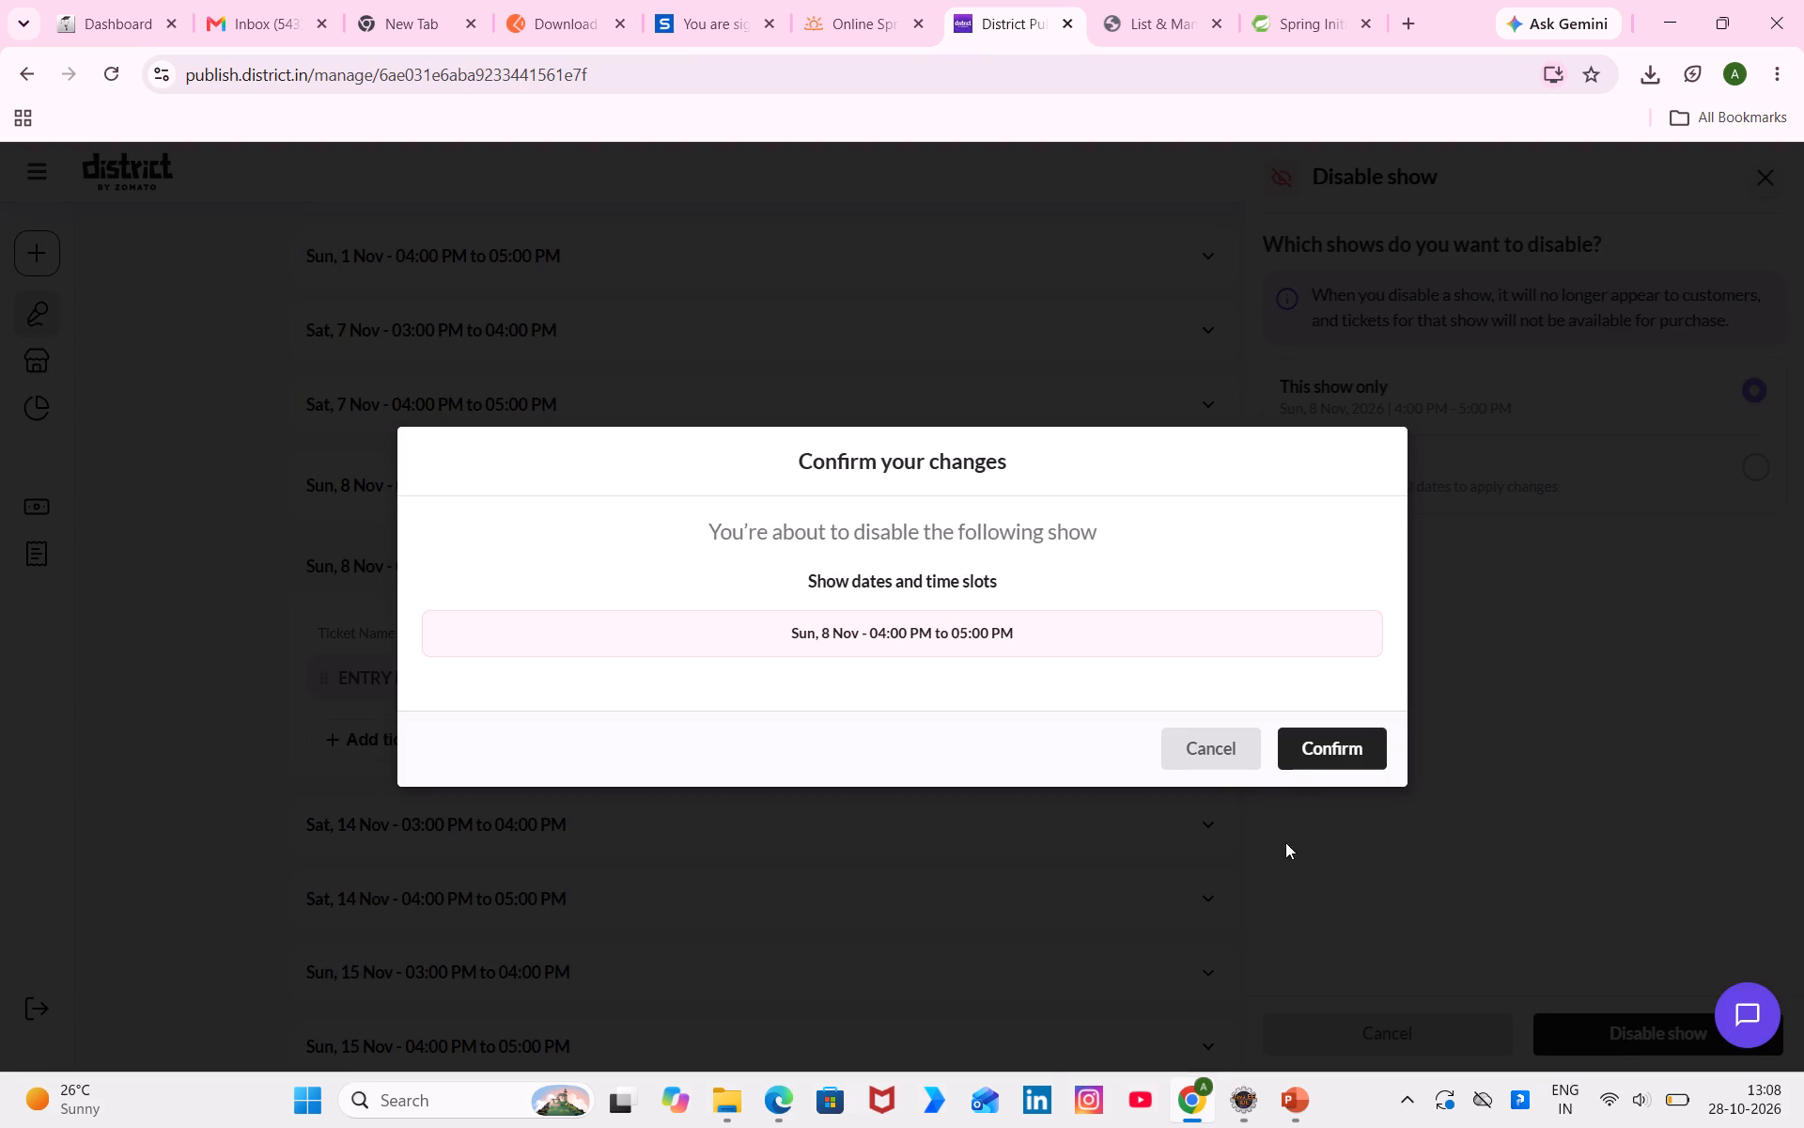
pyautogui.click(1317, 740)
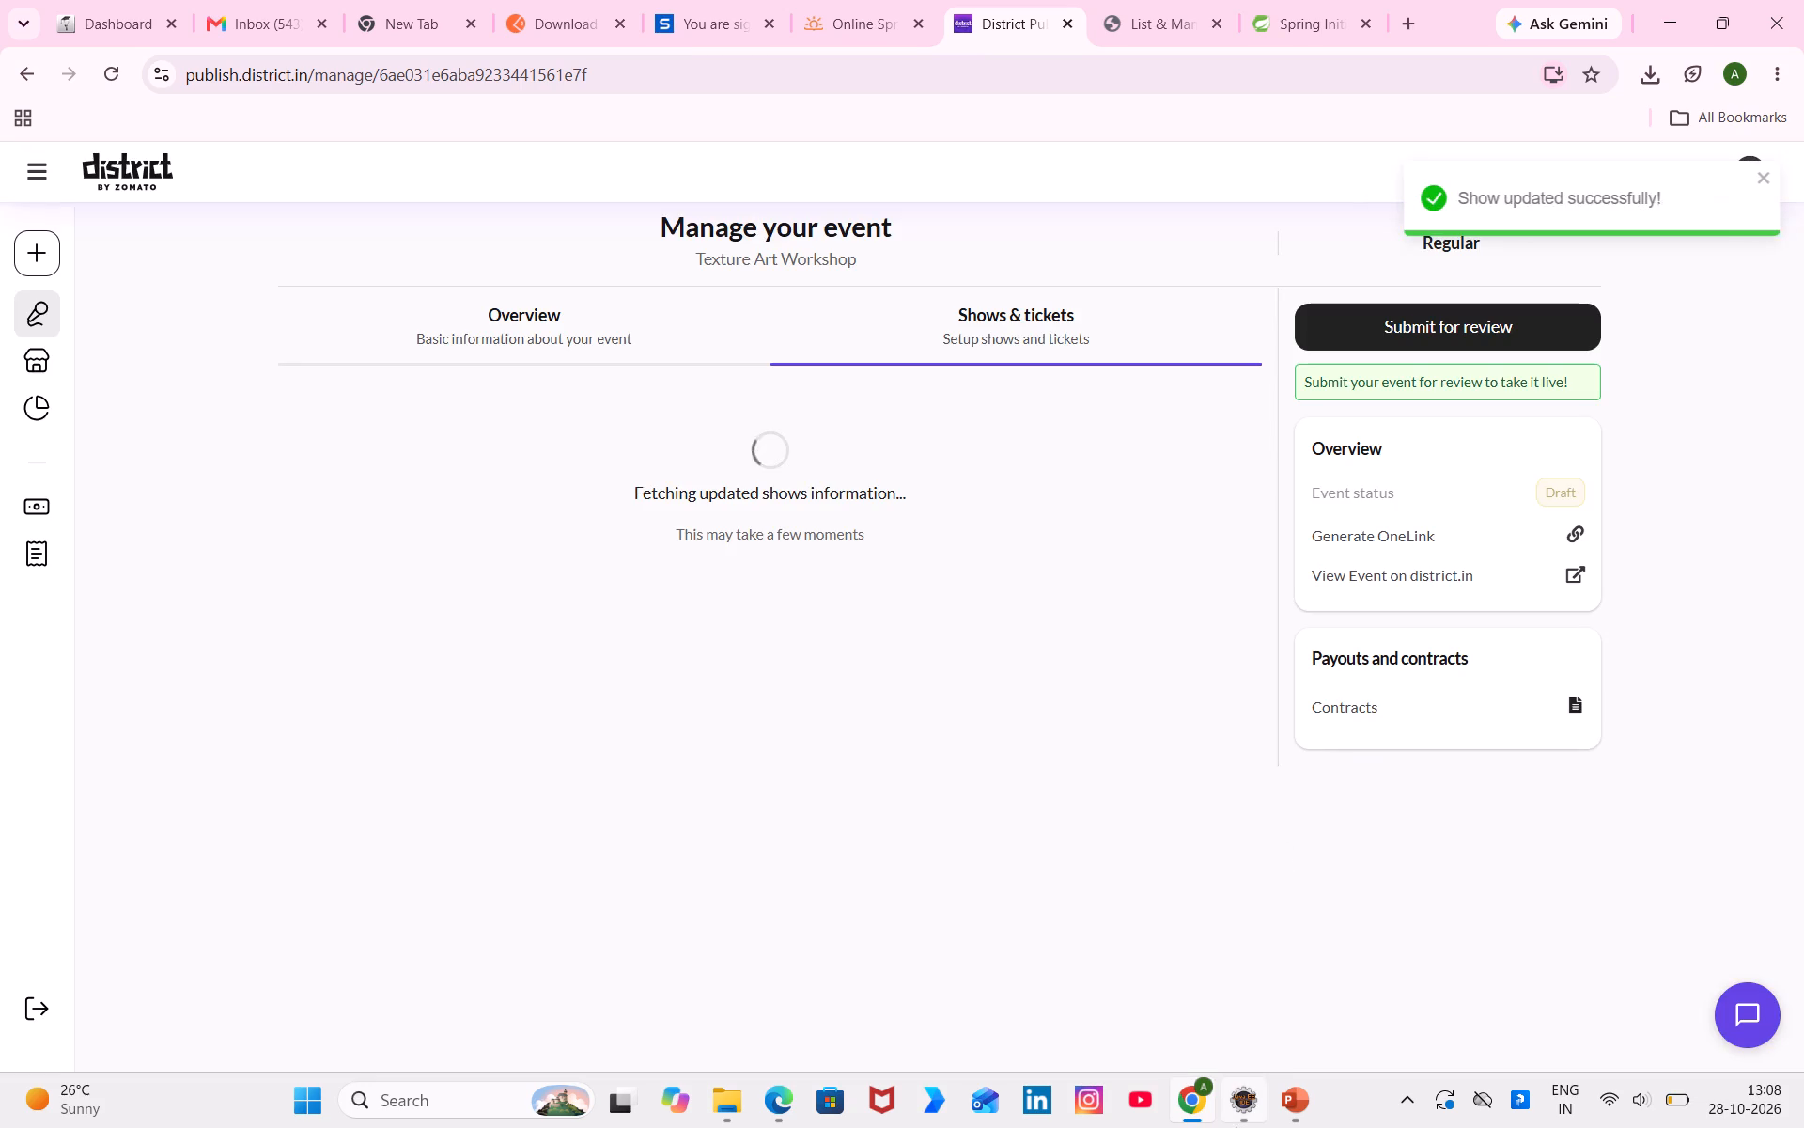
pyautogui.click(1246, 1101)
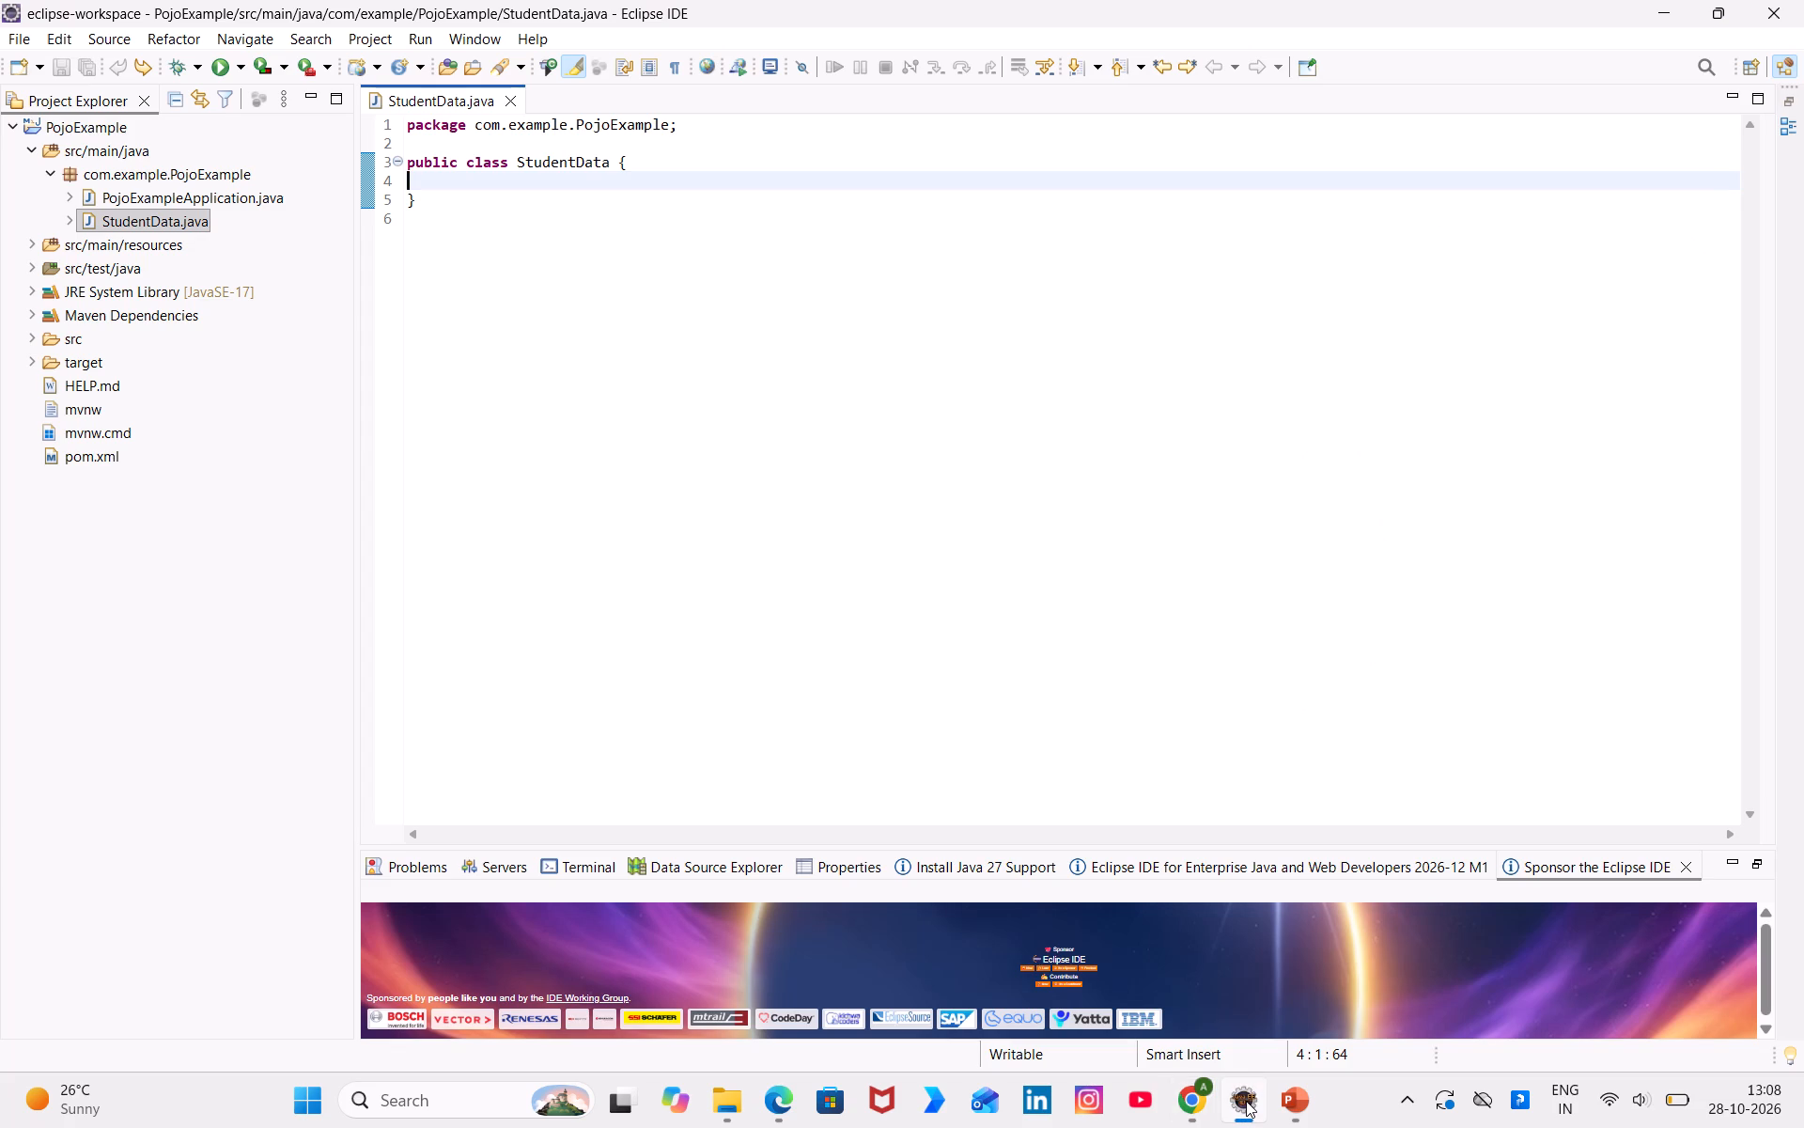
pyautogui.click(1190, 1113)
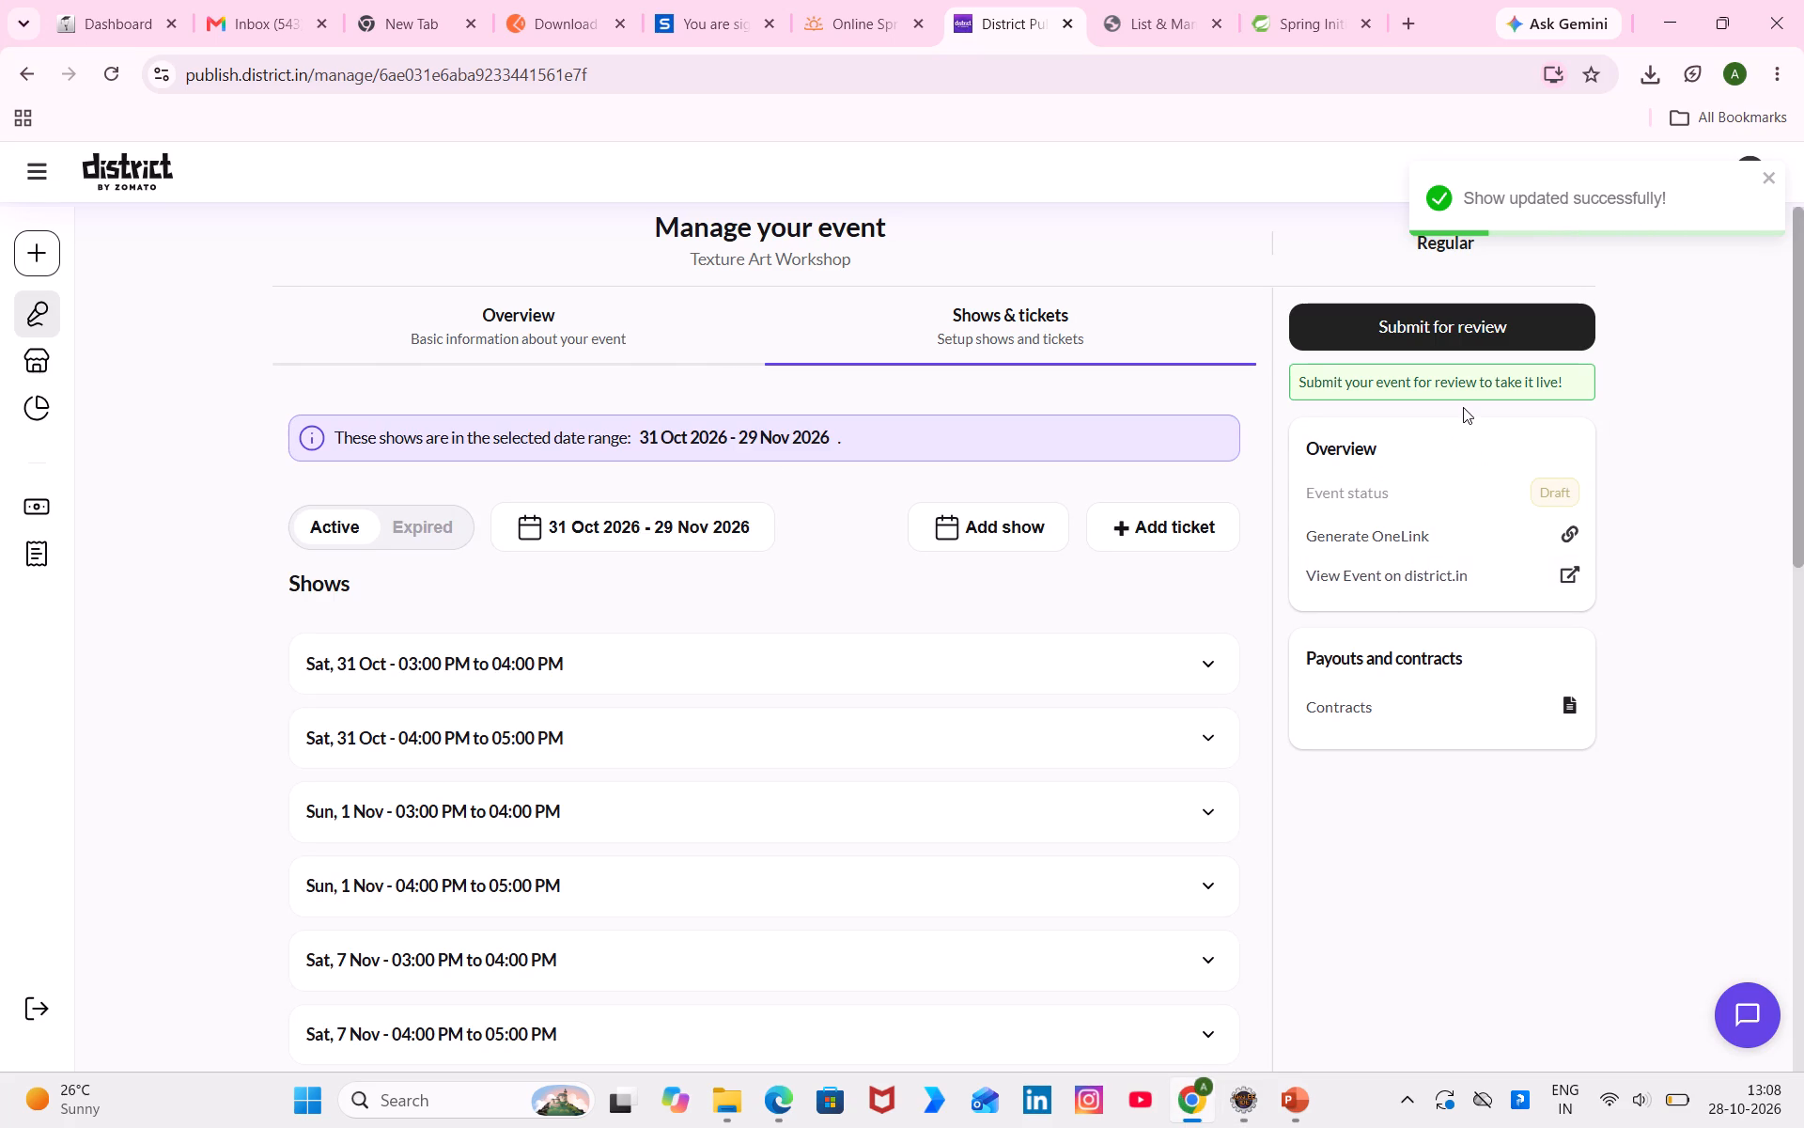
# Submit the Texture Art Workshop for review, acknowledge the notice and look over the event overview.
pyautogui.click(1450, 335)
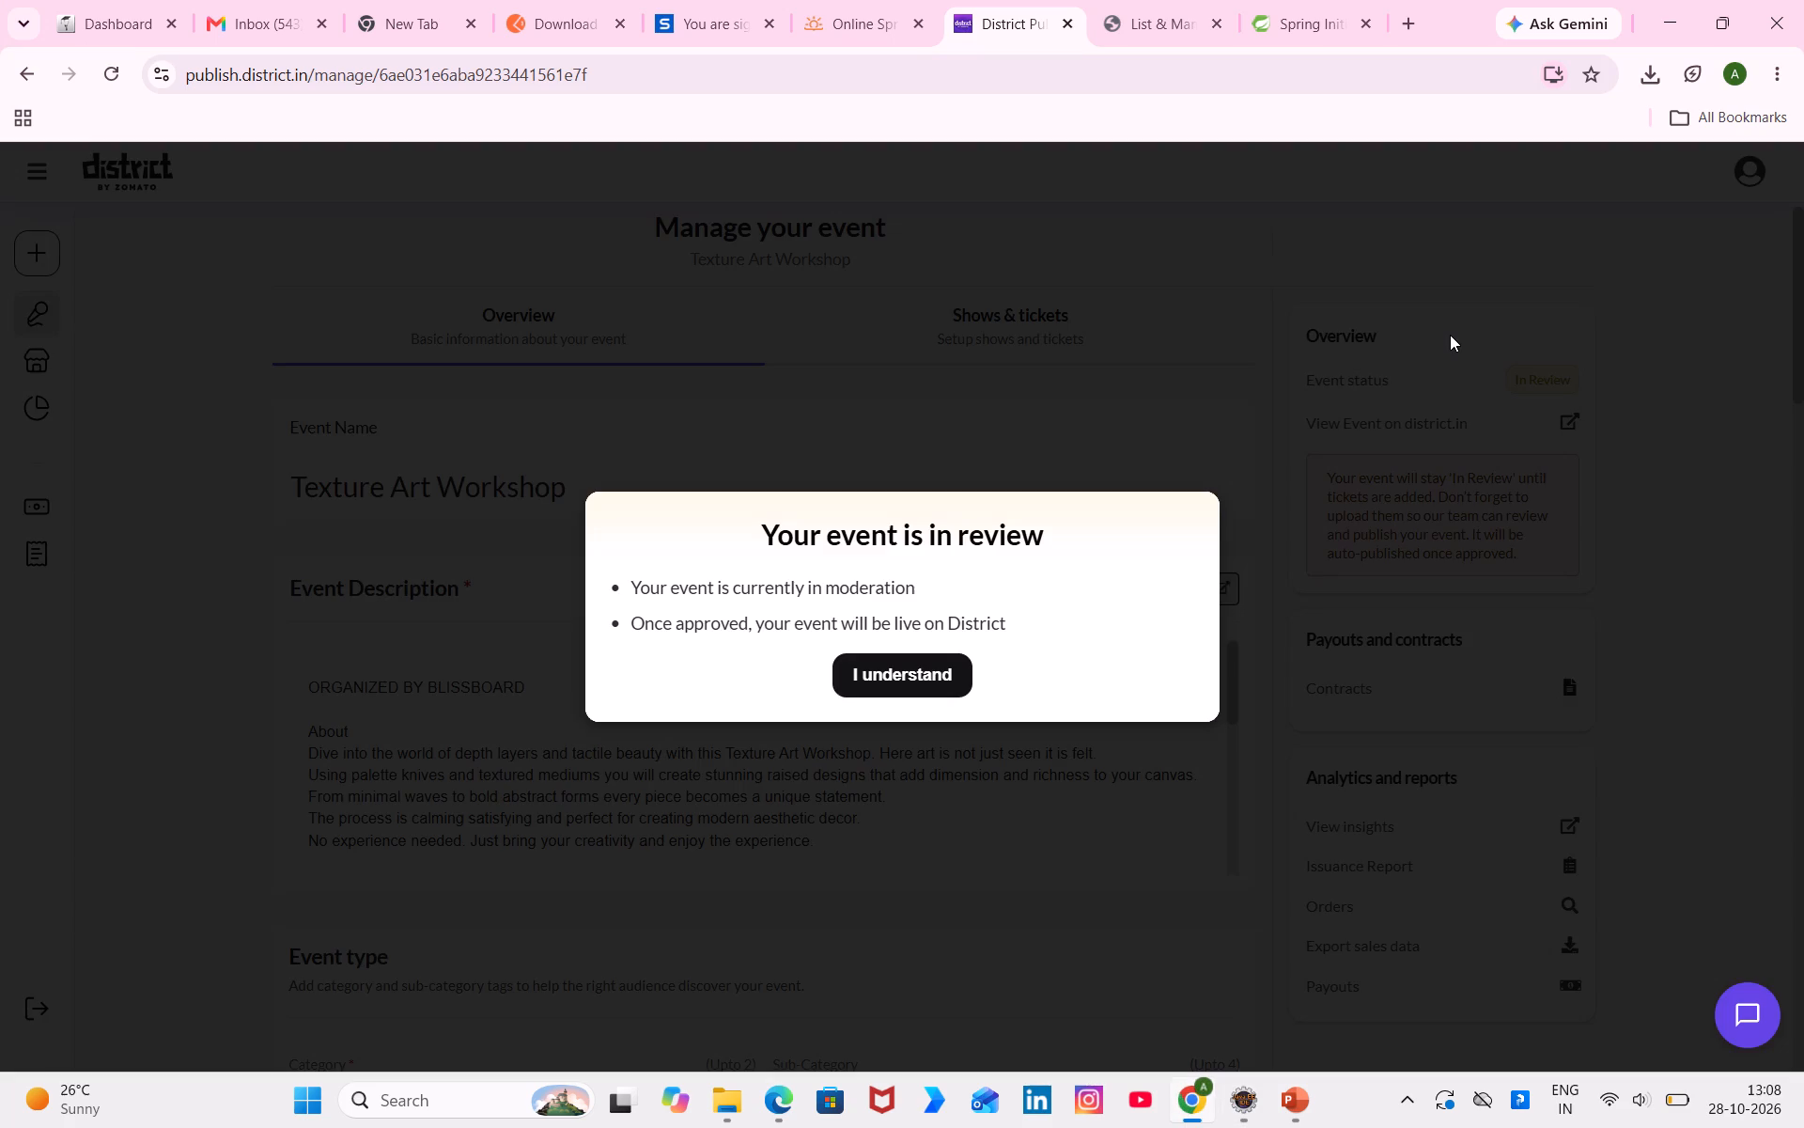
pyautogui.click(946, 678)
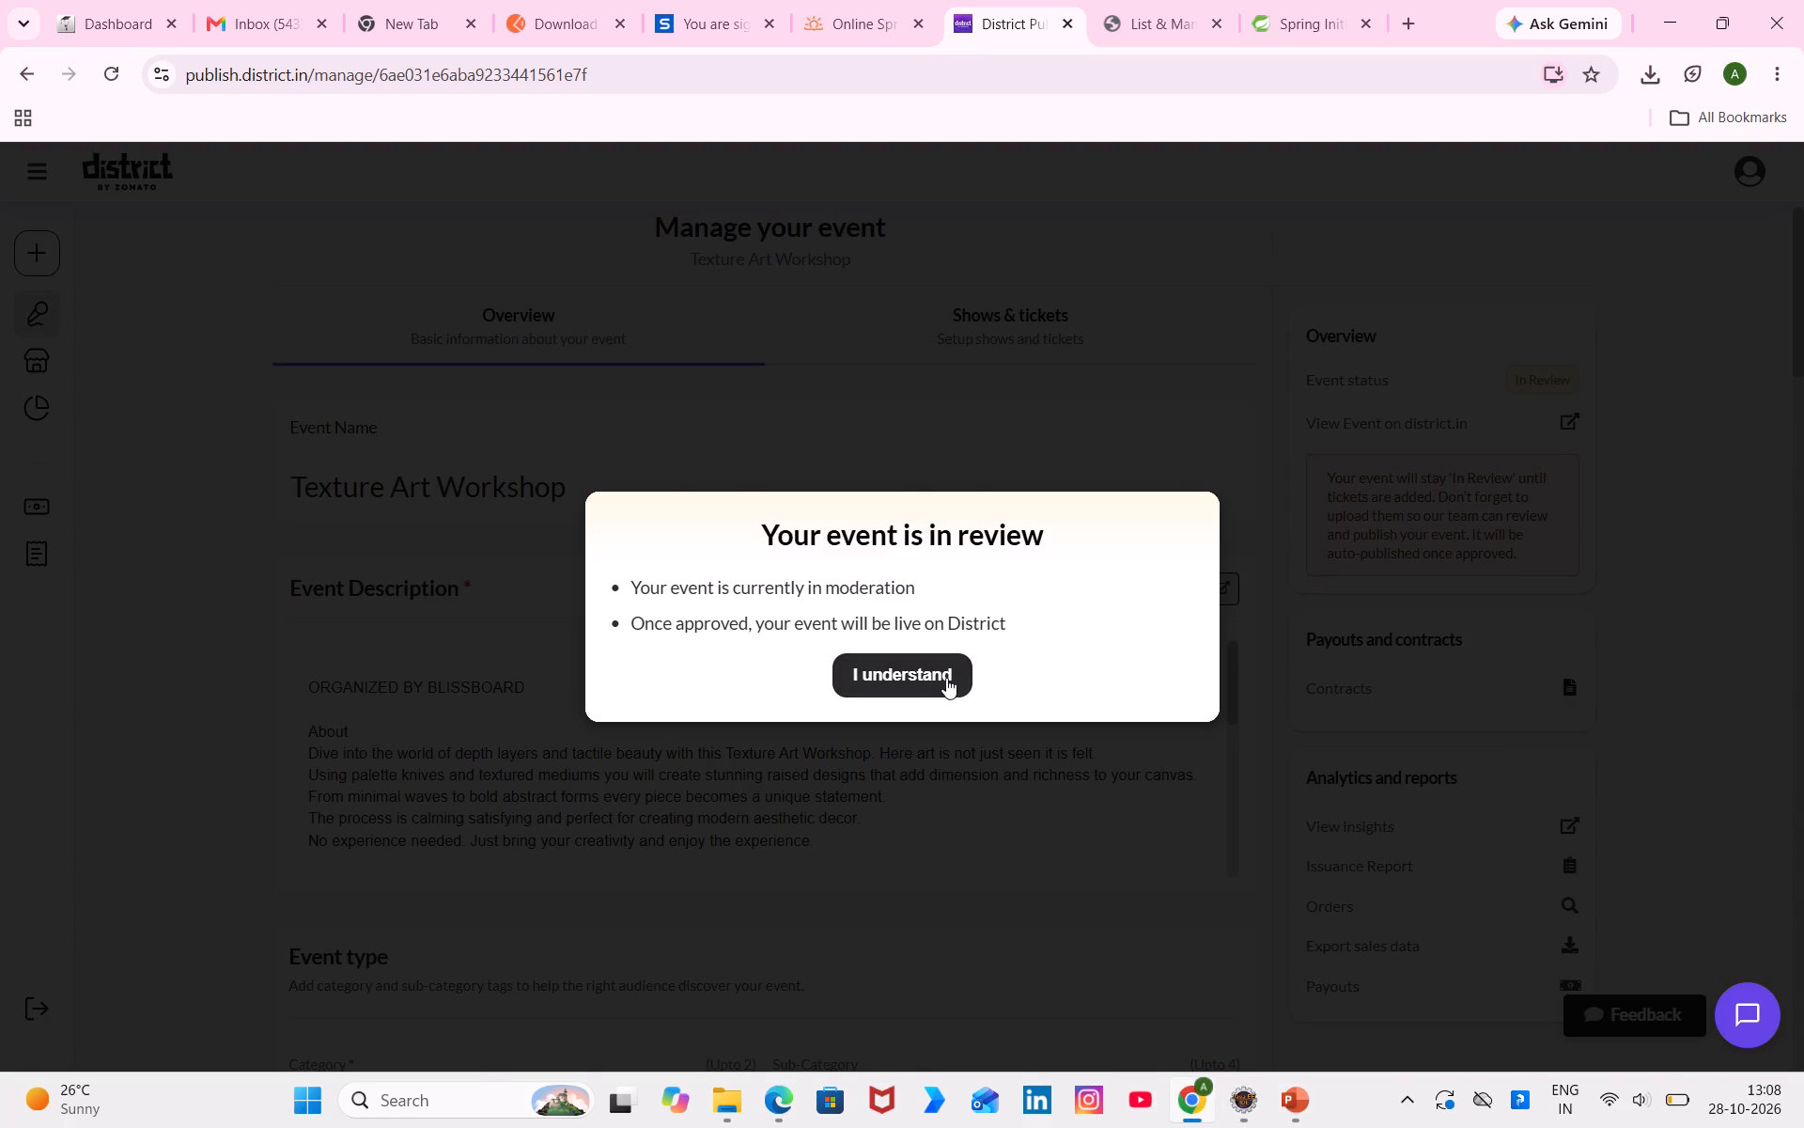
pyautogui.scroll(-9, 1050, 791)
pyautogui.scroll(4, 1050, 791)
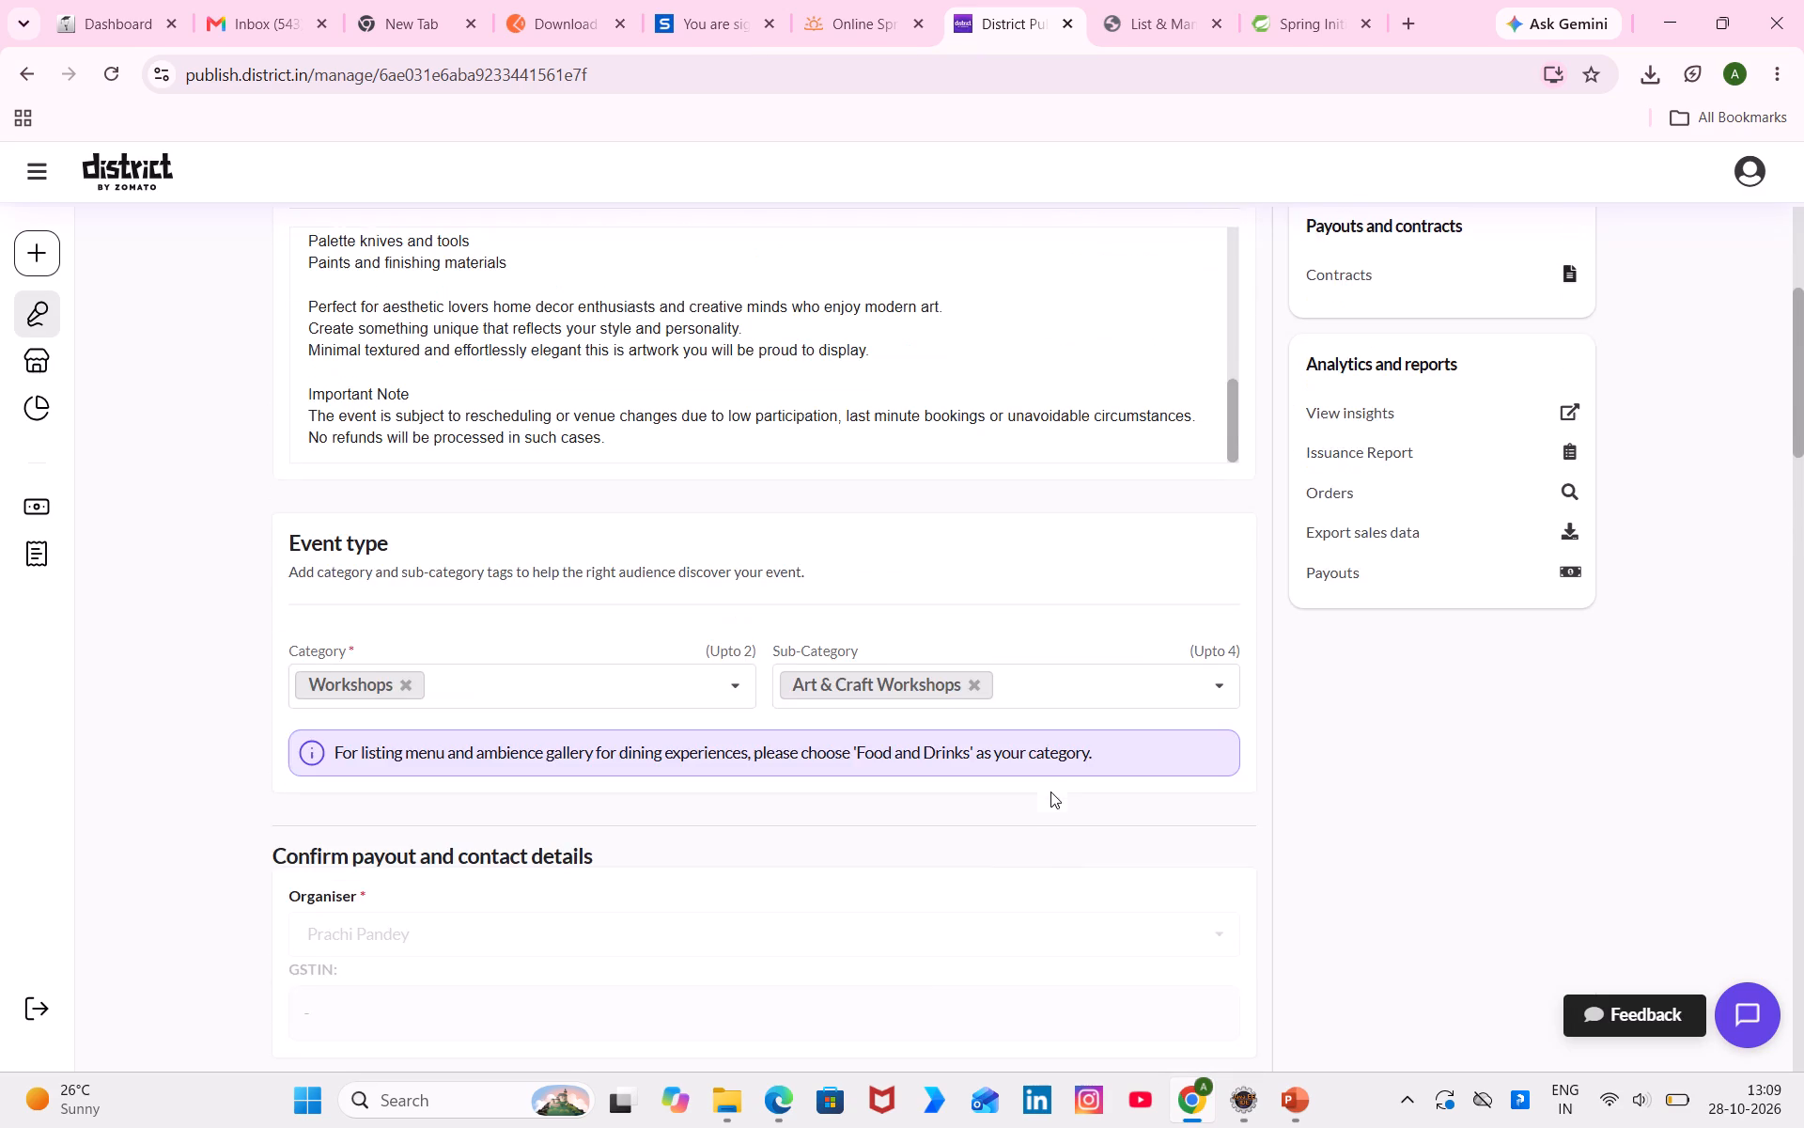
pyautogui.scroll(5, 888, 552)
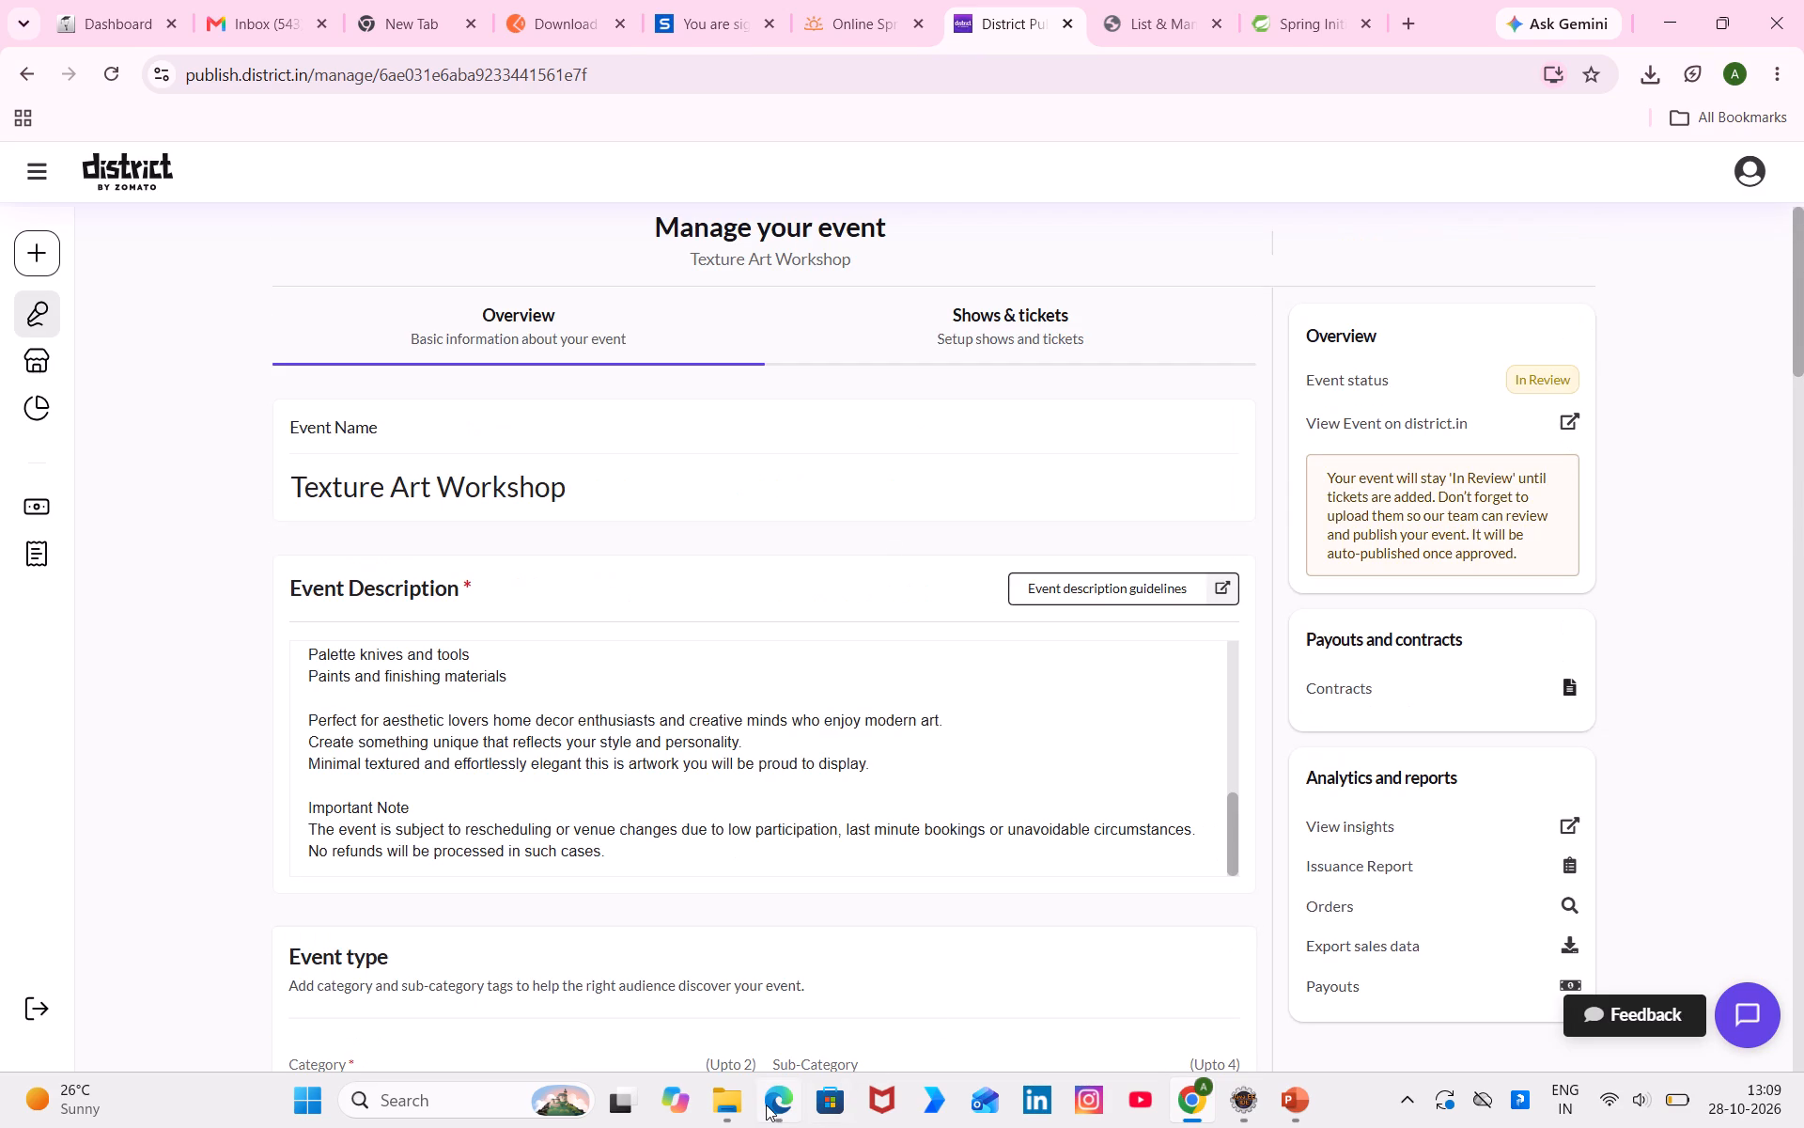
pyautogui.click(766, 1104)
pyautogui.press('d')
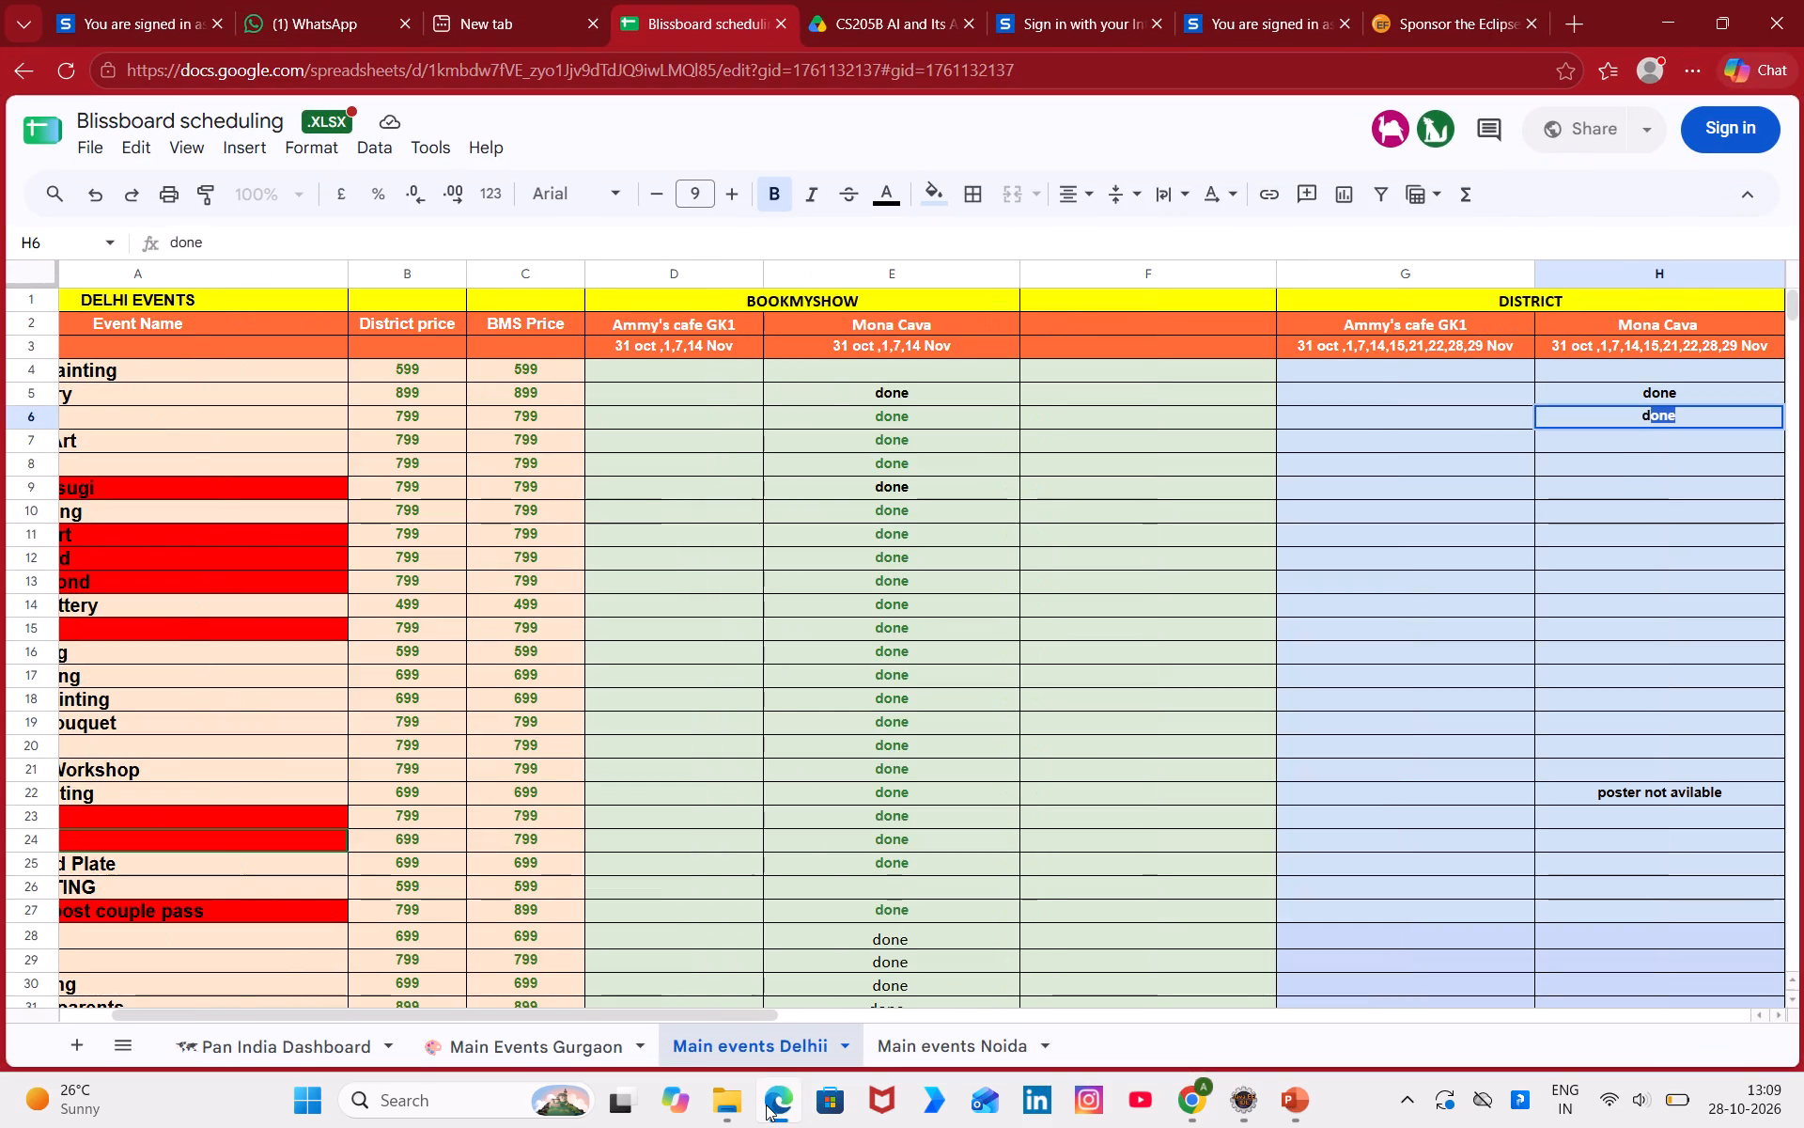
pyautogui.press('Return')
# Check the spreadsheet's next workshop, search District in Chrome for "dot manda" and open the Dot Mandala Art Experience draft at Mona Cava, Delhi.
pyautogui.hscroll(6, 766, 1104)
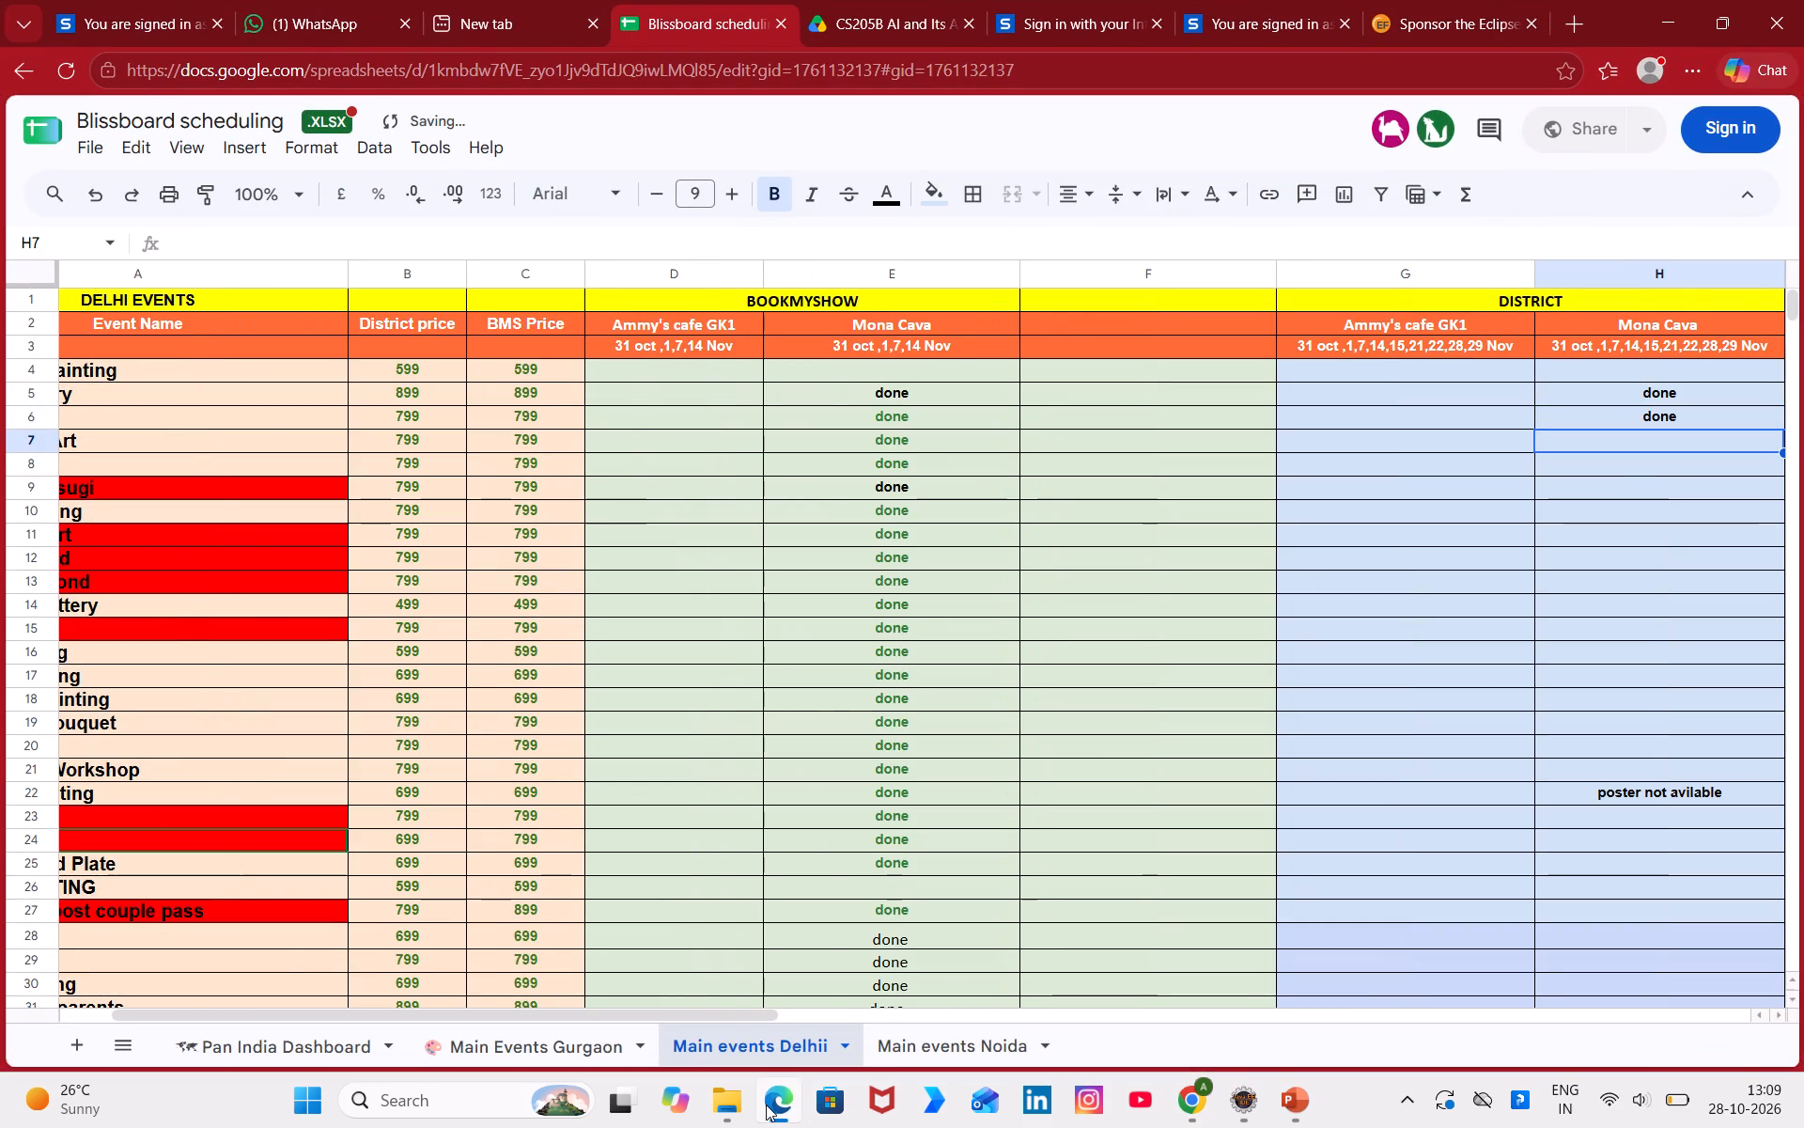
pyautogui.hscroll(2, 766, 1104)
pyautogui.hscroll(7, 649, 732)
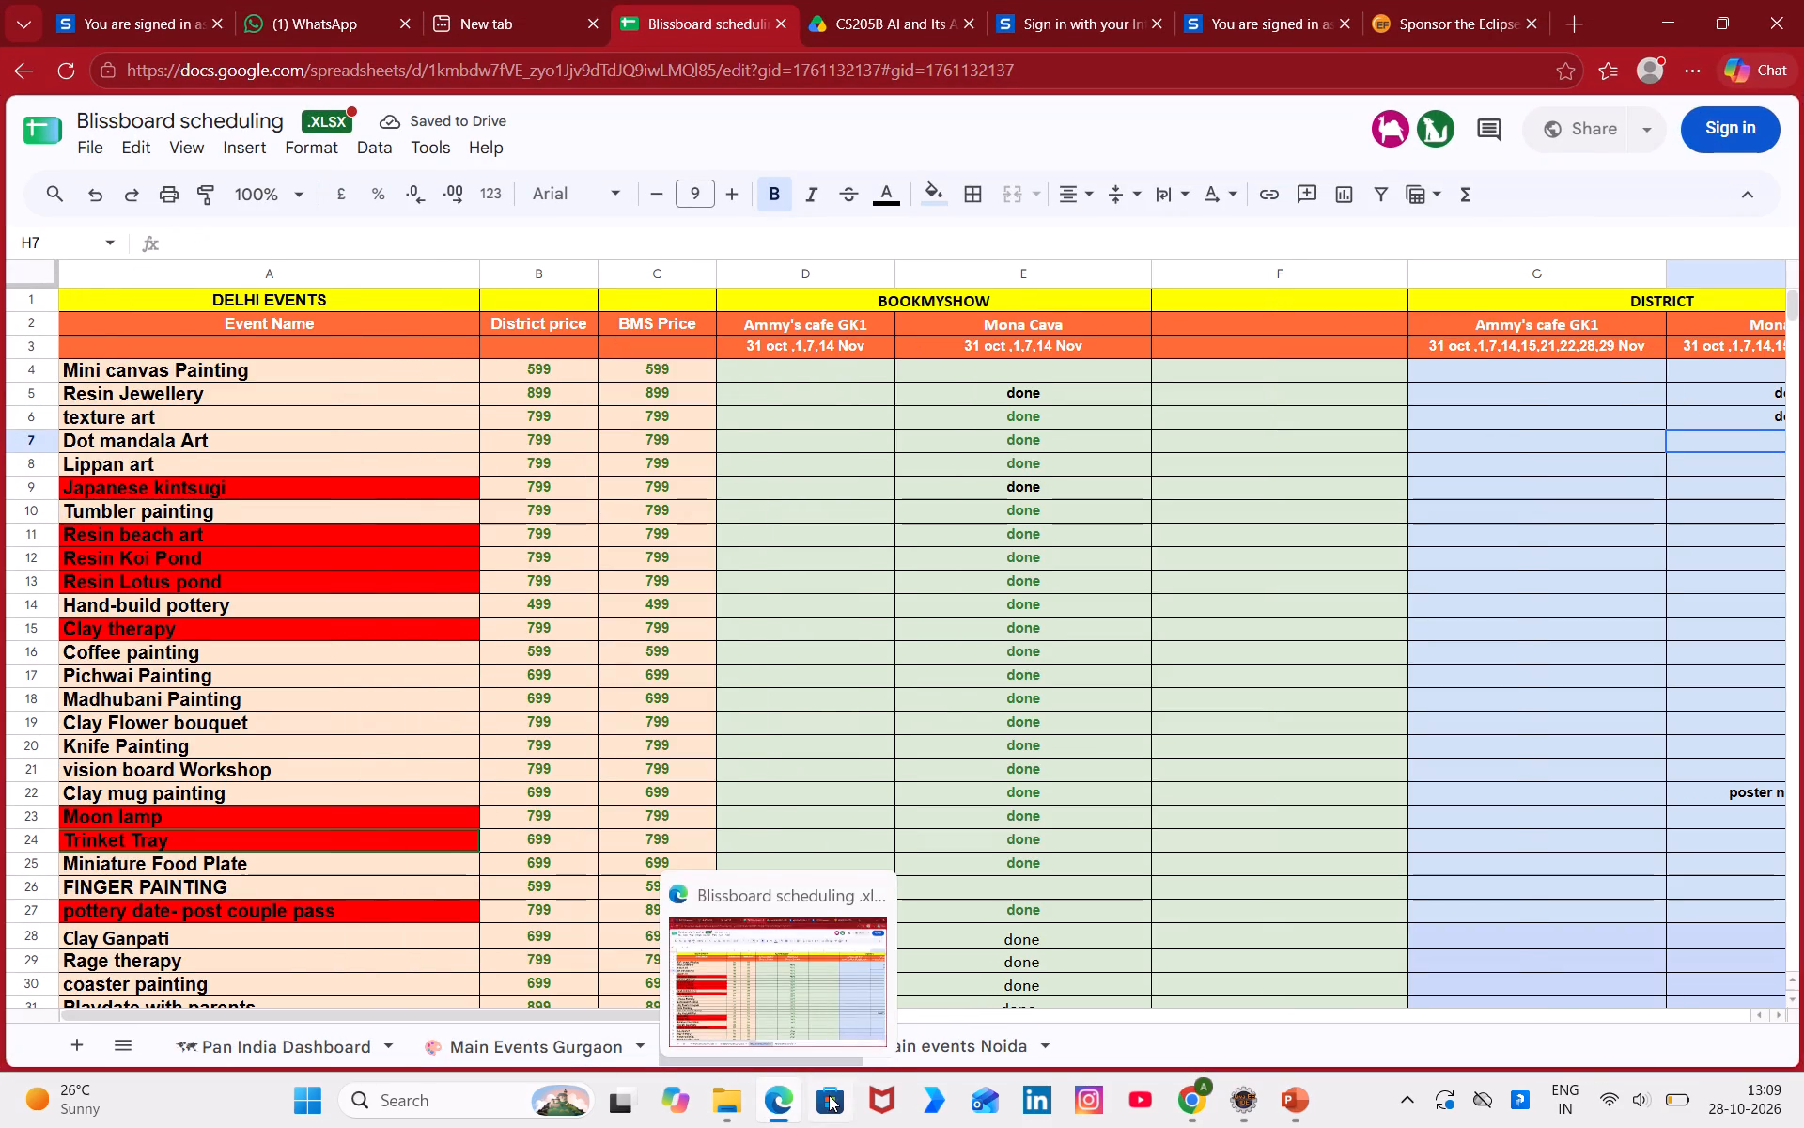
pyautogui.click(784, 1097)
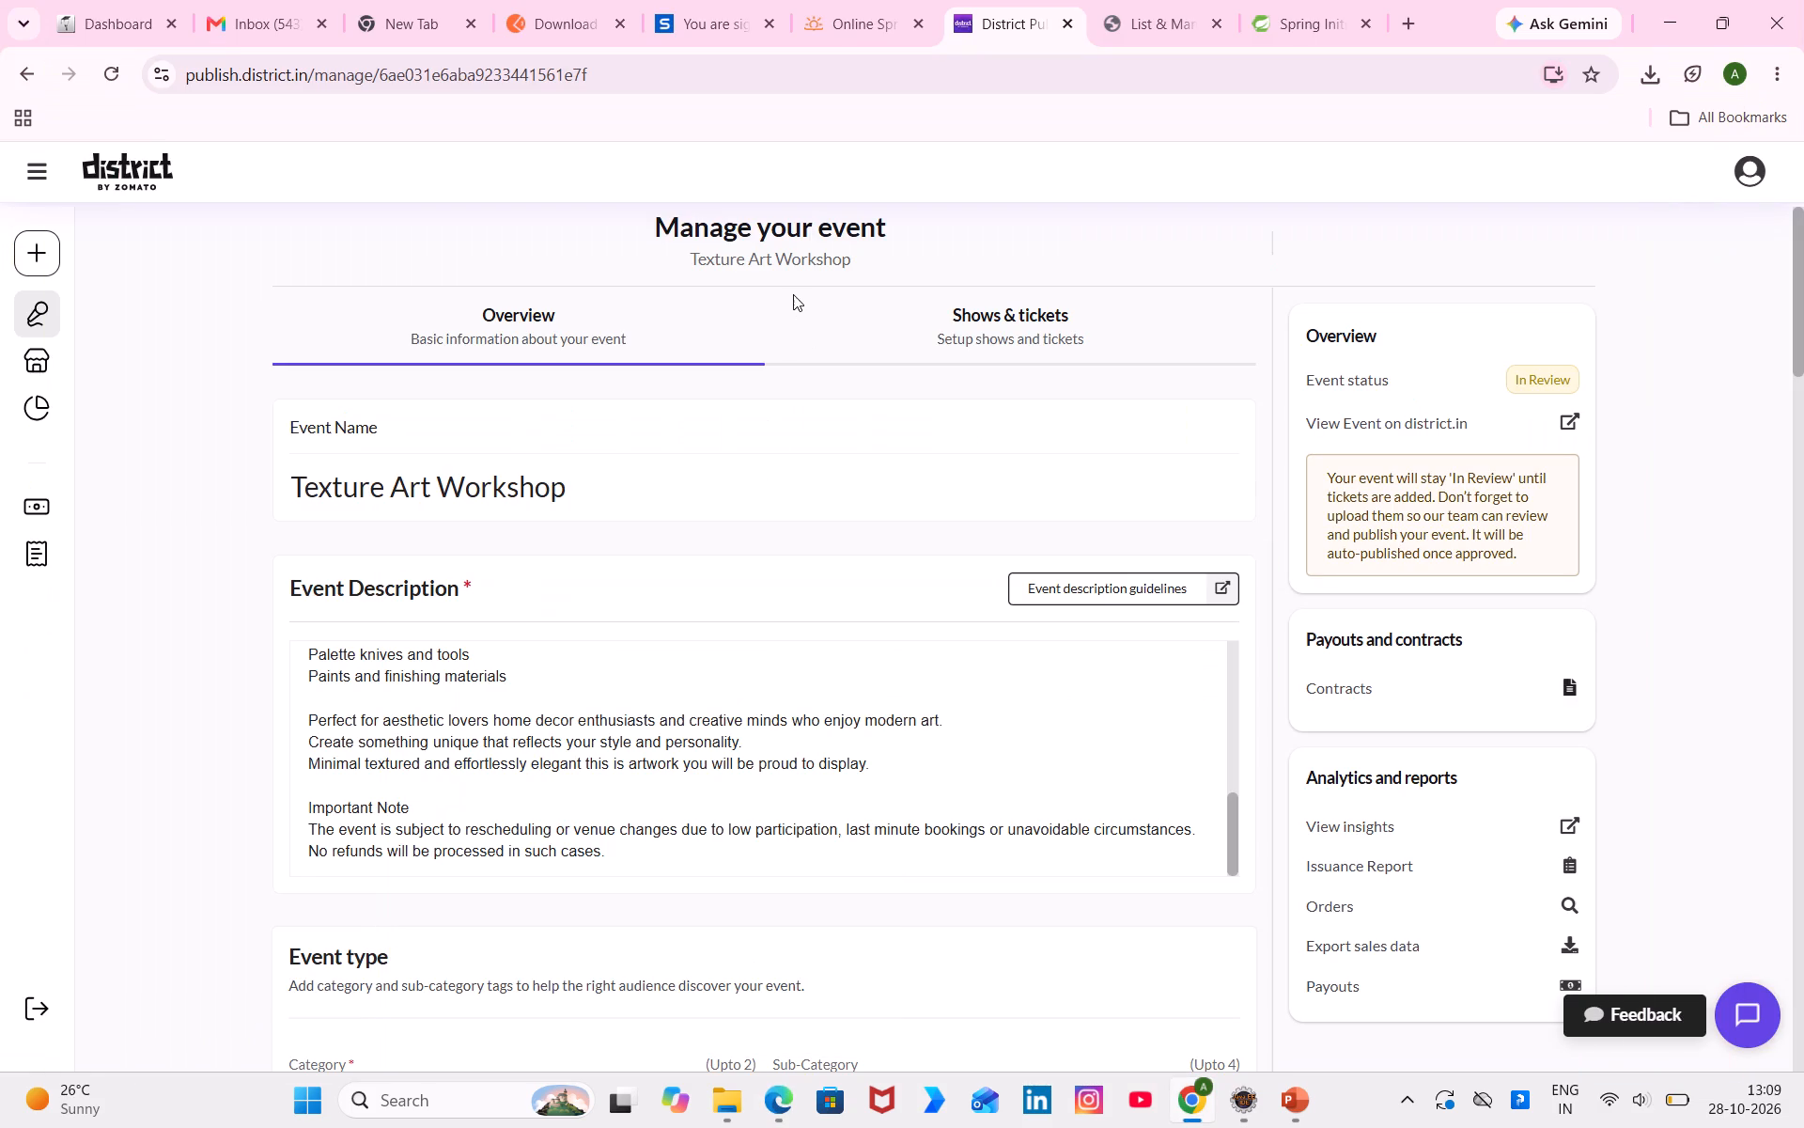
pyautogui.click(31, 81)
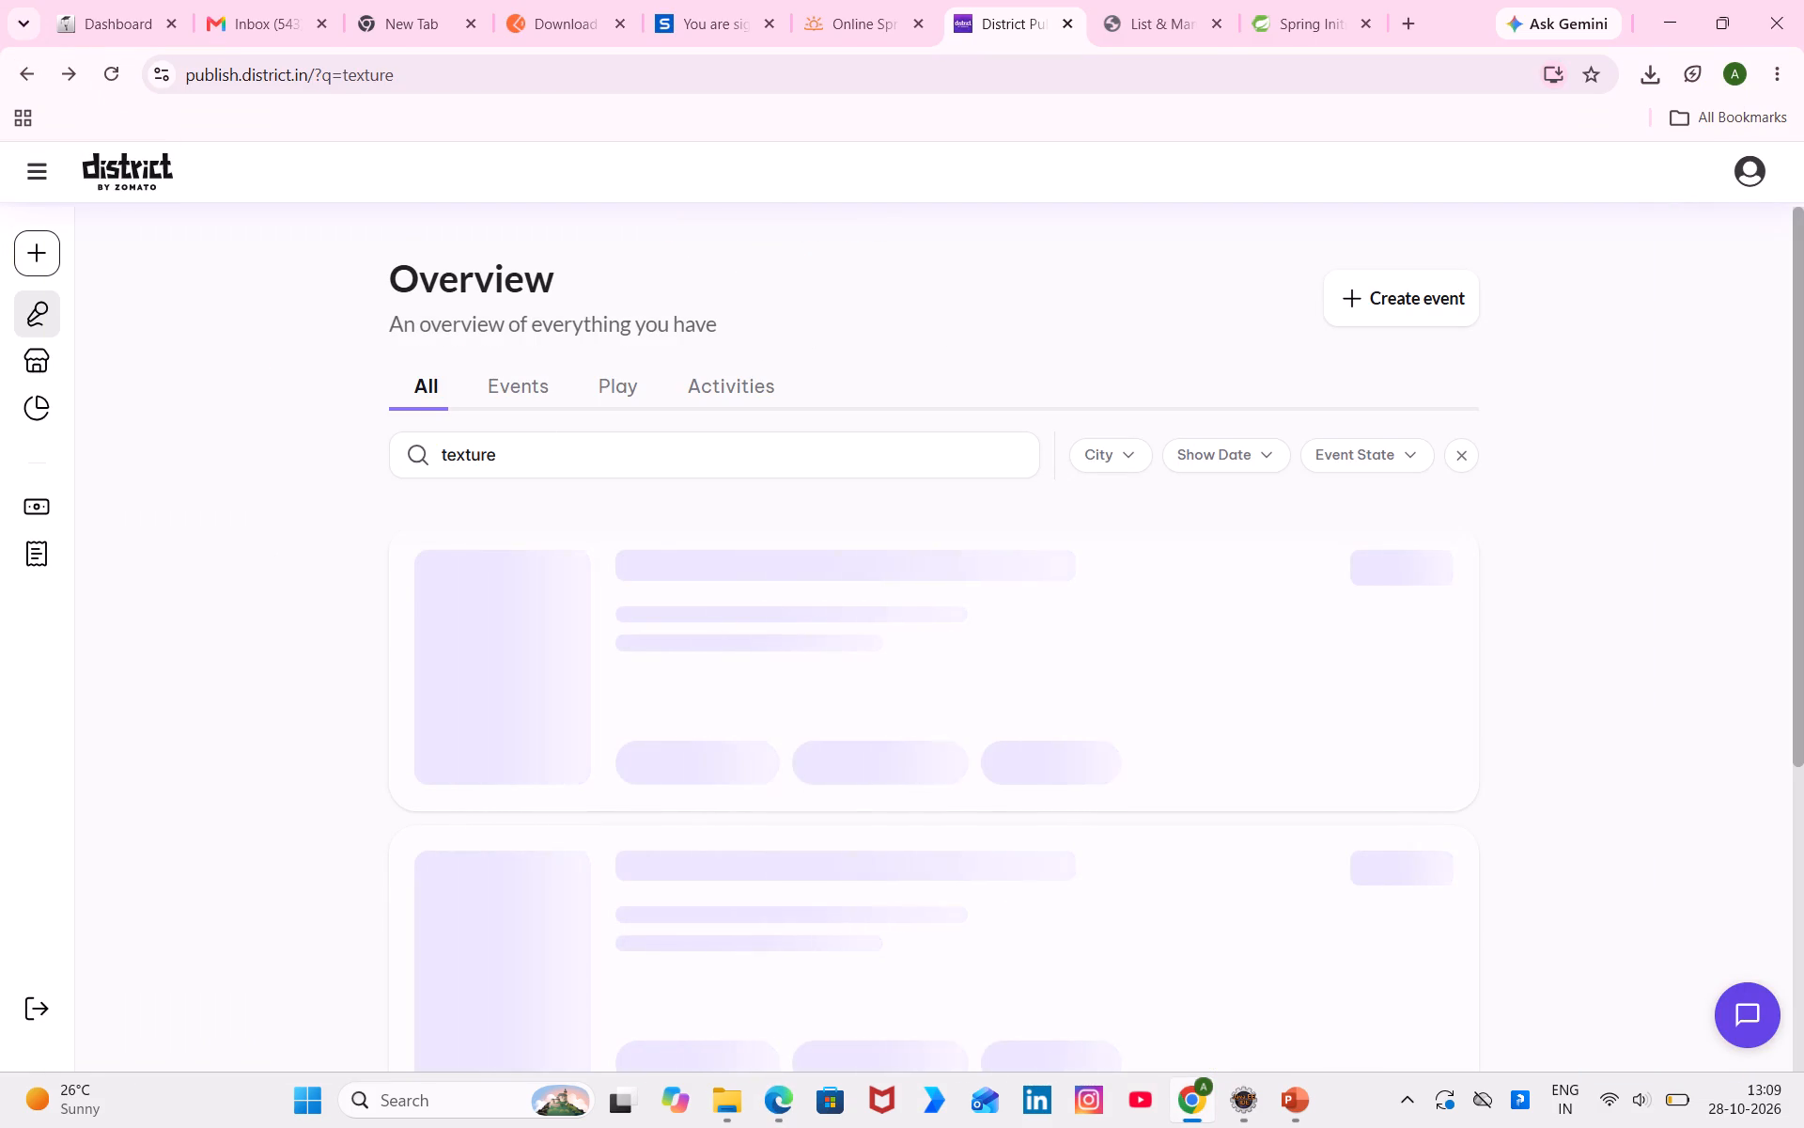
pyautogui.moveTo(538, 462); pyautogui.dragTo(304, 424)
pyautogui.write('dot manda')
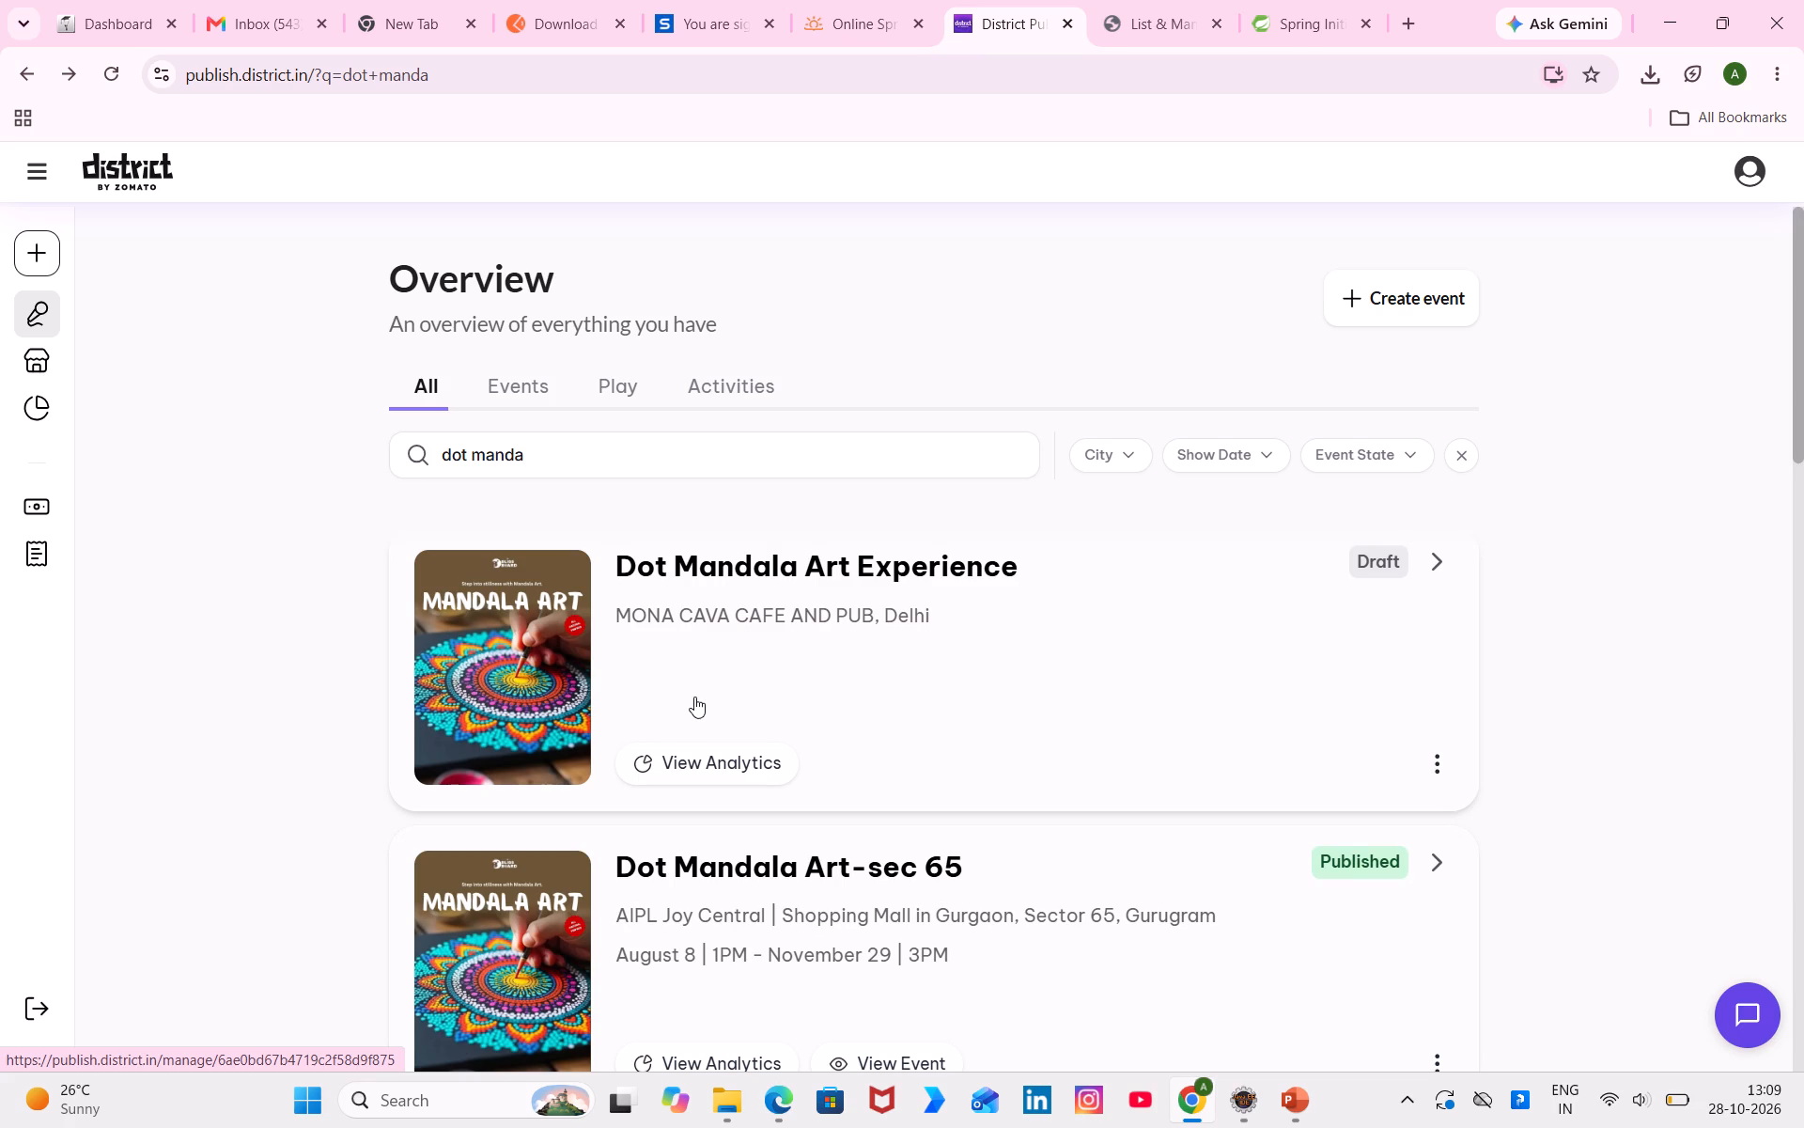
pyautogui.click(749, 680)
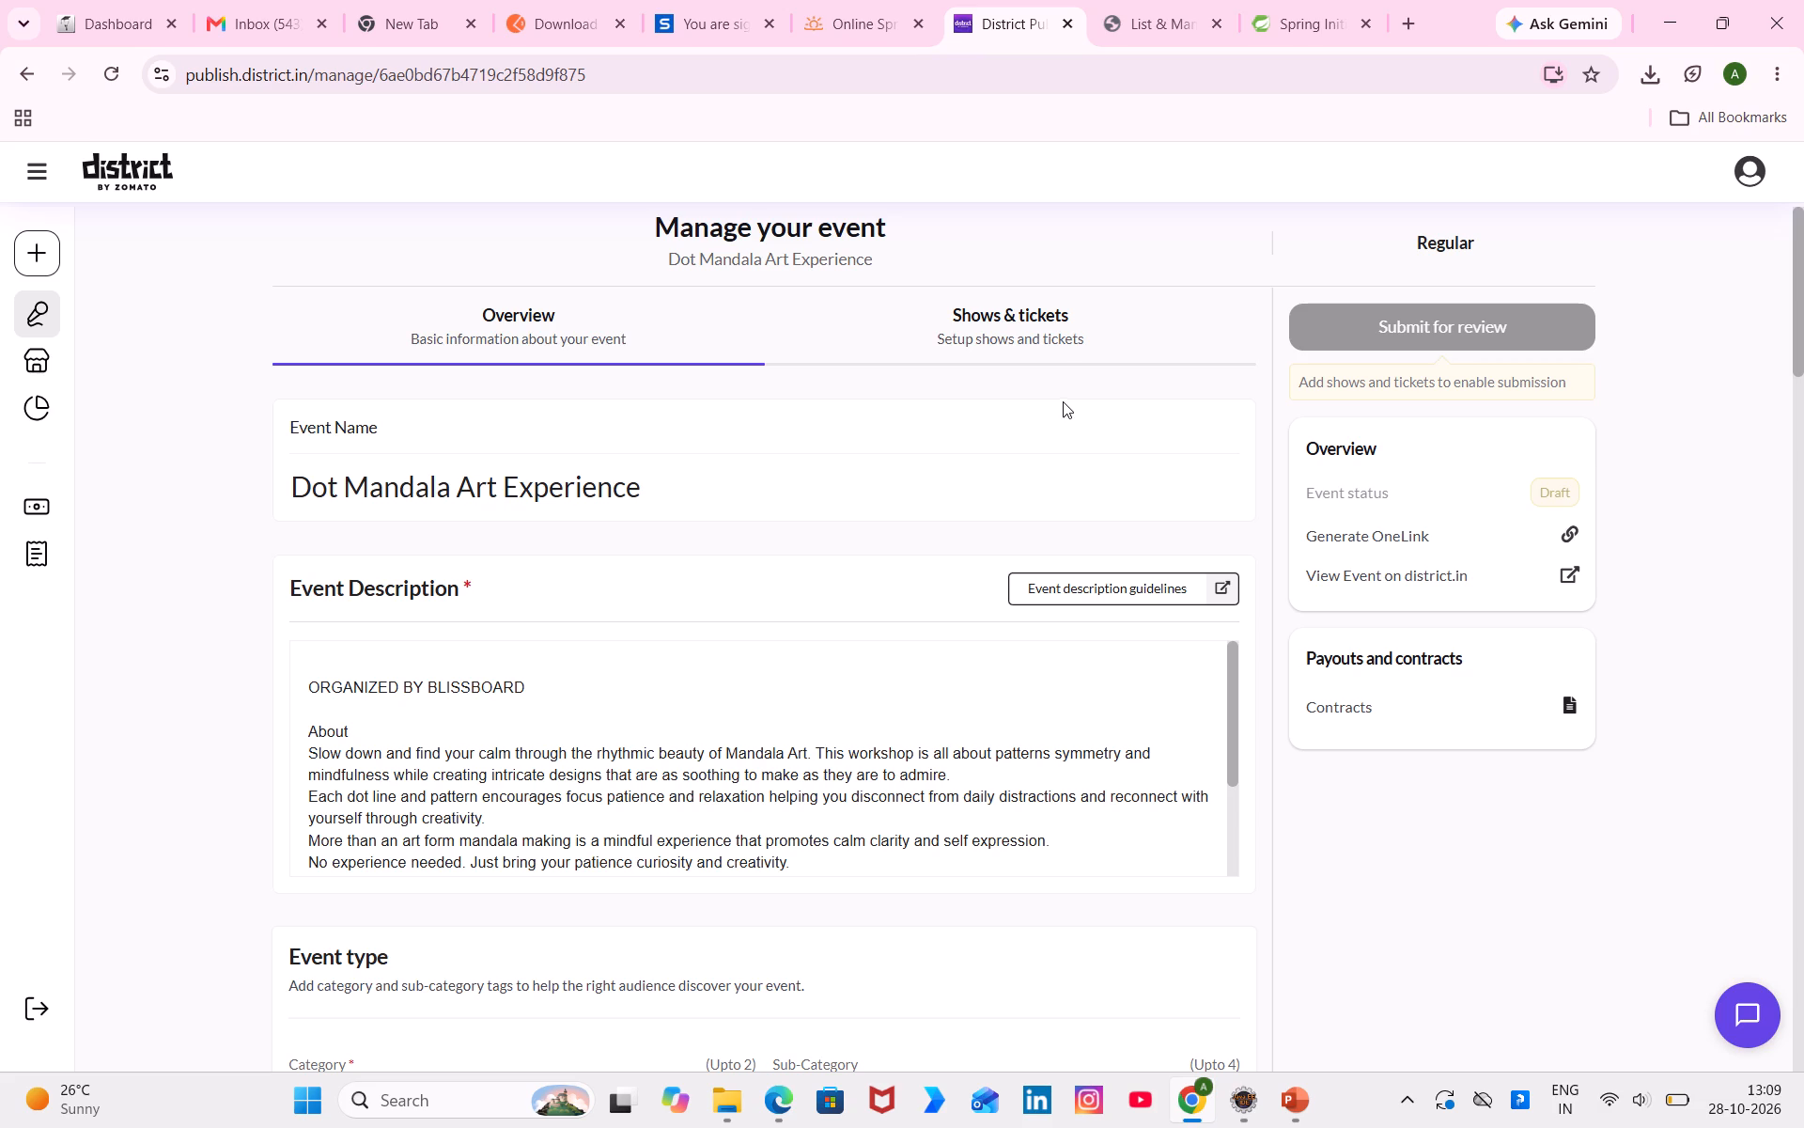
# Set up Dot Mandala Art Experience as a recurring weekly event running from Sat, 31 Oct to Sun, 29 Nov.
pyautogui.click(1034, 285)
pyautogui.click(1022, 311)
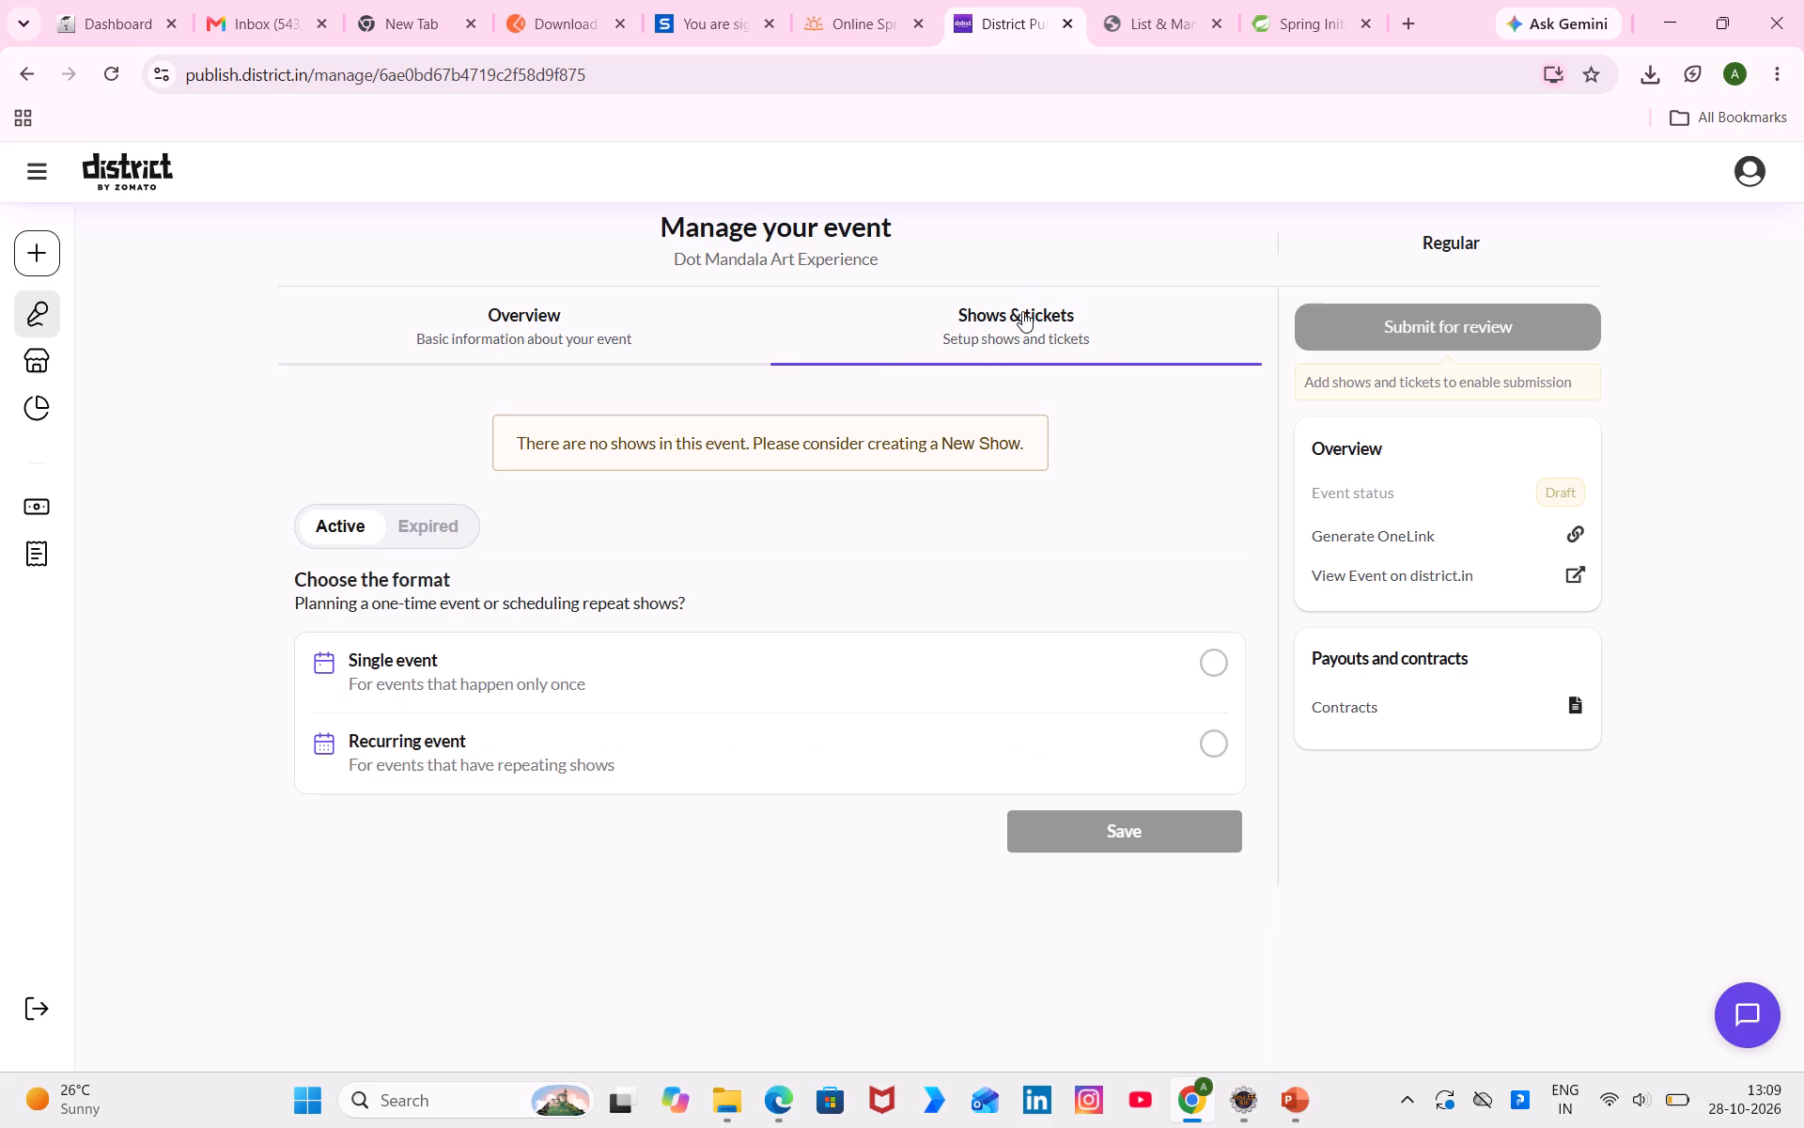
pyautogui.click(1127, 755)
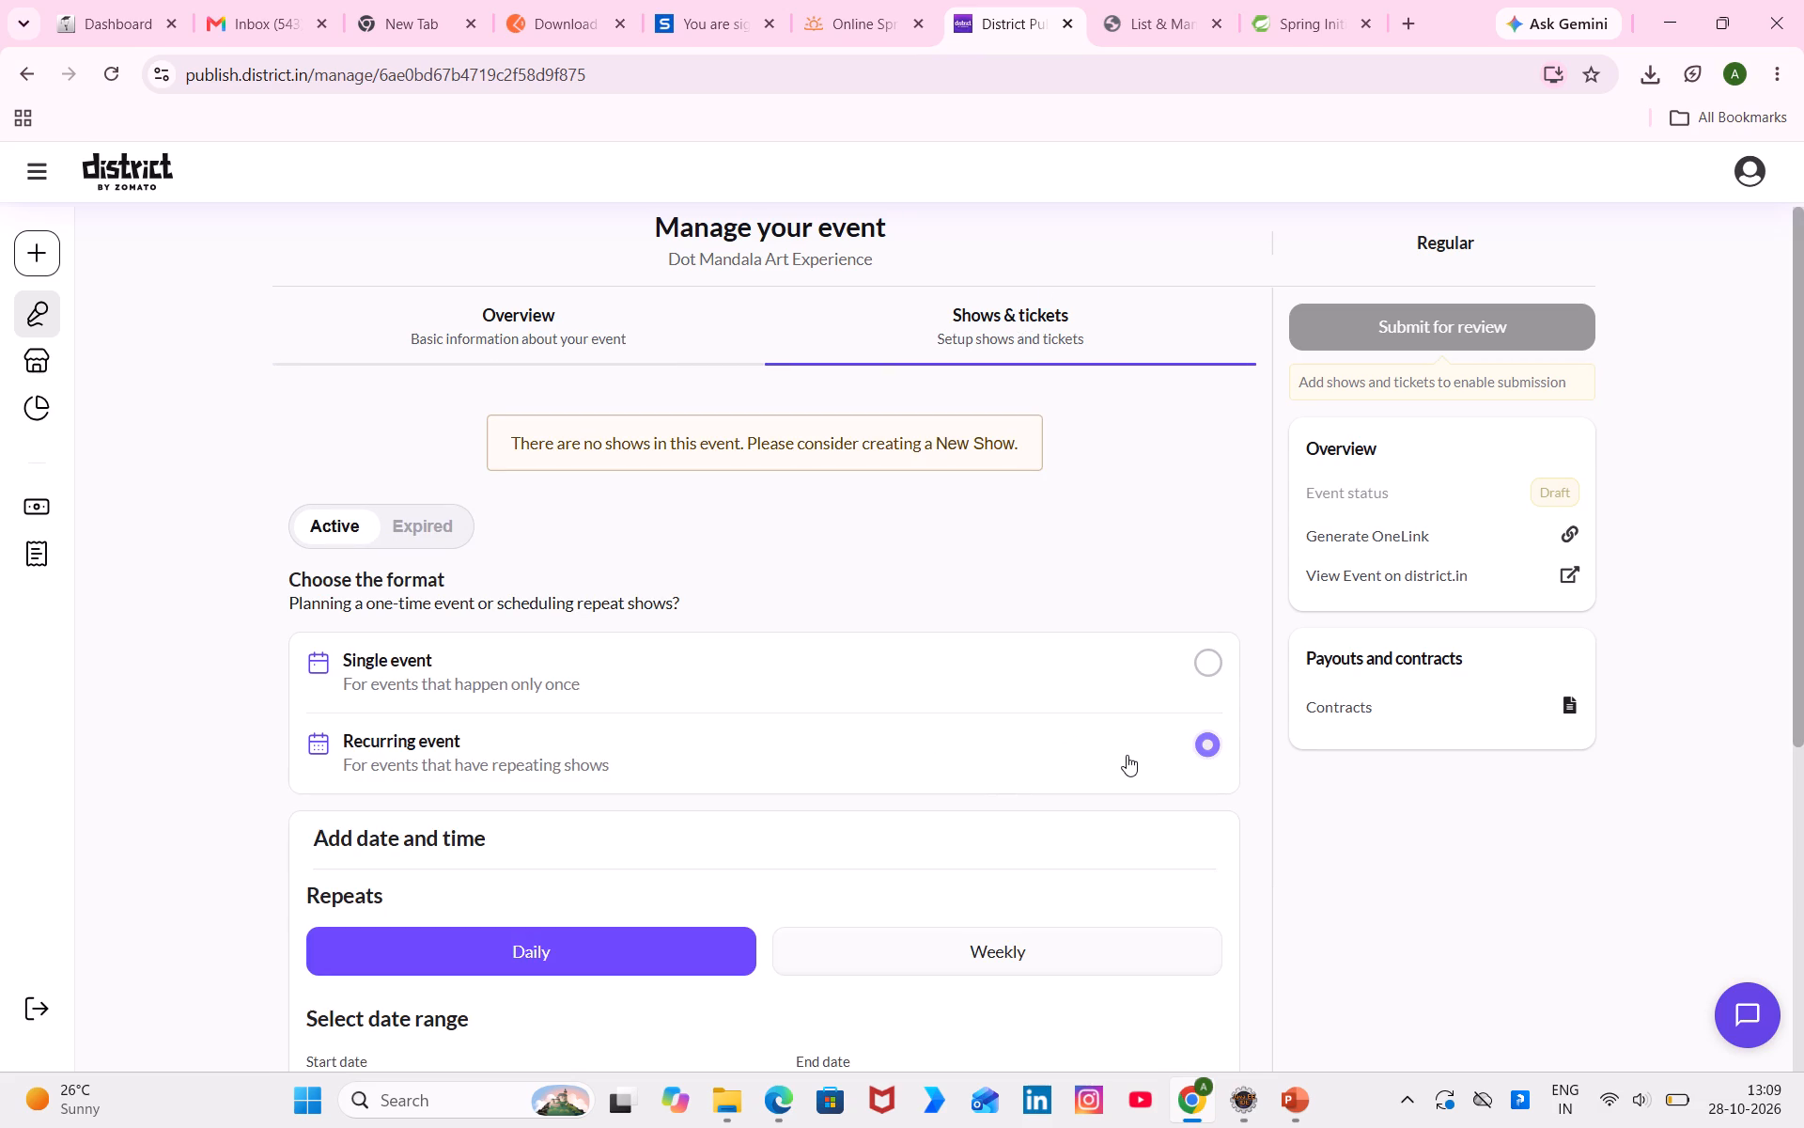
pyautogui.click(1066, 948)
pyautogui.scroll(-5, 1066, 948)
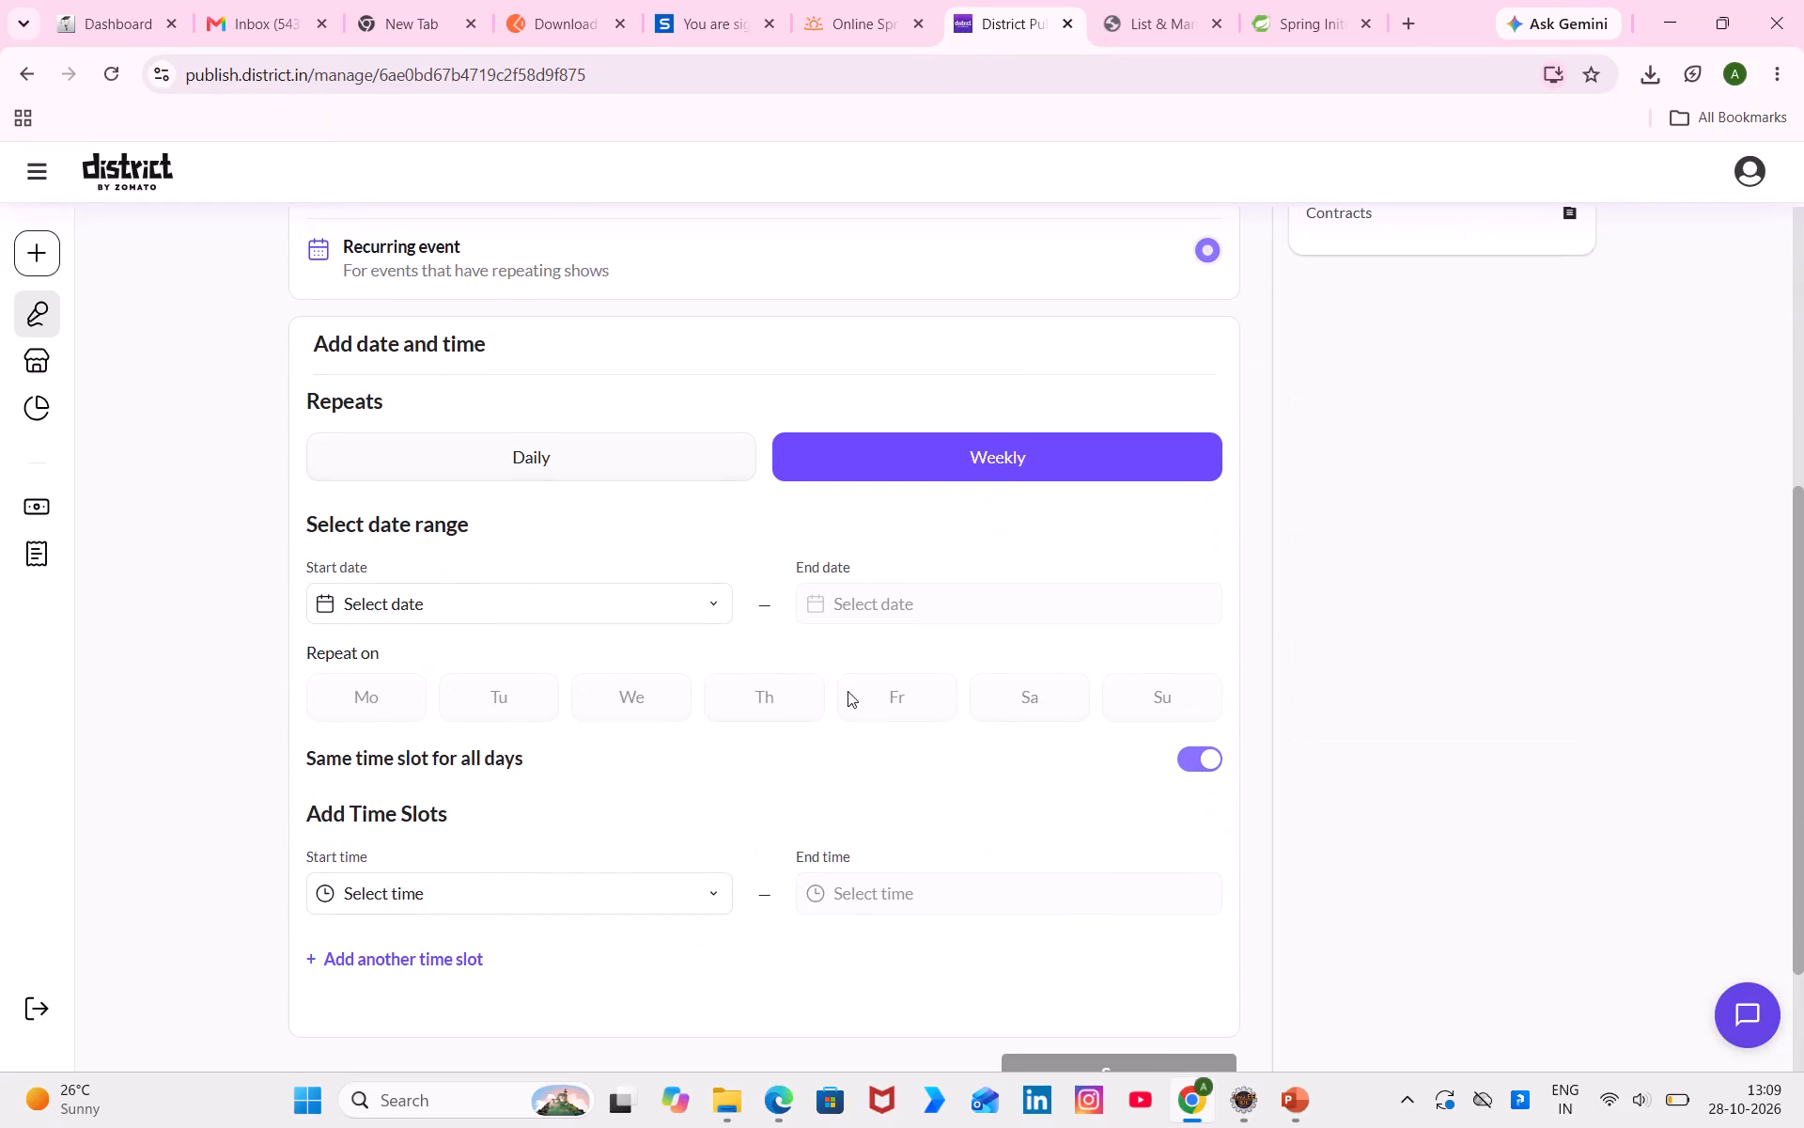
pyautogui.click(705, 611)
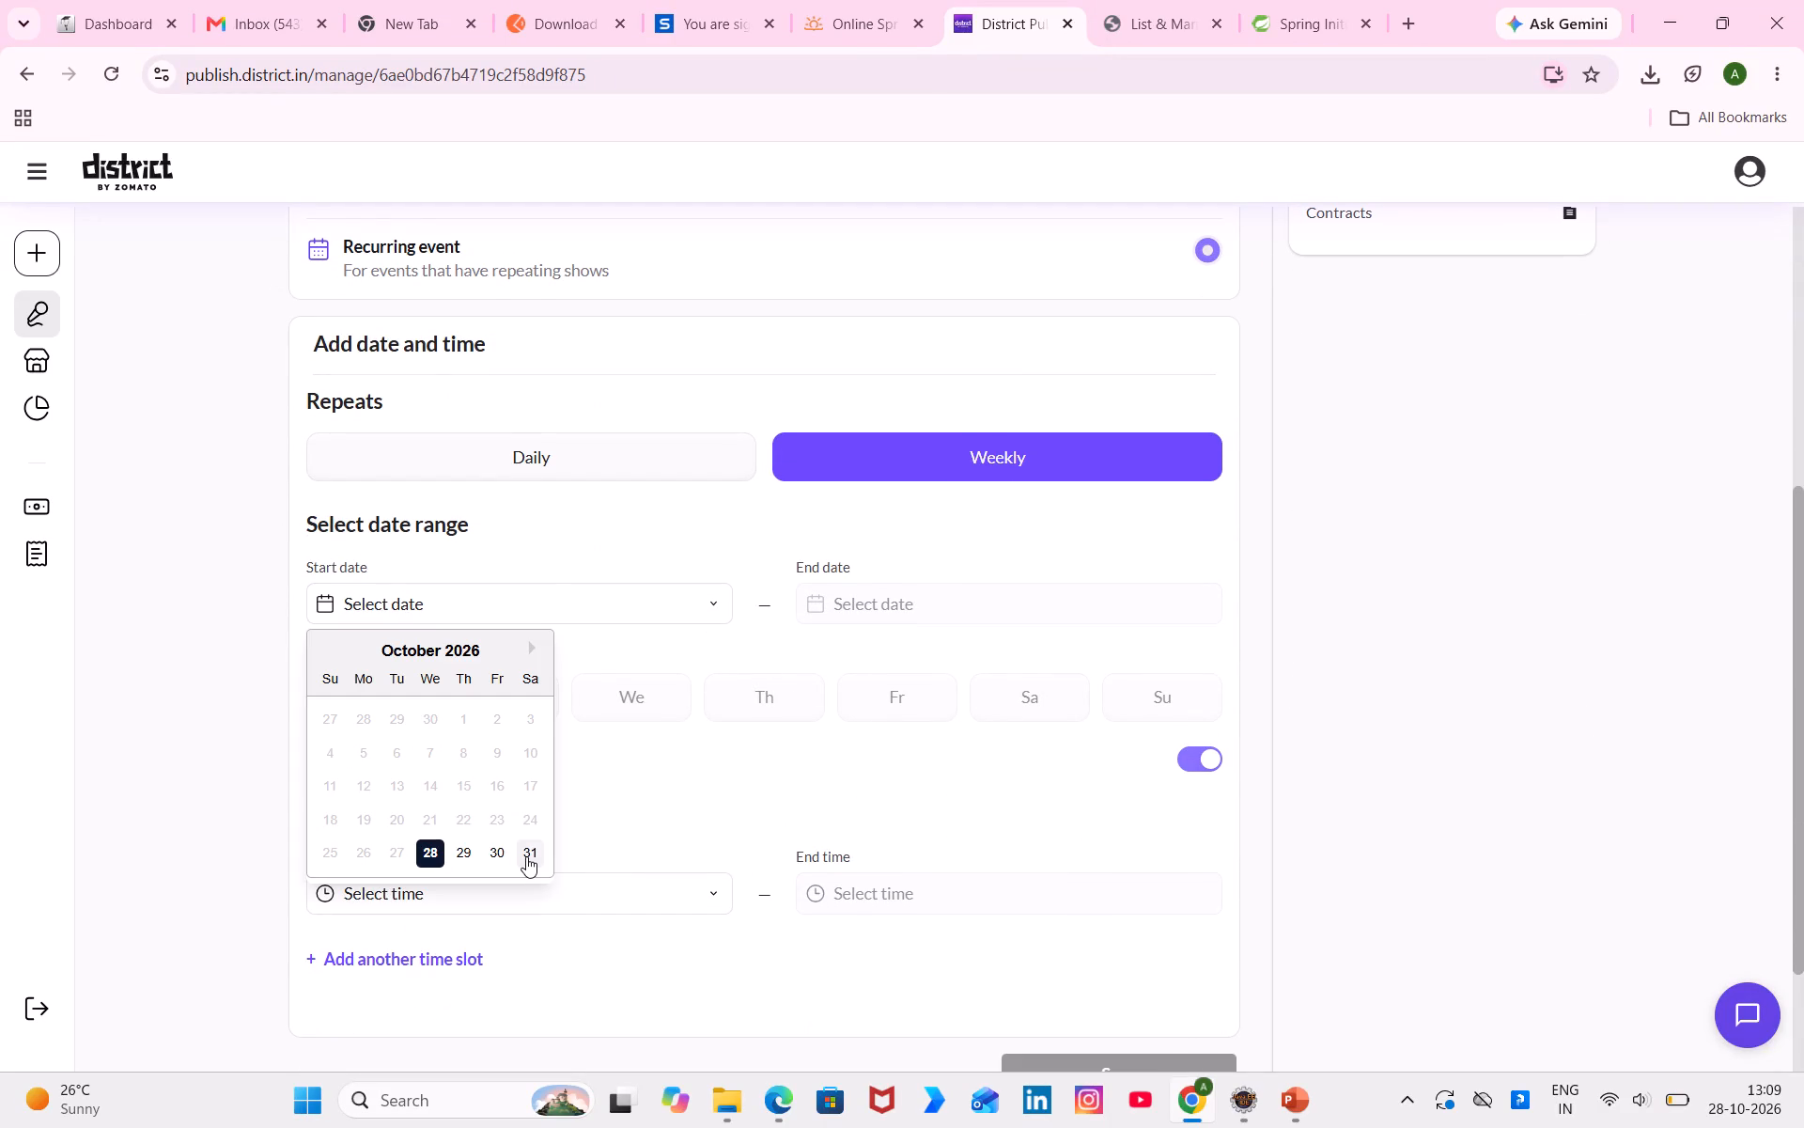
pyautogui.click(526, 856)
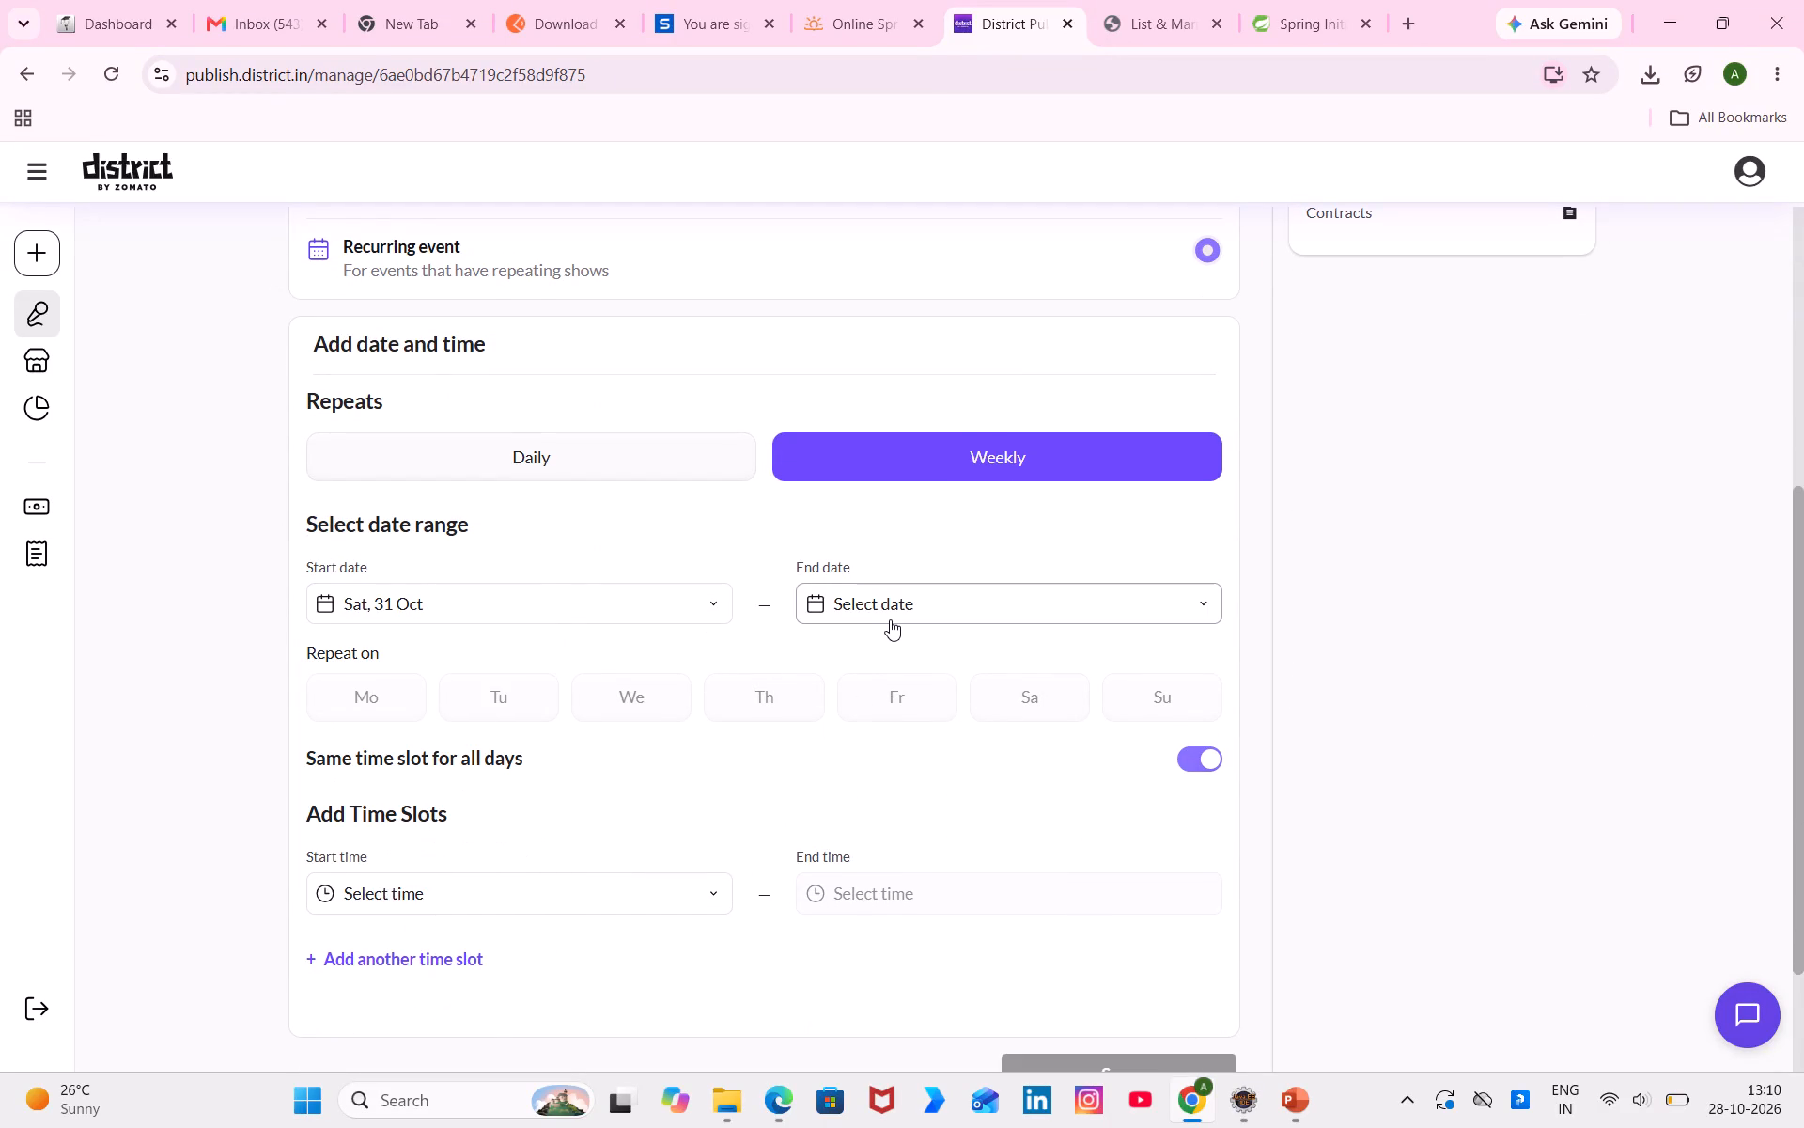
pyautogui.click(942, 595)
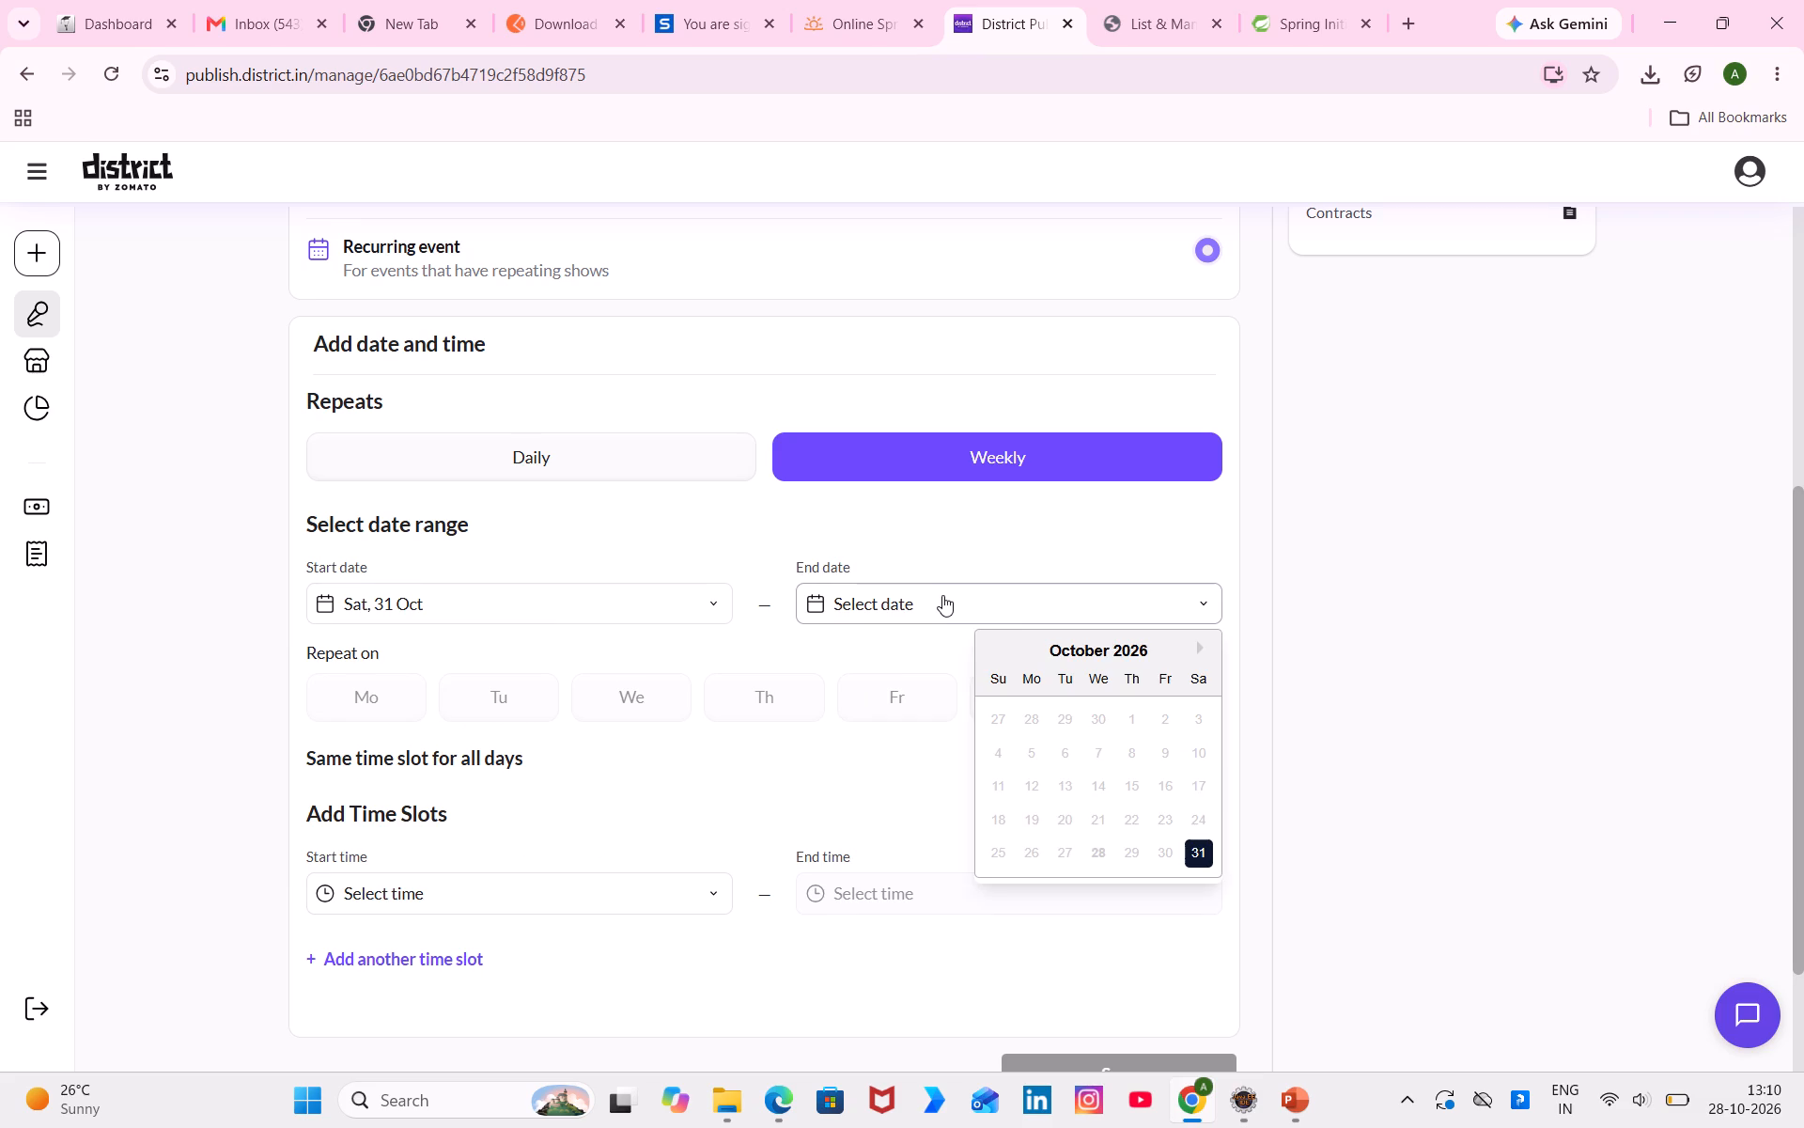
pyautogui.click(1190, 643)
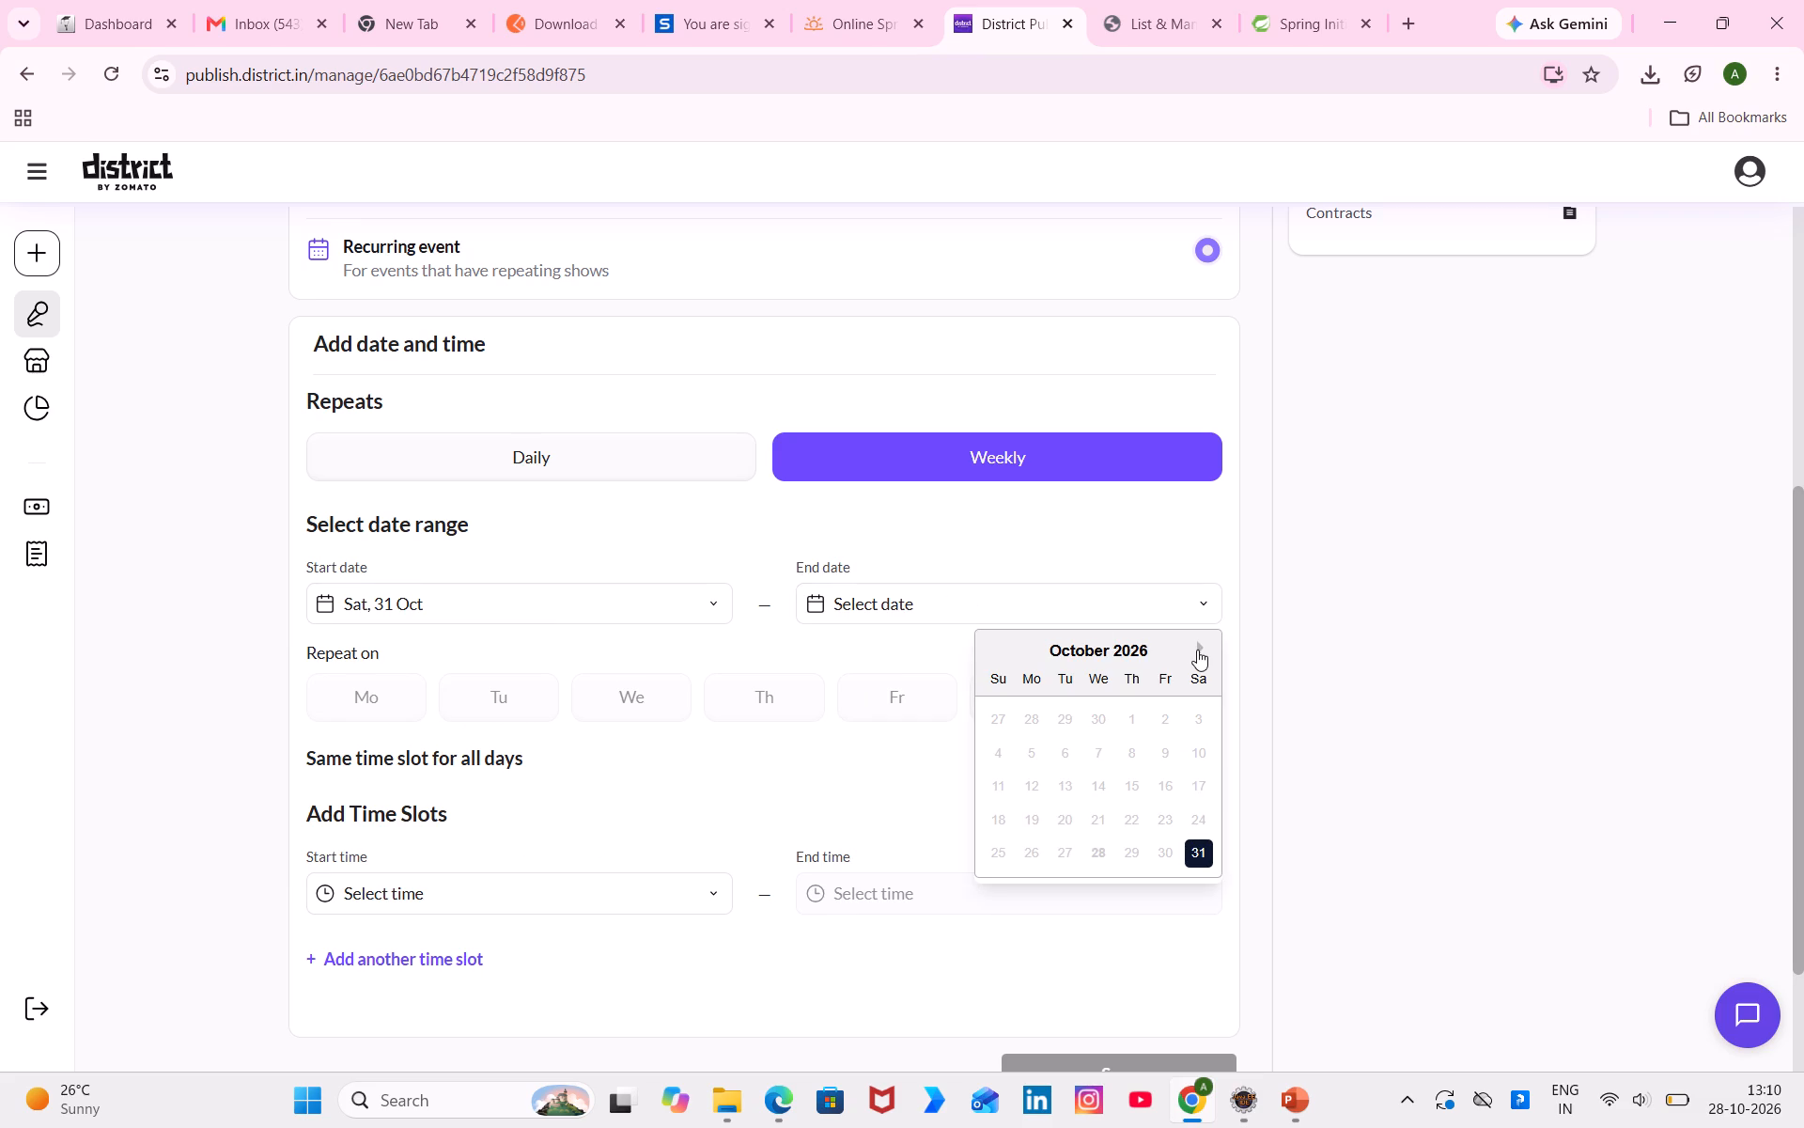
pyautogui.click(1197, 650)
pyautogui.click(1001, 851)
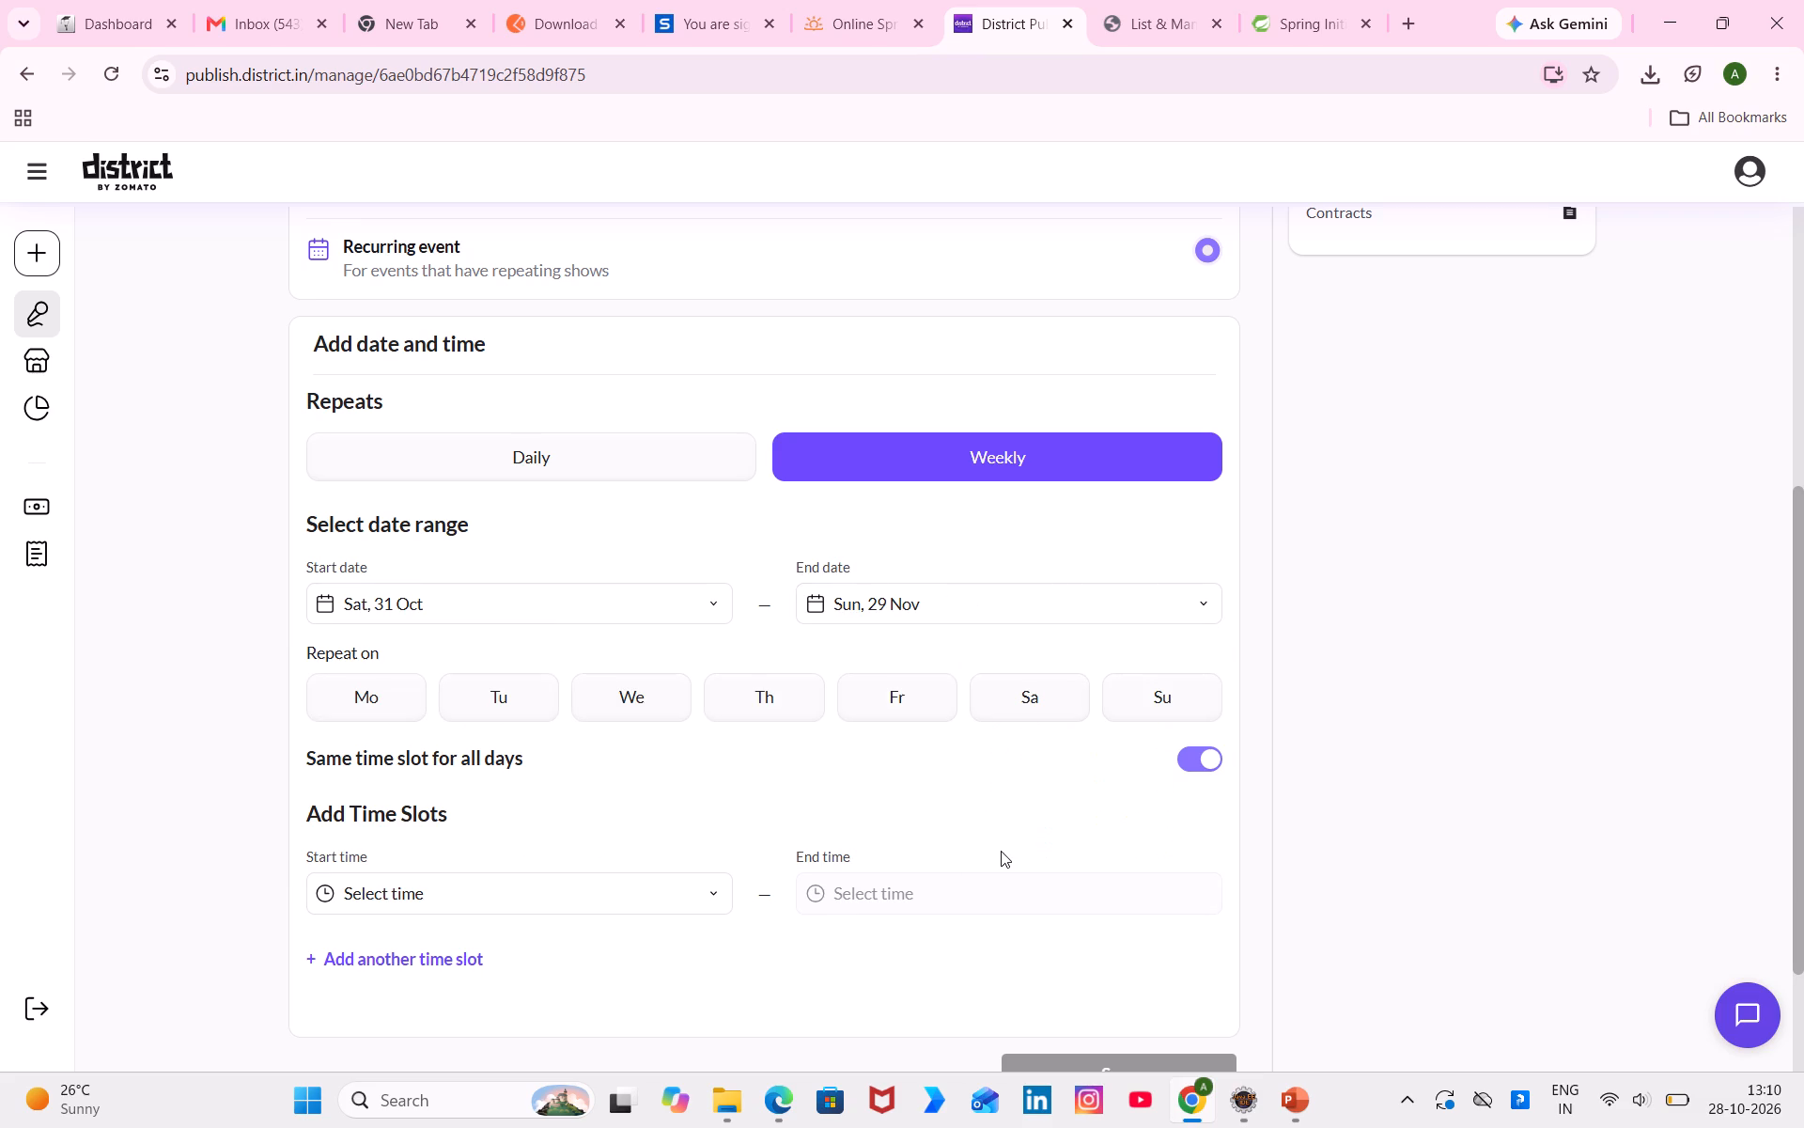
# Set the first time slot's start to 03:00 PM and add a second slot starting at 04:00 PM.
pyautogui.click(690, 905)
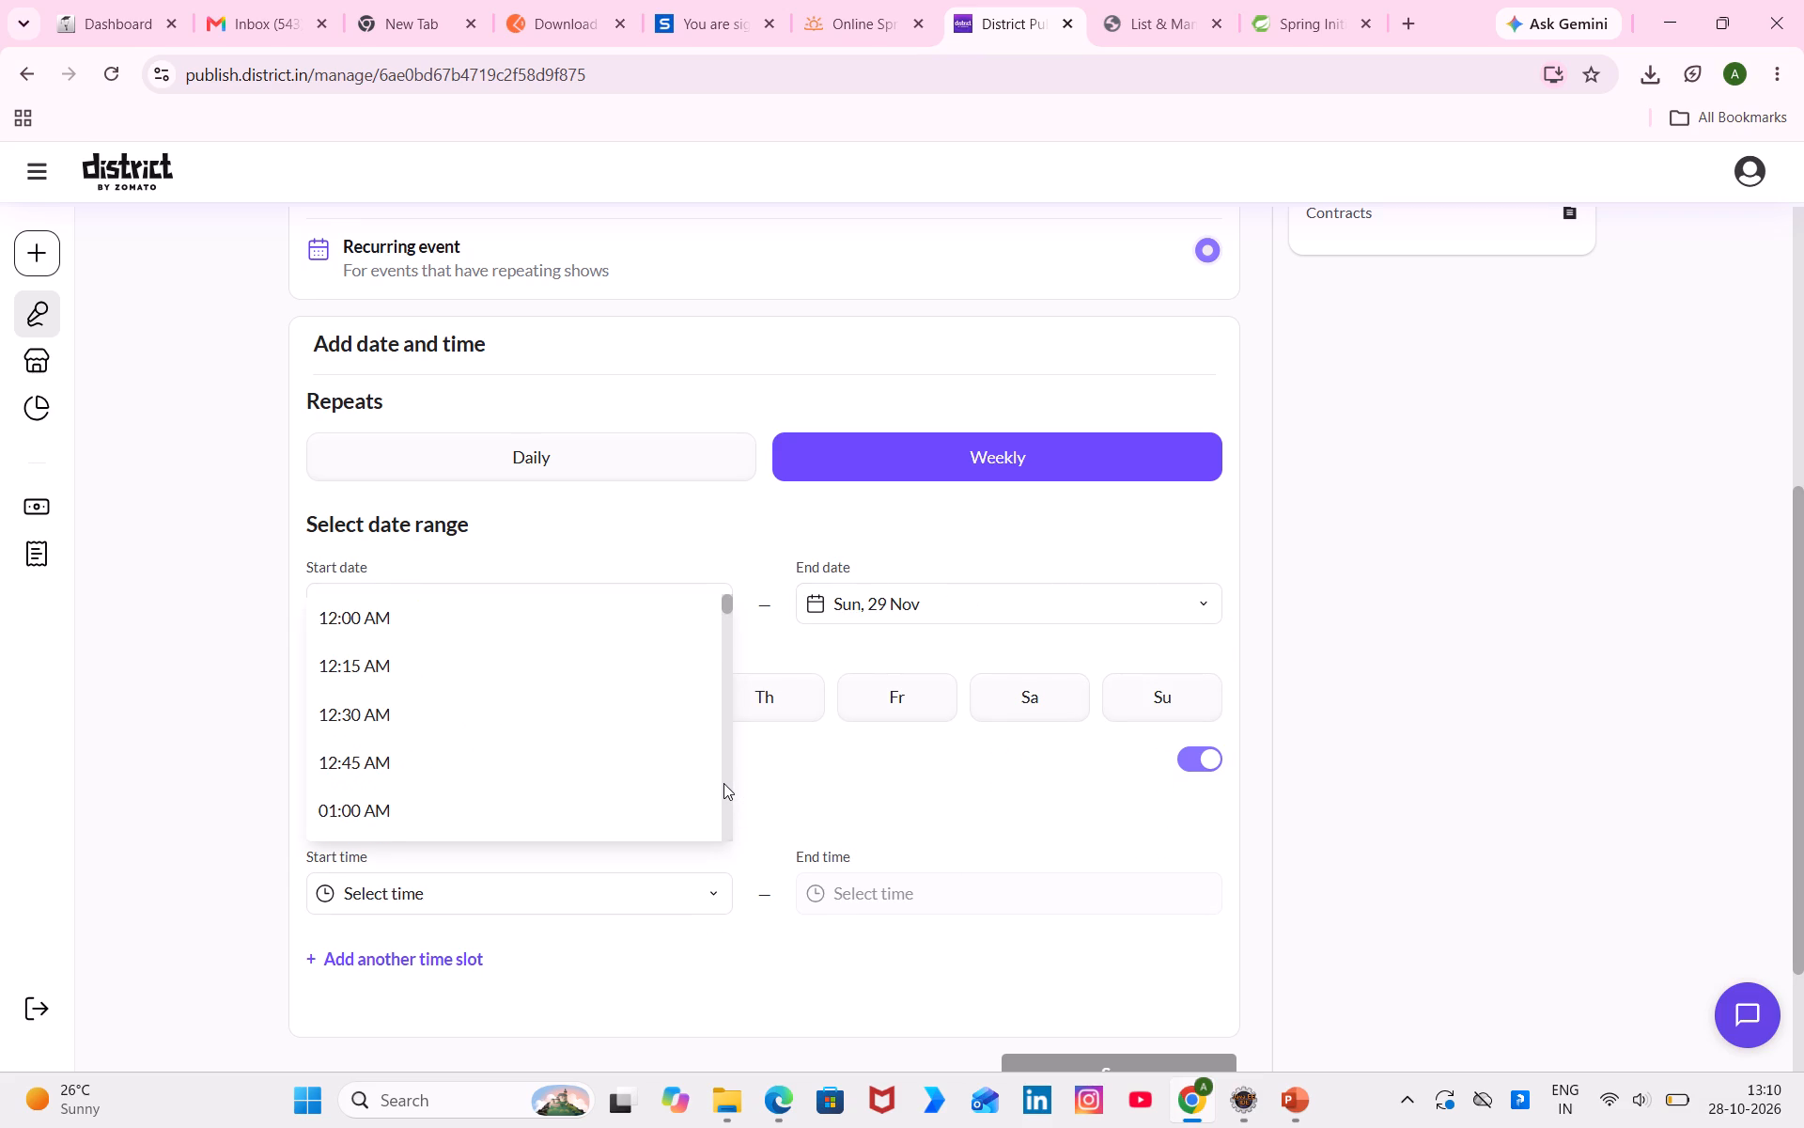
pyautogui.click(723, 783)
pyautogui.scroll(2, 522, 762)
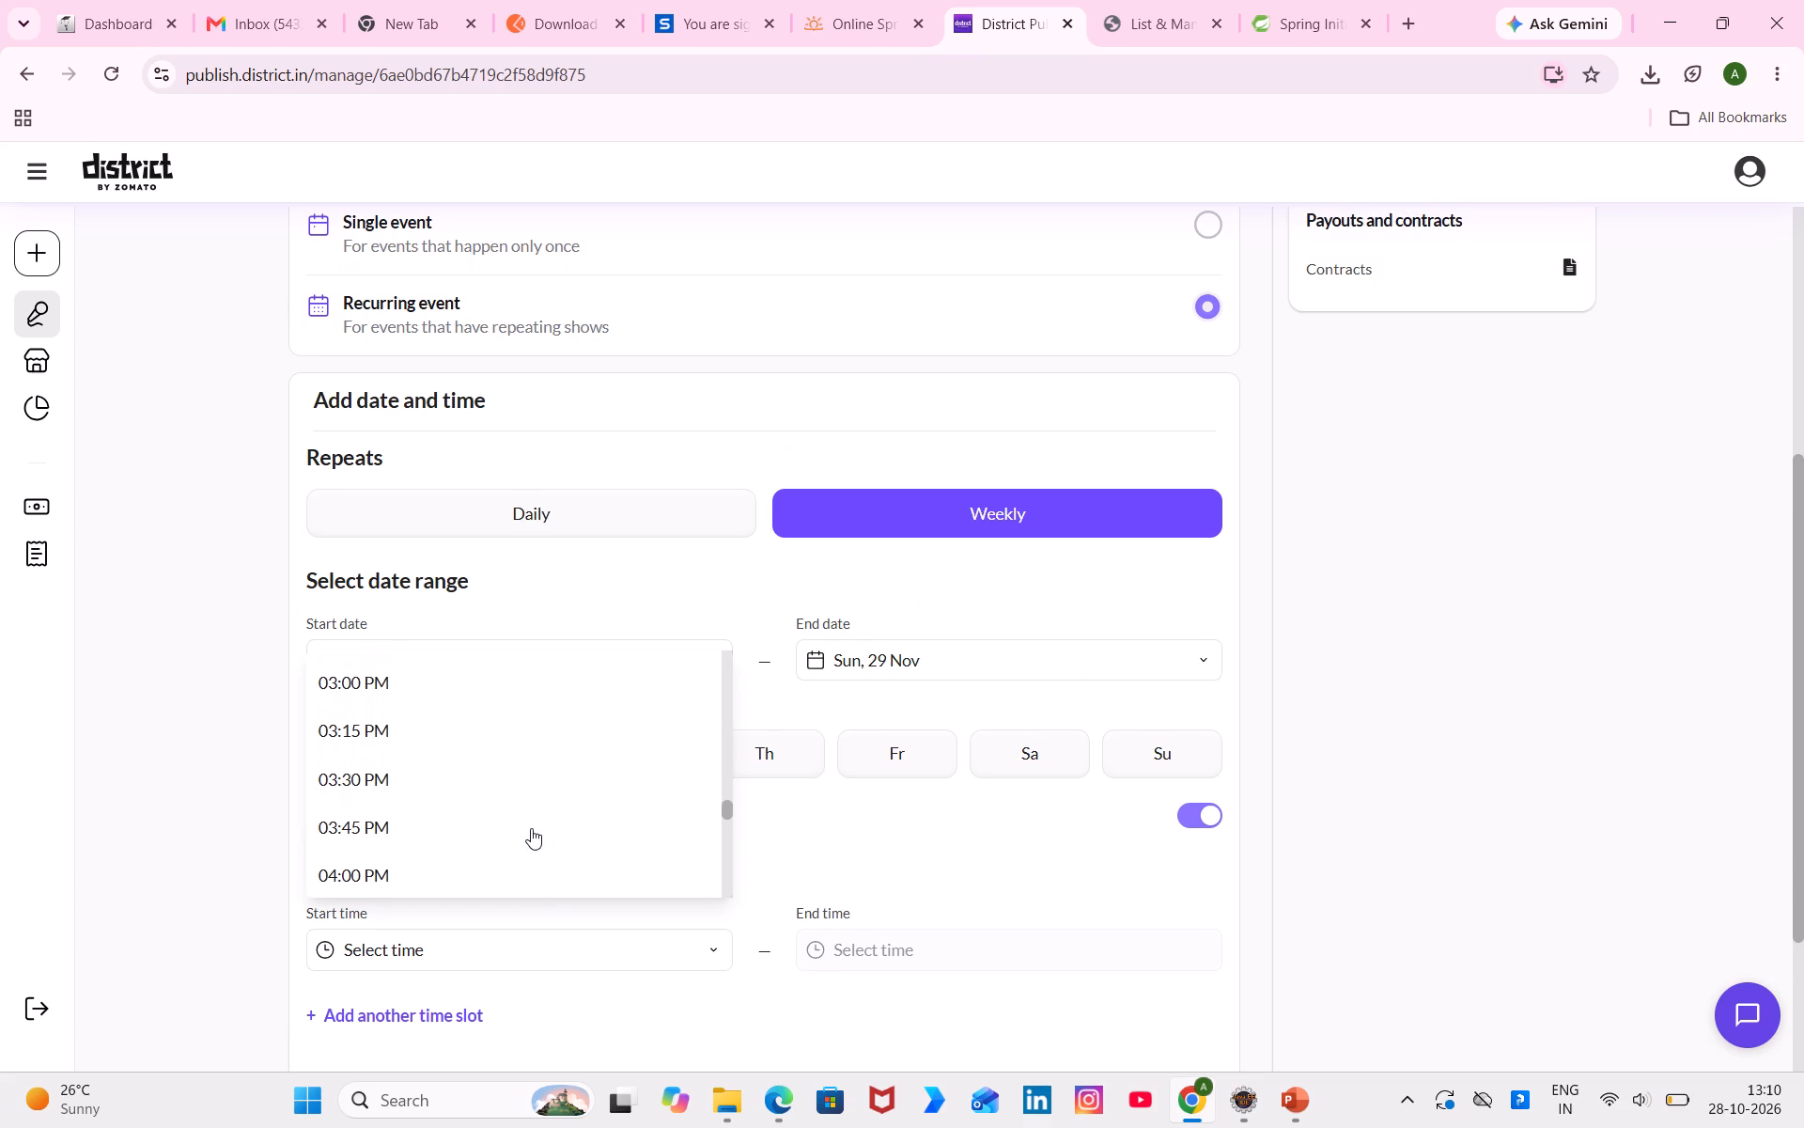
pyautogui.click(476, 684)
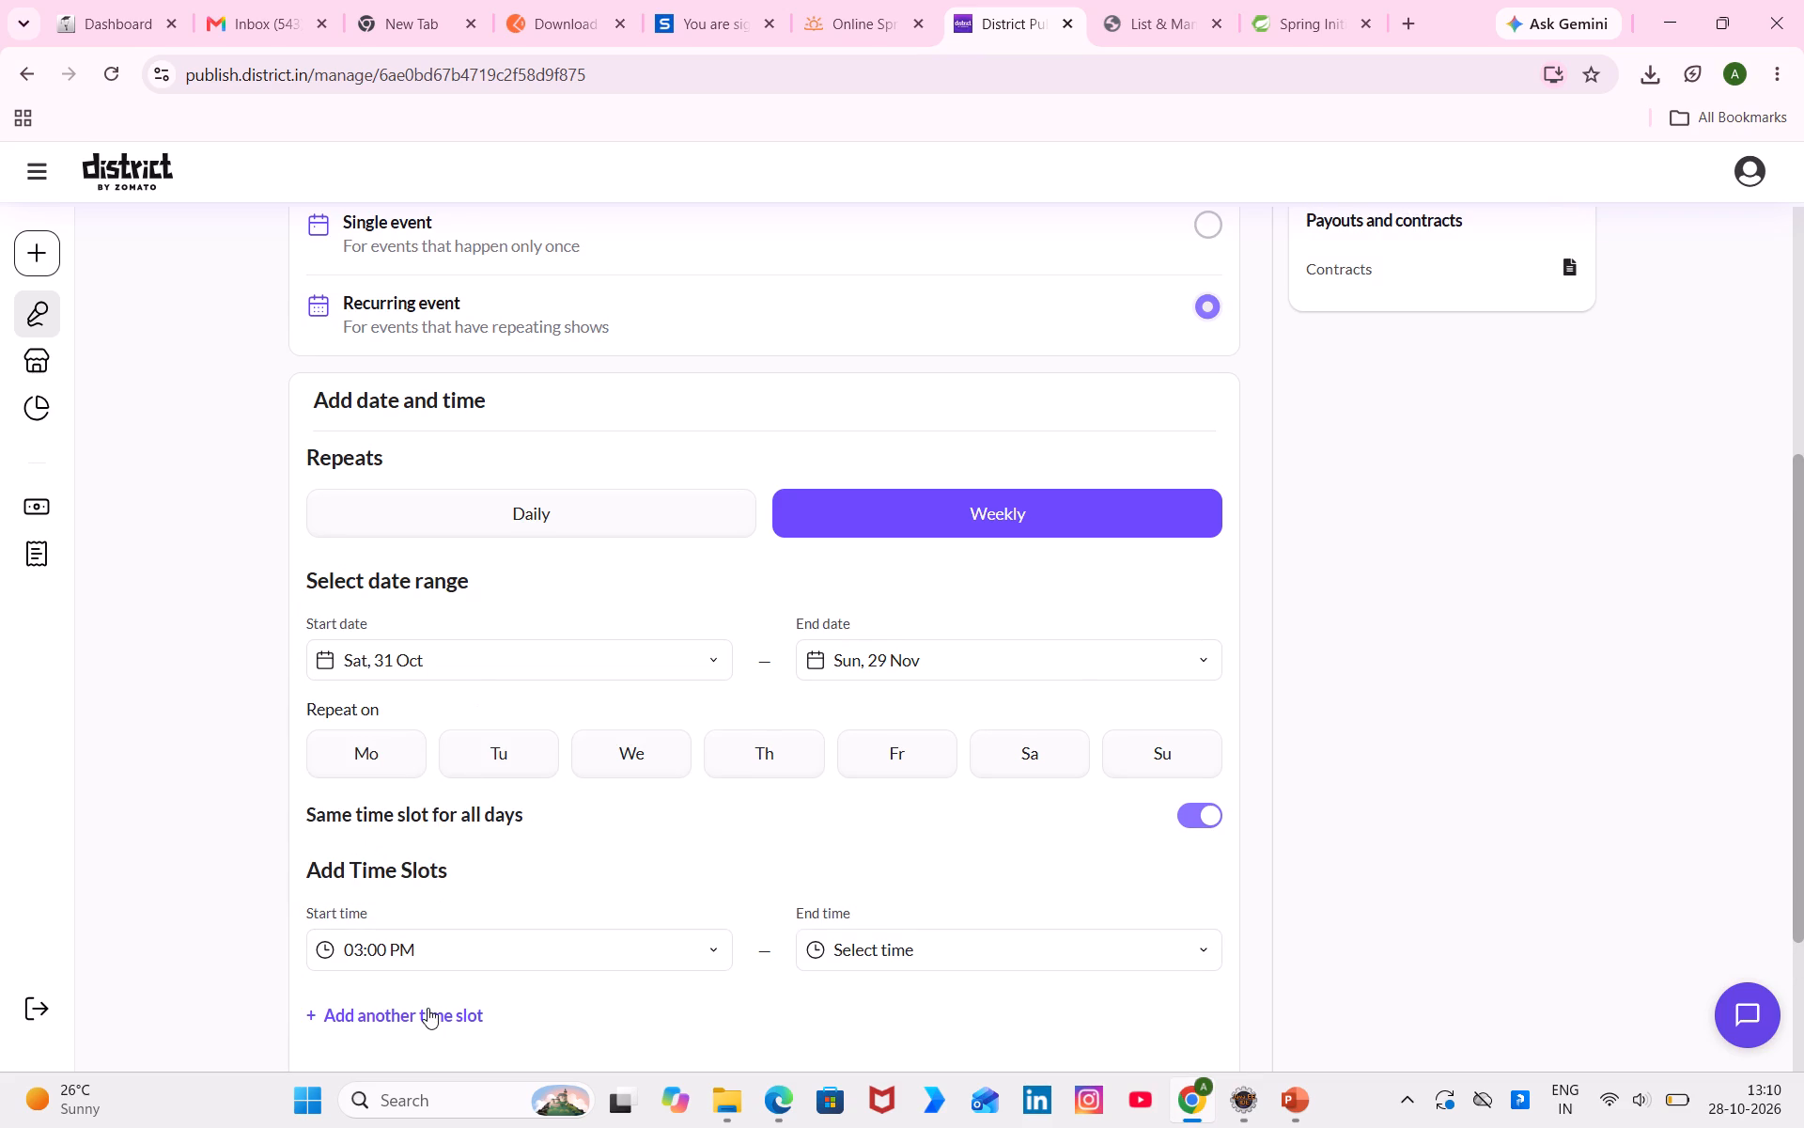
pyautogui.click(428, 1008)
pyautogui.click(462, 1037)
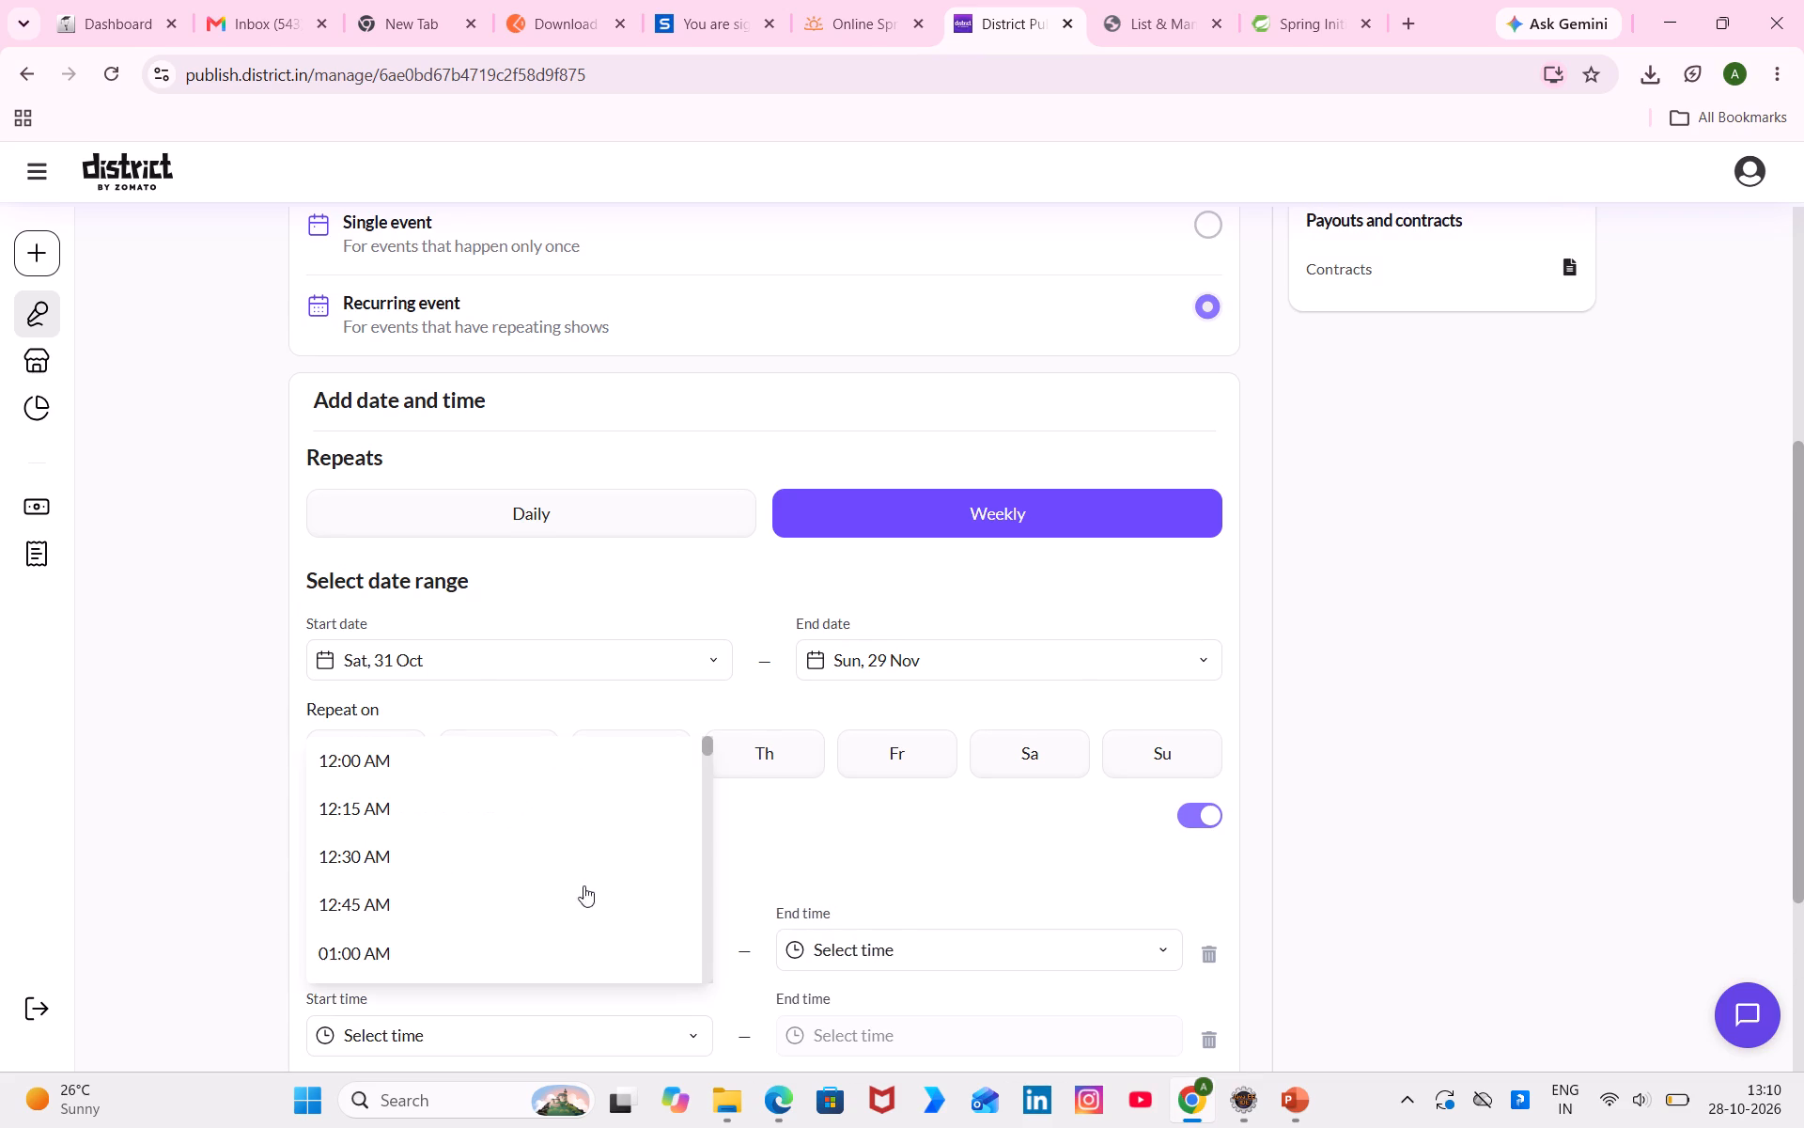
pyautogui.click(710, 931)
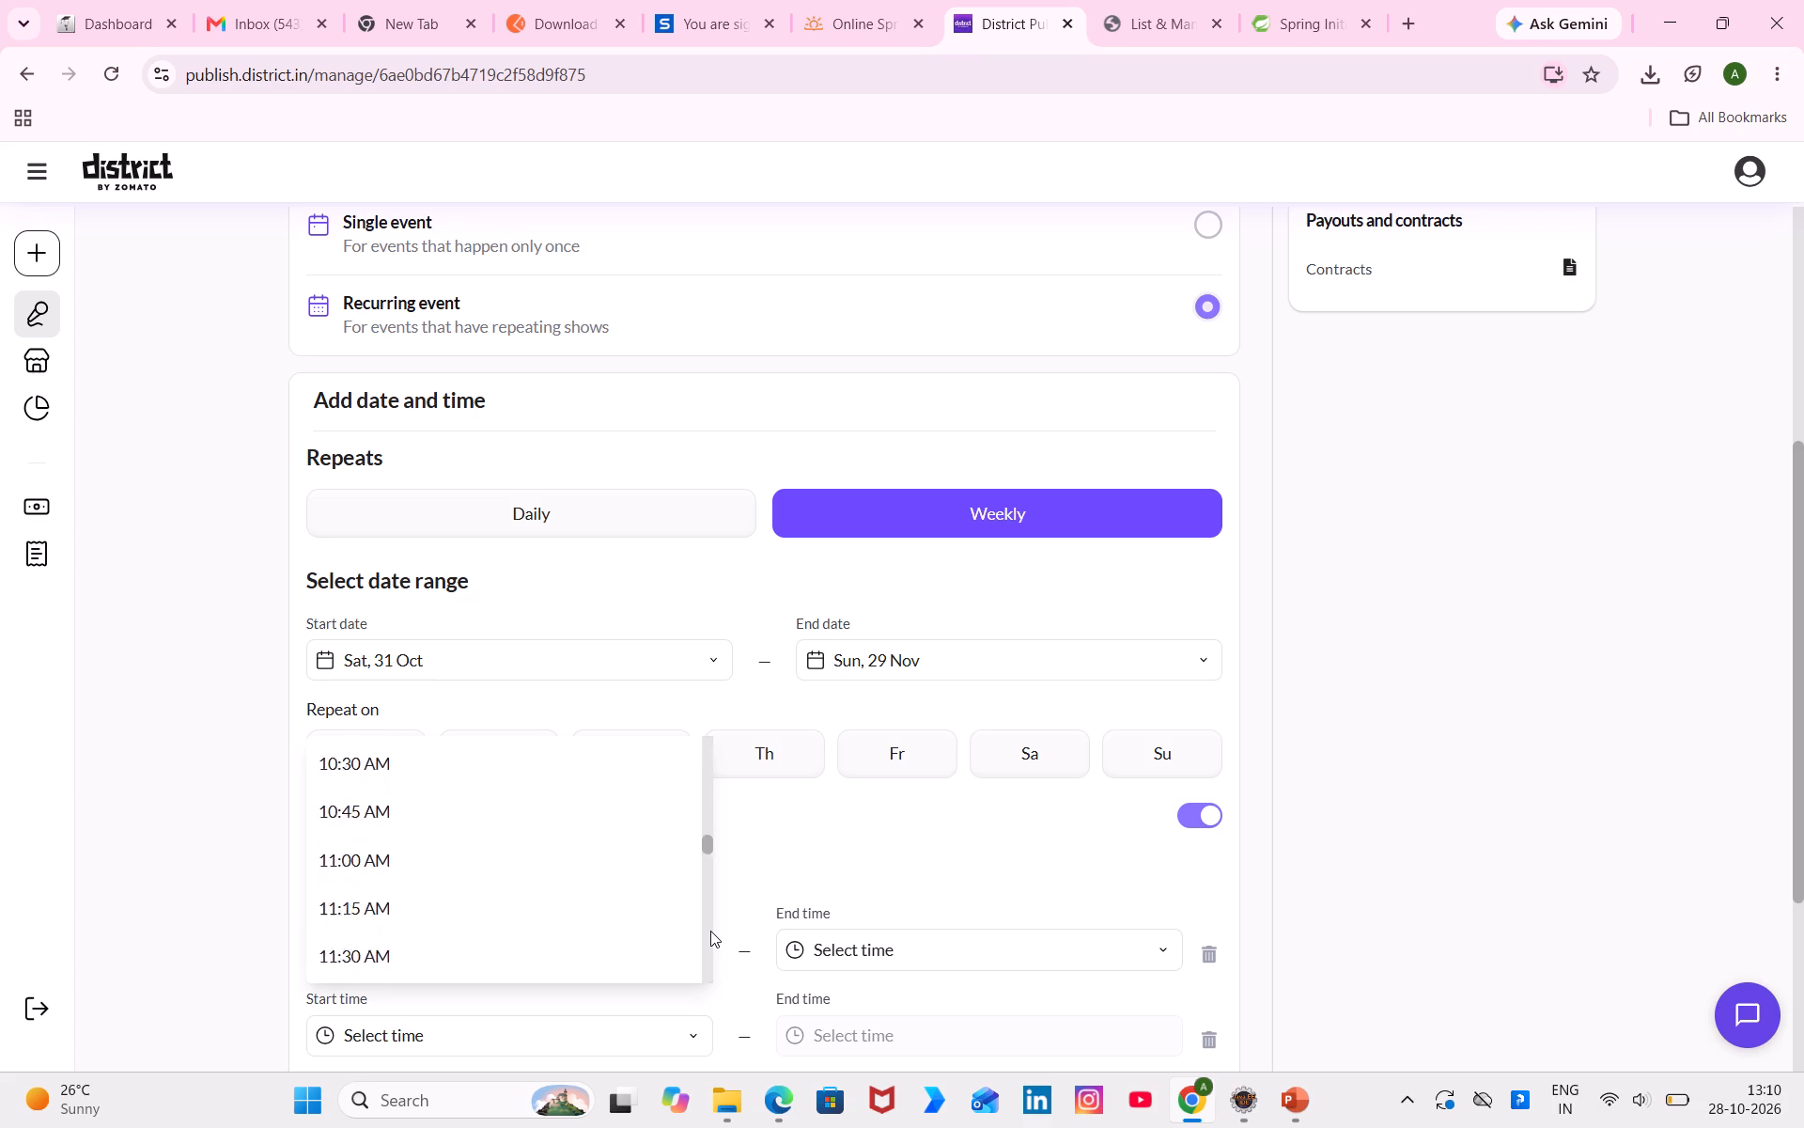
pyautogui.click(710, 931)
pyautogui.click(710, 931)
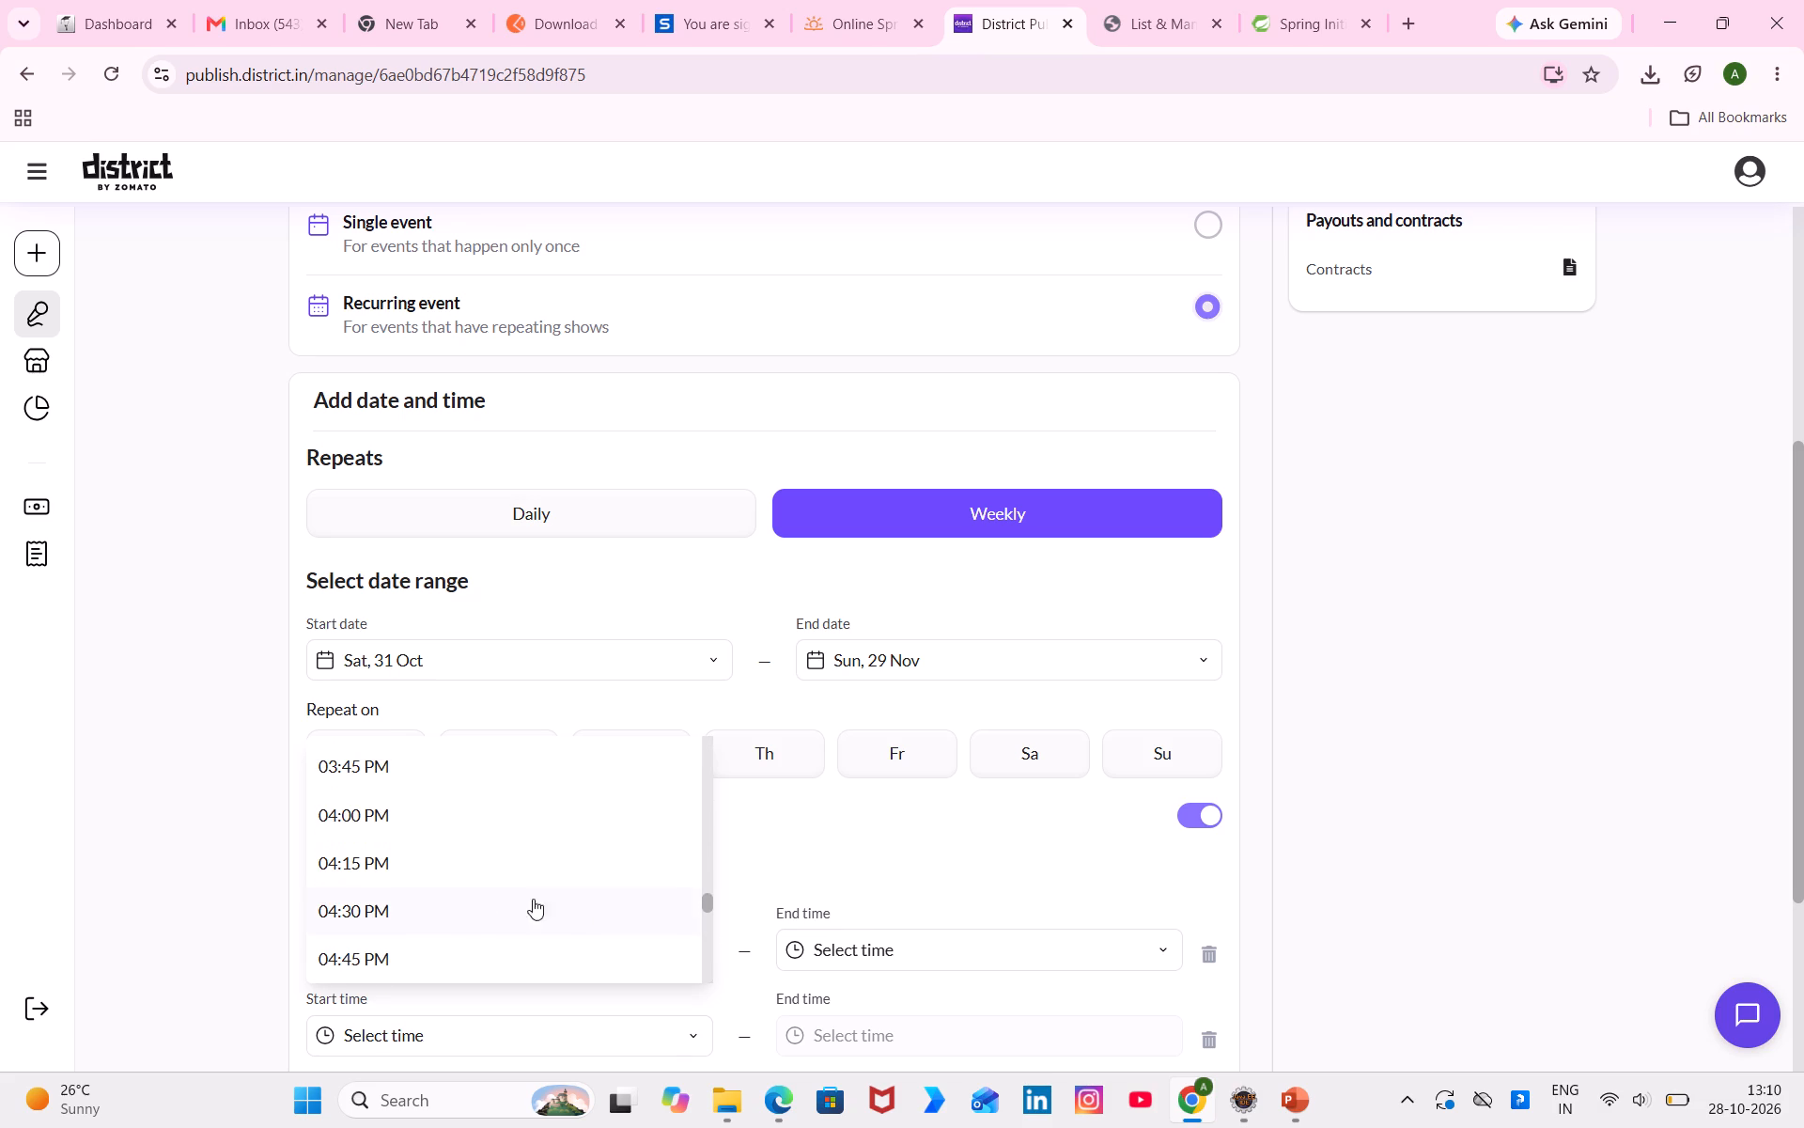
pyautogui.click(399, 834)
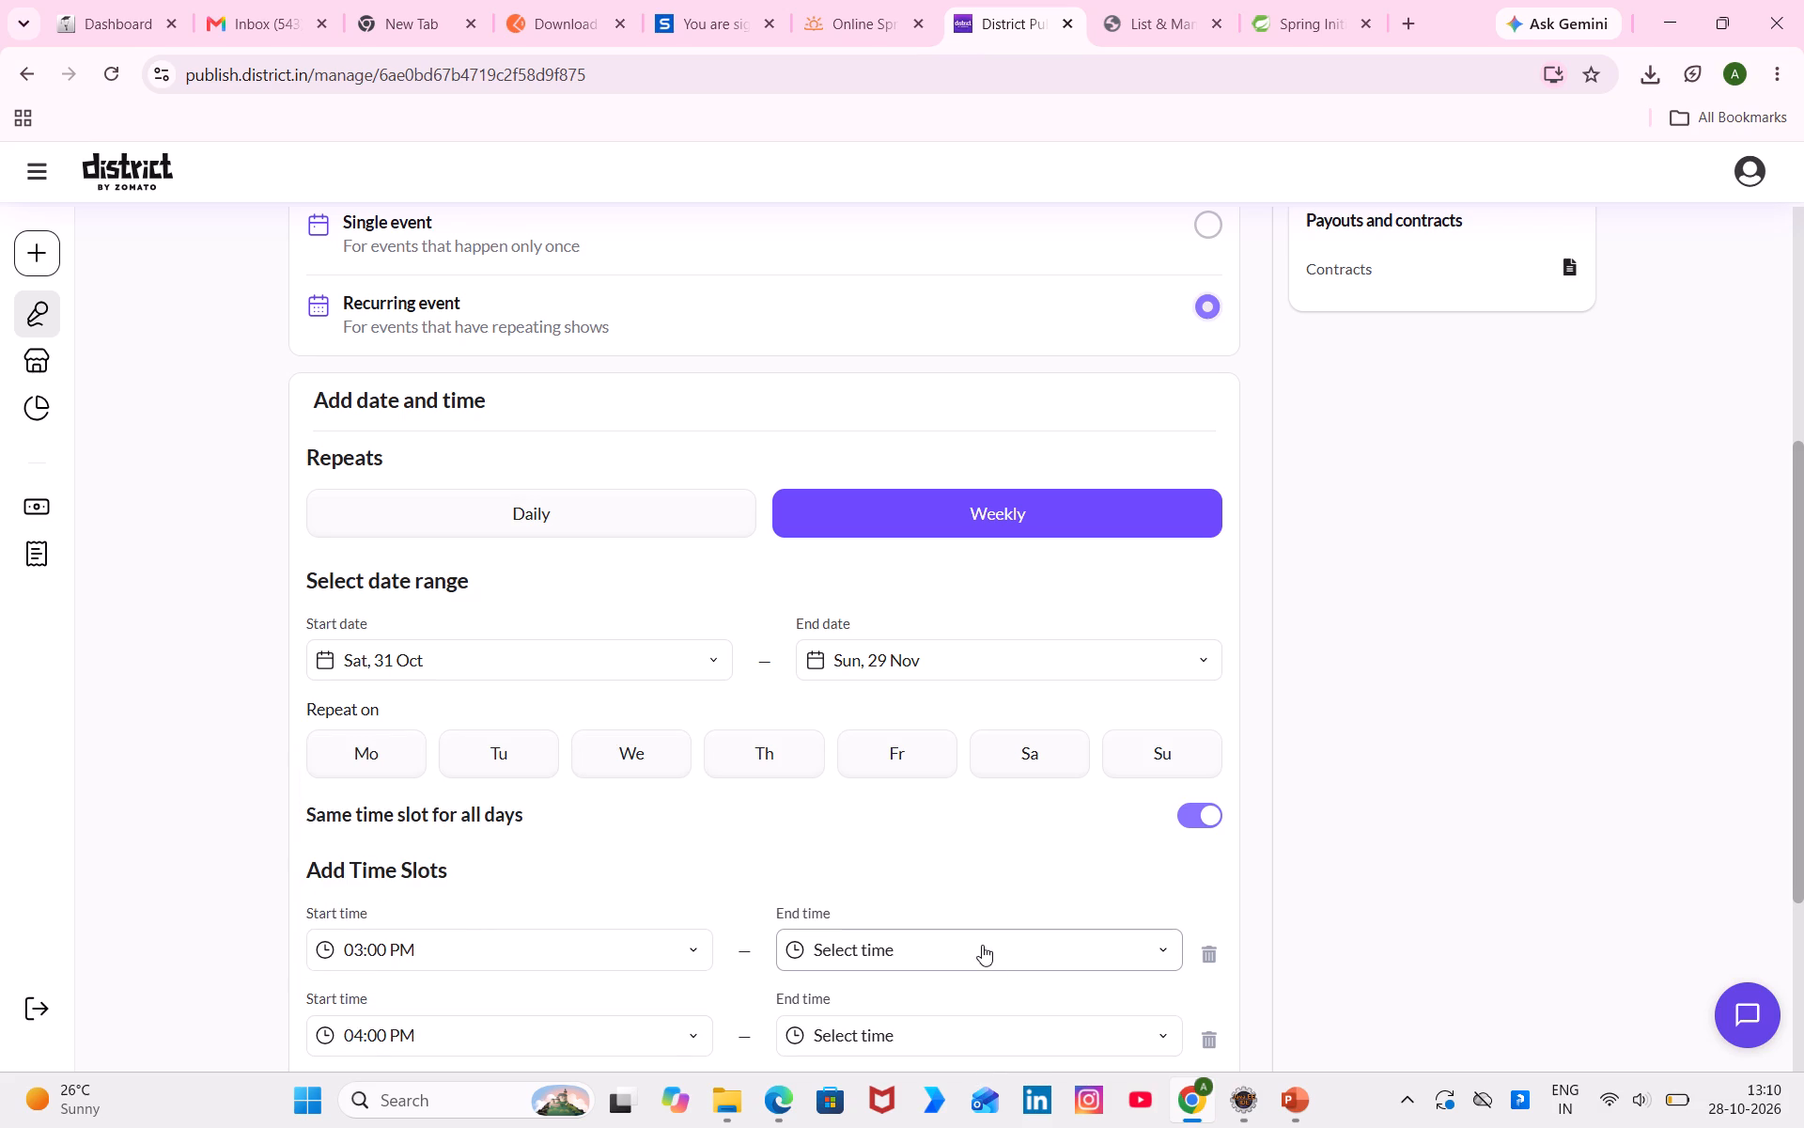
# Set the end times to 04:00 PM for the first slot and 05:00 PM for the second.
pyautogui.click(982, 945)
pyautogui.click(942, 837)
pyautogui.scroll(-2, 942, 837)
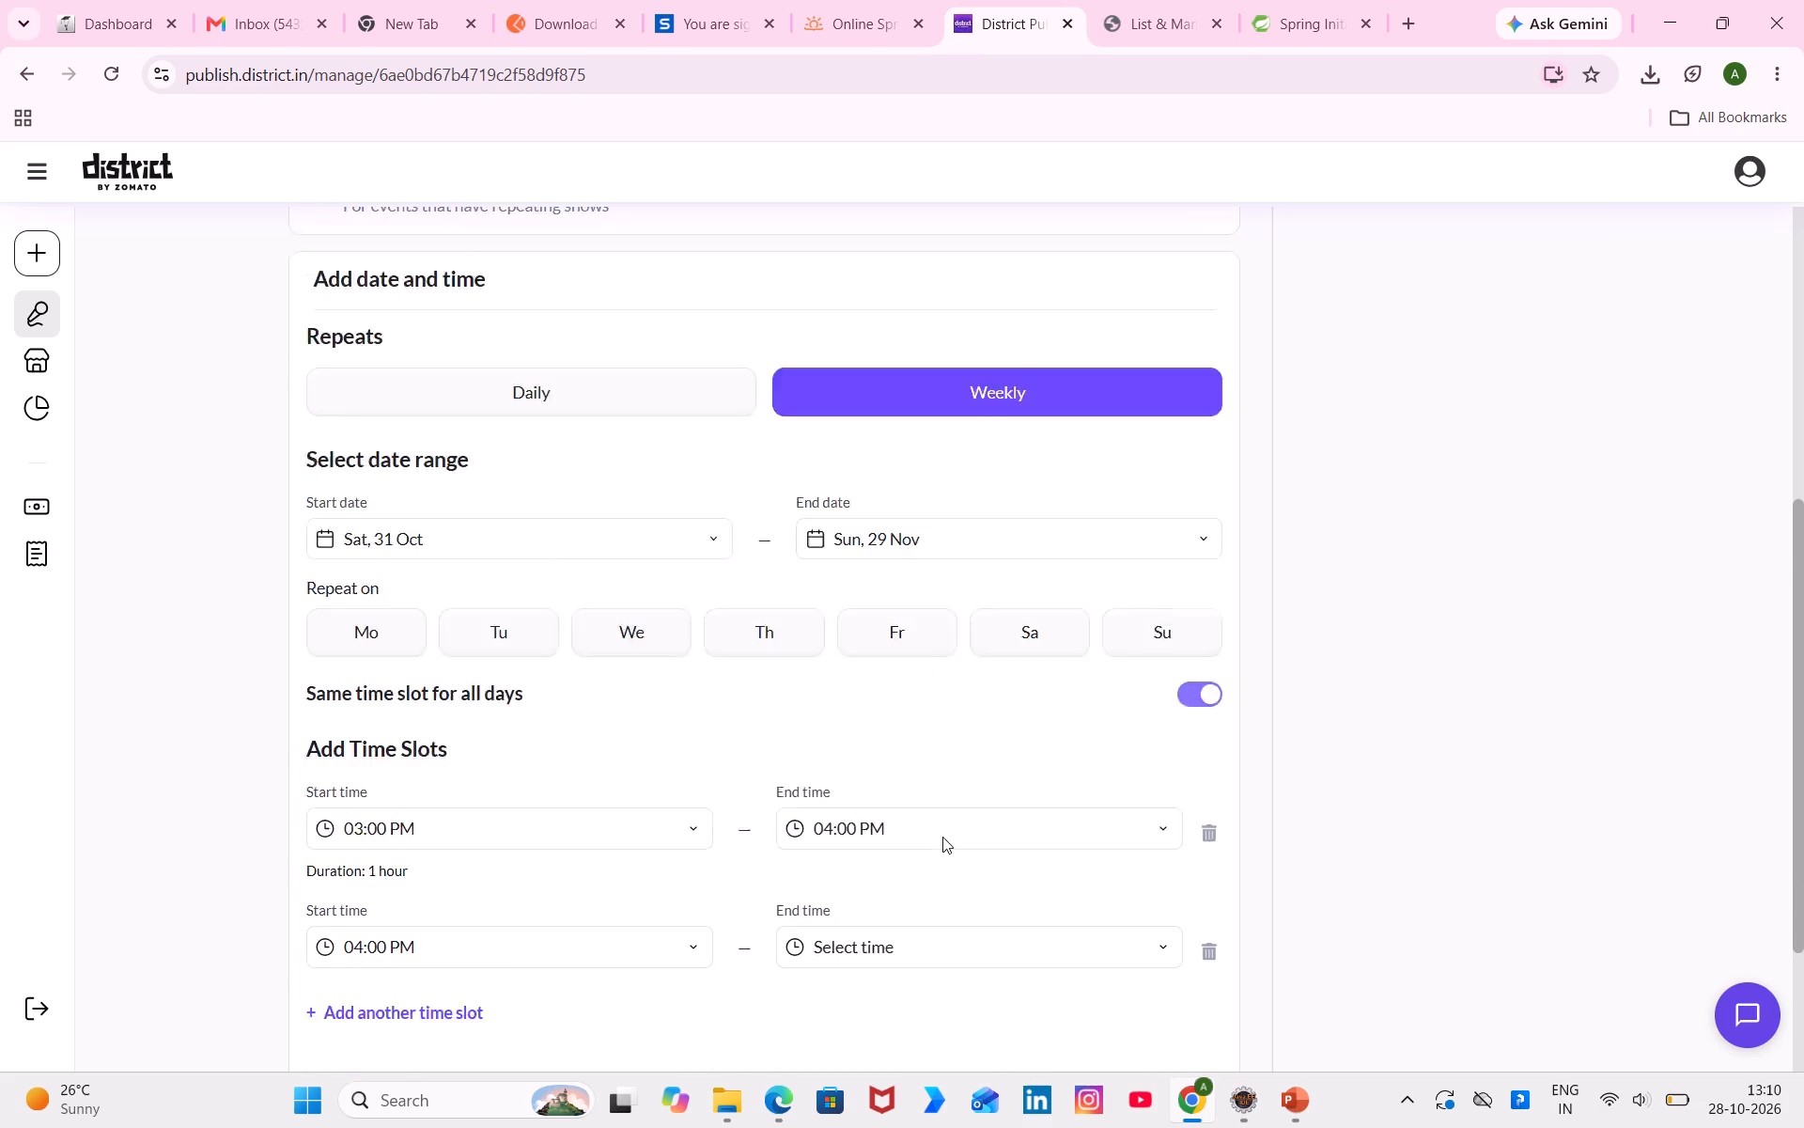
pyautogui.scroll(-1, 942, 837)
pyautogui.click(922, 821)
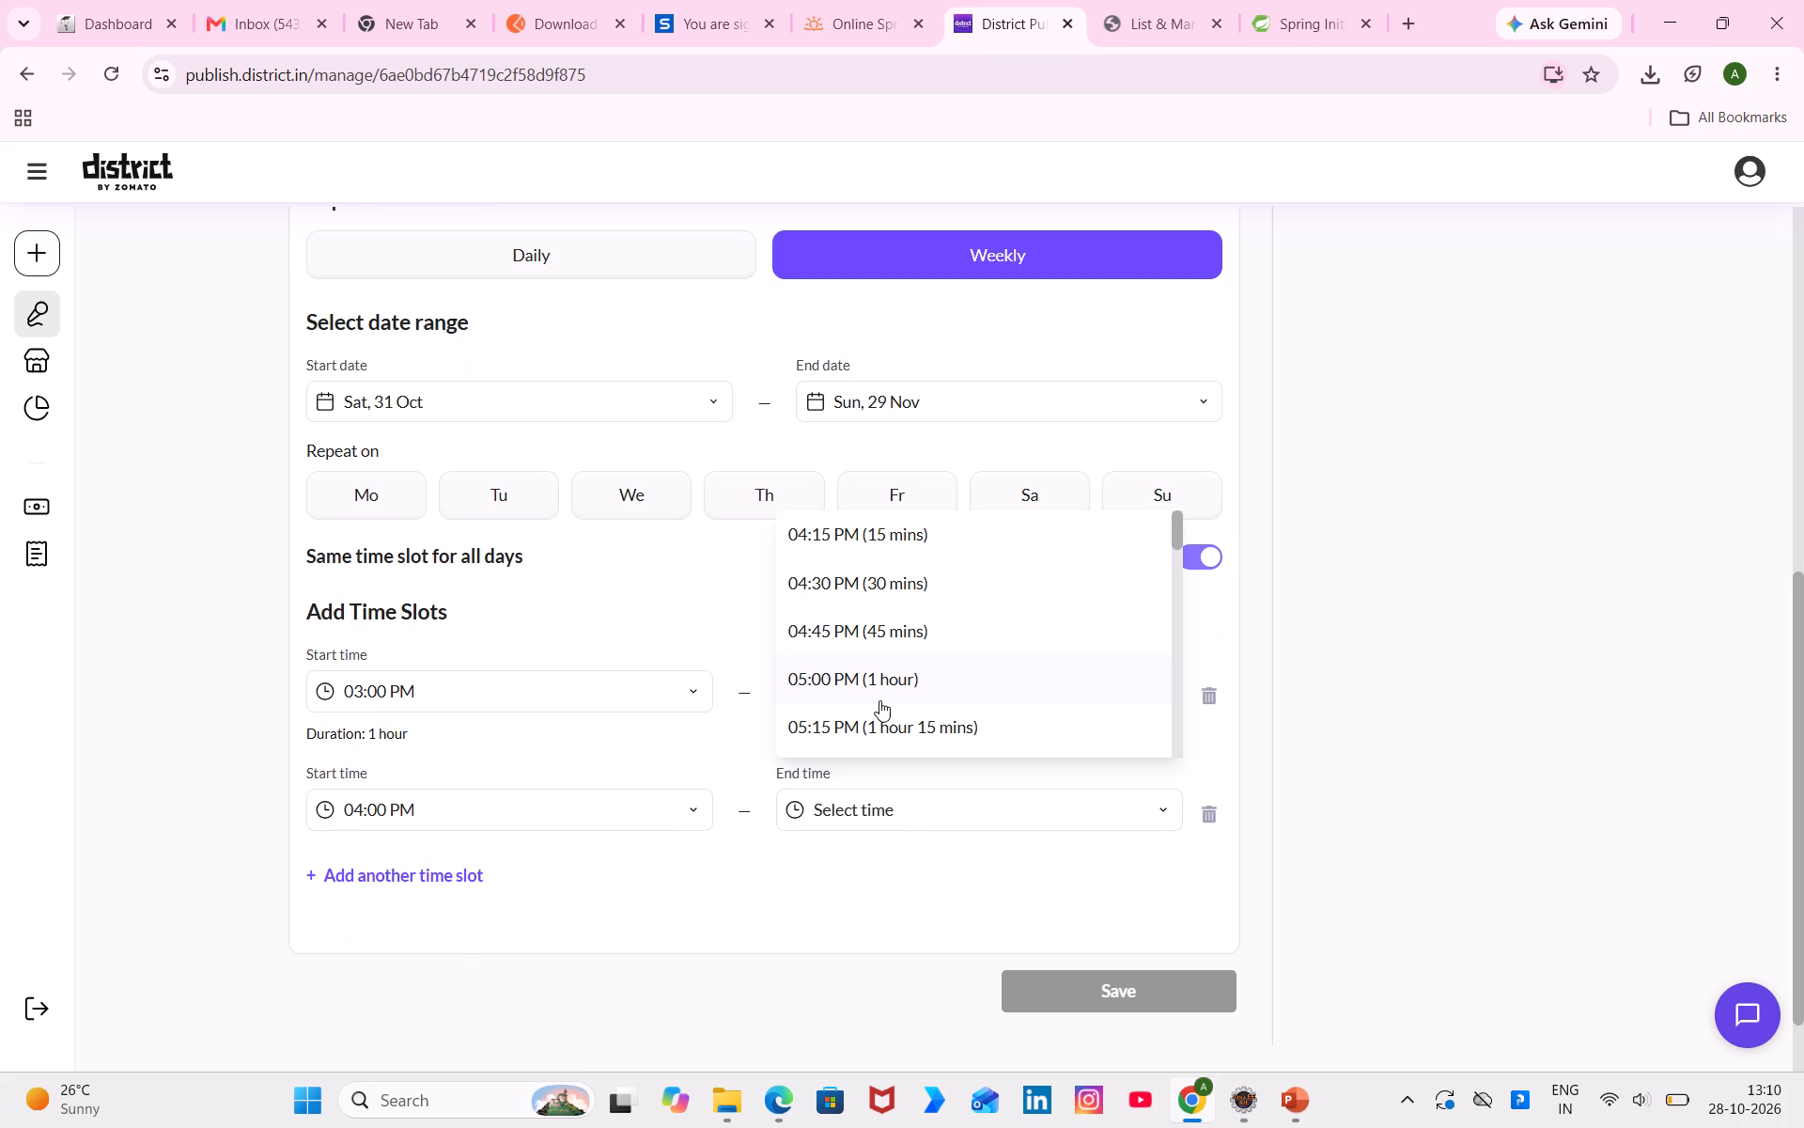
pyautogui.click(879, 700)
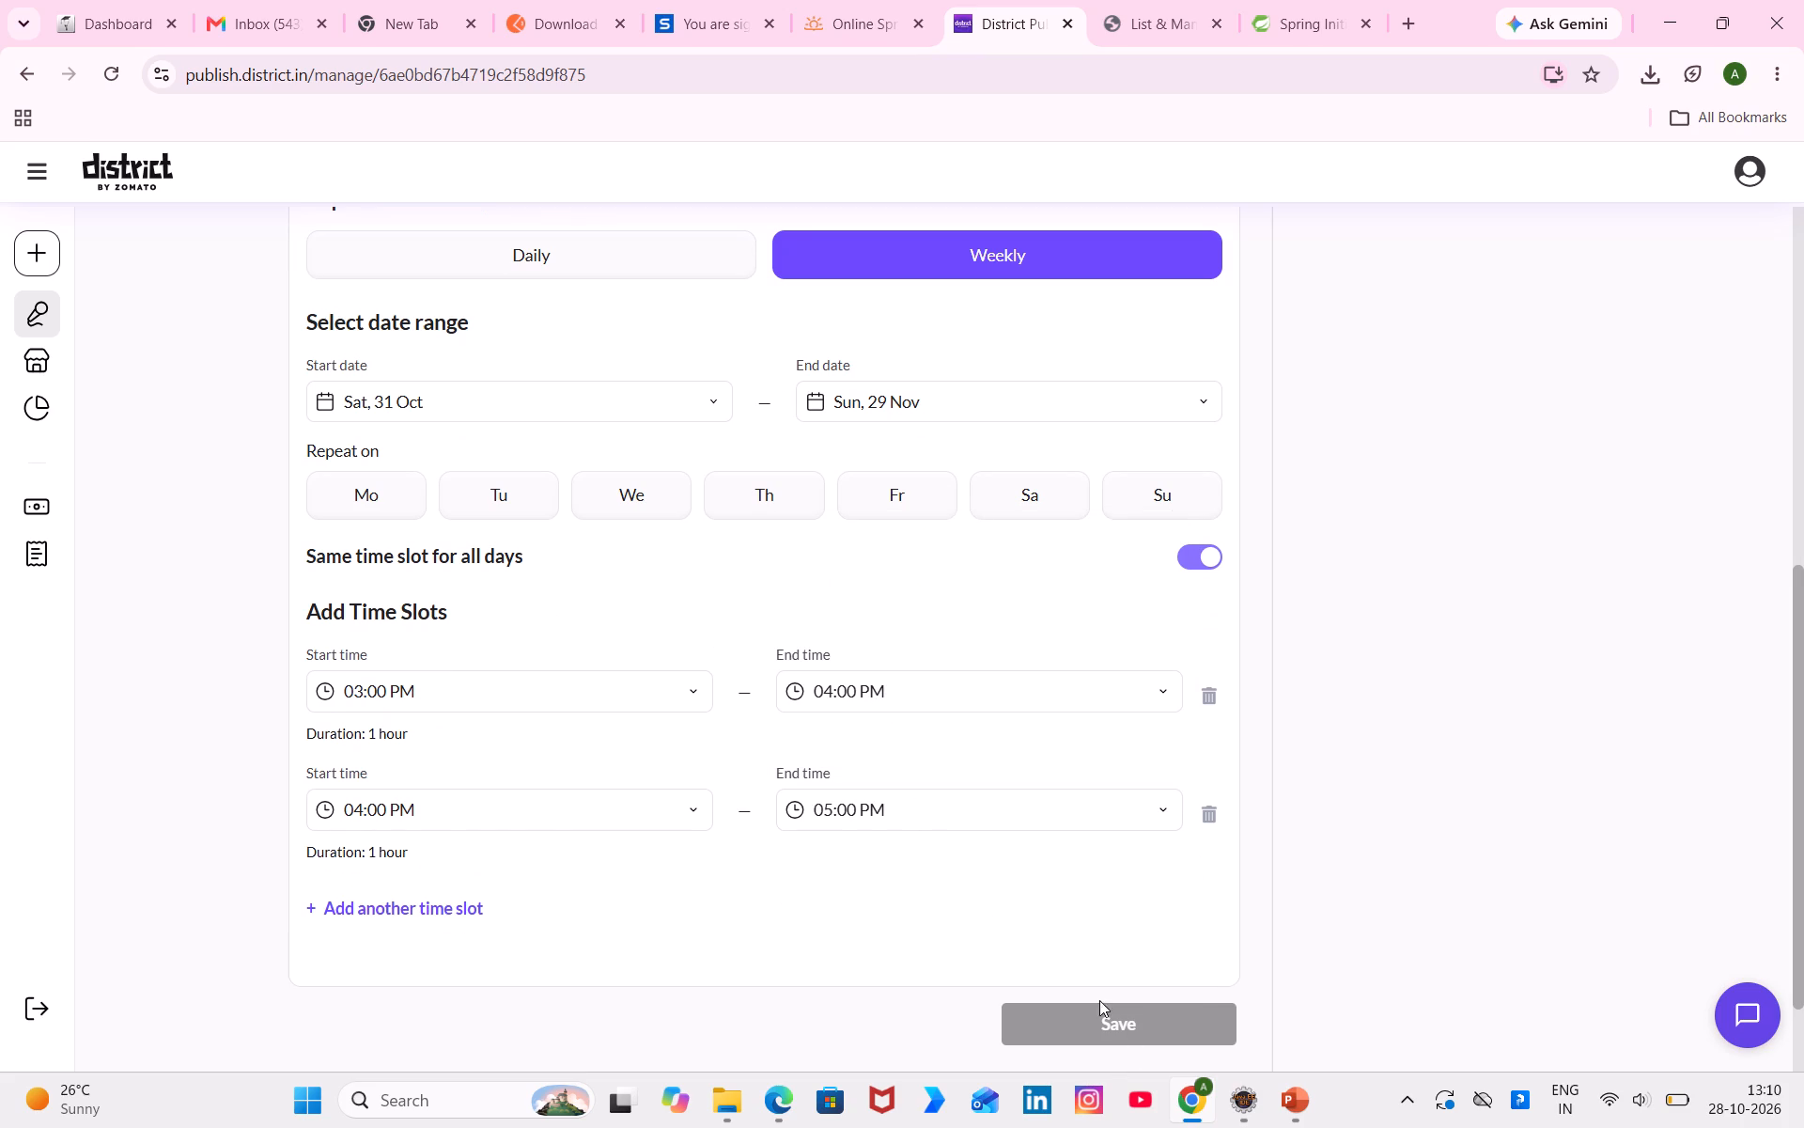
# Repeat the shows on Saturdays and Sundays and save the schedule.
pyautogui.click(1063, 512)
pyautogui.click(1157, 504)
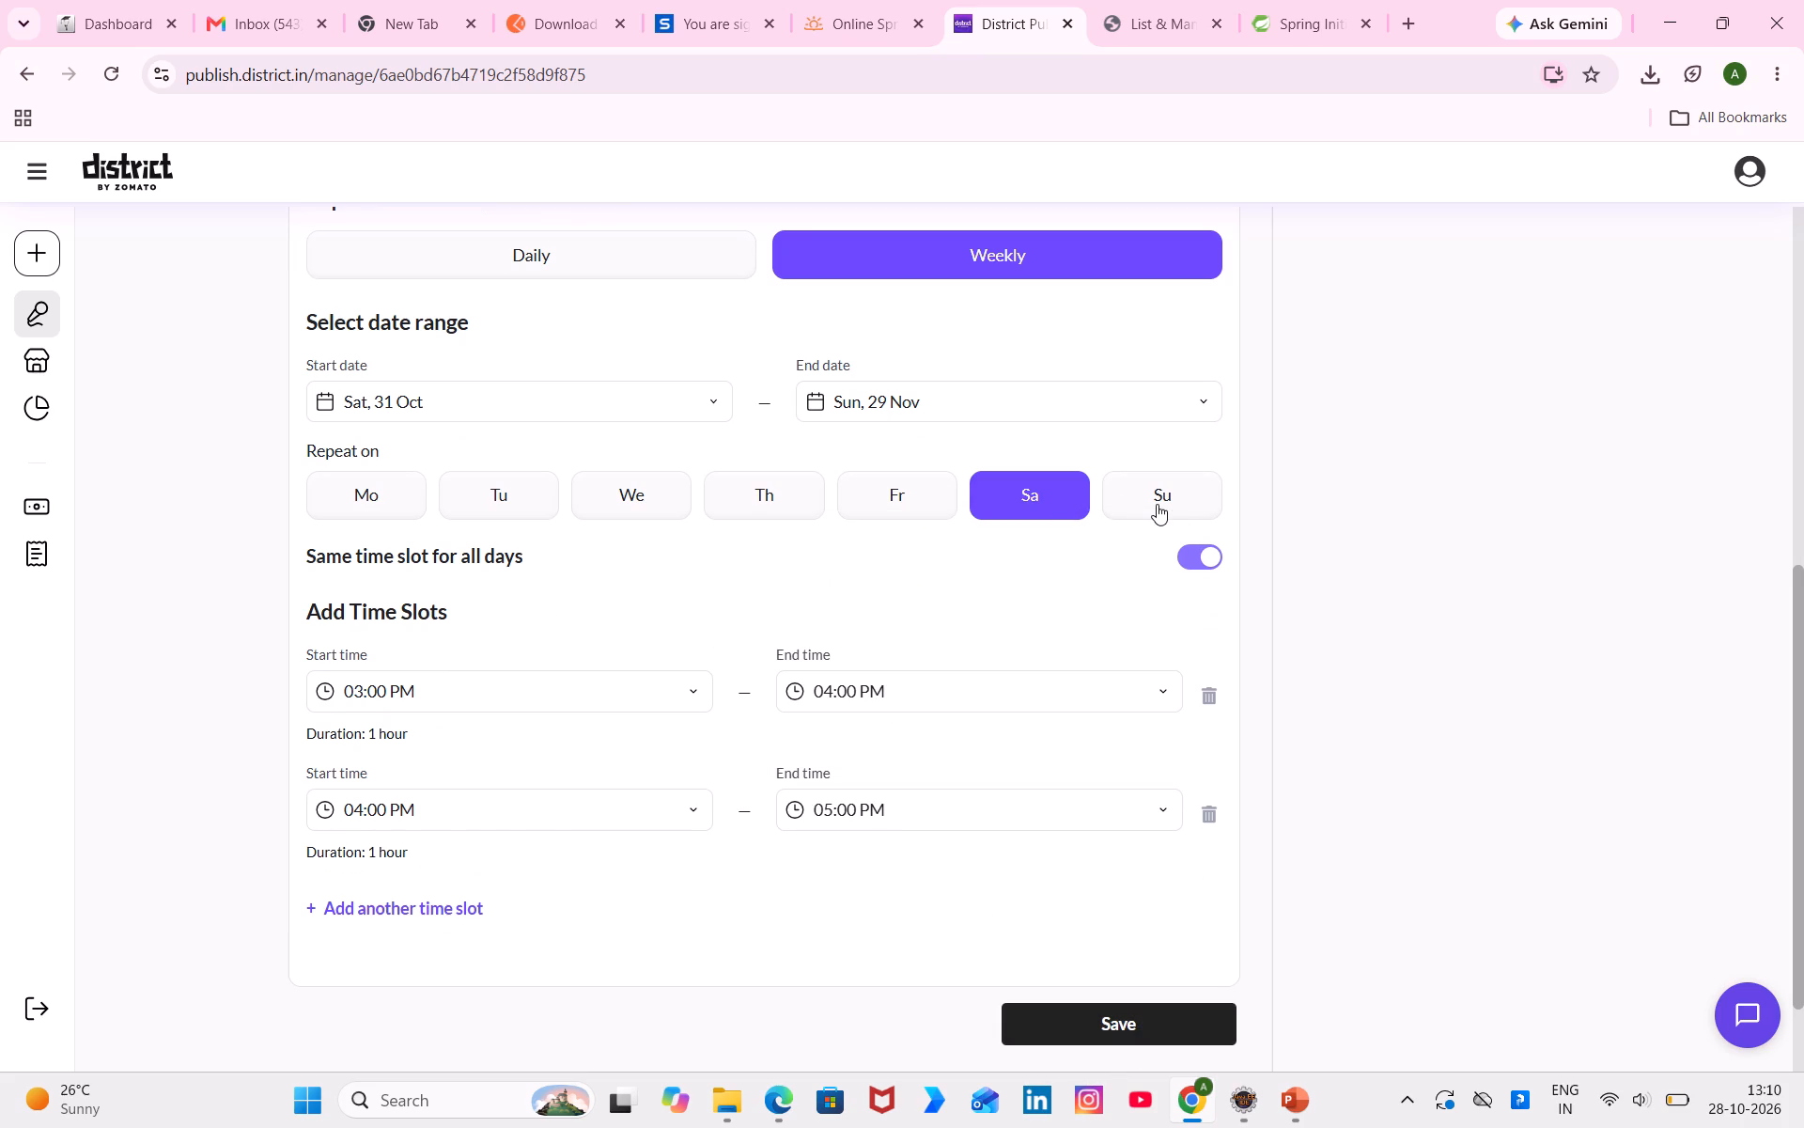
pyautogui.click(1104, 1019)
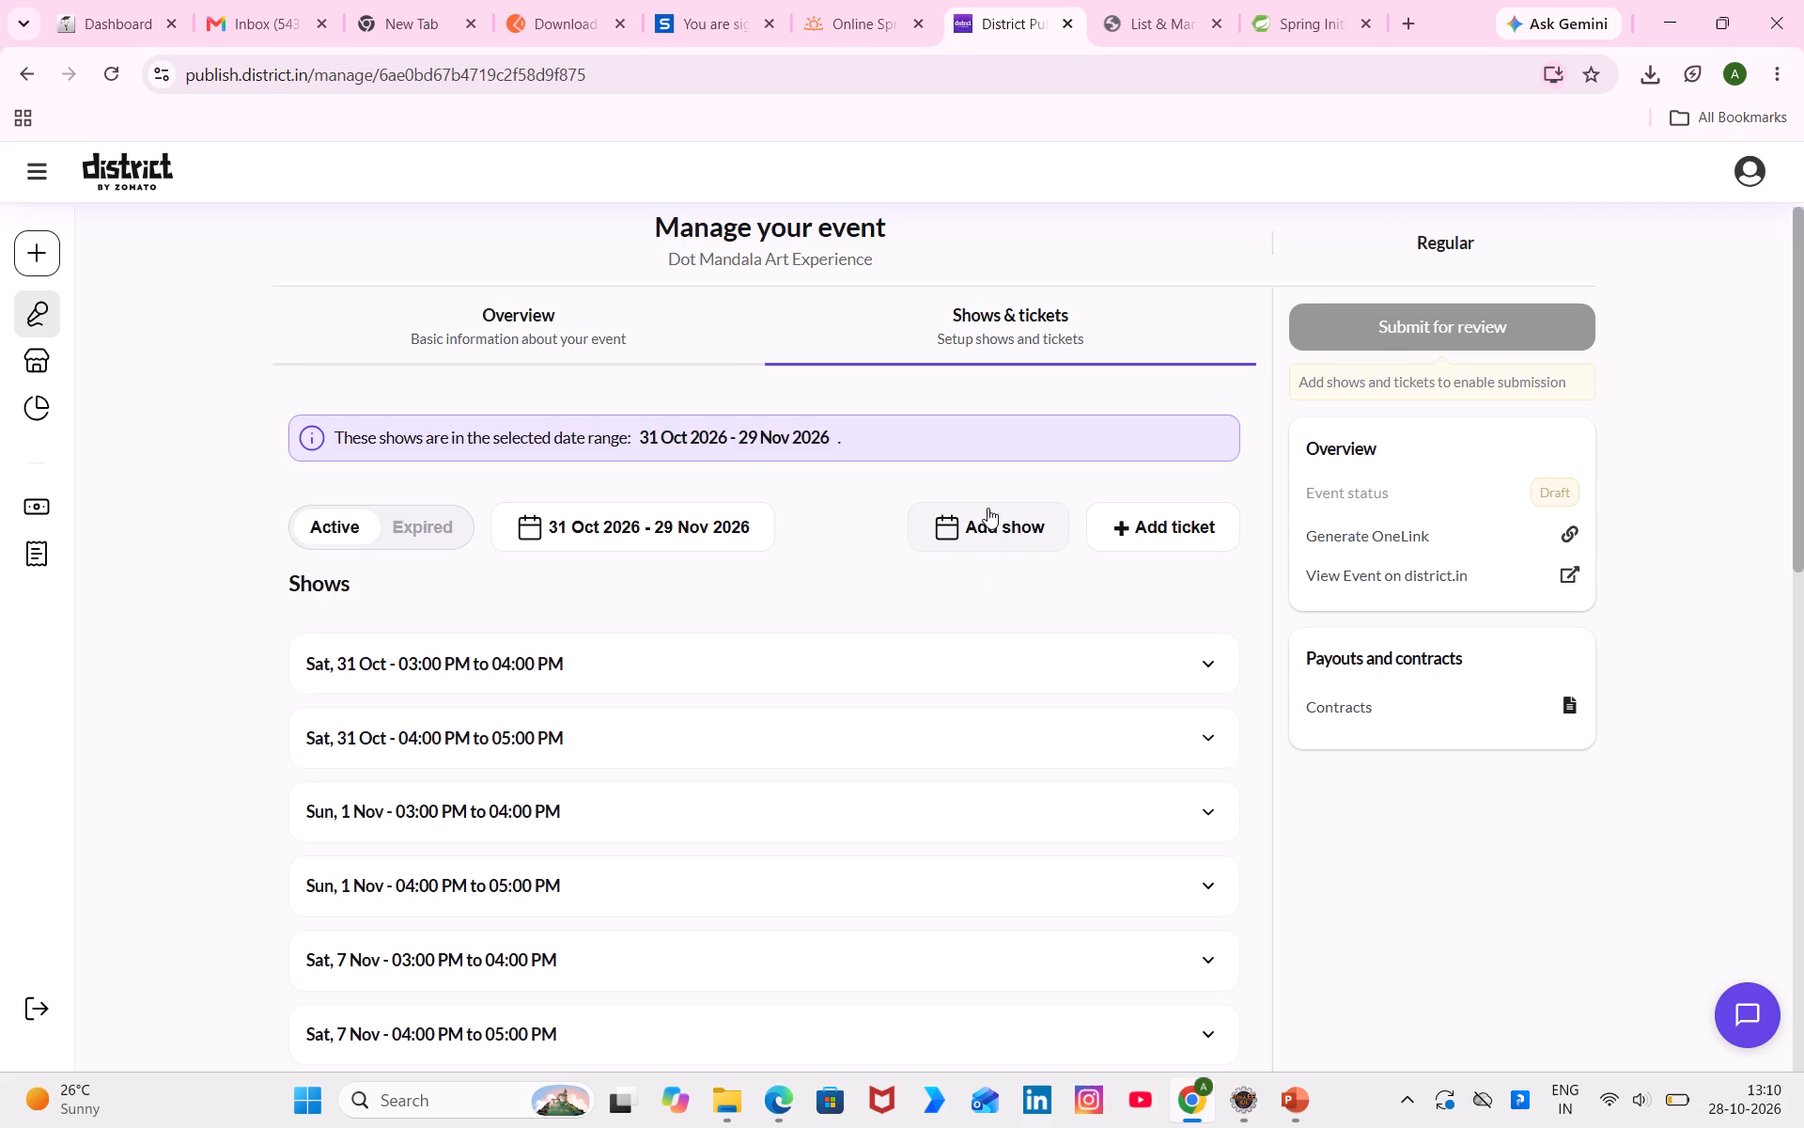
# Start a new ticket with the copied ₹250 redeemable cover charge note as description, price ₹799 and total quantity 10.
pyautogui.click(1120, 531)
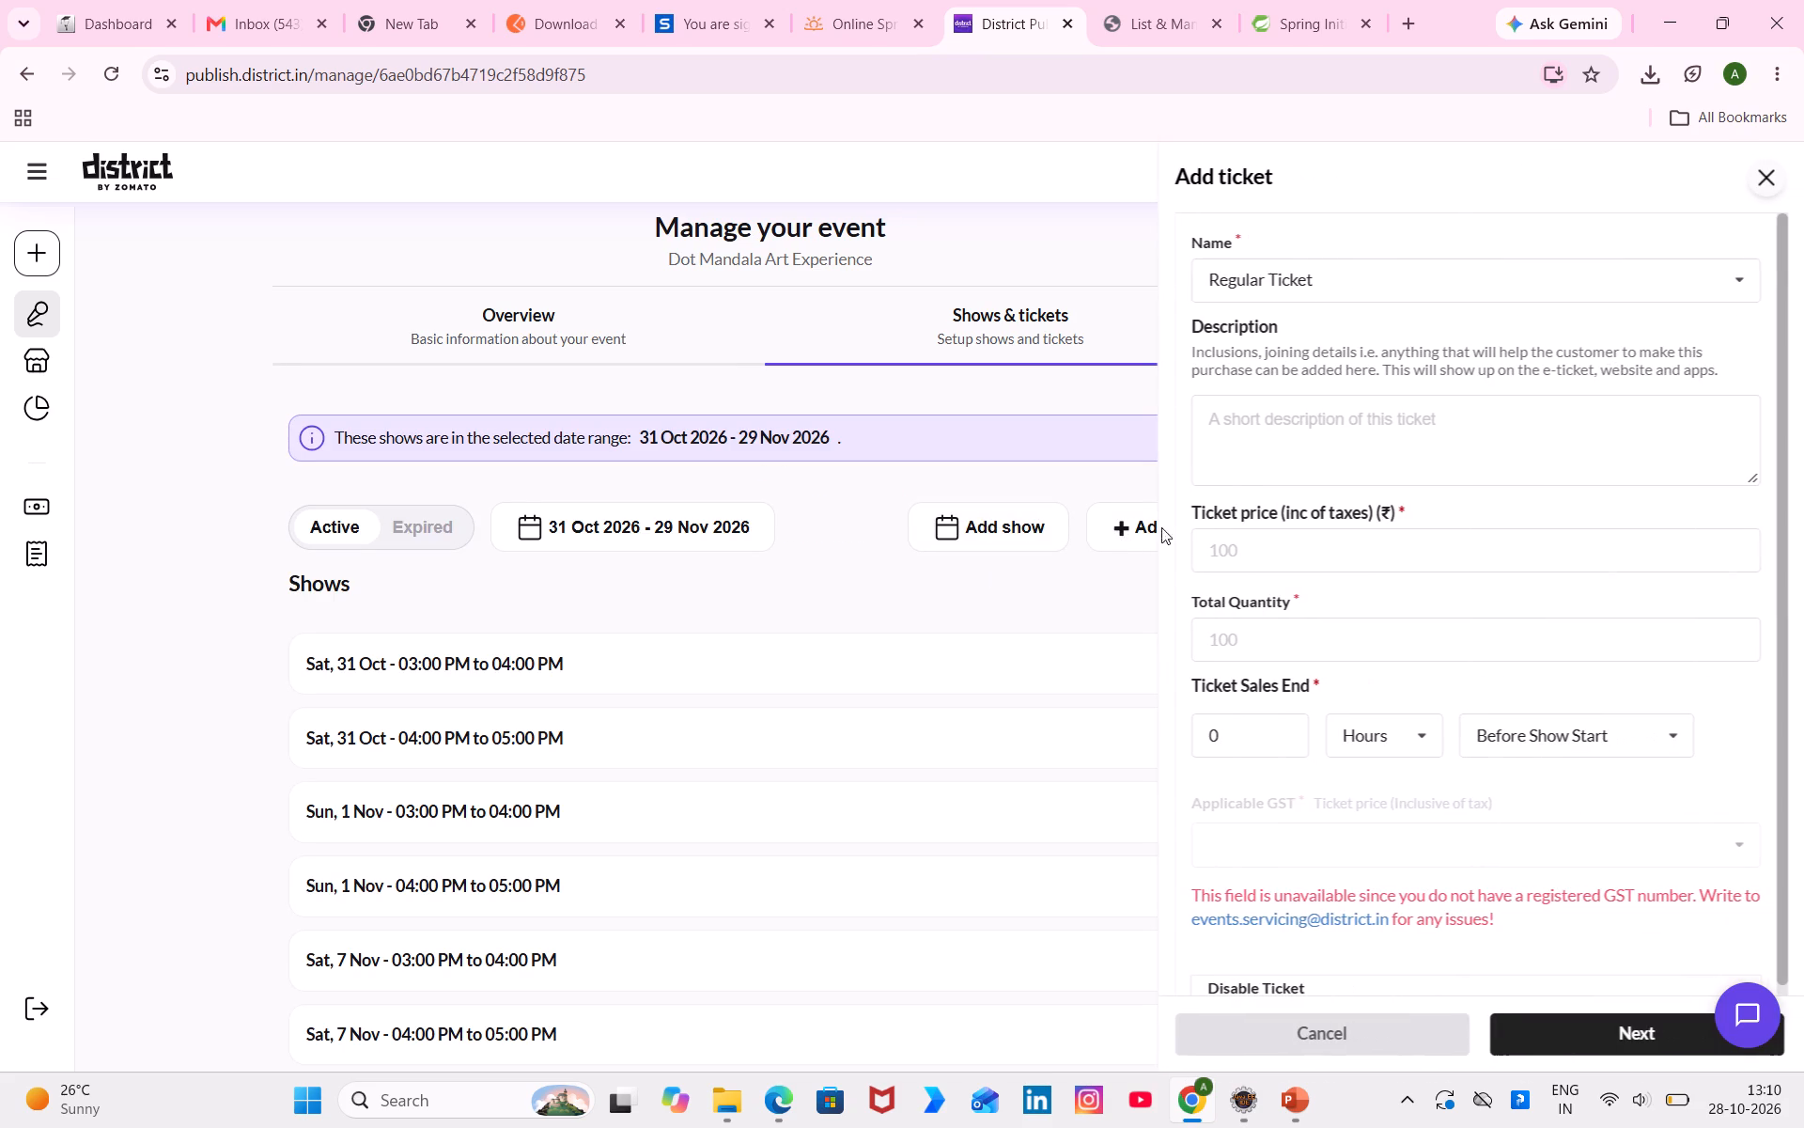
pyautogui.click(1279, 399)
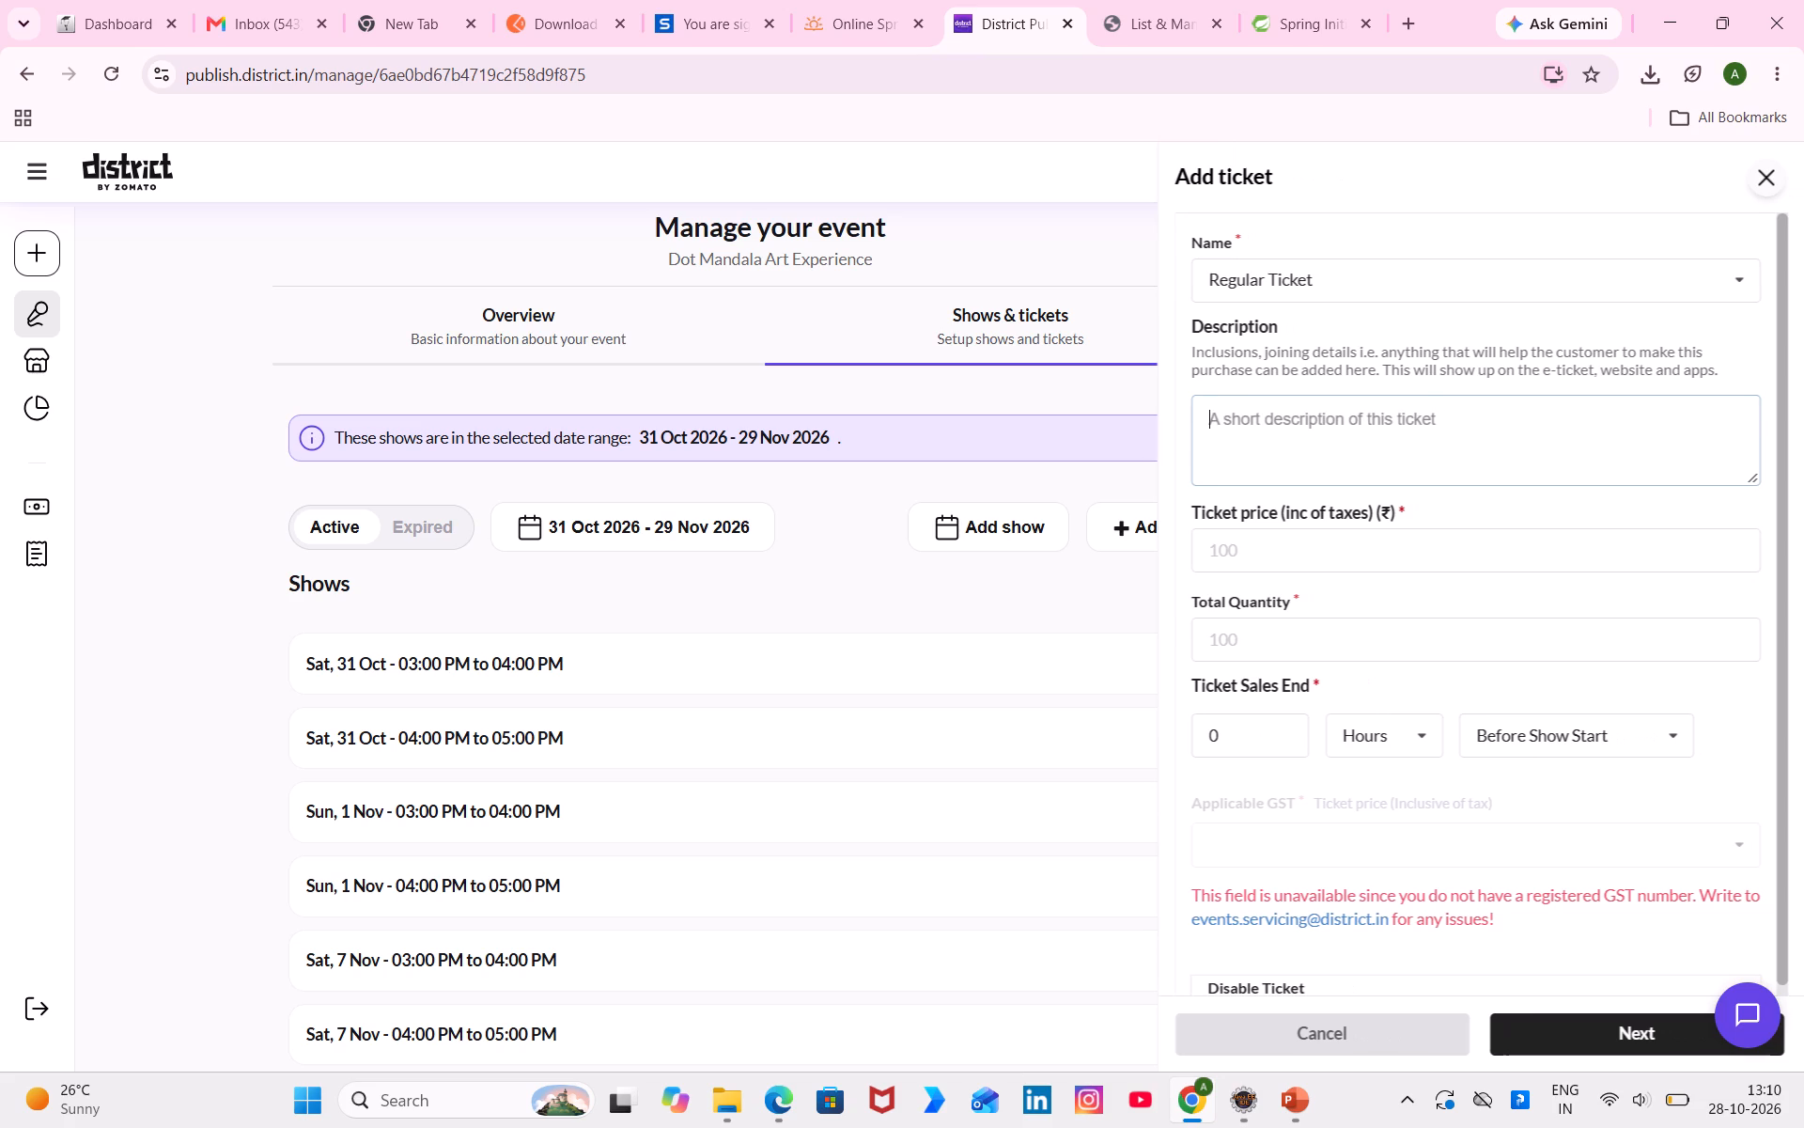
pyautogui.hotkey('ctrl', 'v')
pyautogui.click(1242, 564)
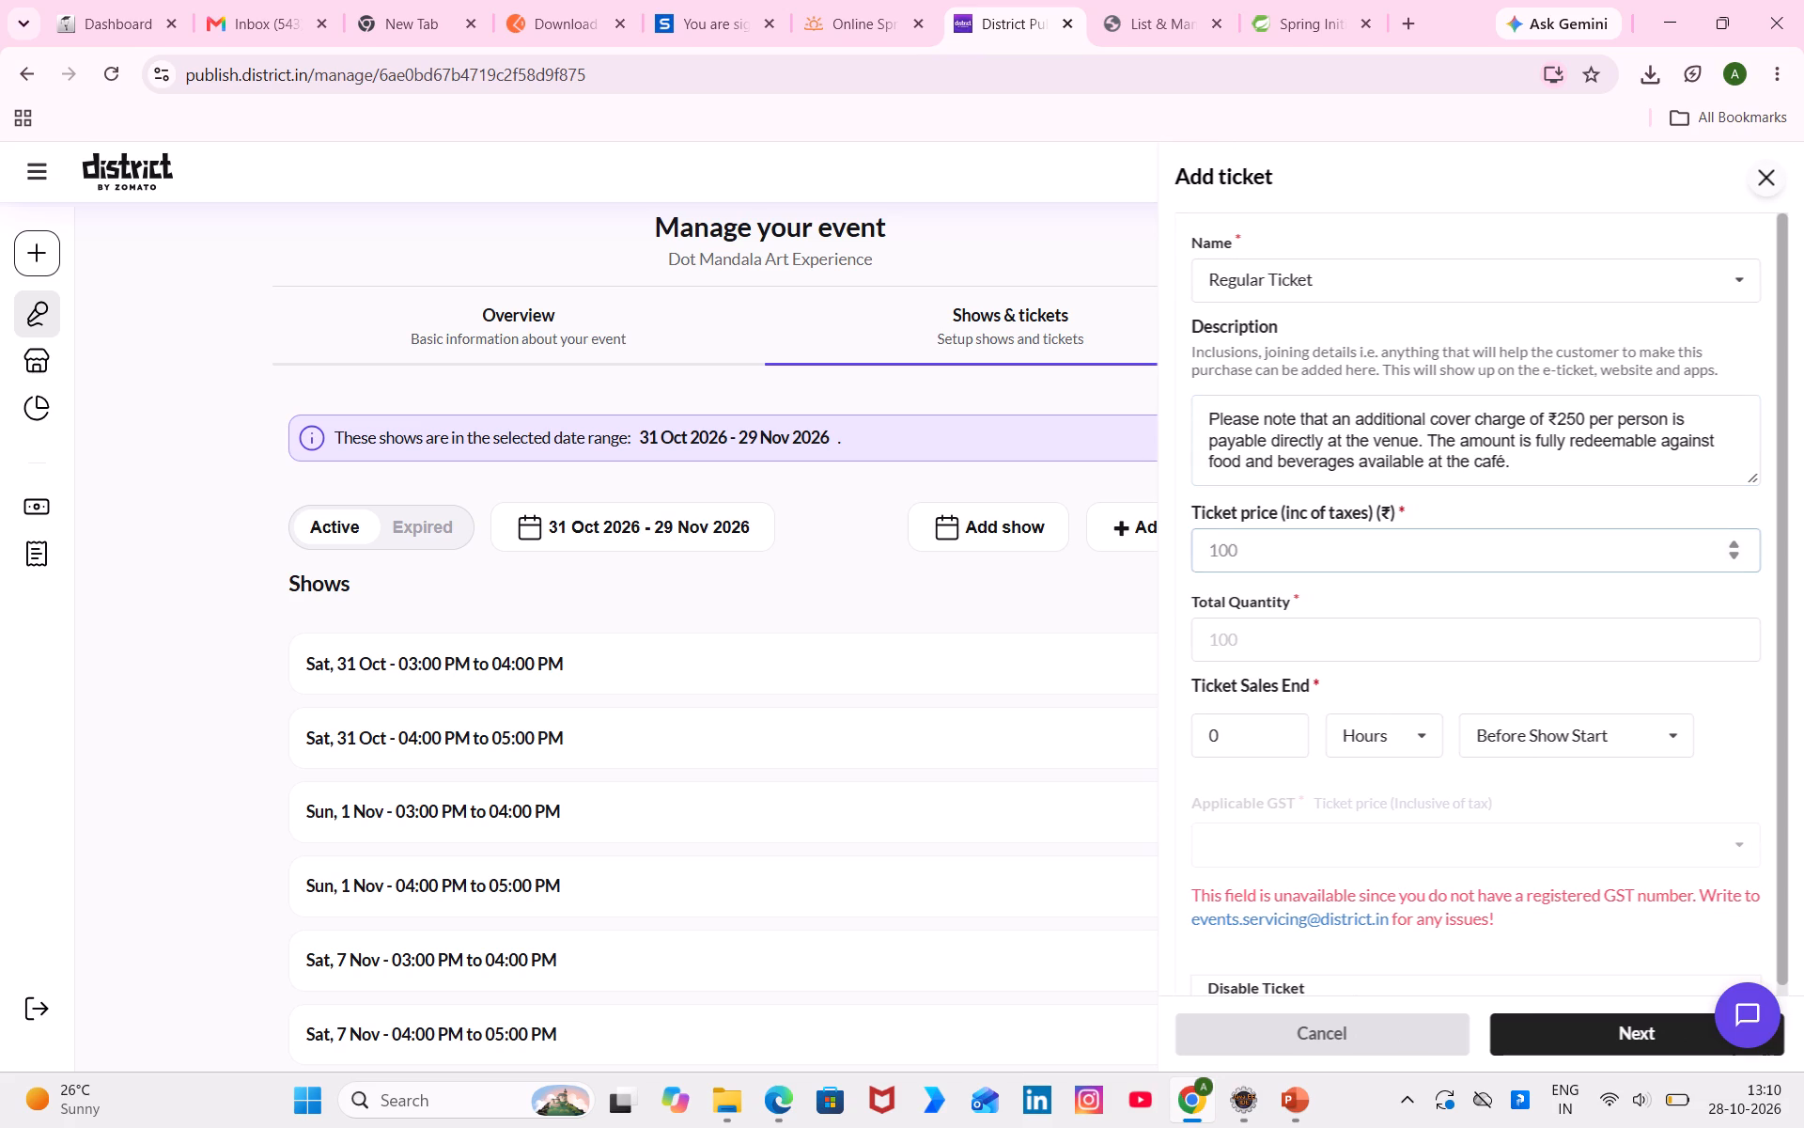
pyautogui.write('799')
pyautogui.click(1295, 630)
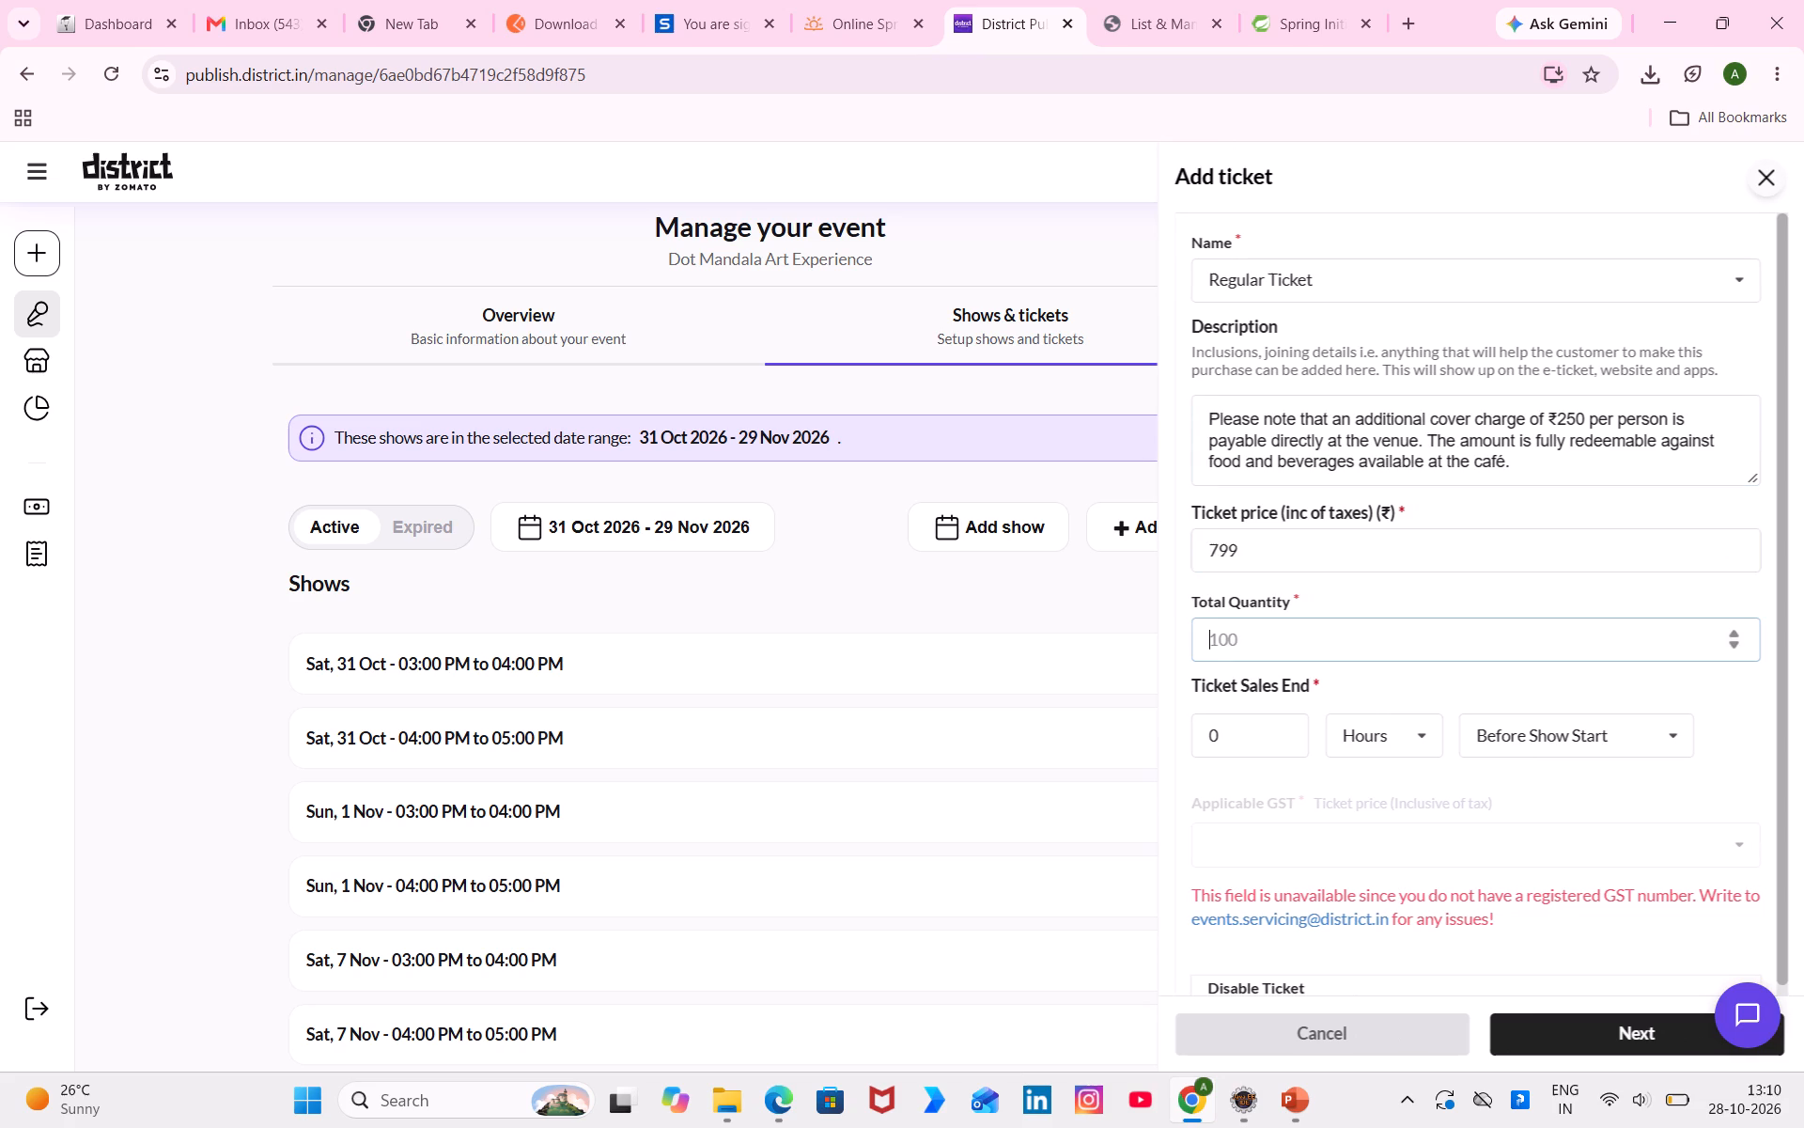
pyautogui.write('10')
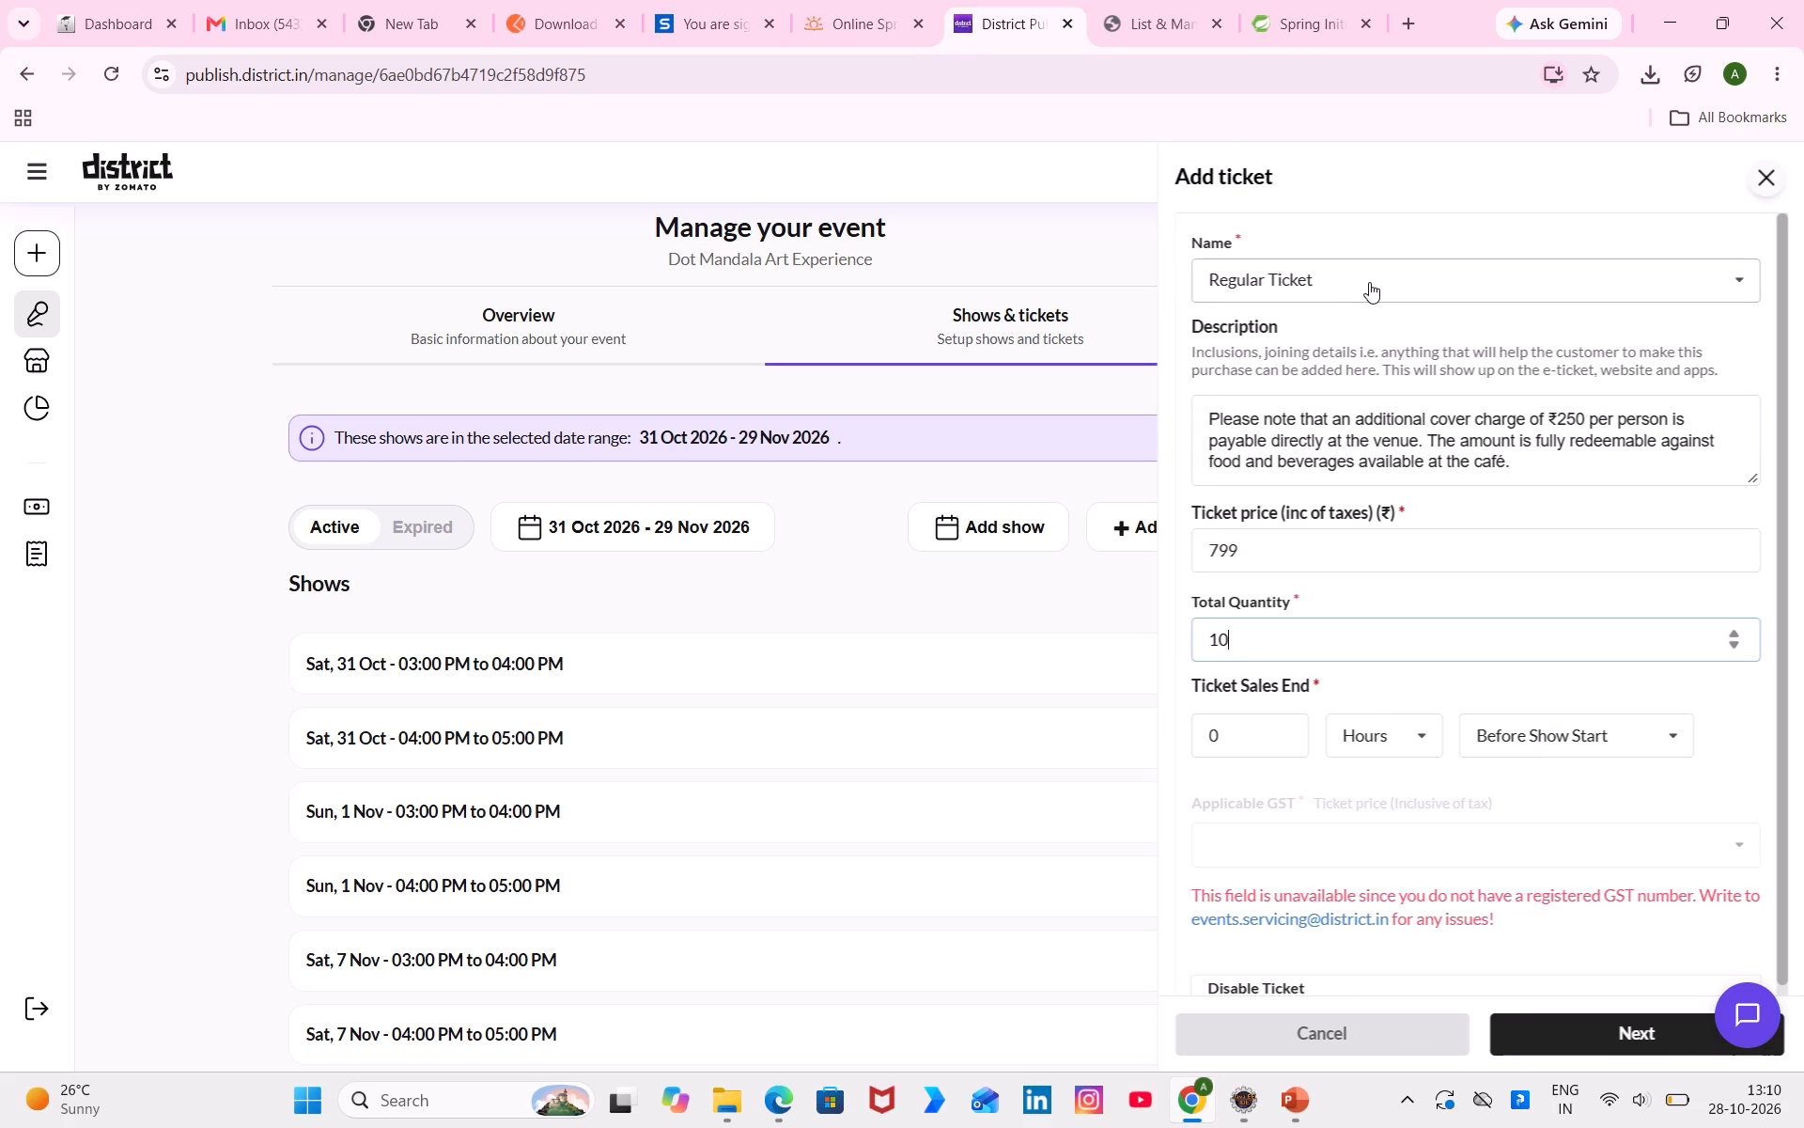
# Give the ticket the custom name ENTRY PASS and end its sales 30 minutes before show start.
pyautogui.click(1369, 282)
pyautogui.click(1346, 374)
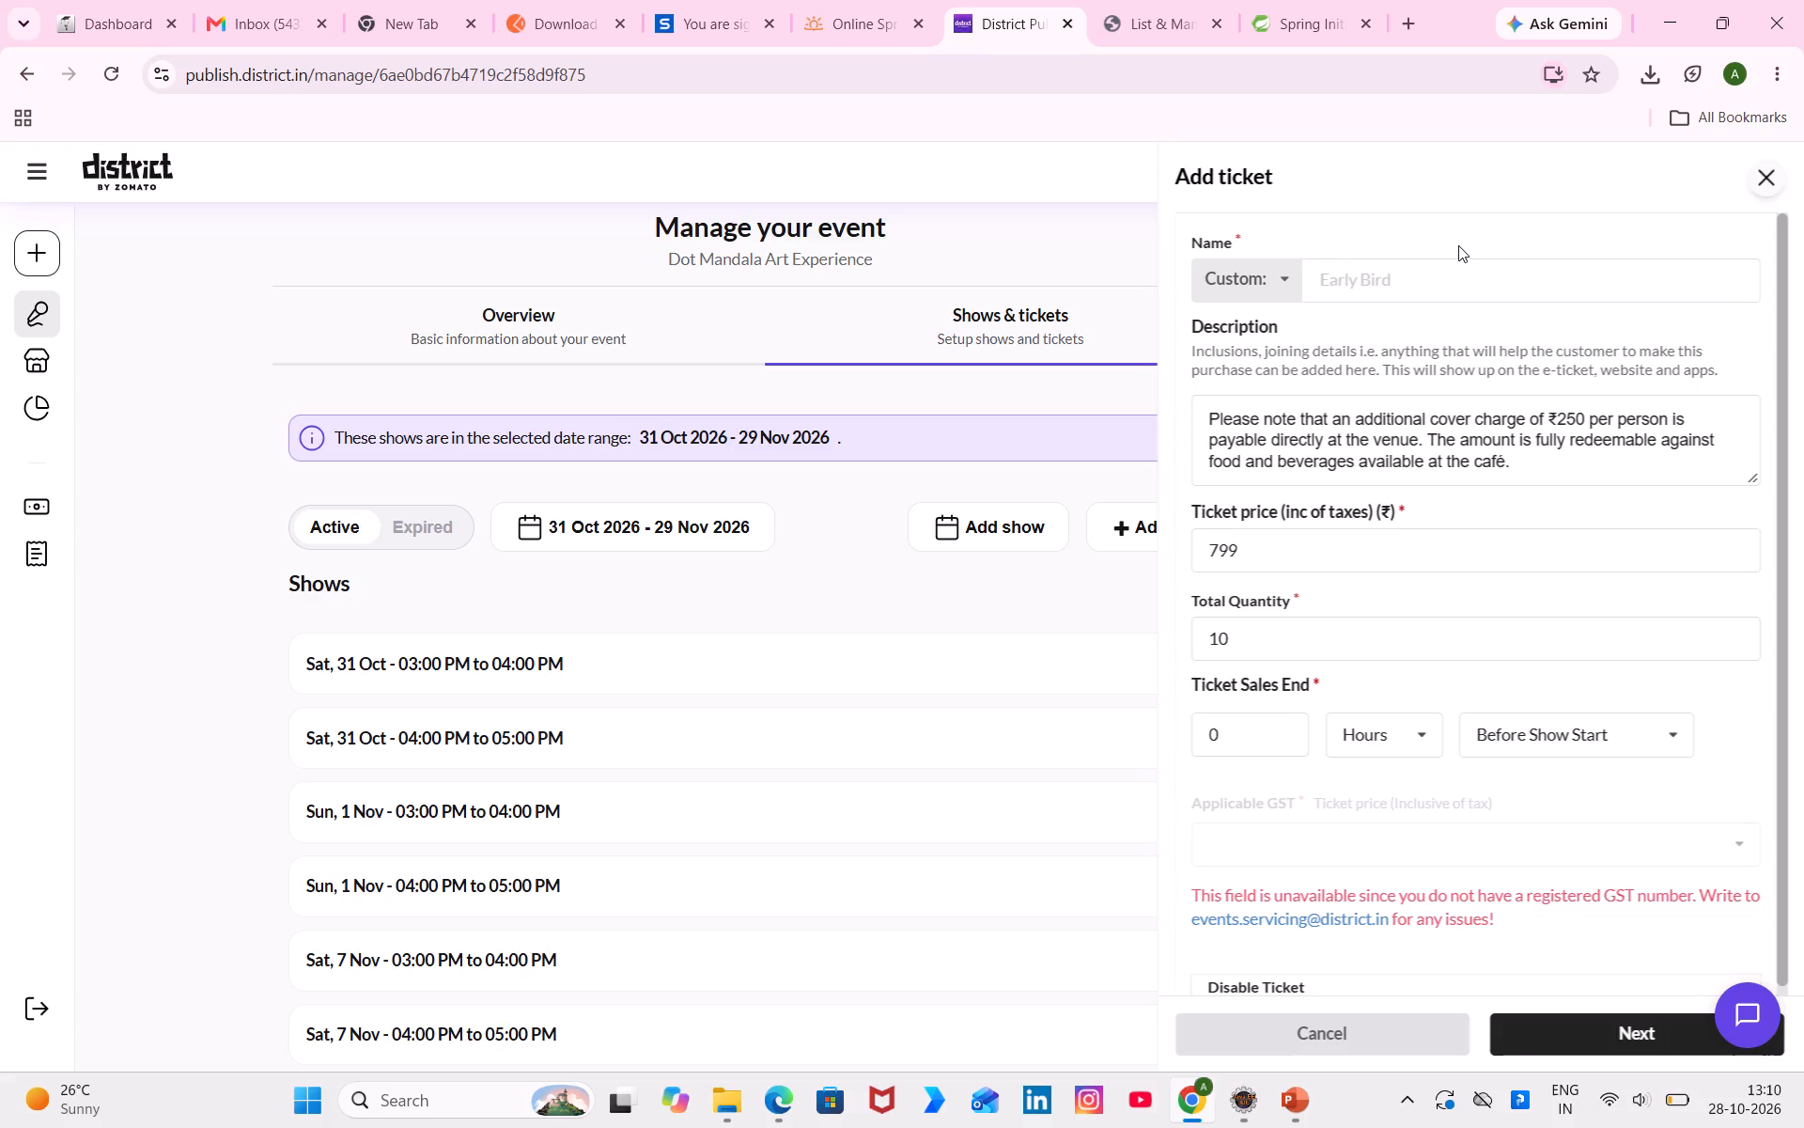
pyautogui.click(1441, 267)
pyautogui.click(1493, 345)
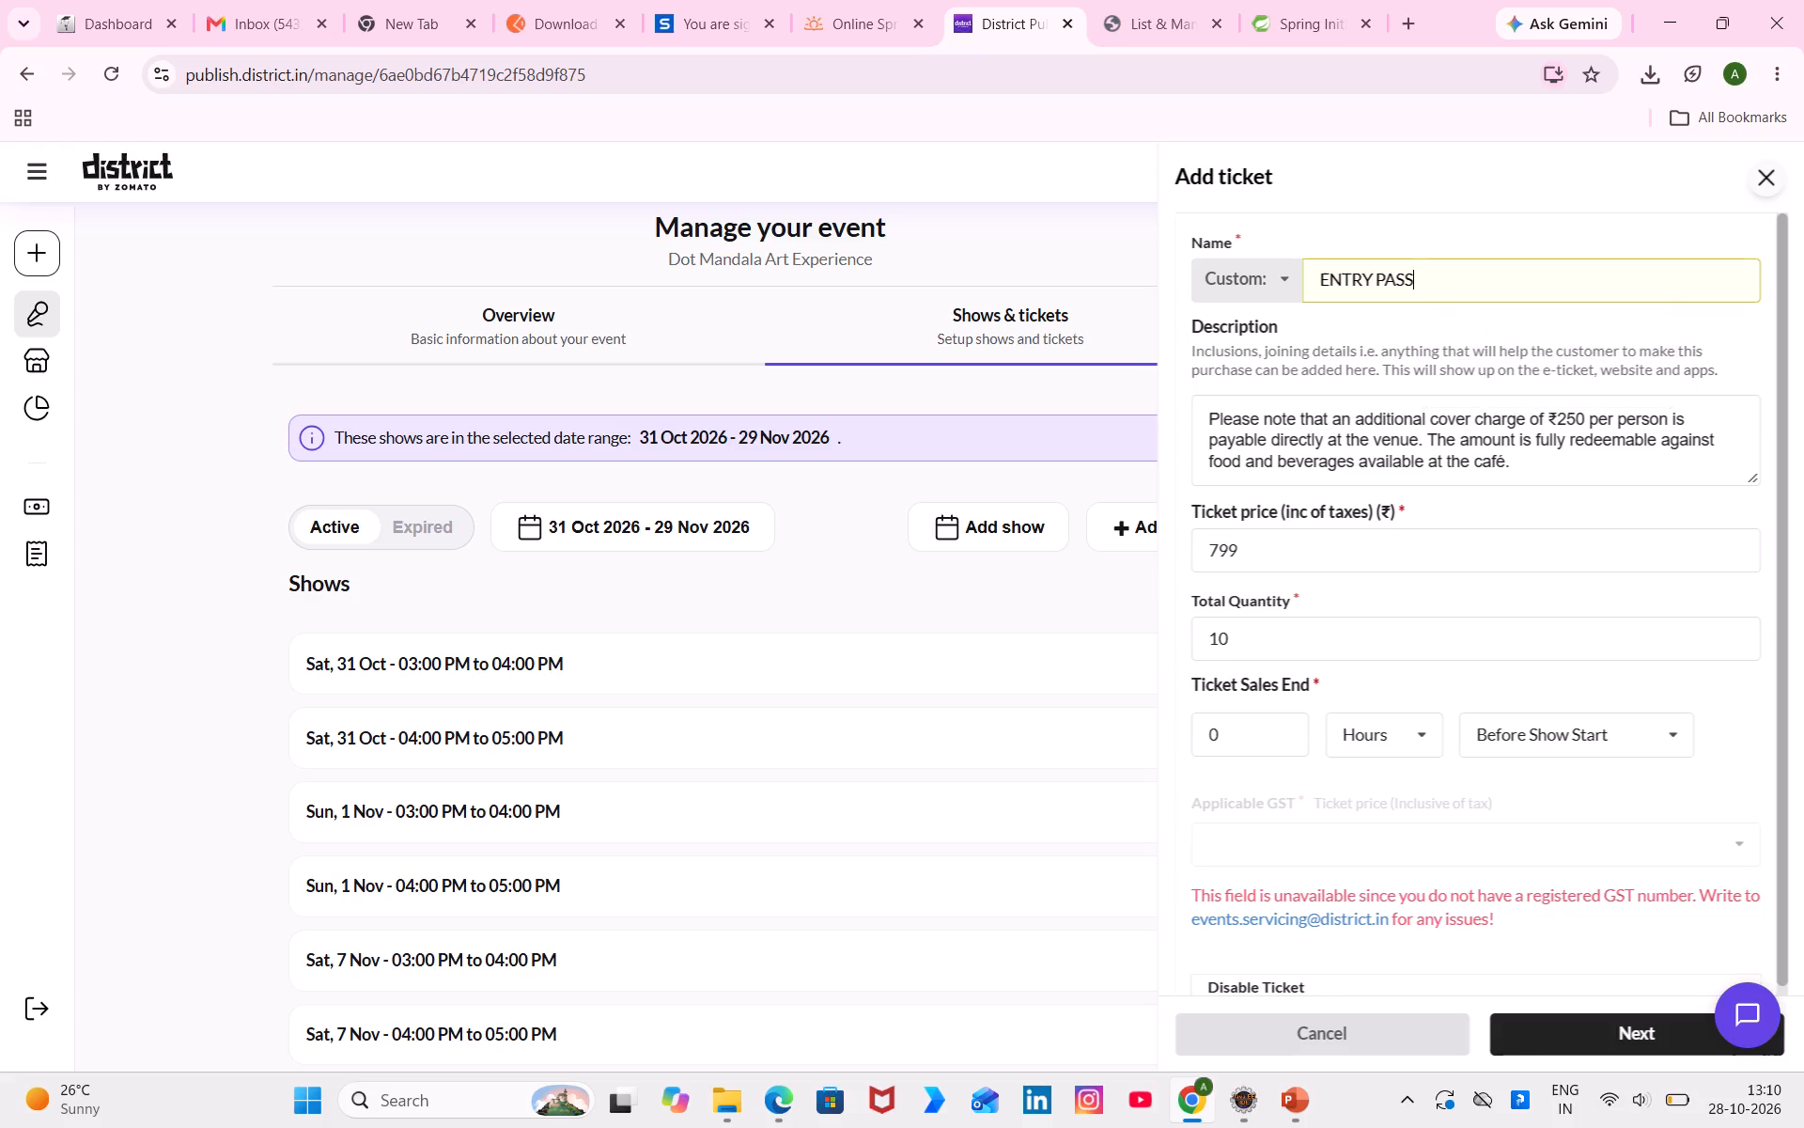
pyautogui.click(1209, 731)
pyautogui.press('3')
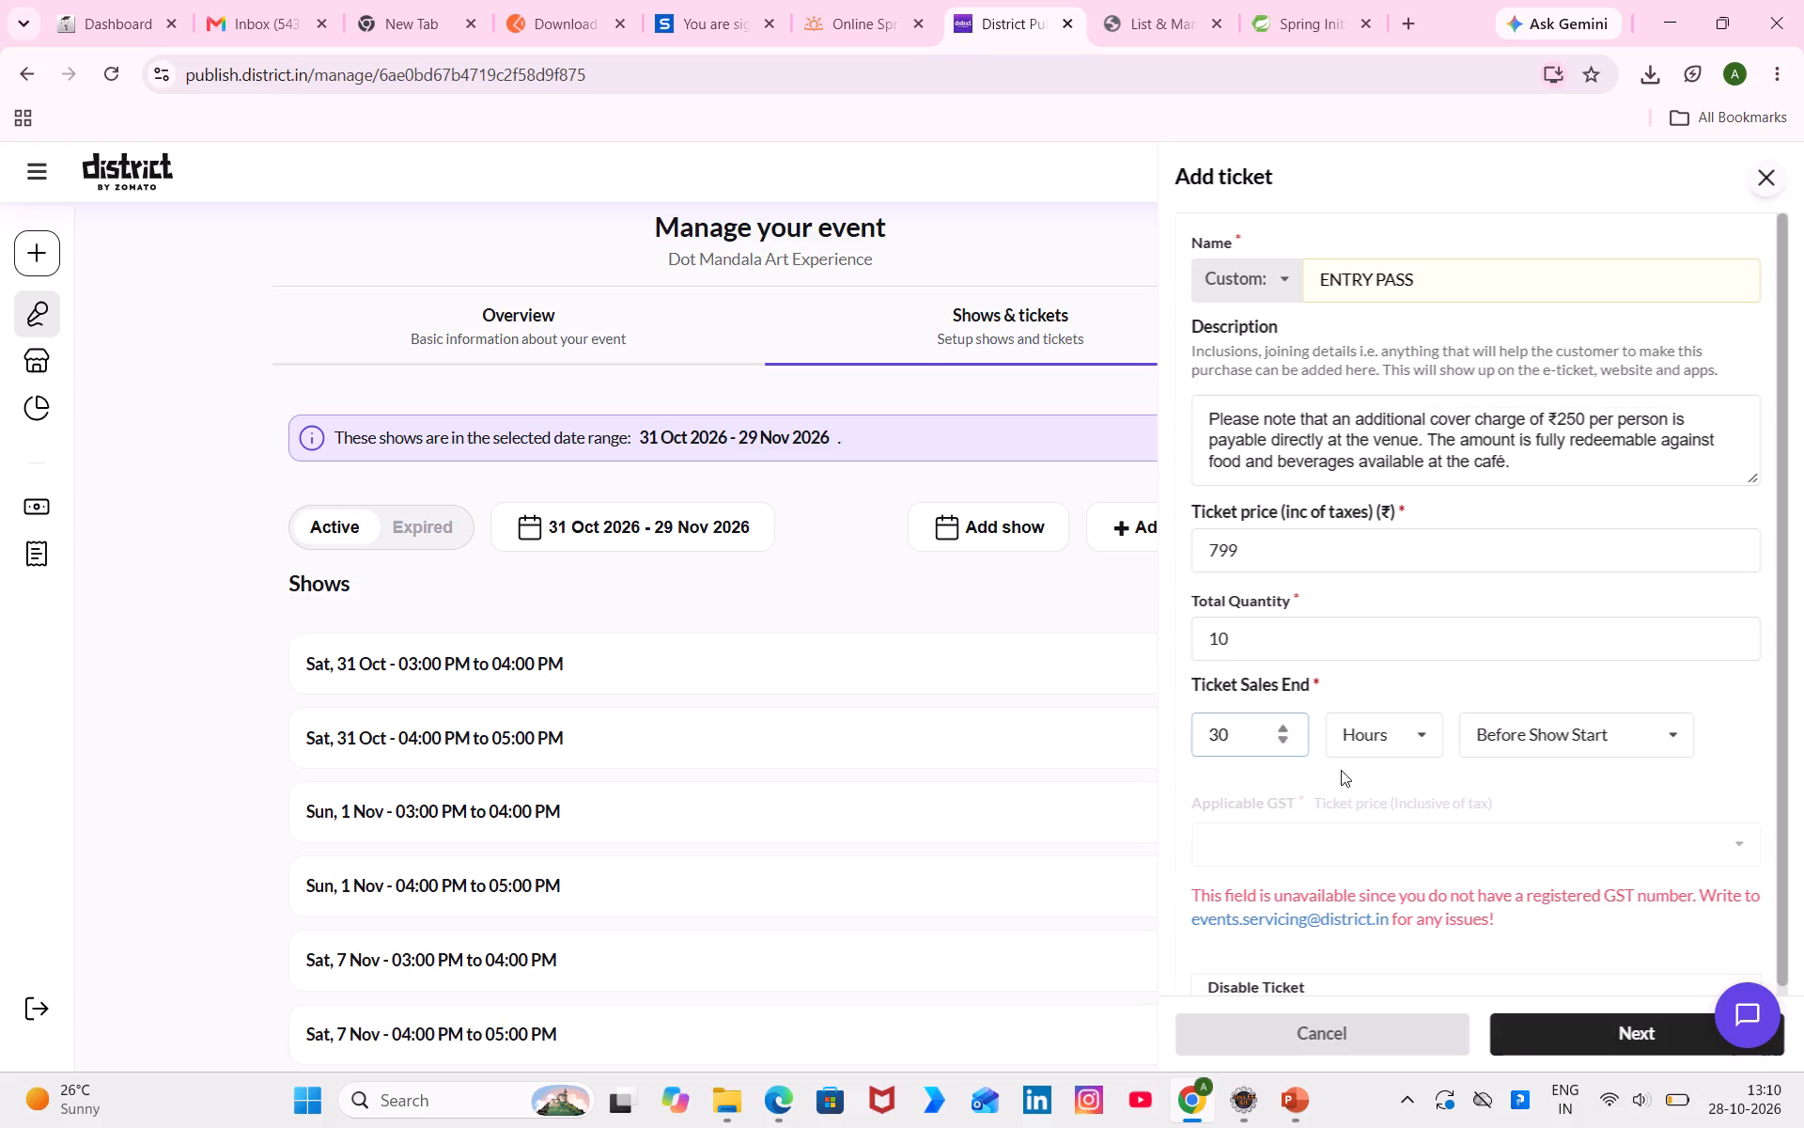
pyautogui.click(1361, 732)
pyautogui.click(1373, 770)
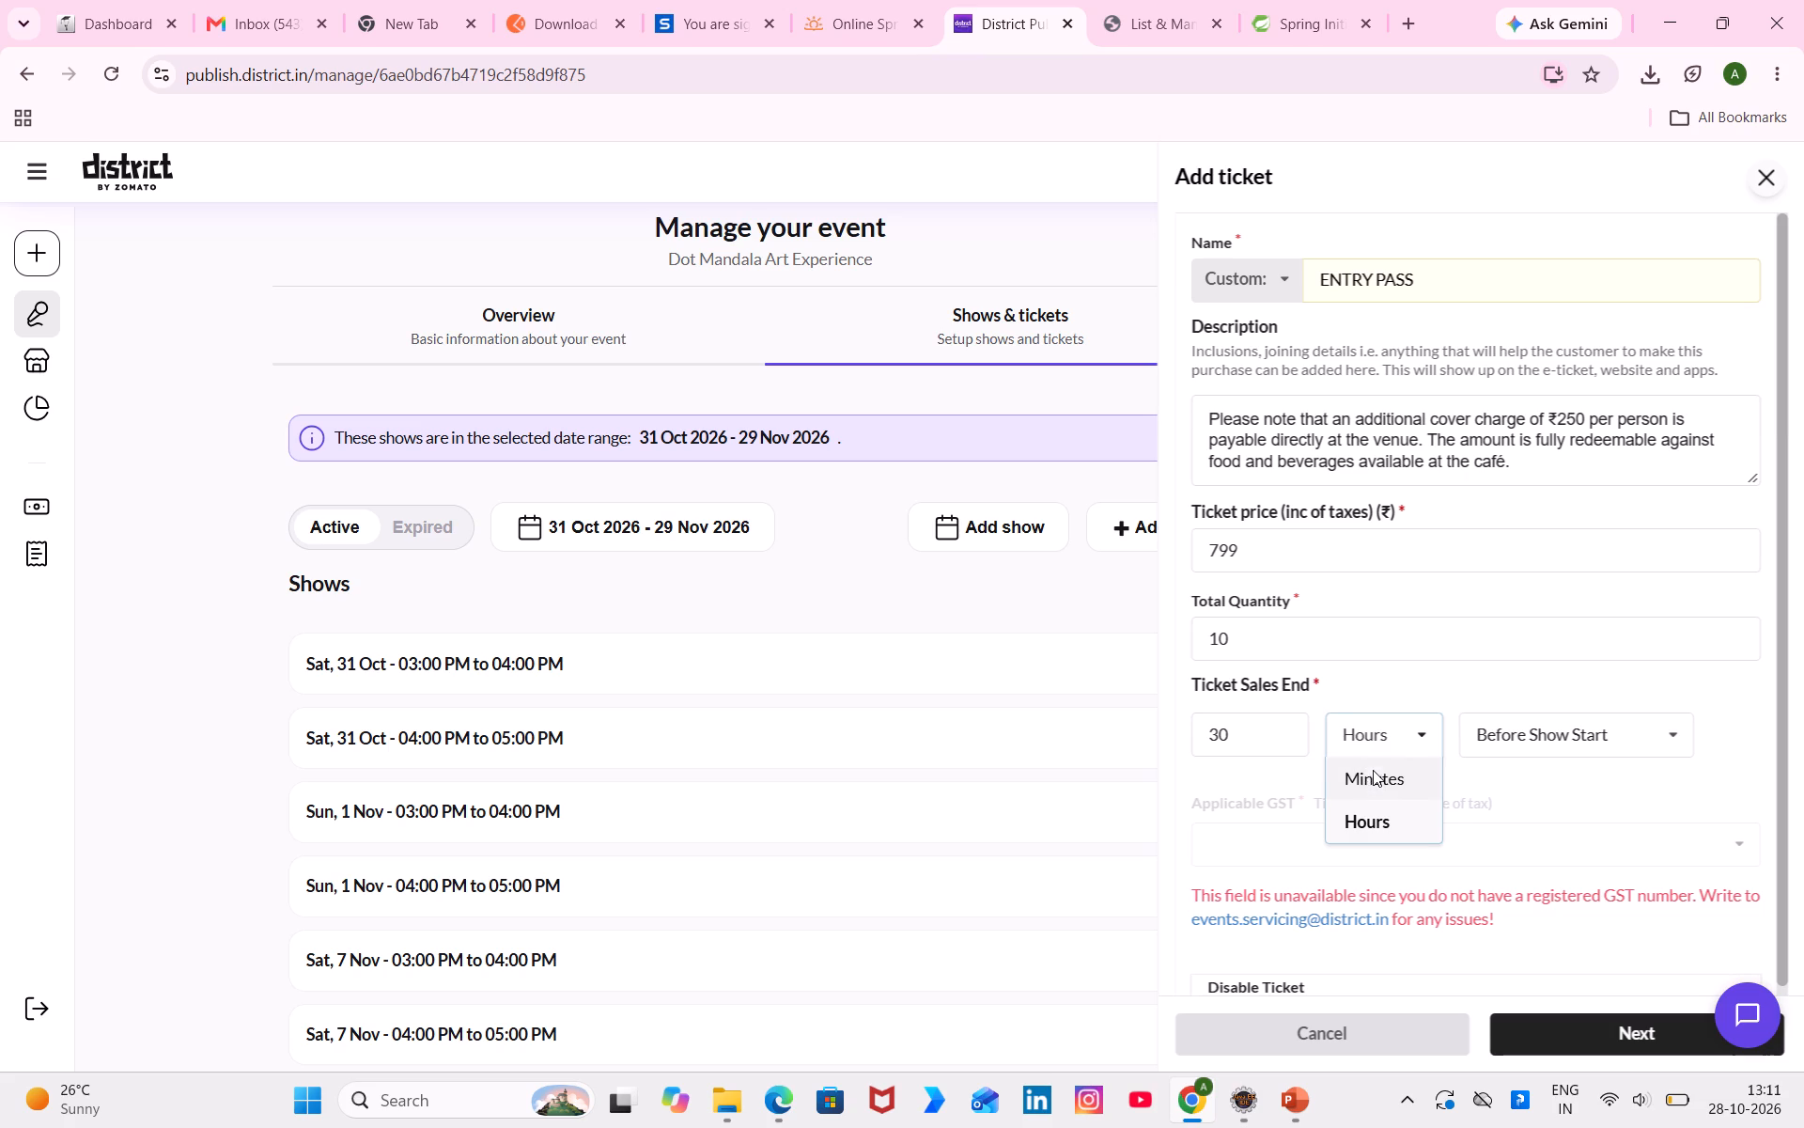
# Apply the ENTRY PASS ticket to all shows, save it and confirm the changes.
pyautogui.click(1574, 1033)
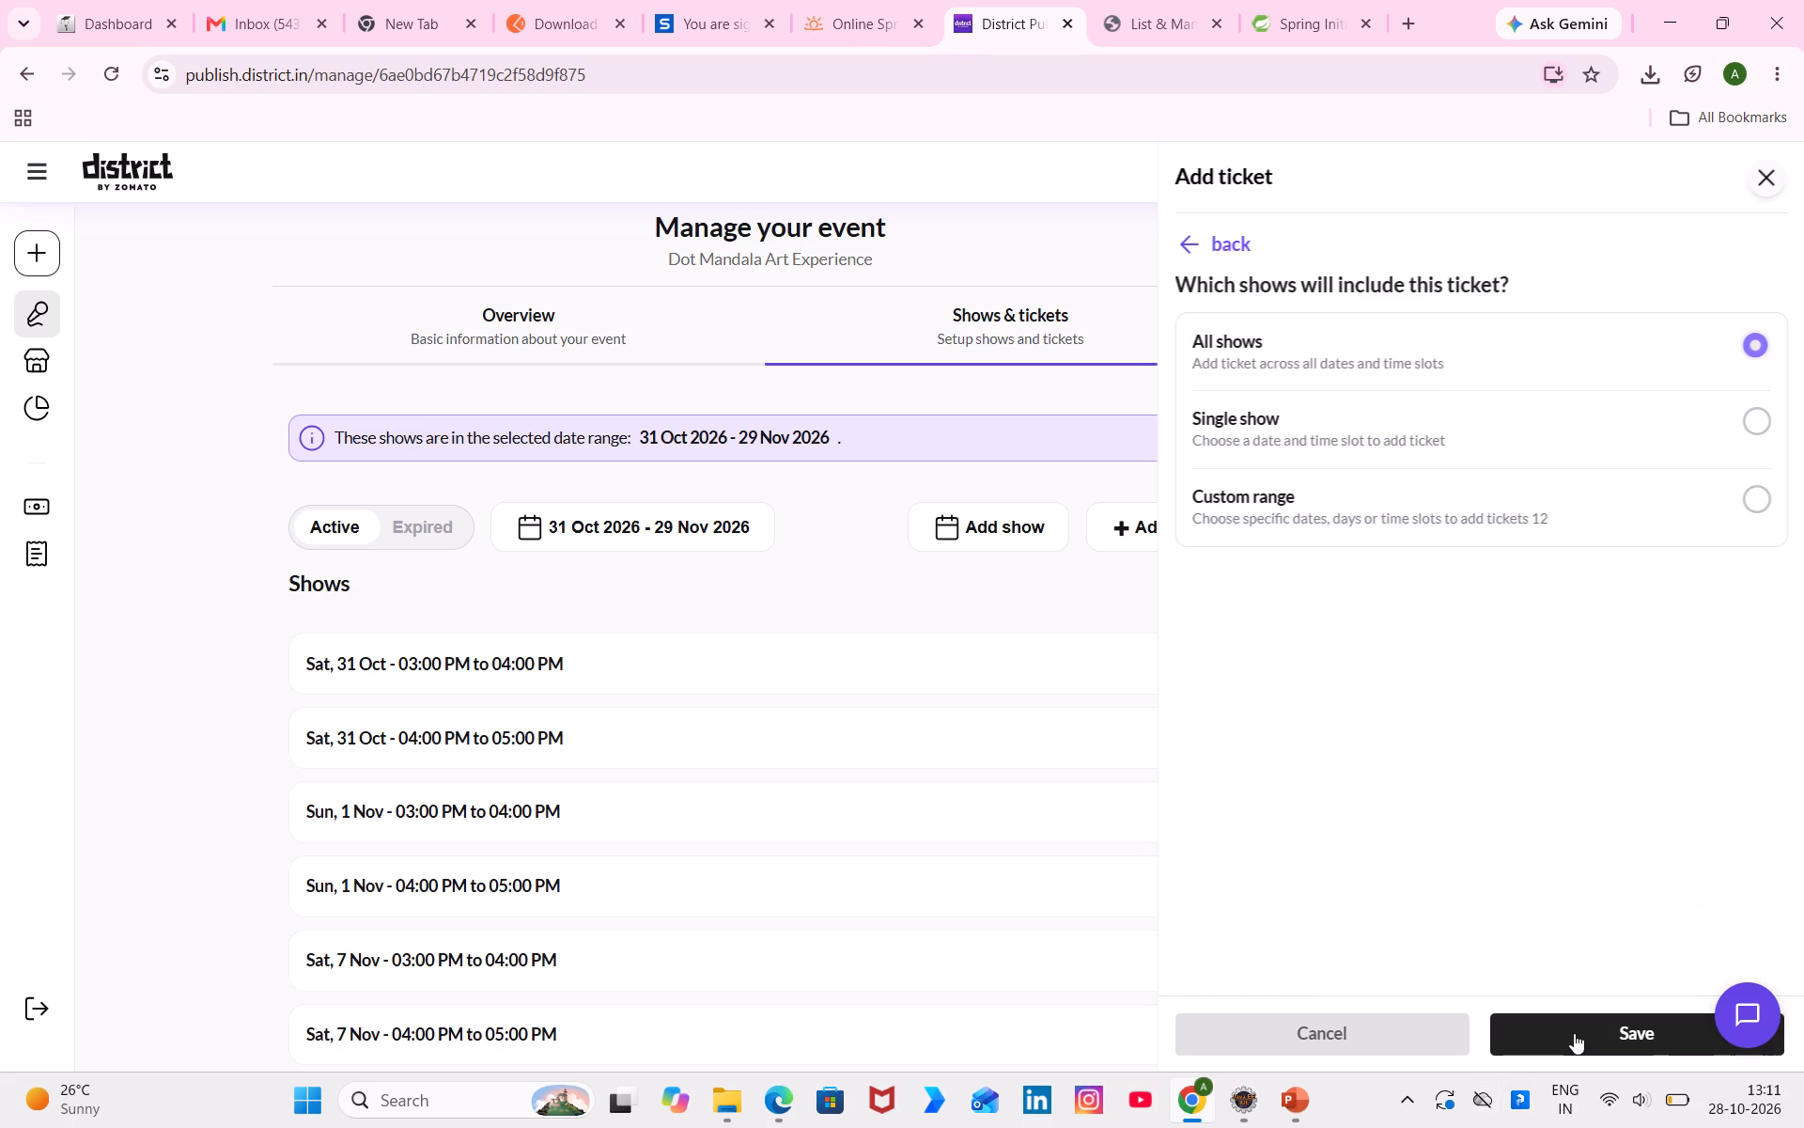
pyautogui.click(1574, 1033)
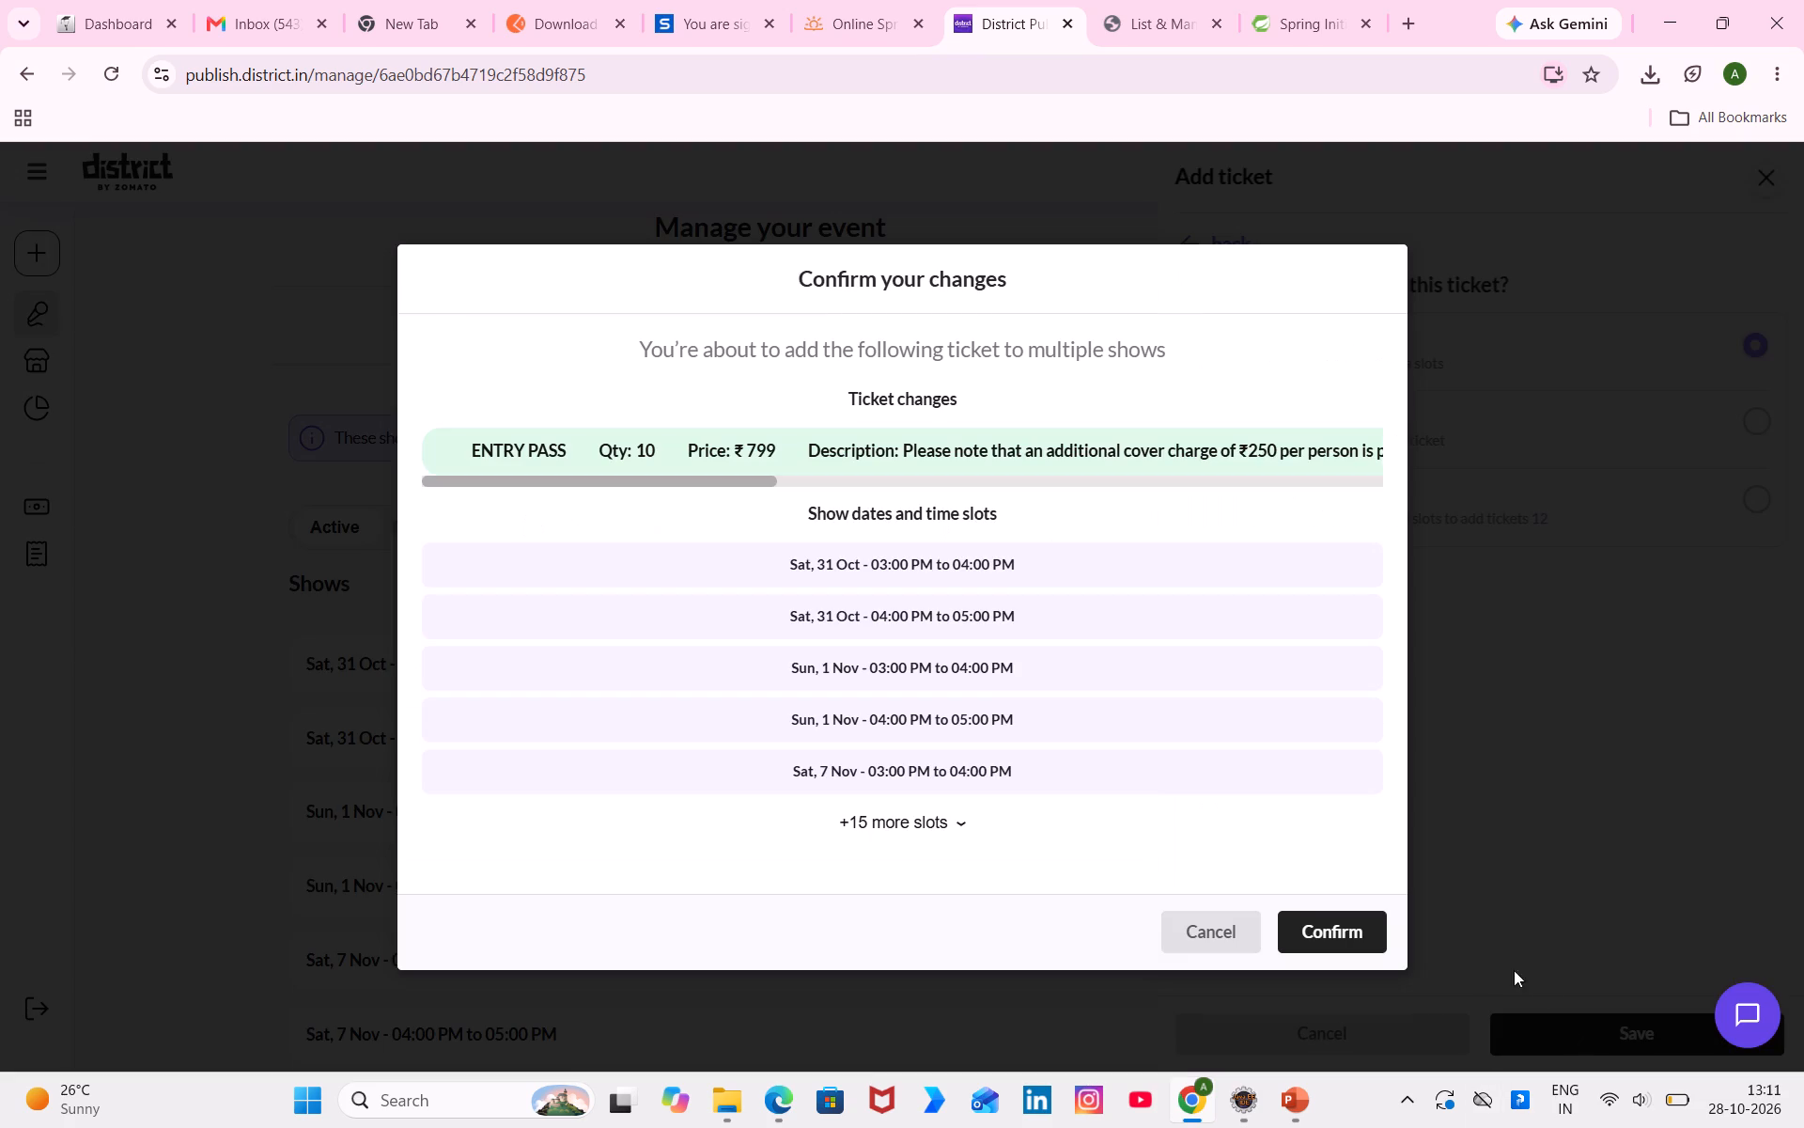
pyautogui.click(1347, 935)
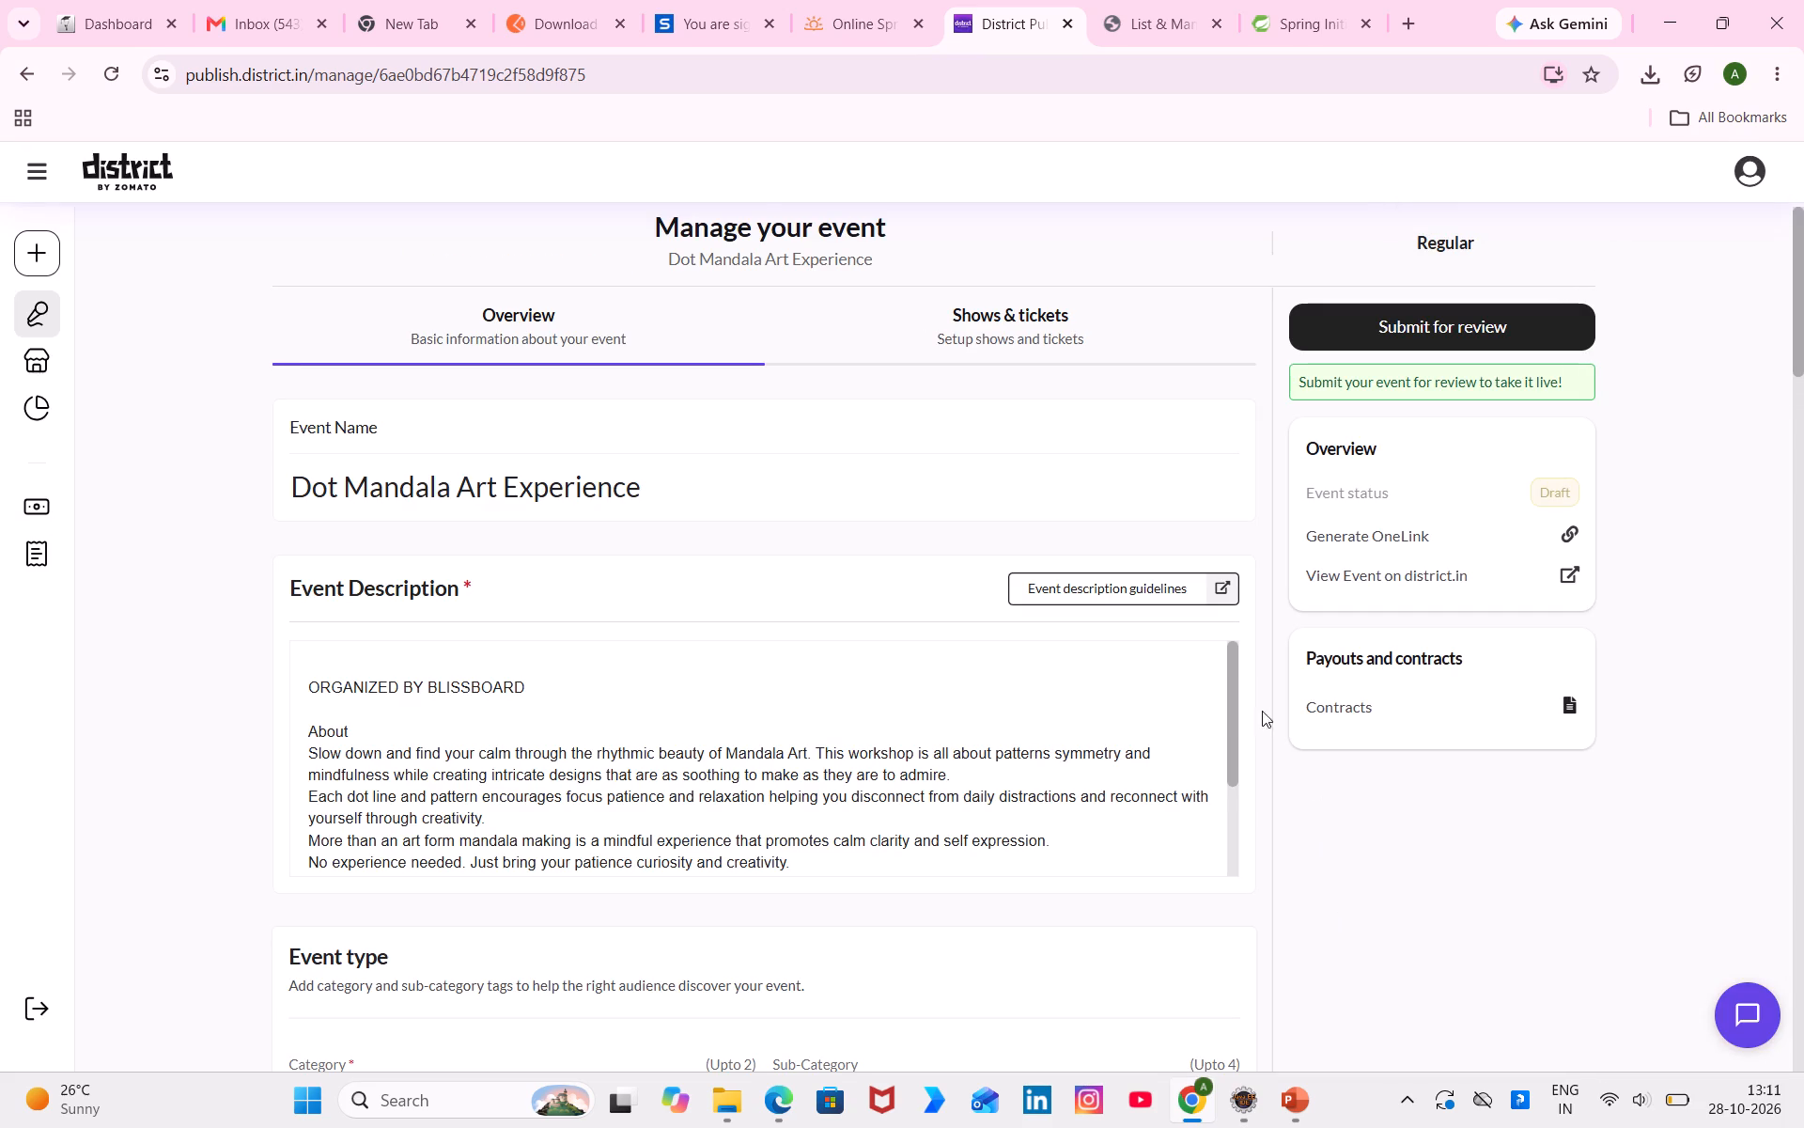
# Disable only the Sunday 8 November 03:00 PM to 04:00 PM show of Dot Mandala Art Experience and confirm.
pyautogui.click(1036, 313)
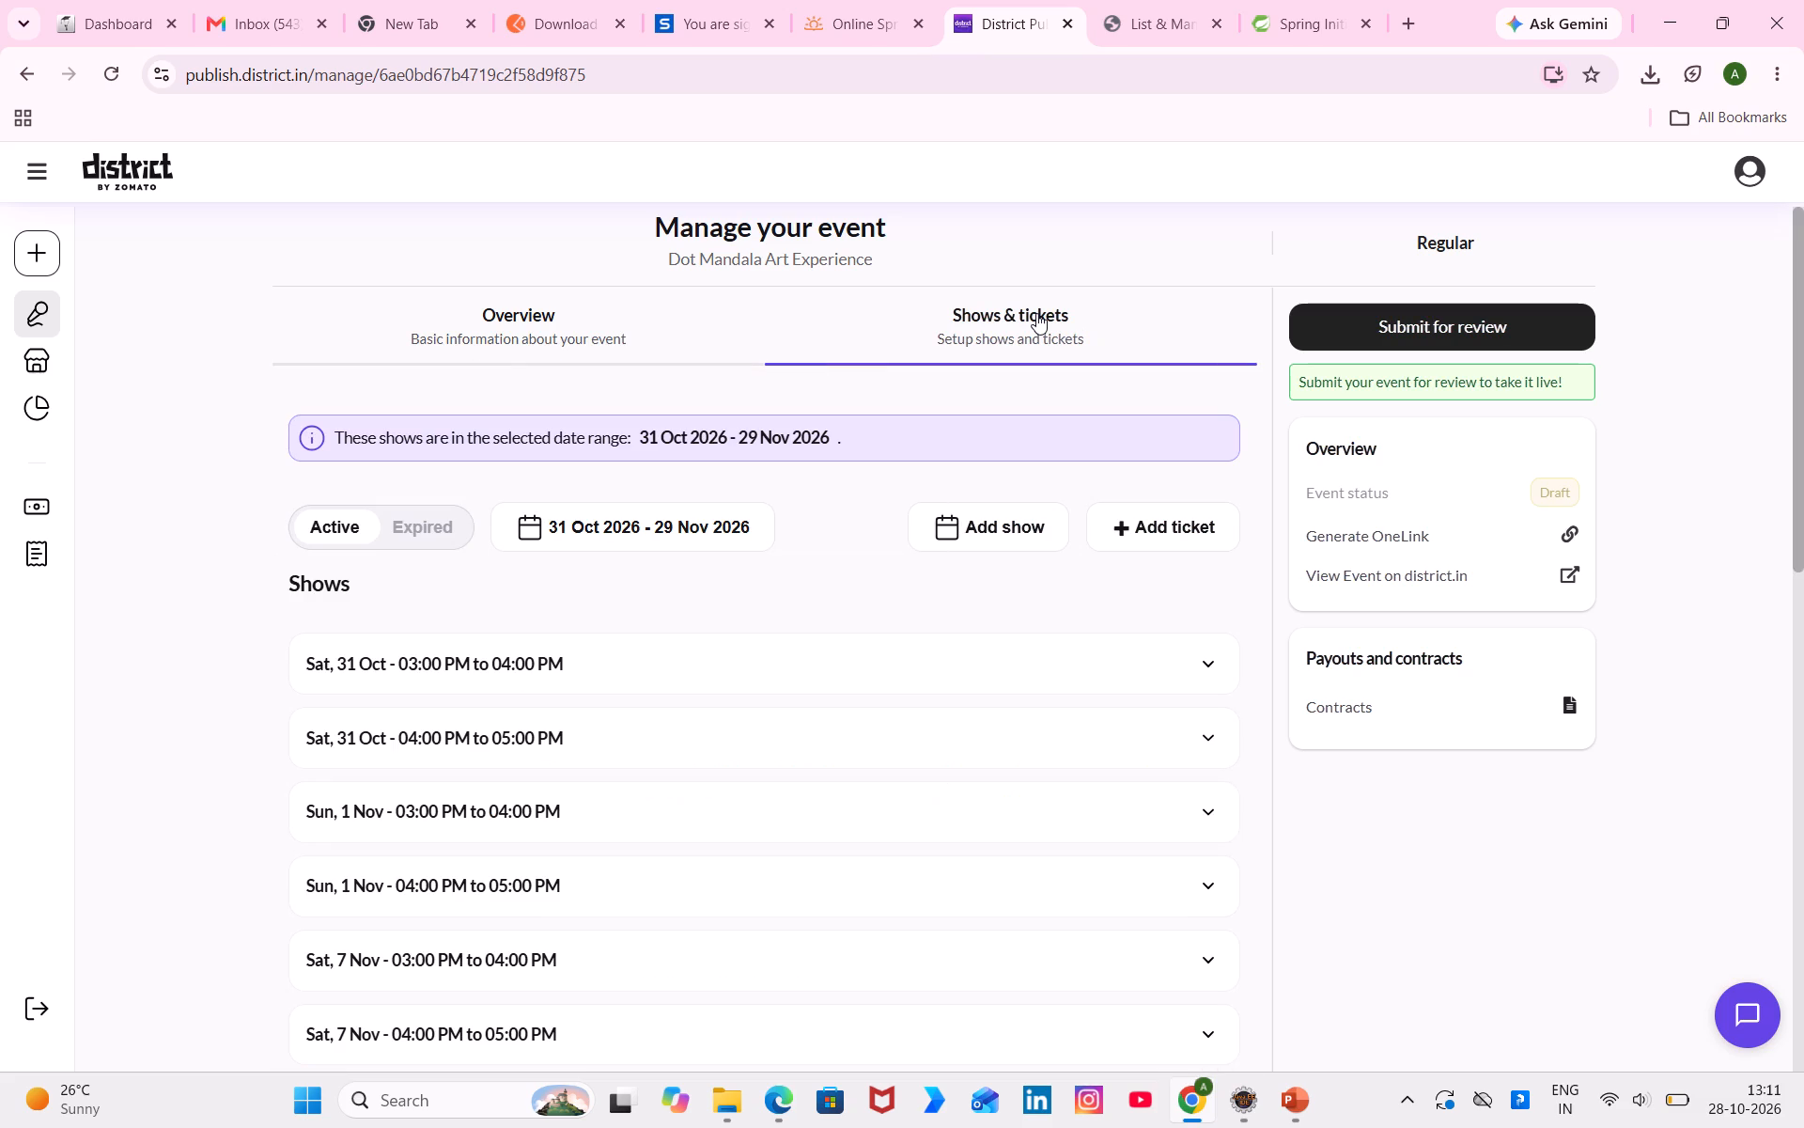
pyautogui.scroll(-3, 968, 789)
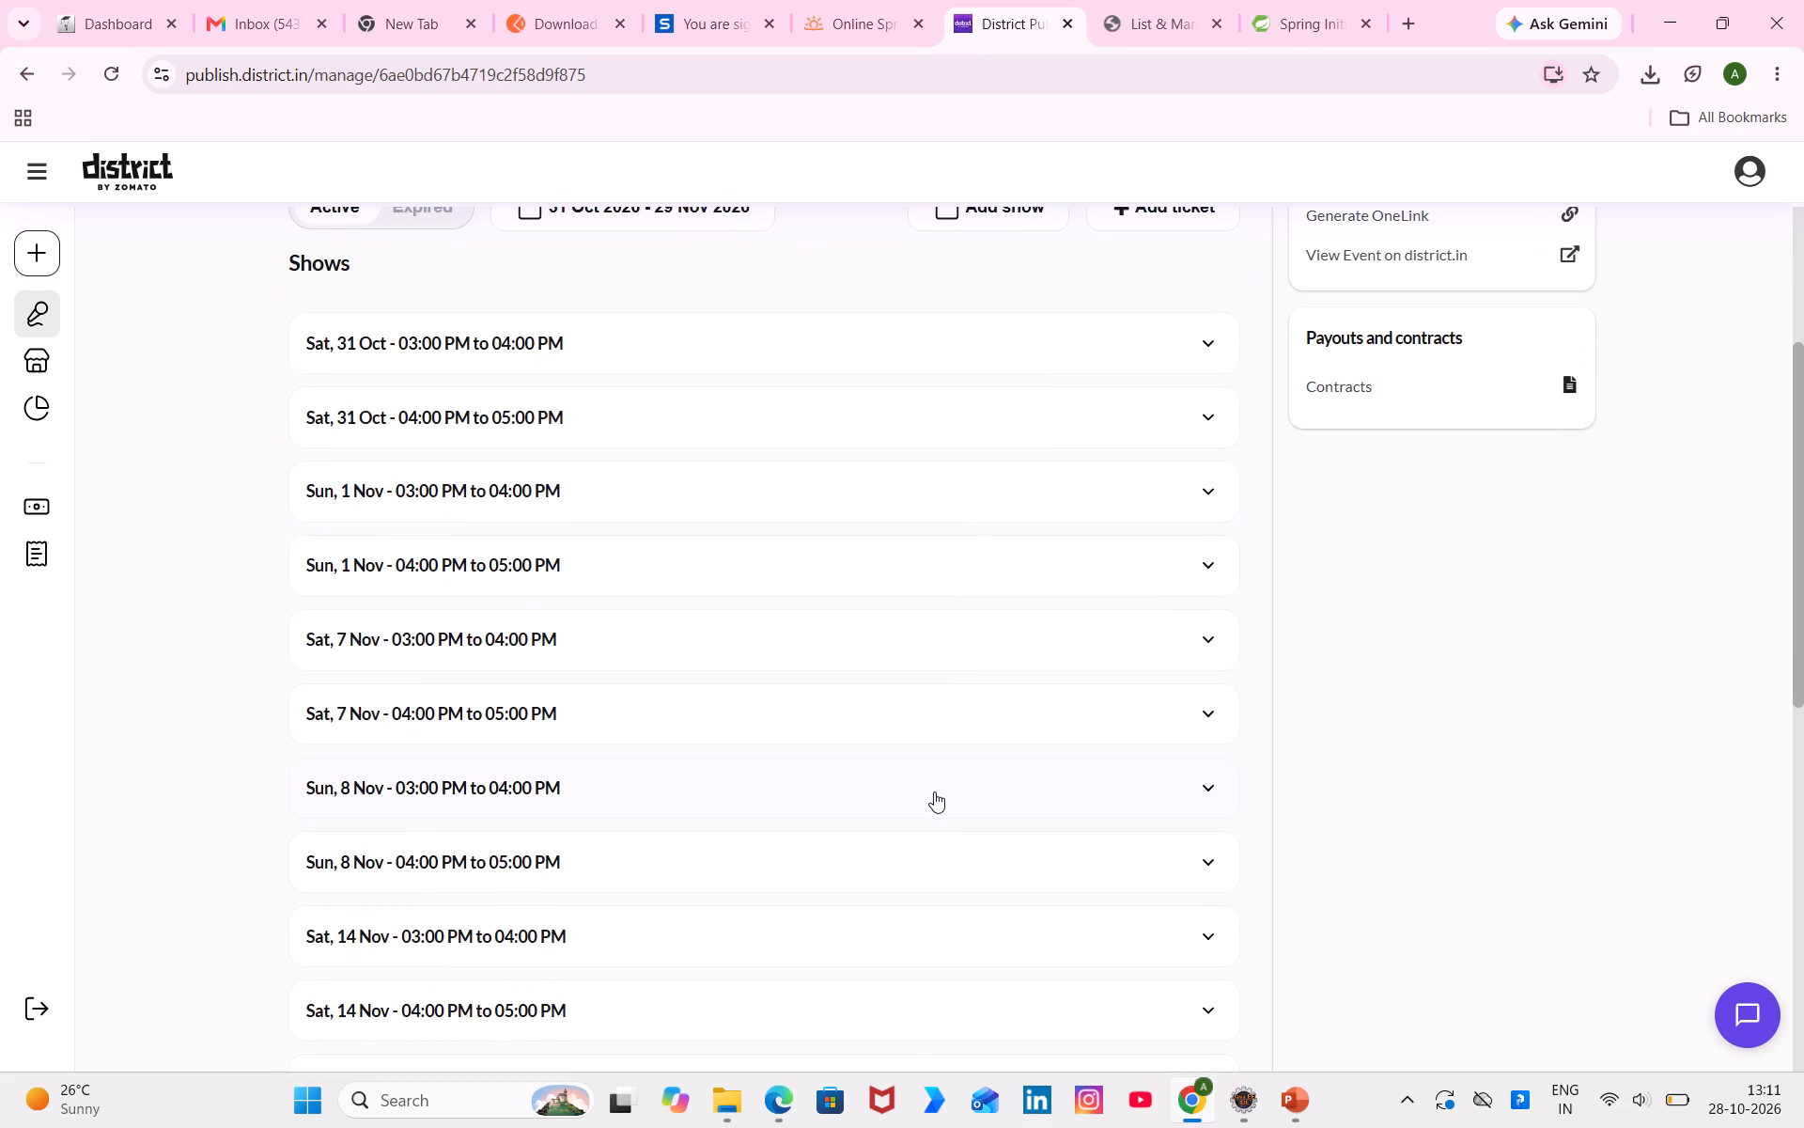
pyautogui.click(933, 792)
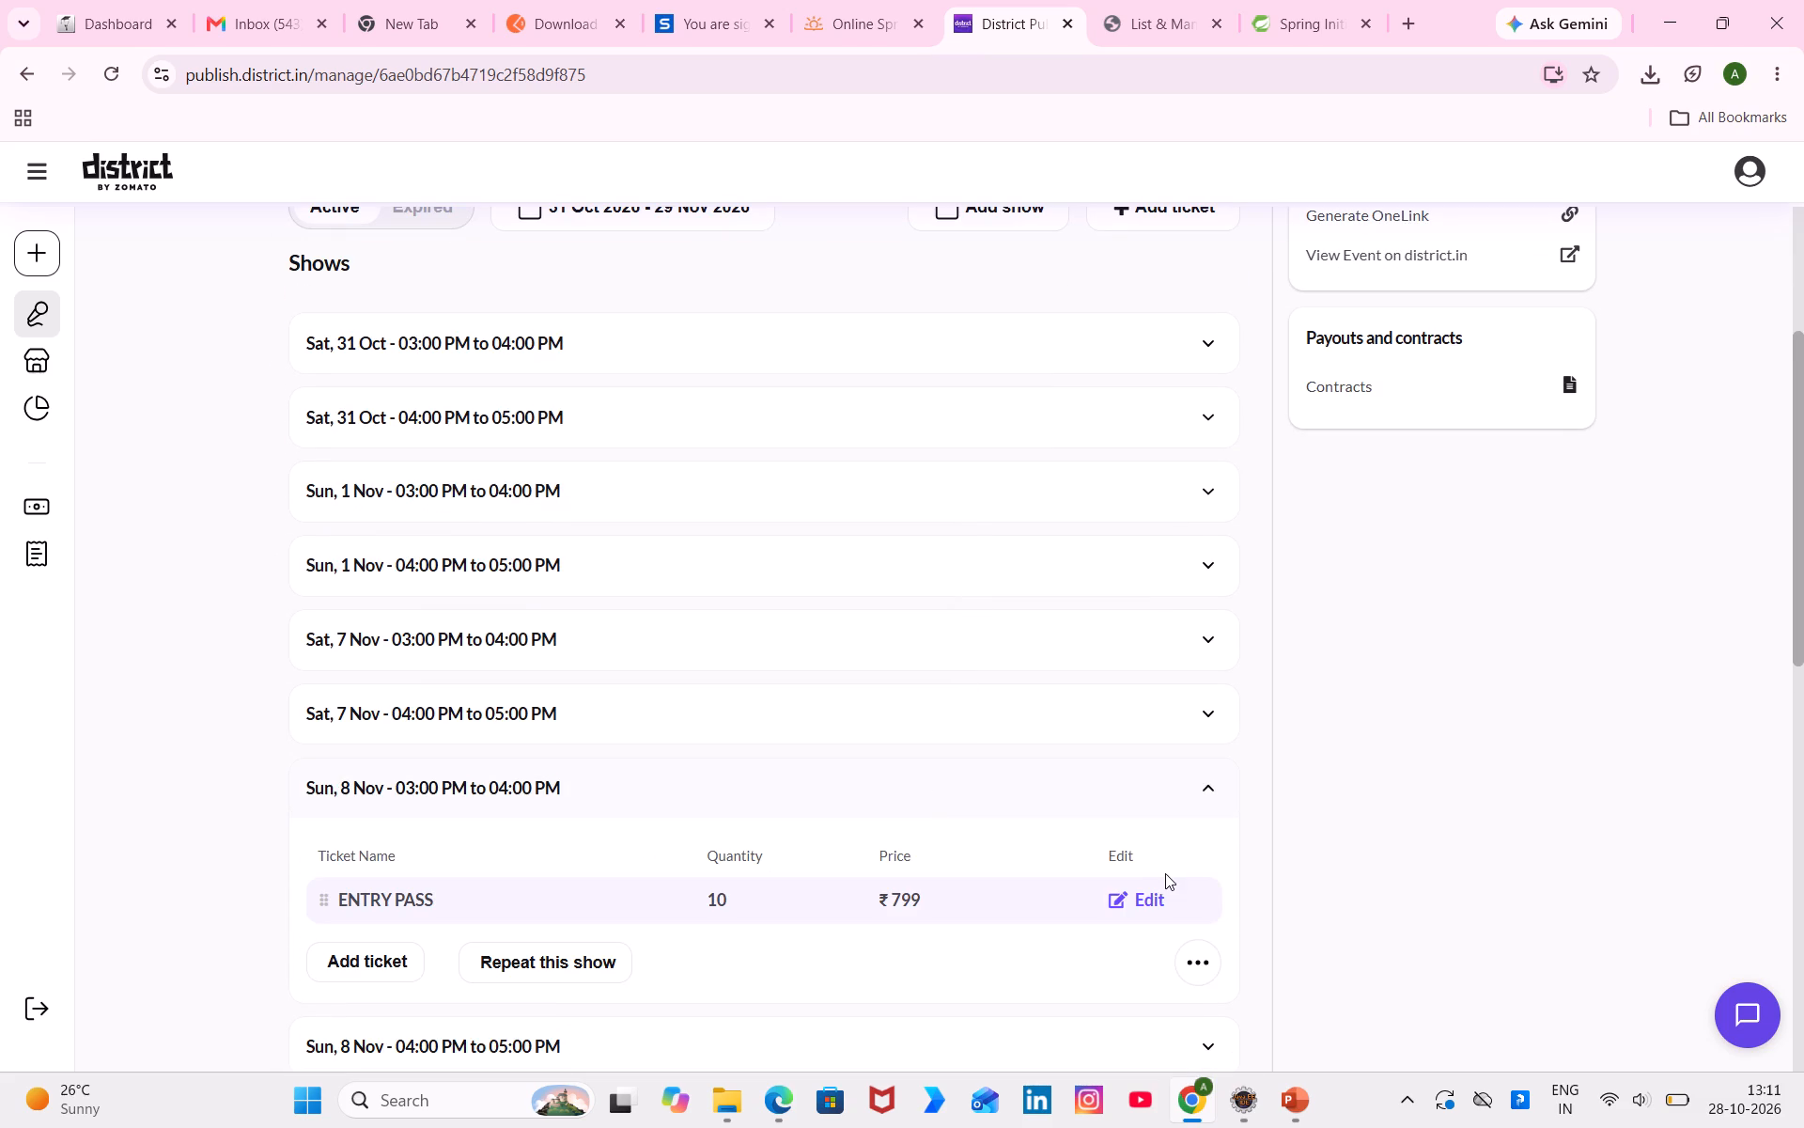
pyautogui.click(1199, 951)
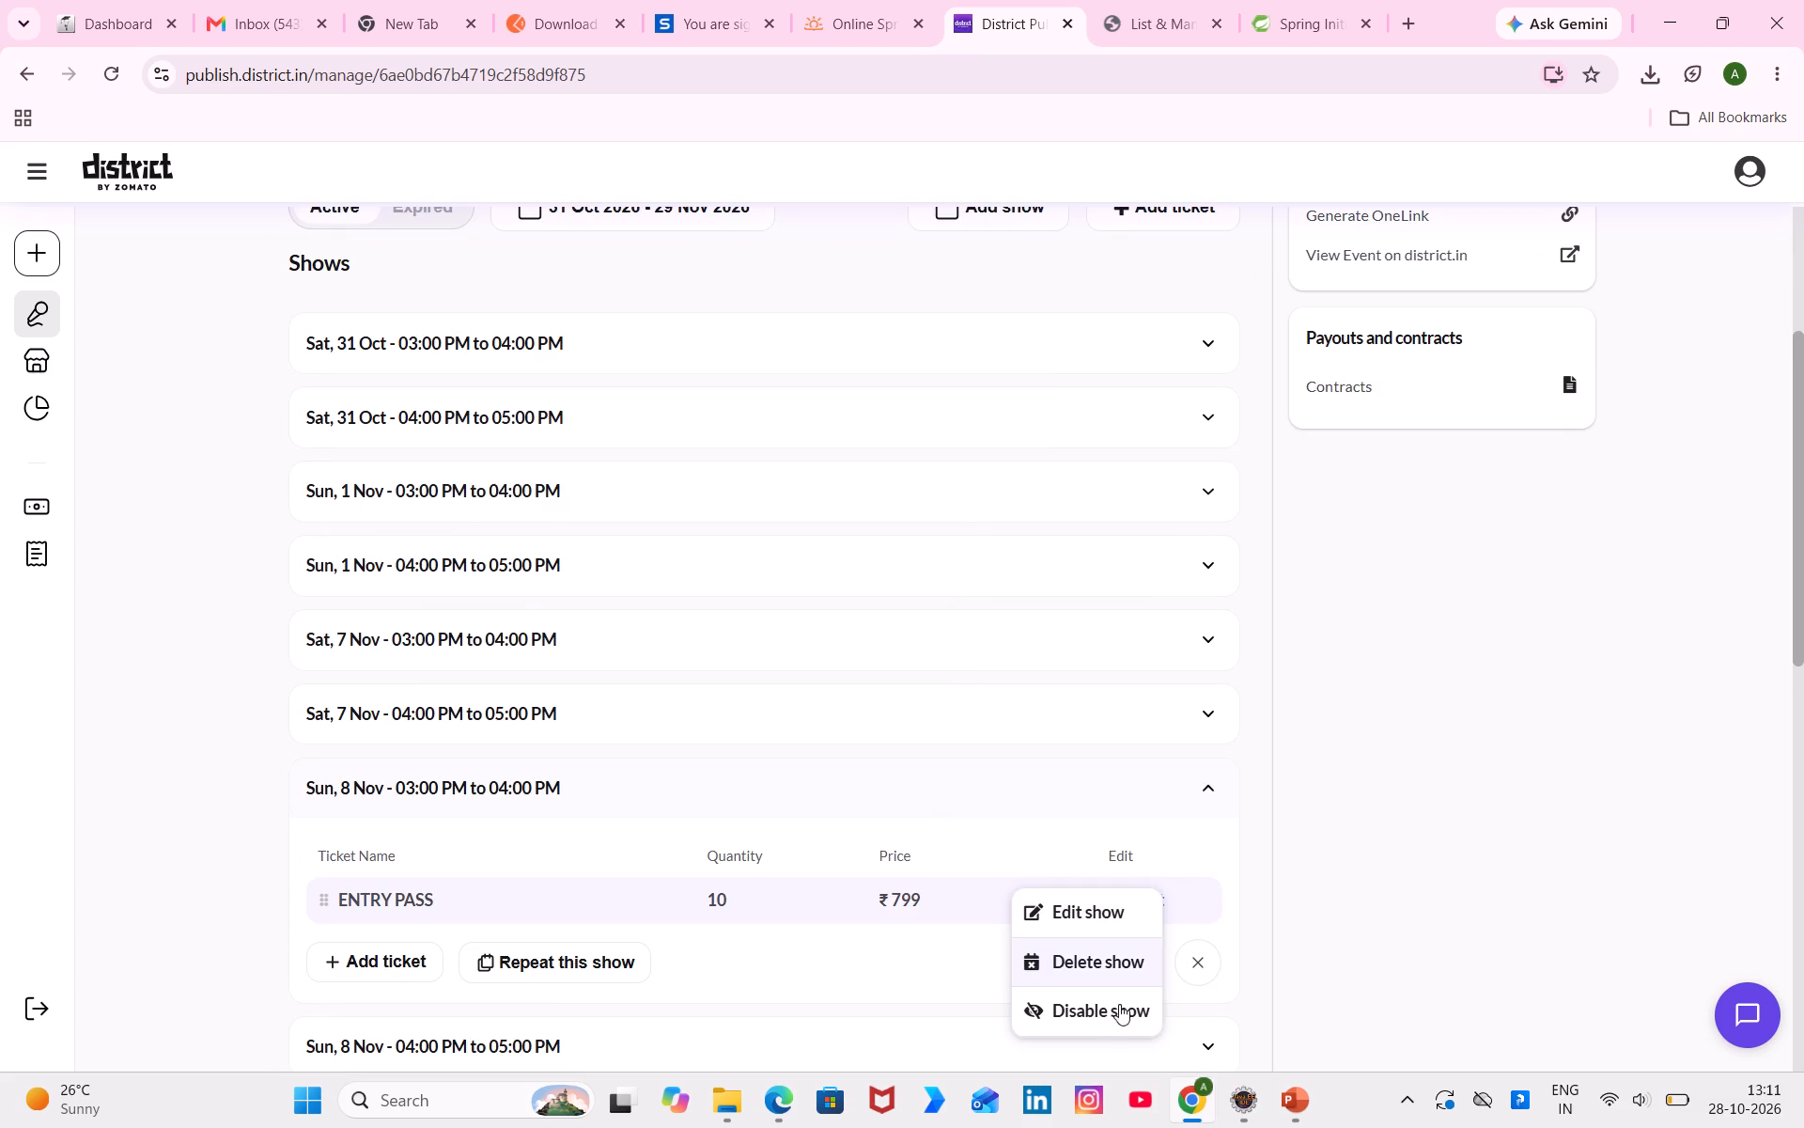
pyautogui.click(1109, 1017)
pyautogui.click(1218, 925)
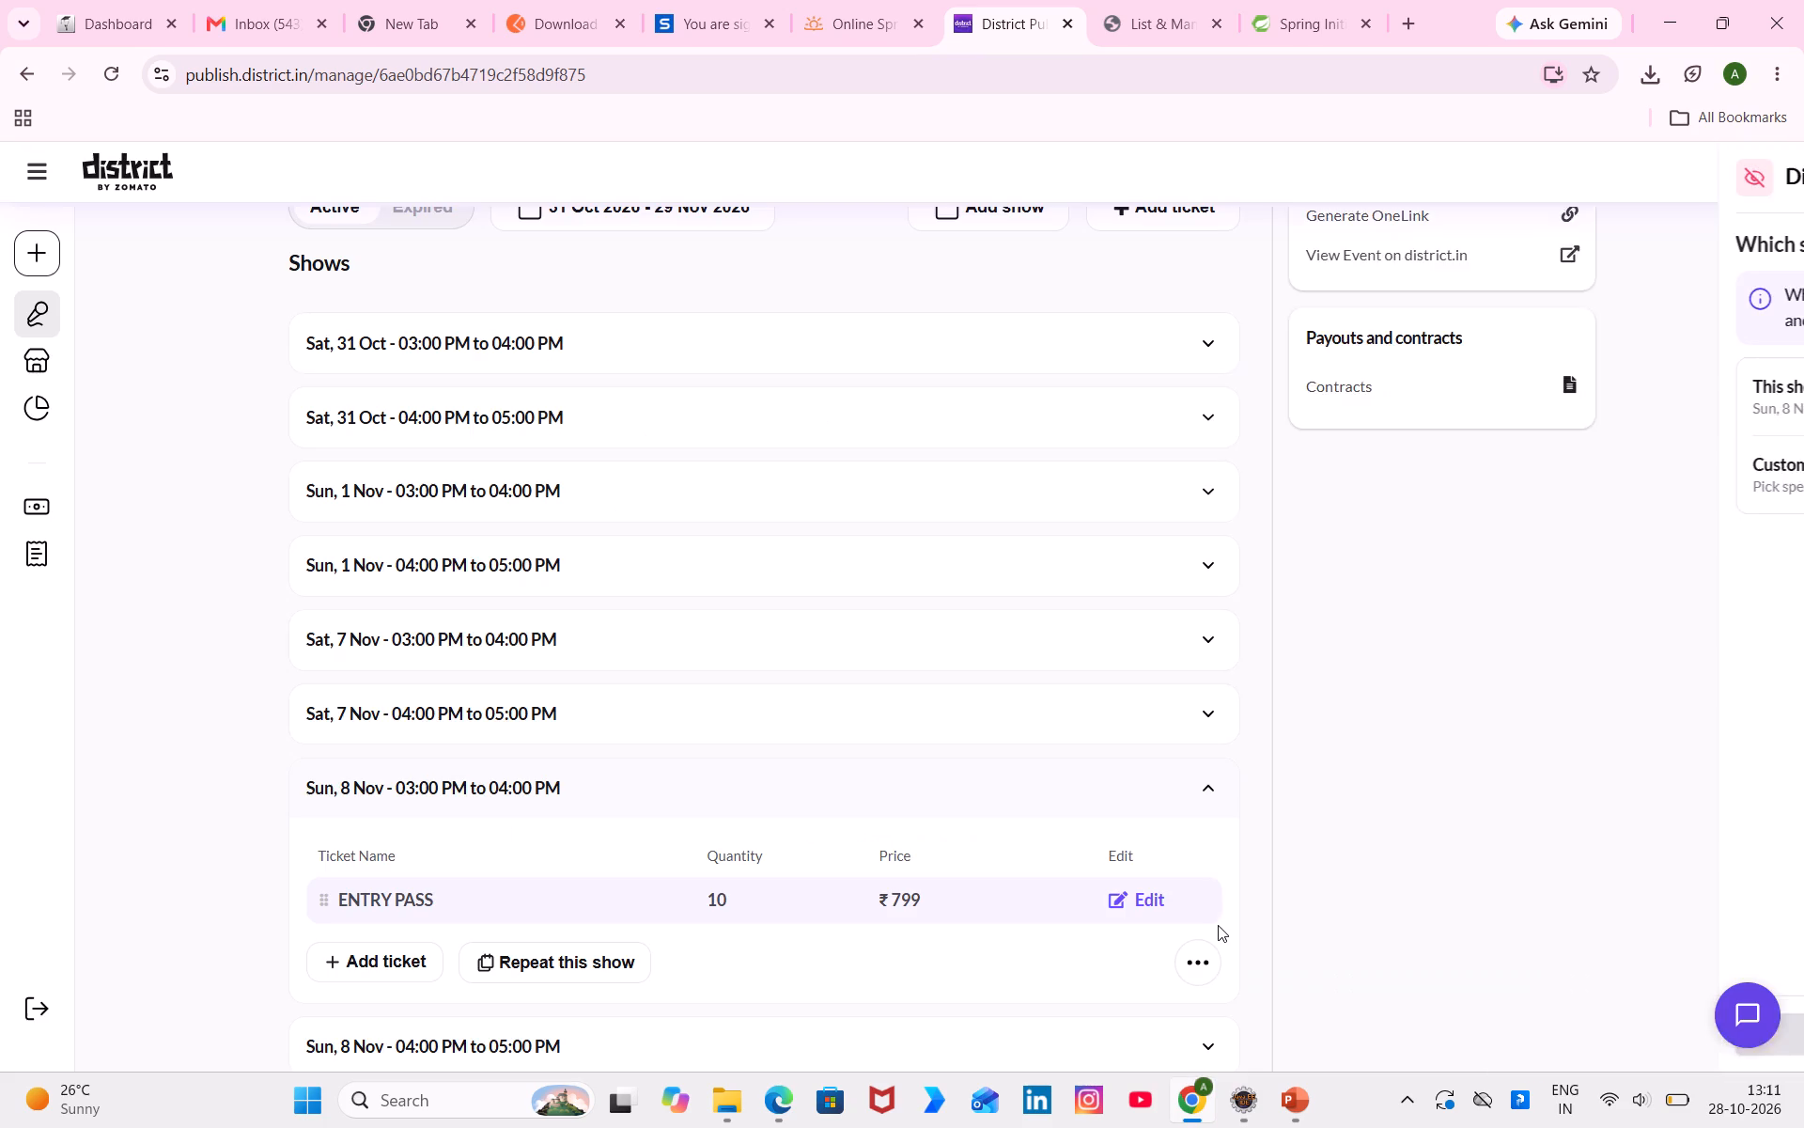
pyautogui.click(1653, 1035)
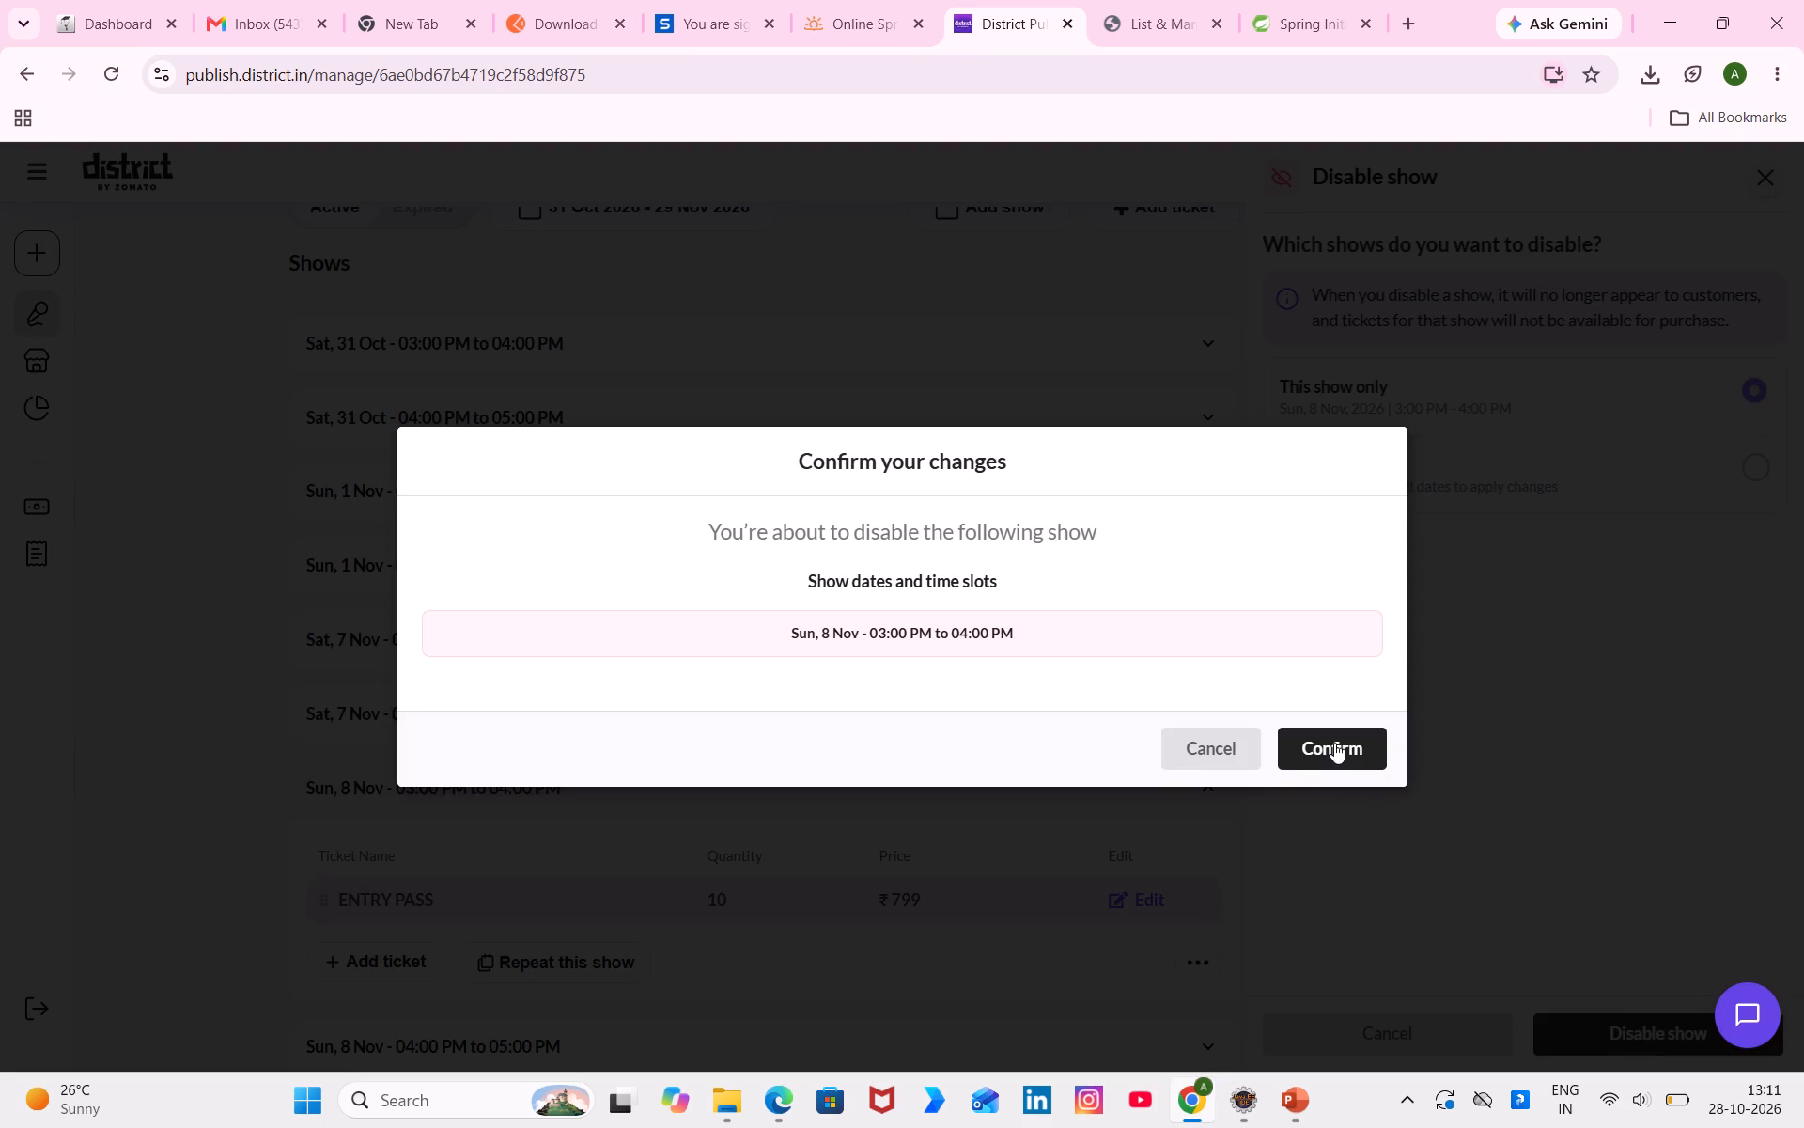
pyautogui.click(1334, 743)
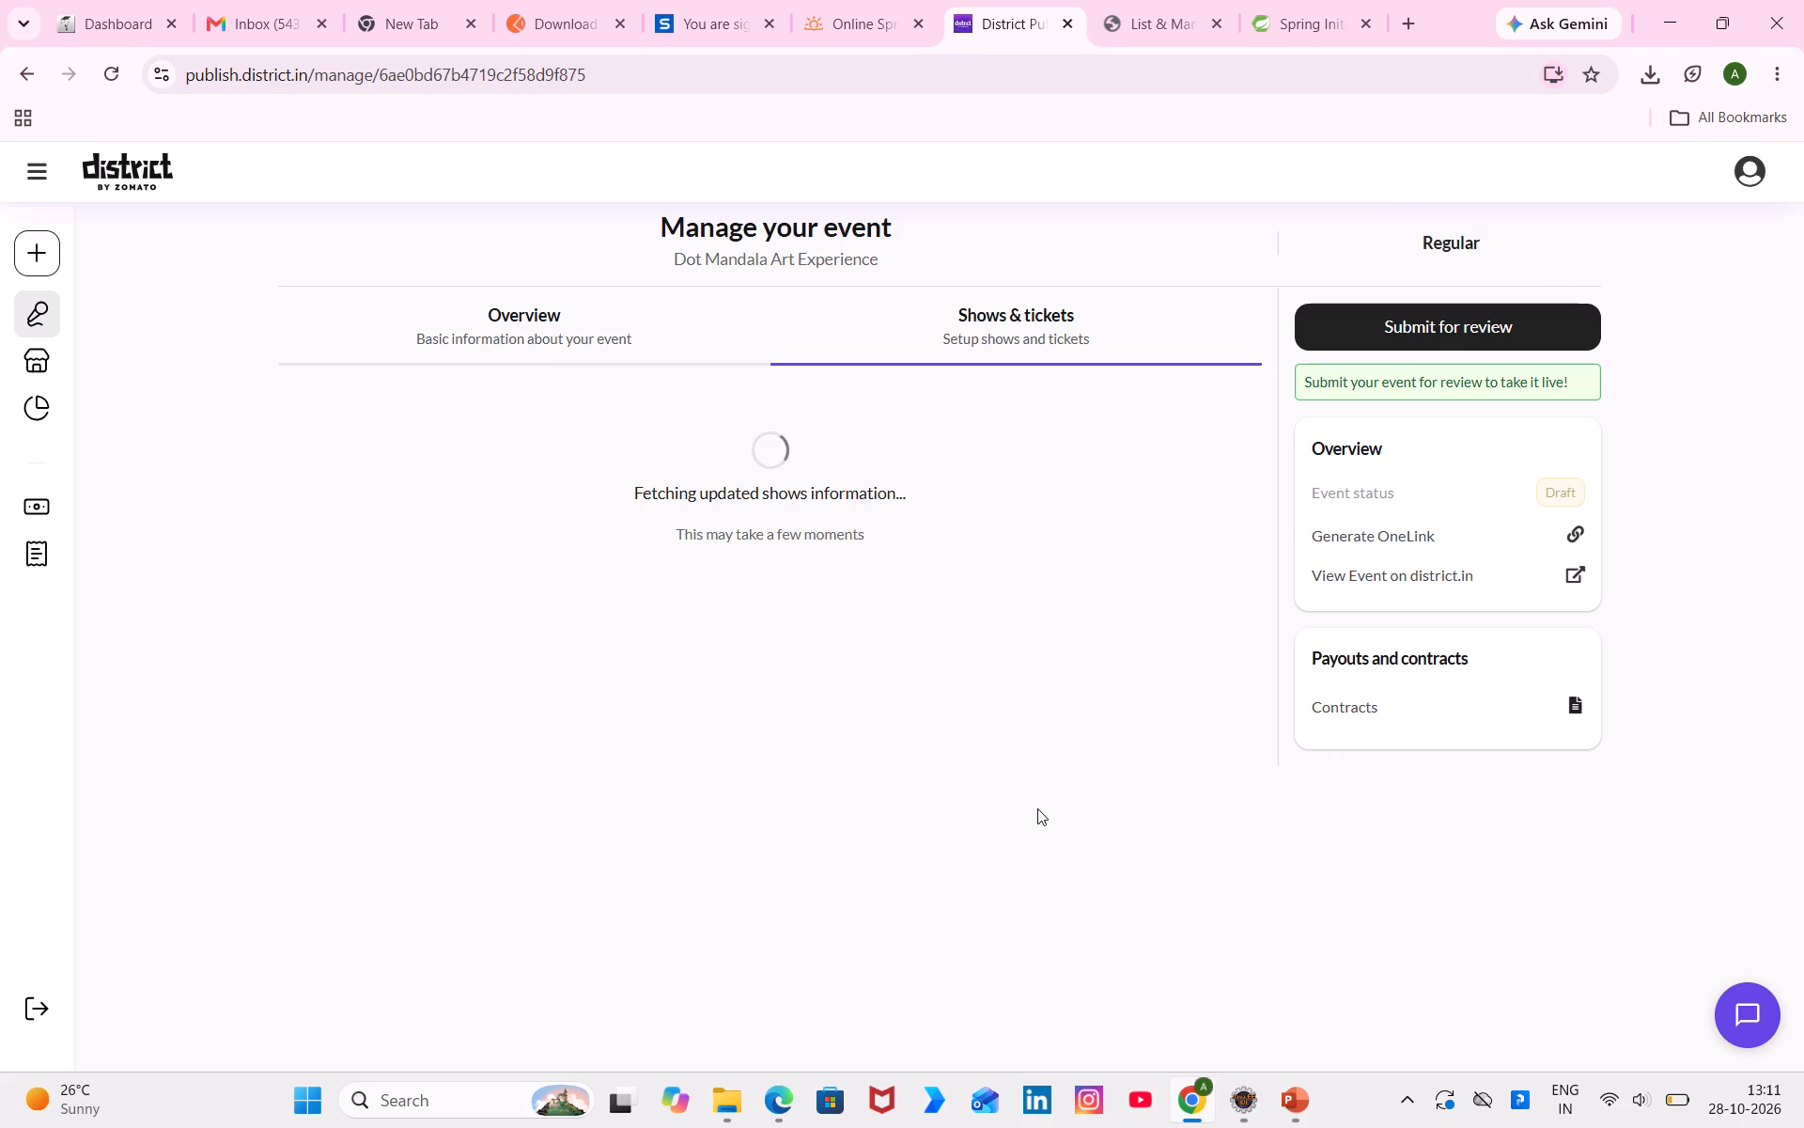
# Disable only the Sunday 8 November 04:00 PM to 05:00 PM show and confirm the change.
pyautogui.scroll(-4, 1037, 808)
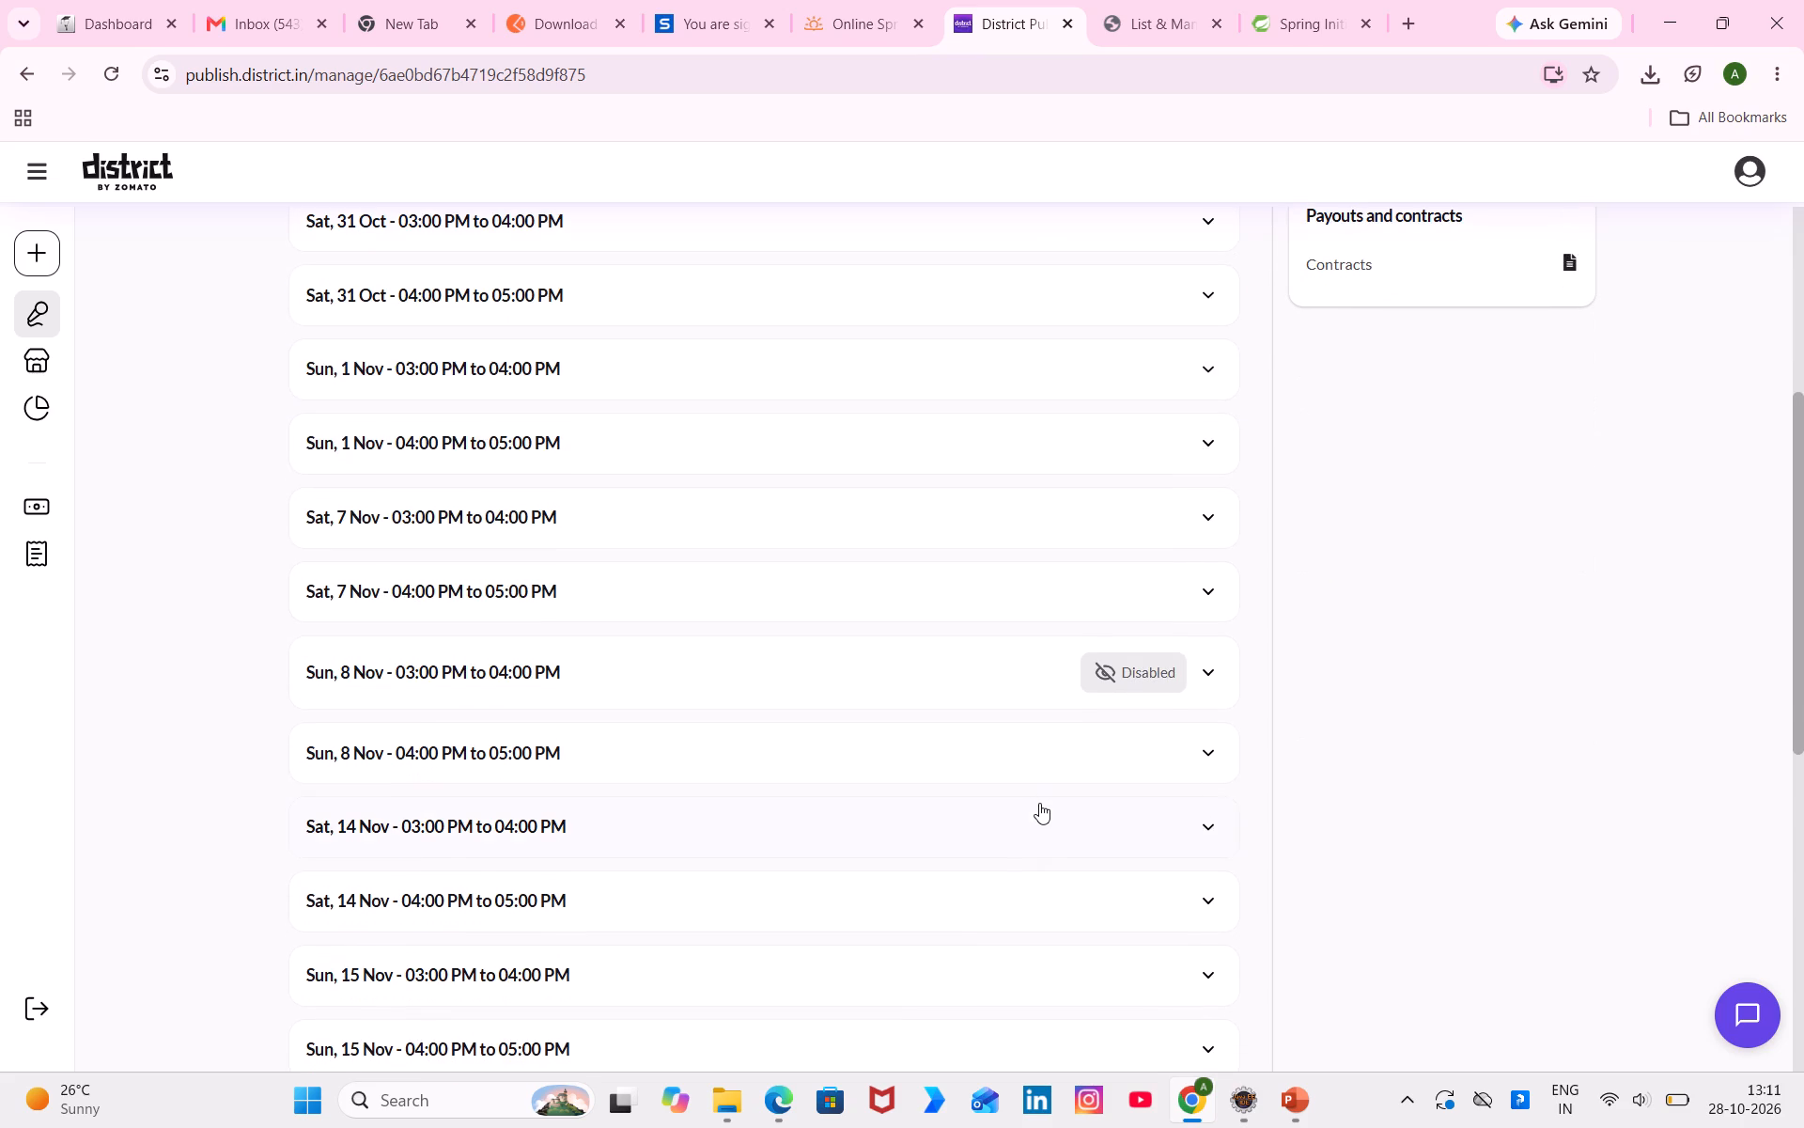
pyautogui.click(1040, 754)
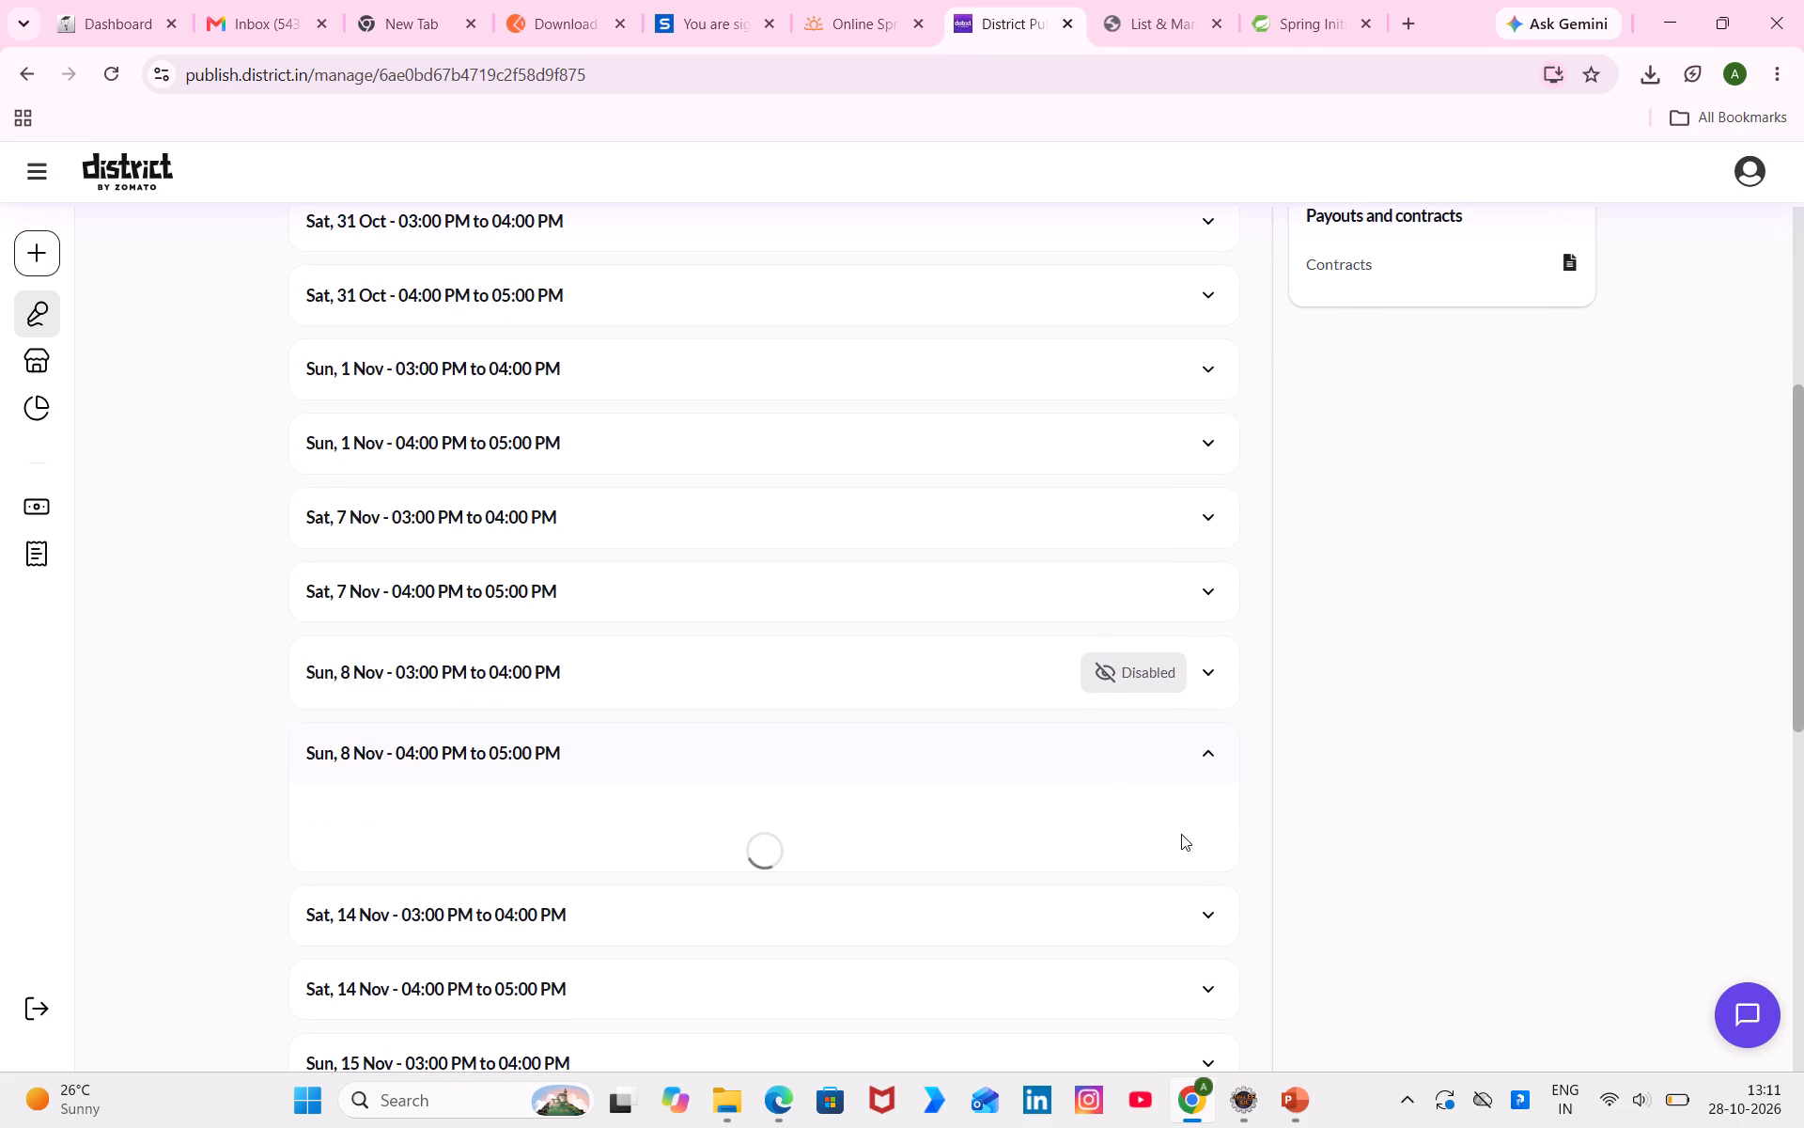
pyautogui.click(1200, 928)
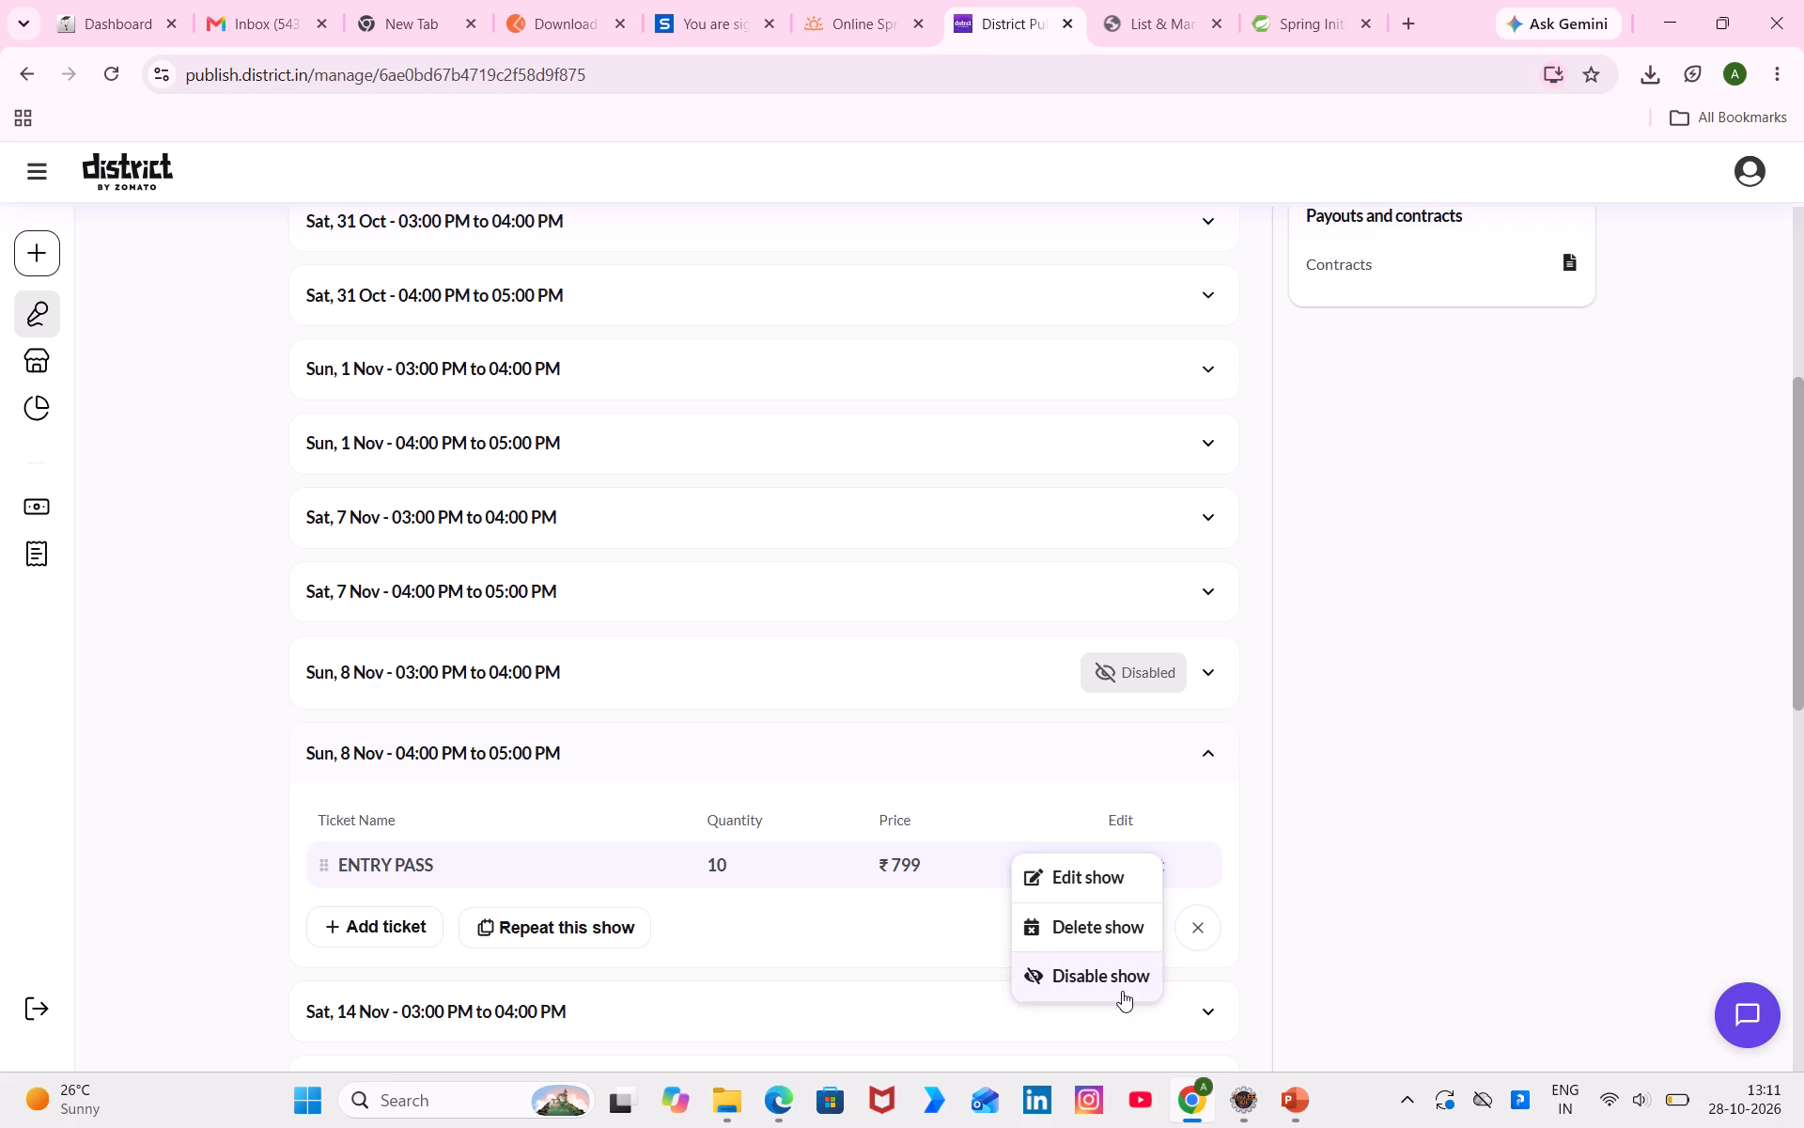
pyautogui.click(1122, 991)
pyautogui.click(1199, 932)
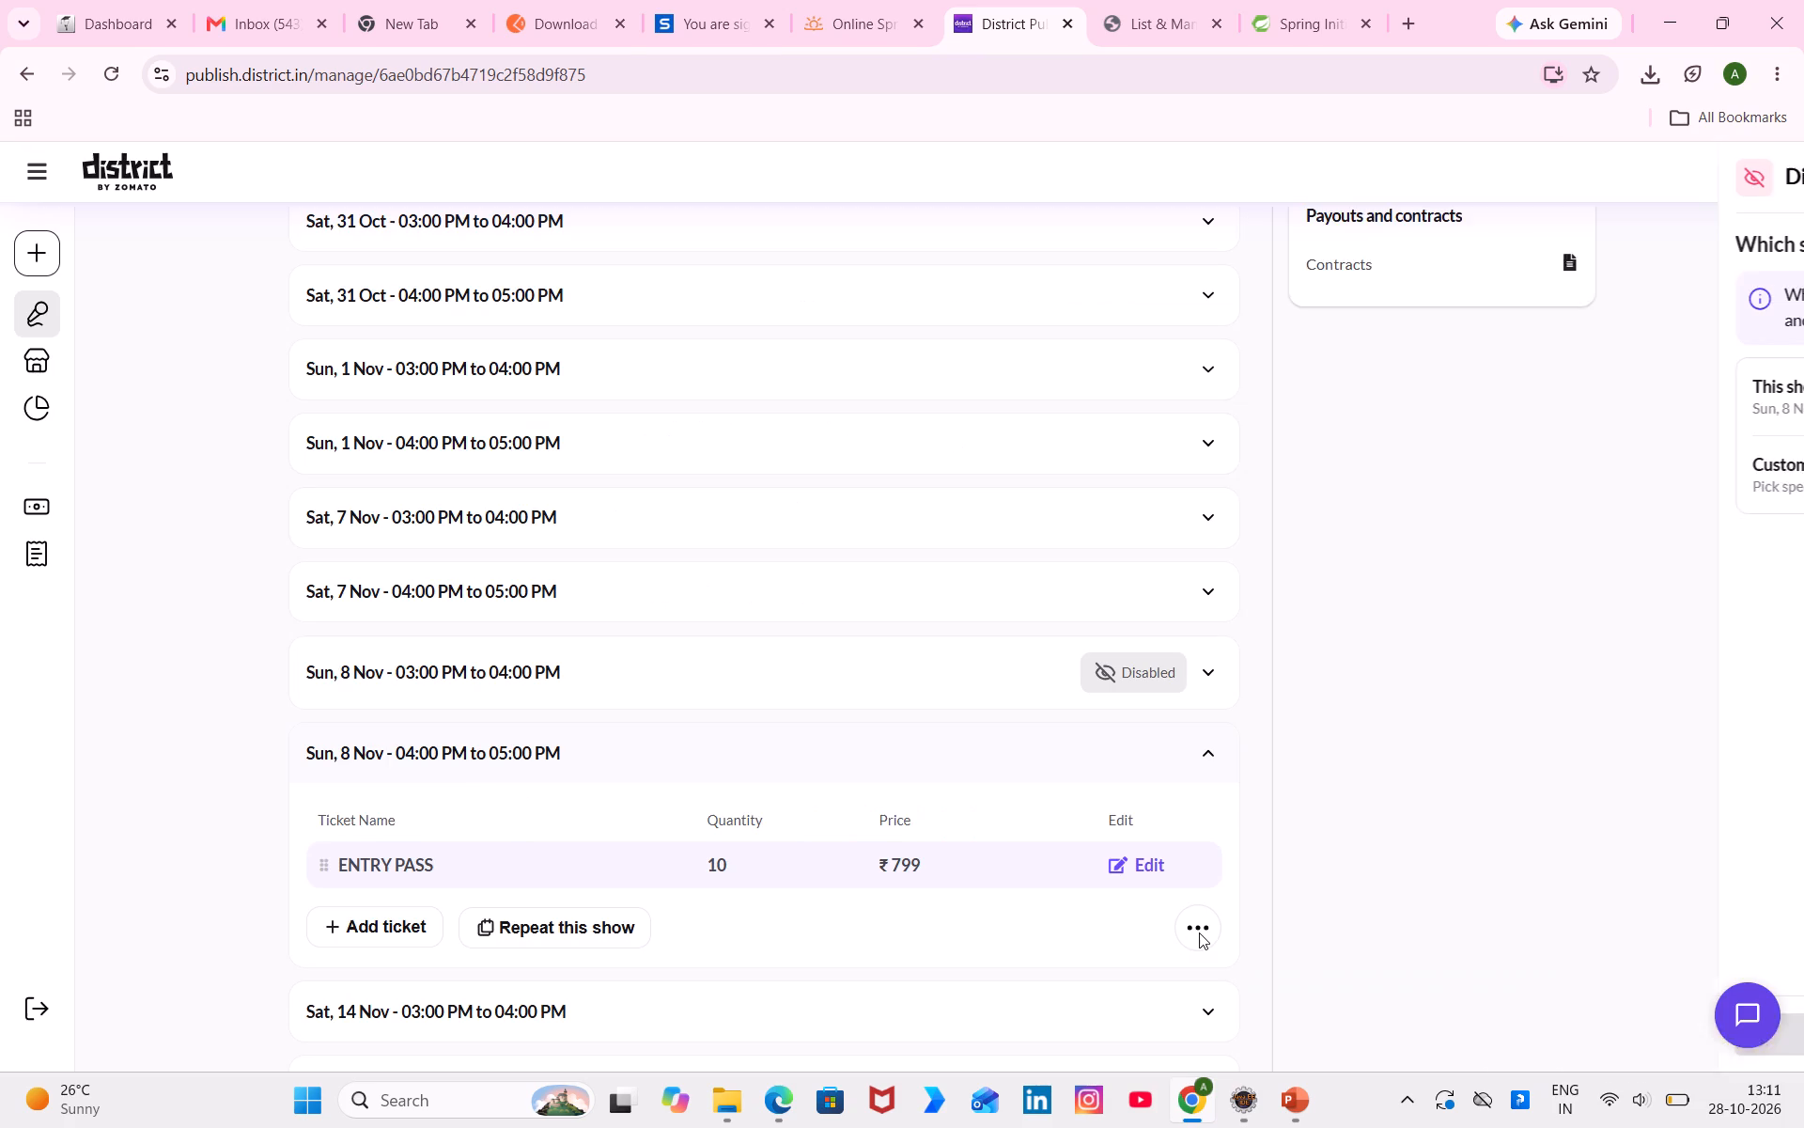
pyautogui.click(1611, 1025)
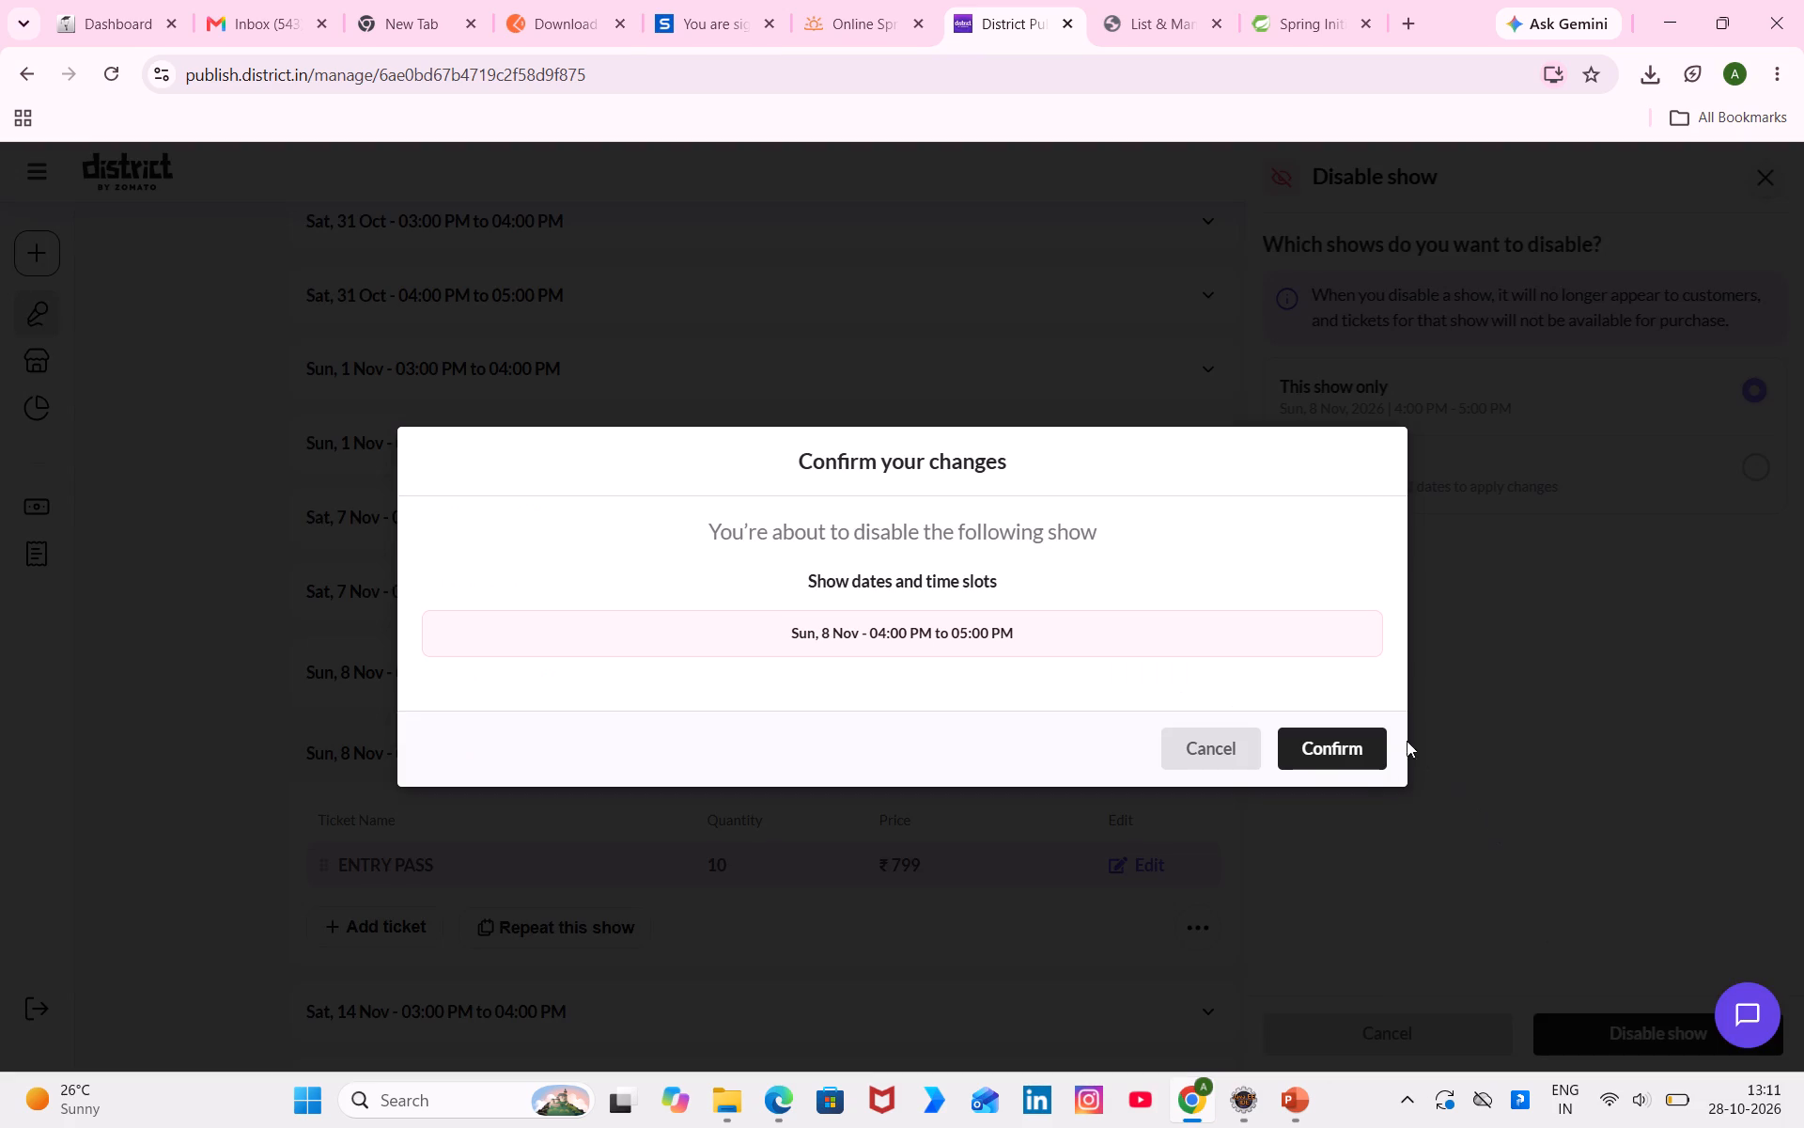
pyautogui.click(1348, 751)
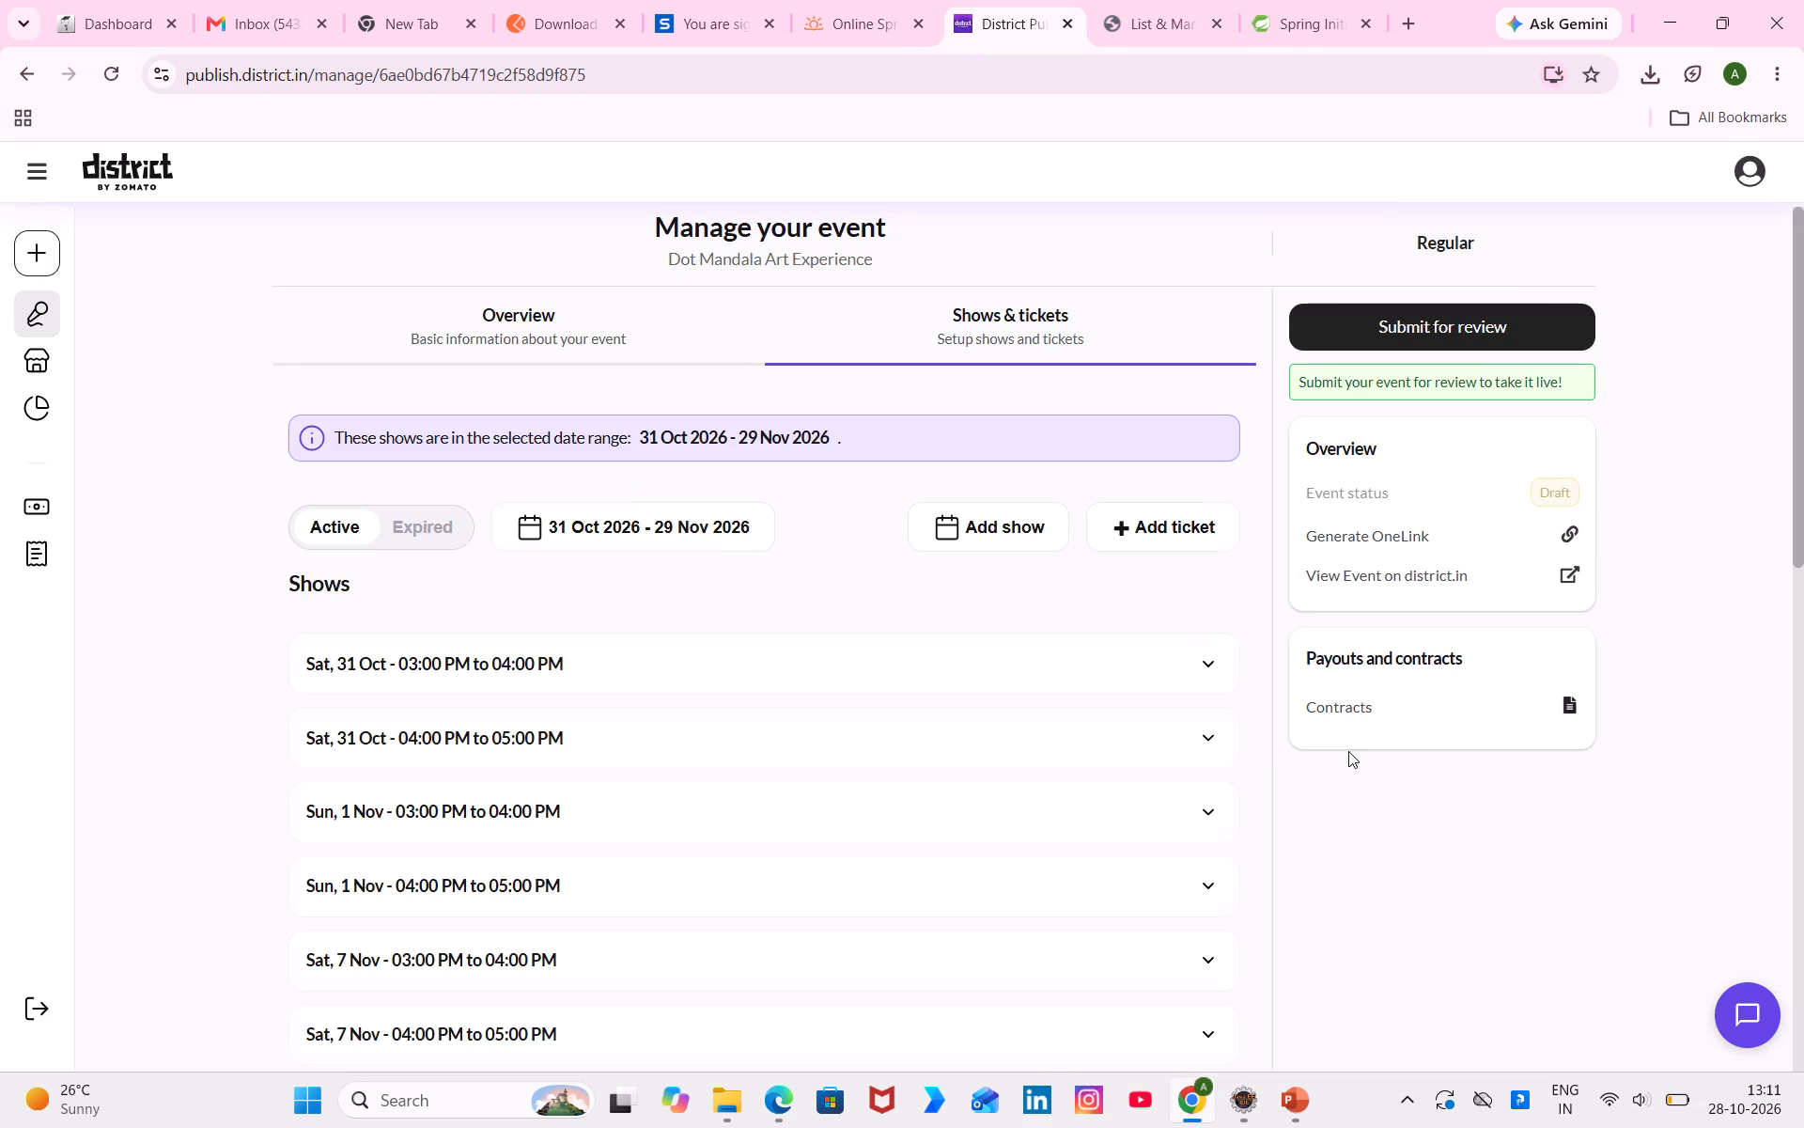
# Check the show list and submit Dot Mandala Art Experience for review.
pyautogui.scroll(-4, 1182, 806)
pyautogui.scroll(4, 1182, 806)
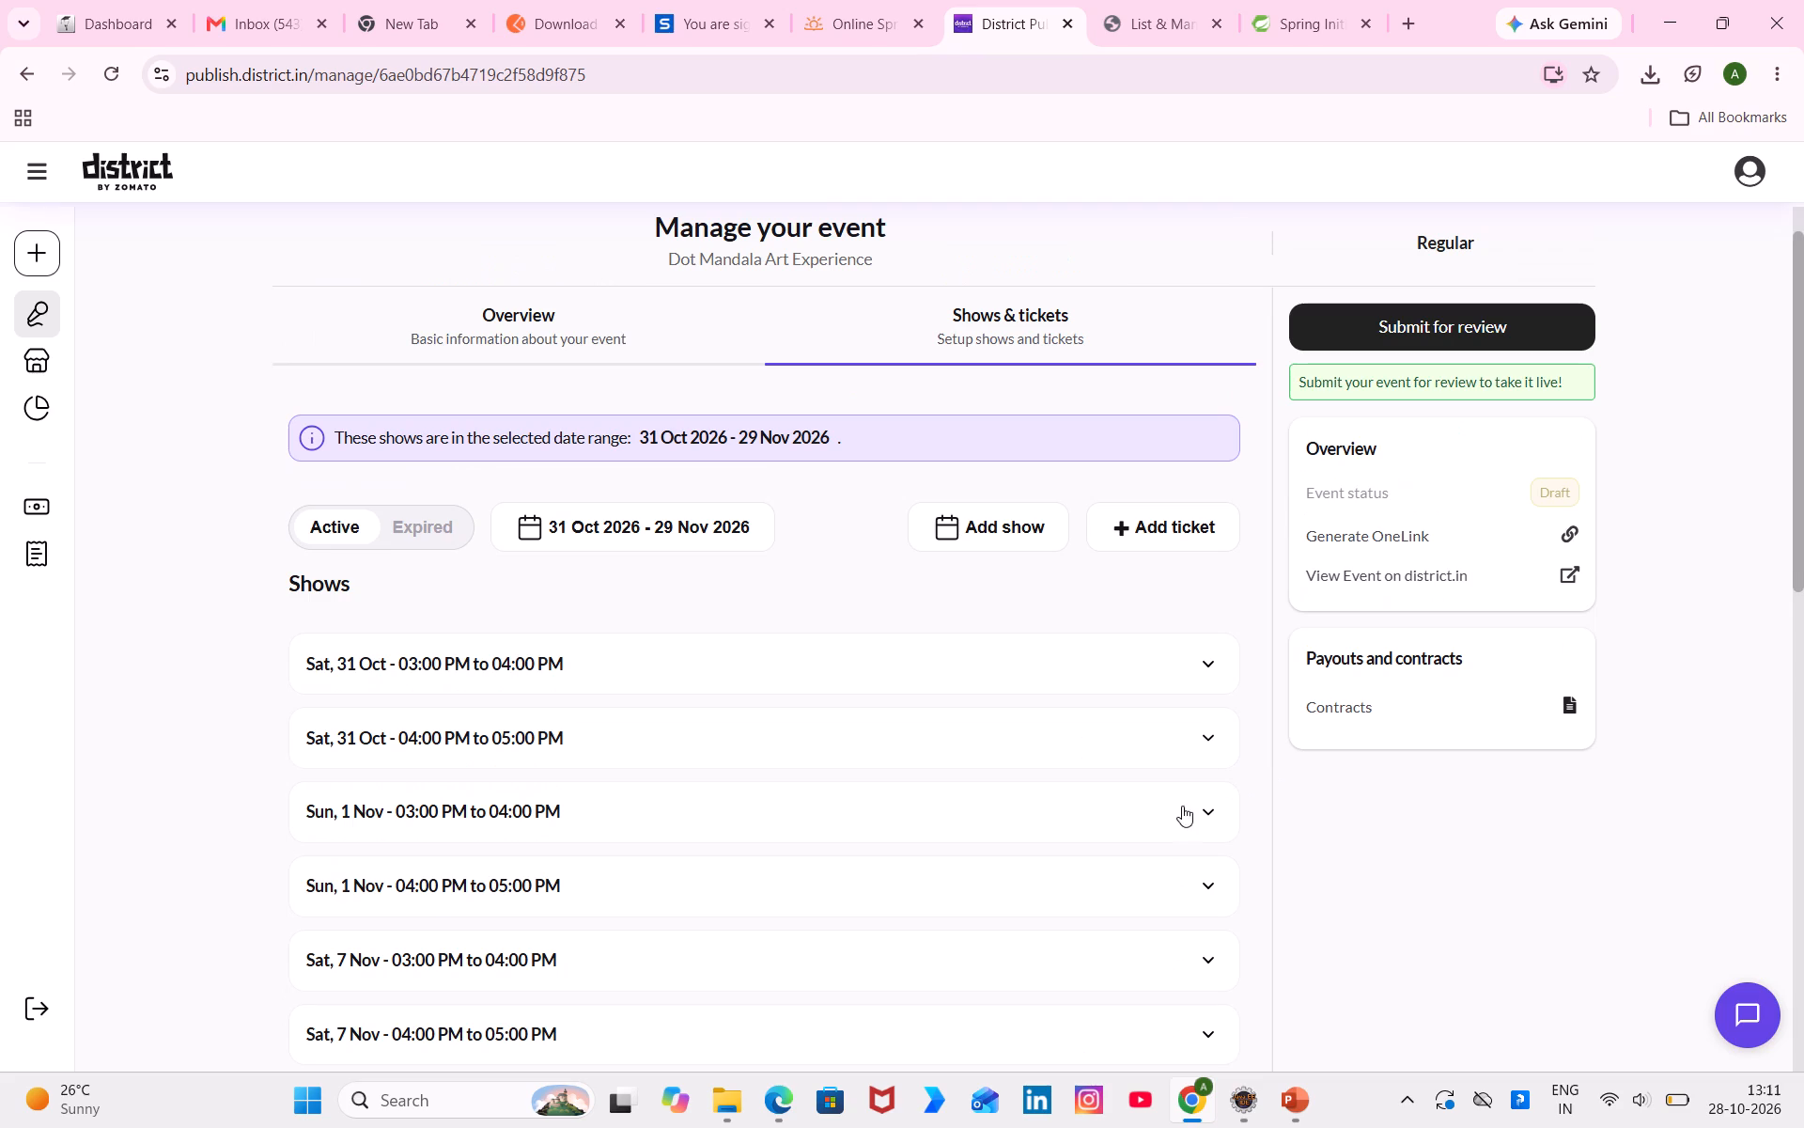
pyautogui.scroll(-2, 1125, 792)
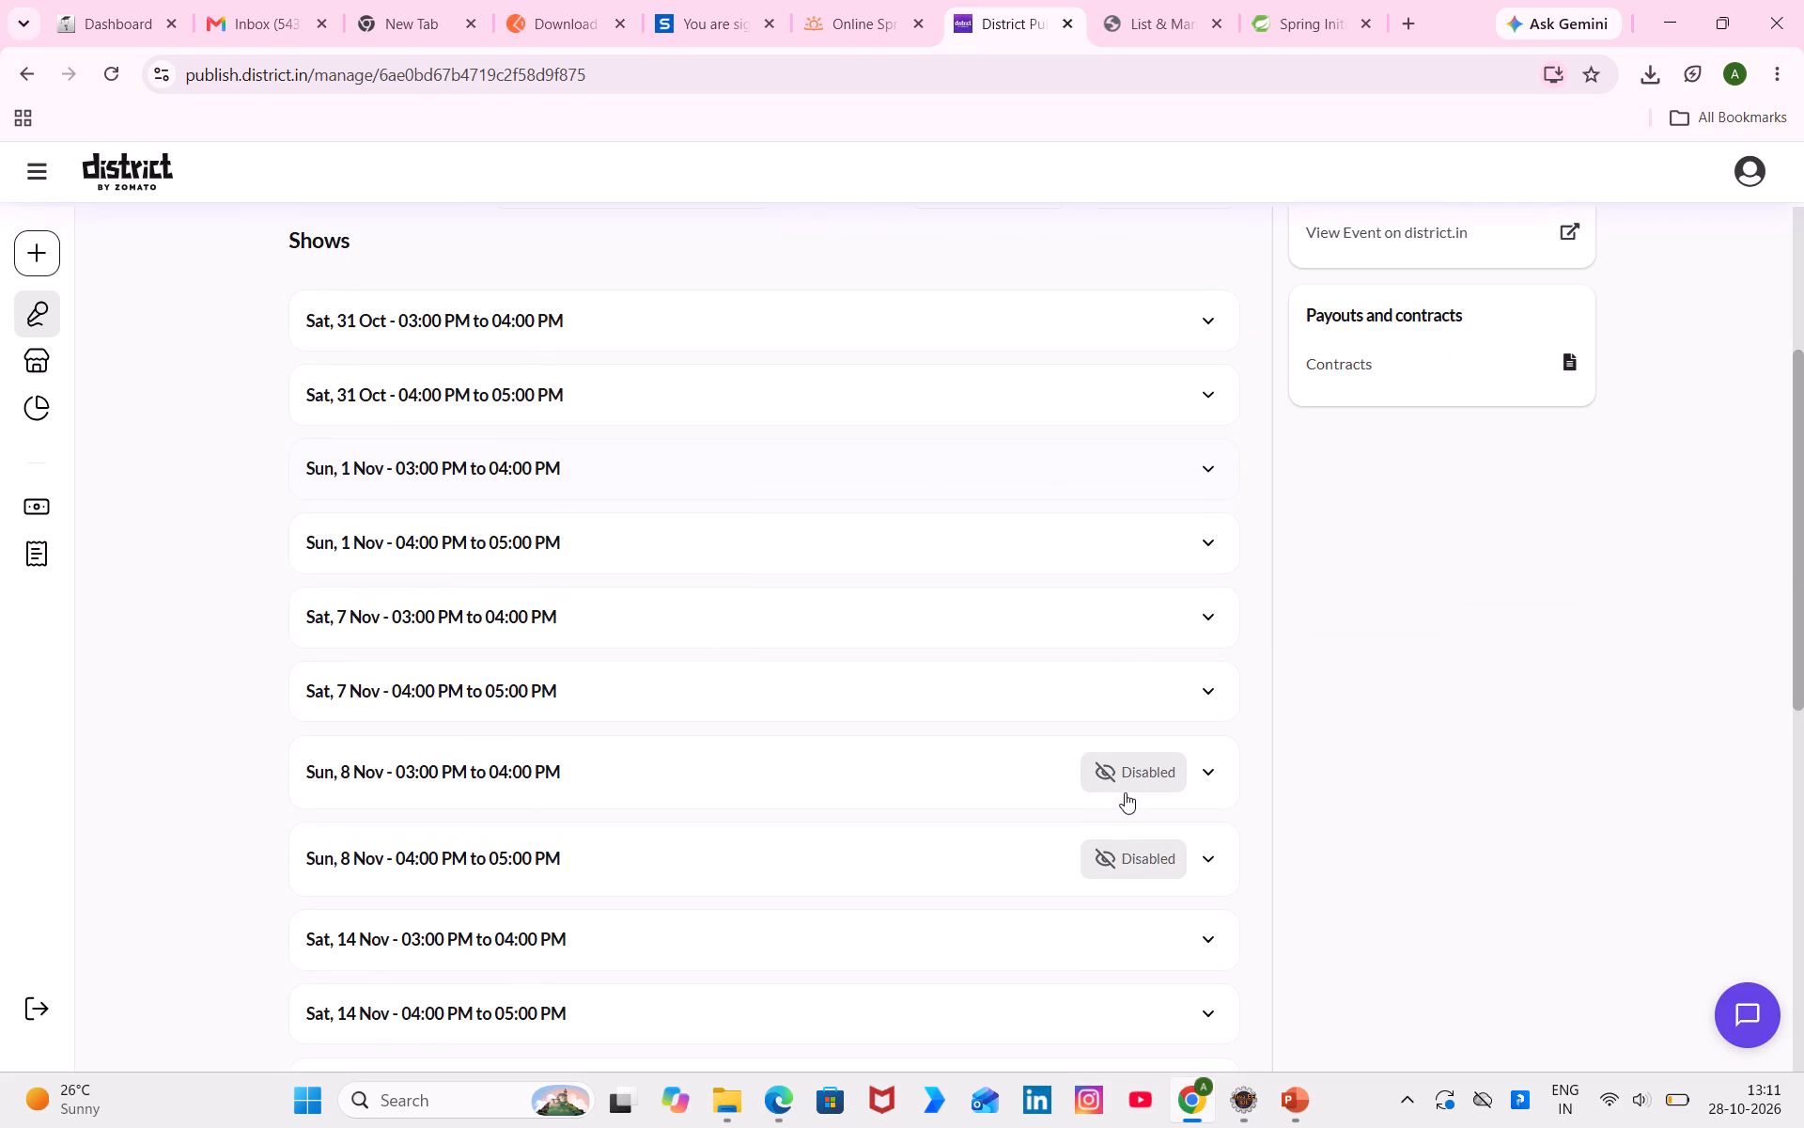
pyautogui.scroll(7, 1125, 792)
pyautogui.click(1396, 347)
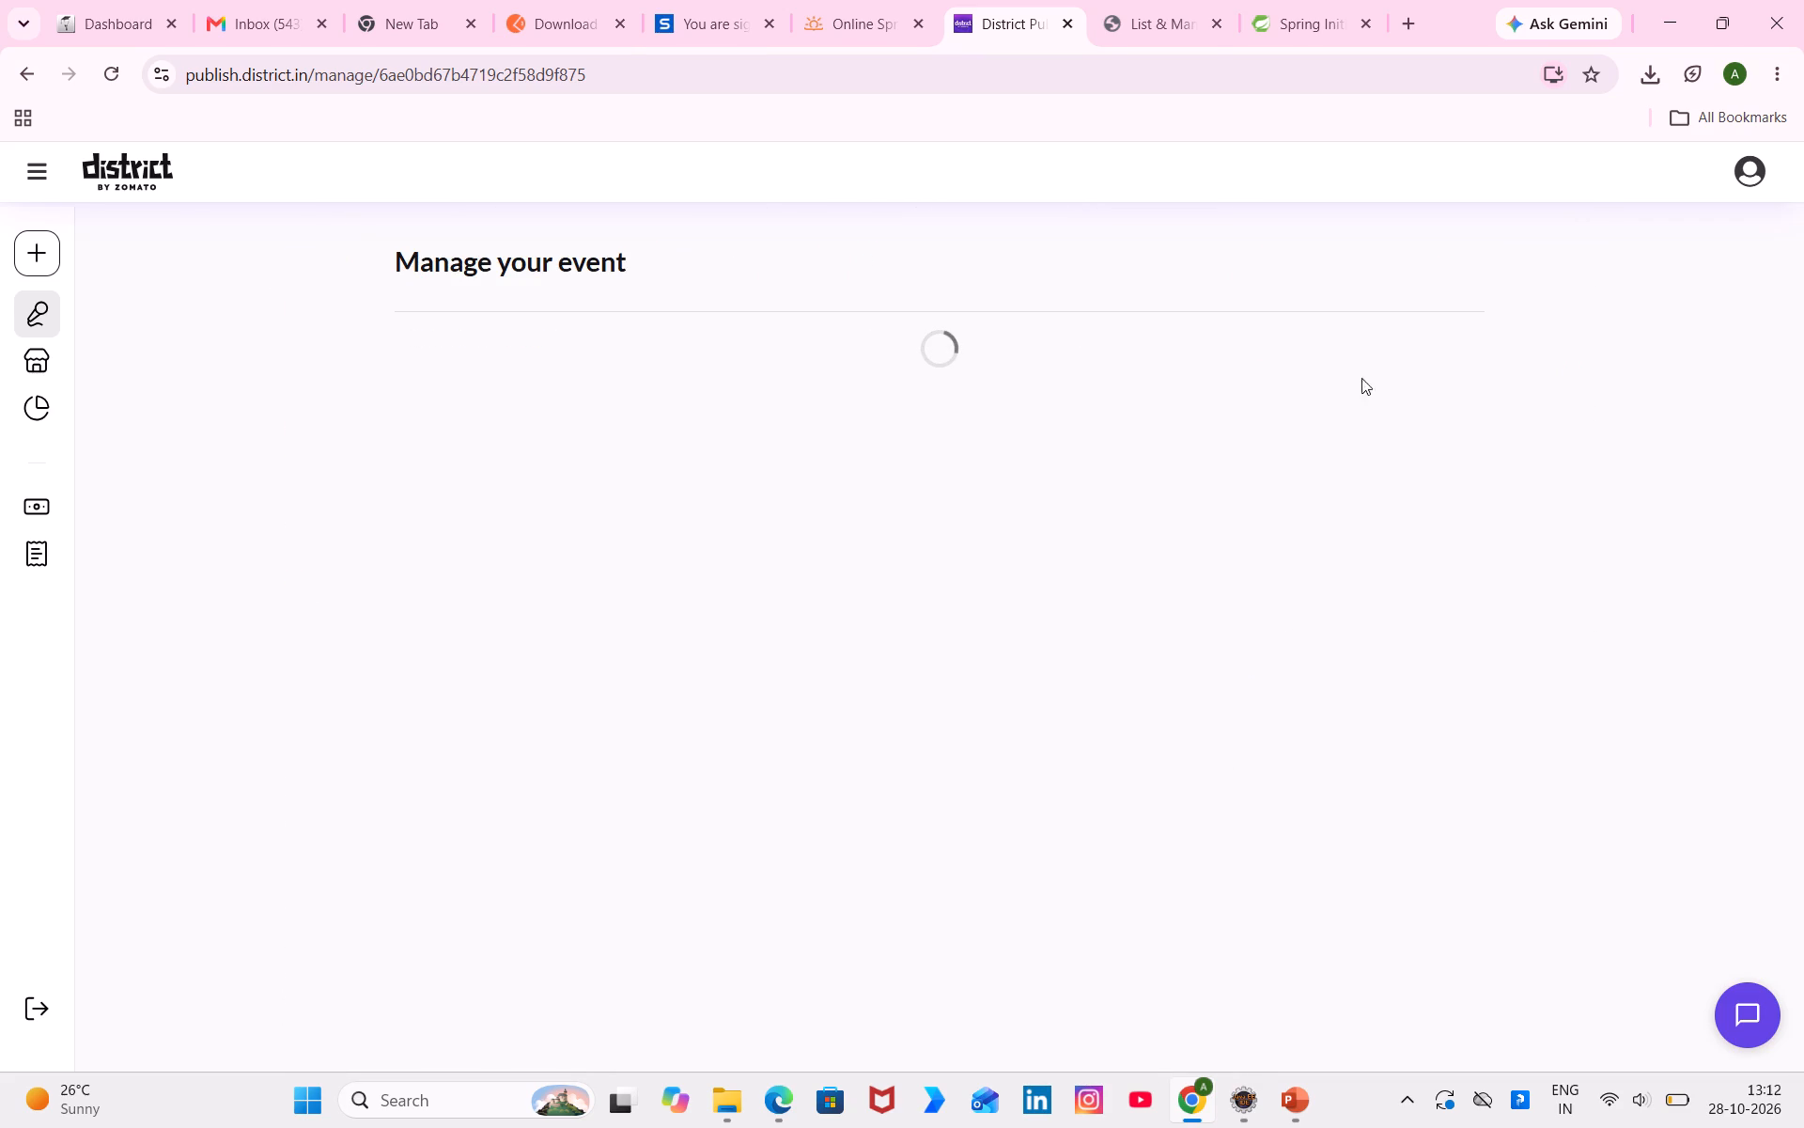
pyautogui.click(953, 669)
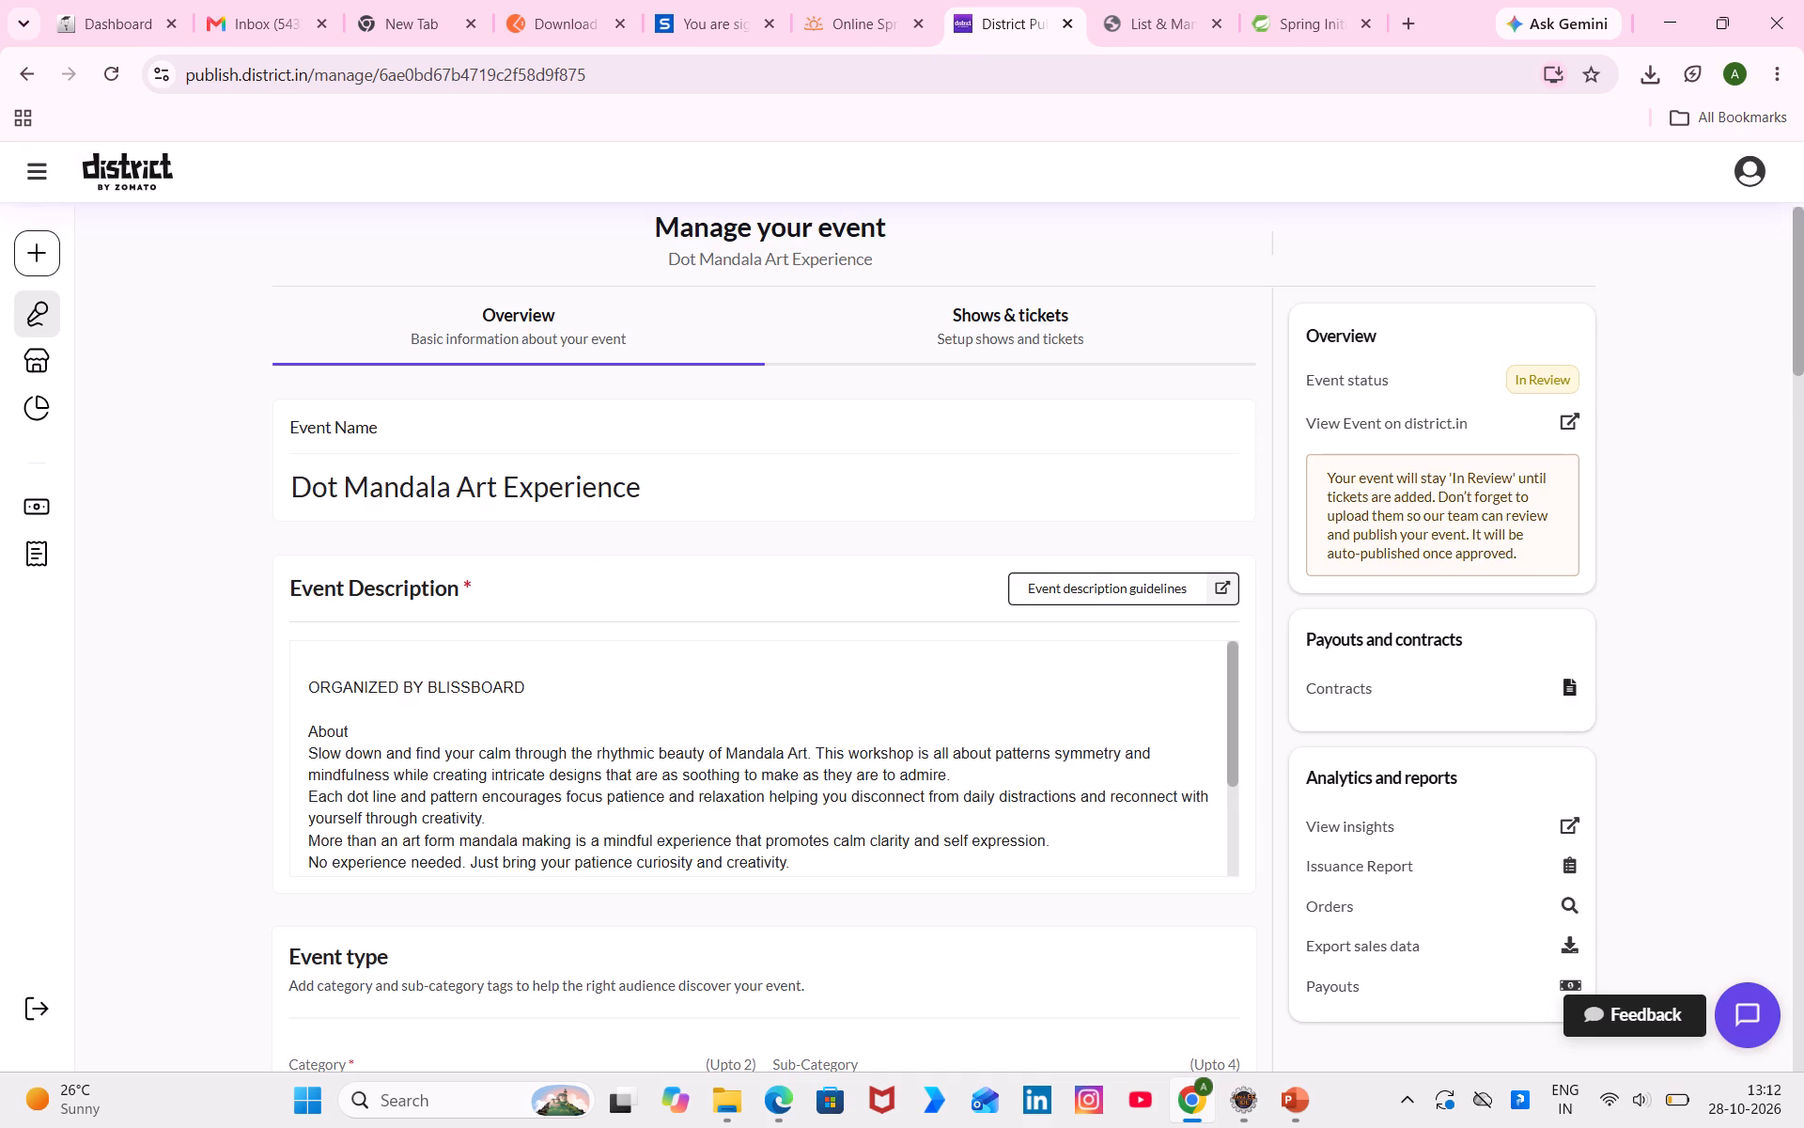
# Check the submitted event's shows and the ticket of the Saturday 31 October 03:00 PM show.
pyautogui.click(964, 346)
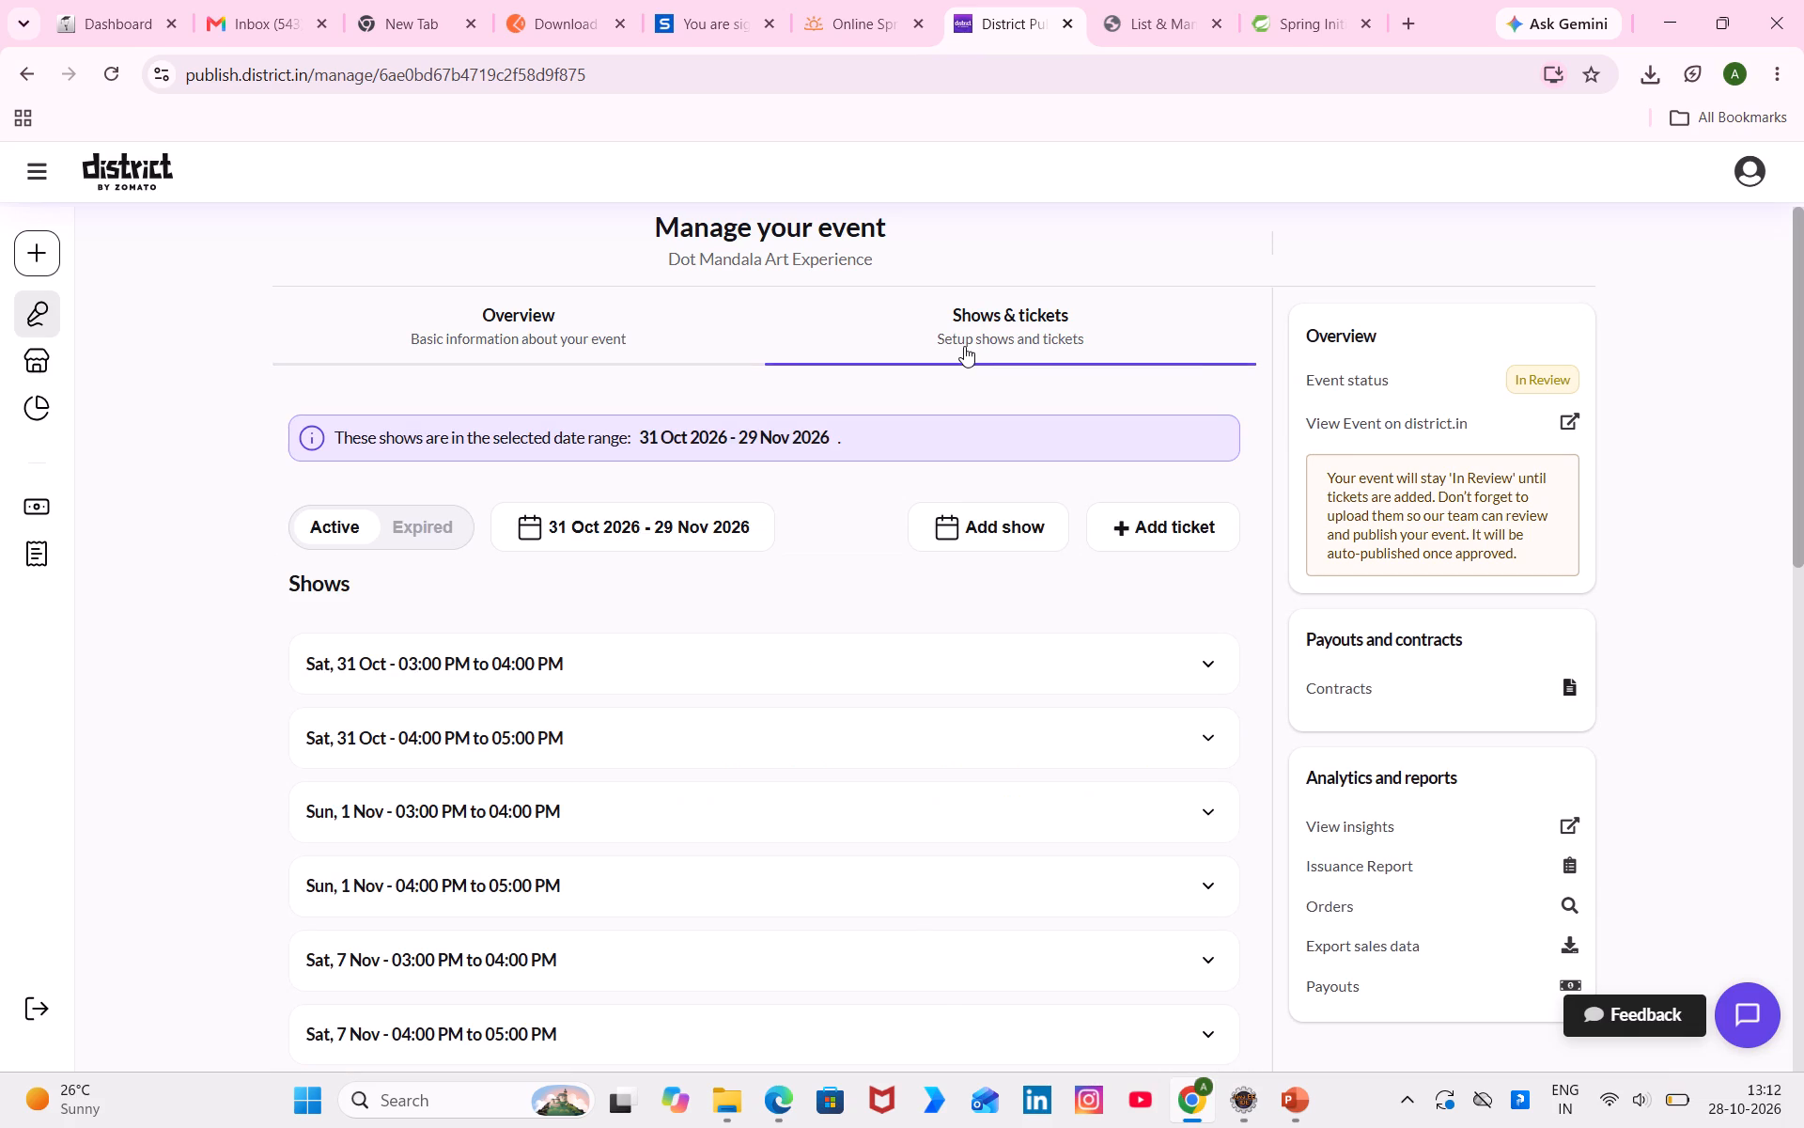
pyautogui.scroll(-5, 925, 941)
pyautogui.scroll(7, 925, 941)
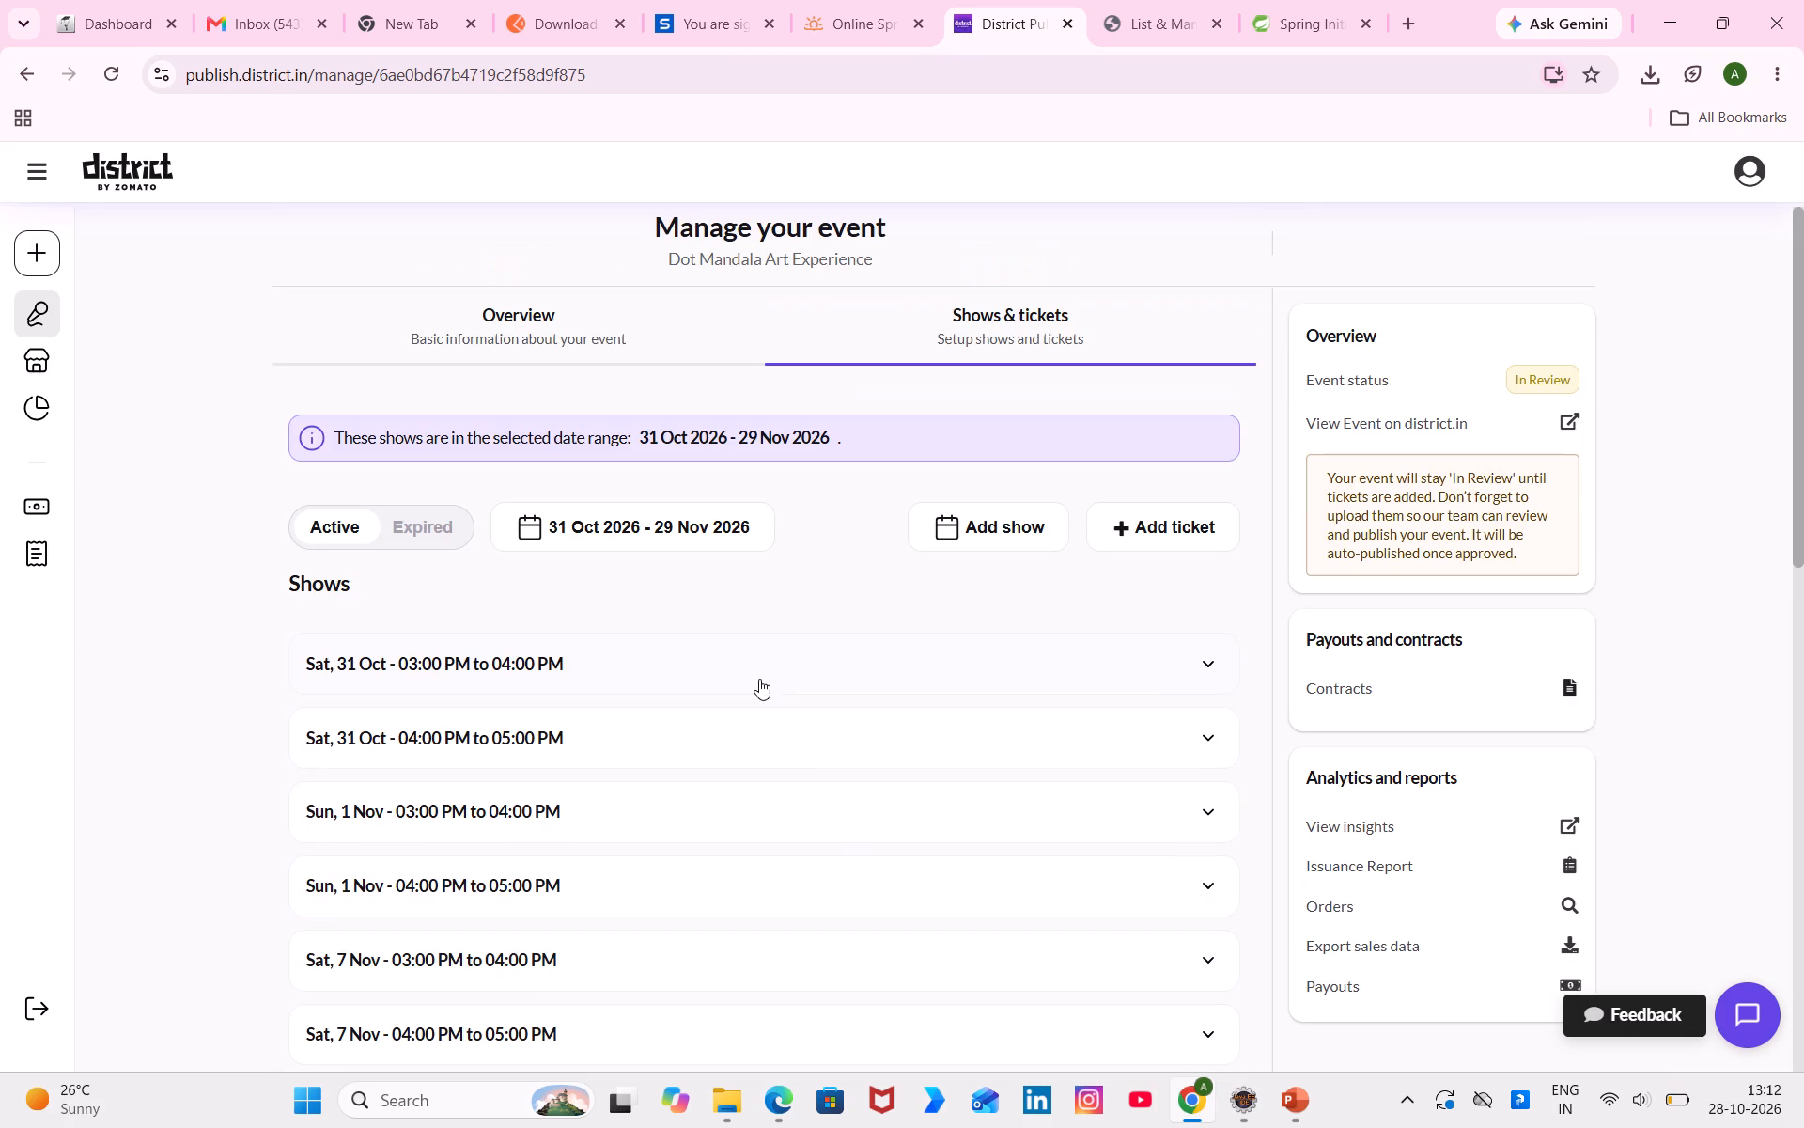
pyautogui.click(758, 676)
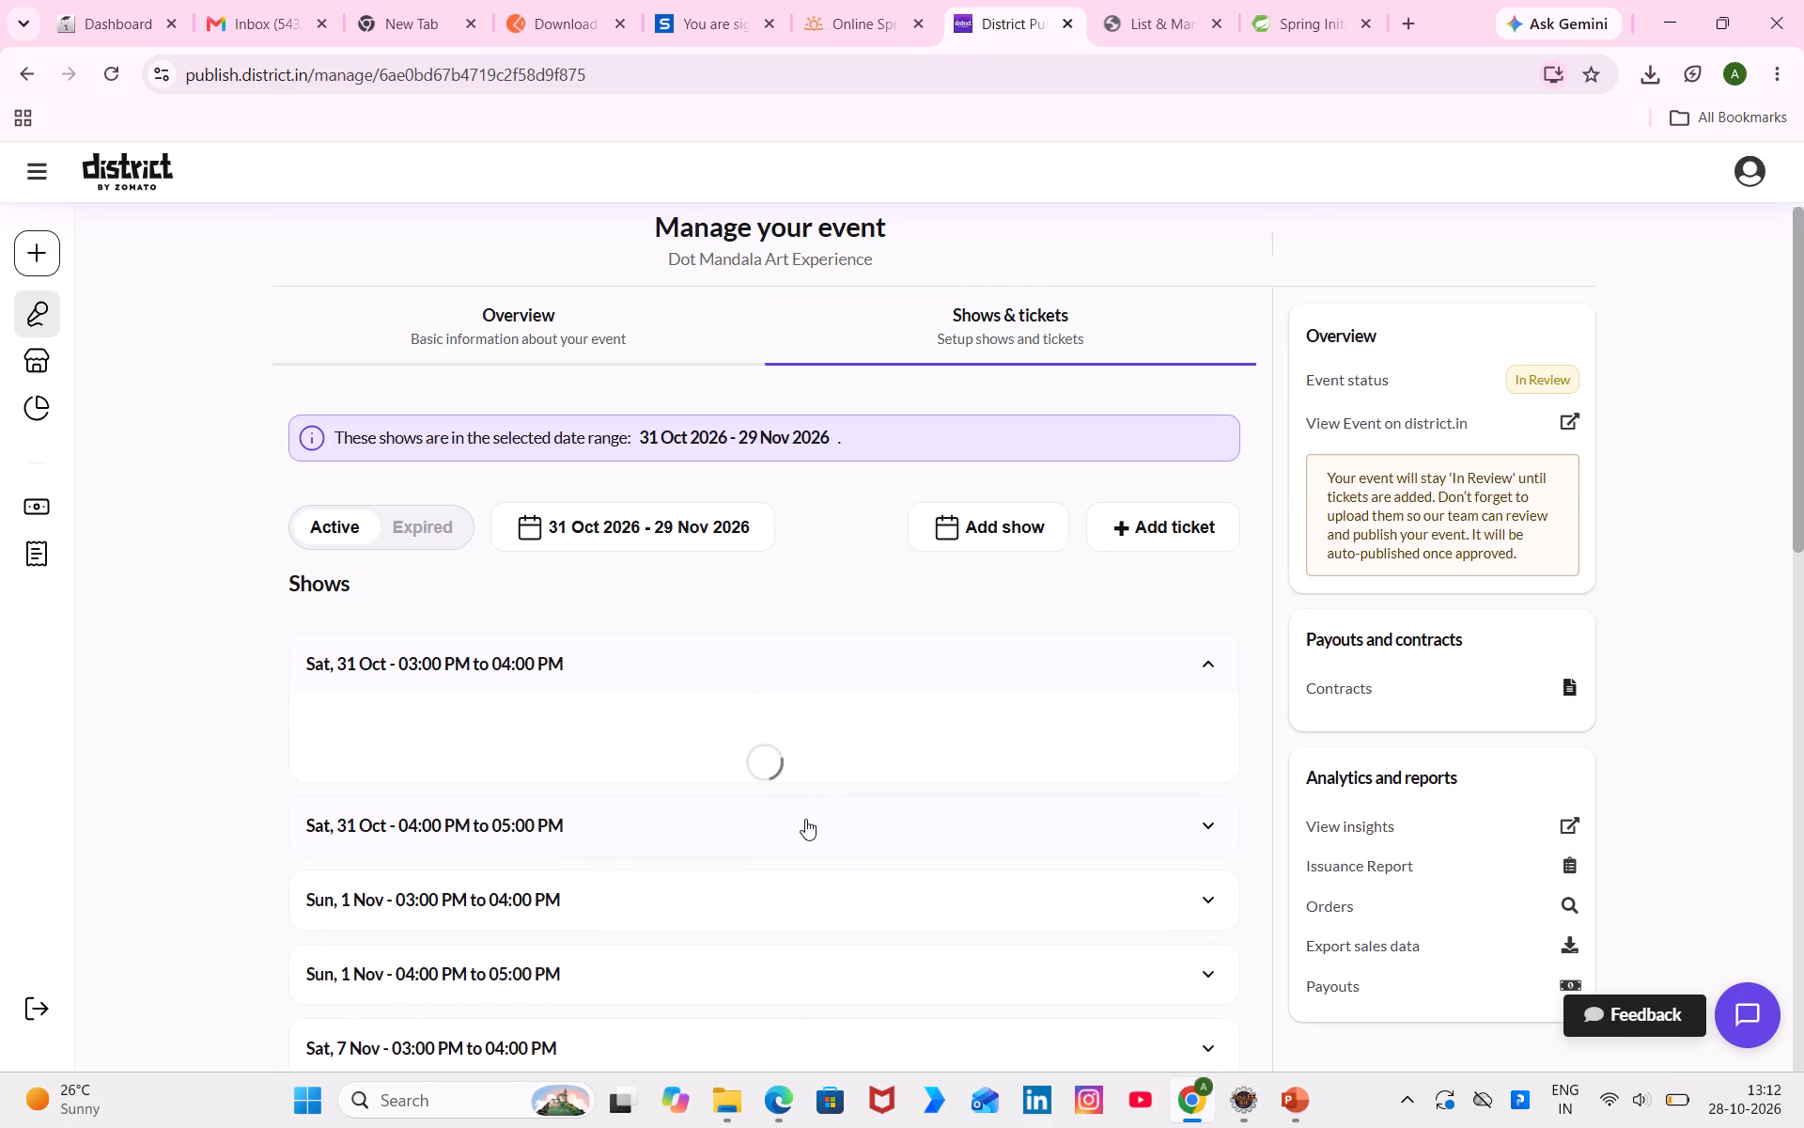
pyautogui.scroll(5, 840, 650)
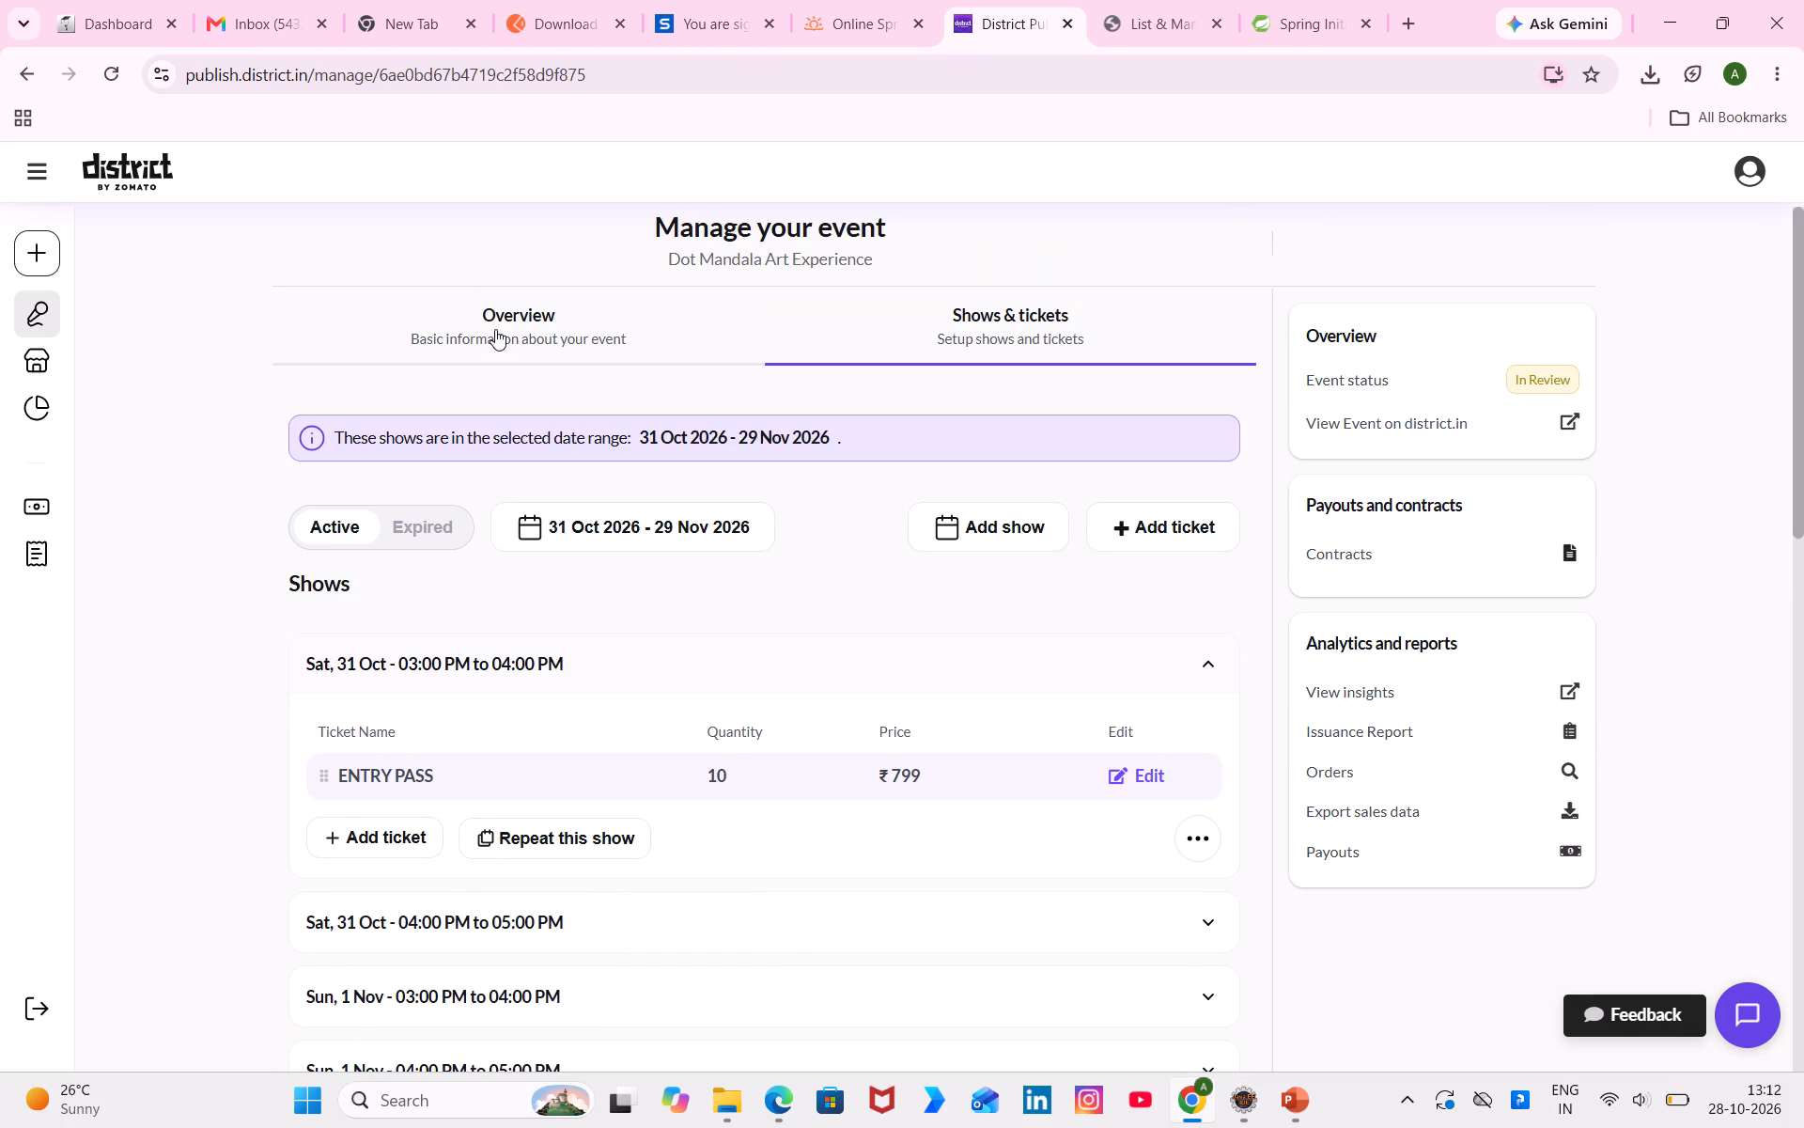
pyautogui.click(495, 329)
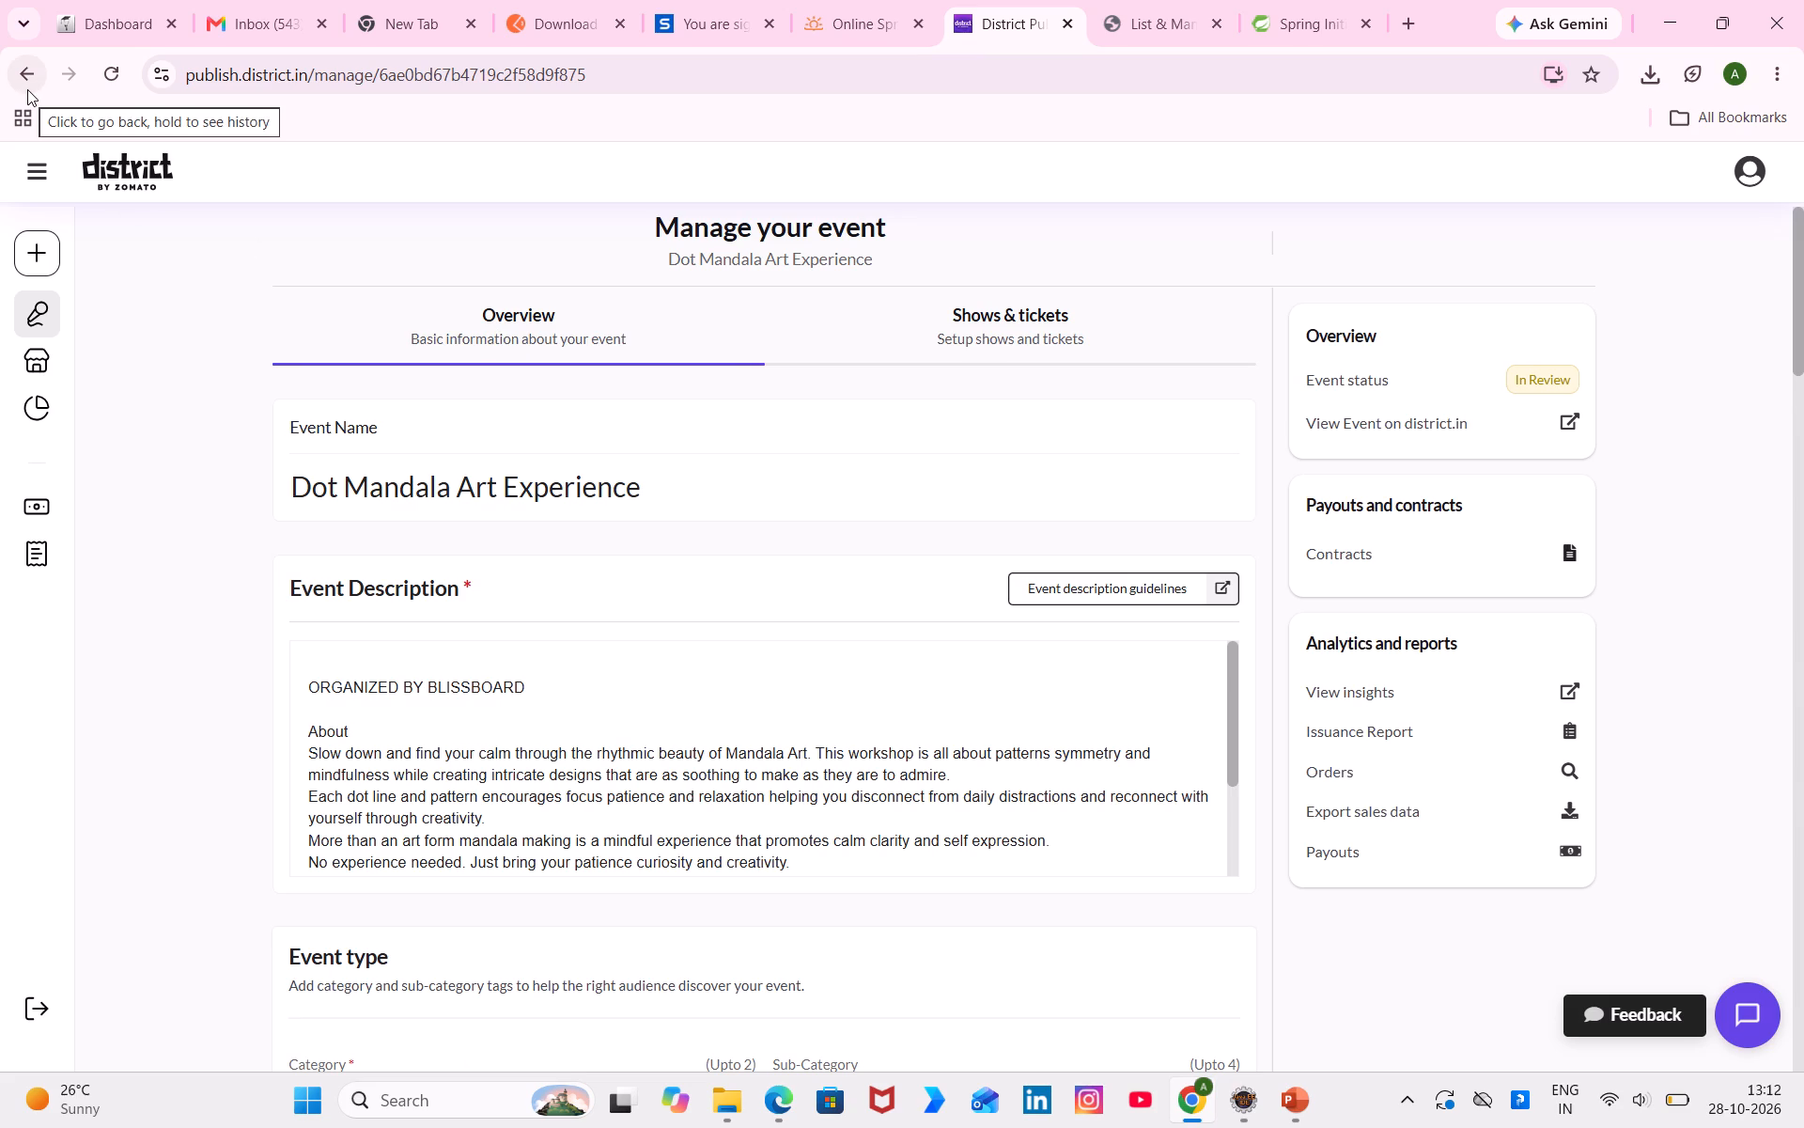
# Return to the events overview and, in the Blissboard scheduling sheet in Edge, mark Dot mandala Art's District Mona Cava cell as done.
pyautogui.click(27, 89)
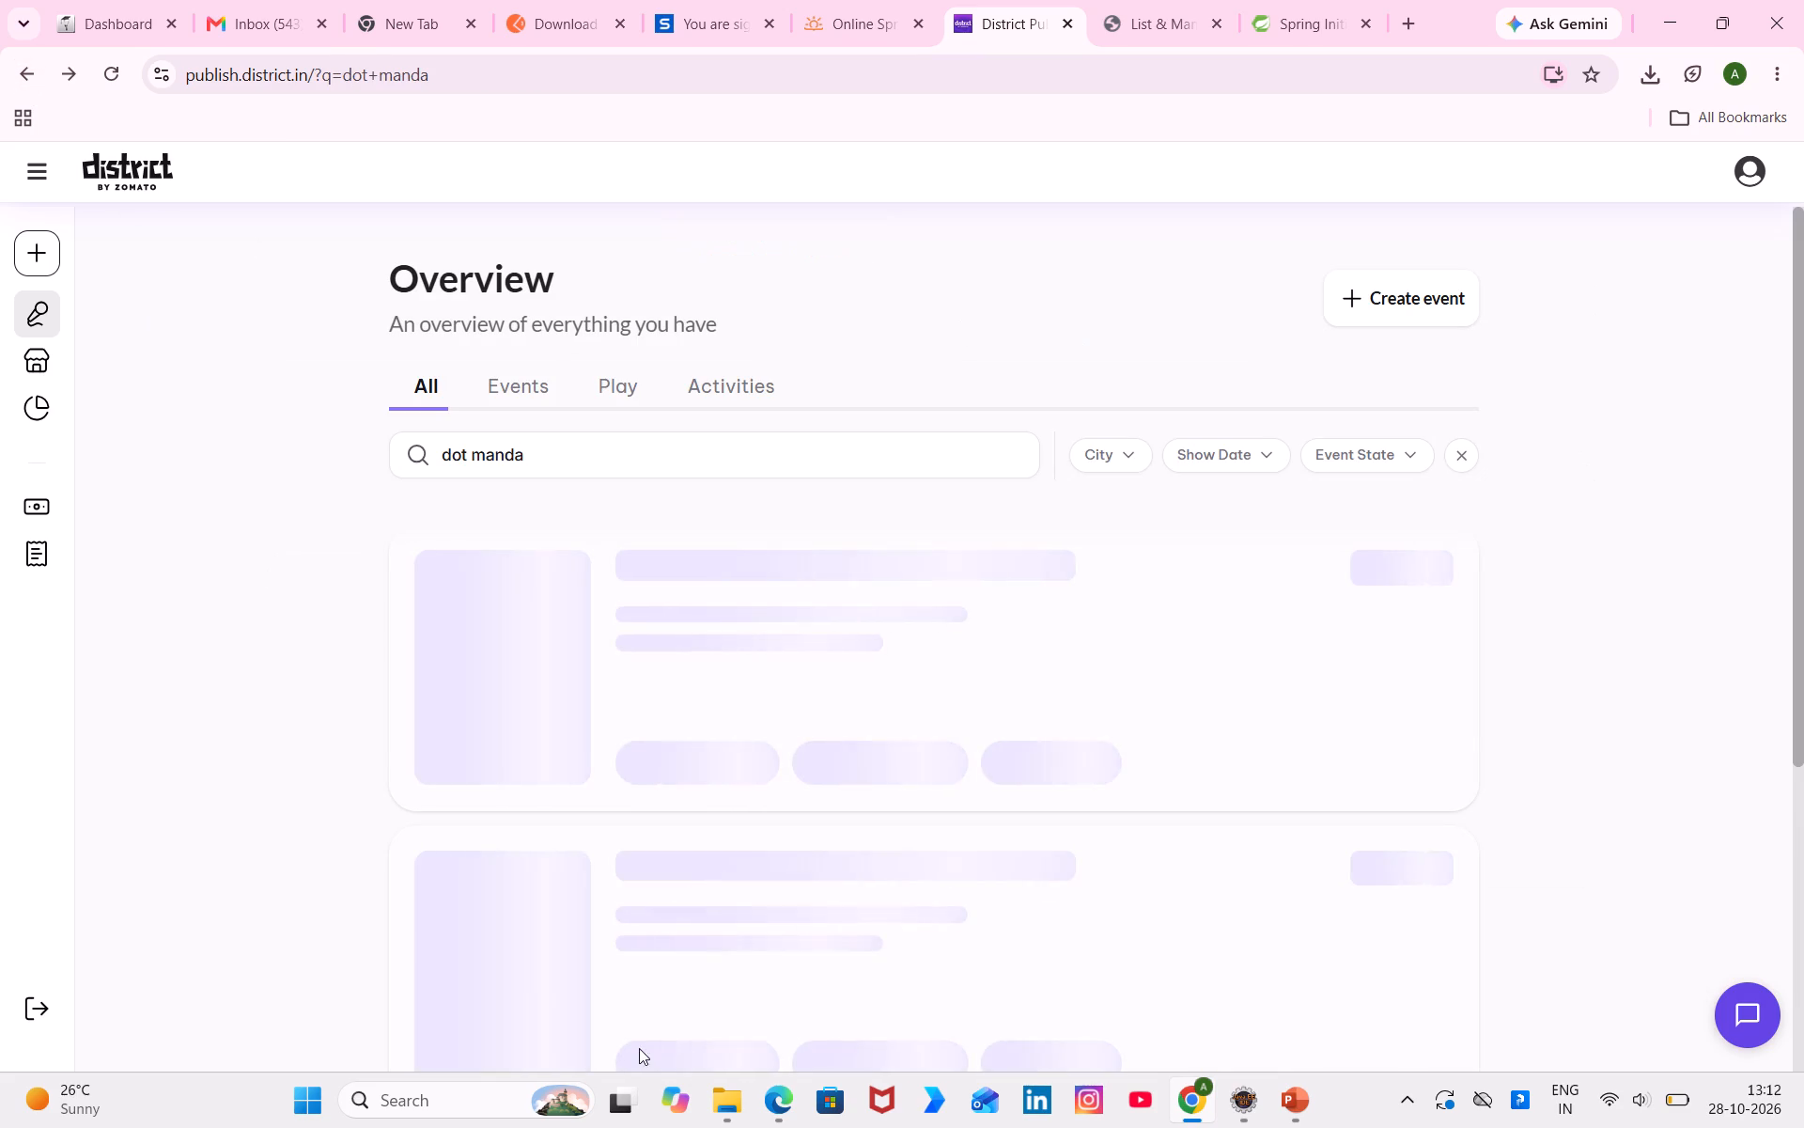
pyautogui.click(777, 1107)
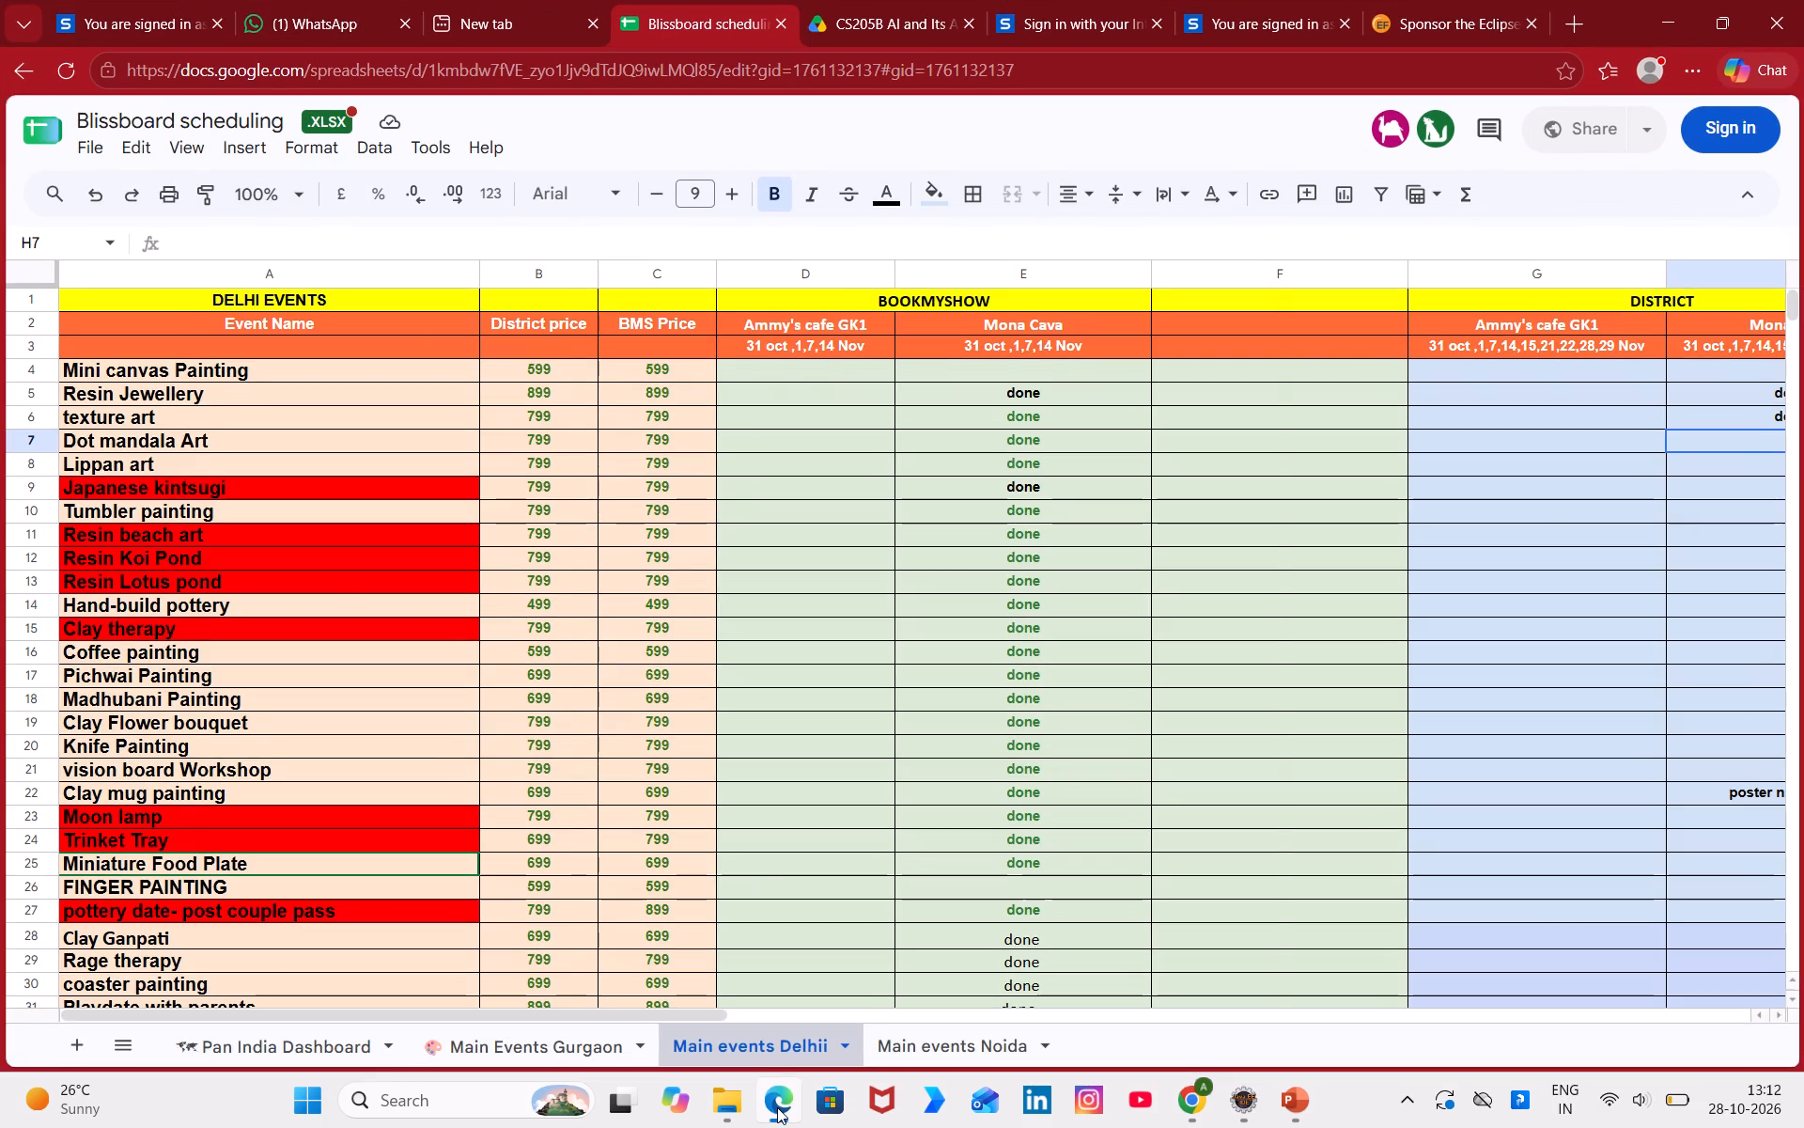
pyautogui.press('d')
pyautogui.press('Return')
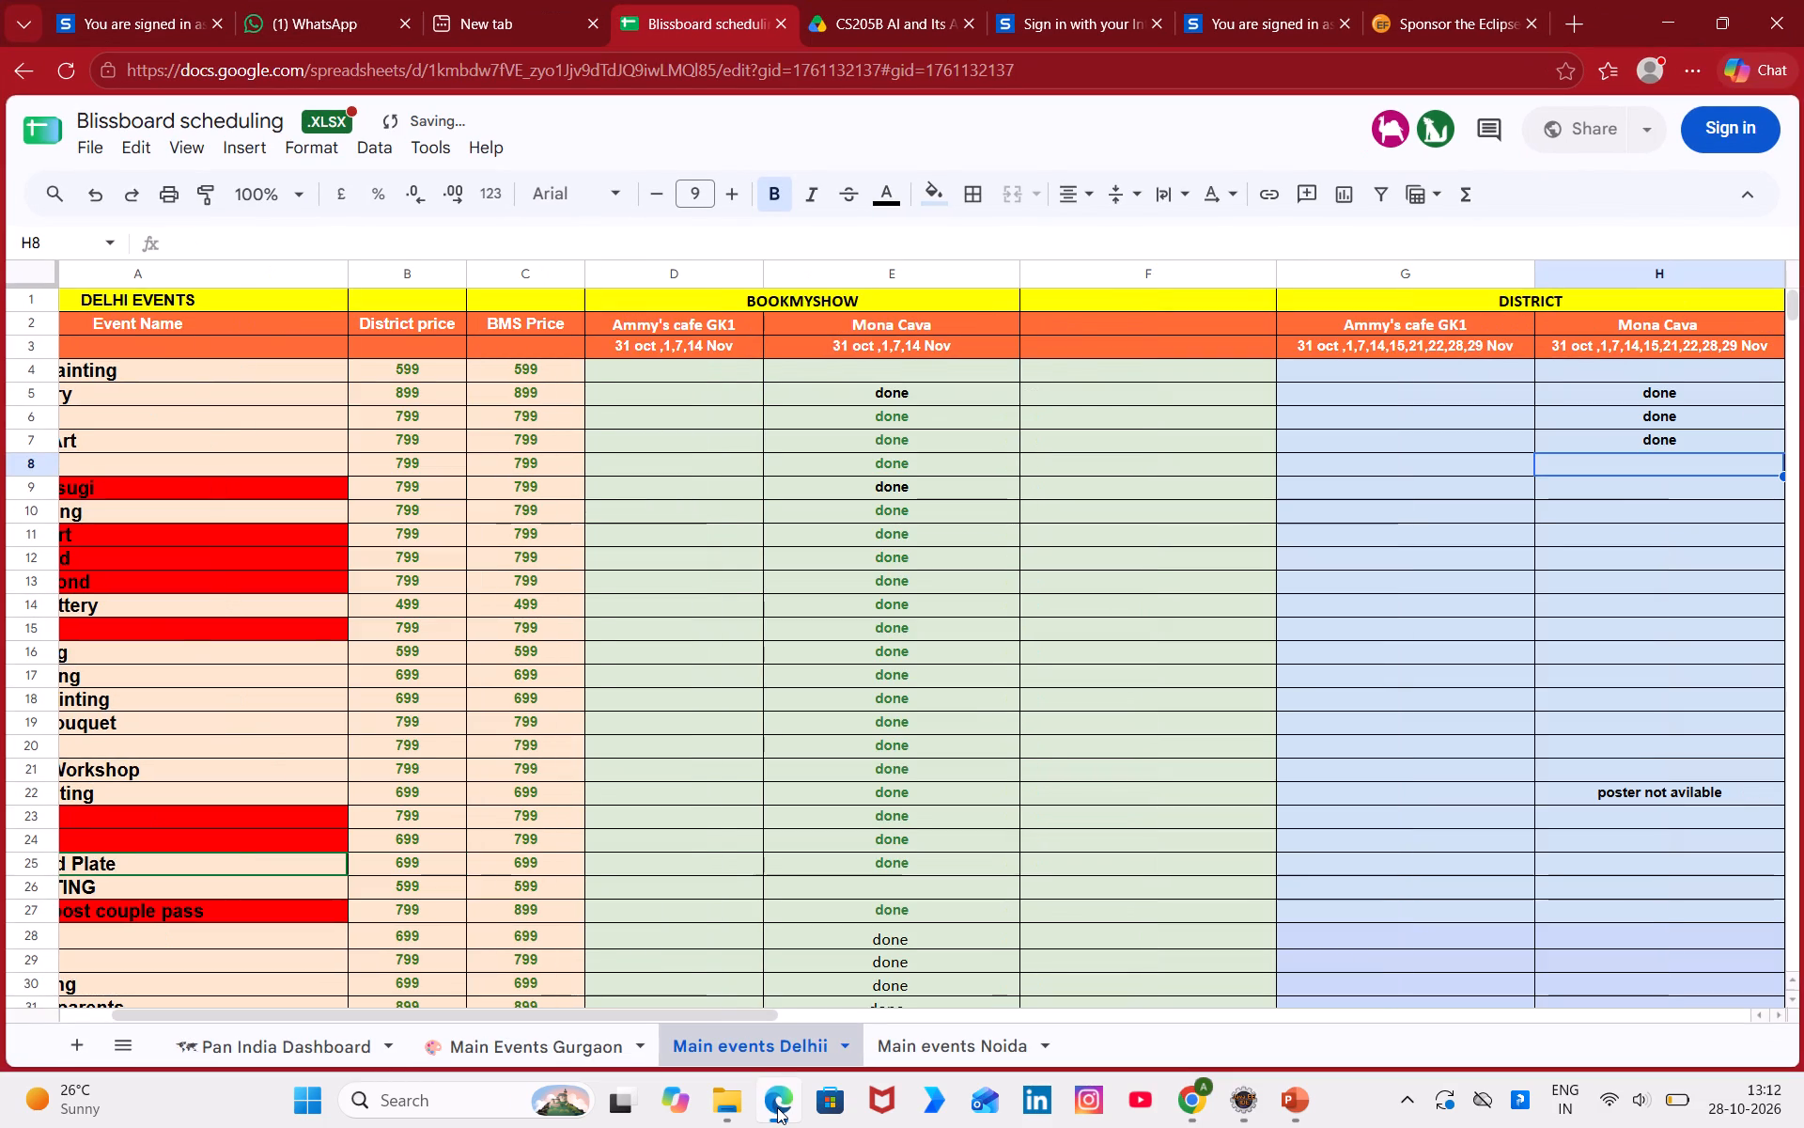
# Check the next event in the sheet, switch back to District in Chrome, search for lippan and open Lippan Art Experience.
pyautogui.hscroll(7, 777, 1107)
pyautogui.hscroll(5, 698, 901)
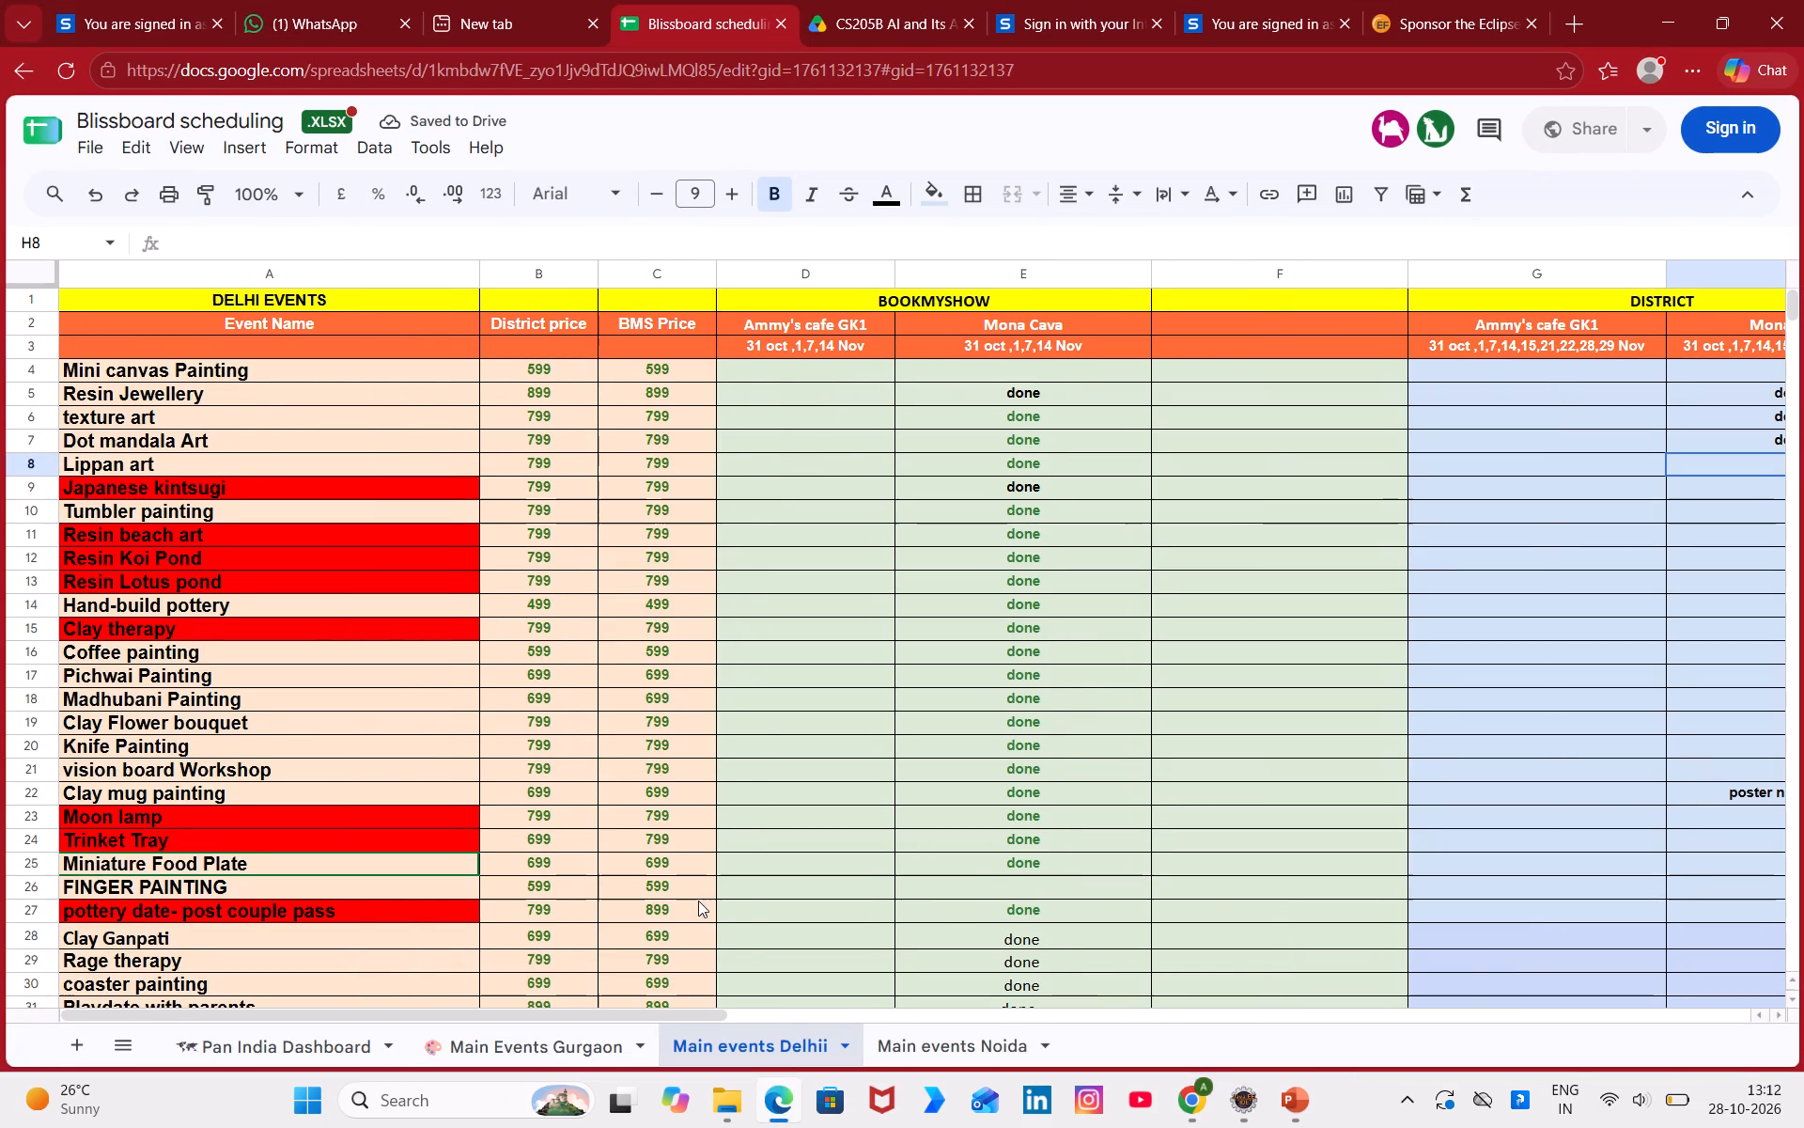
pyautogui.click(783, 1106)
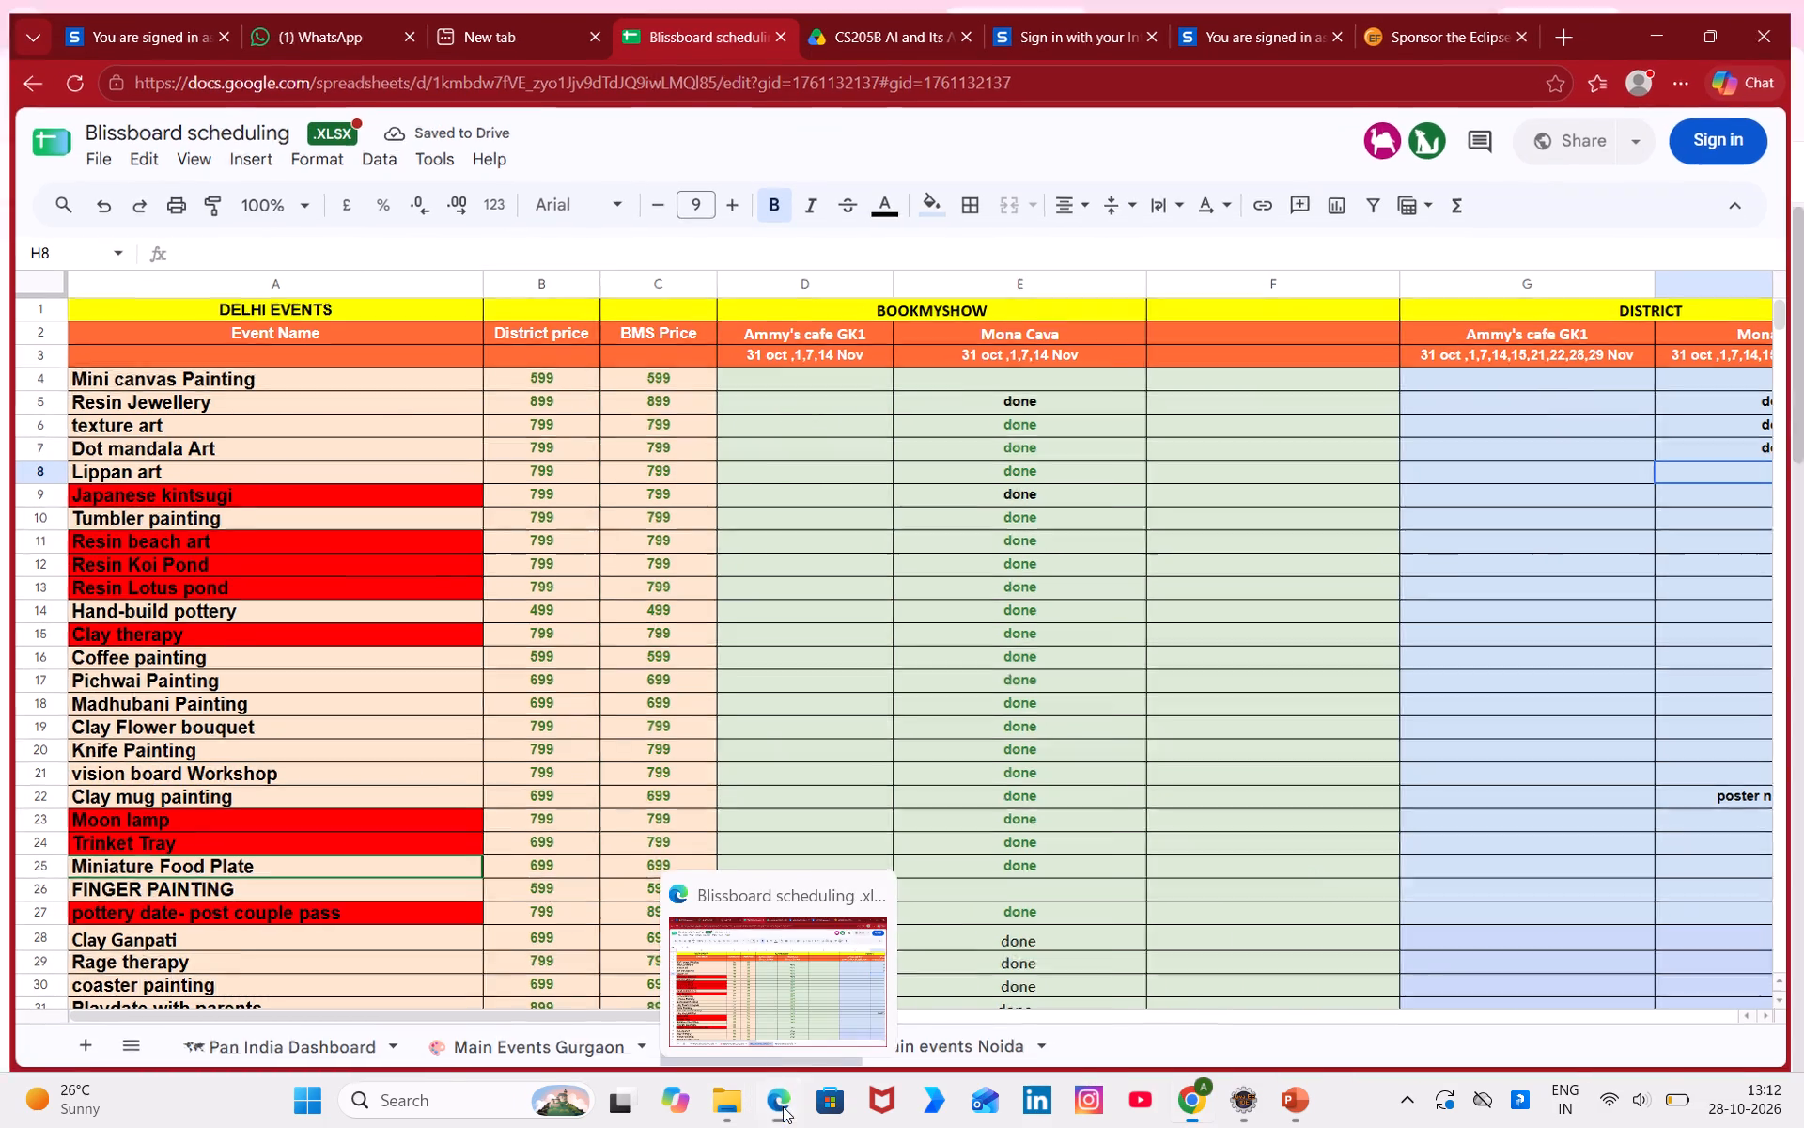
pyautogui.moveTo(609, 446); pyautogui.dragTo(365, 463)
pyautogui.write('lippa')
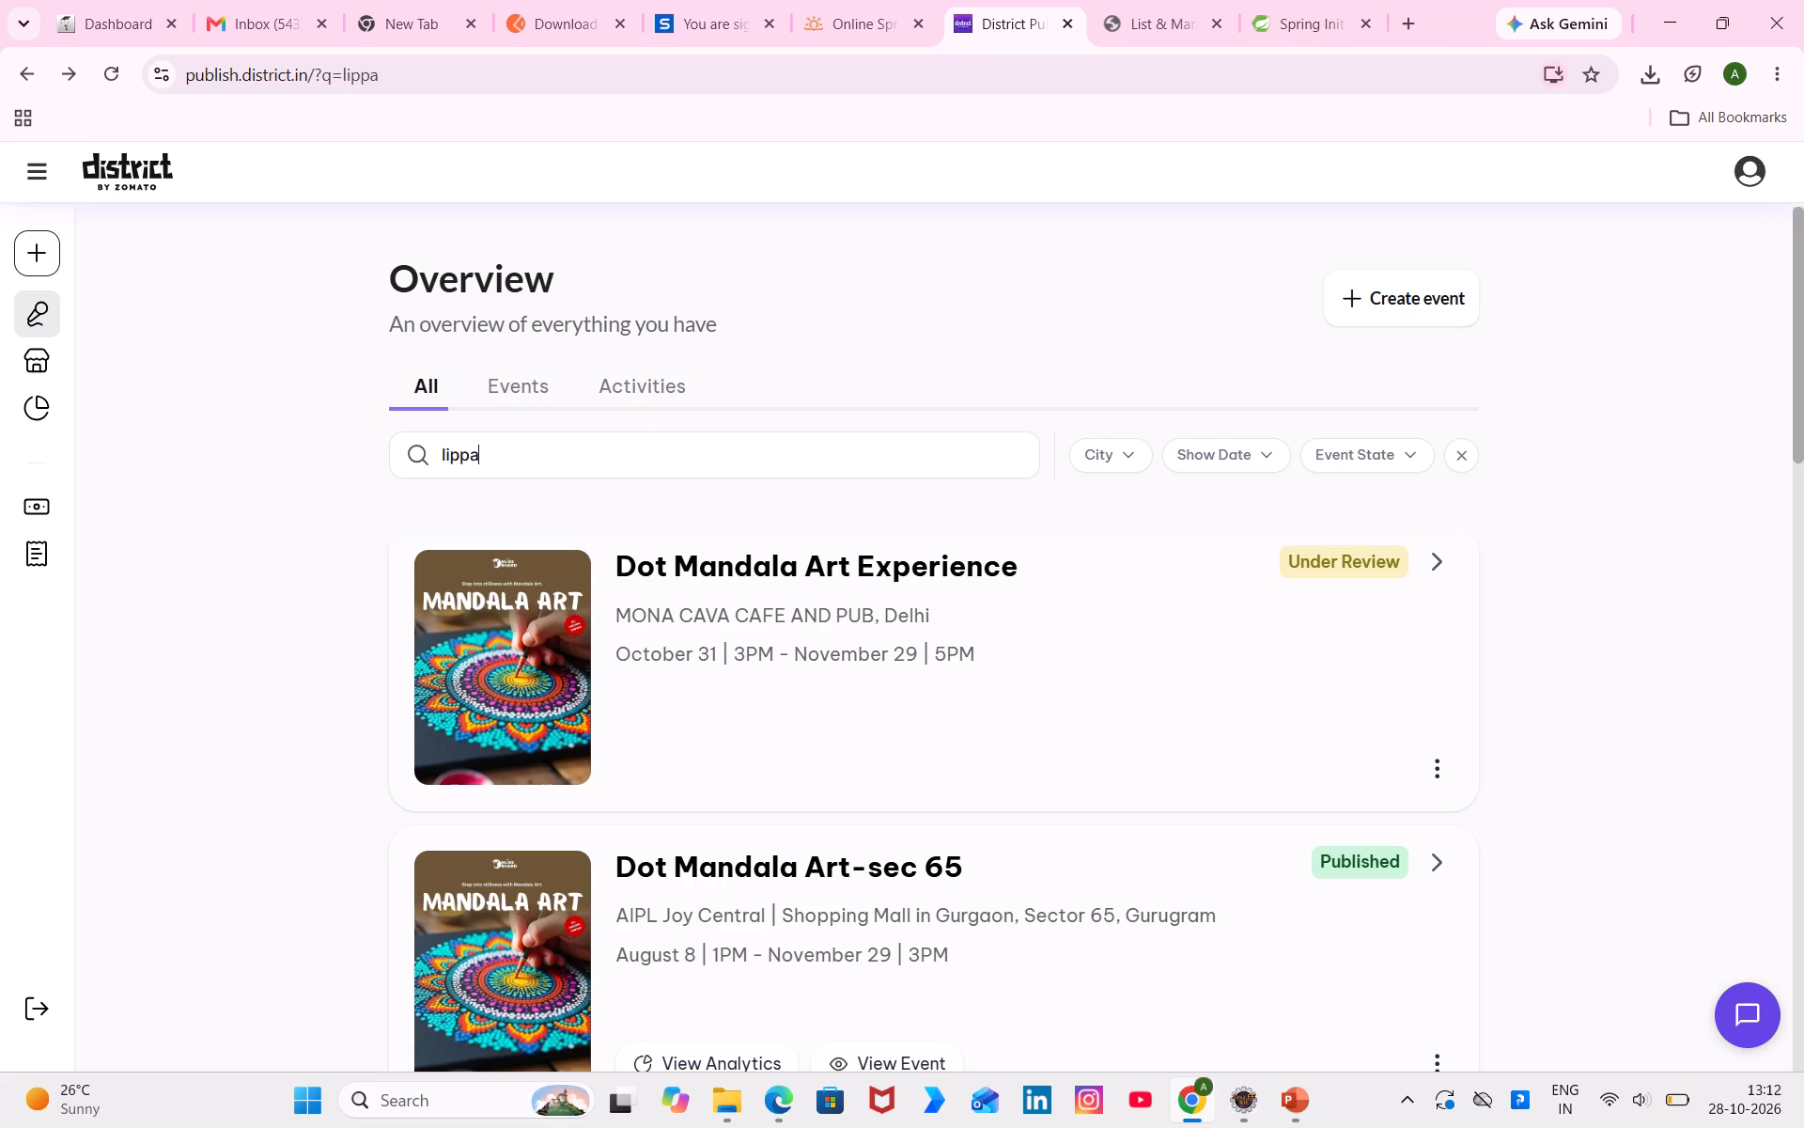
pyautogui.press('n')
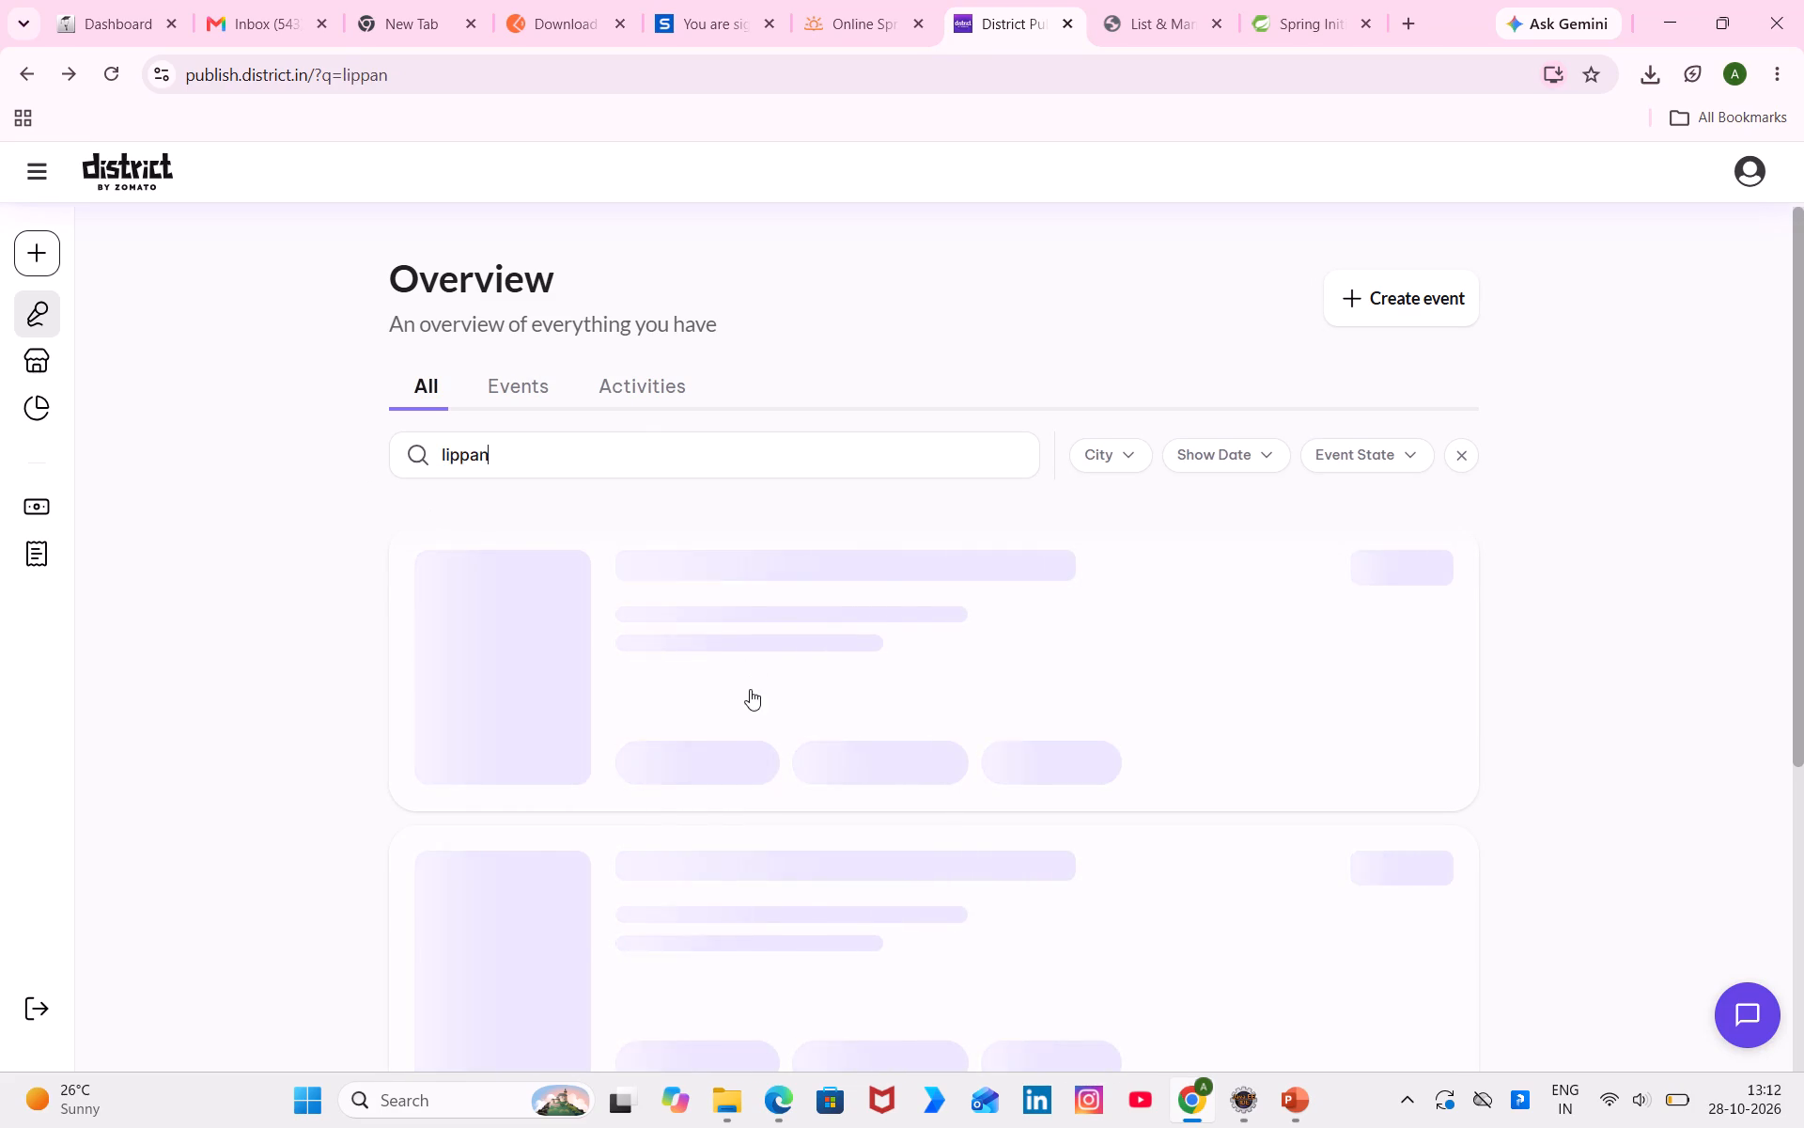
pyautogui.click(627, 689)
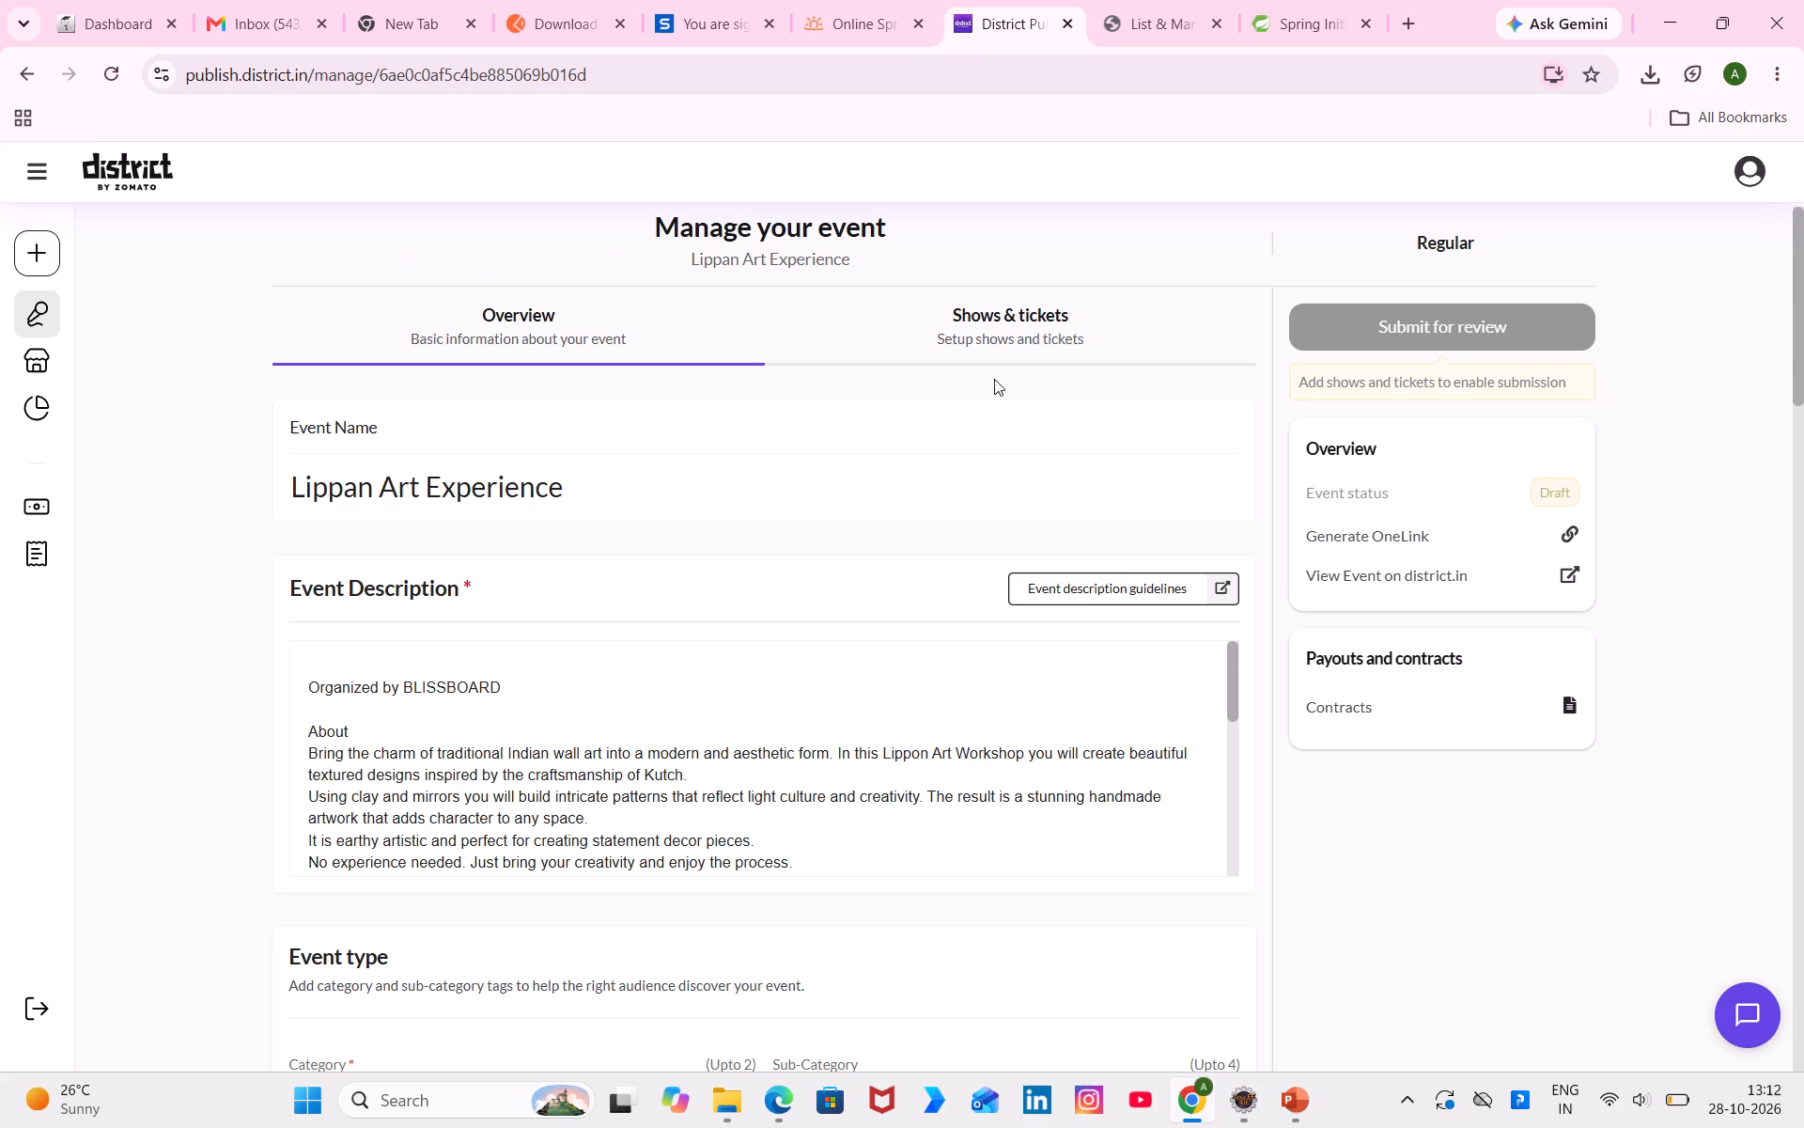
# Set up Lippan Art Experience as a weekly recurring event from Sat, 31 Oct to Sun, 29 Nov, repeating on Saturday and Sunday.
pyautogui.click(1006, 341)
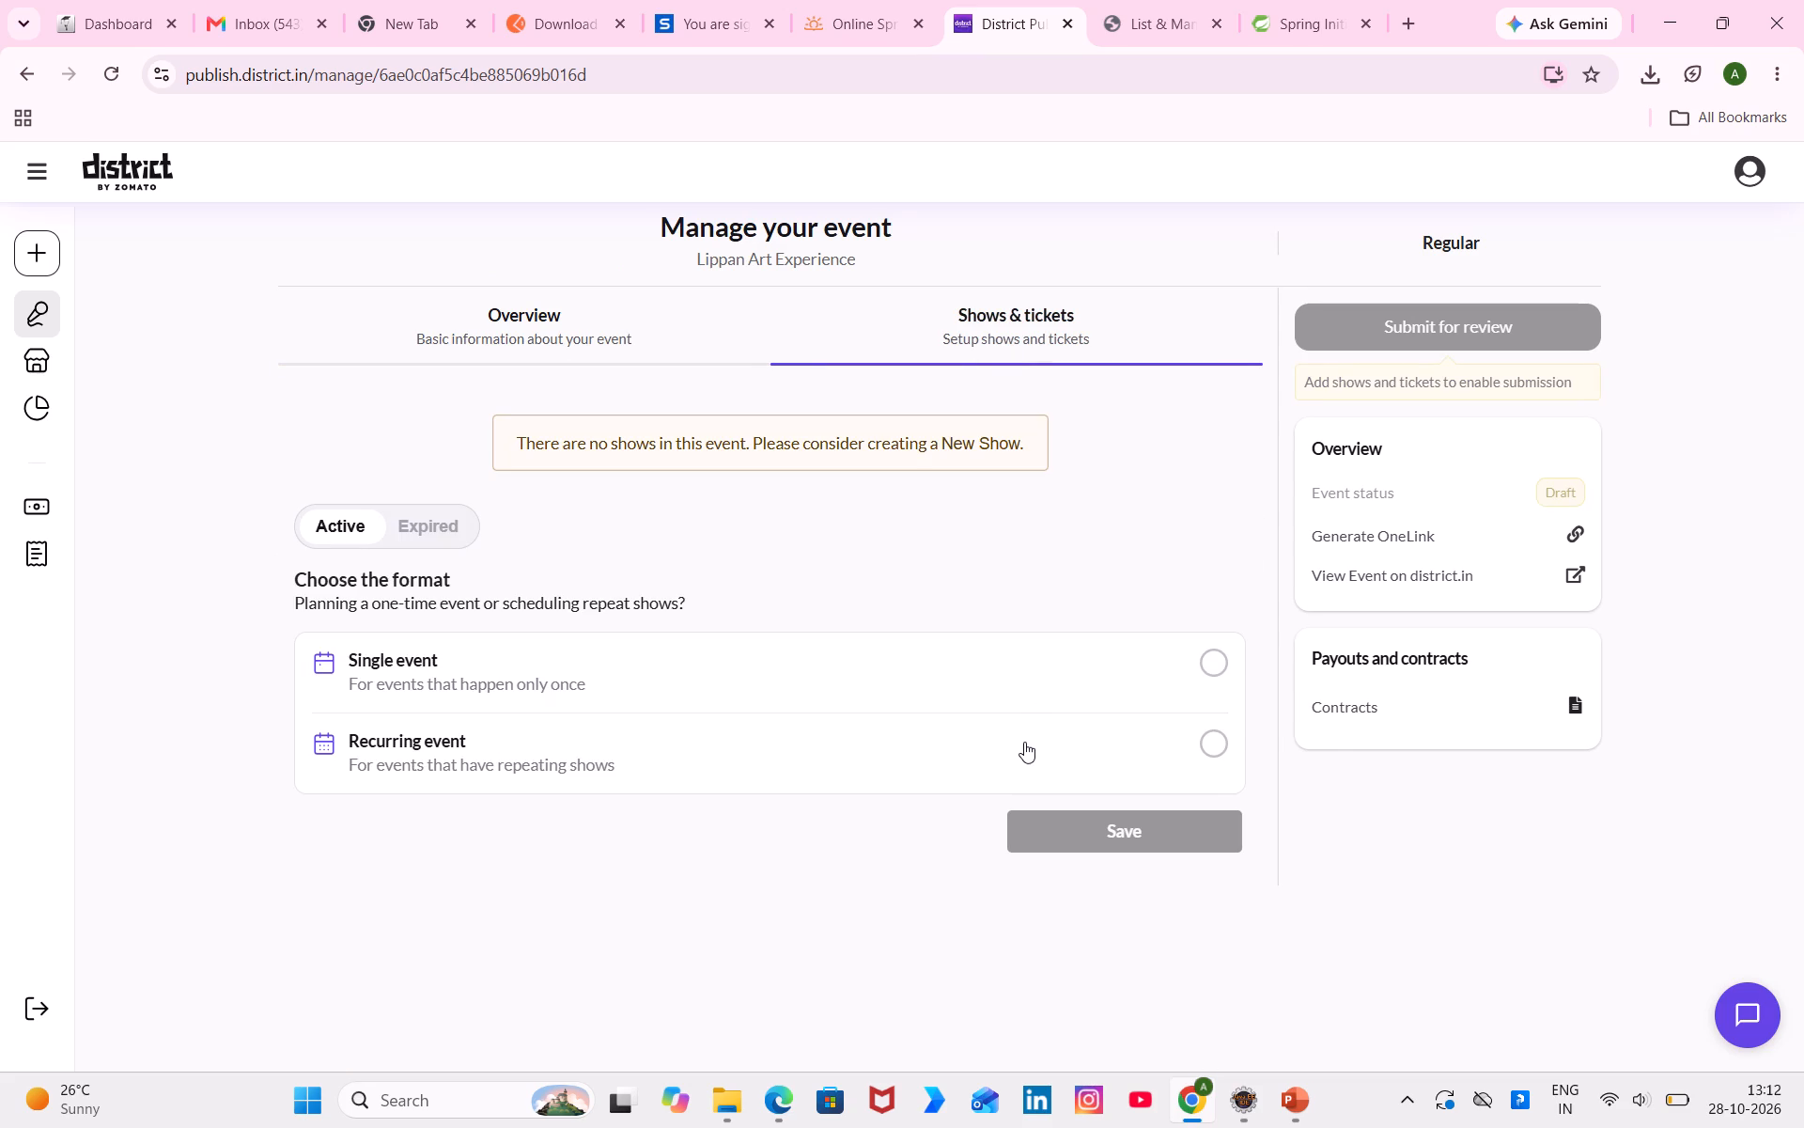
pyautogui.click(1024, 742)
pyautogui.click(993, 945)
pyautogui.scroll(-1, 993, 945)
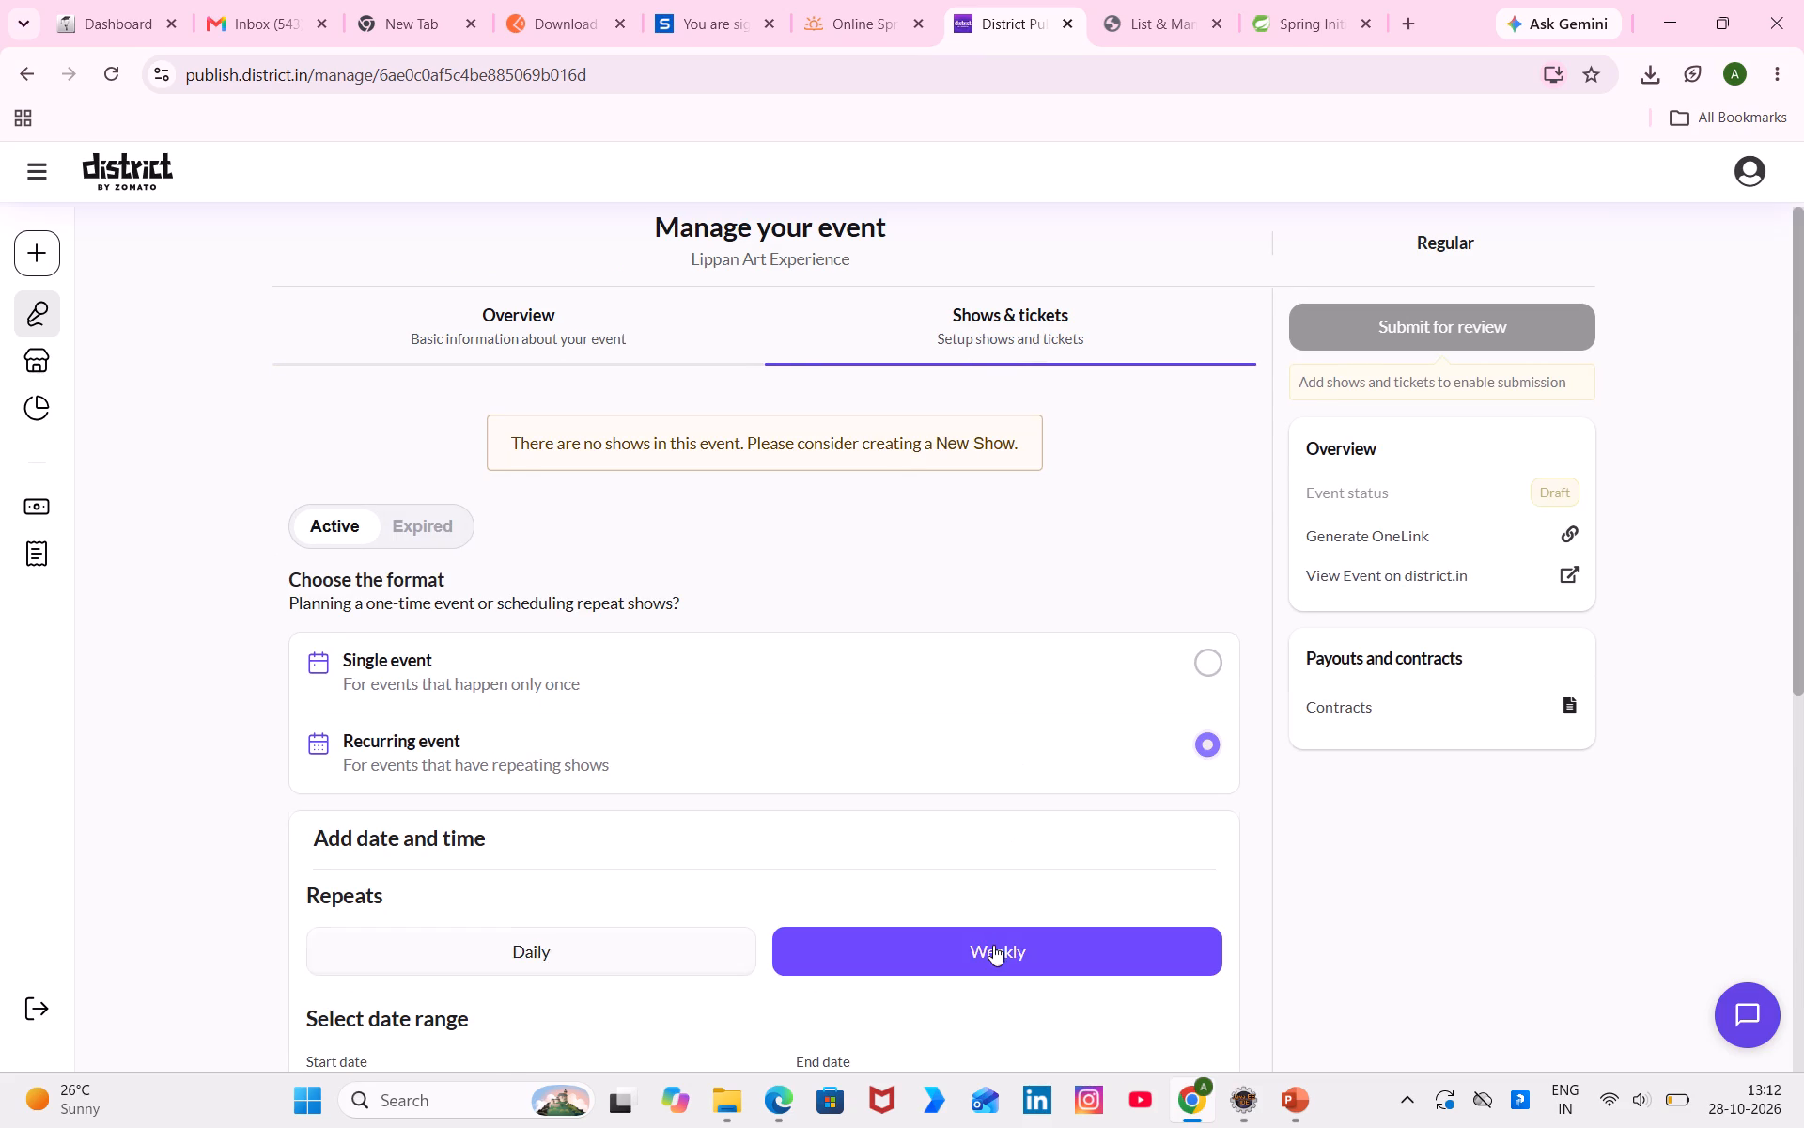
pyautogui.scroll(-1, 993, 945)
pyautogui.click(709, 907)
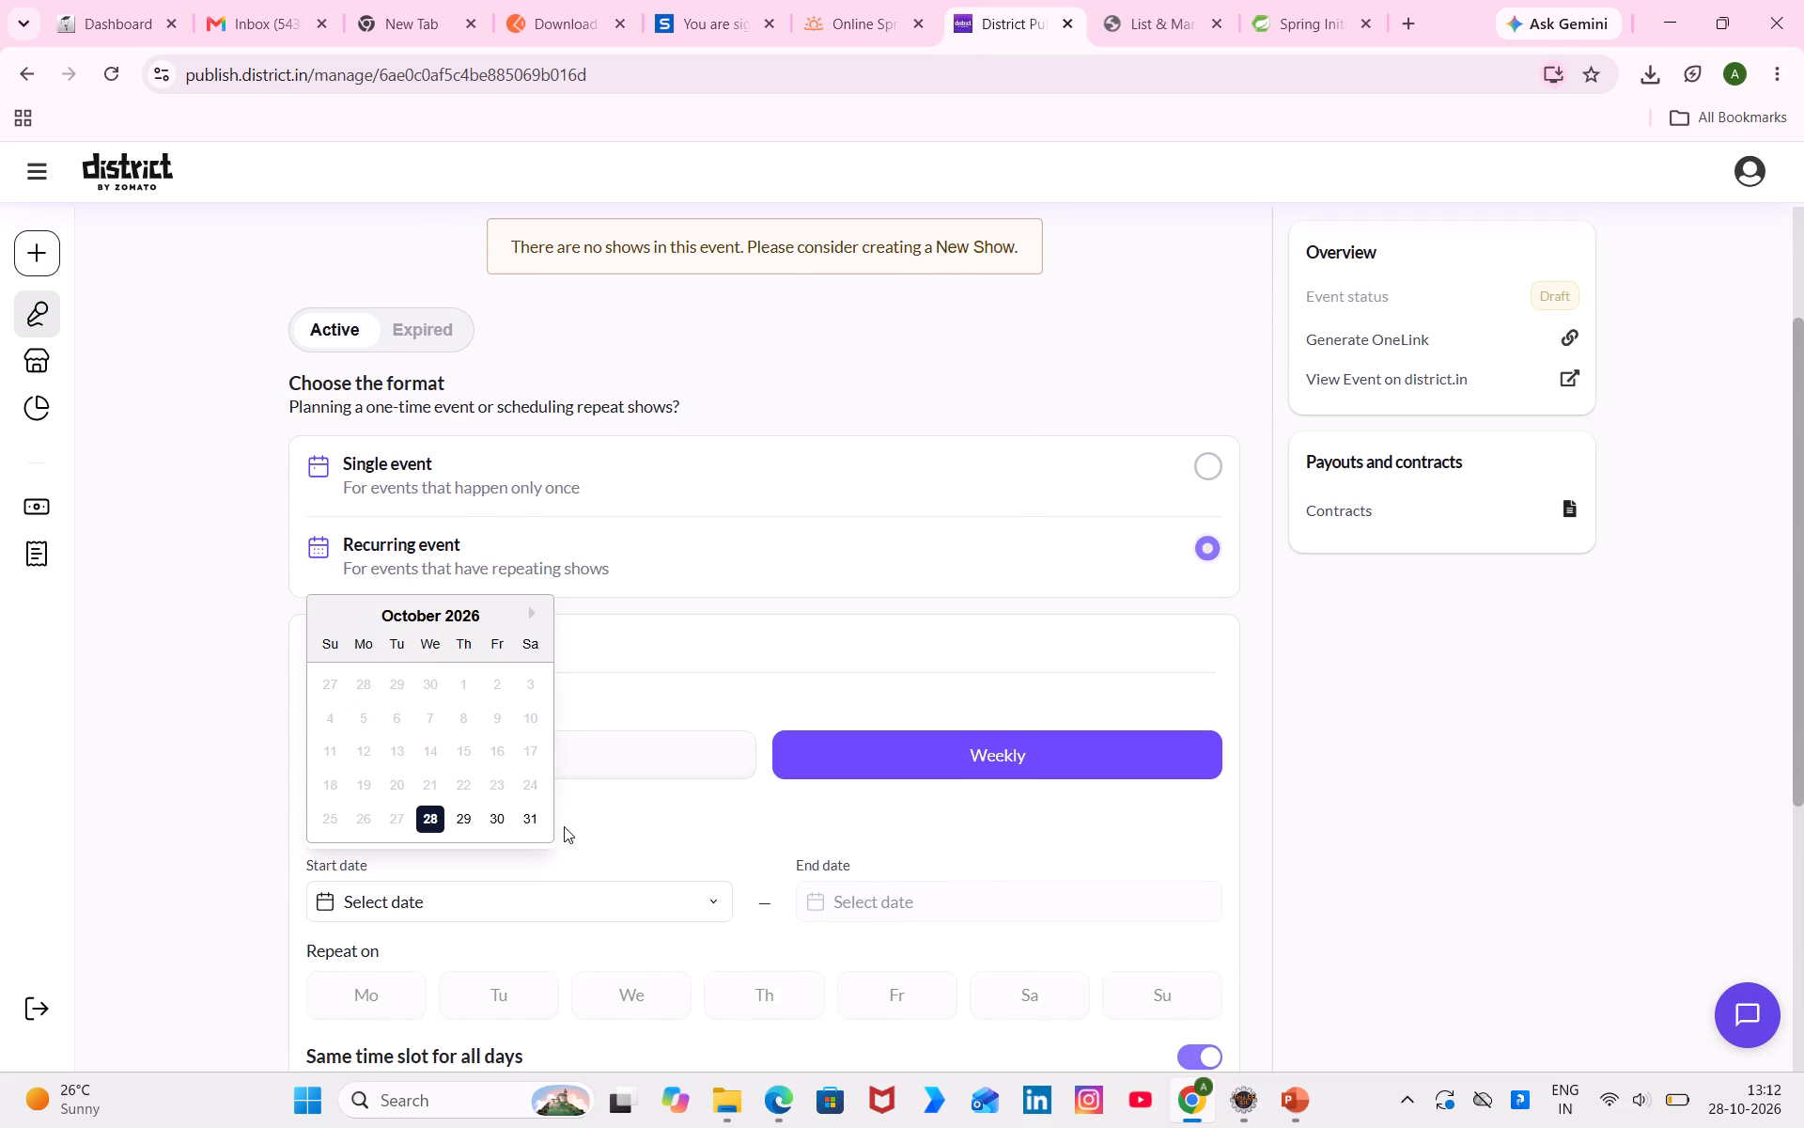
pyautogui.click(530, 829)
pyautogui.click(892, 918)
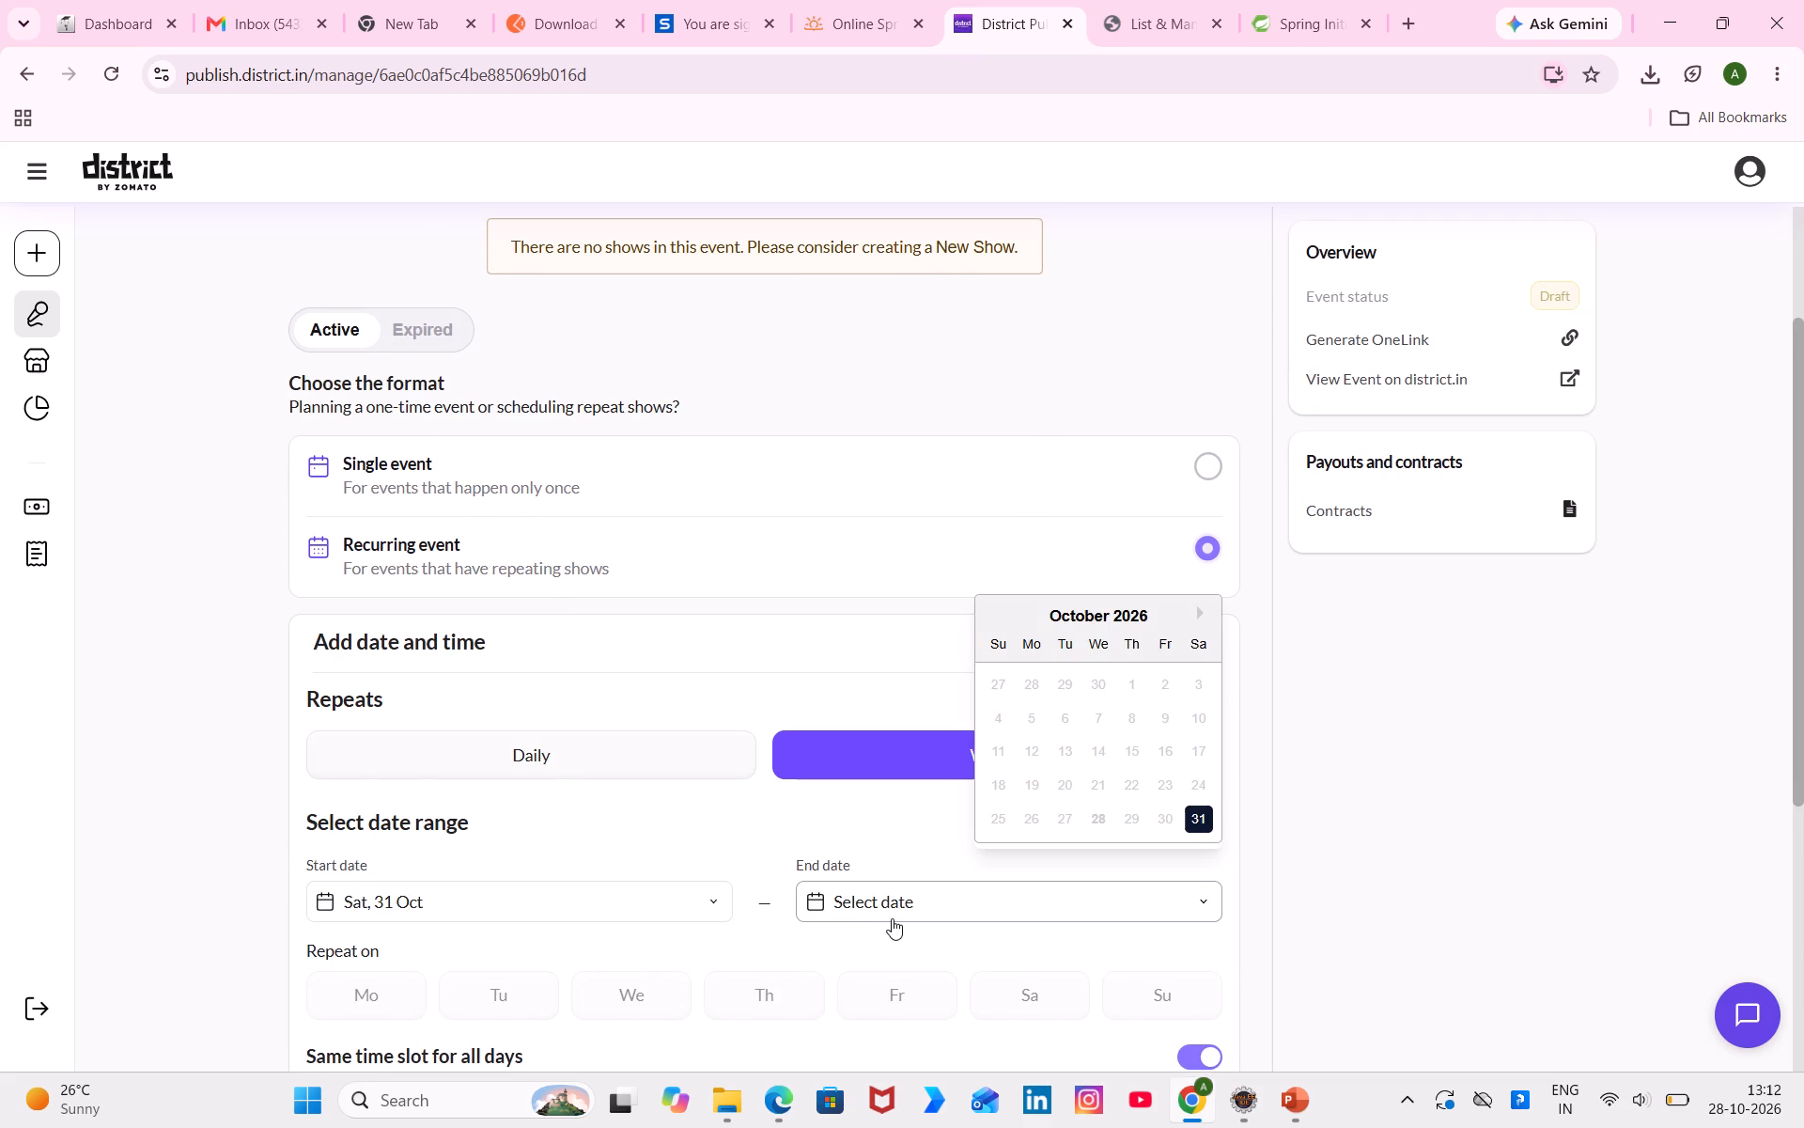
pyautogui.click(1196, 613)
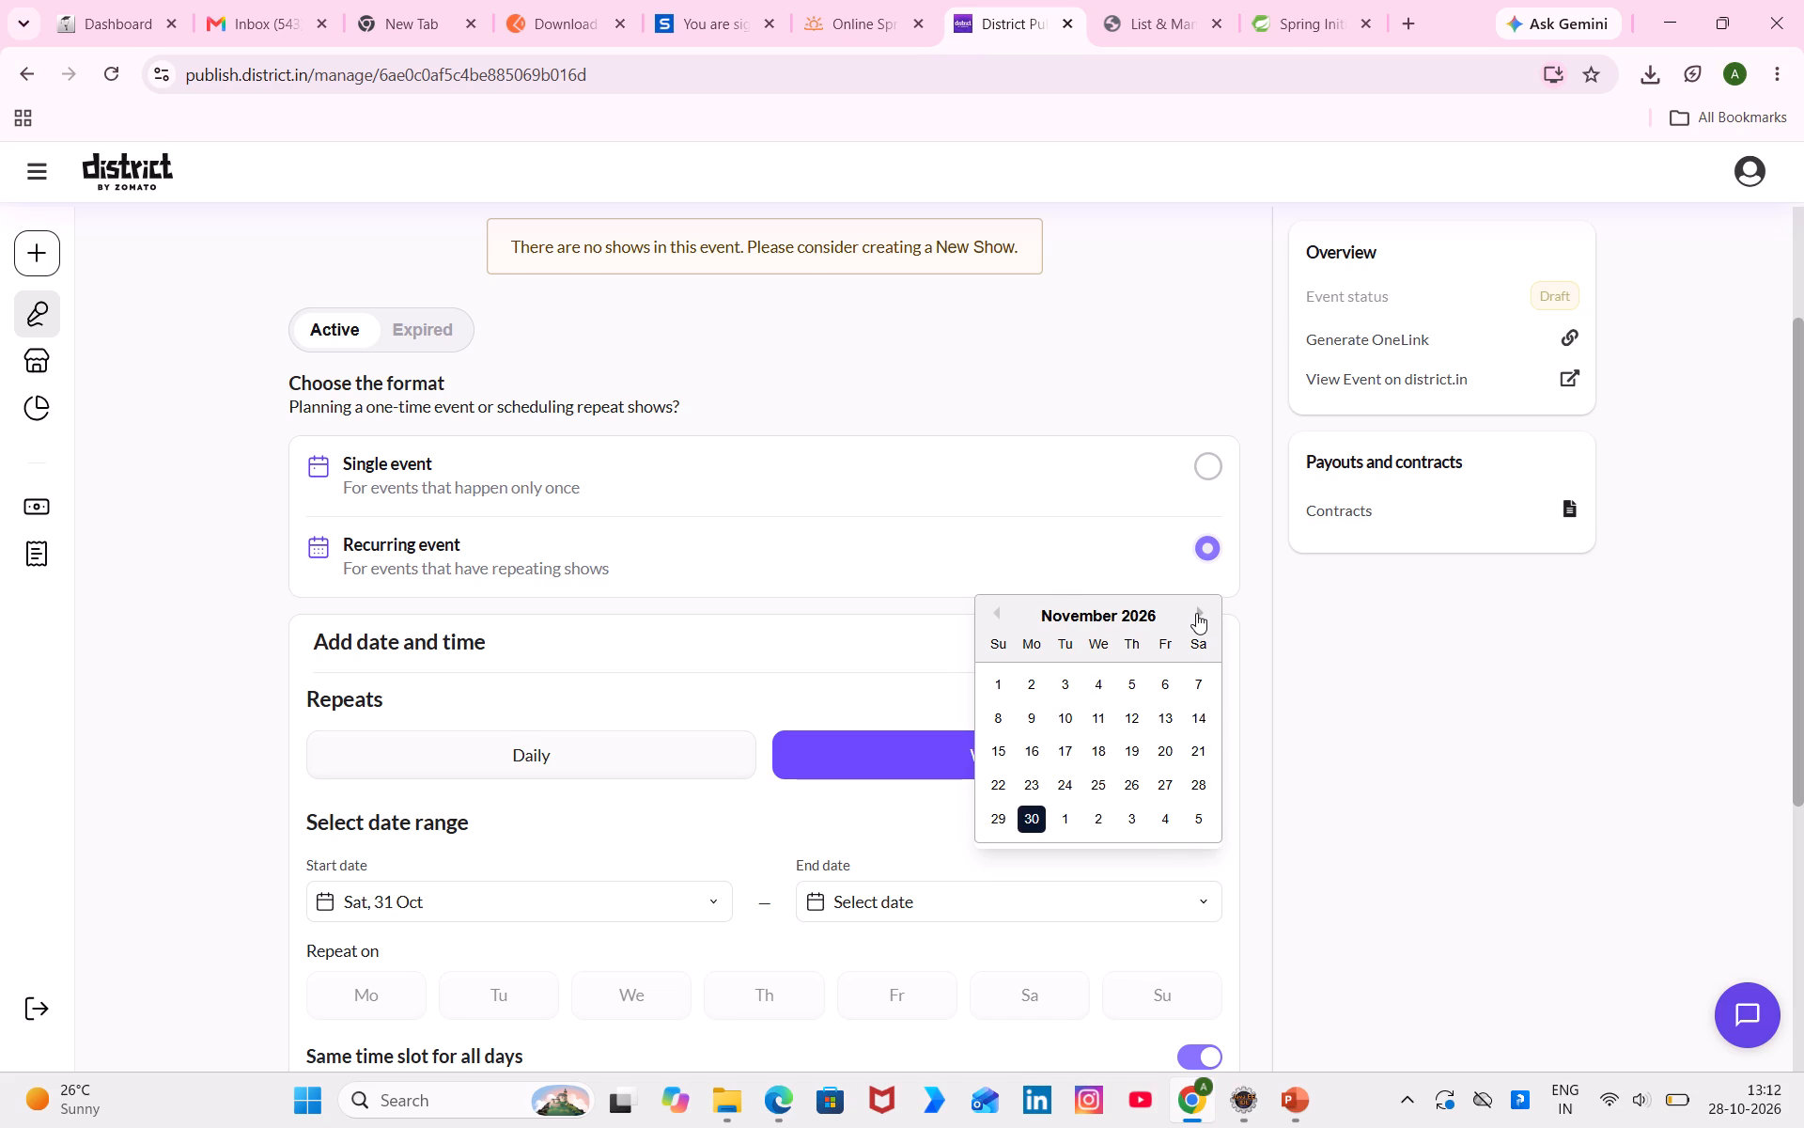
pyautogui.click(988, 826)
pyautogui.click(1019, 977)
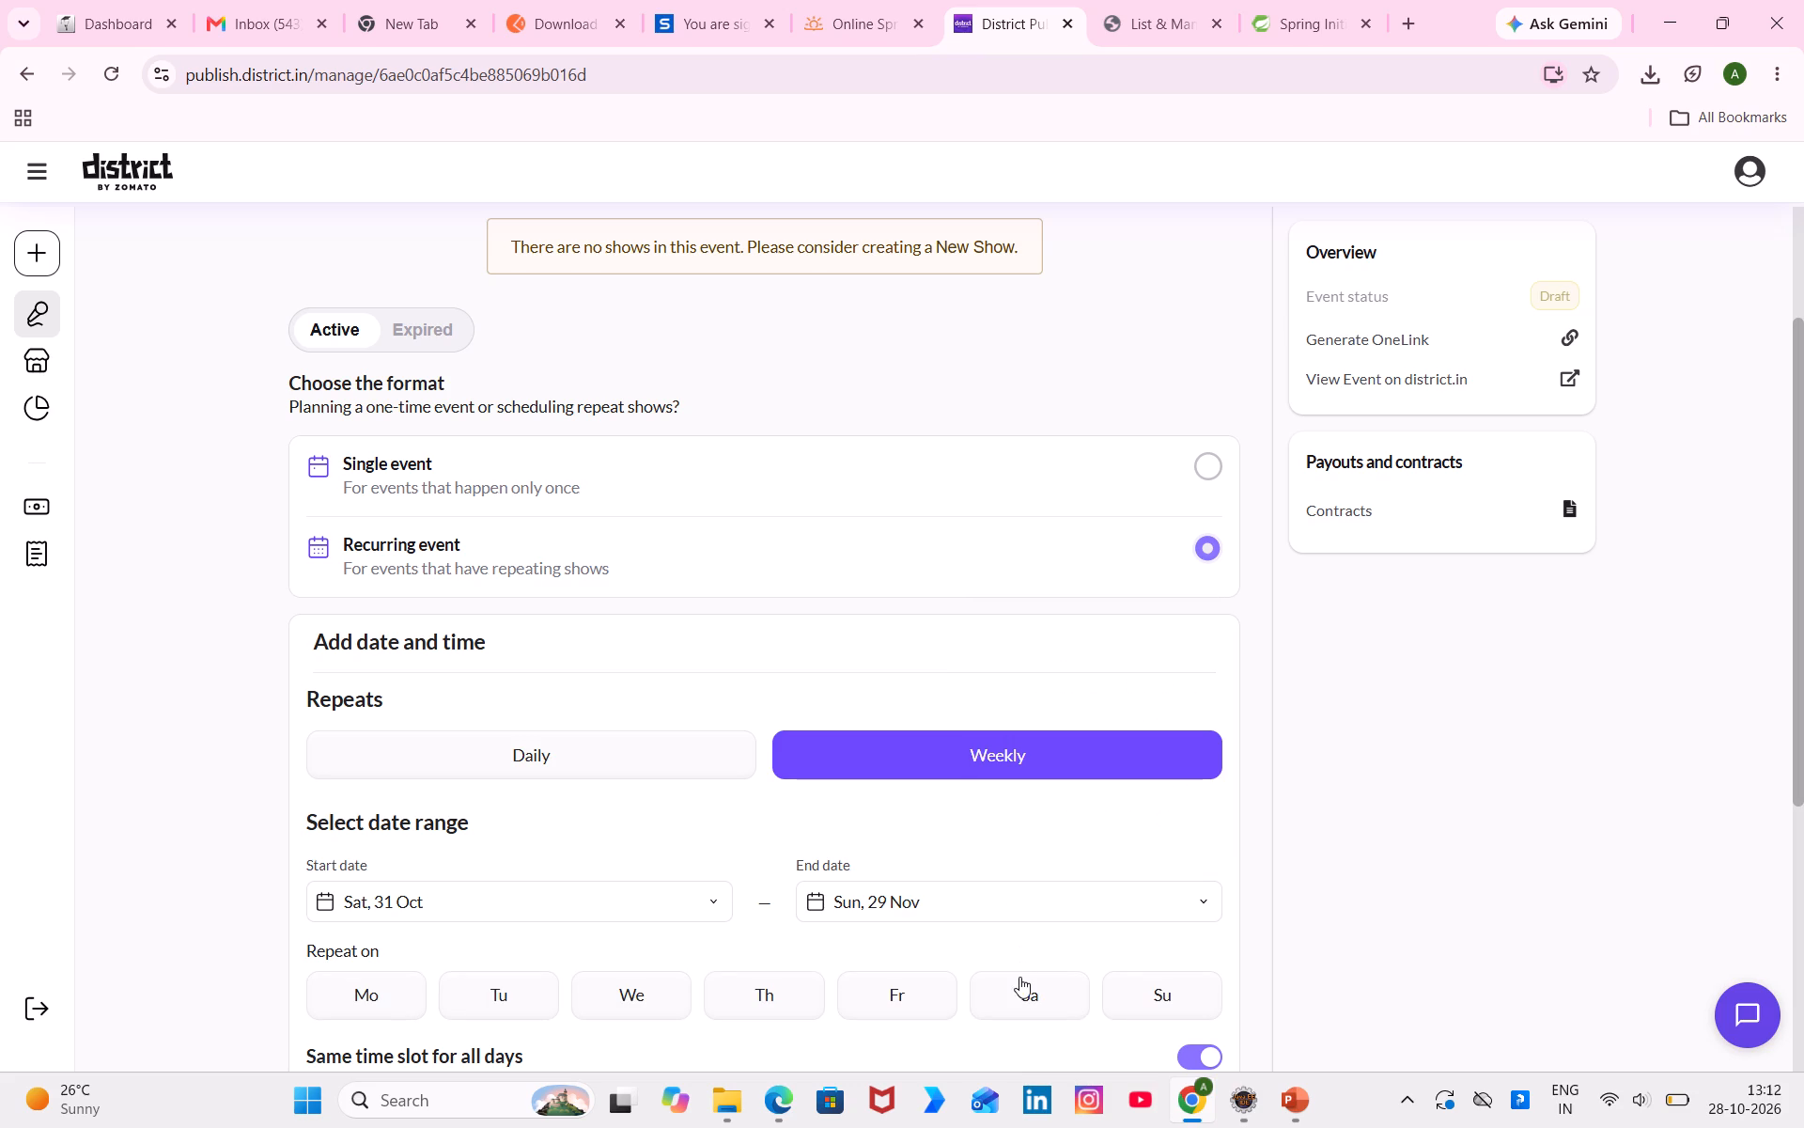
pyautogui.click(1161, 995)
# Set the first time slot for all days to 03:00 PM to 04:00 PM.
pyautogui.scroll(-2, 1161, 995)
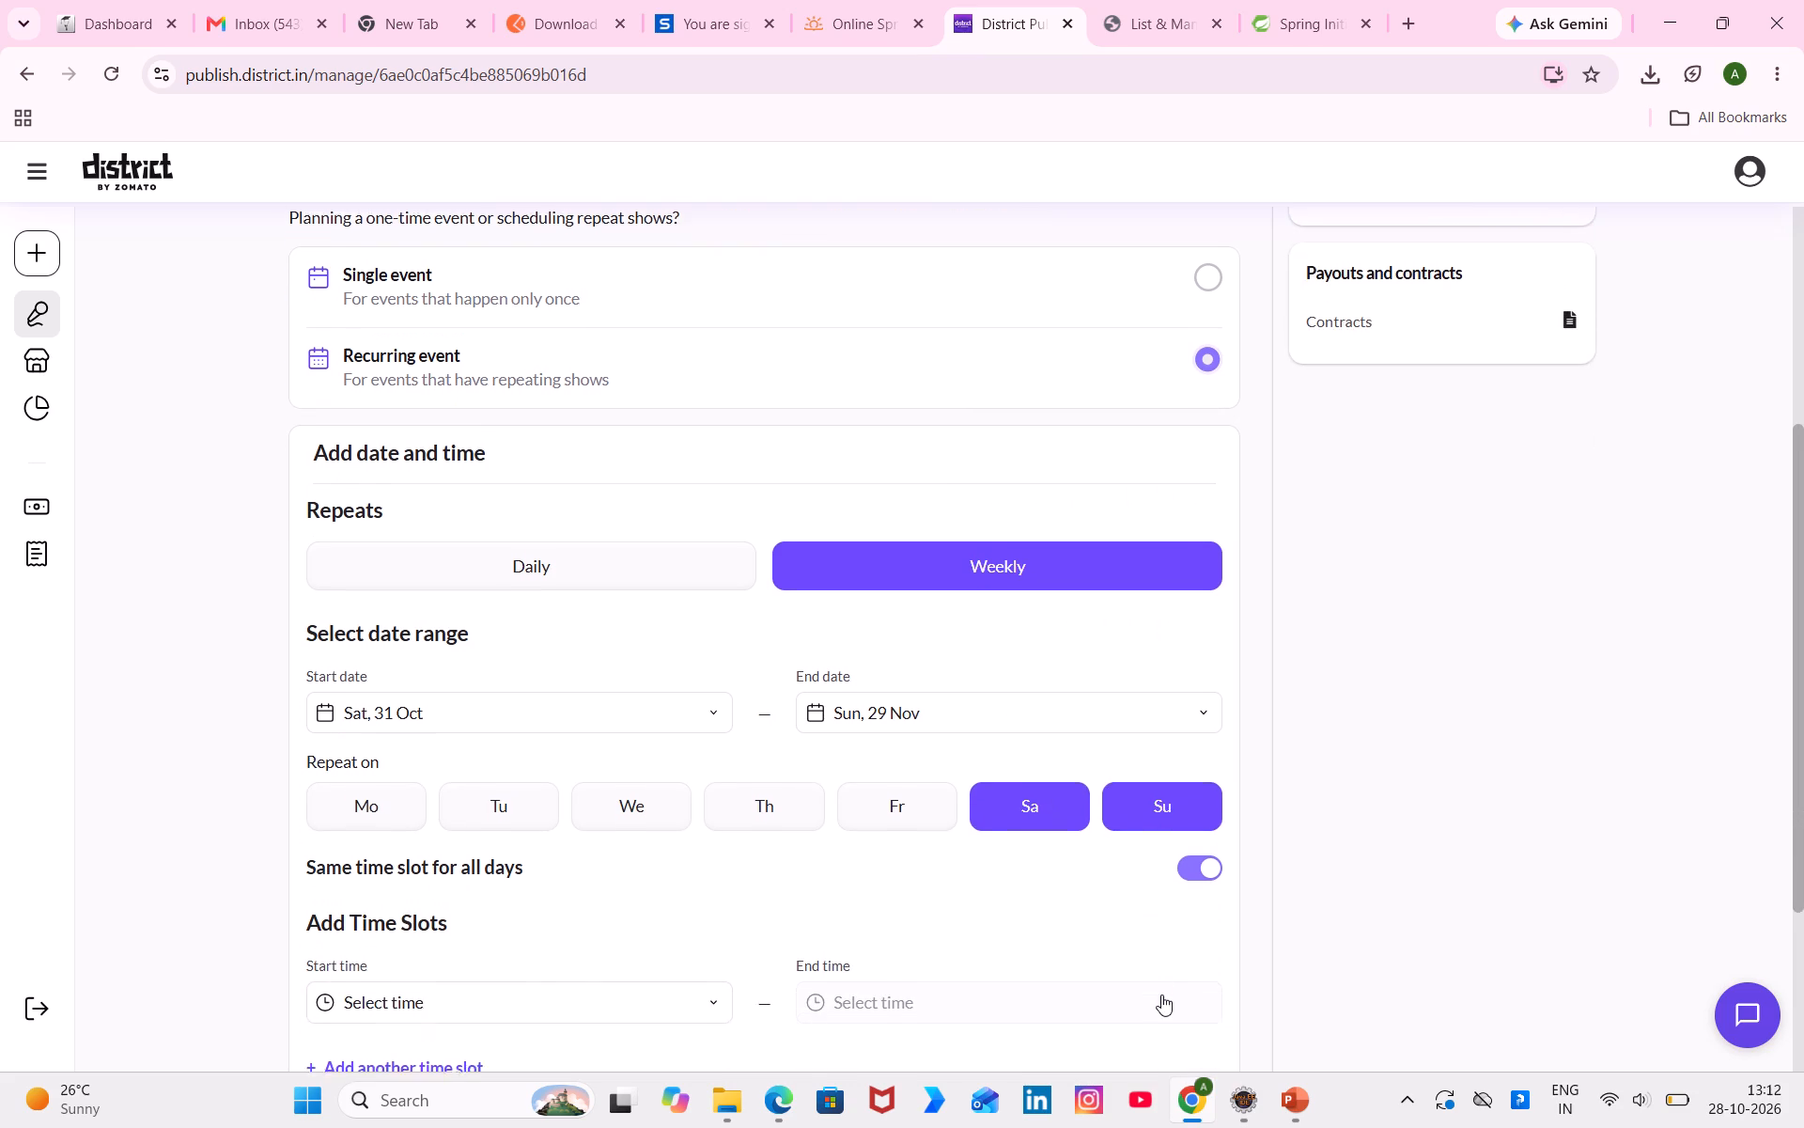
pyautogui.scroll(-1, 1161, 995)
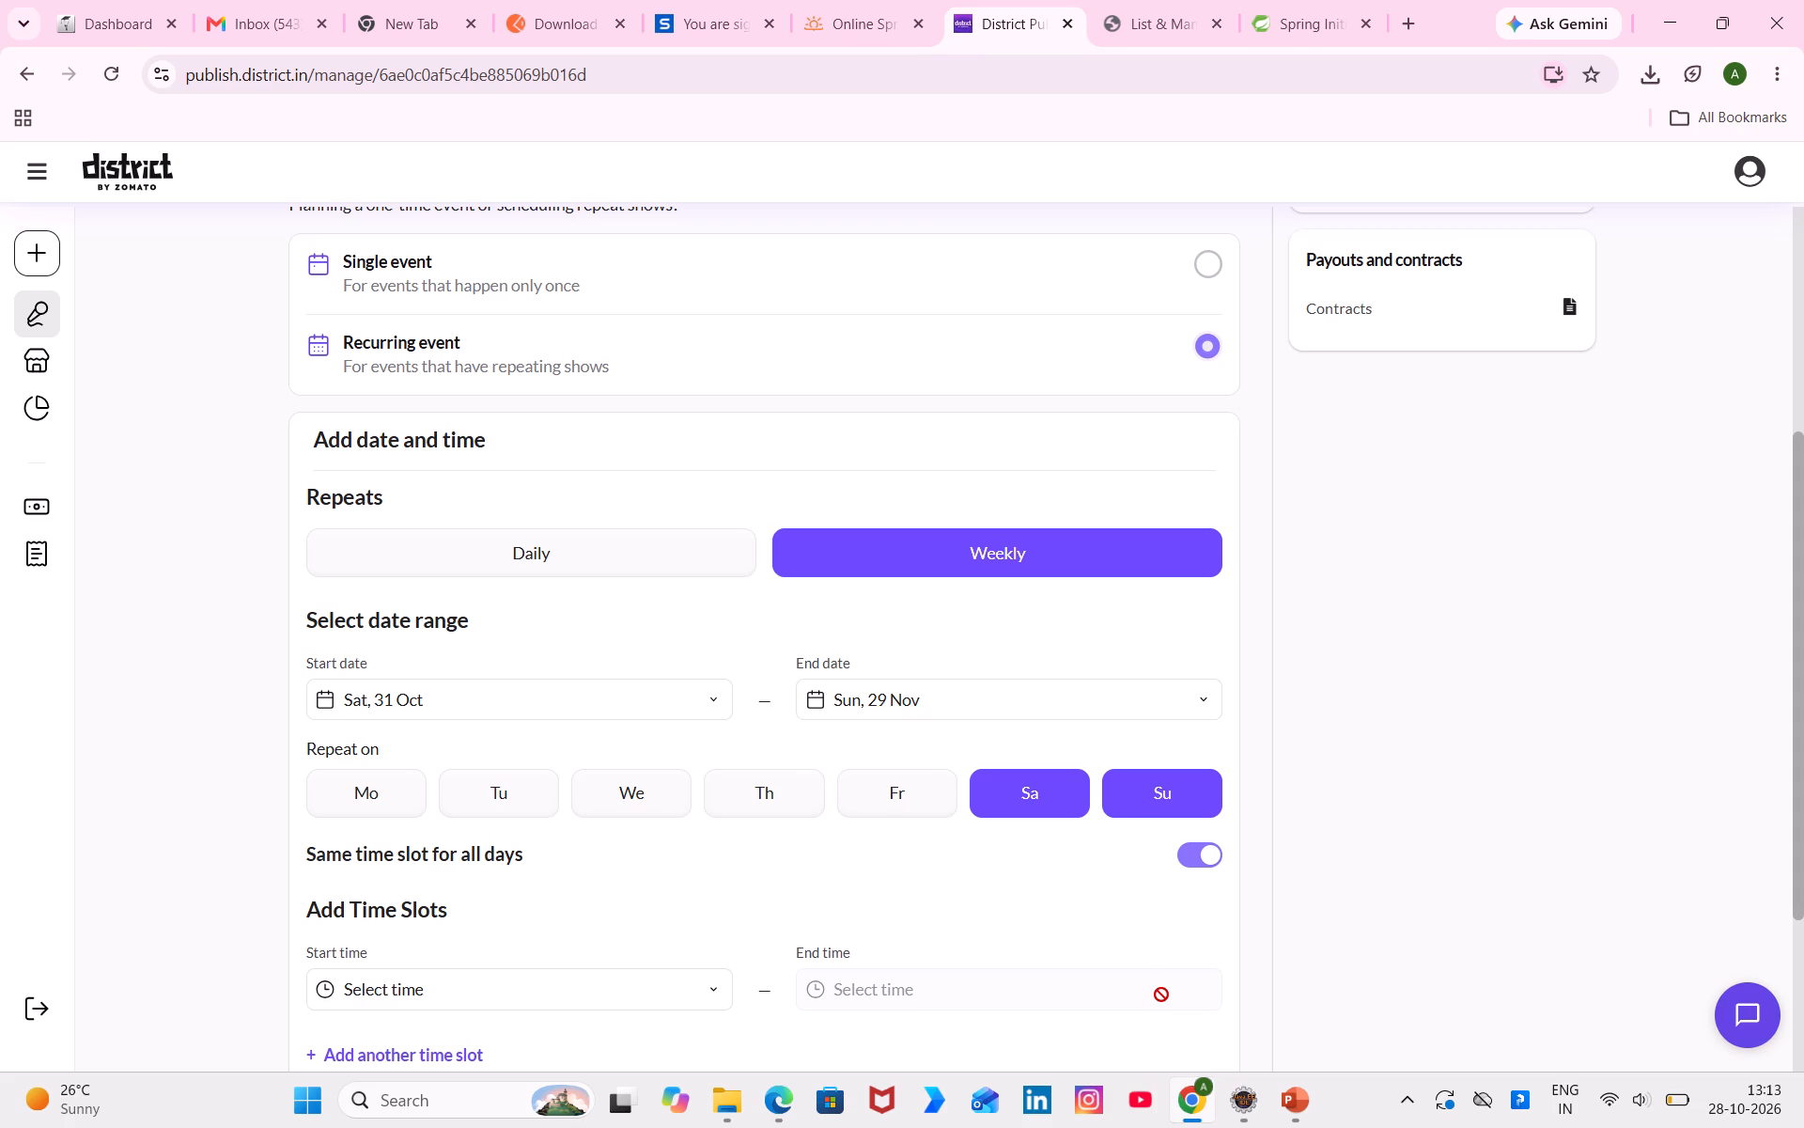
pyautogui.scroll(-1, 1002, 810)
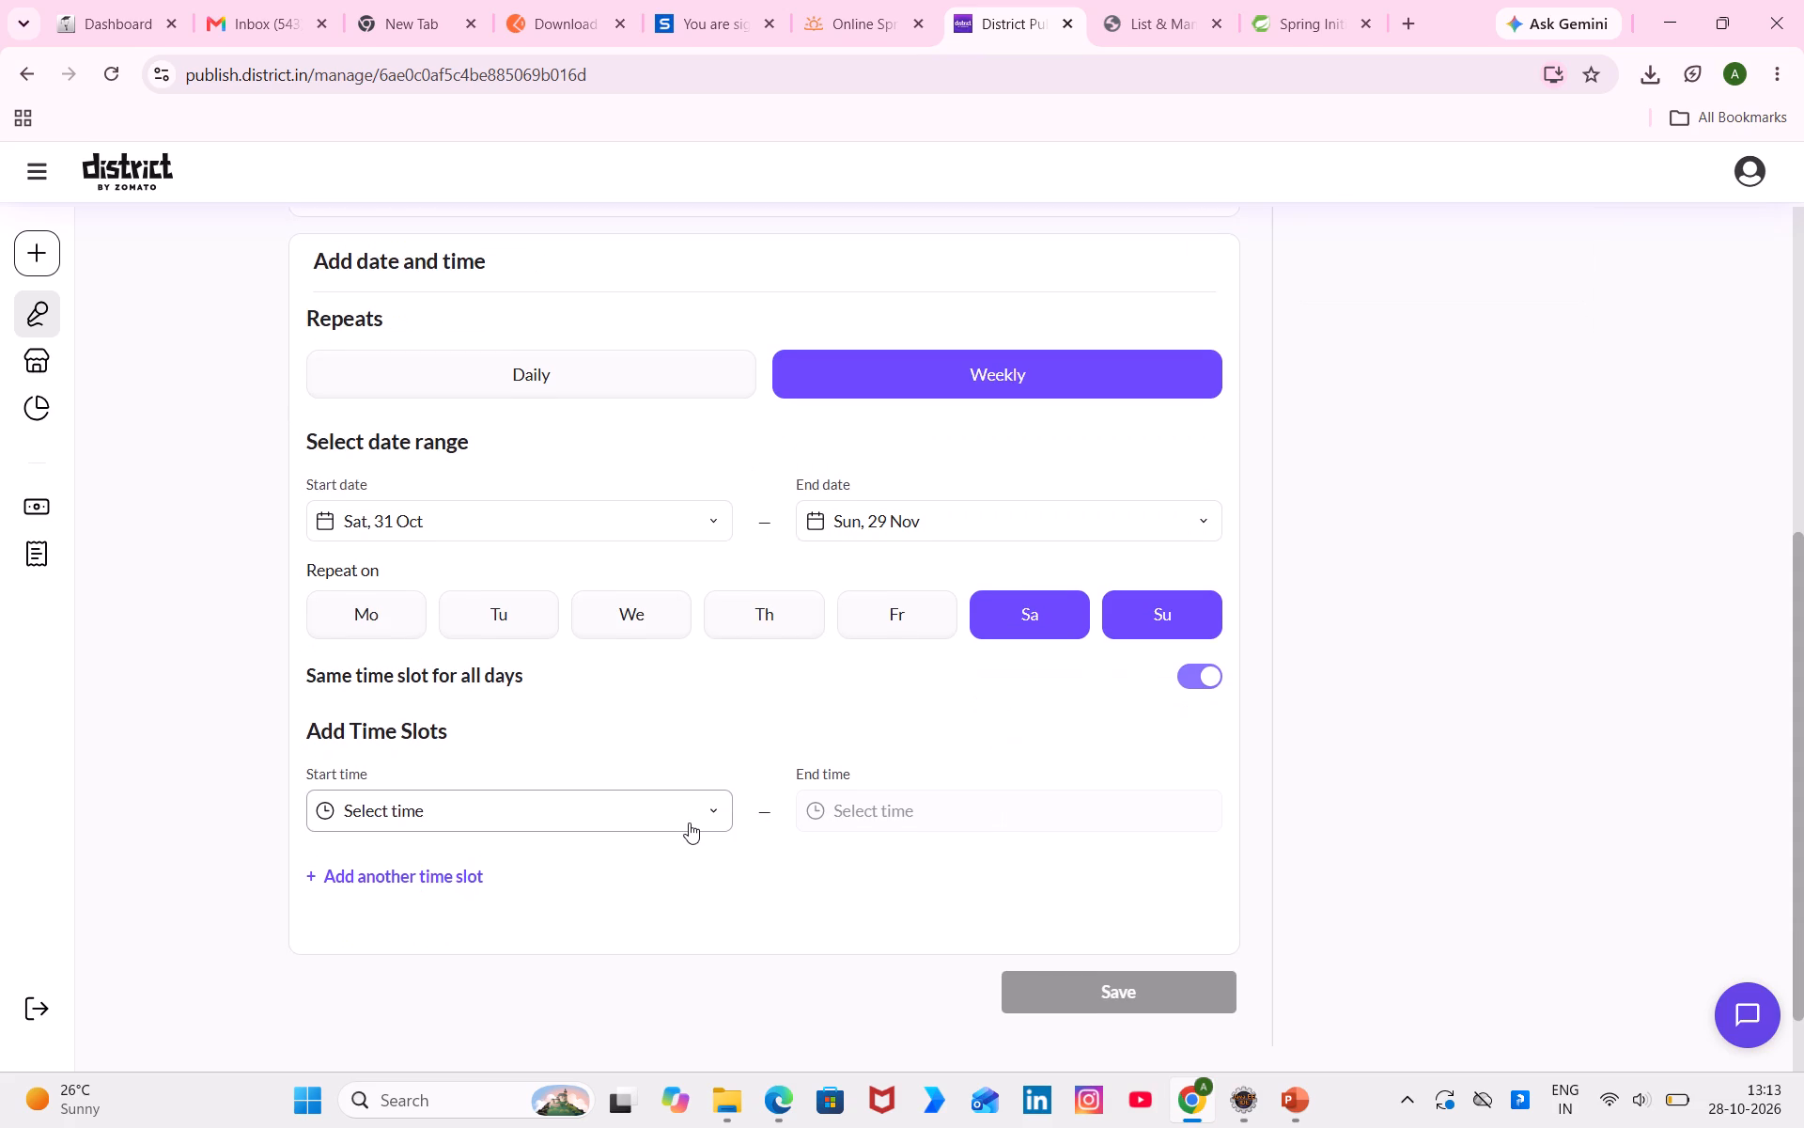
pyautogui.click(689, 822)
pyautogui.click(726, 673)
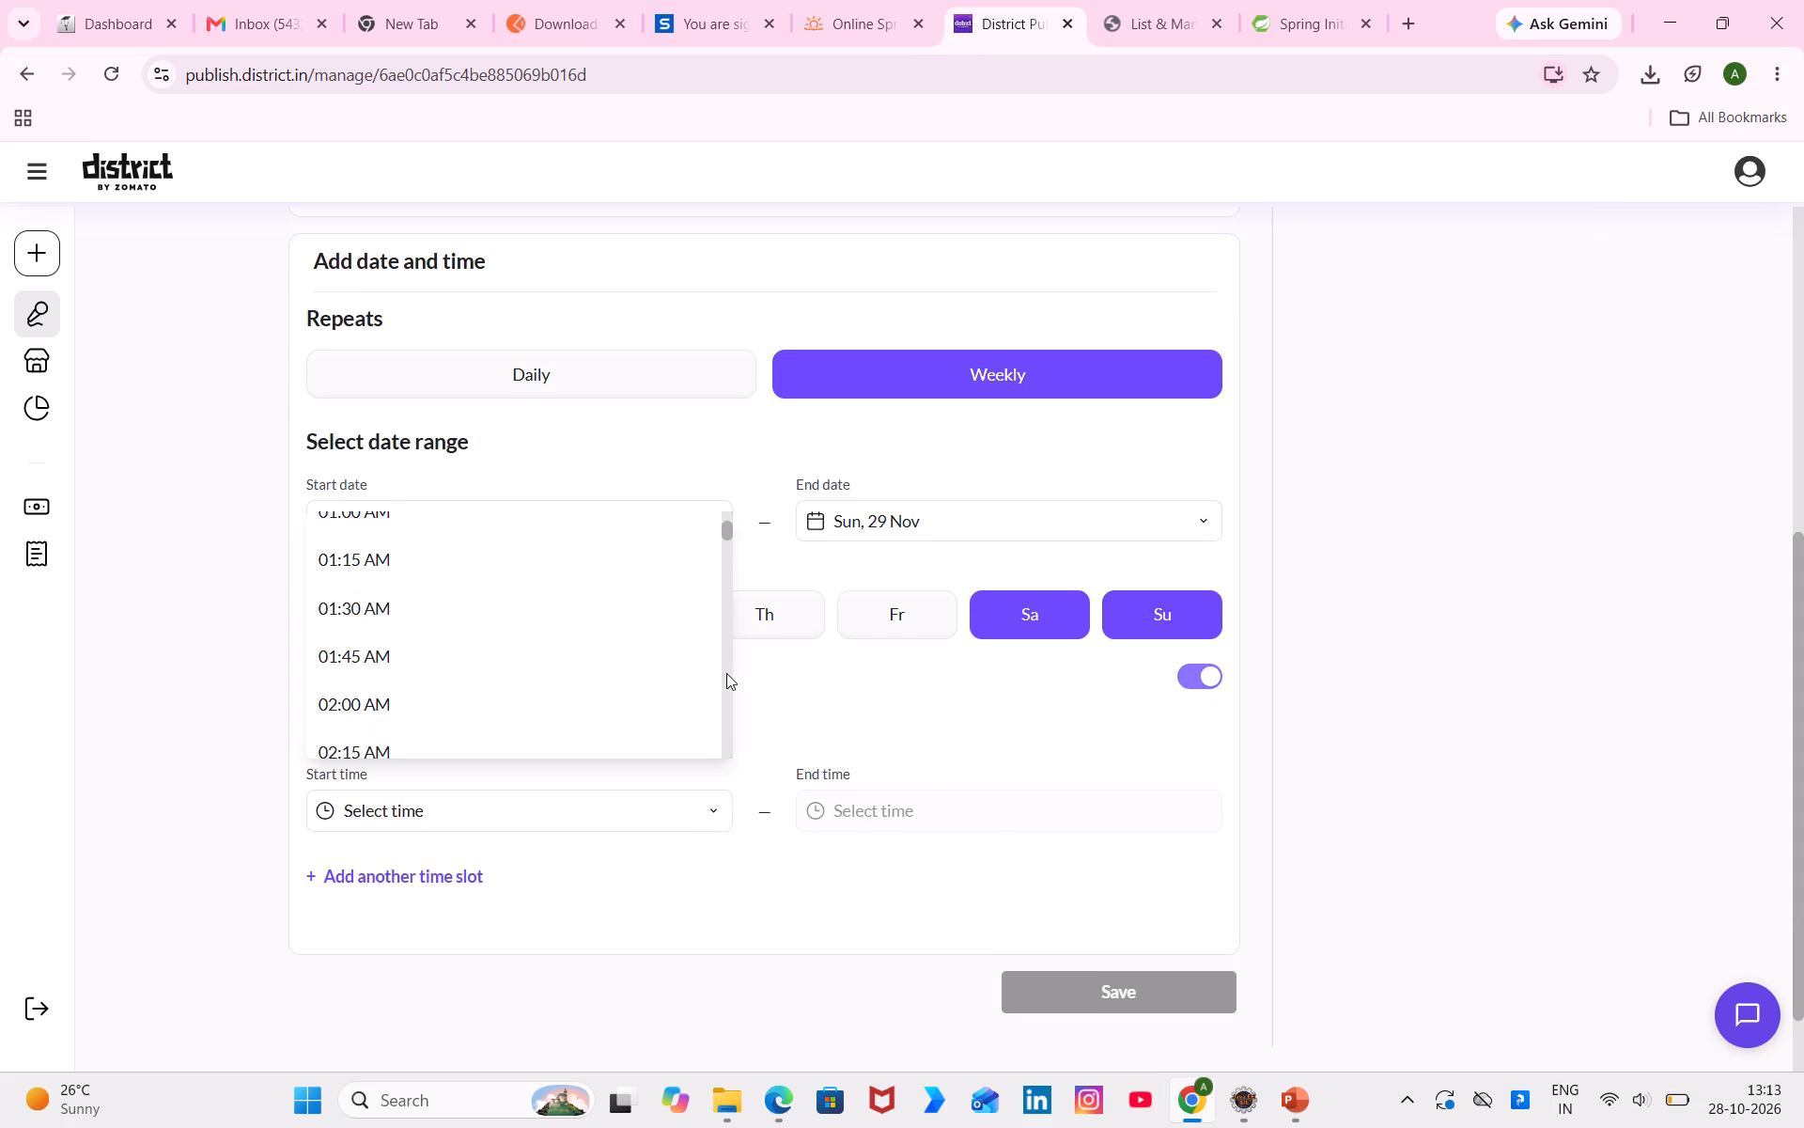
pyautogui.scroll(-3, 619, 722)
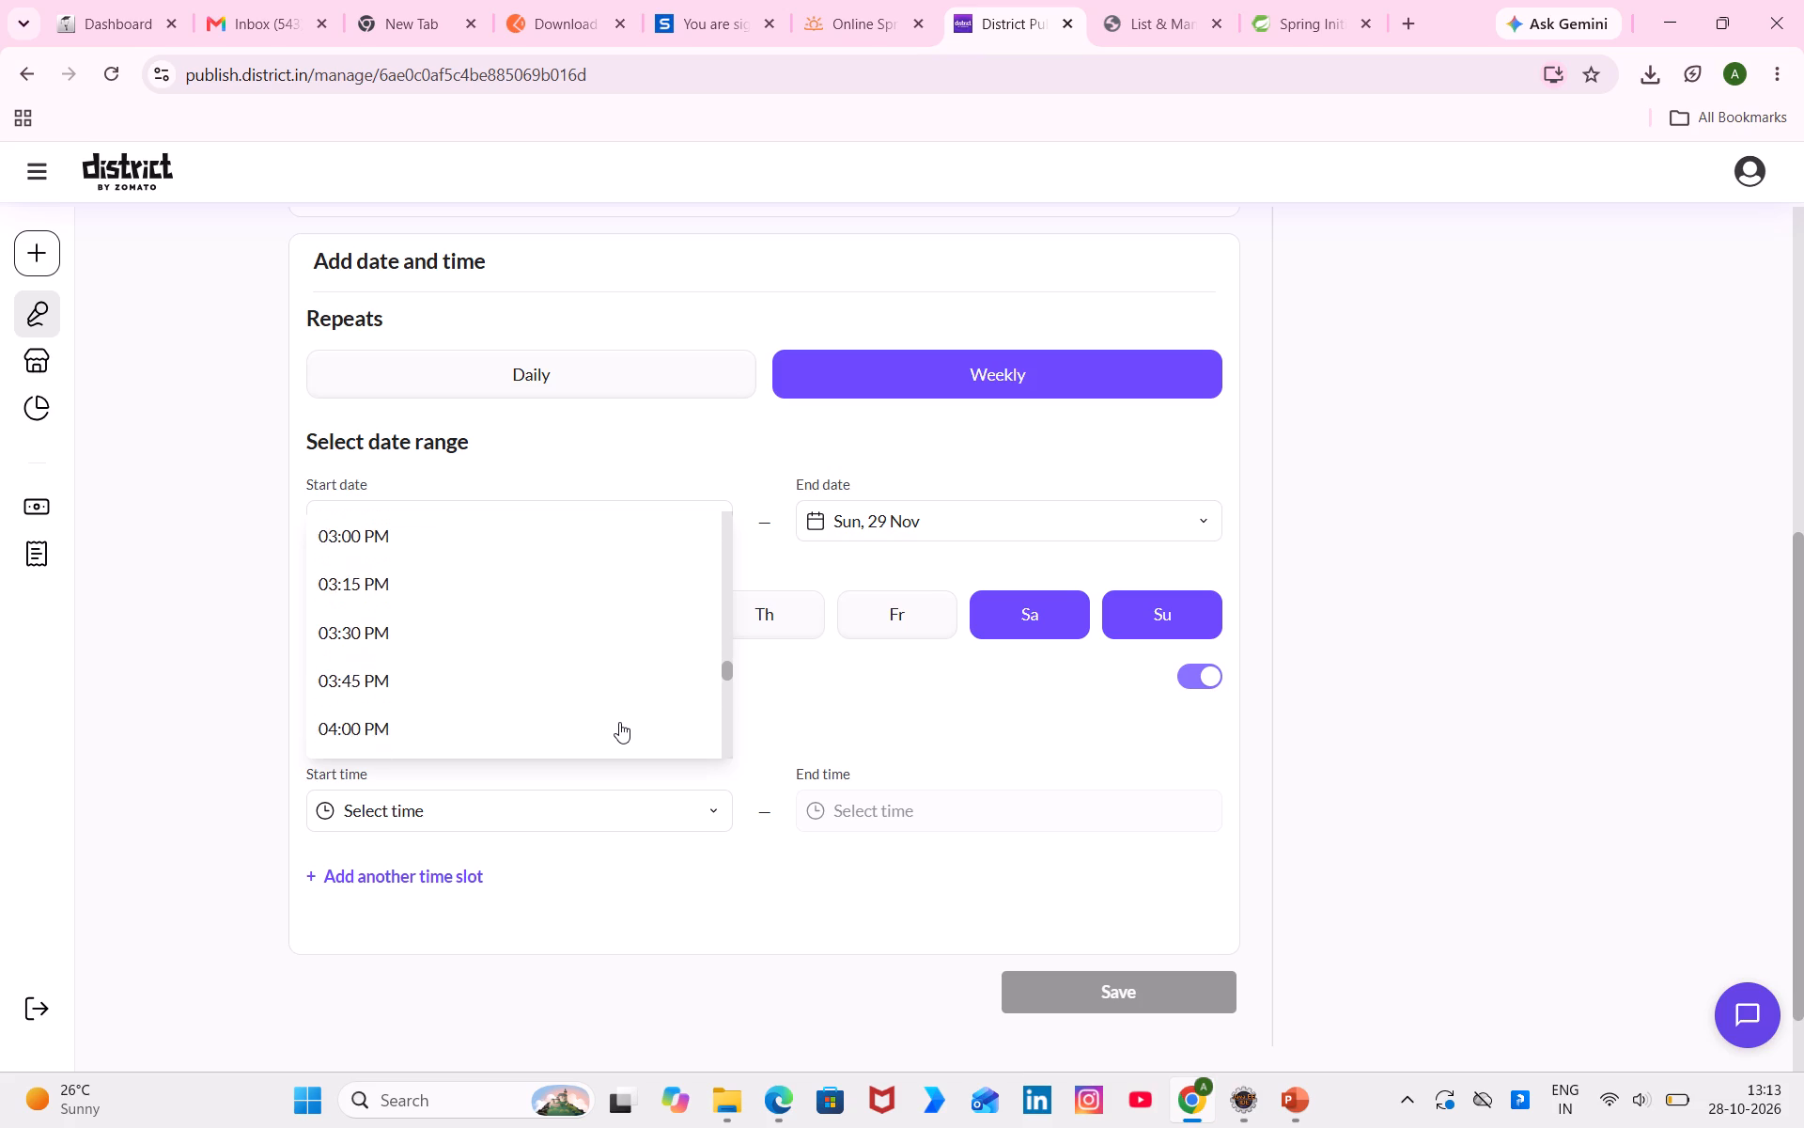
pyautogui.scroll(1, 619, 722)
pyautogui.click(521, 653)
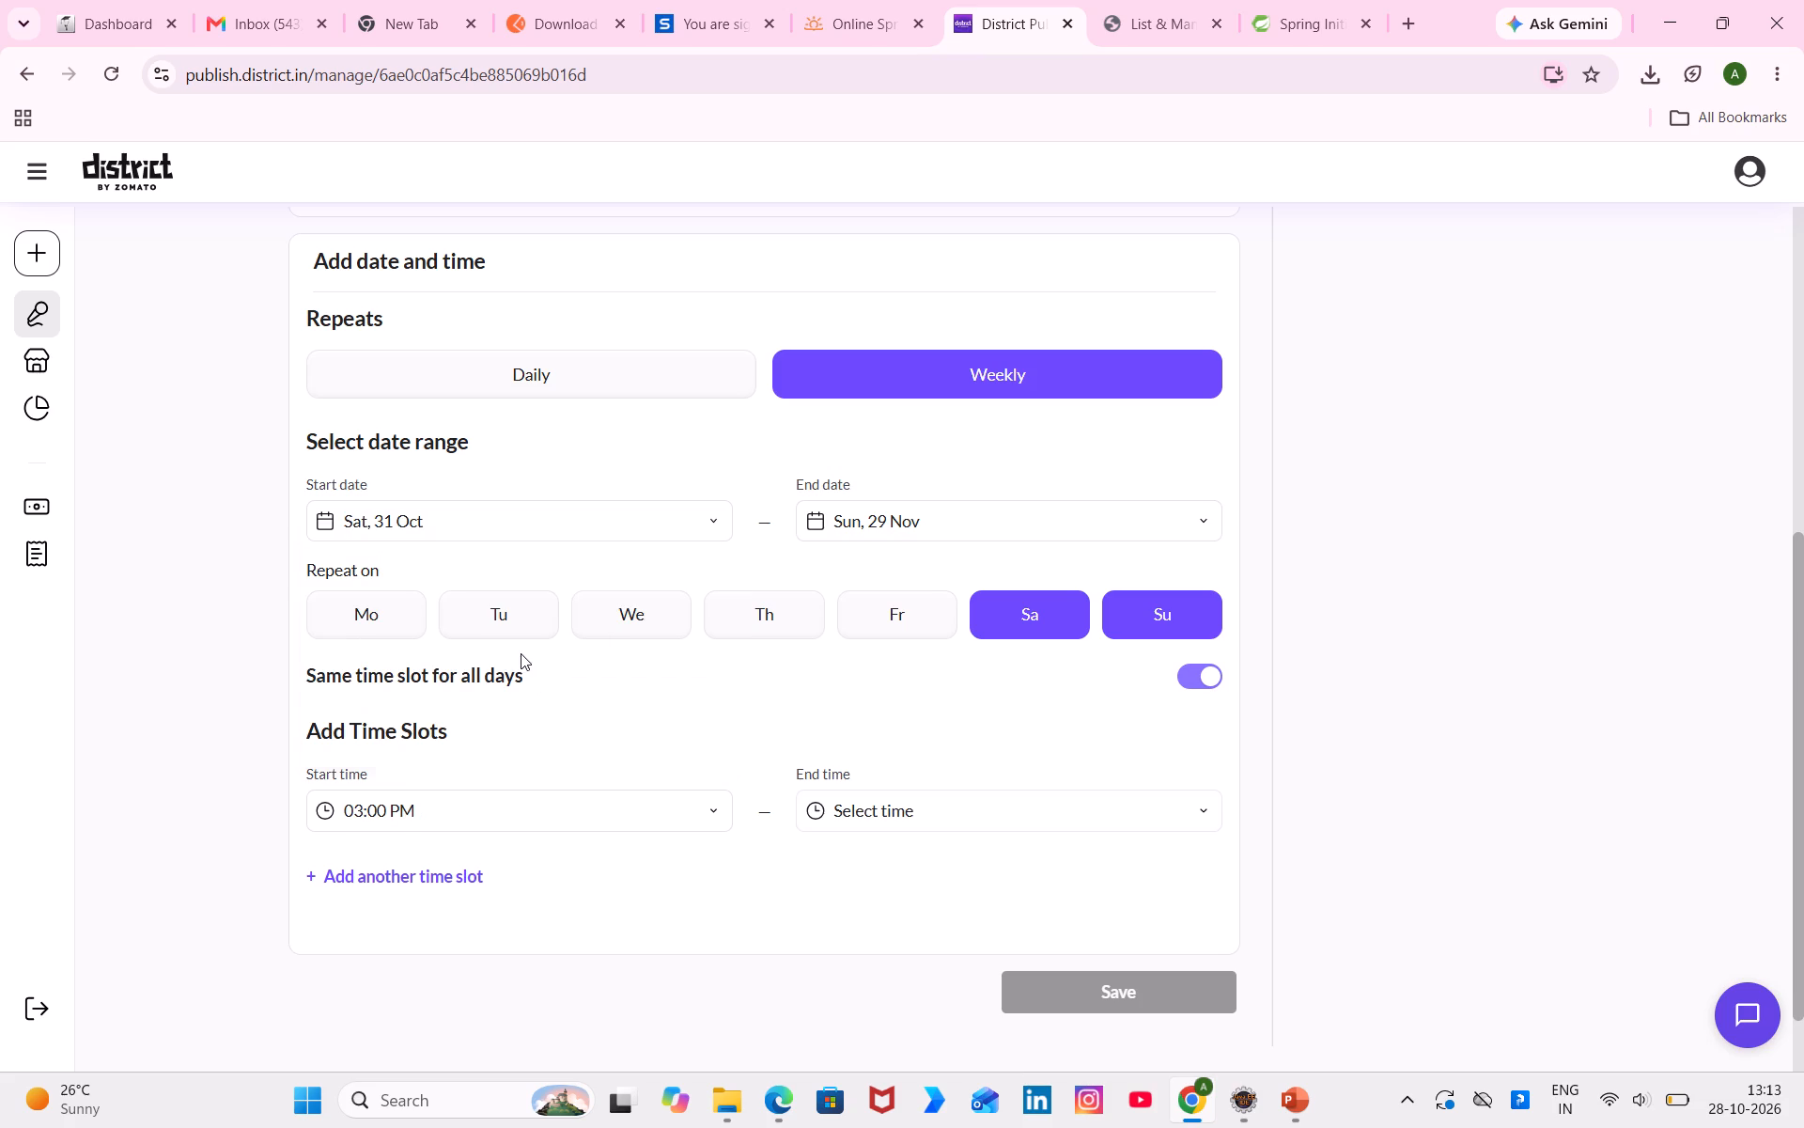
pyautogui.click(875, 798)
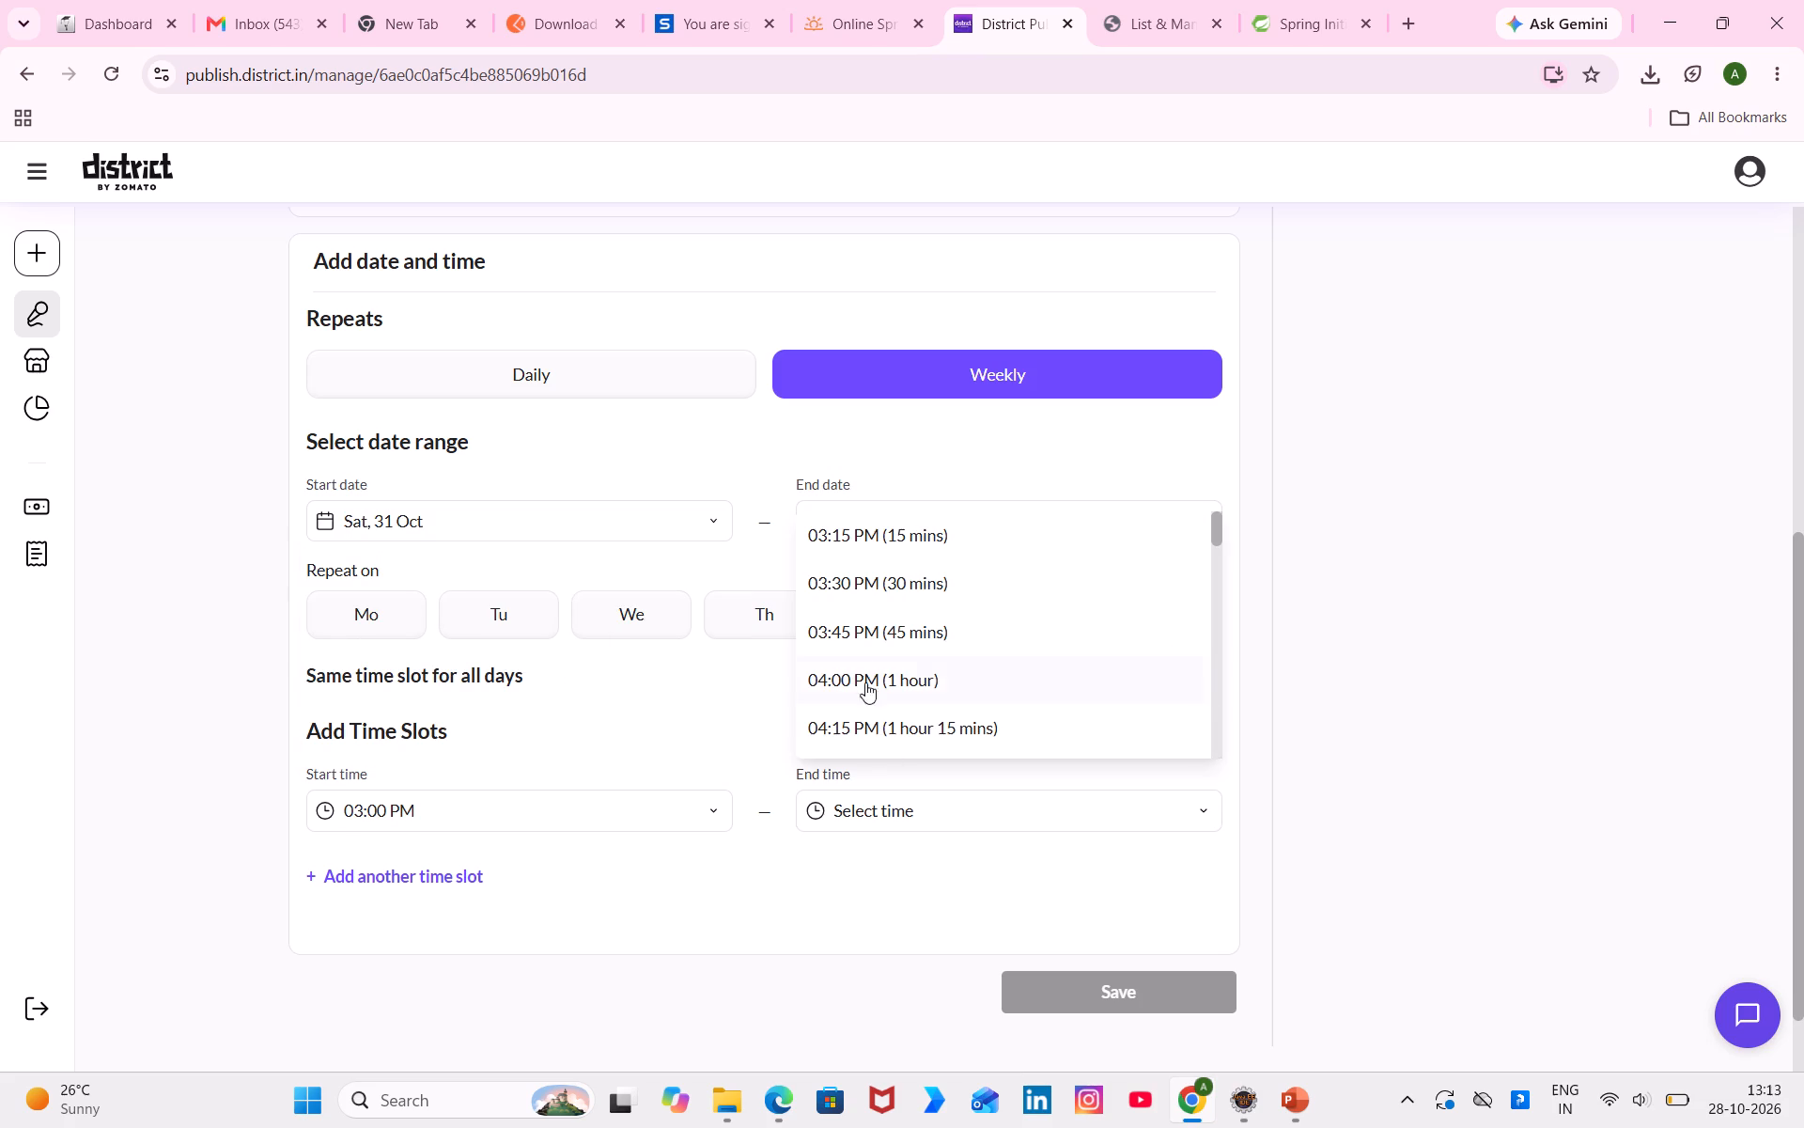
pyautogui.click(860, 672)
# Add a second time slot from 04:00 PM to 05:00 PM and save the show schedule.
pyautogui.click(474, 906)
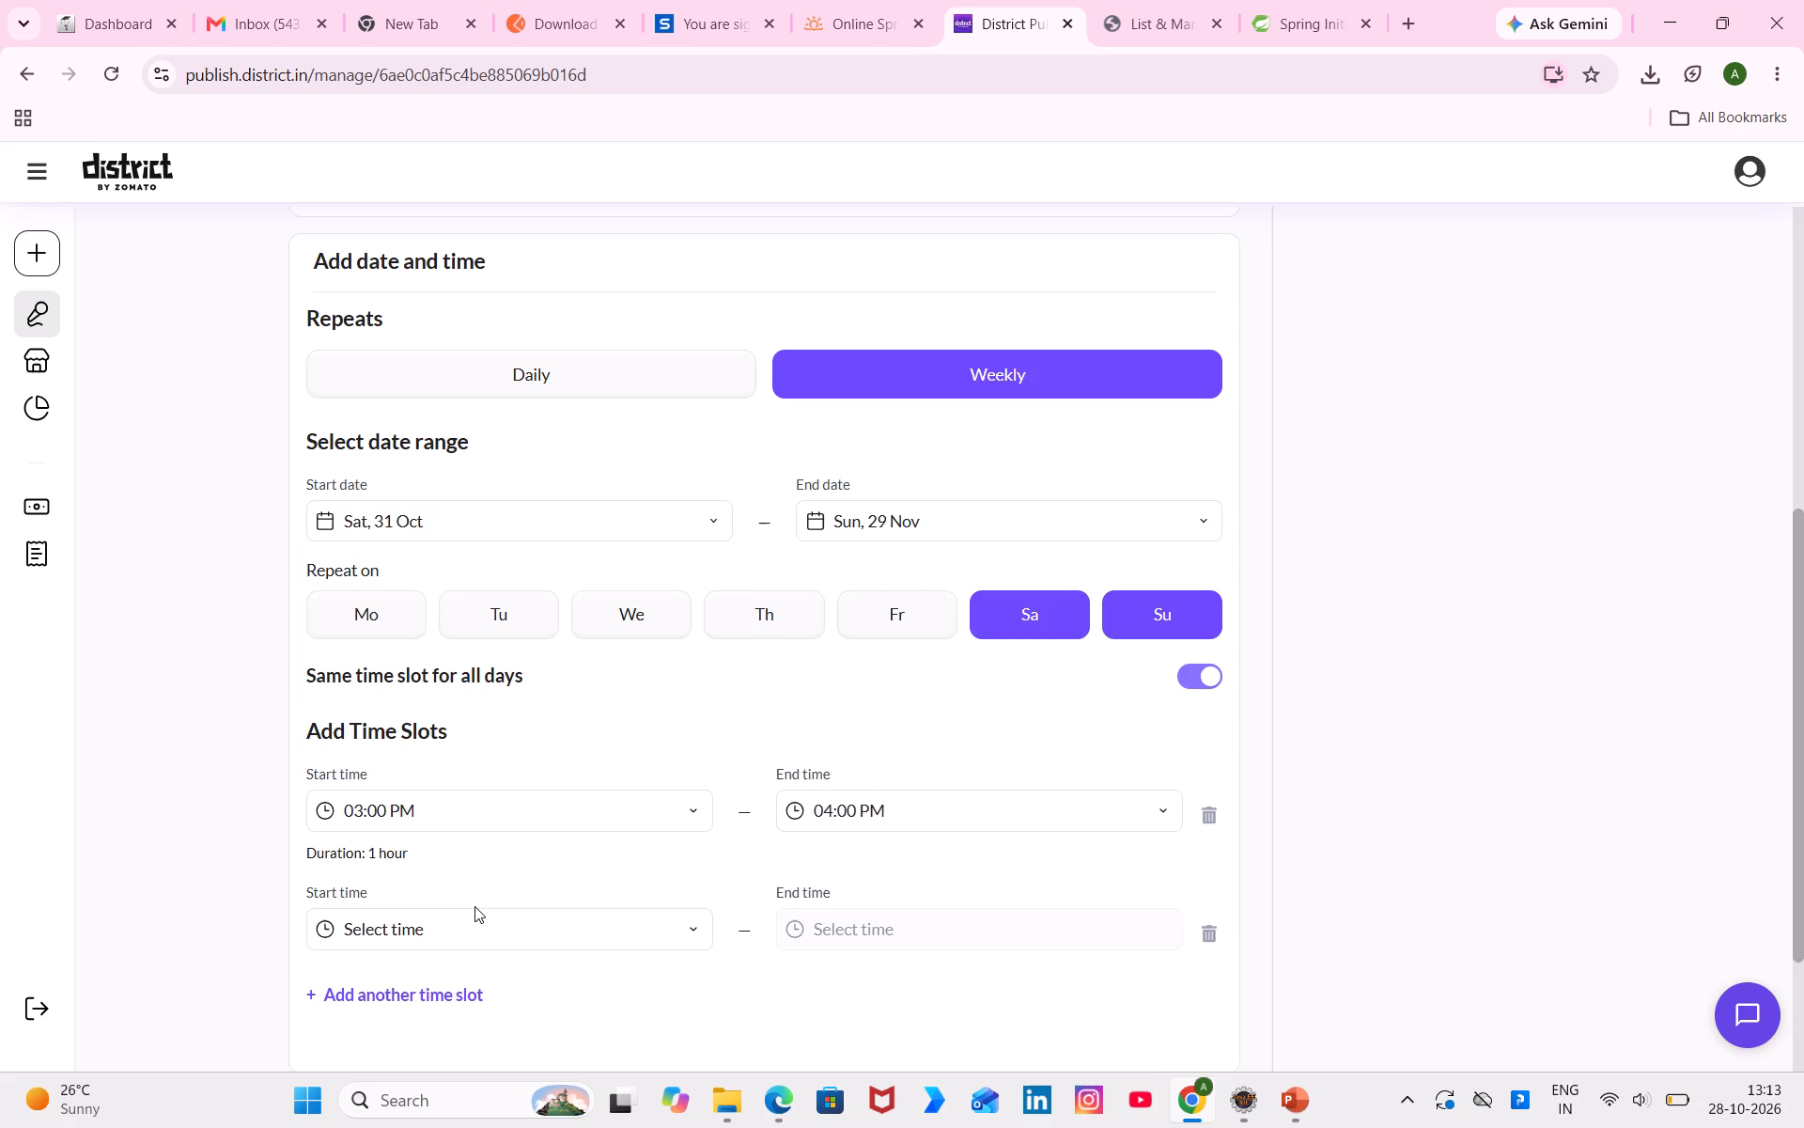
pyautogui.click(488, 920)
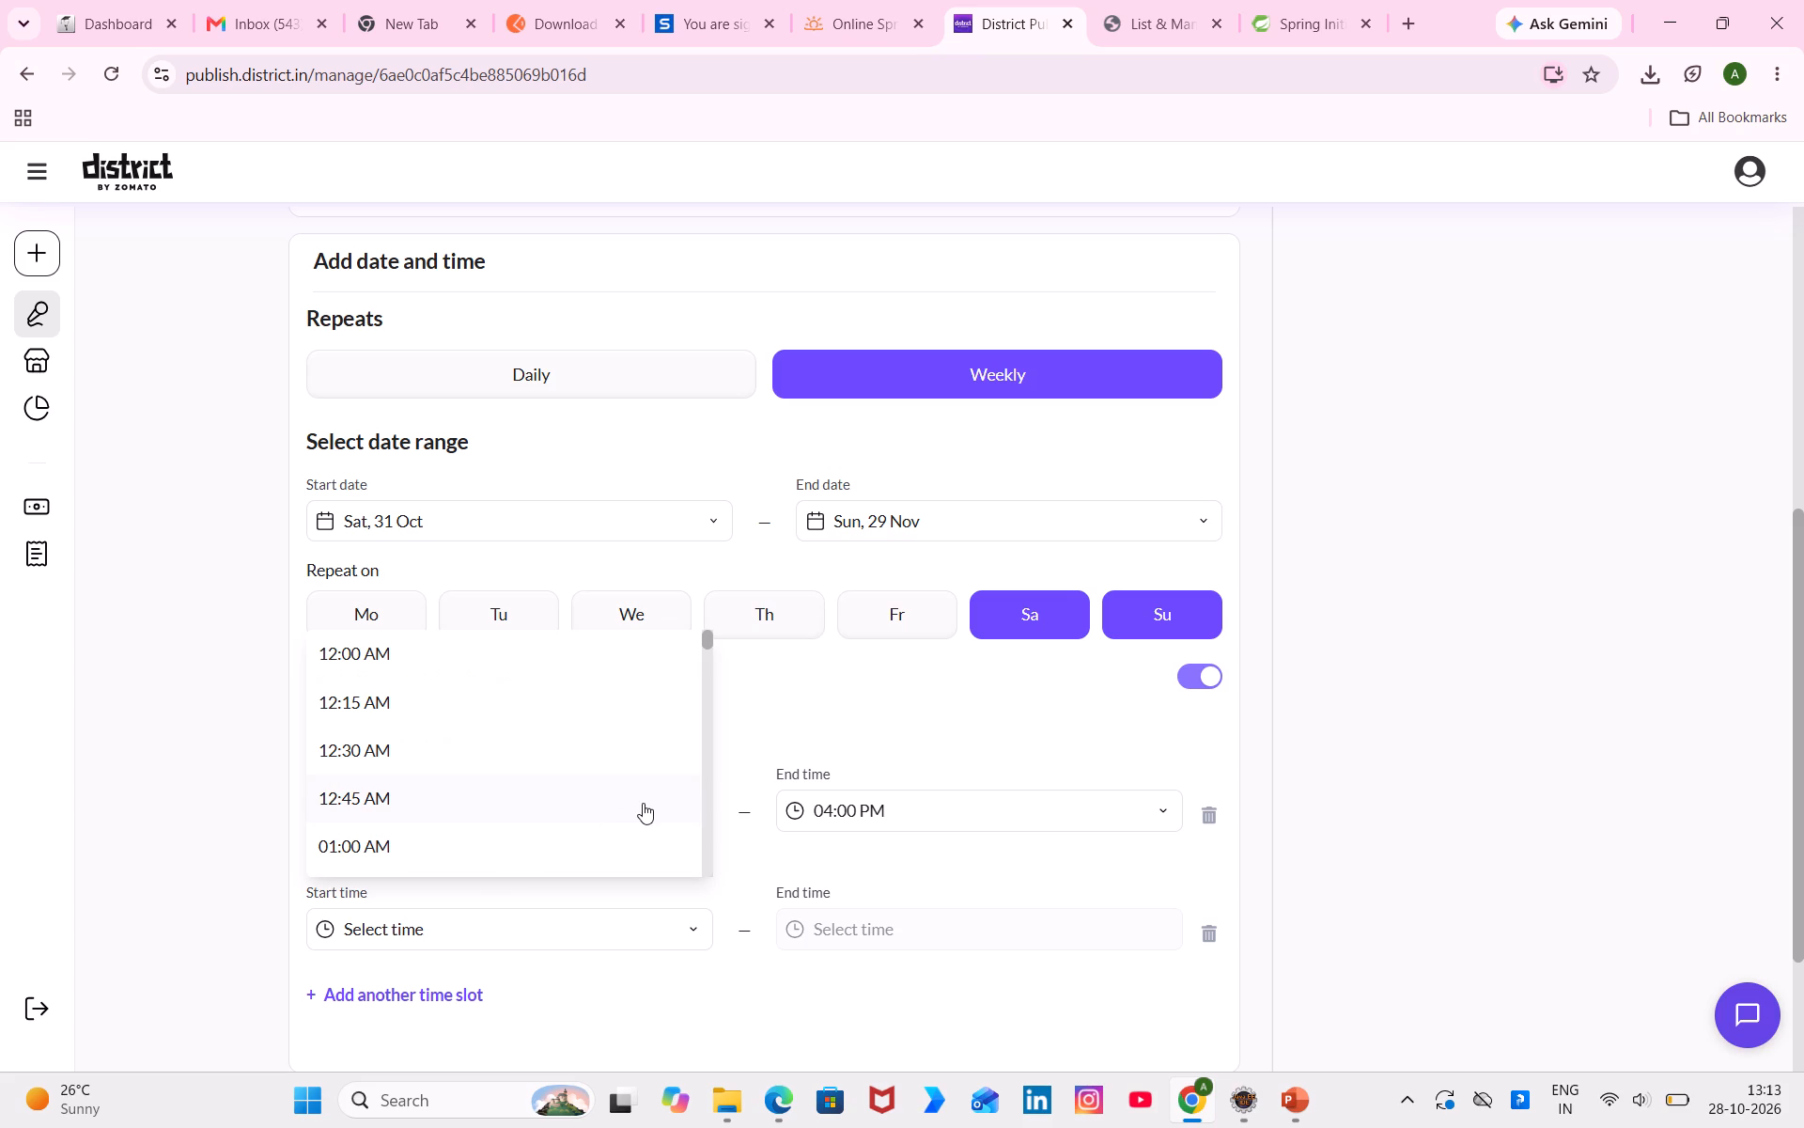
pyautogui.scroll(-11, 643, 803)
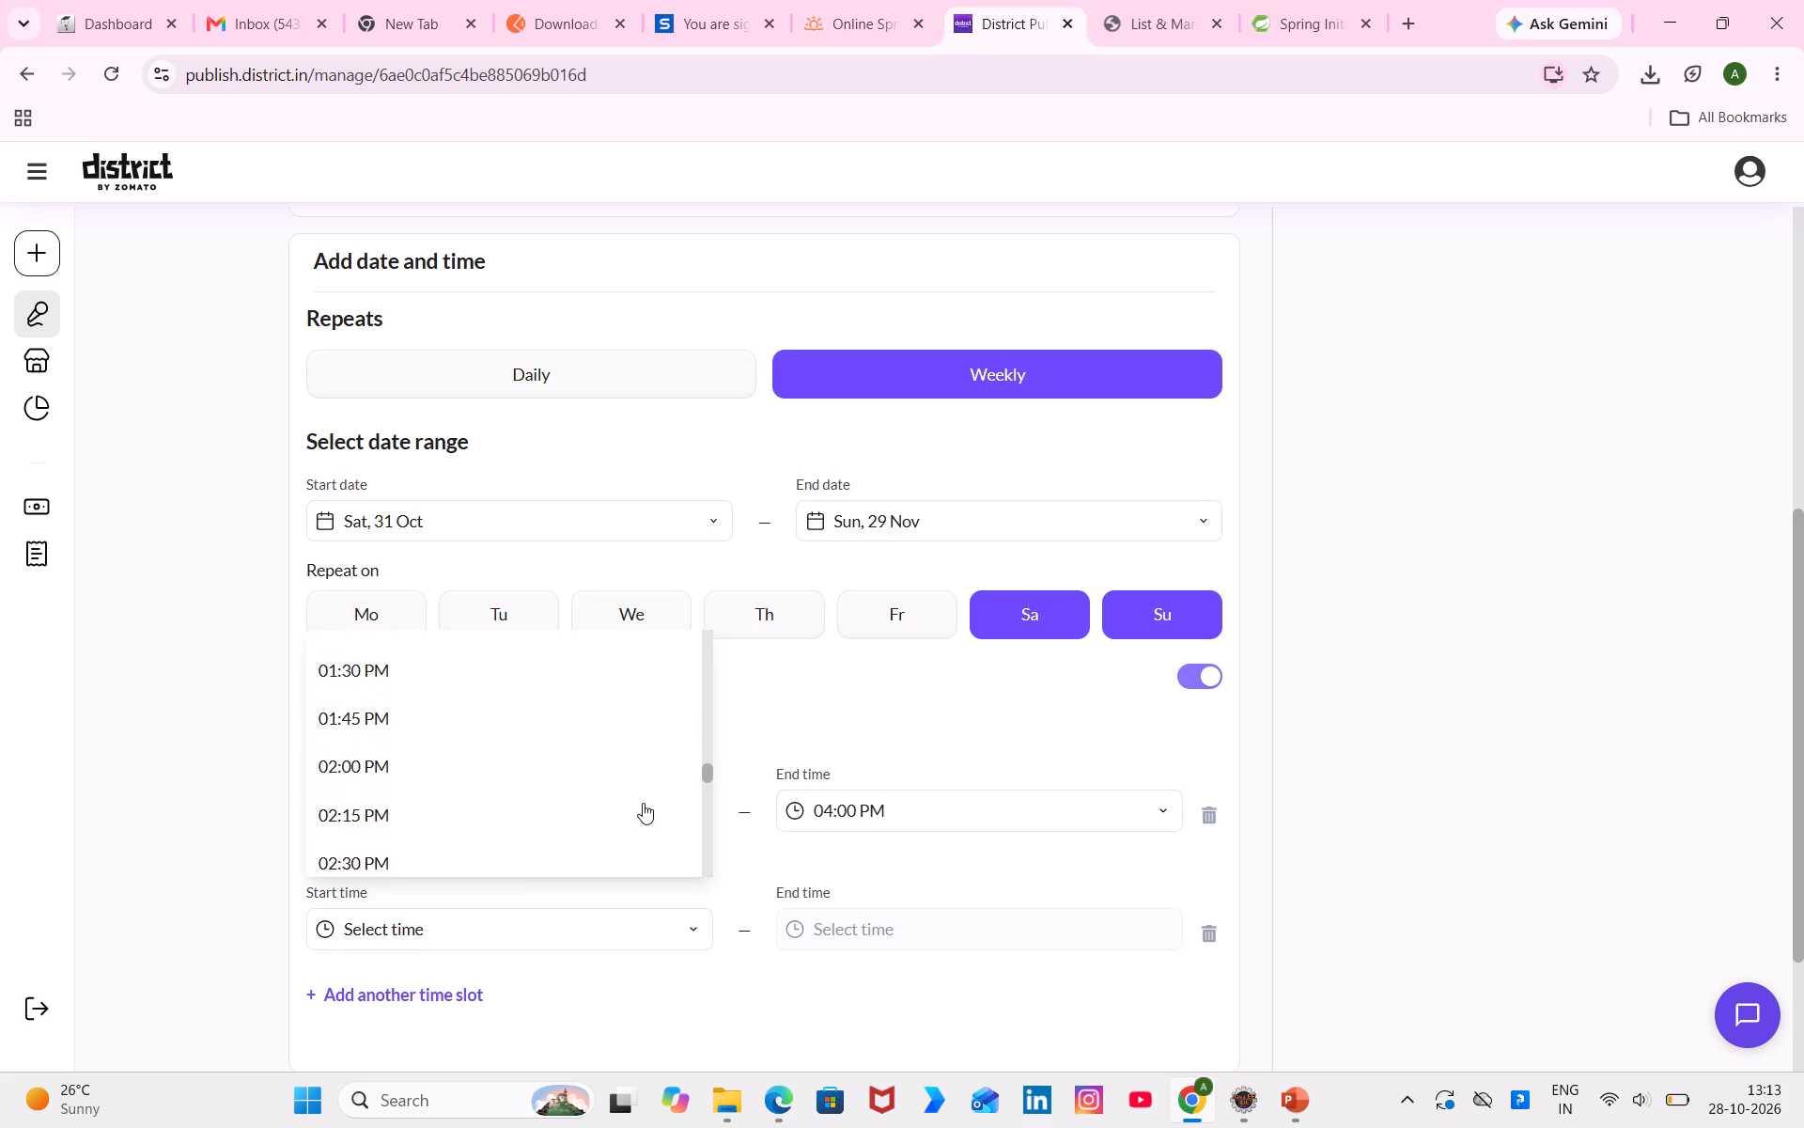
pyautogui.scroll(-1, 643, 803)
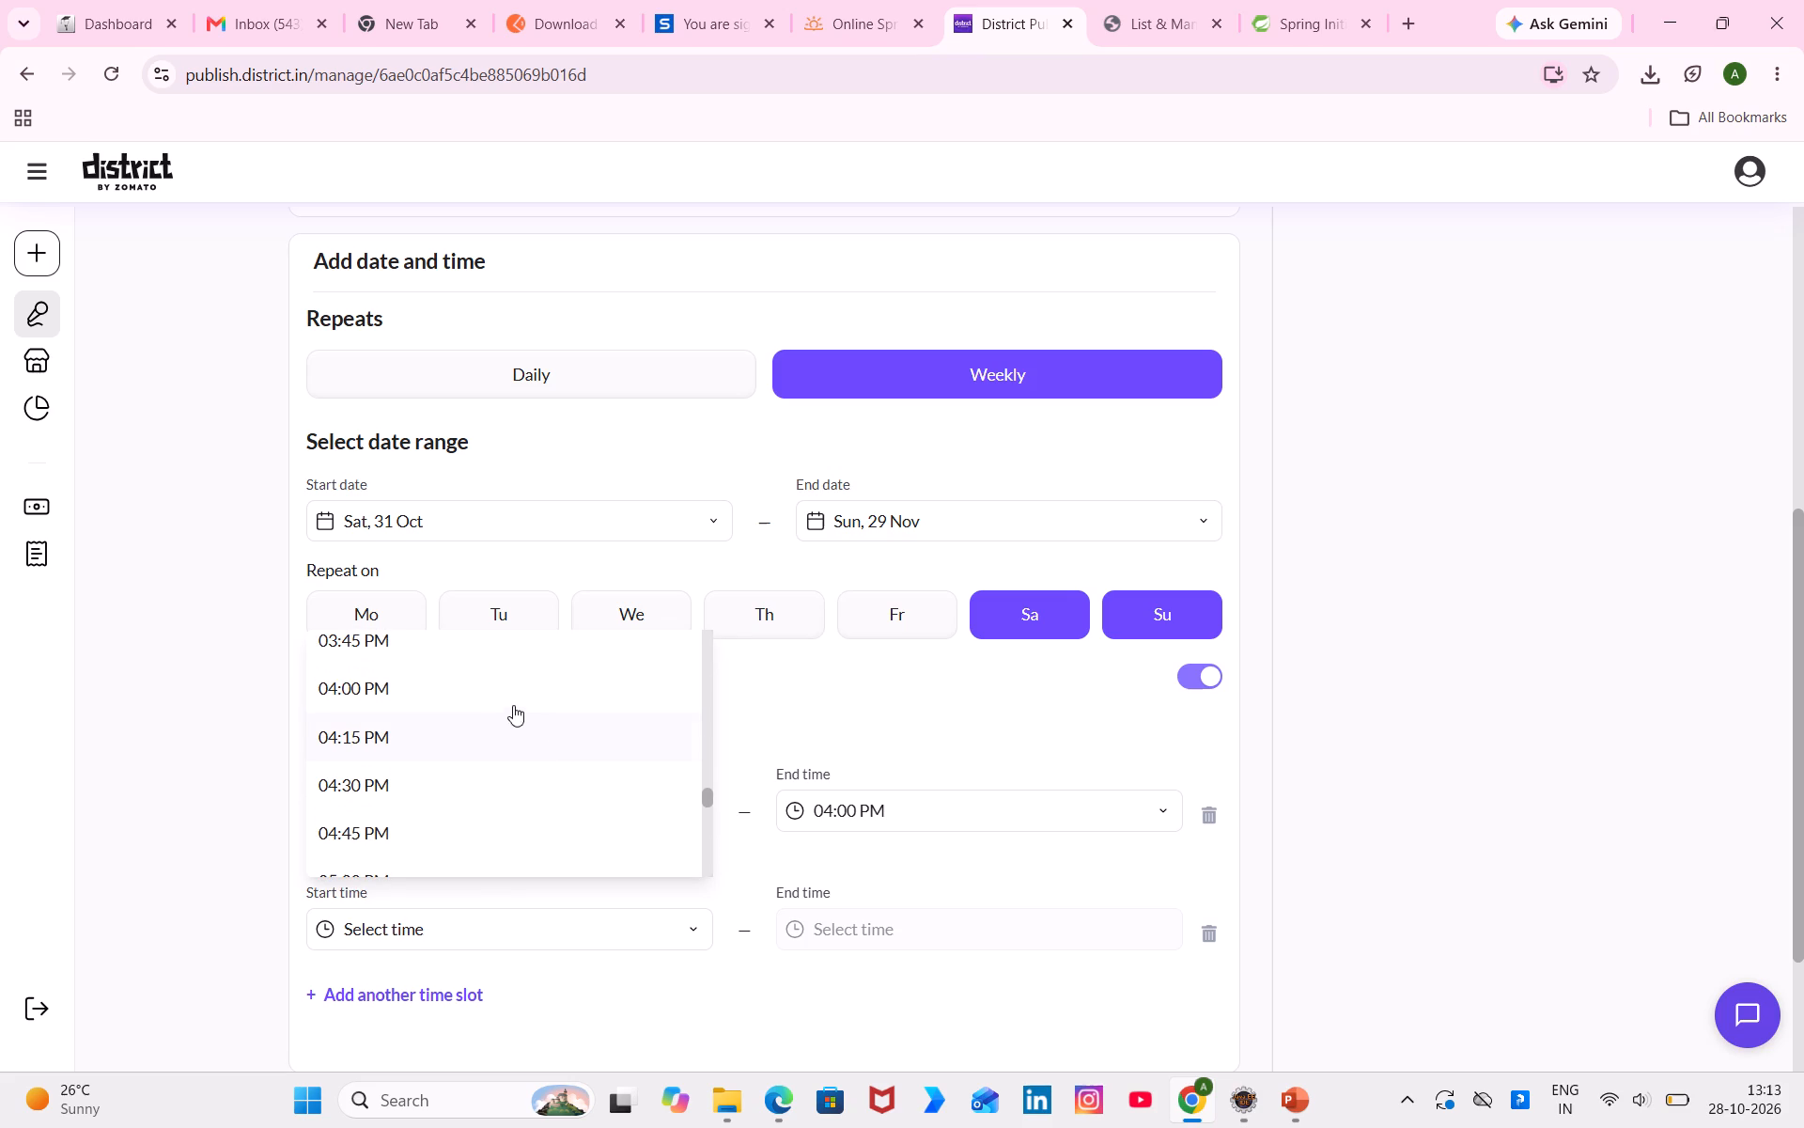
pyautogui.click(512, 694)
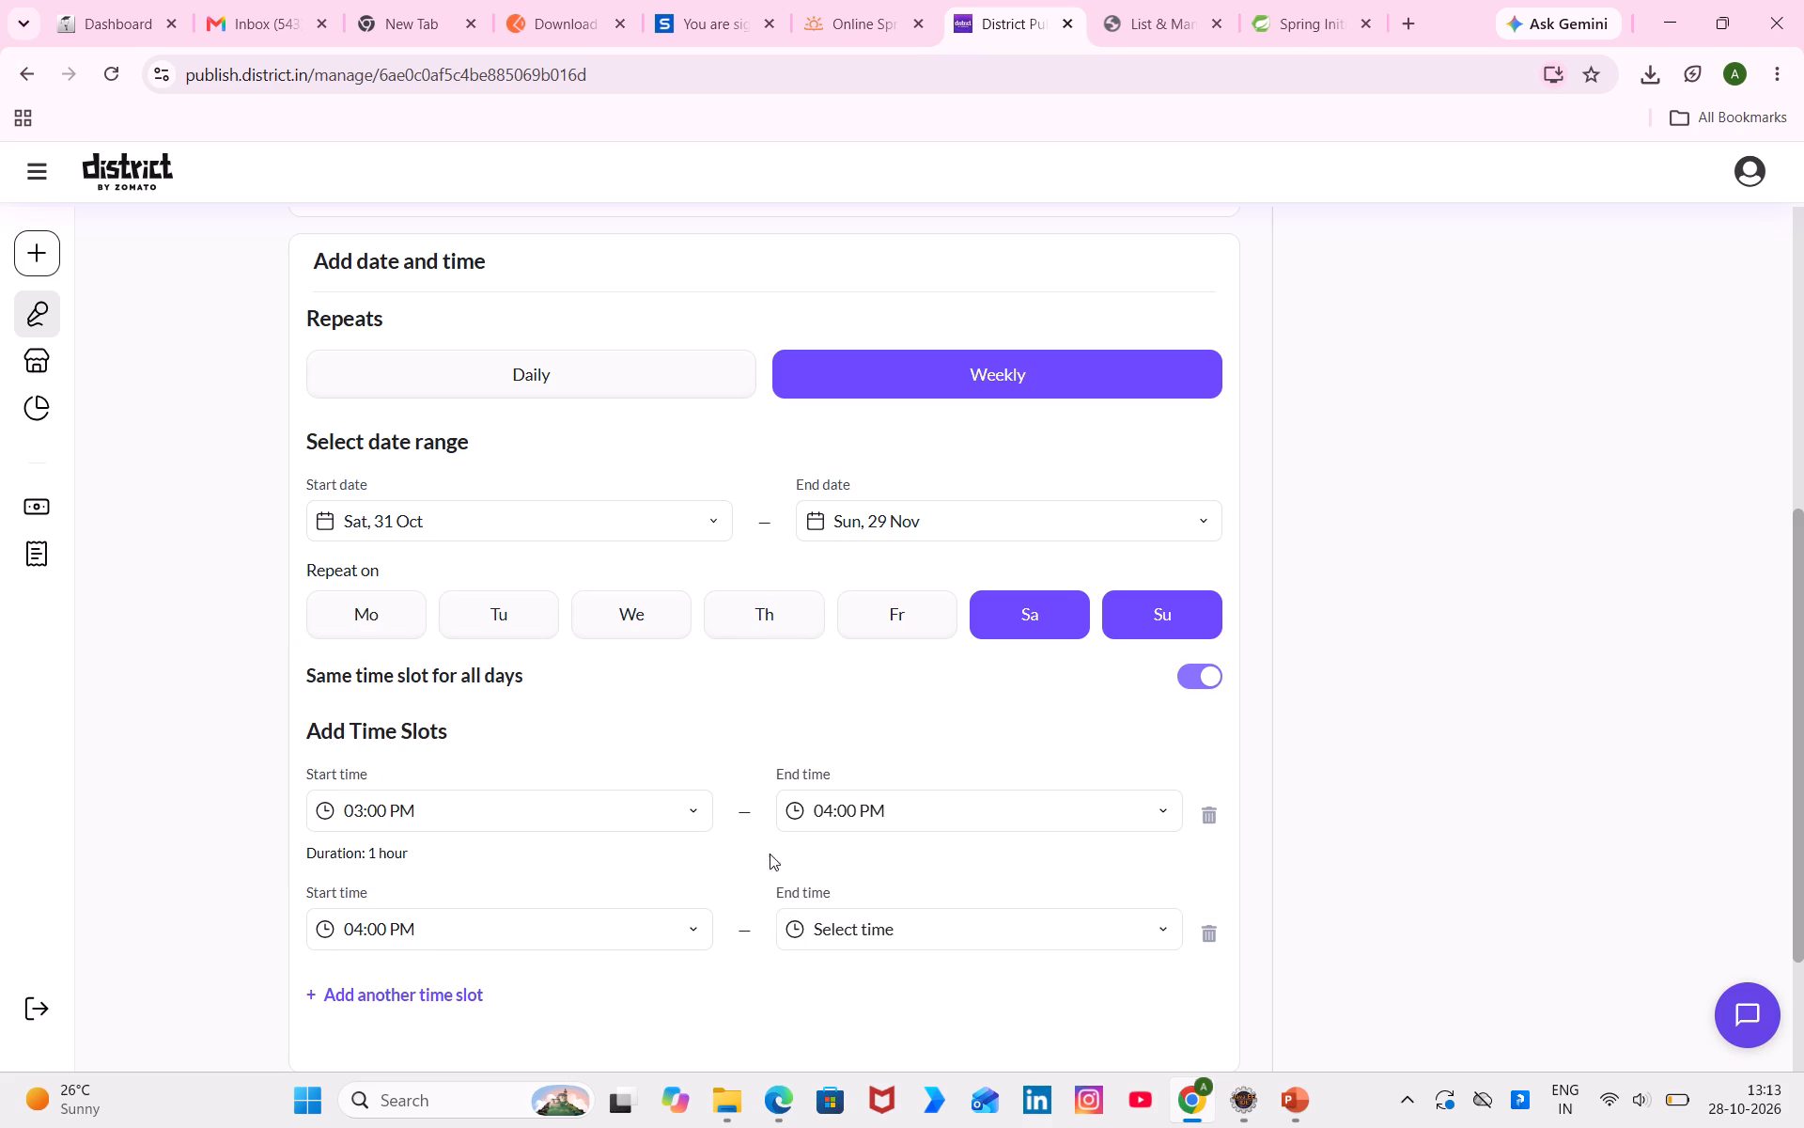
pyautogui.click(934, 922)
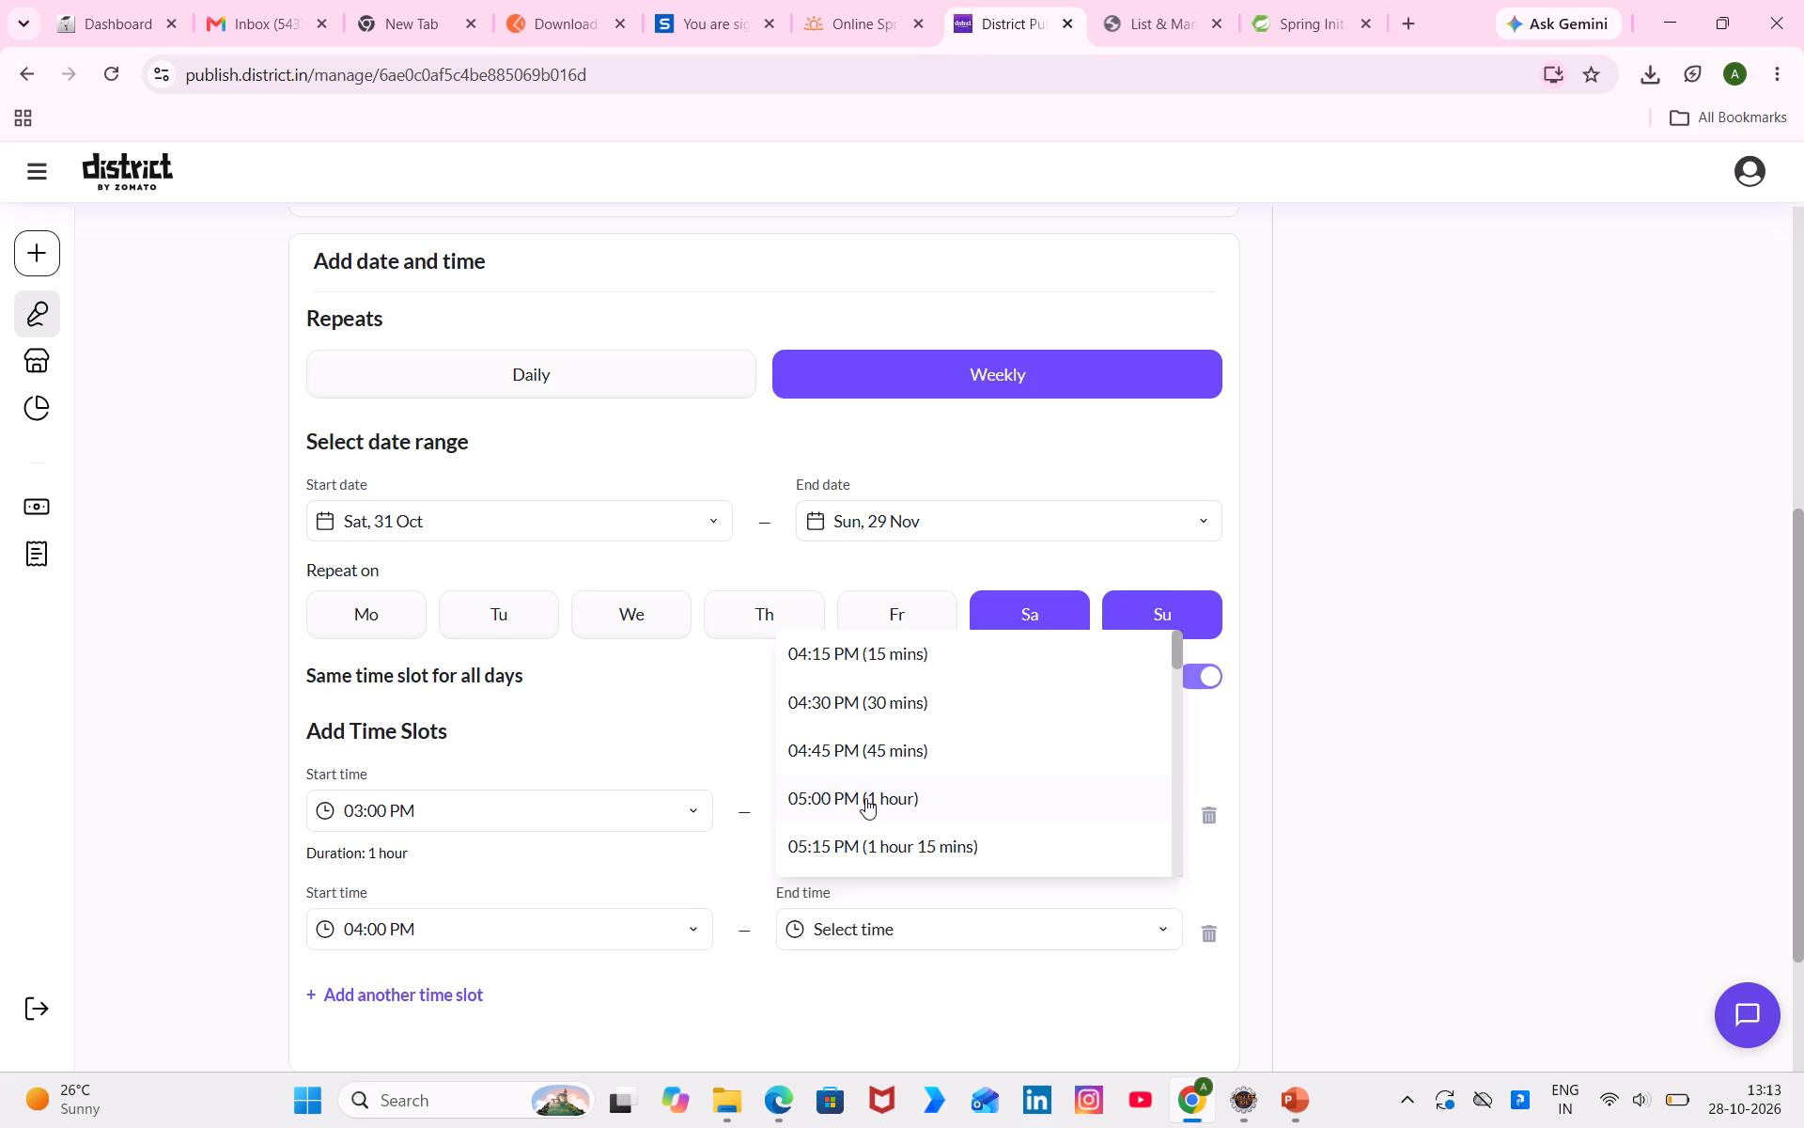
pyautogui.click(865, 798)
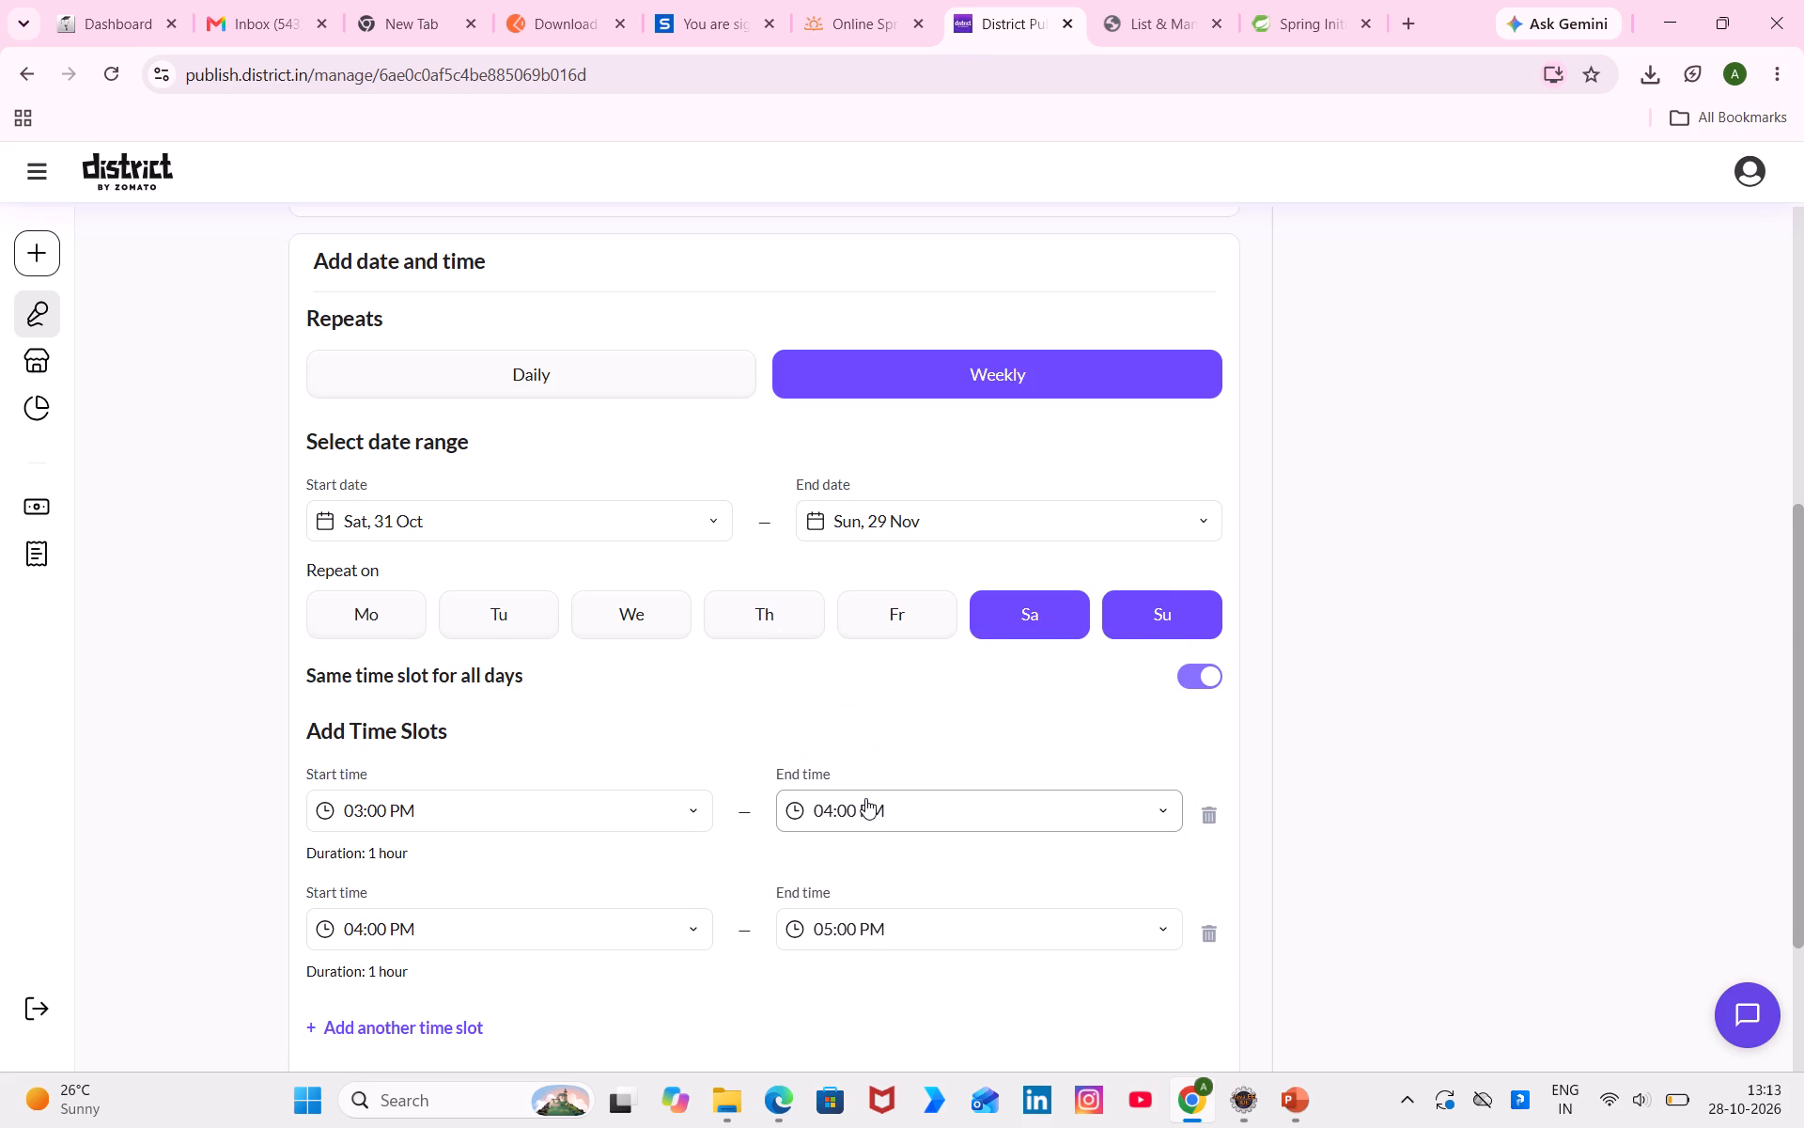
pyautogui.scroll(-1, 865, 798)
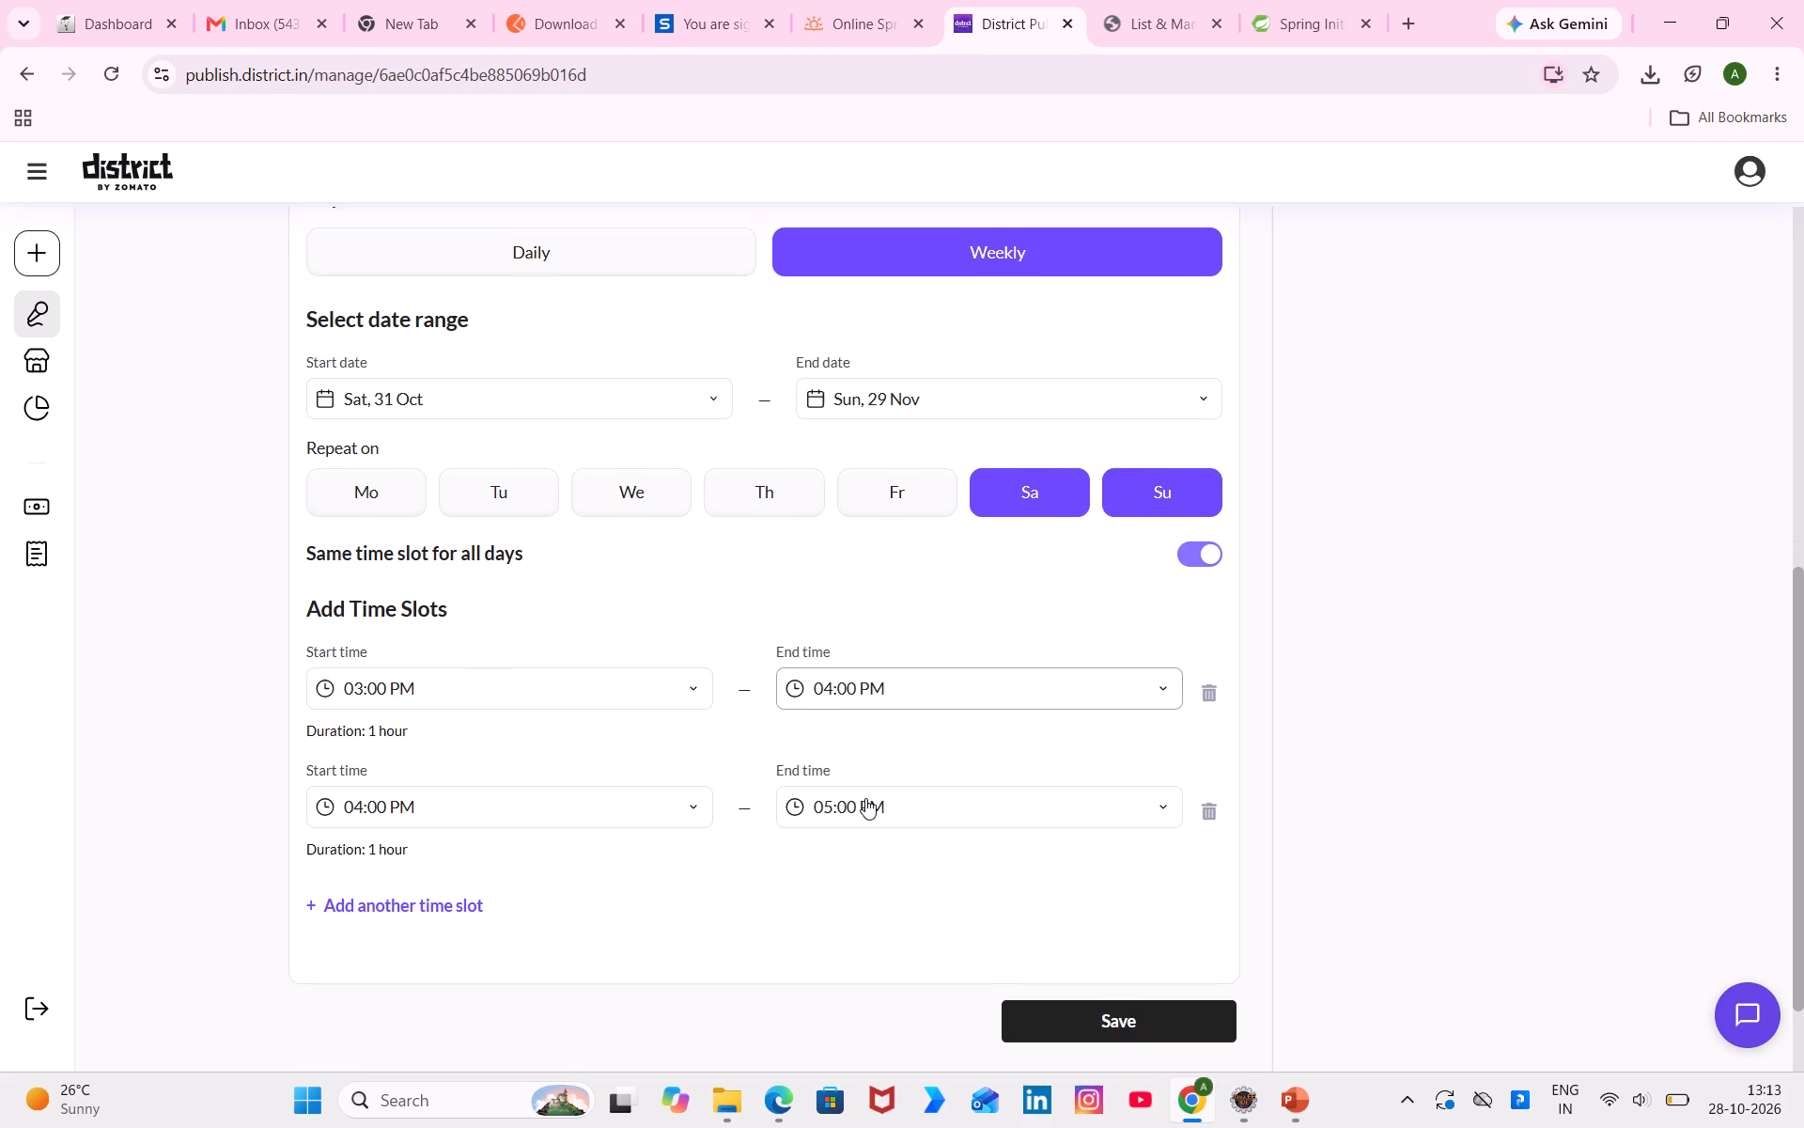
pyautogui.scroll(-1, 865, 798)
pyautogui.click(1130, 1026)
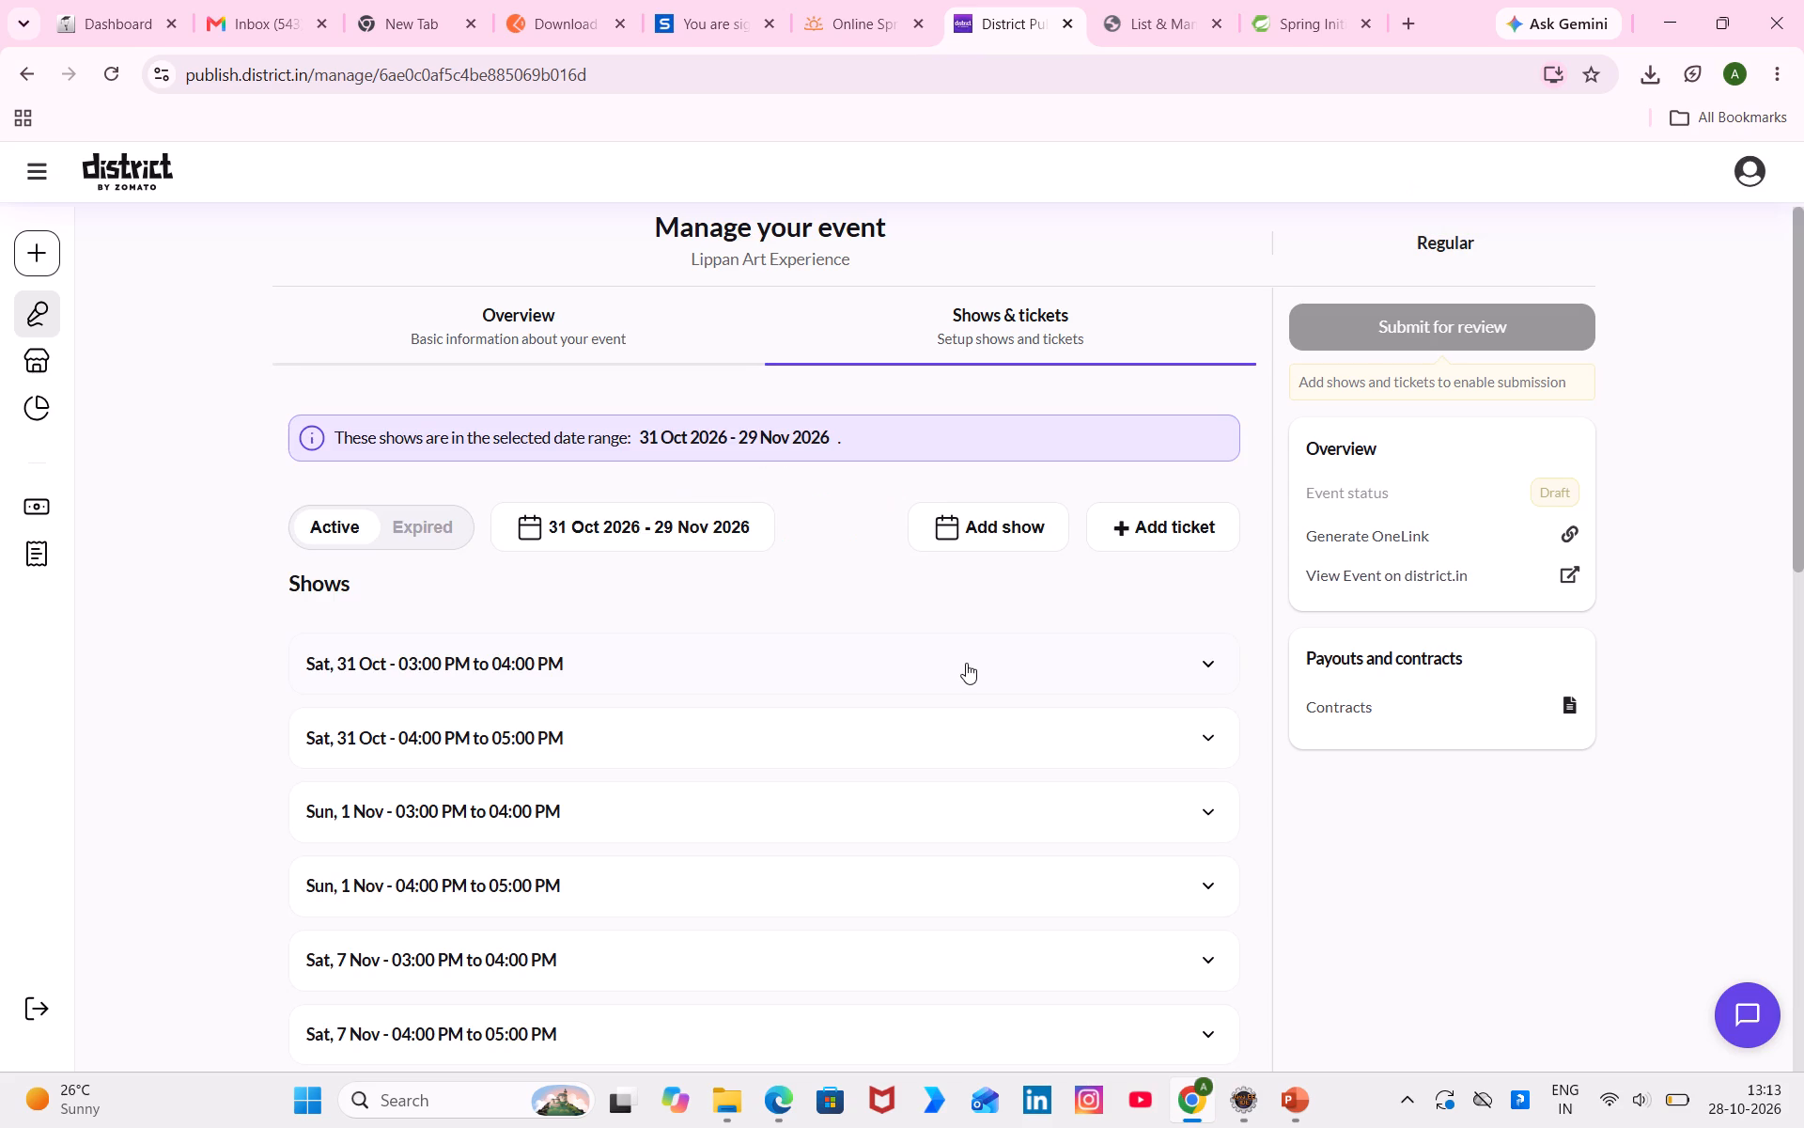
# Disable only the Sunday 8 November 03:00 PM to 04:00 PM show, giving no reason.
pyautogui.scroll(-7, 966, 663)
pyautogui.scroll(6, 966, 663)
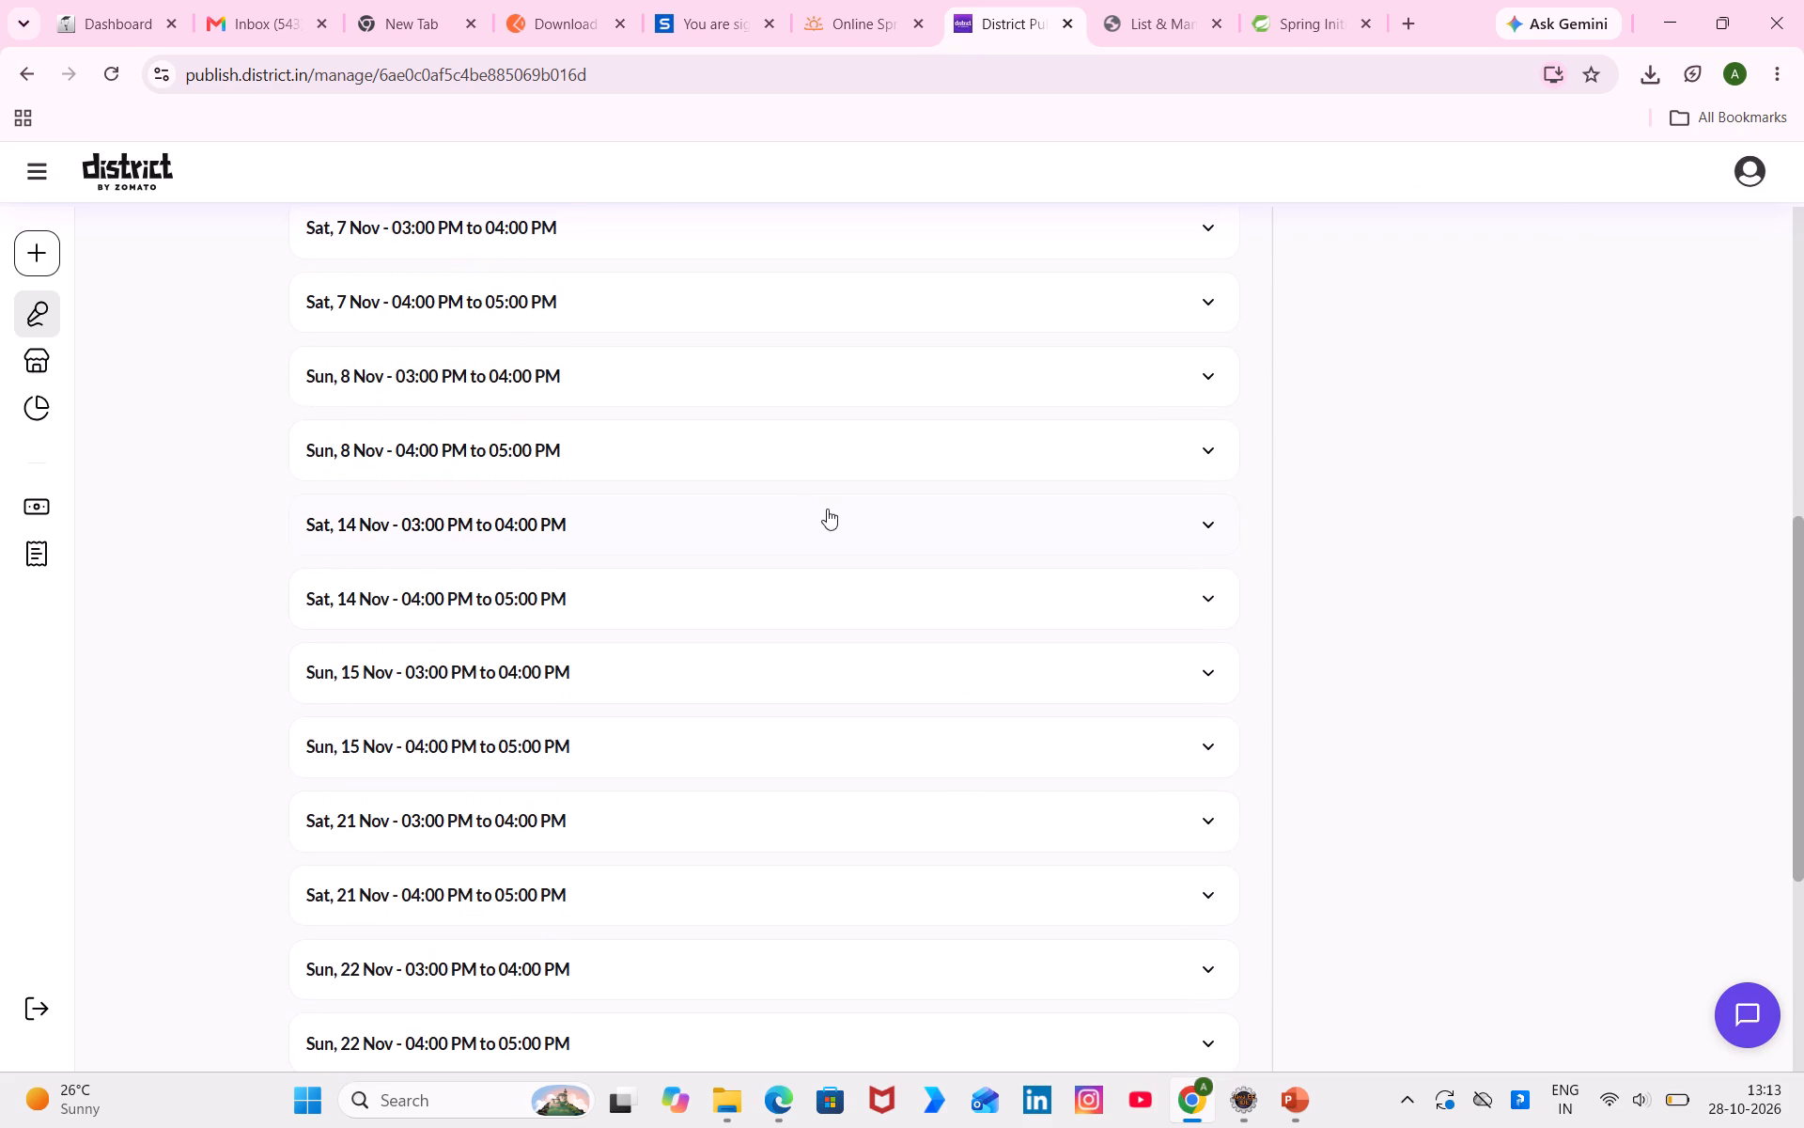
pyautogui.click(756, 363)
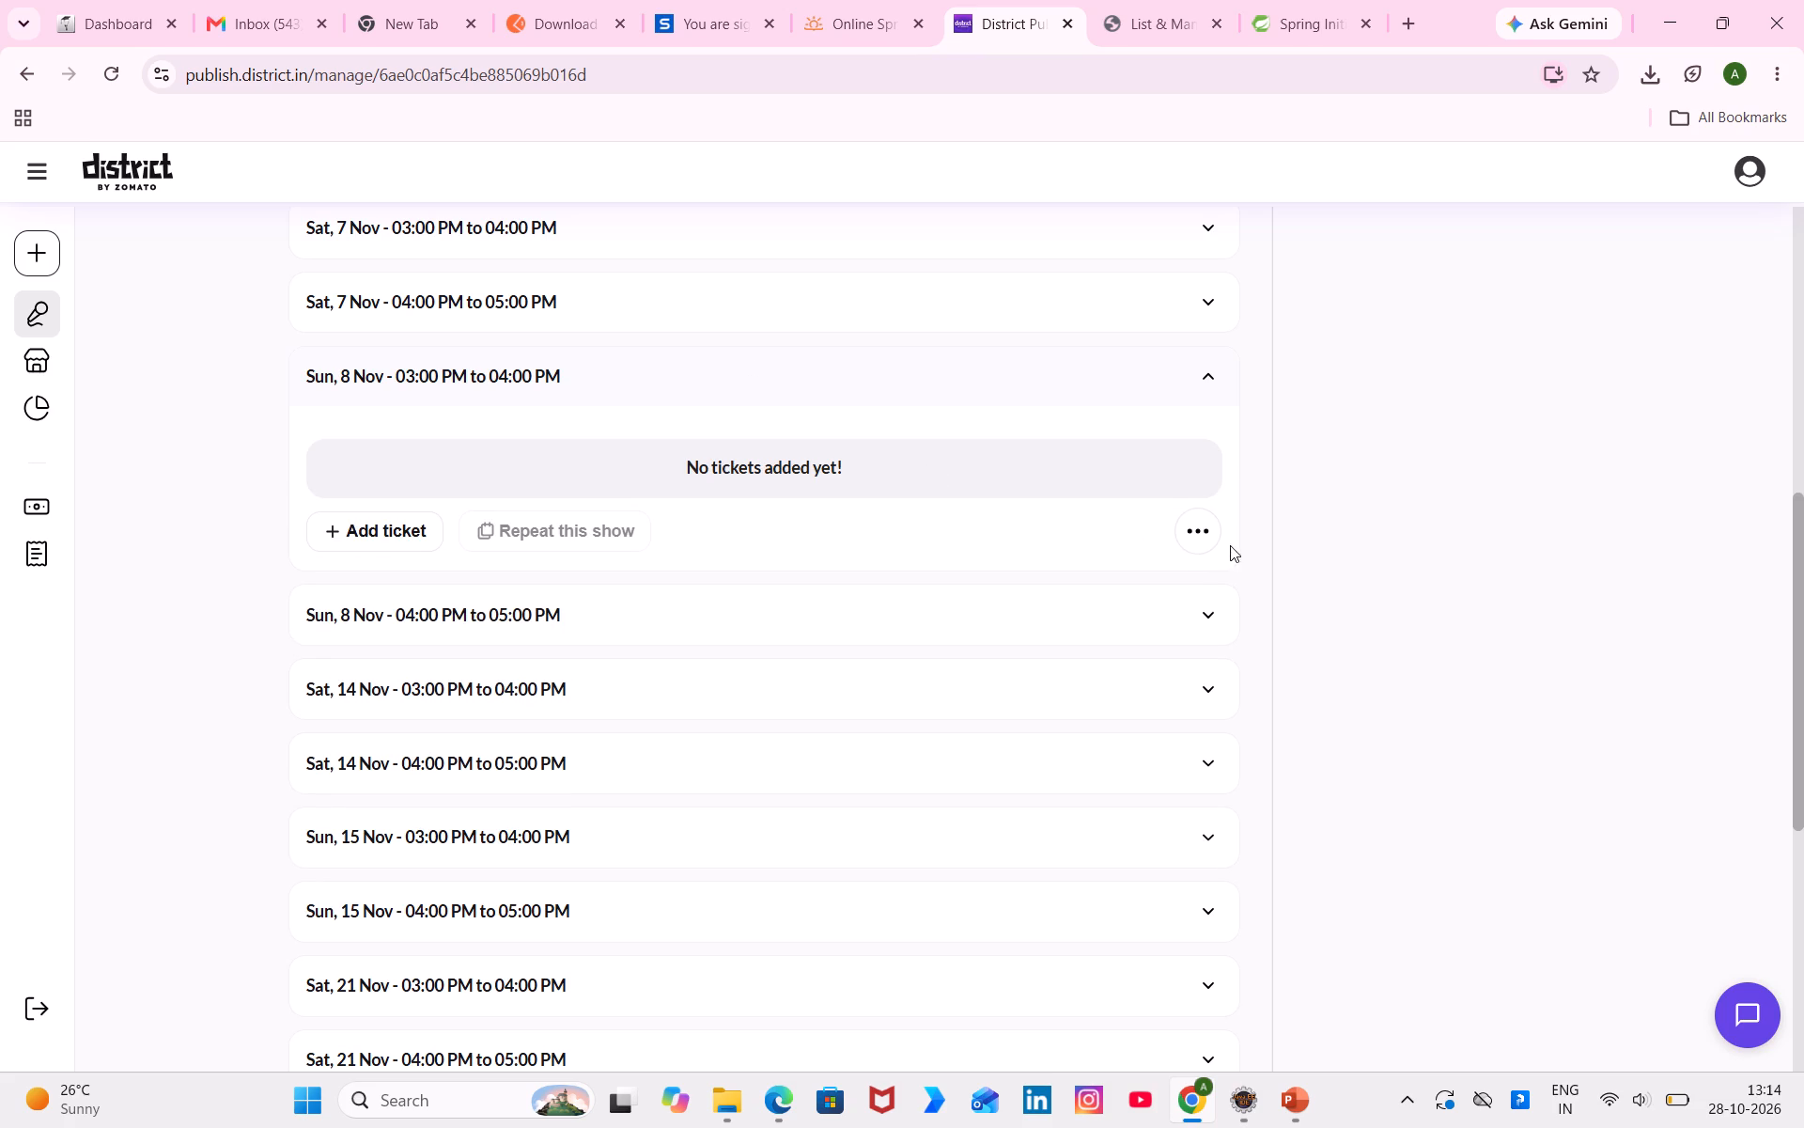
pyautogui.click(1206, 535)
pyautogui.click(1140, 587)
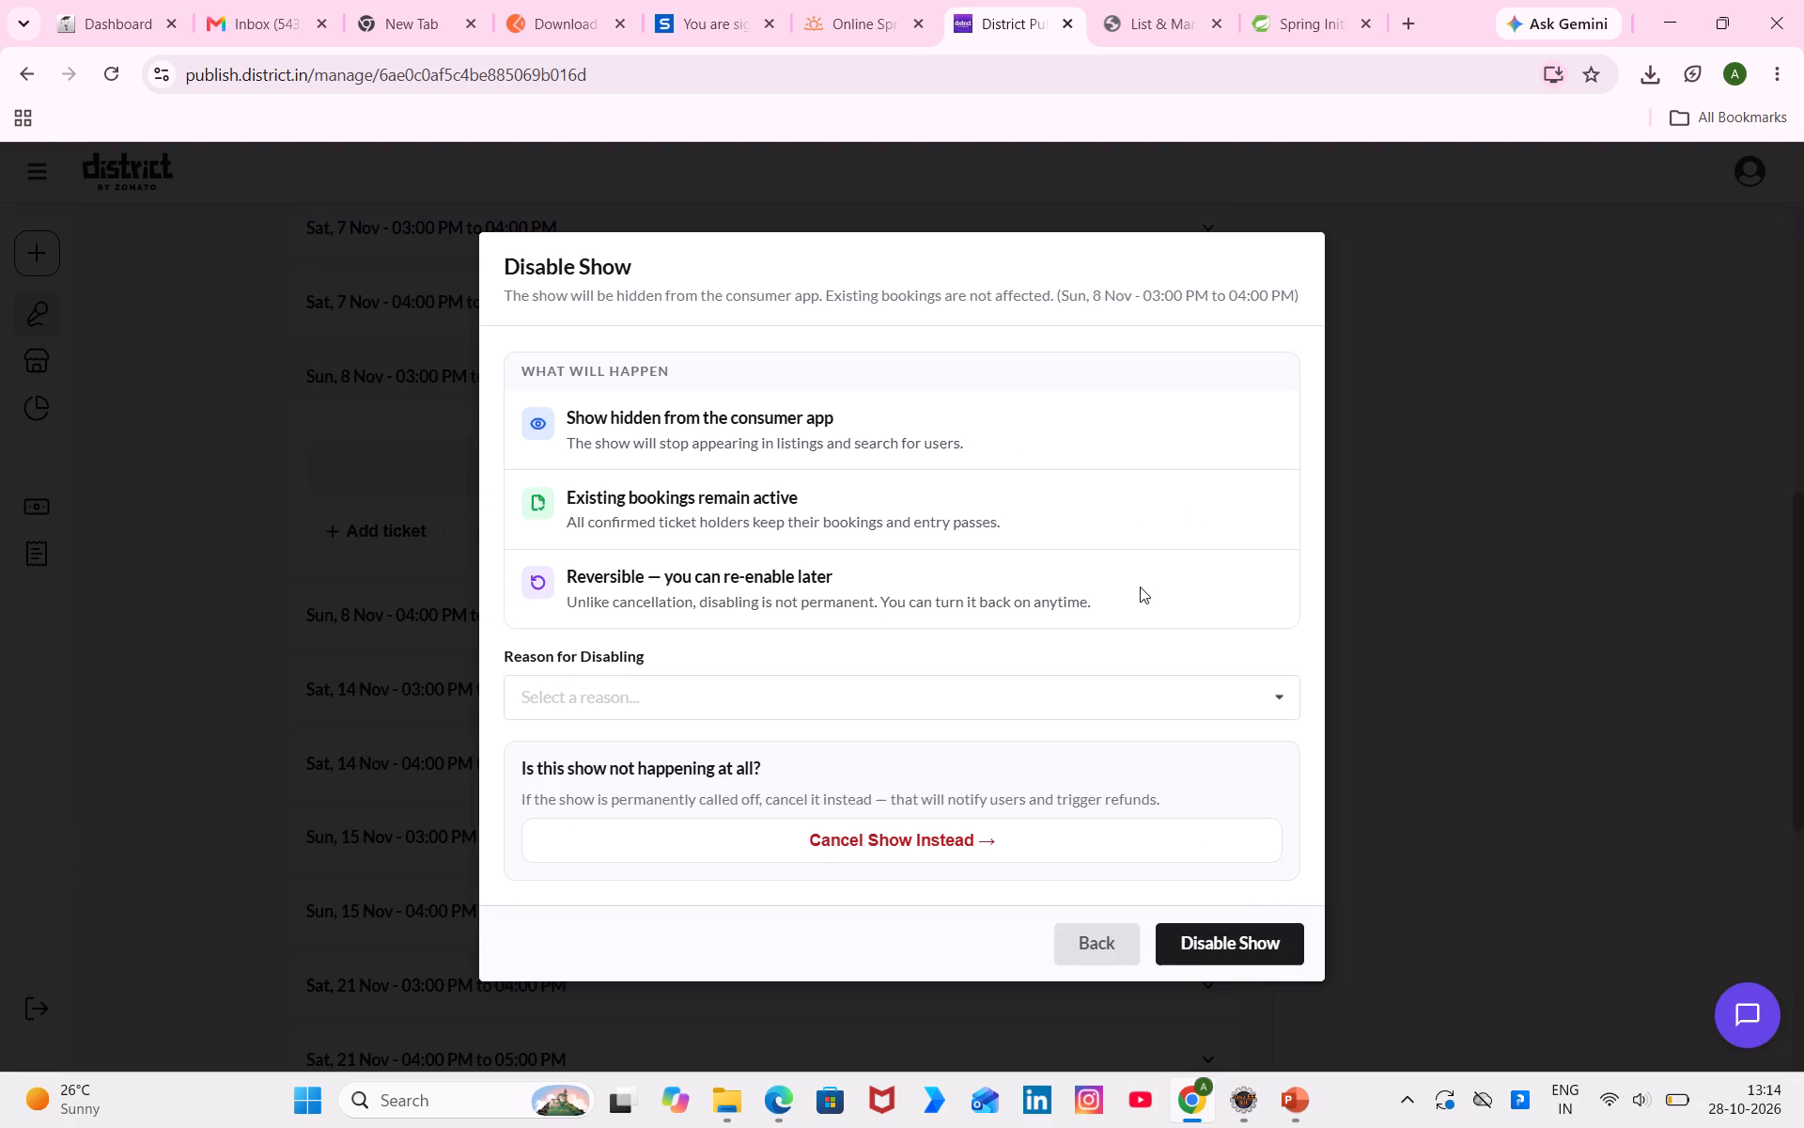
pyautogui.click(1276, 943)
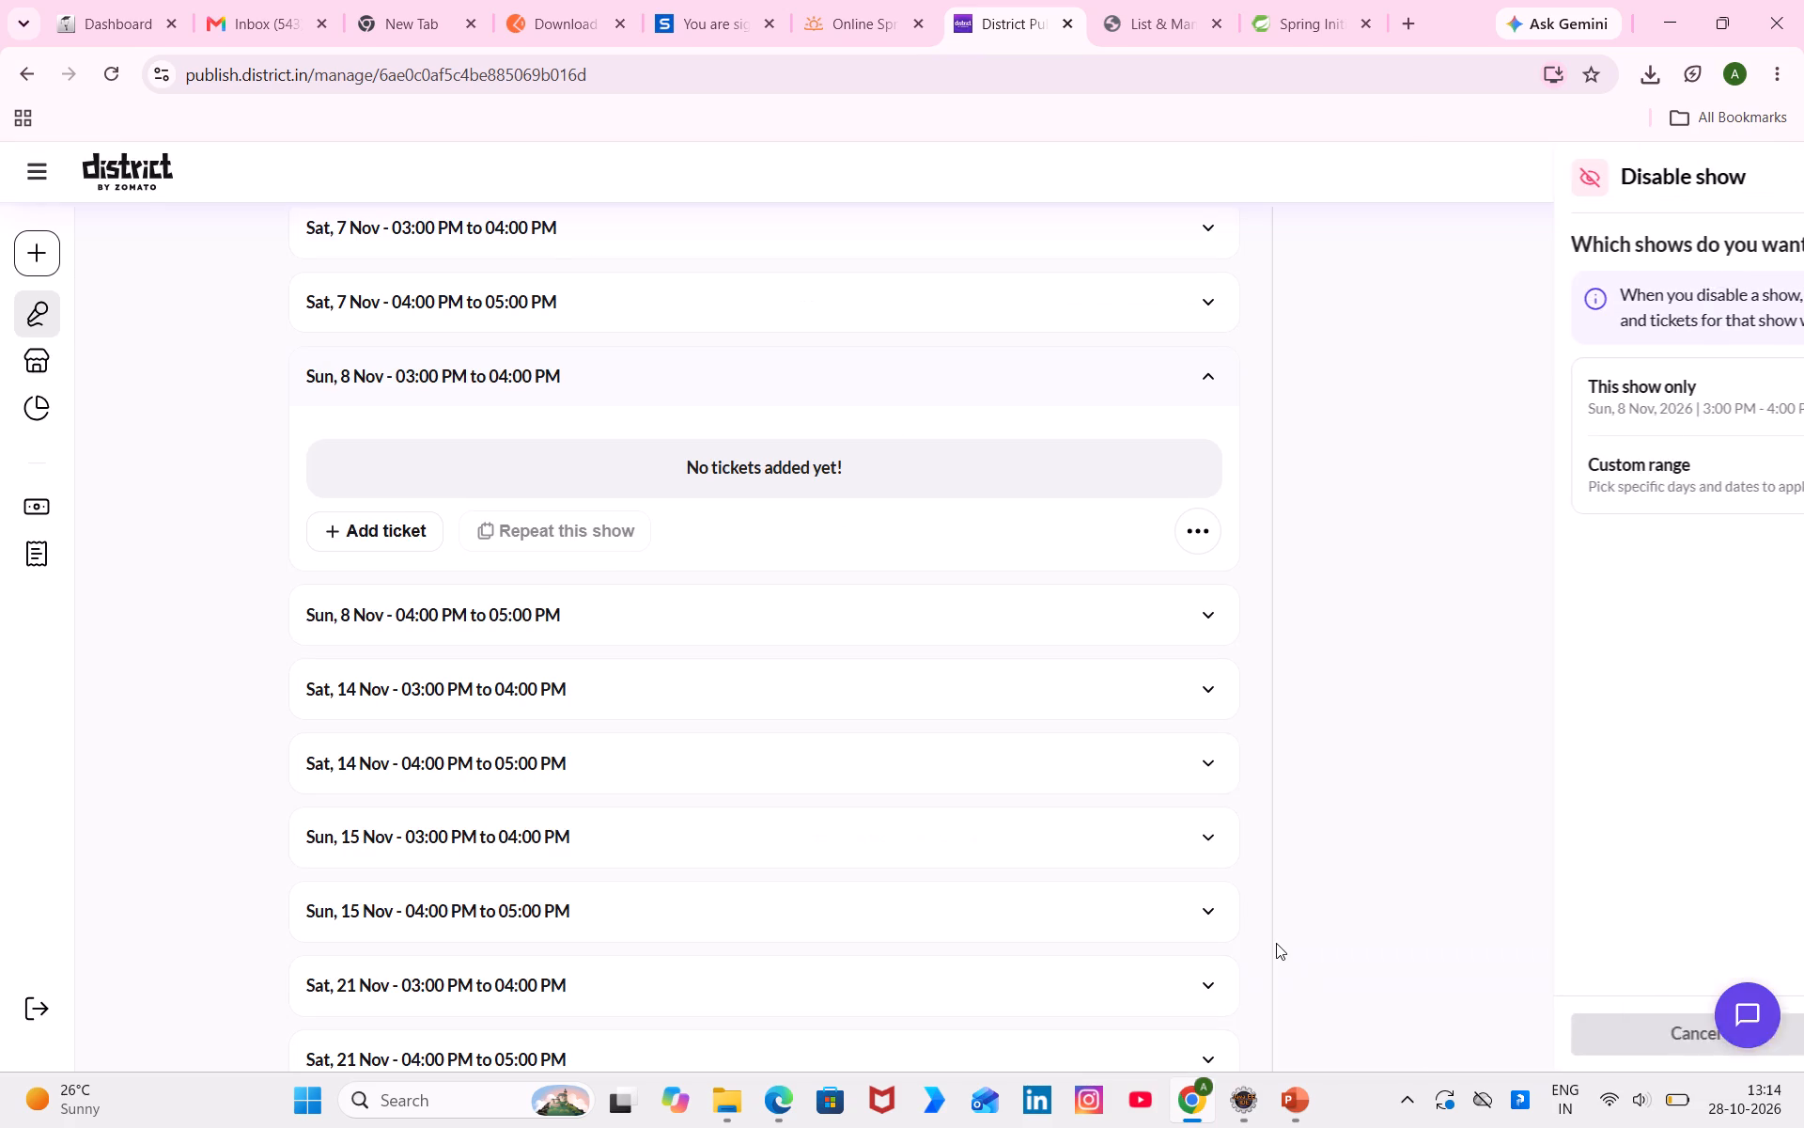
pyautogui.click(1614, 1030)
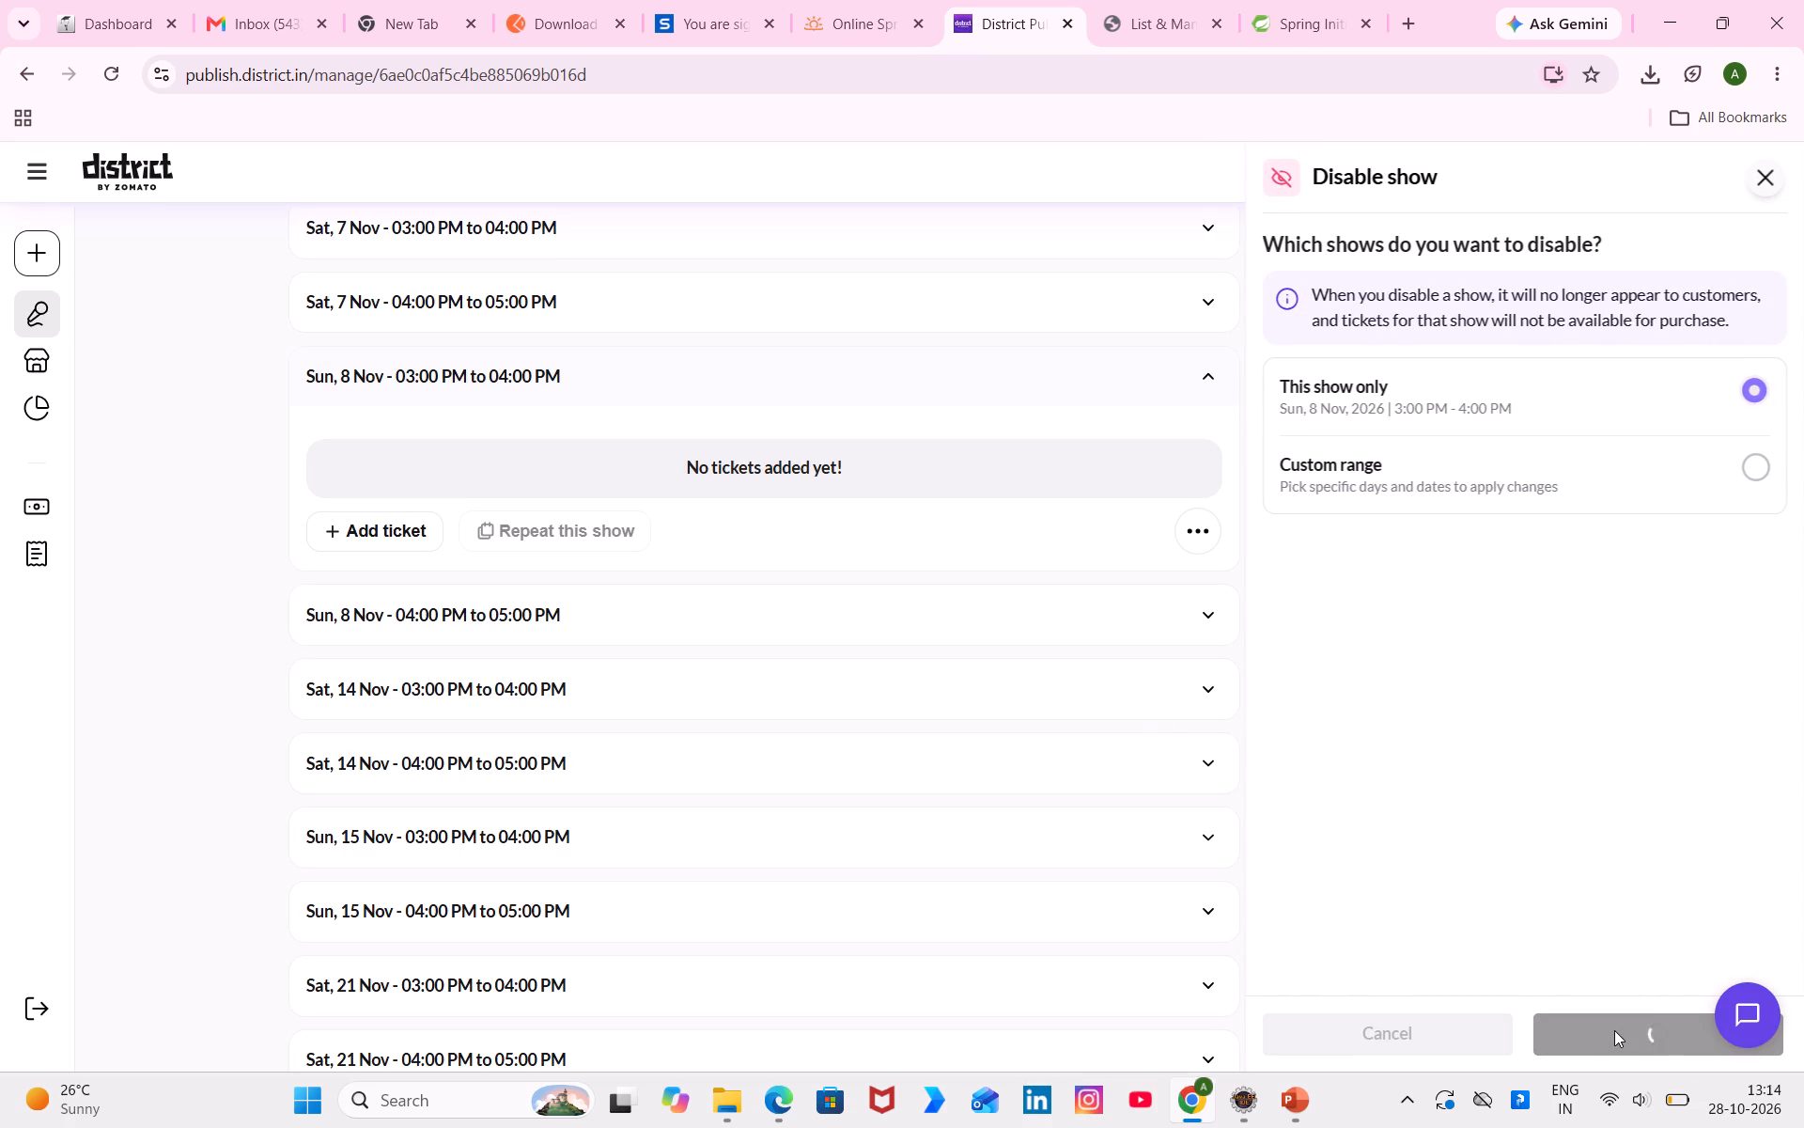
pyautogui.click(1343, 753)
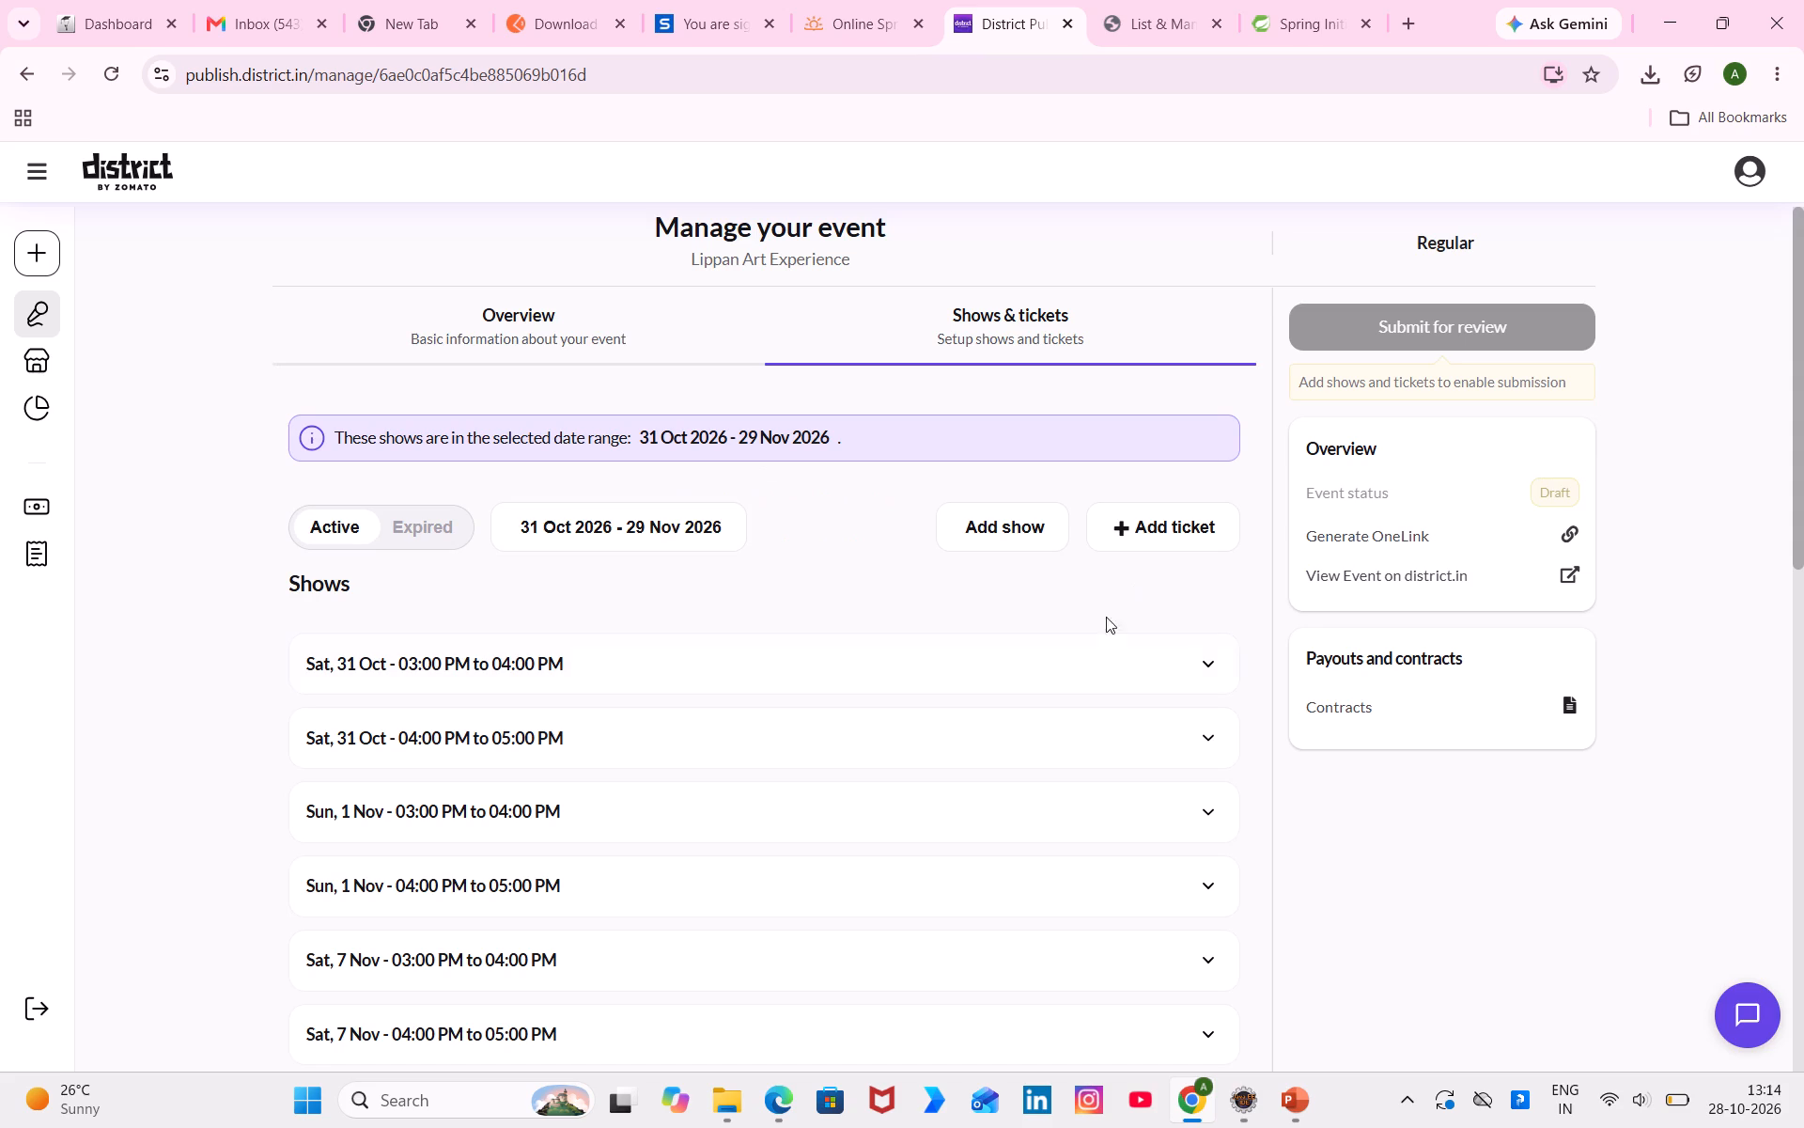
# Disable only the Sunday 8 November 04:00 PM to 05:00 PM show, giving no reason.
pyautogui.scroll(-4, 1047, 780)
pyautogui.click(1132, 729)
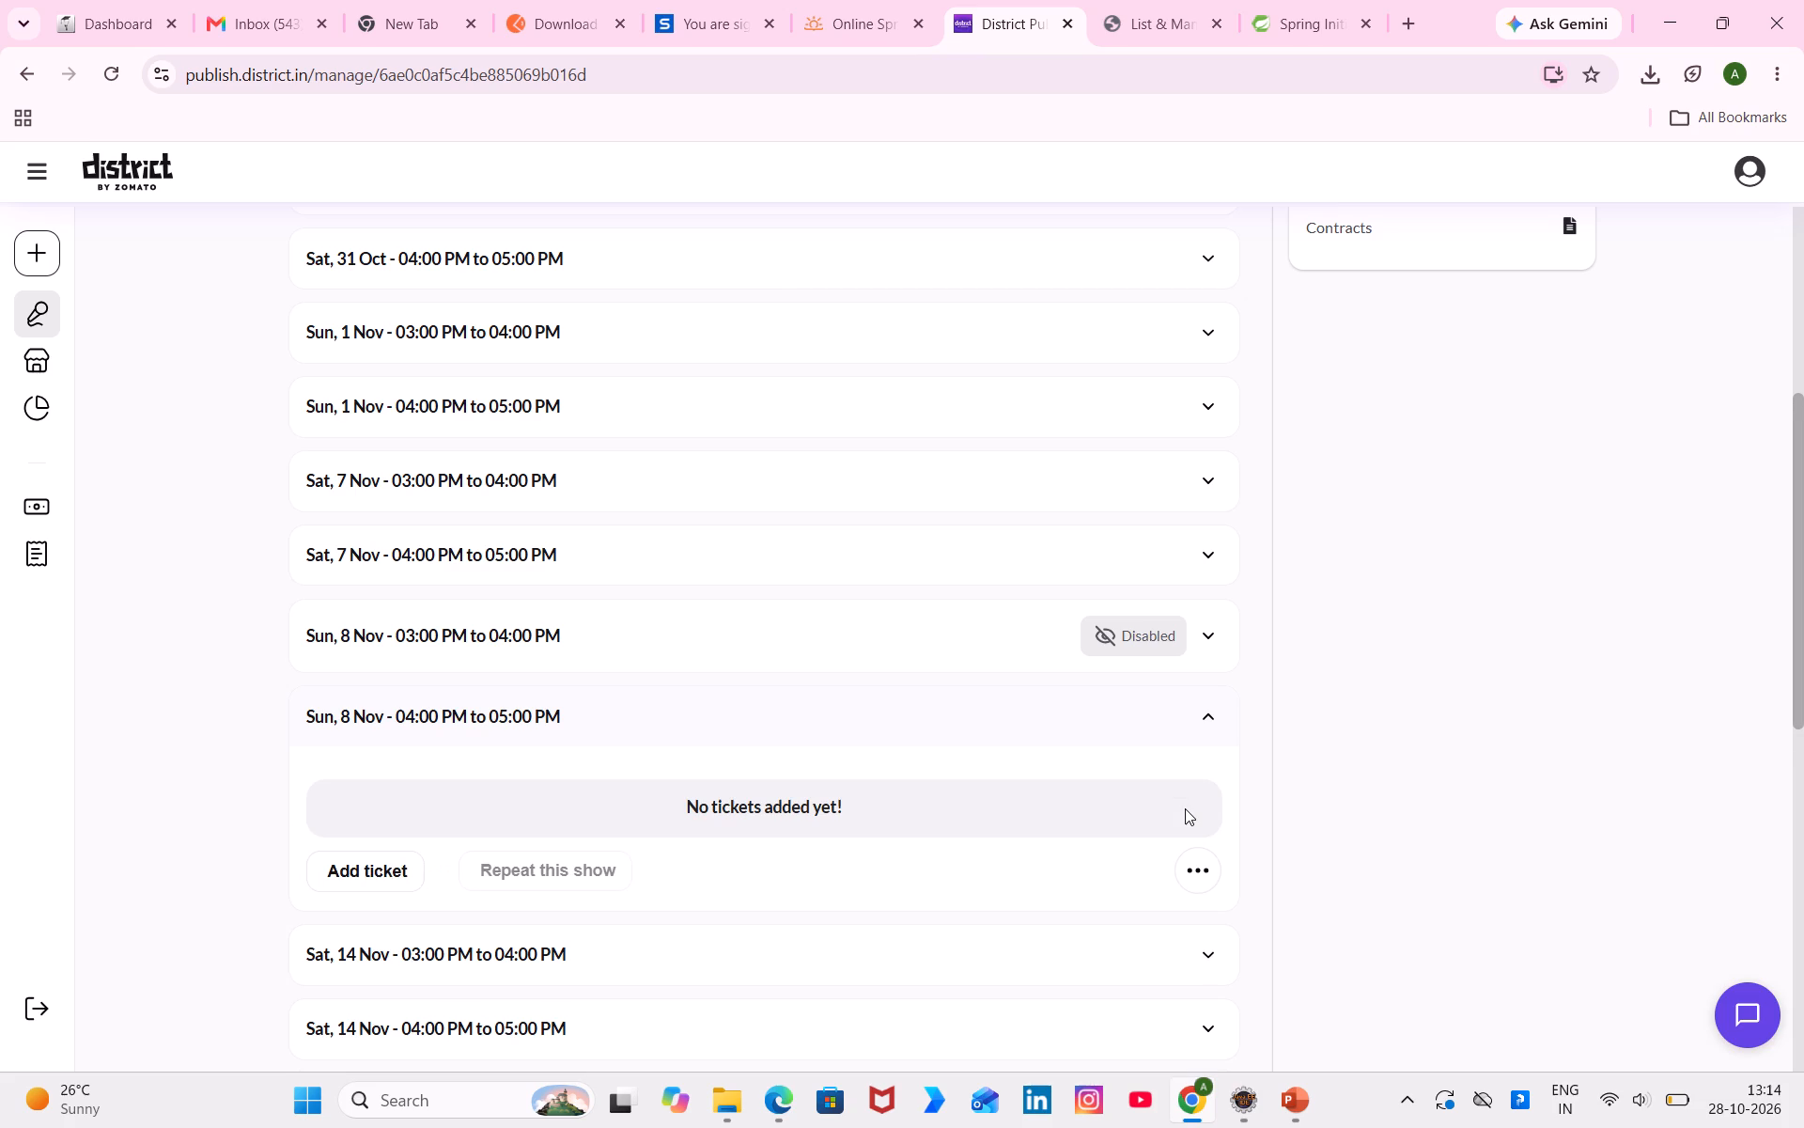
pyautogui.click(1204, 859)
pyautogui.click(1112, 919)
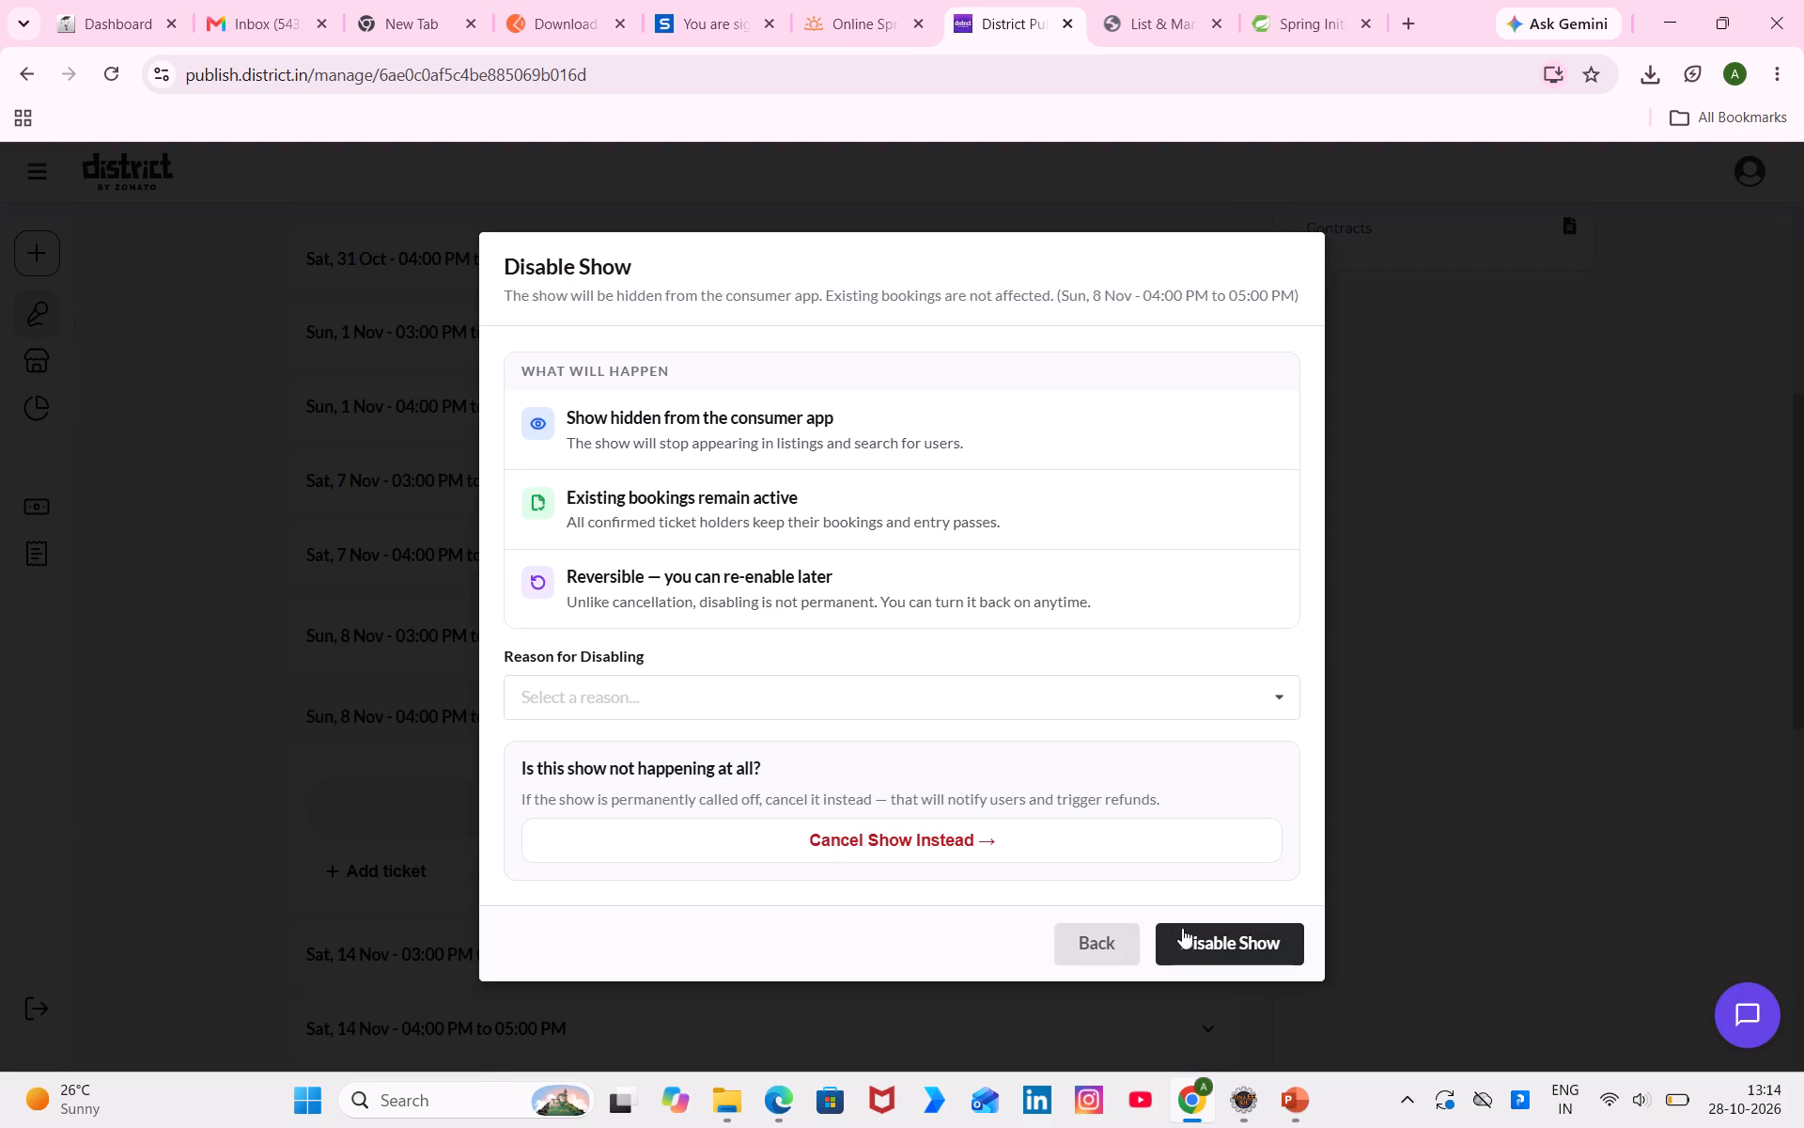
pyautogui.click(1191, 932)
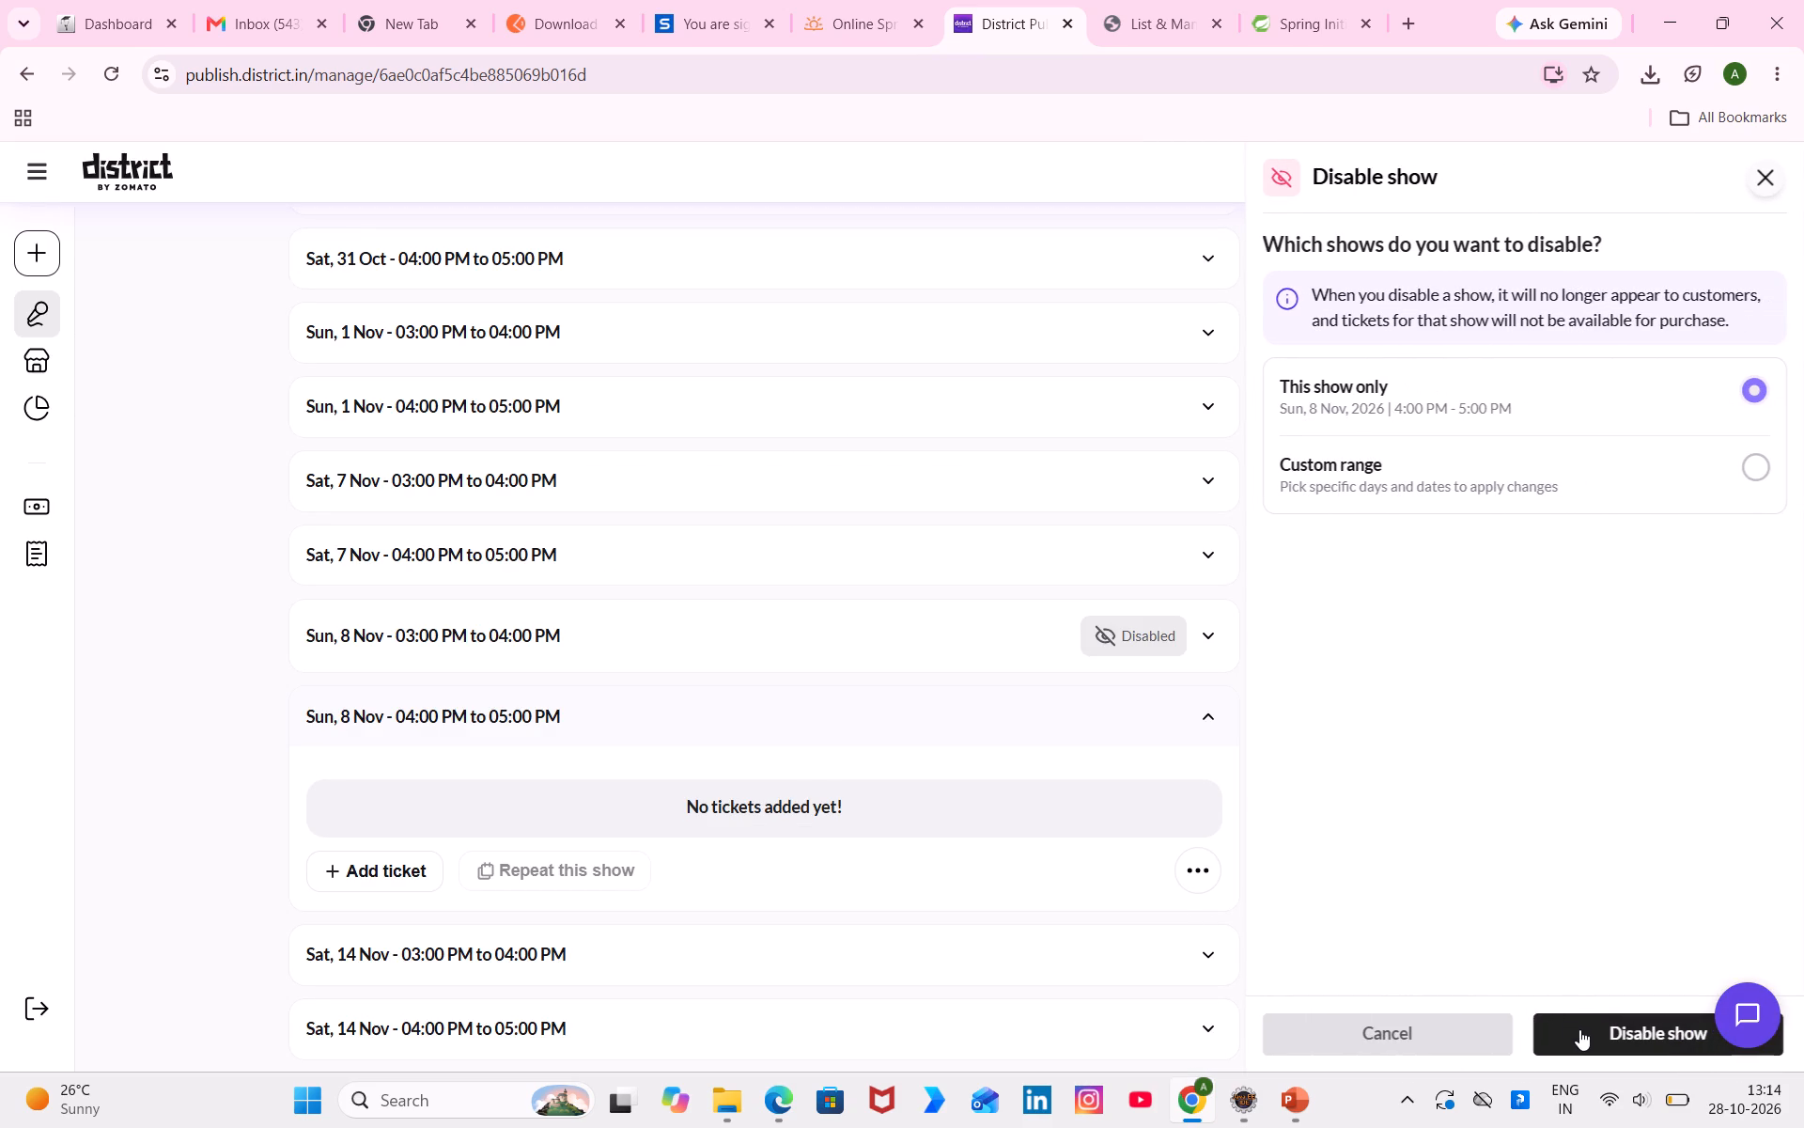
pyautogui.click(1579, 1029)
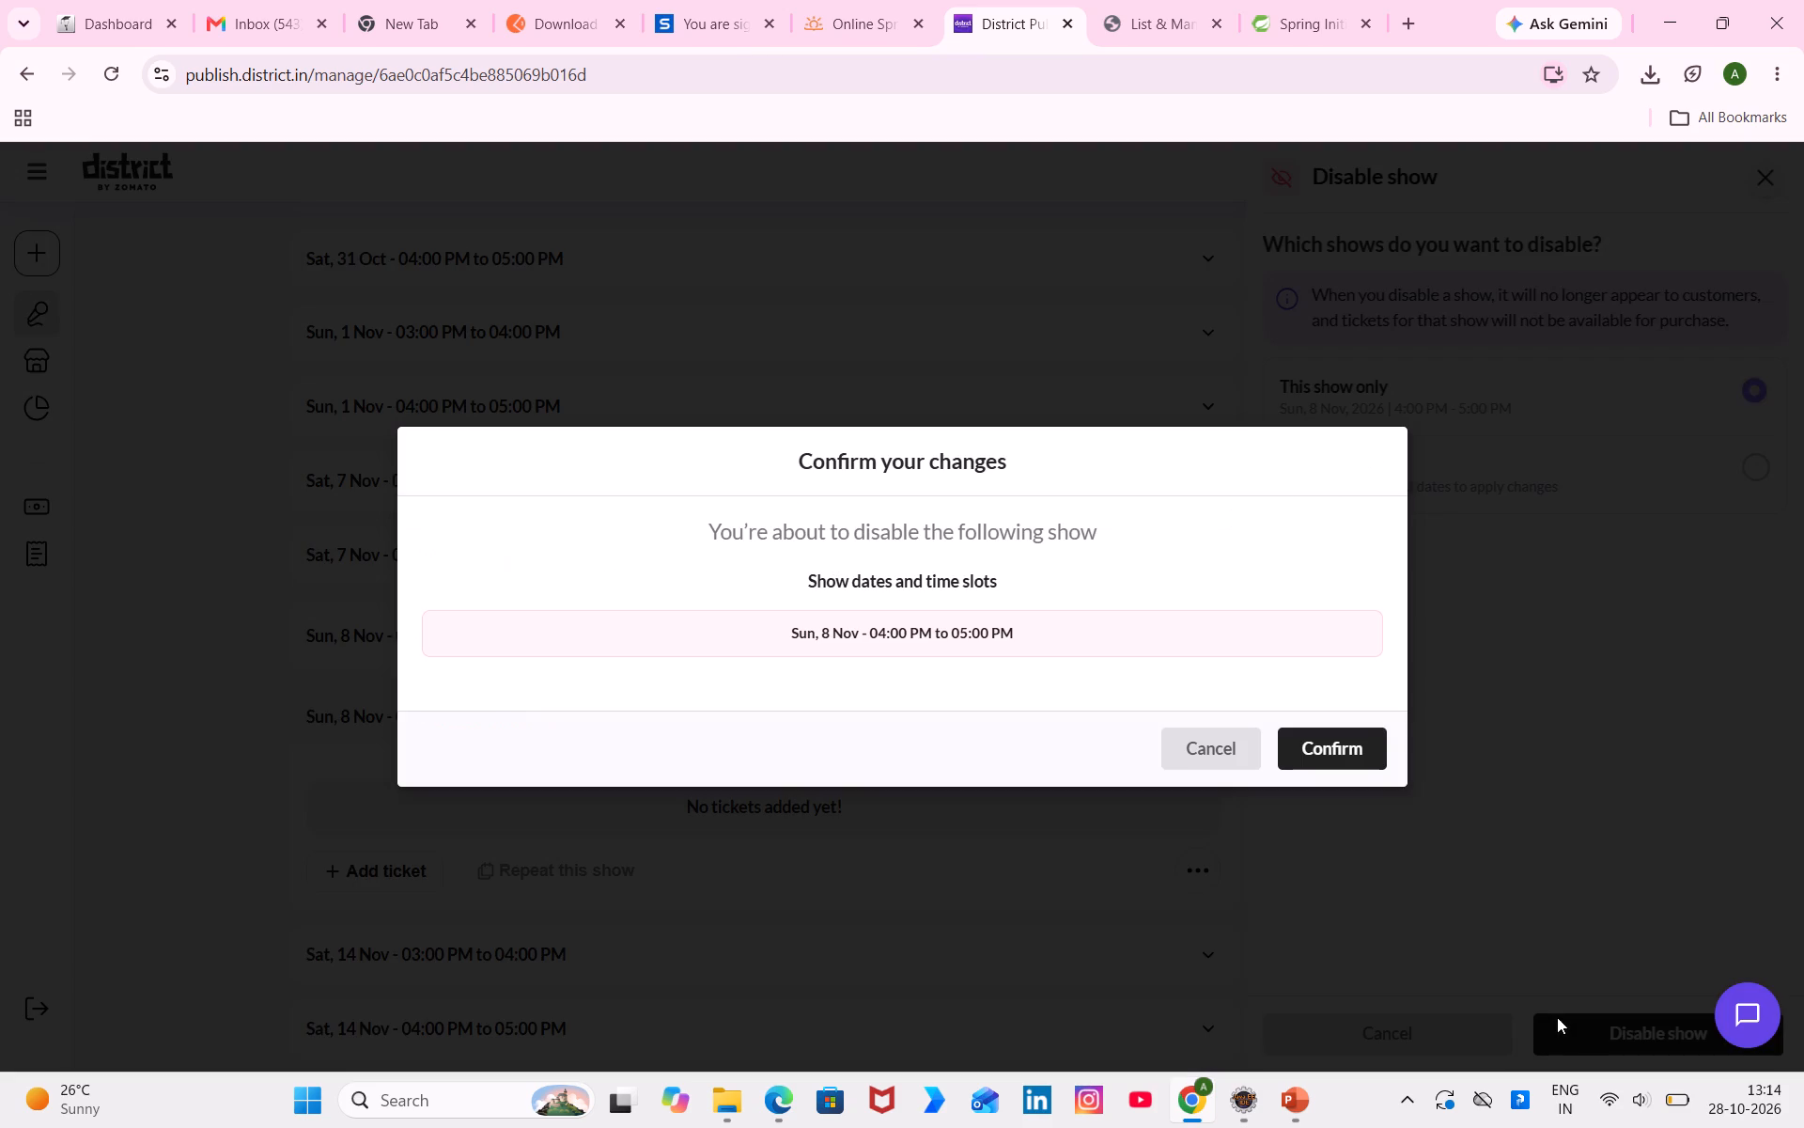
pyautogui.click(1305, 752)
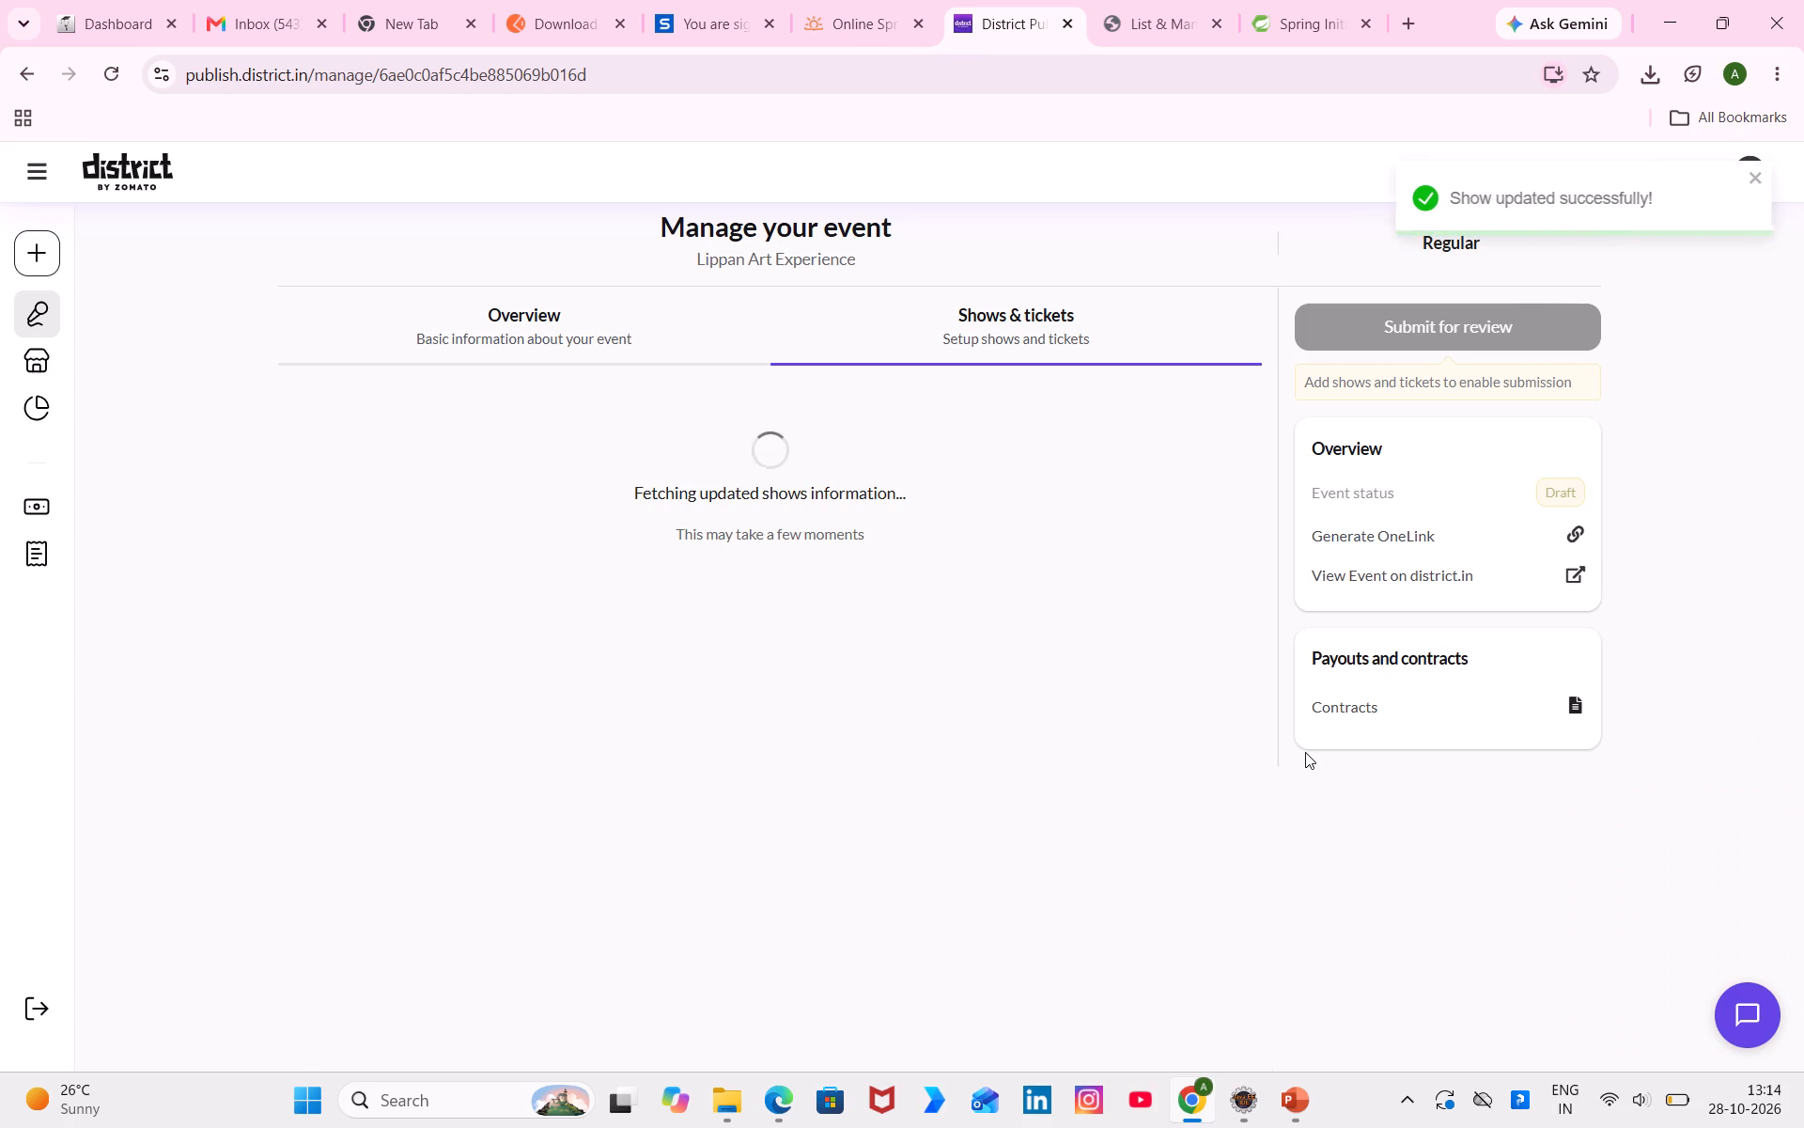
# Start an ENTRY PASS ticket priced ₹799 with quantity 10 and the copied ₹250 redeemable cover-charge note as its description.
pyautogui.scroll(-4, 949, 621)
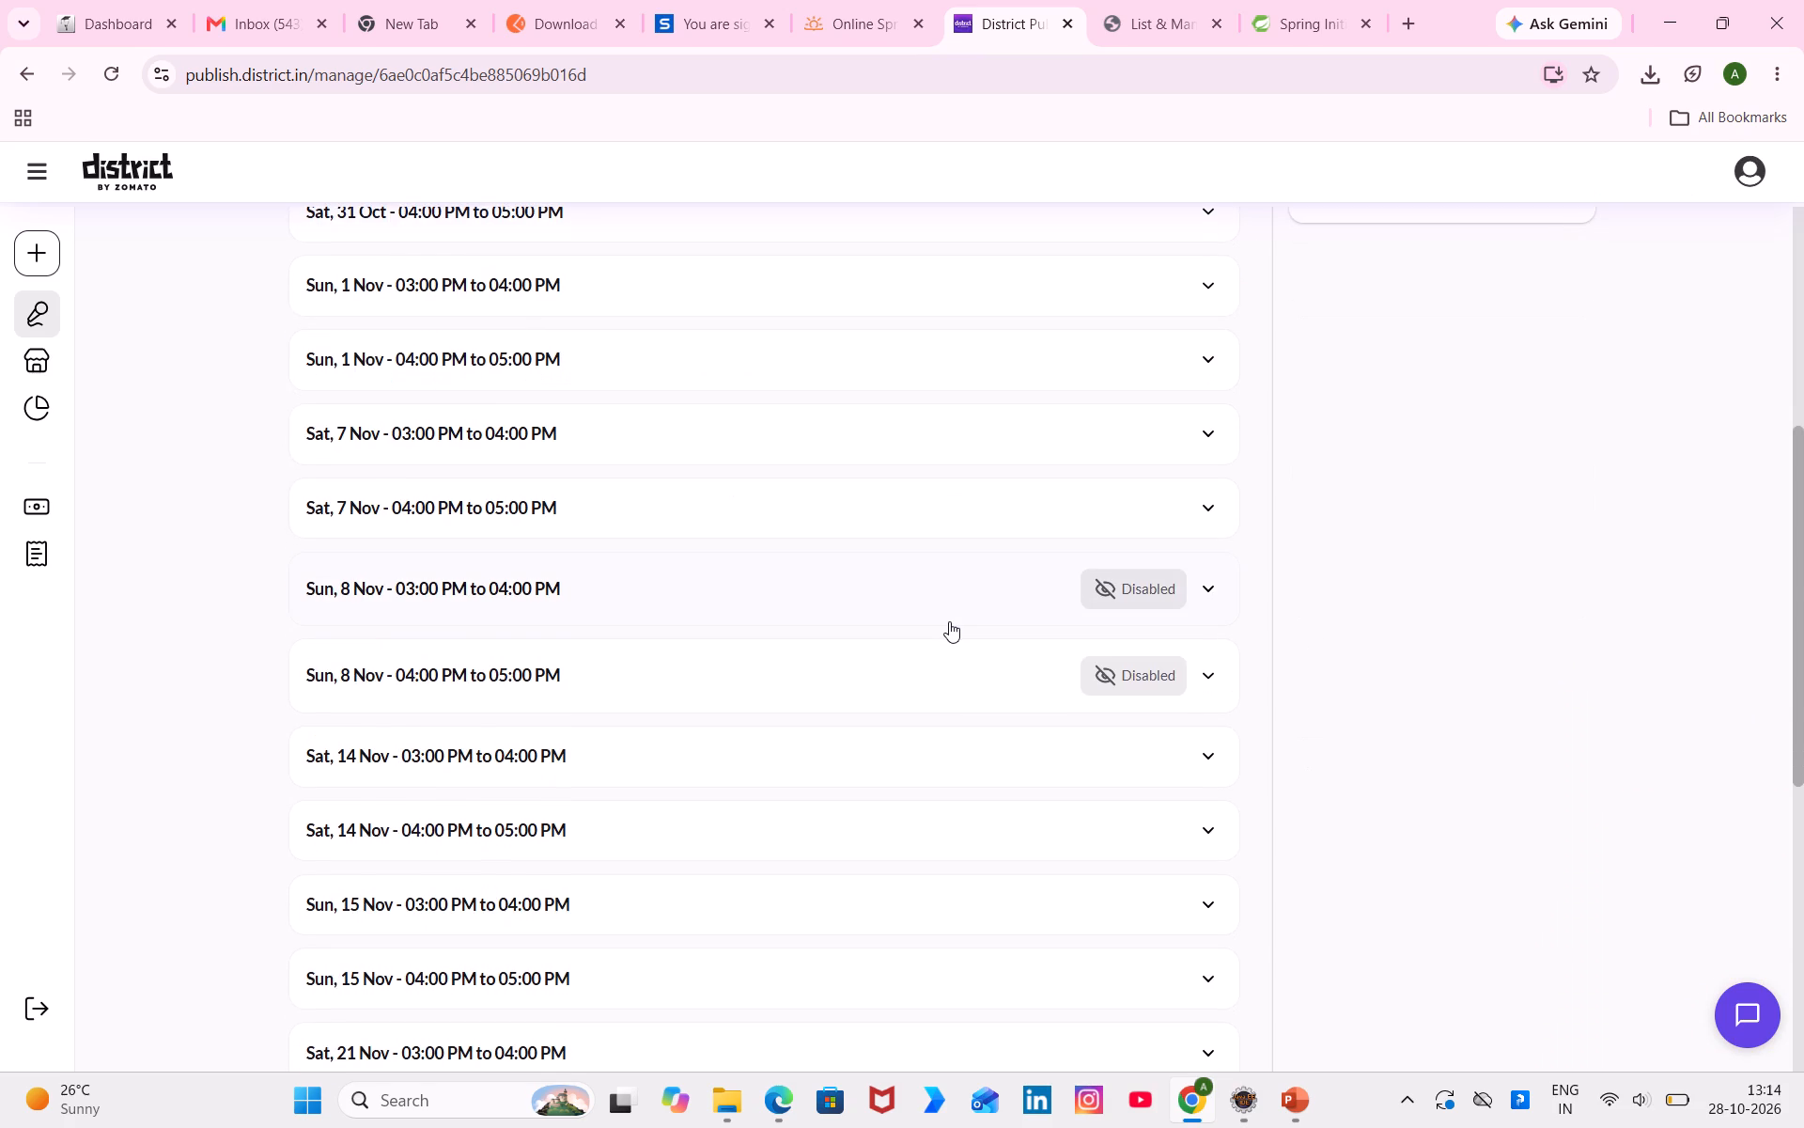
pyautogui.scroll(-5, 949, 621)
pyautogui.scroll(5, 949, 621)
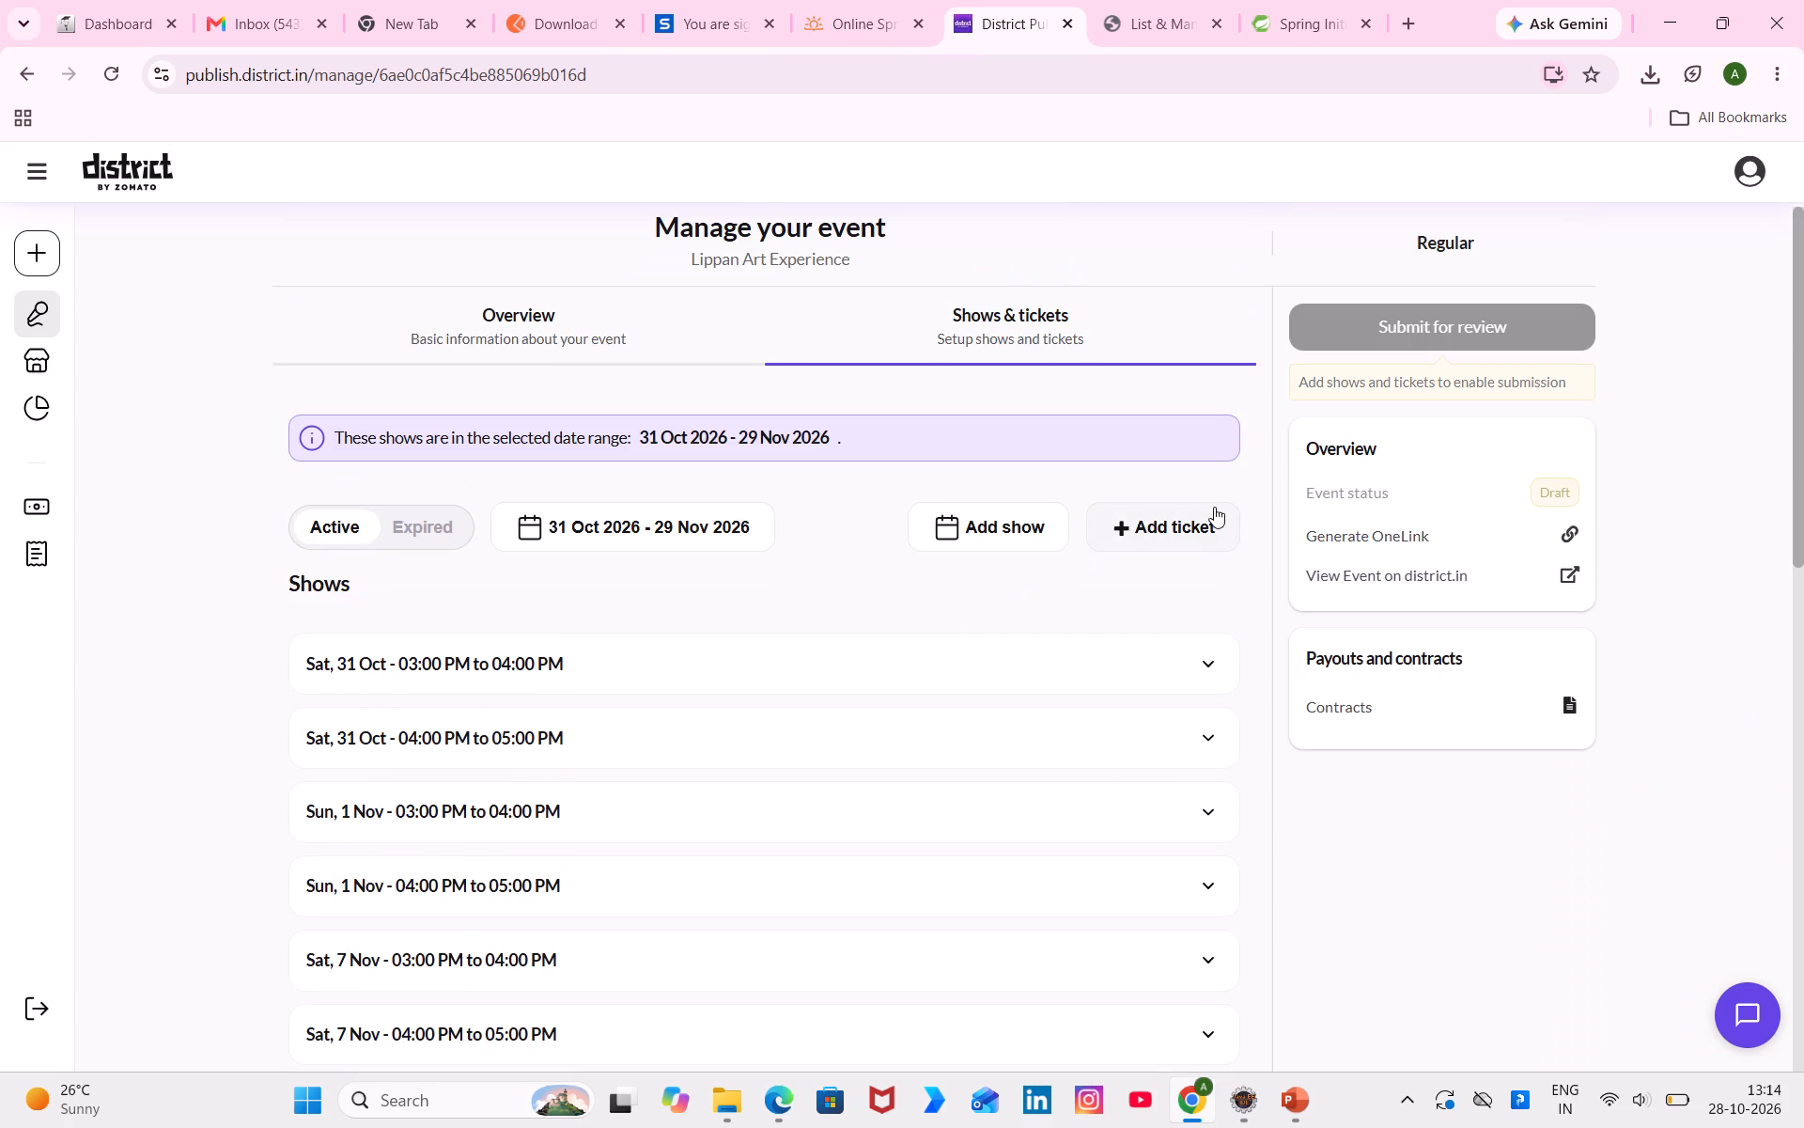
pyautogui.click(1126, 525)
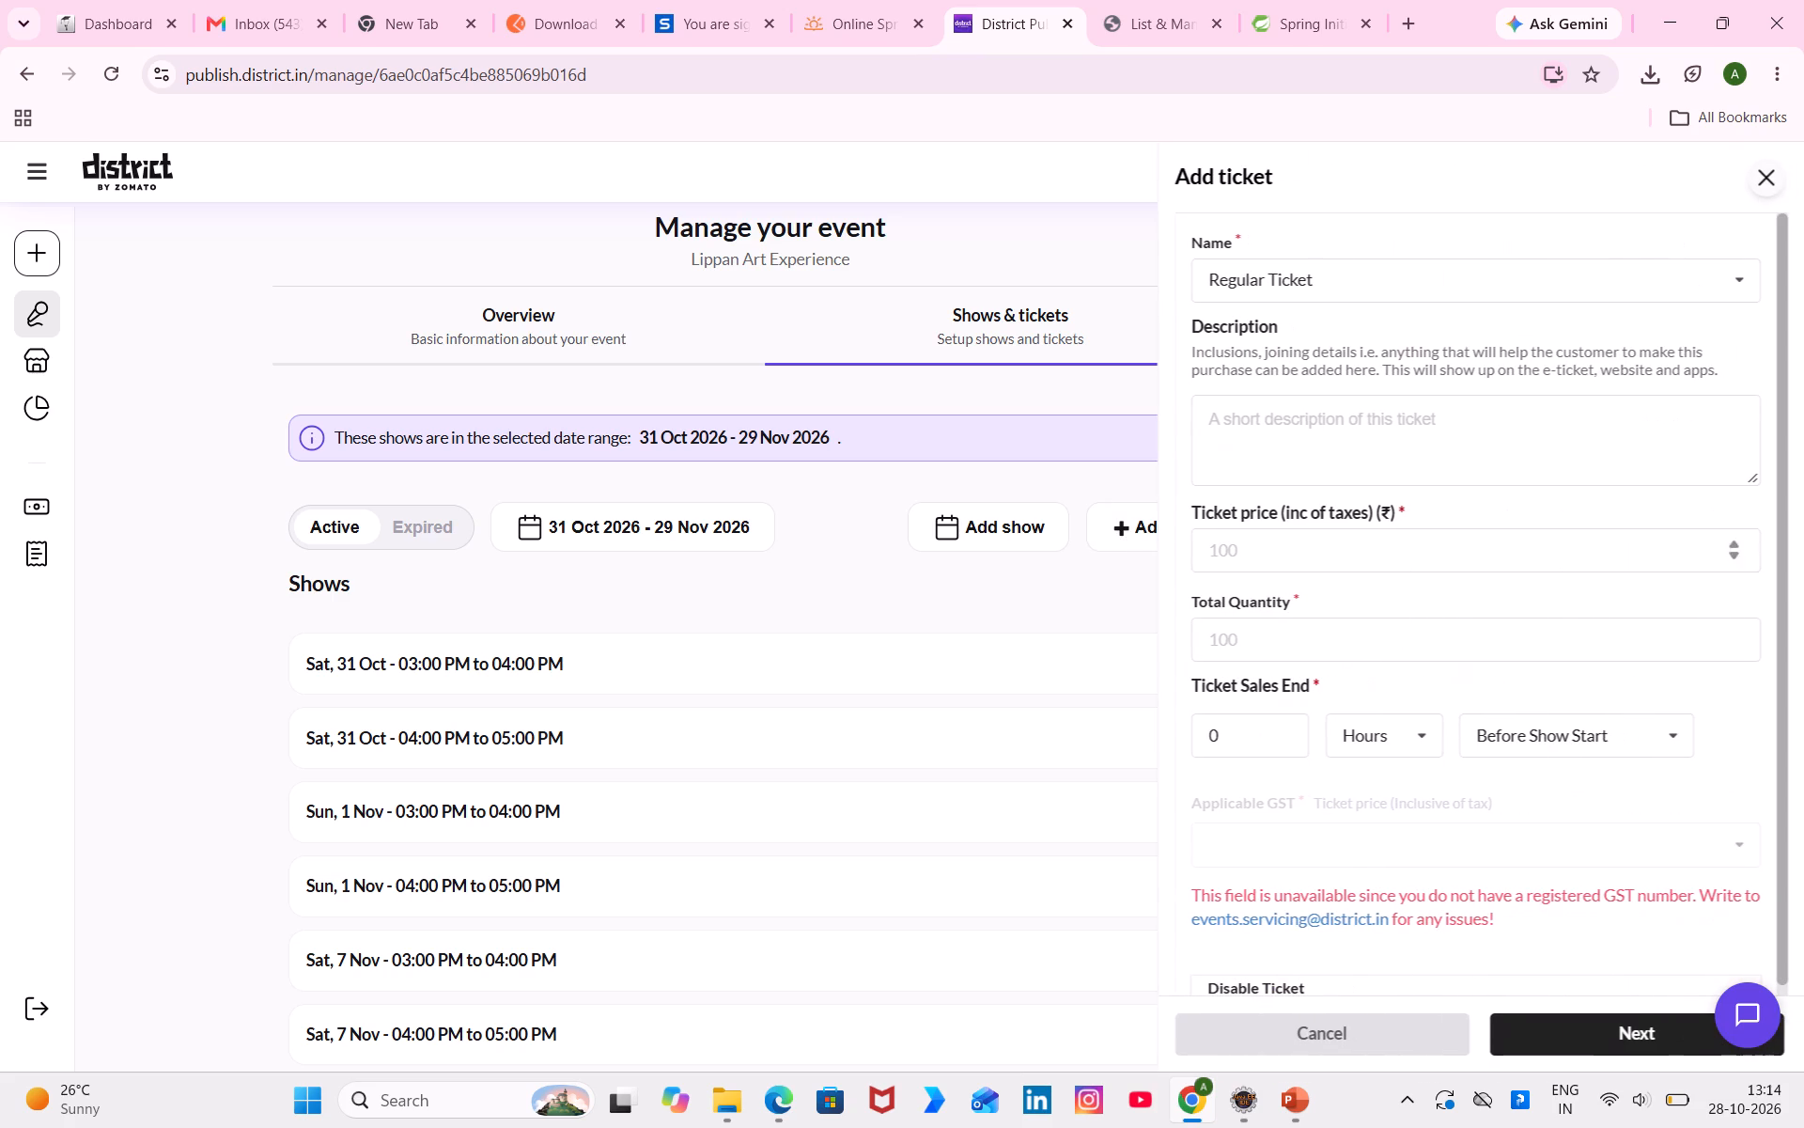
pyautogui.click(1278, 458)
pyautogui.hotkey('ctrl', 'v')
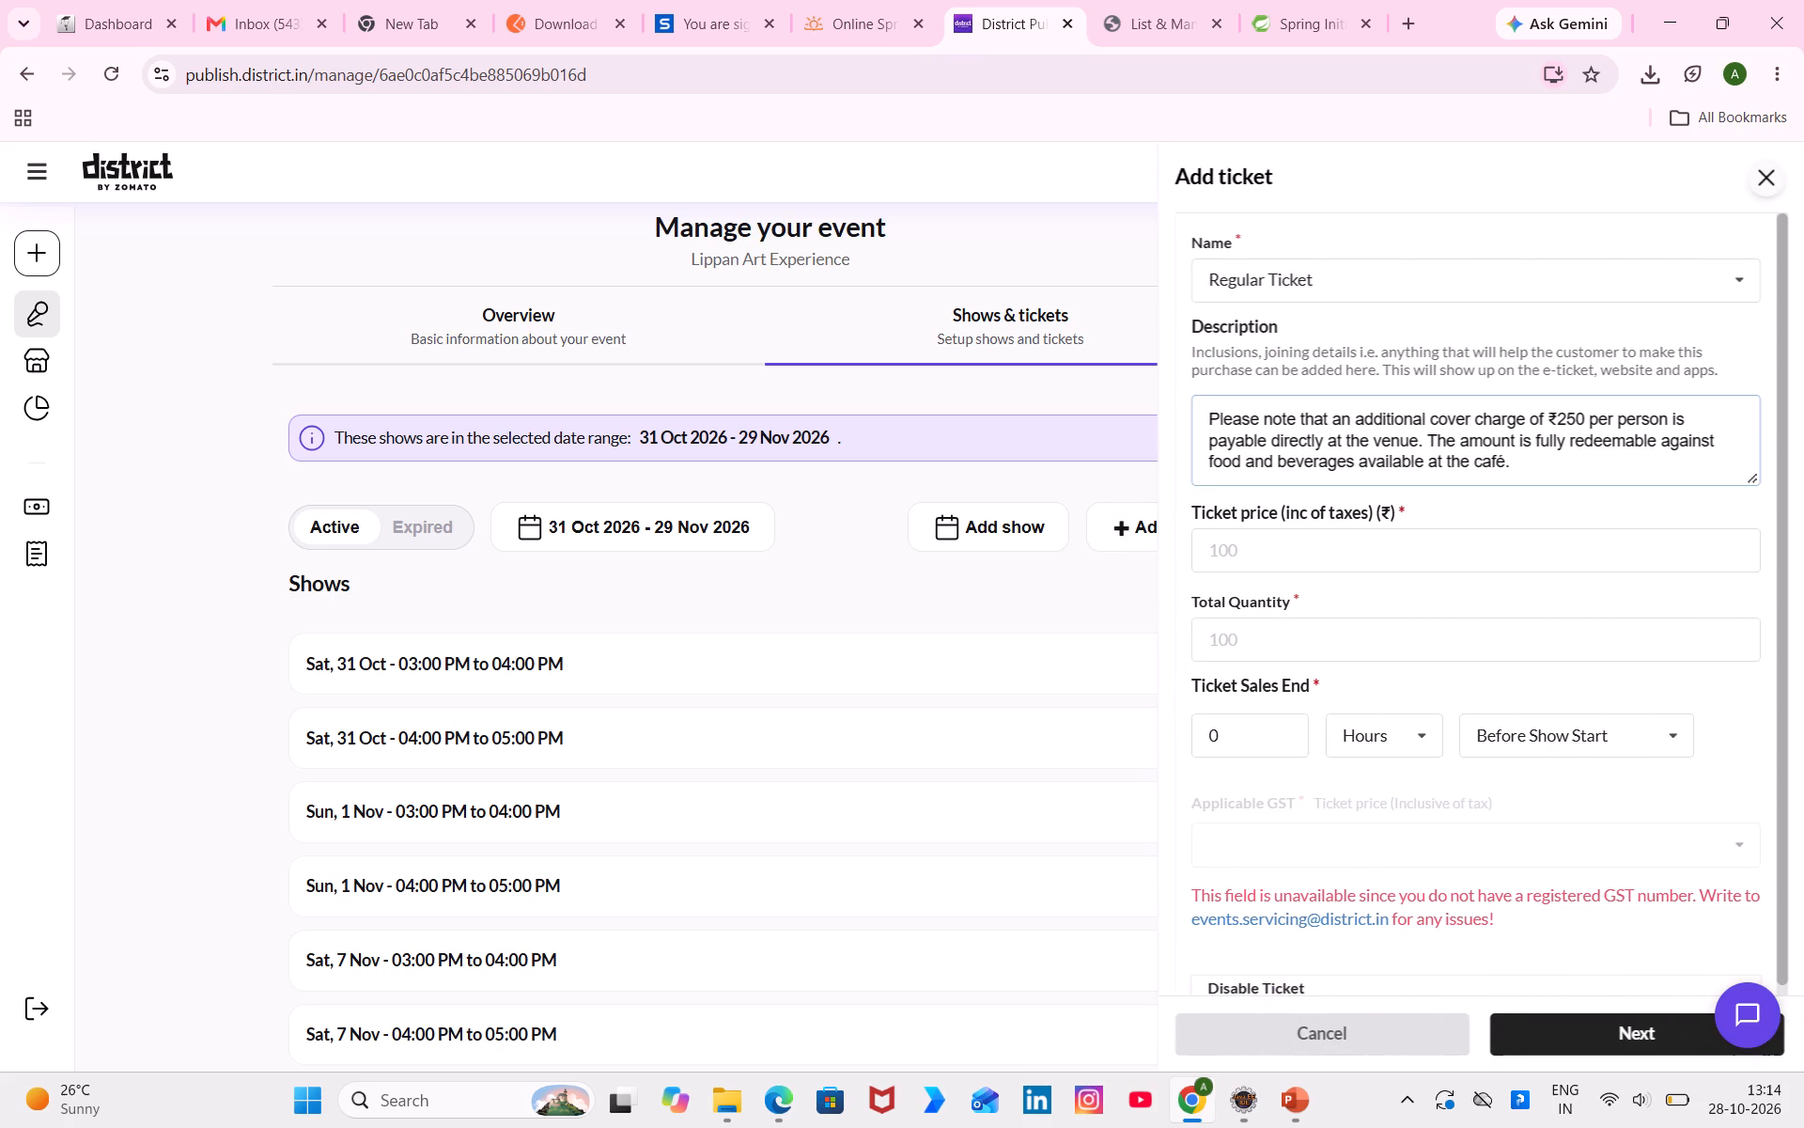
pyautogui.click(1280, 622)
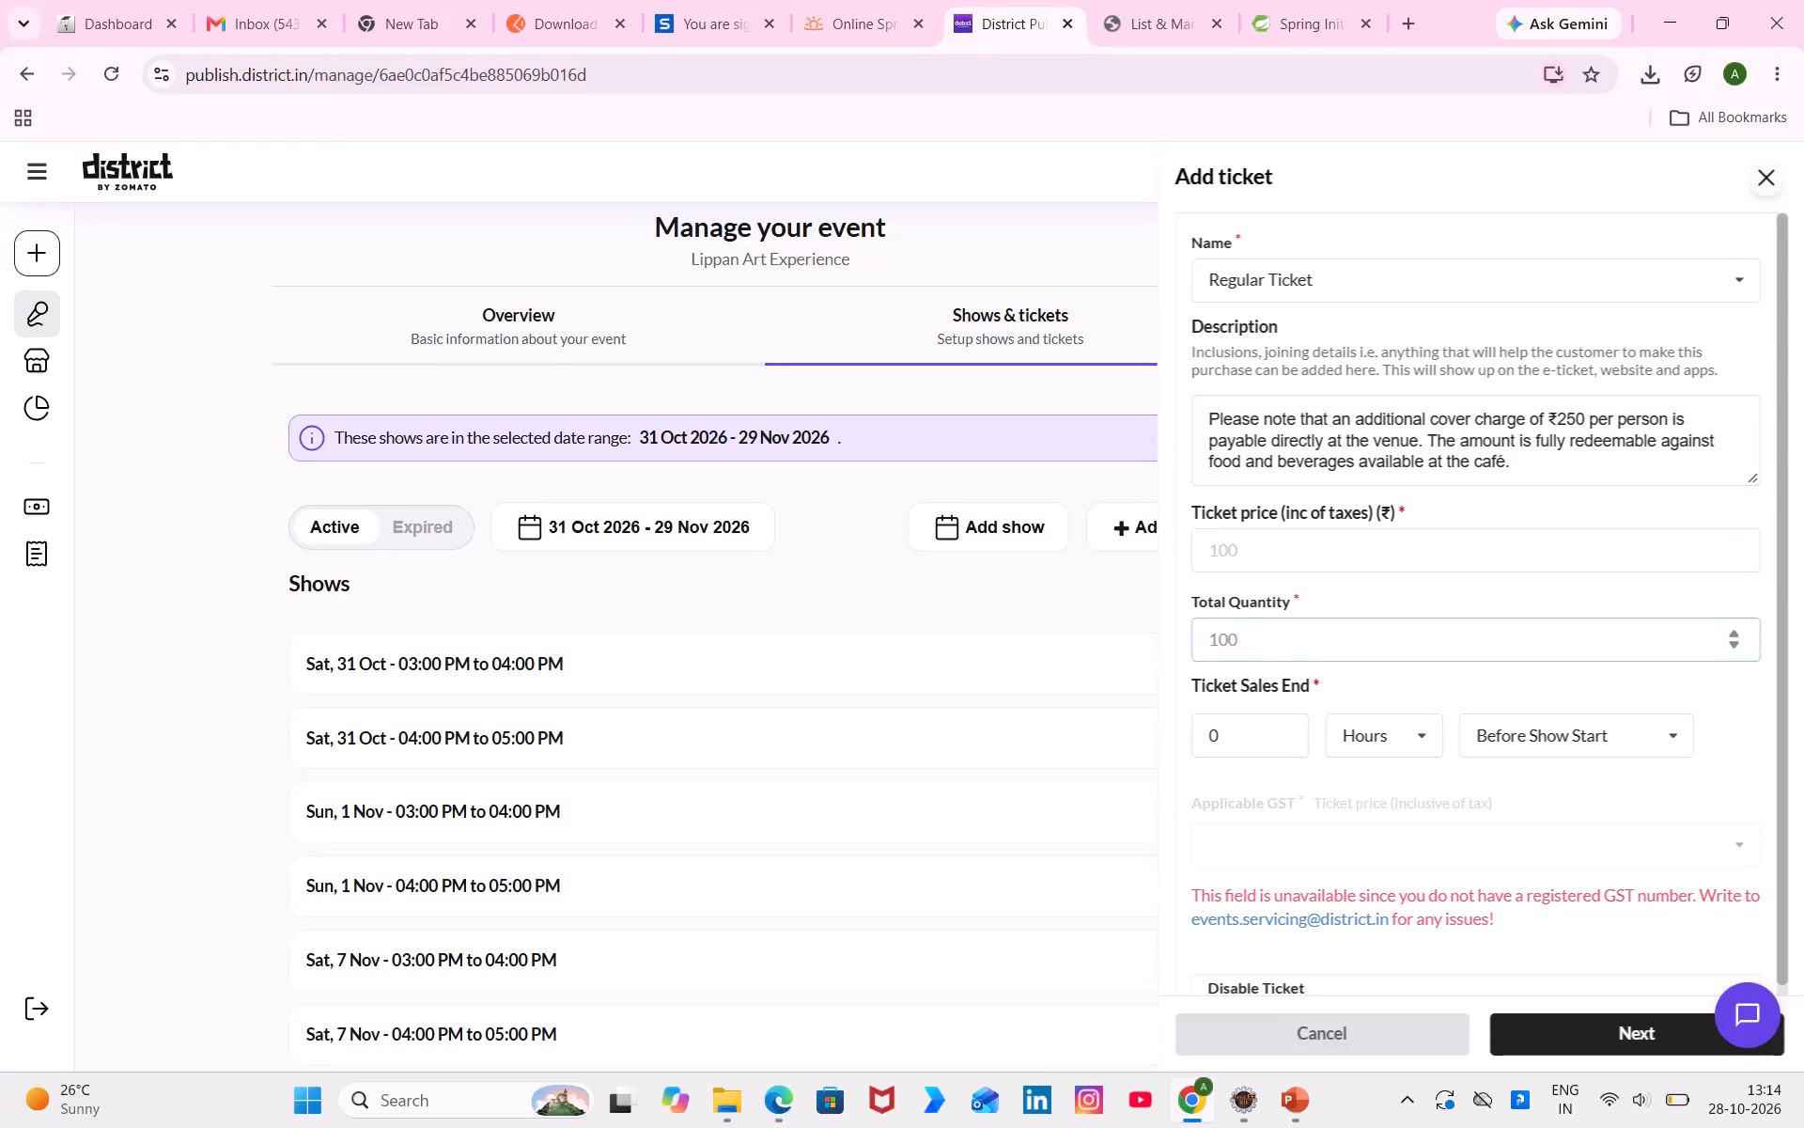
pyautogui.write('10')
pyautogui.click(1275, 546)
pyautogui.write('799')
pyautogui.click(1380, 260)
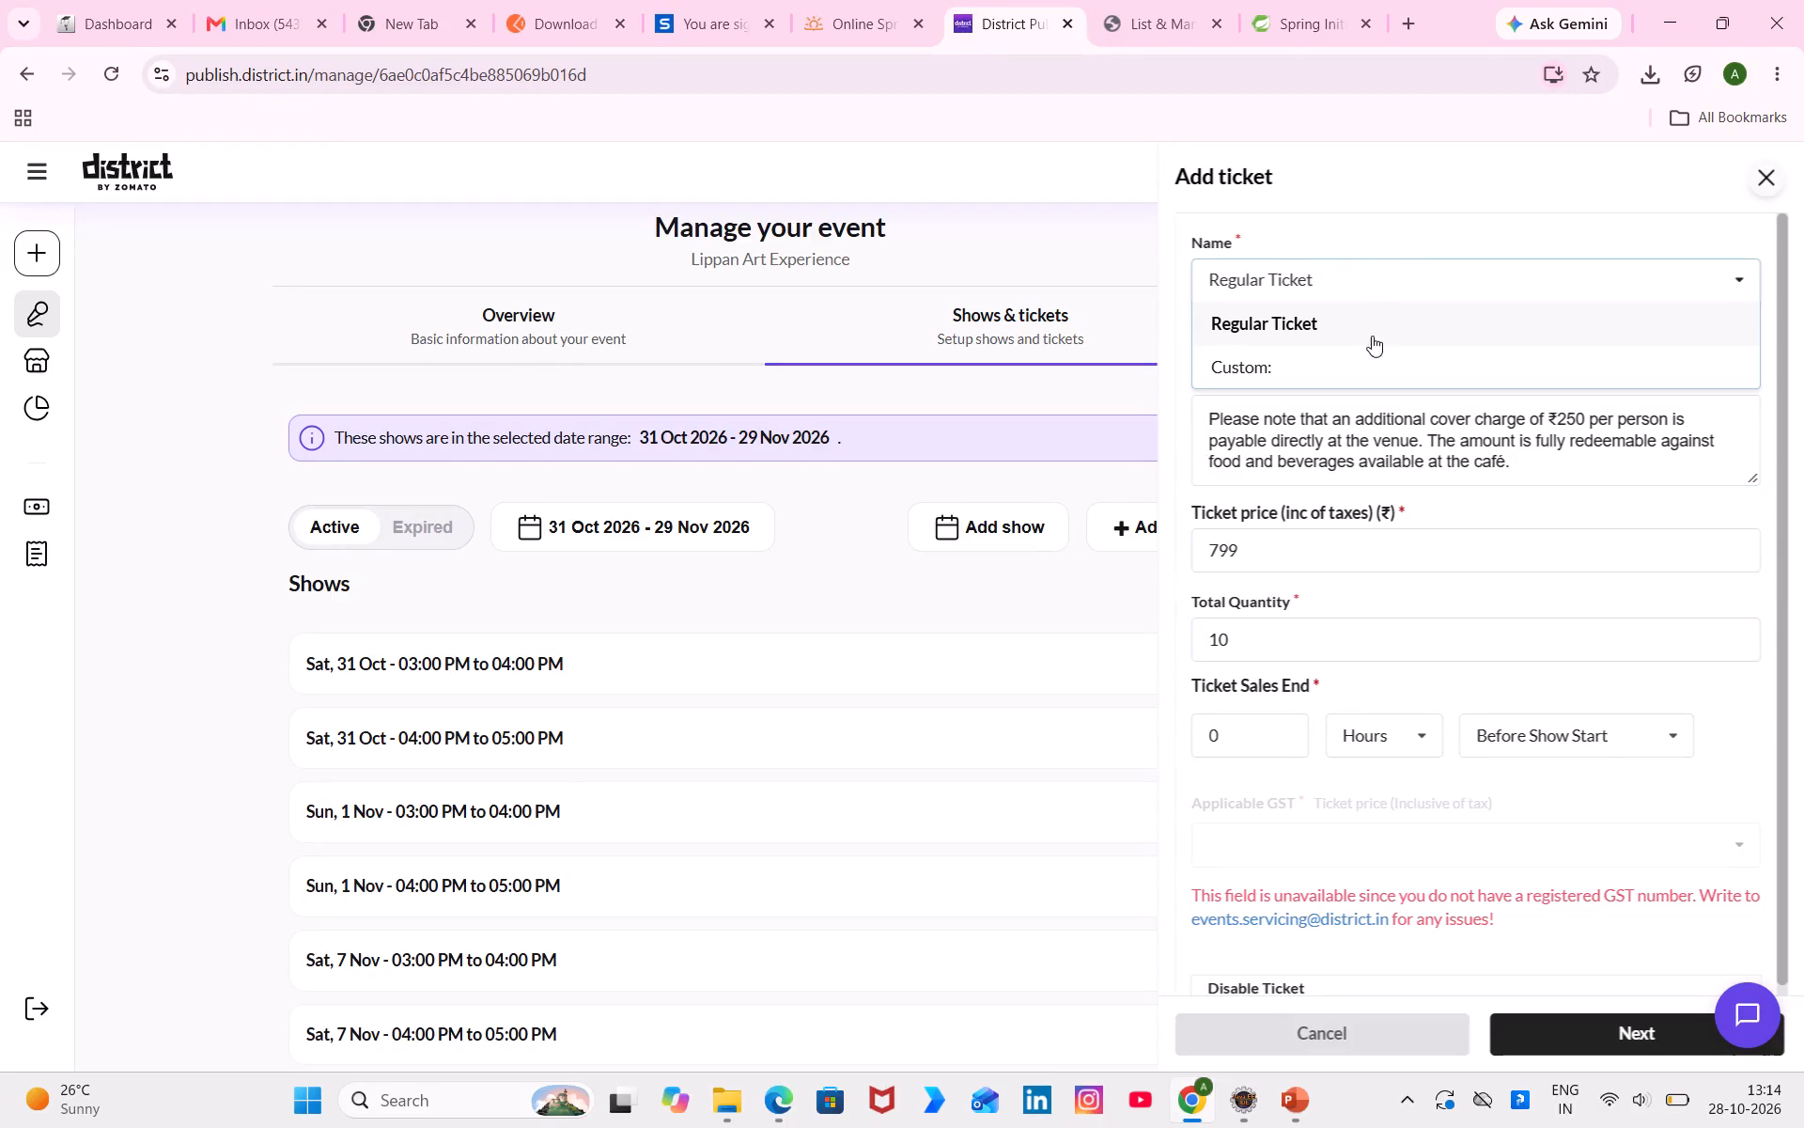
pyautogui.click(1370, 350)
pyautogui.click(1419, 288)
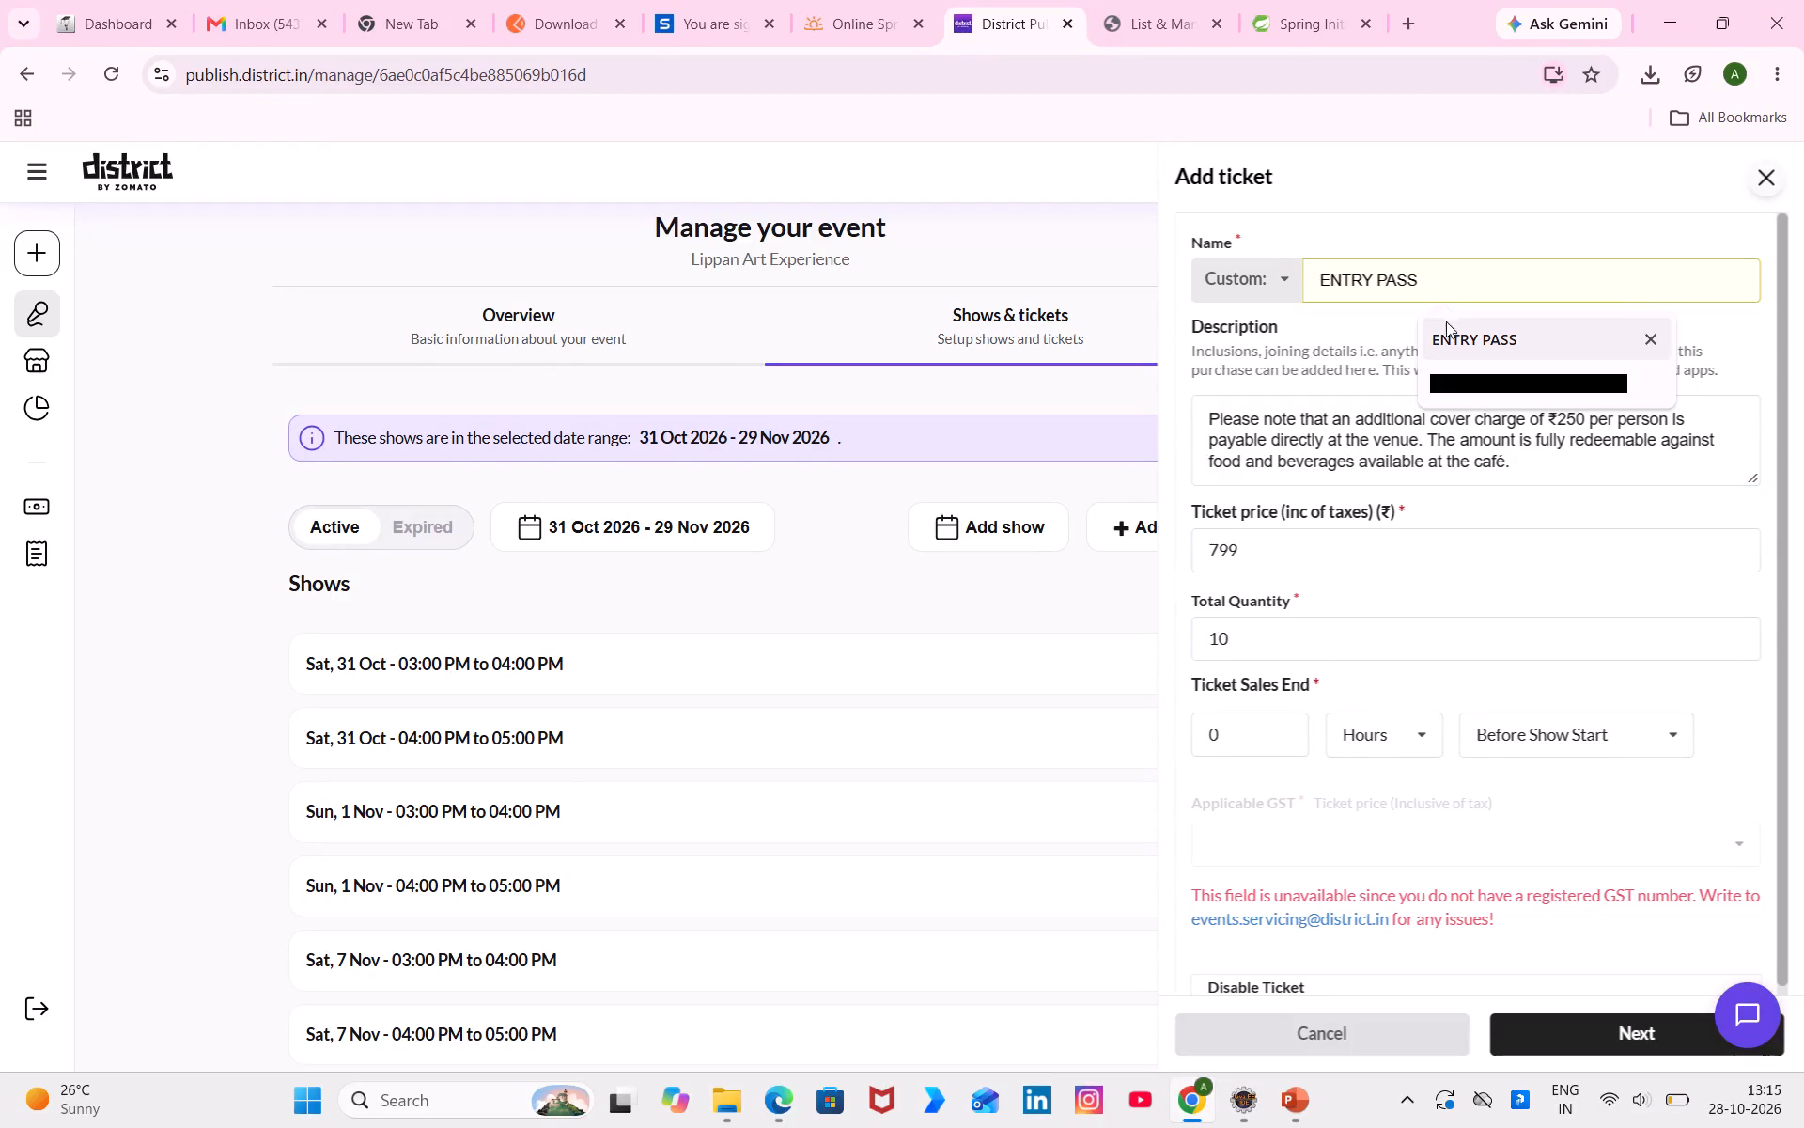
pyautogui.click(1458, 330)
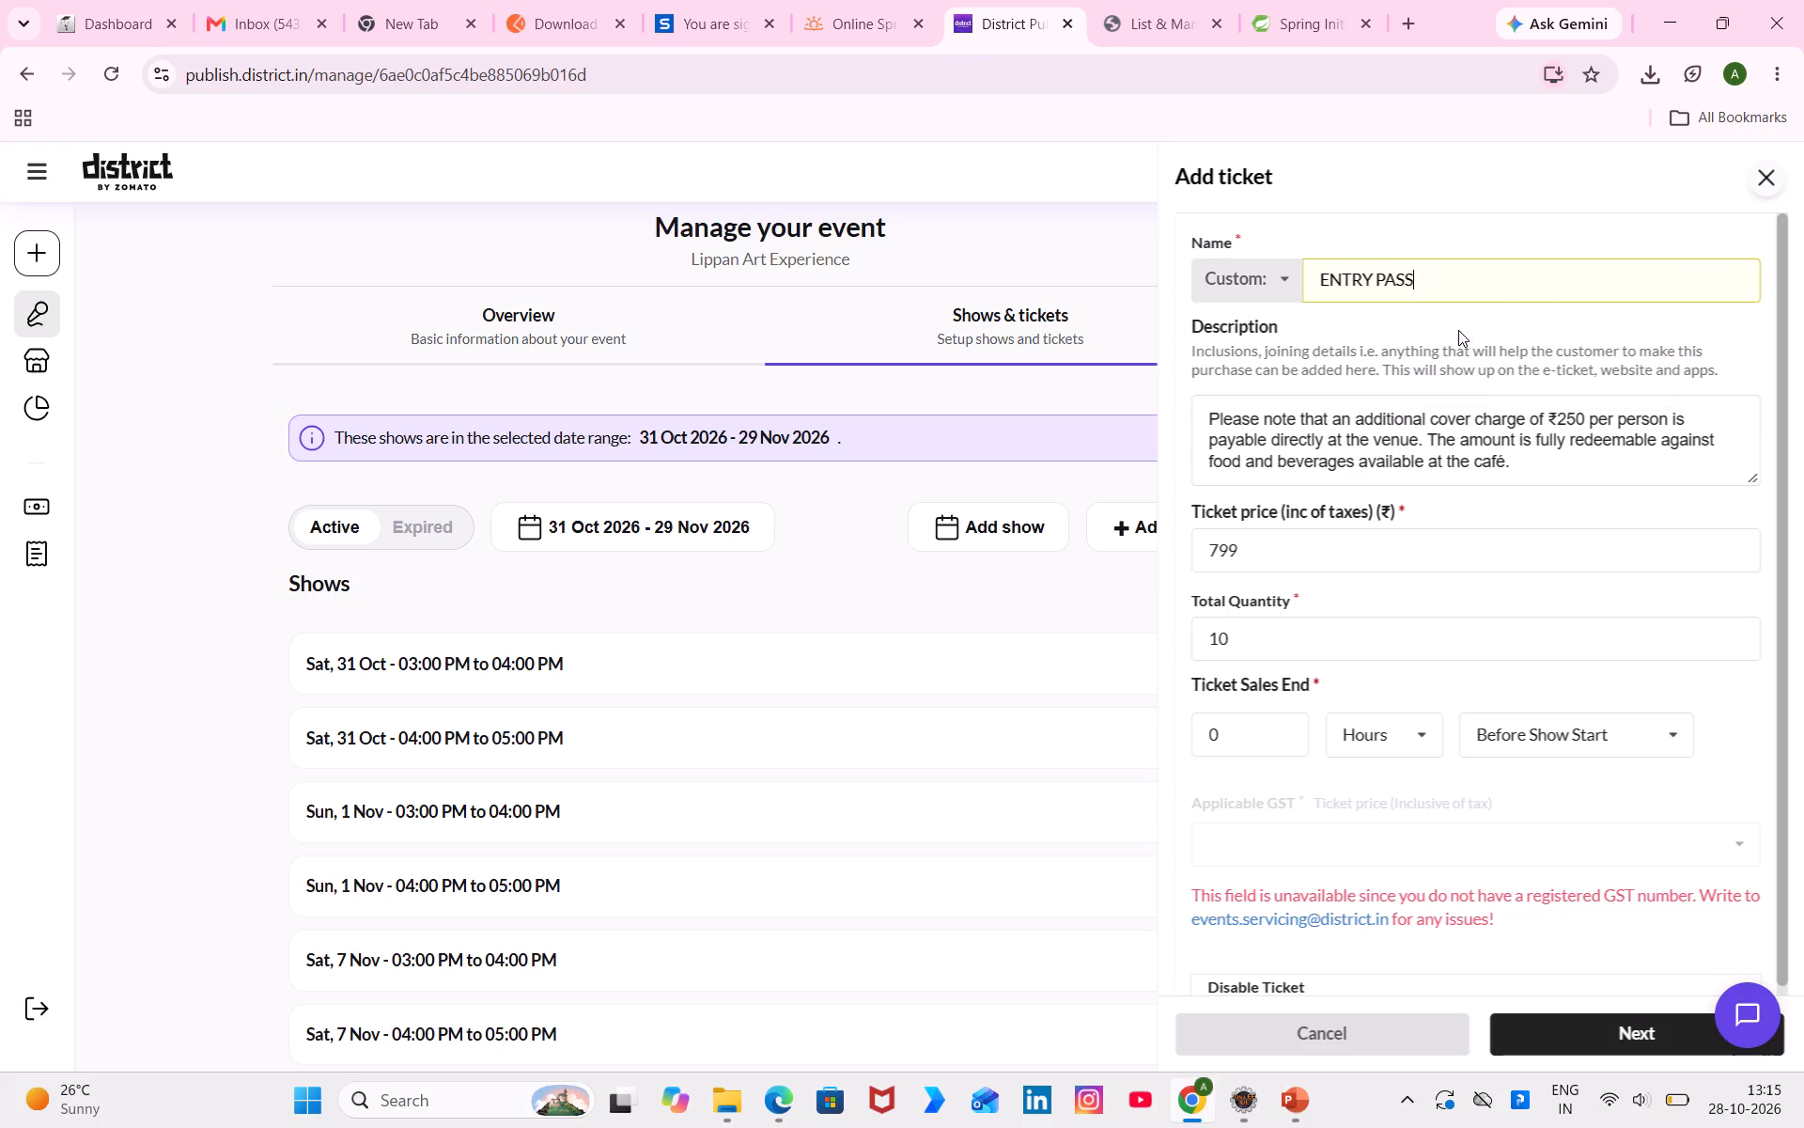
# Set ticket sales to end 30 minutes before show start and save the ticket for all shows.
pyautogui.scroll(-3, 1458, 330)
pyautogui.click(1209, 659)
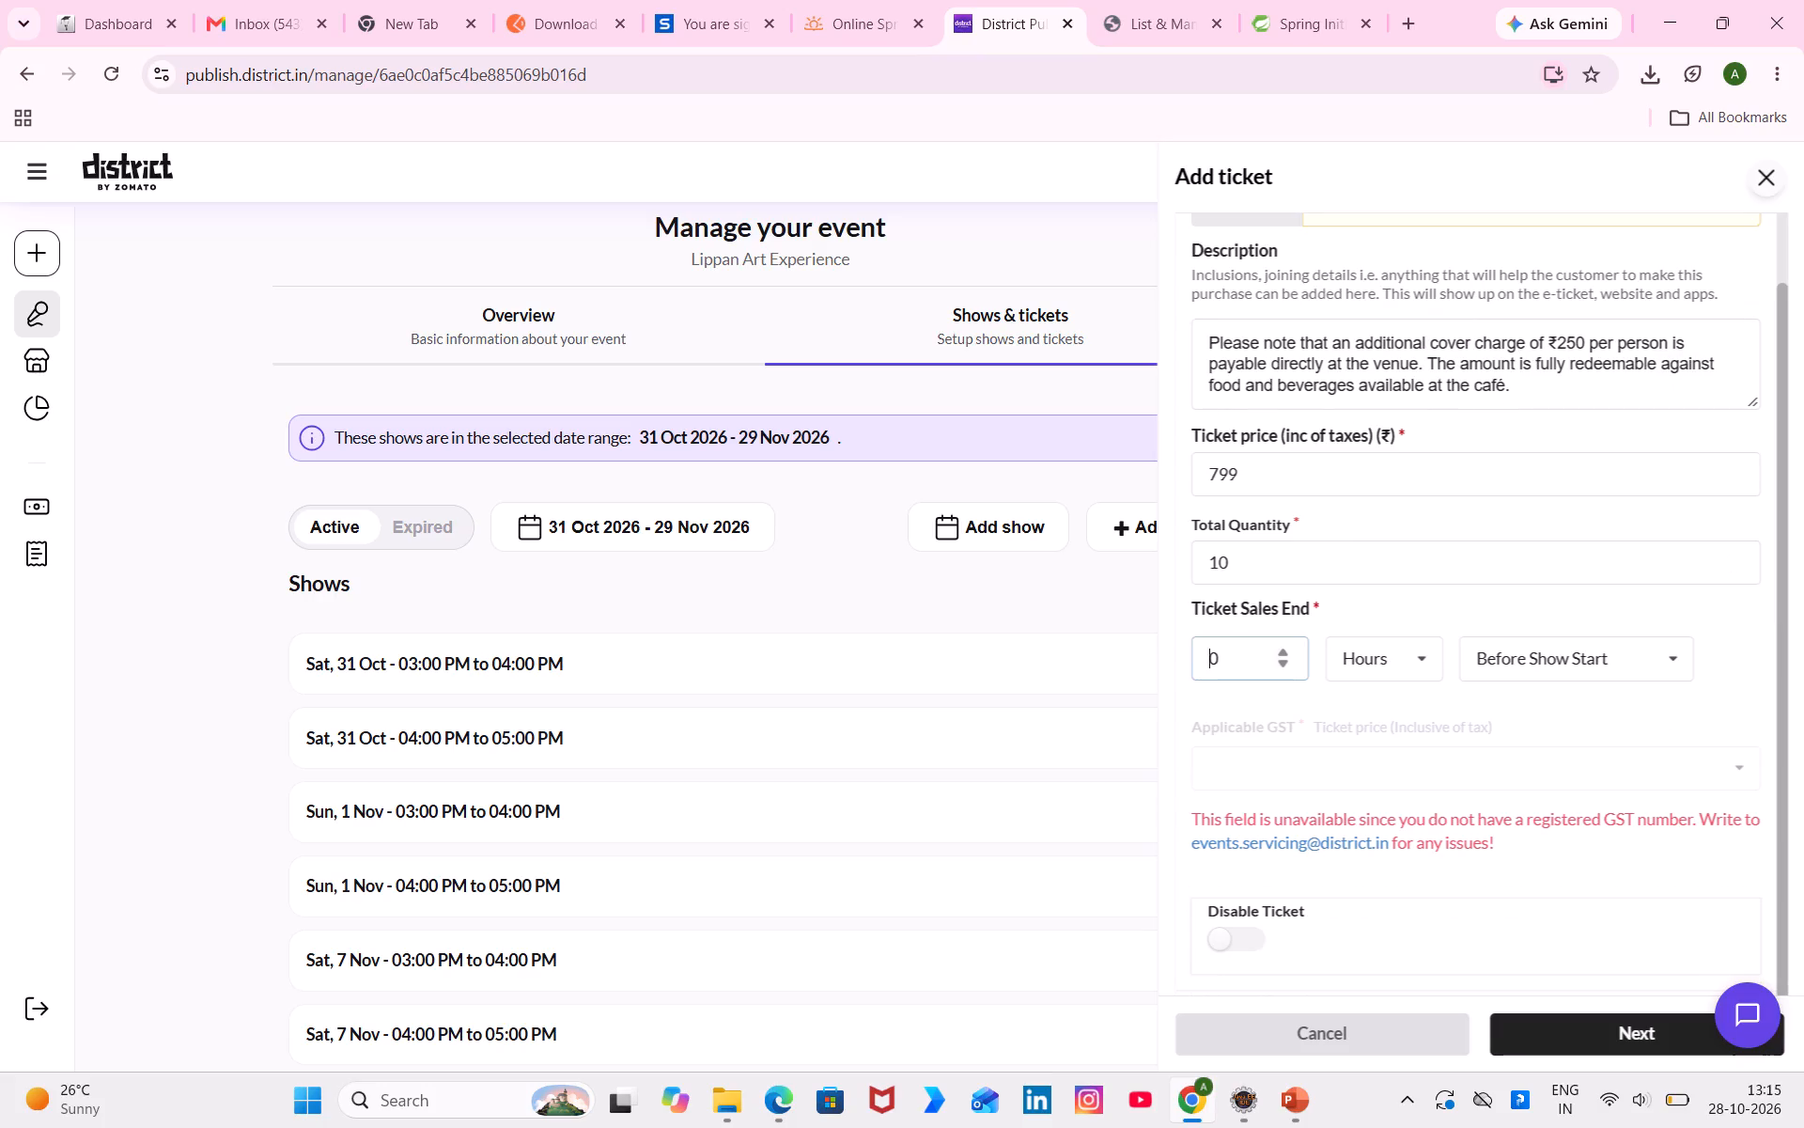
pyautogui.press('3')
pyautogui.click(1404, 651)
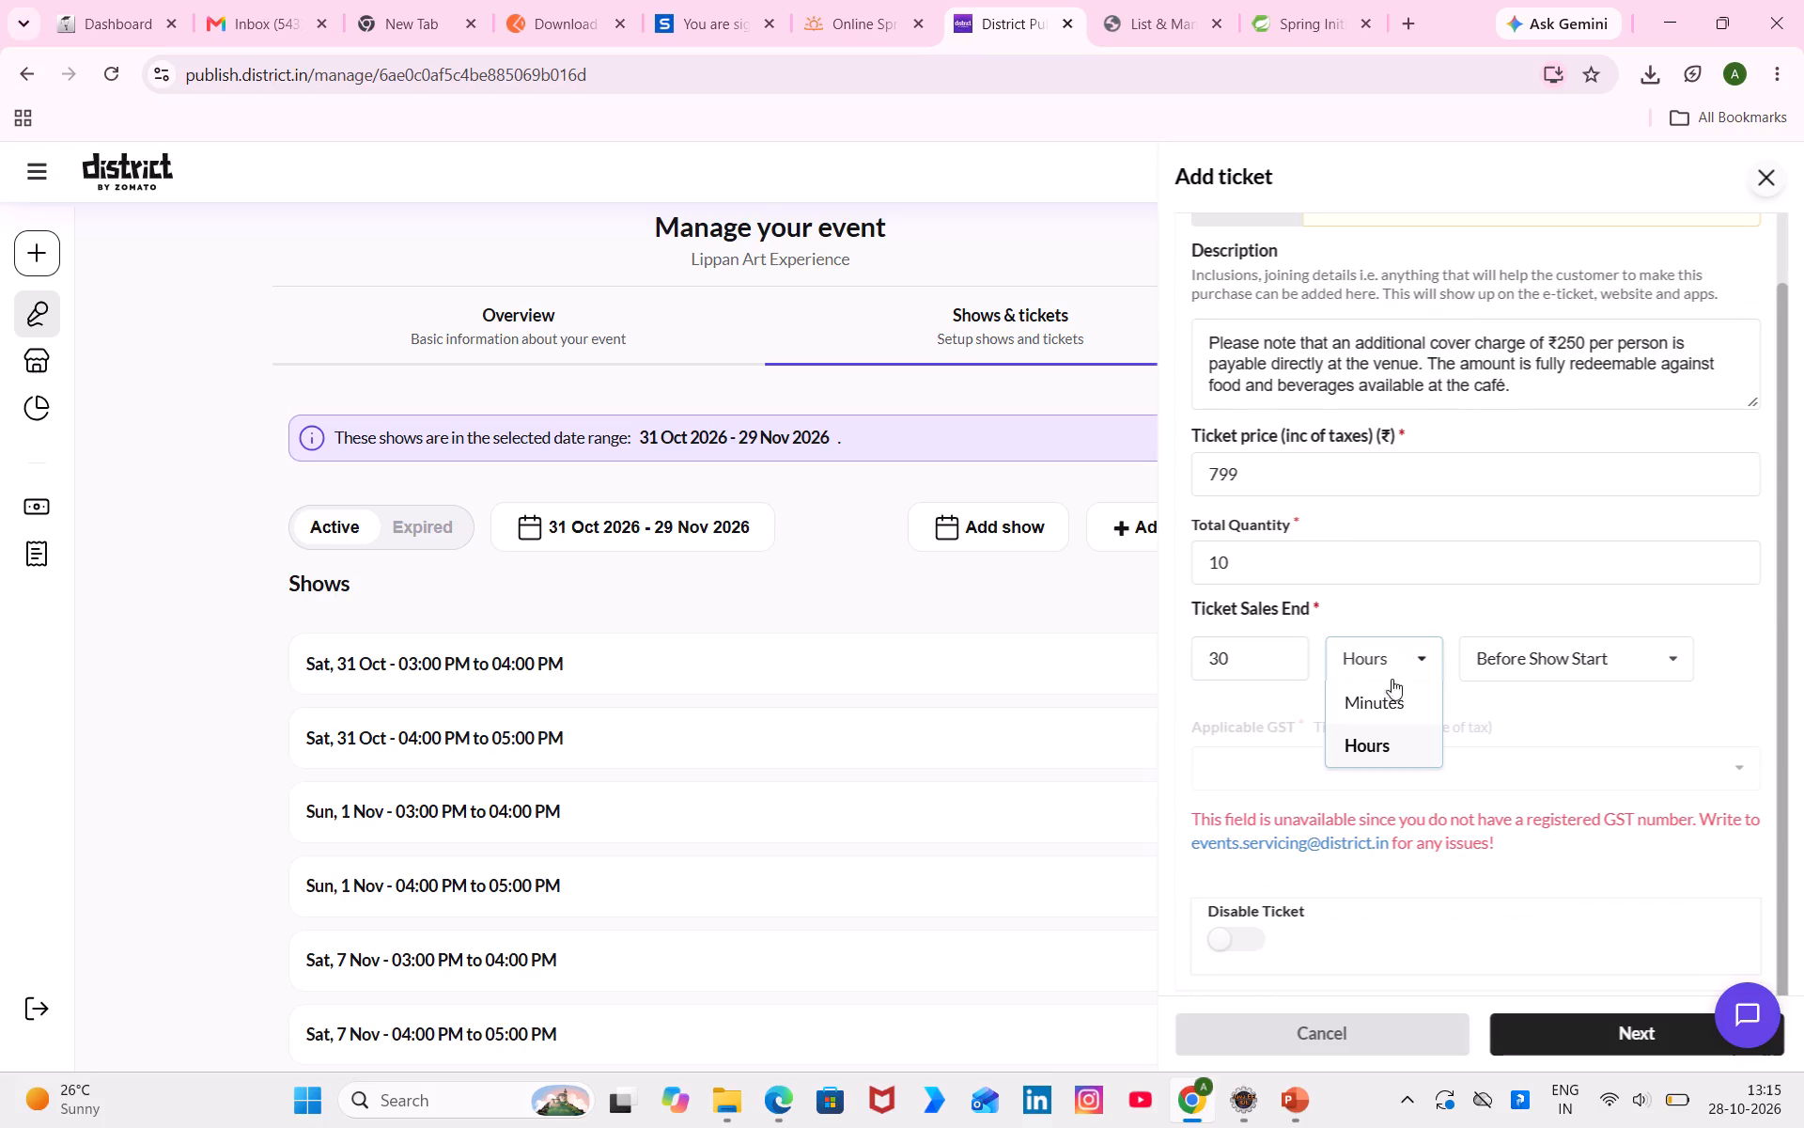
pyautogui.click(1384, 690)
pyautogui.click(1592, 1030)
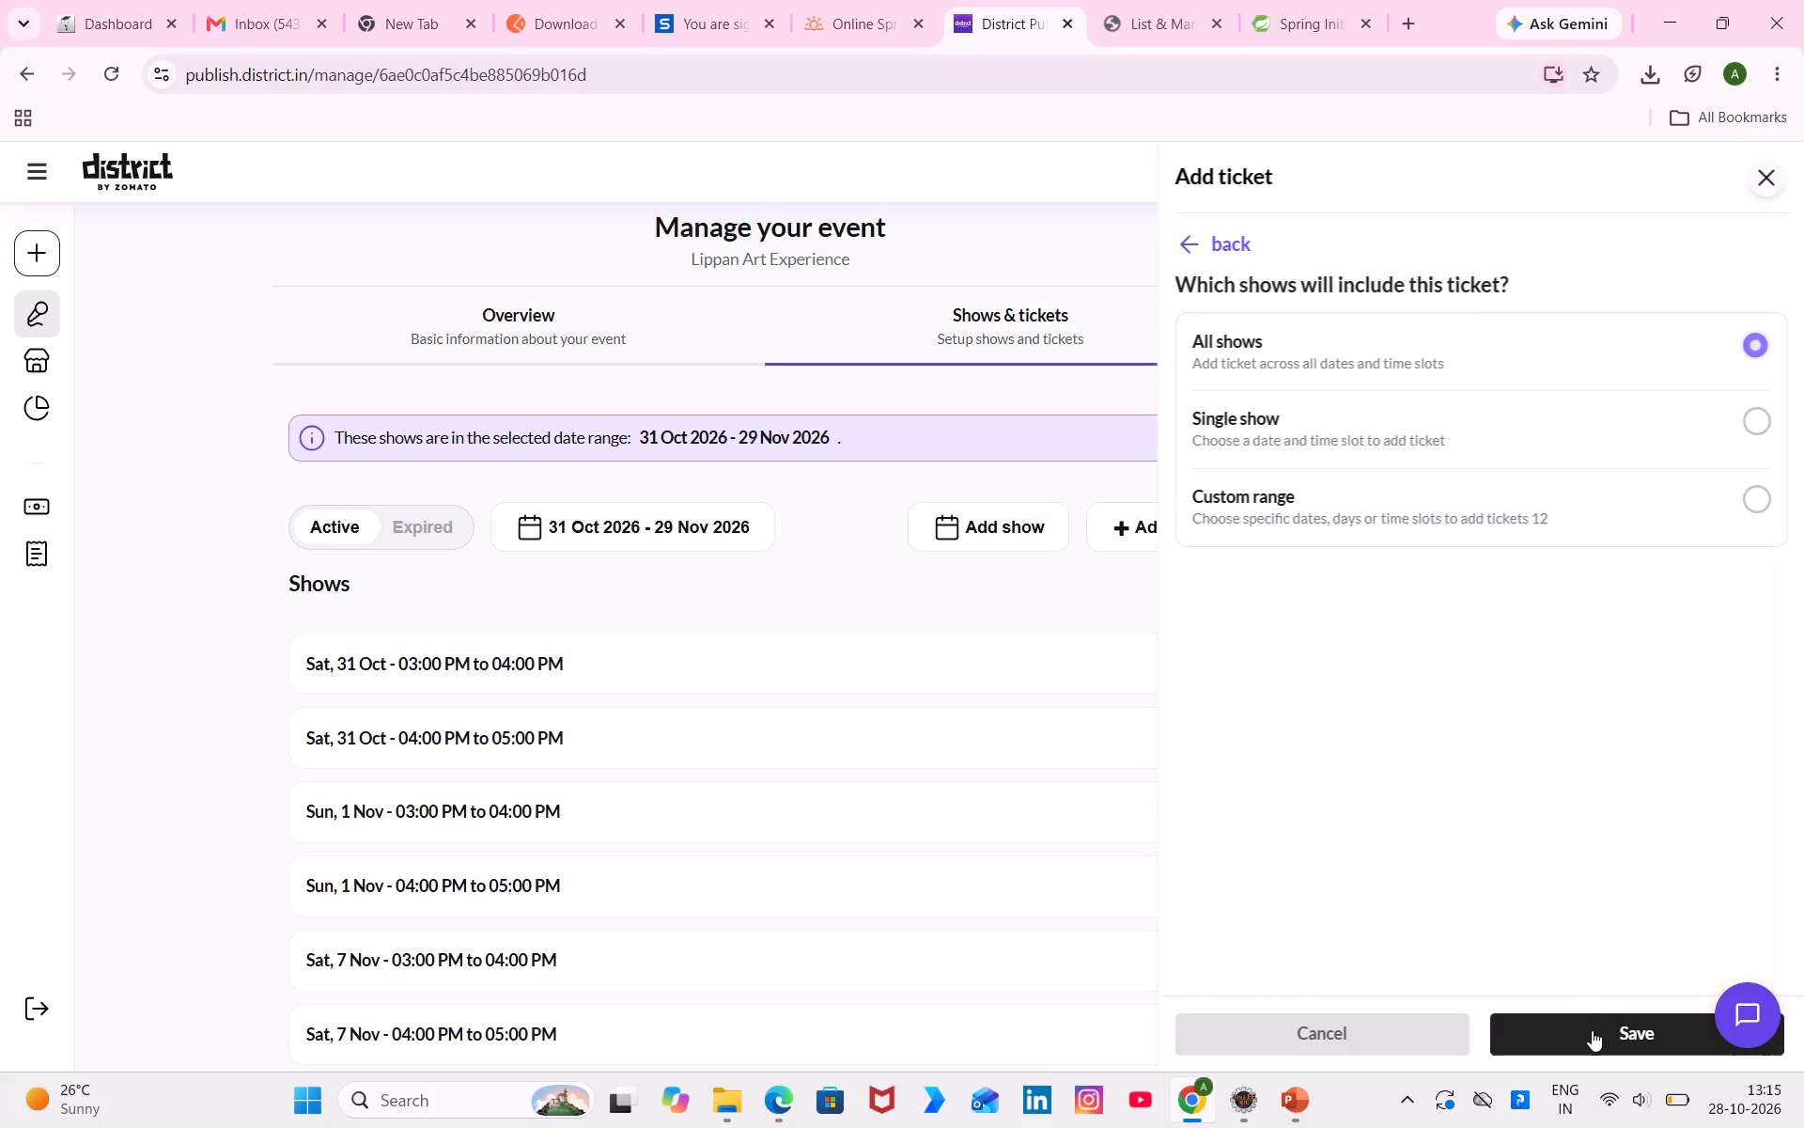
pyautogui.click(1574, 1030)
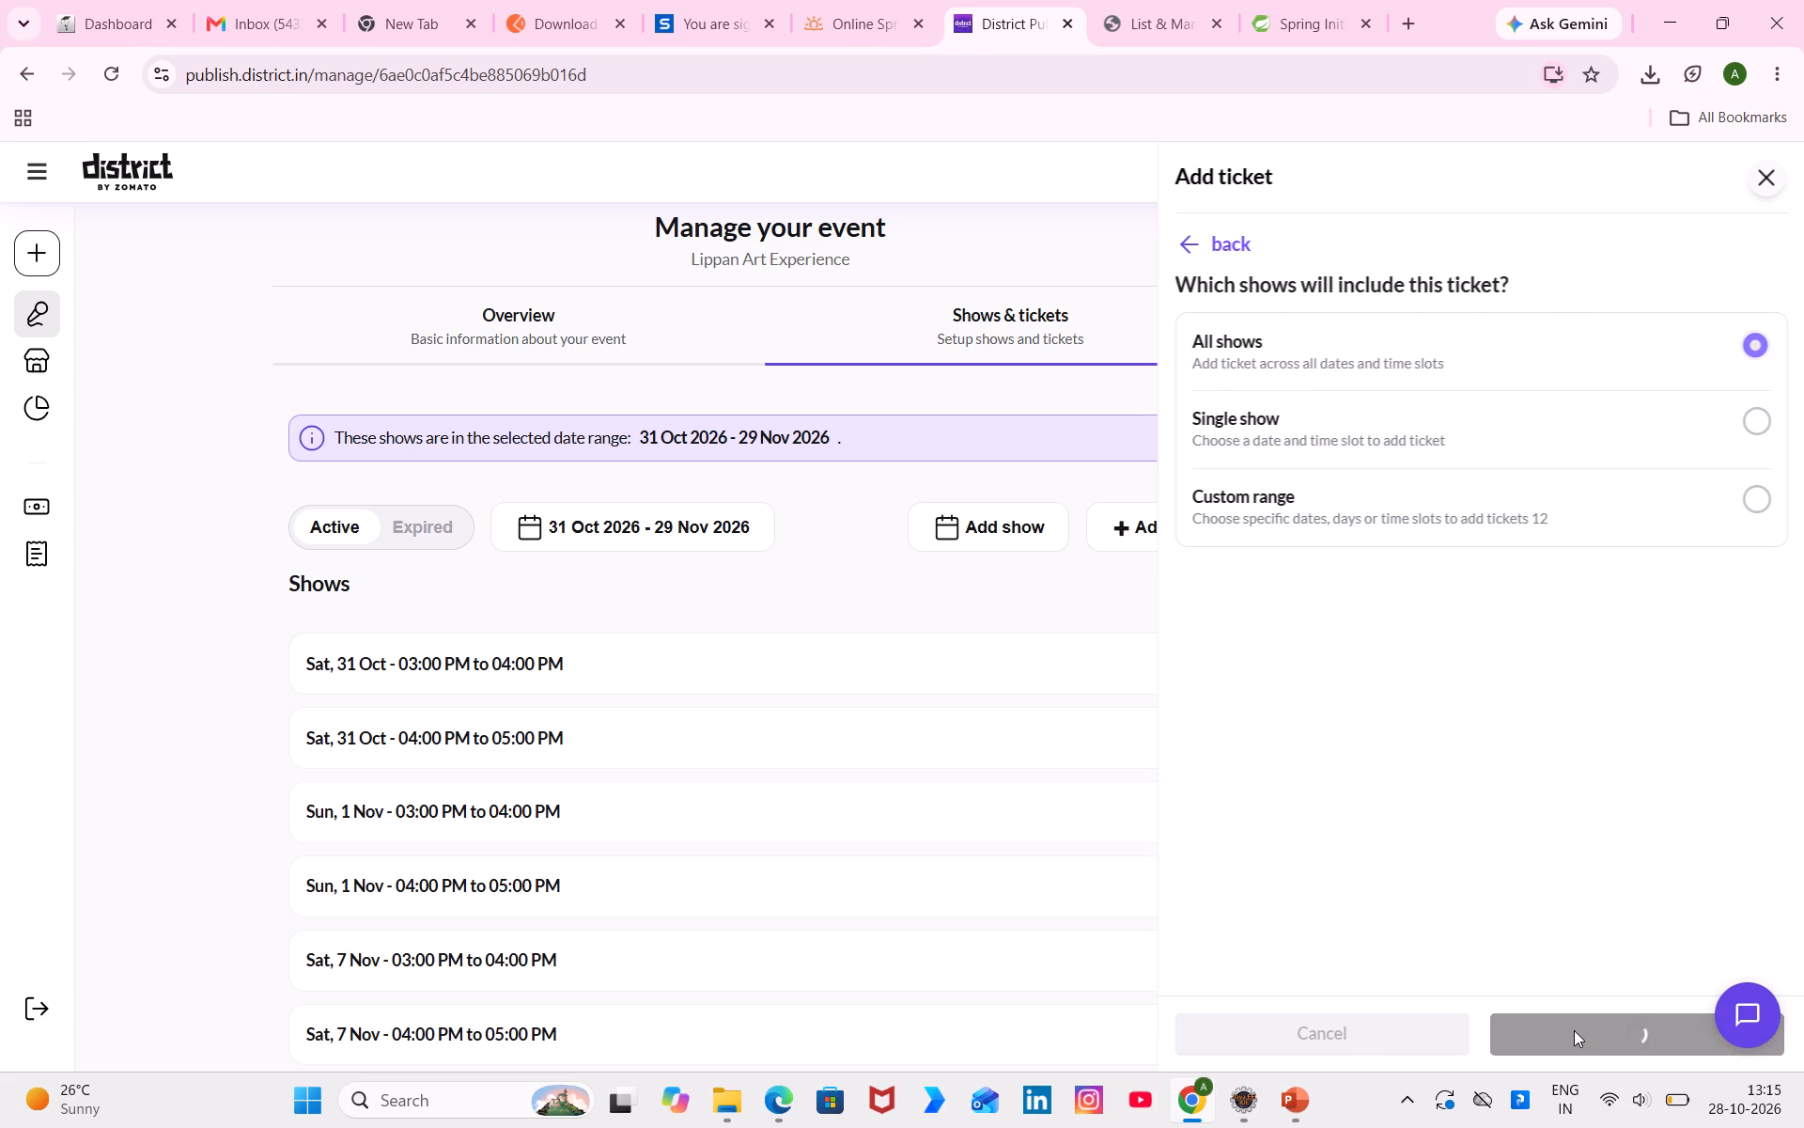
pyautogui.click(1315, 940)
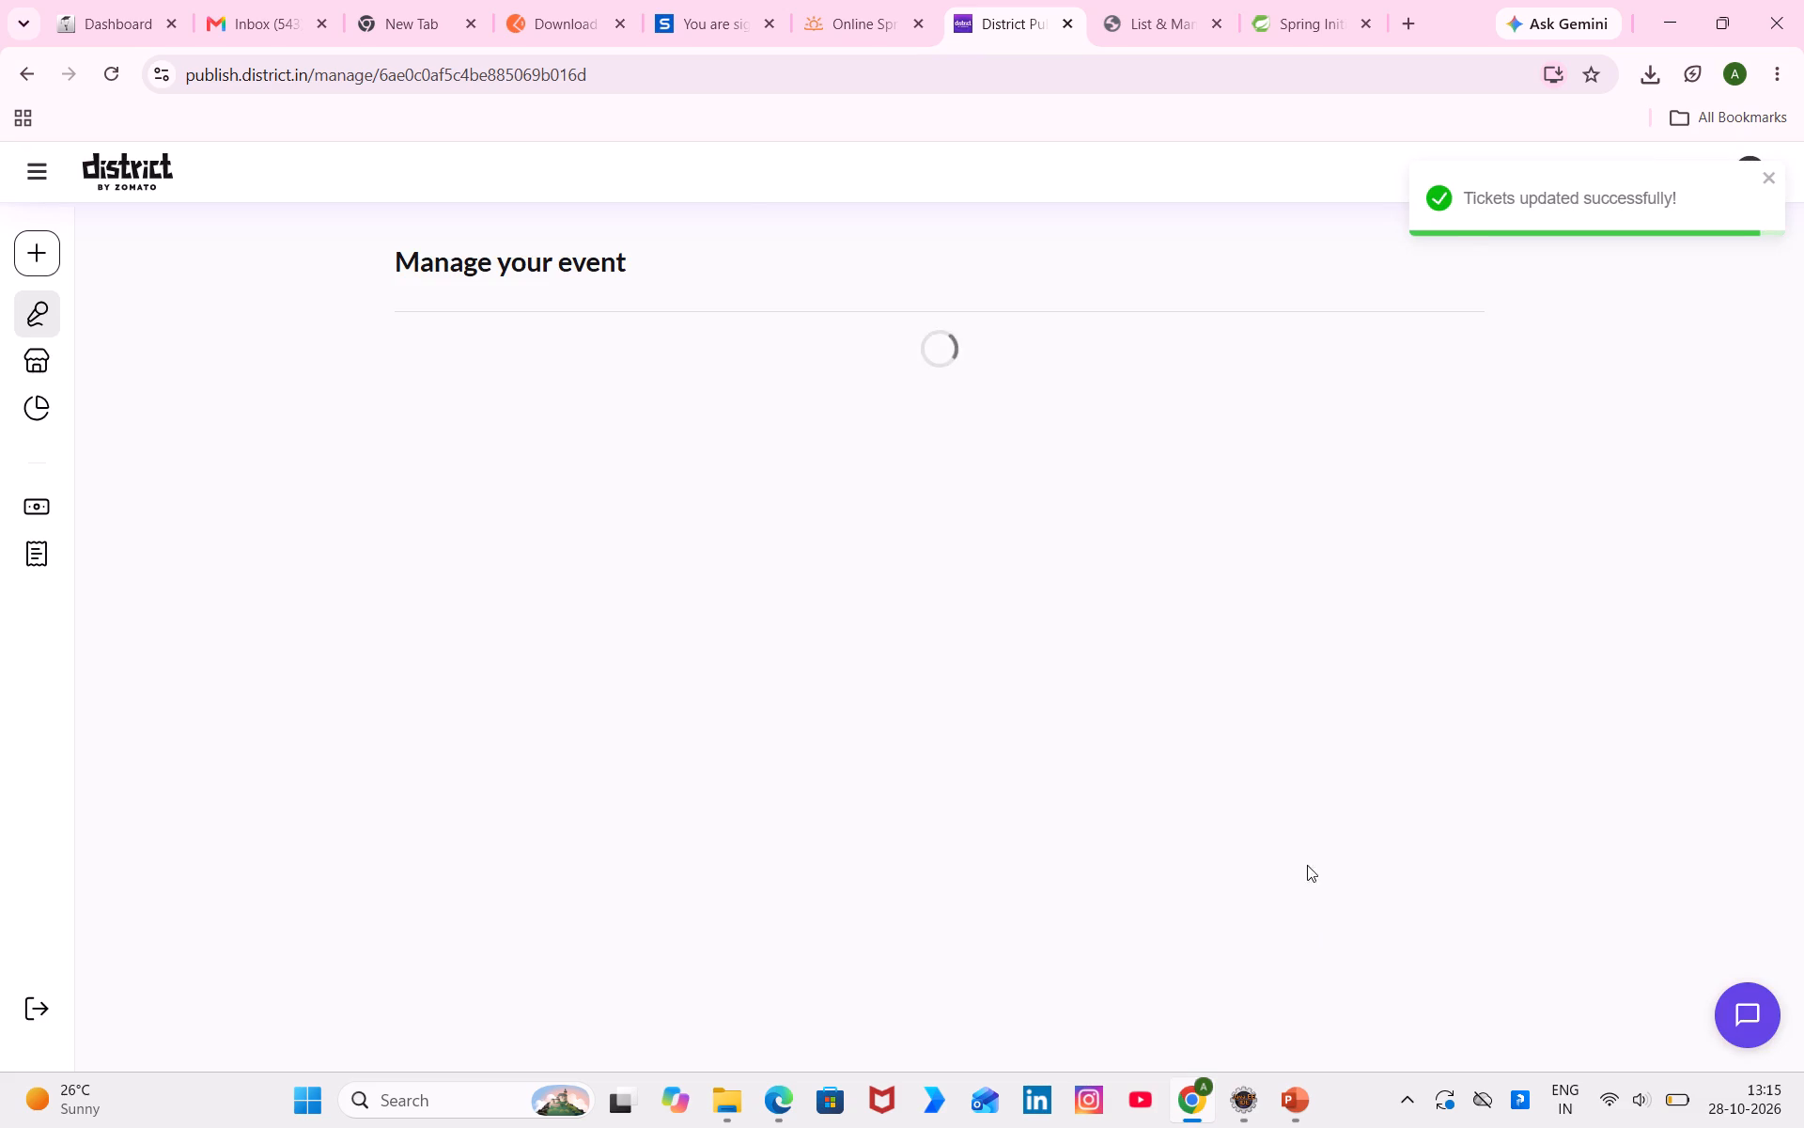
# Submit the Lippan Art Experience event for review and look over its shows and tickets.
pyautogui.click(1532, 338)
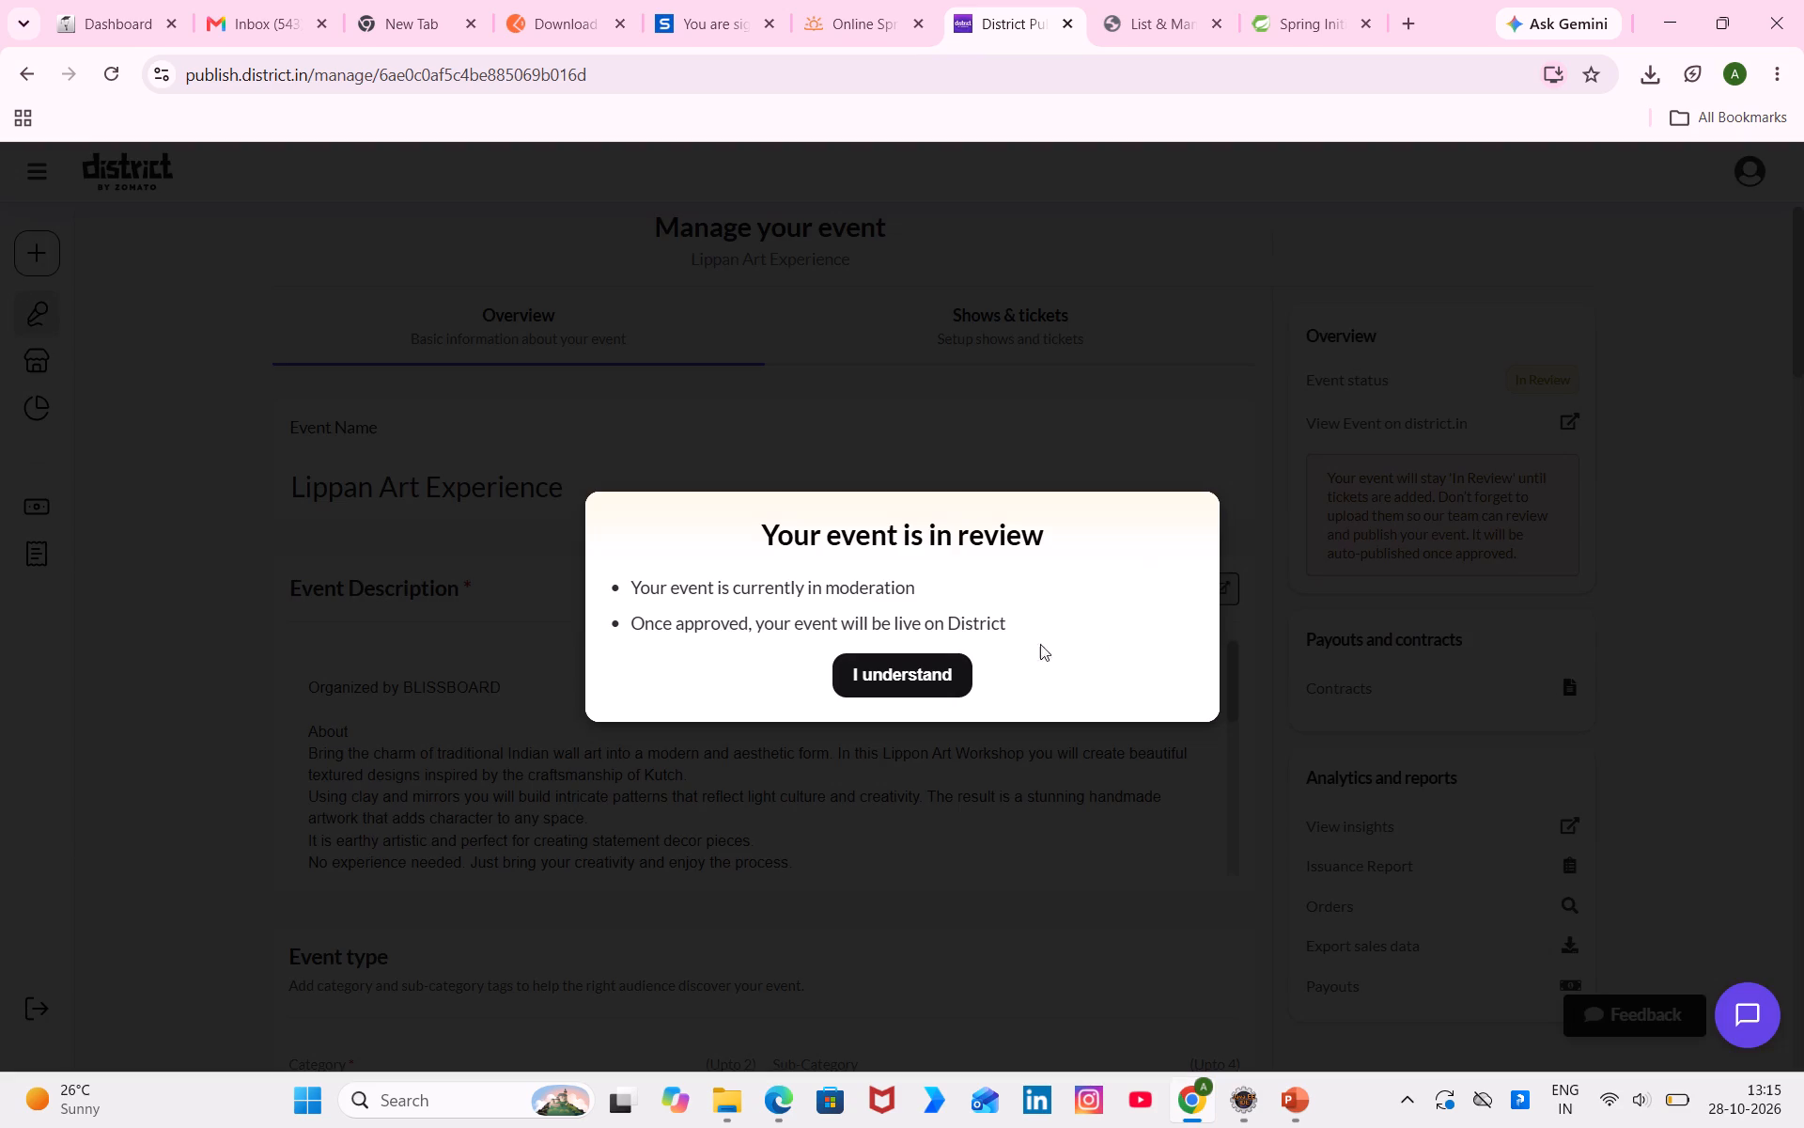
pyautogui.click(952, 675)
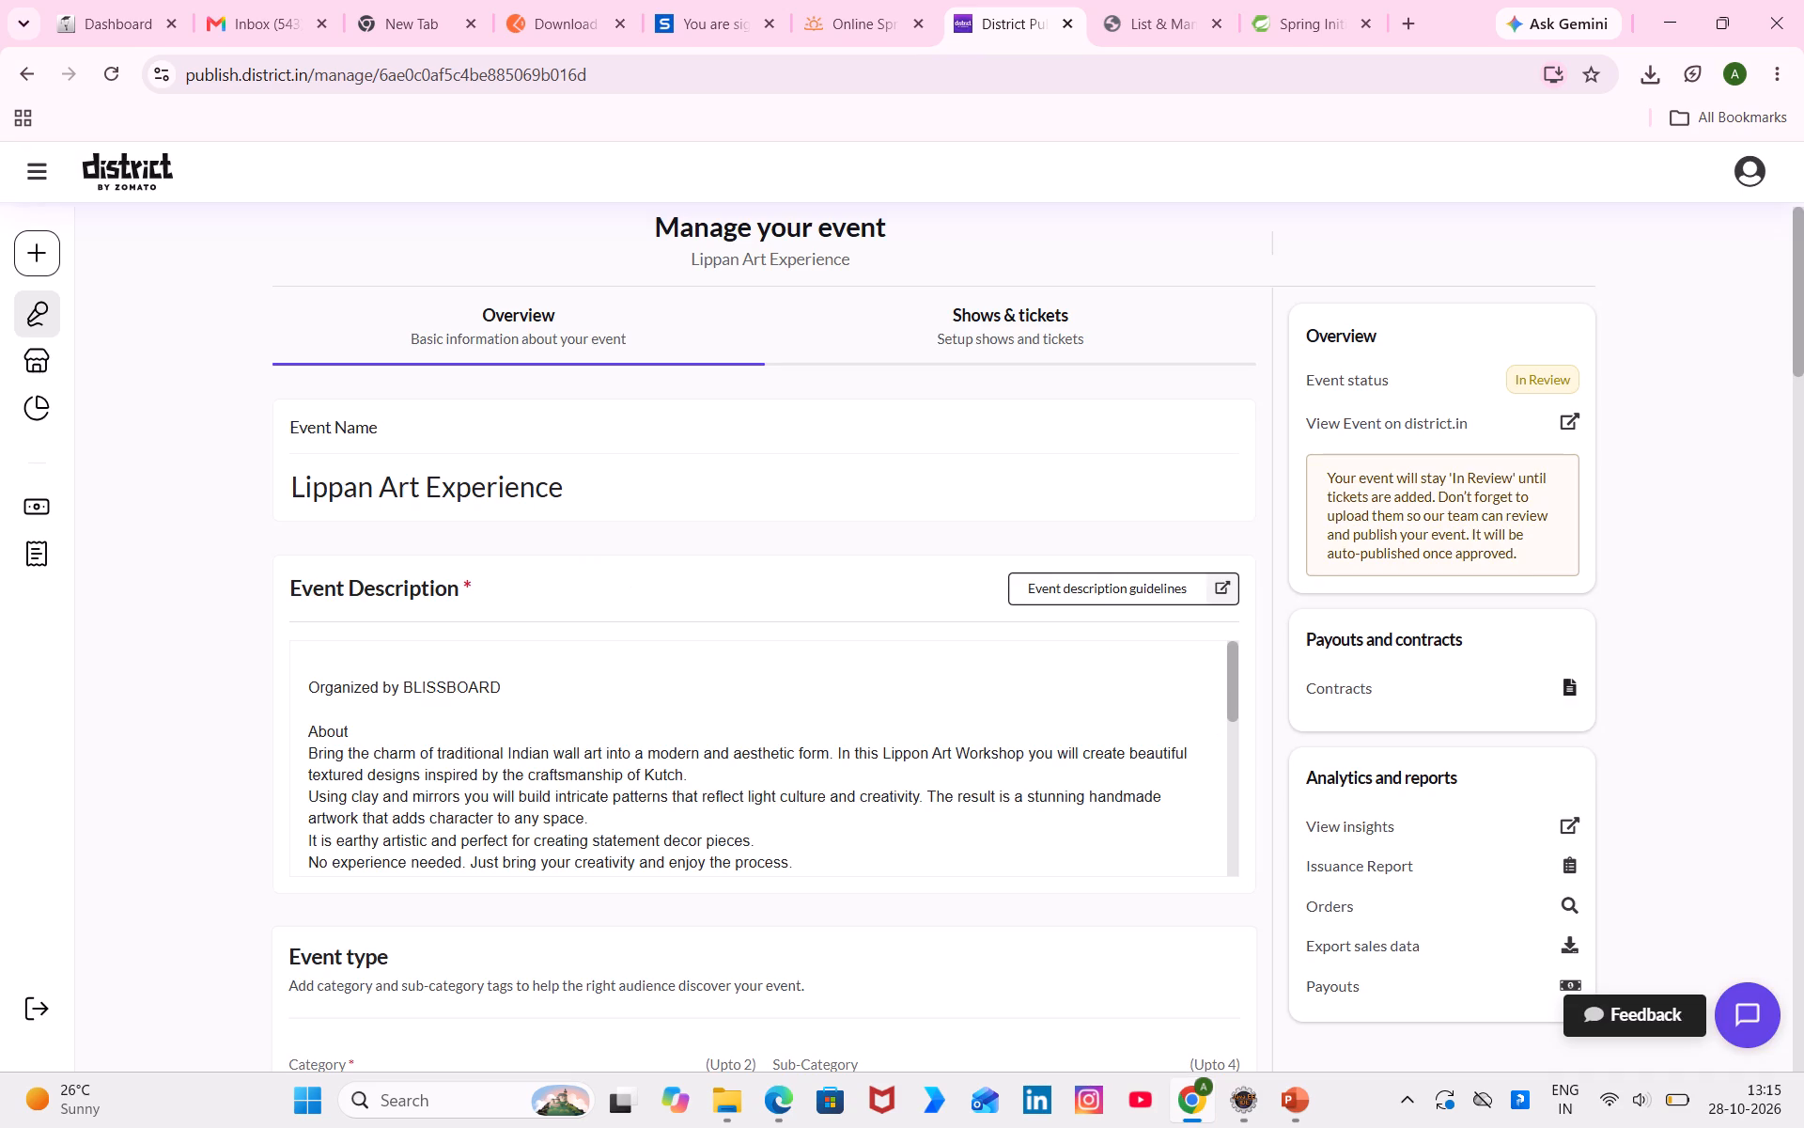
pyautogui.click(1023, 348)
pyautogui.click(756, 645)
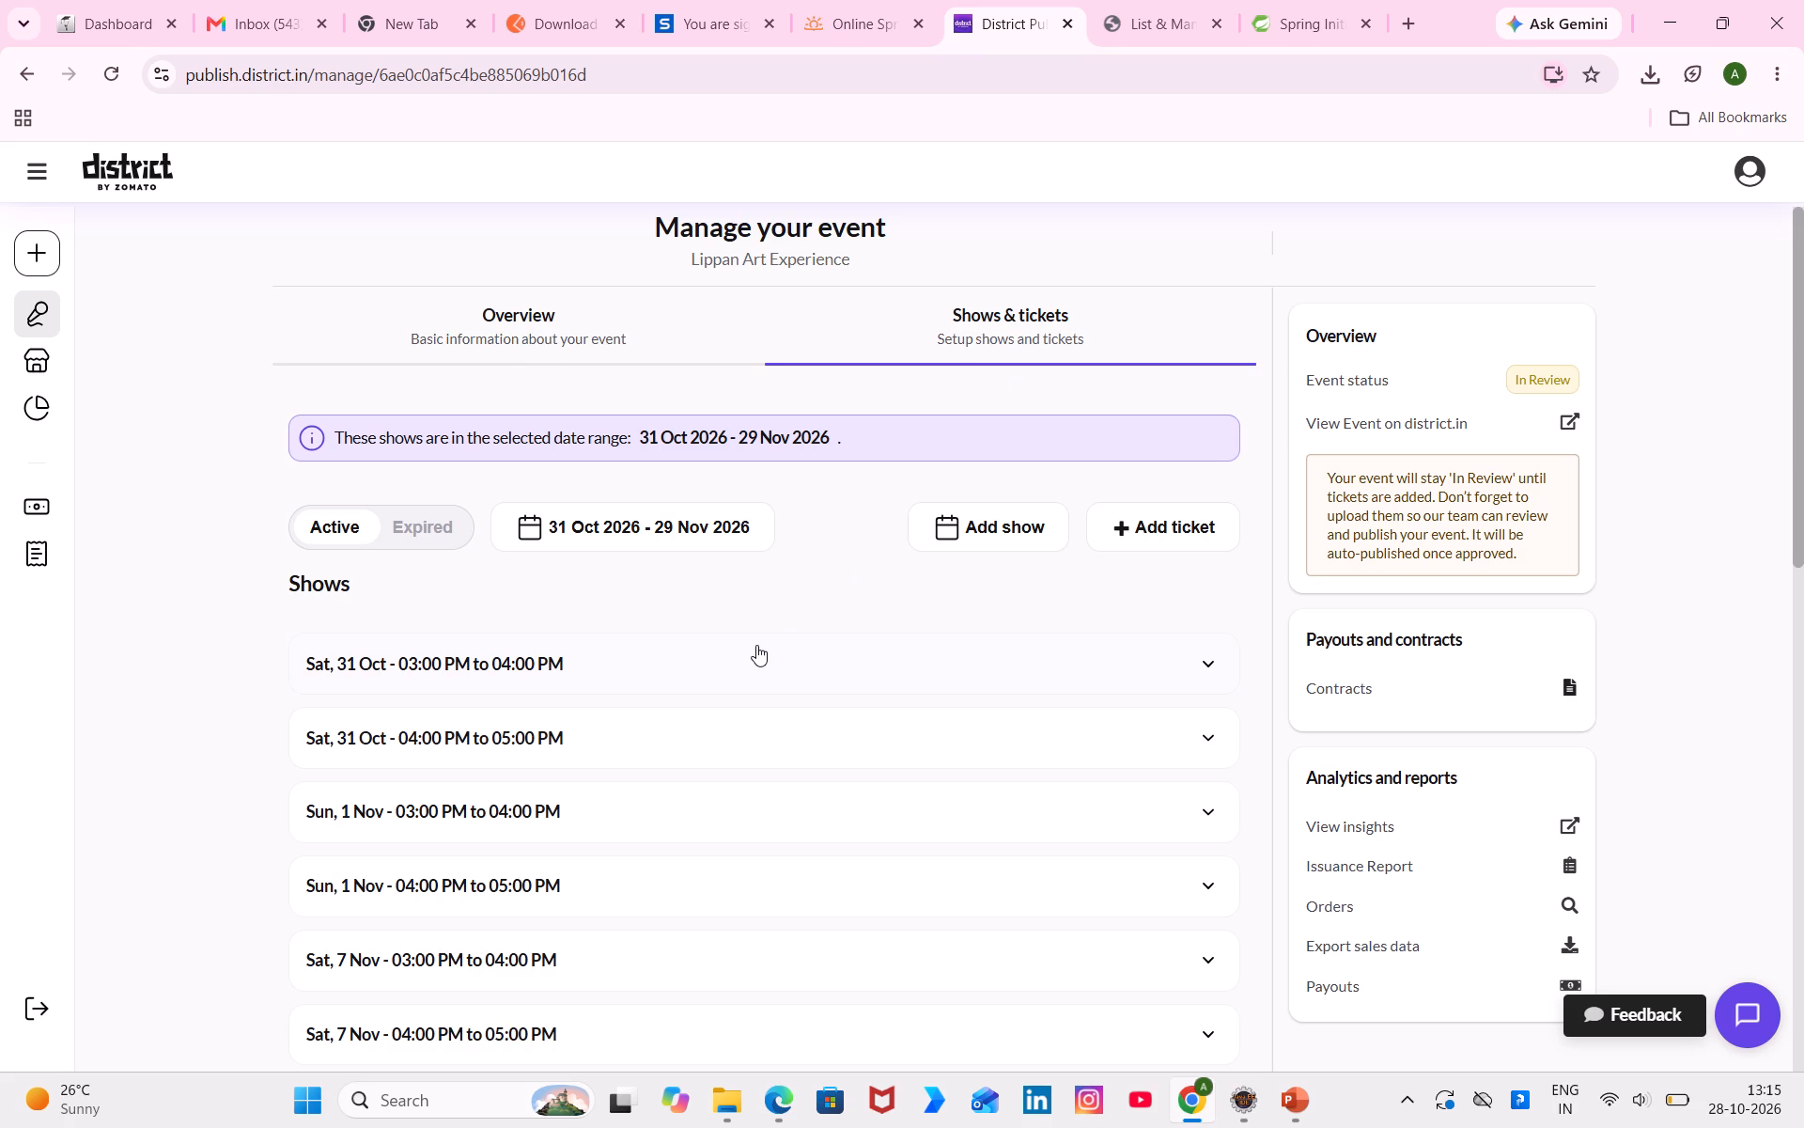
pyautogui.scroll(-3, 771, 877)
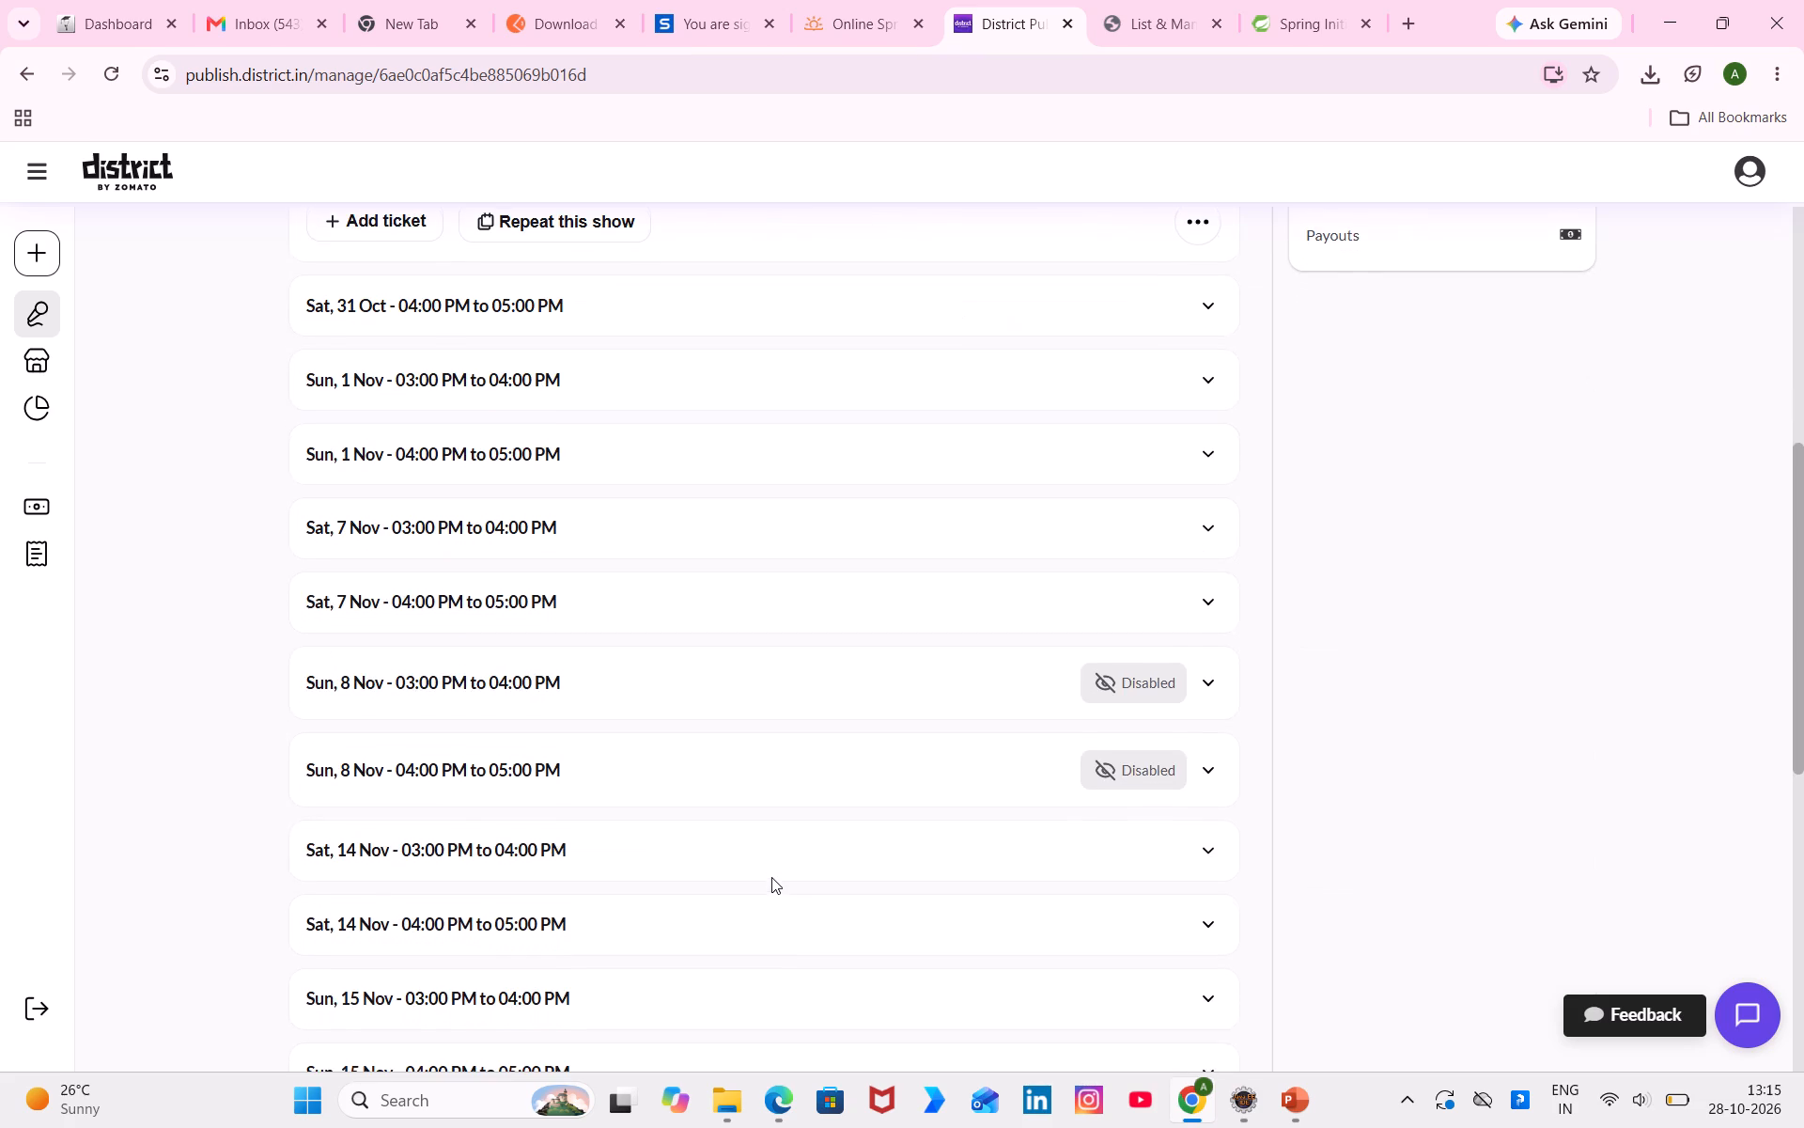
pyautogui.scroll(-1, 771, 877)
# In the Blissboard scheduling spreadsheet in Edge, mark Lippan art as done in District's Mona Cava column.
pyautogui.click(774, 1115)
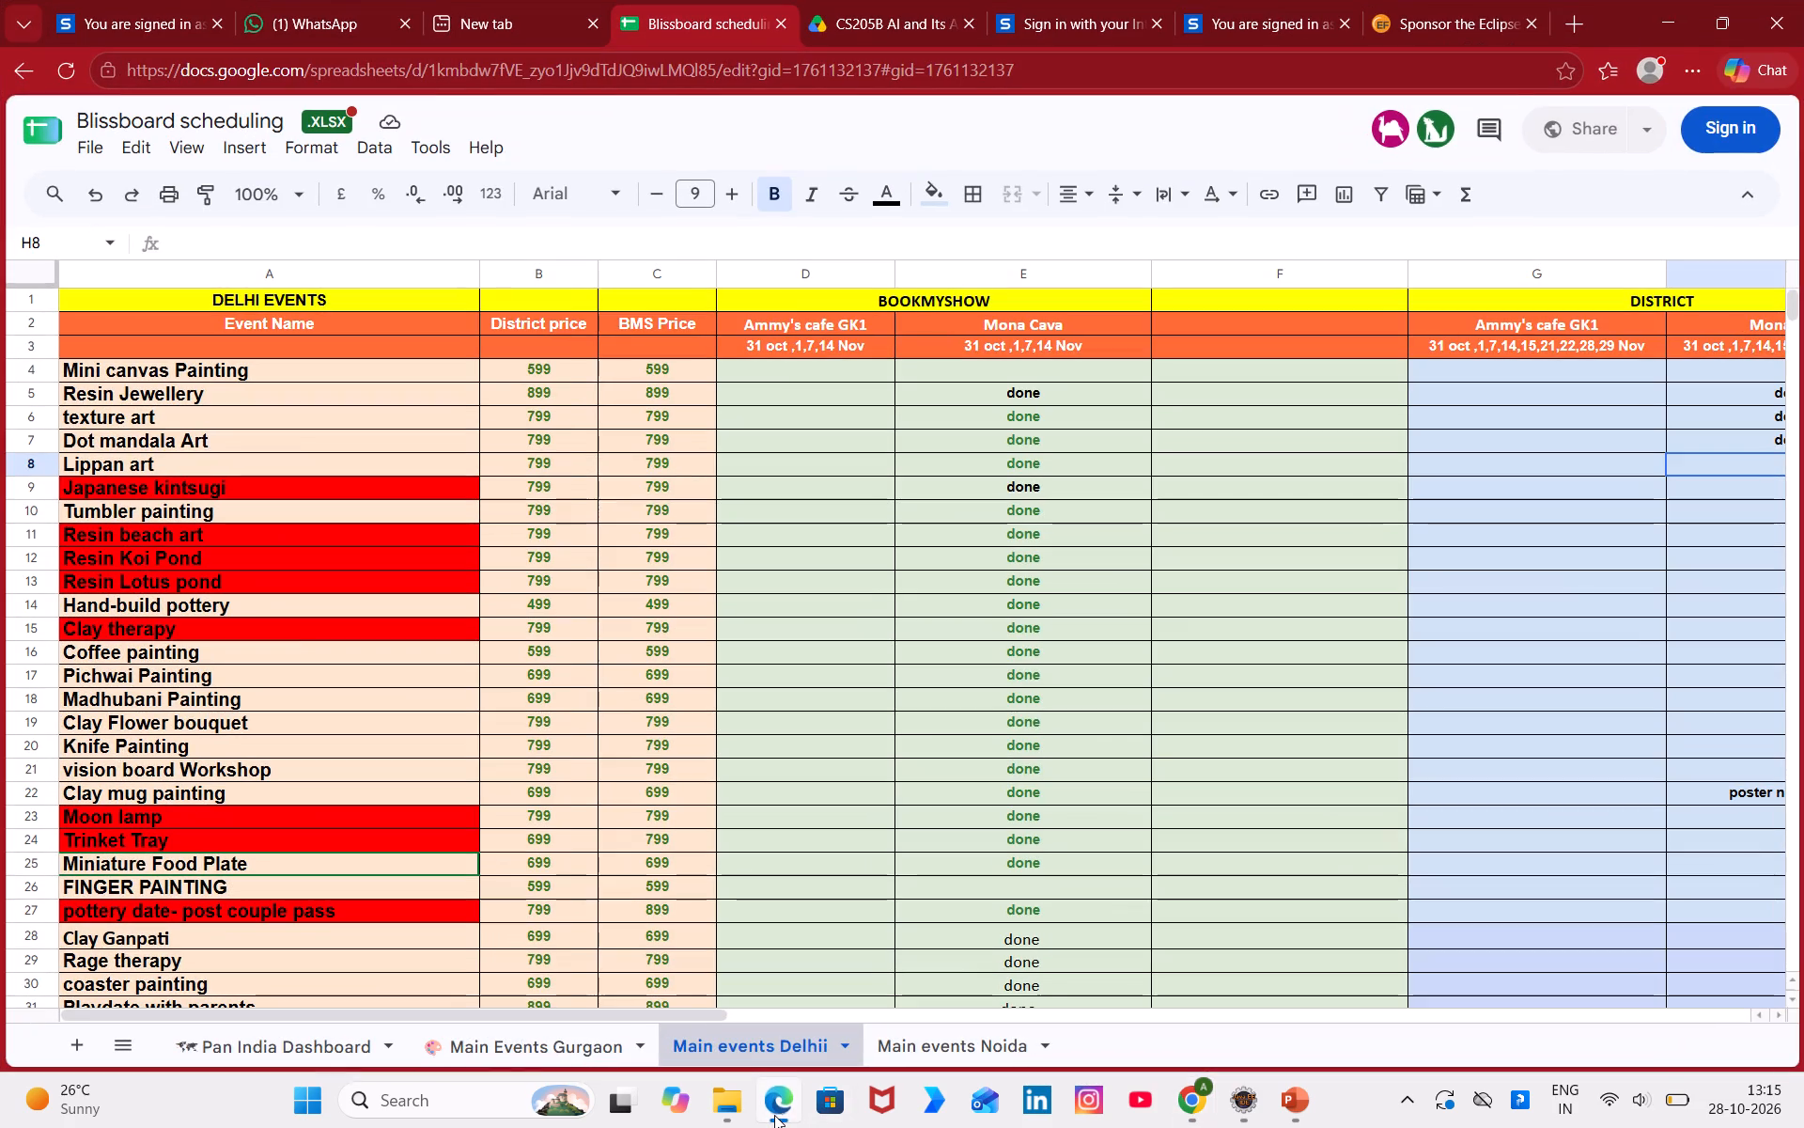
pyautogui.write('do')
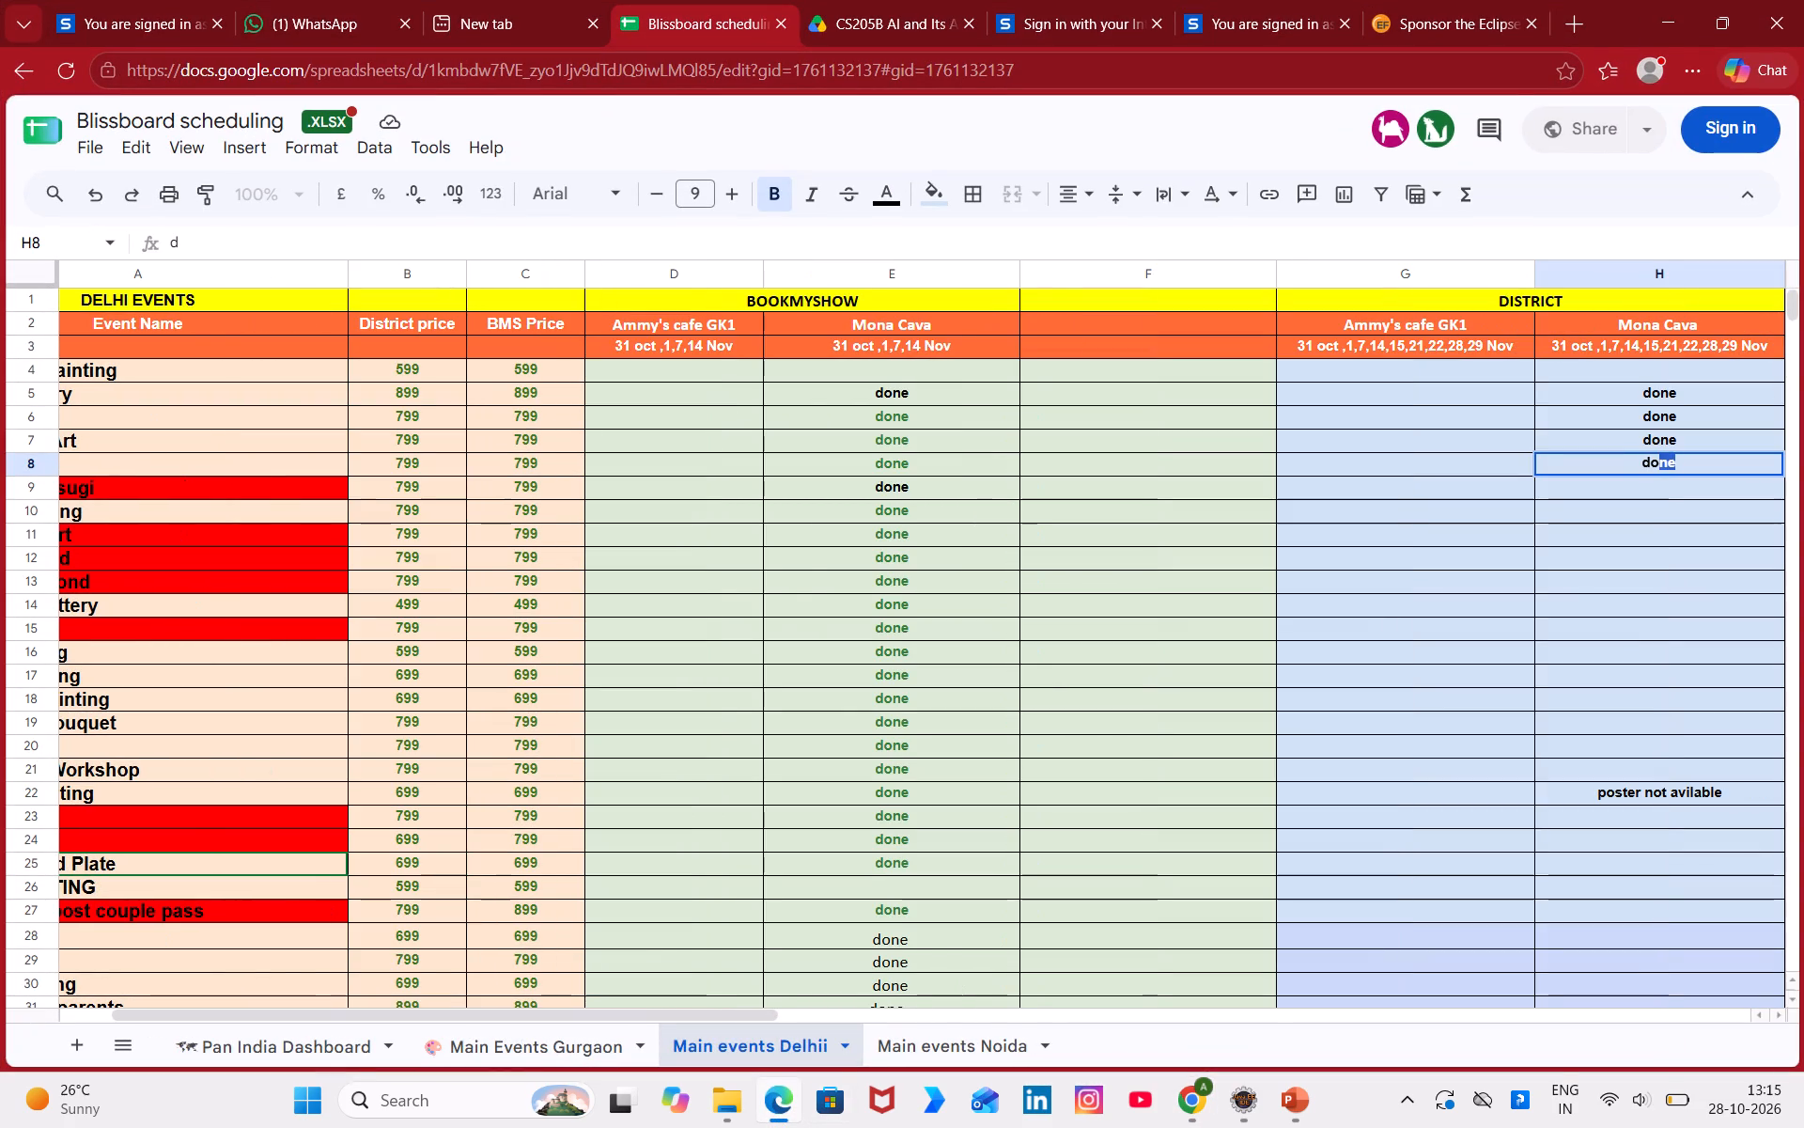
pyautogui.press('Return')
pyautogui.hscroll(5, 999, 945)
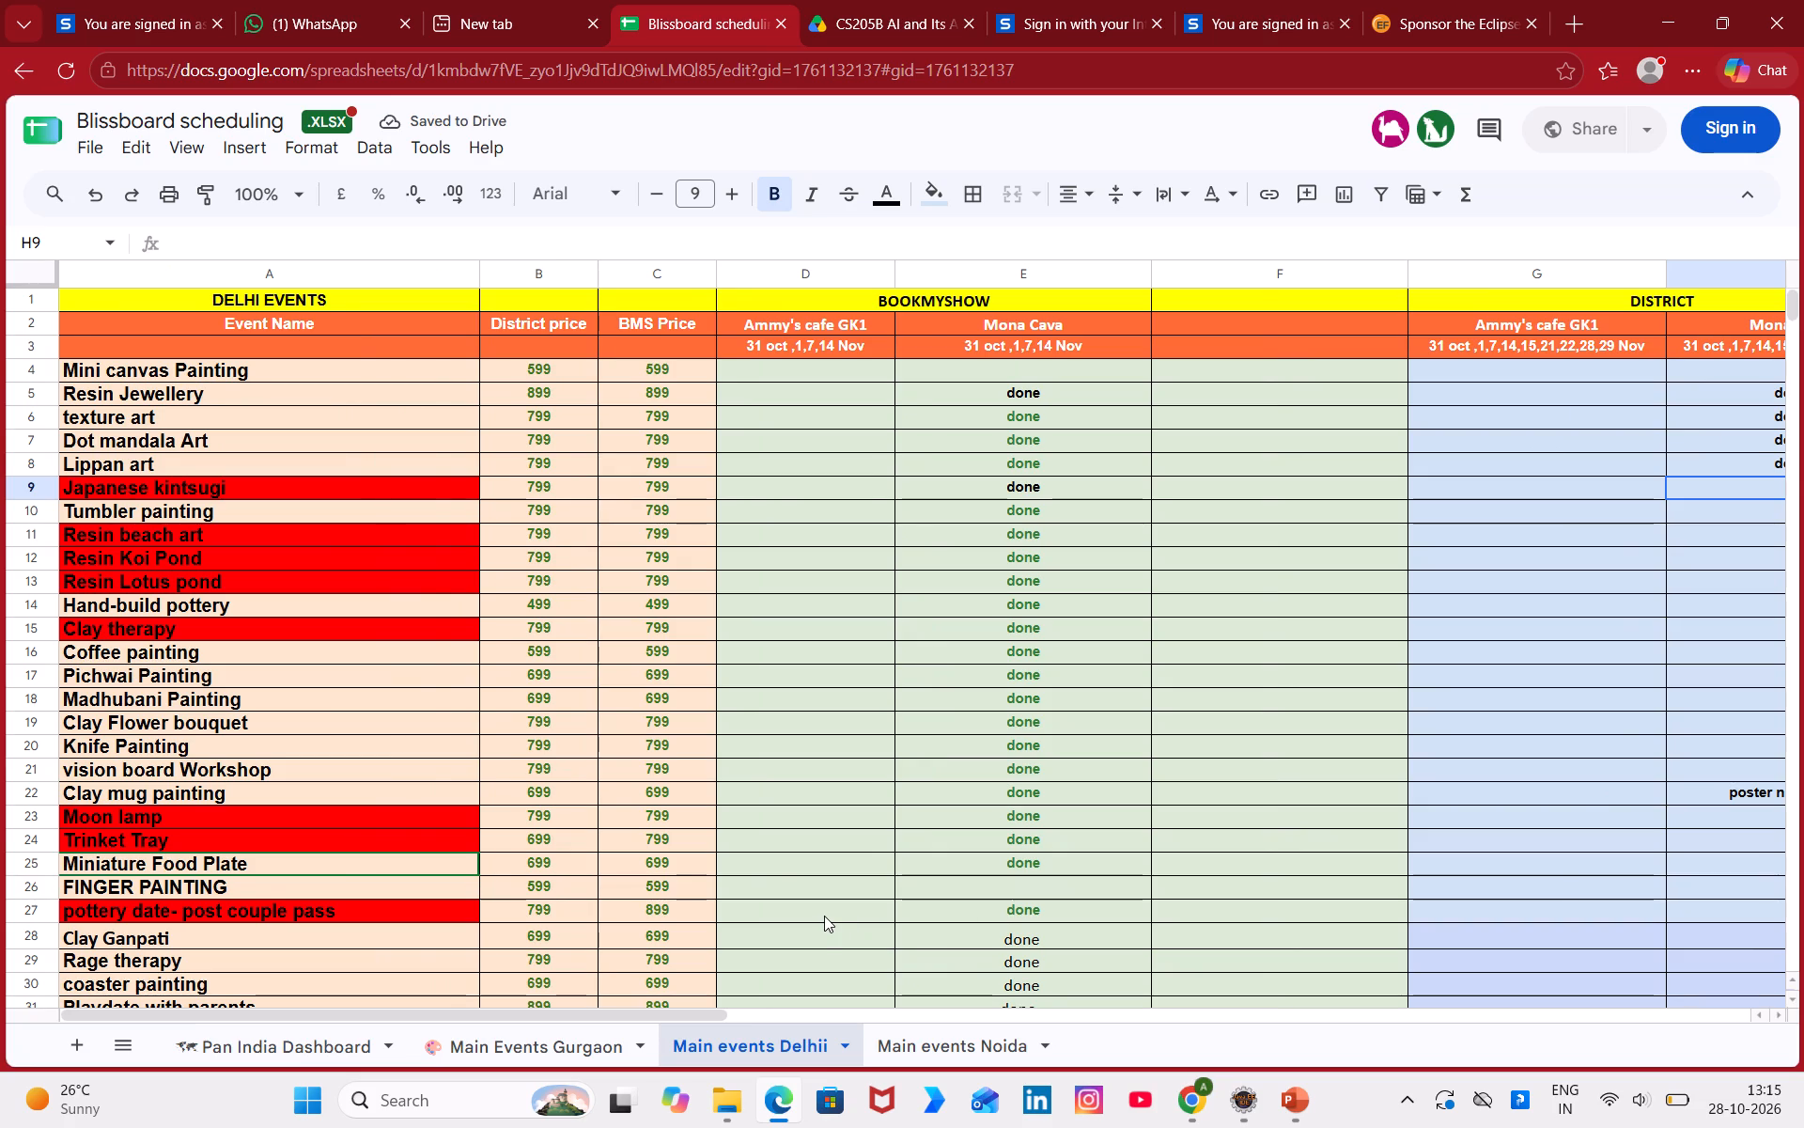
pyautogui.hscroll(1, 824, 916)
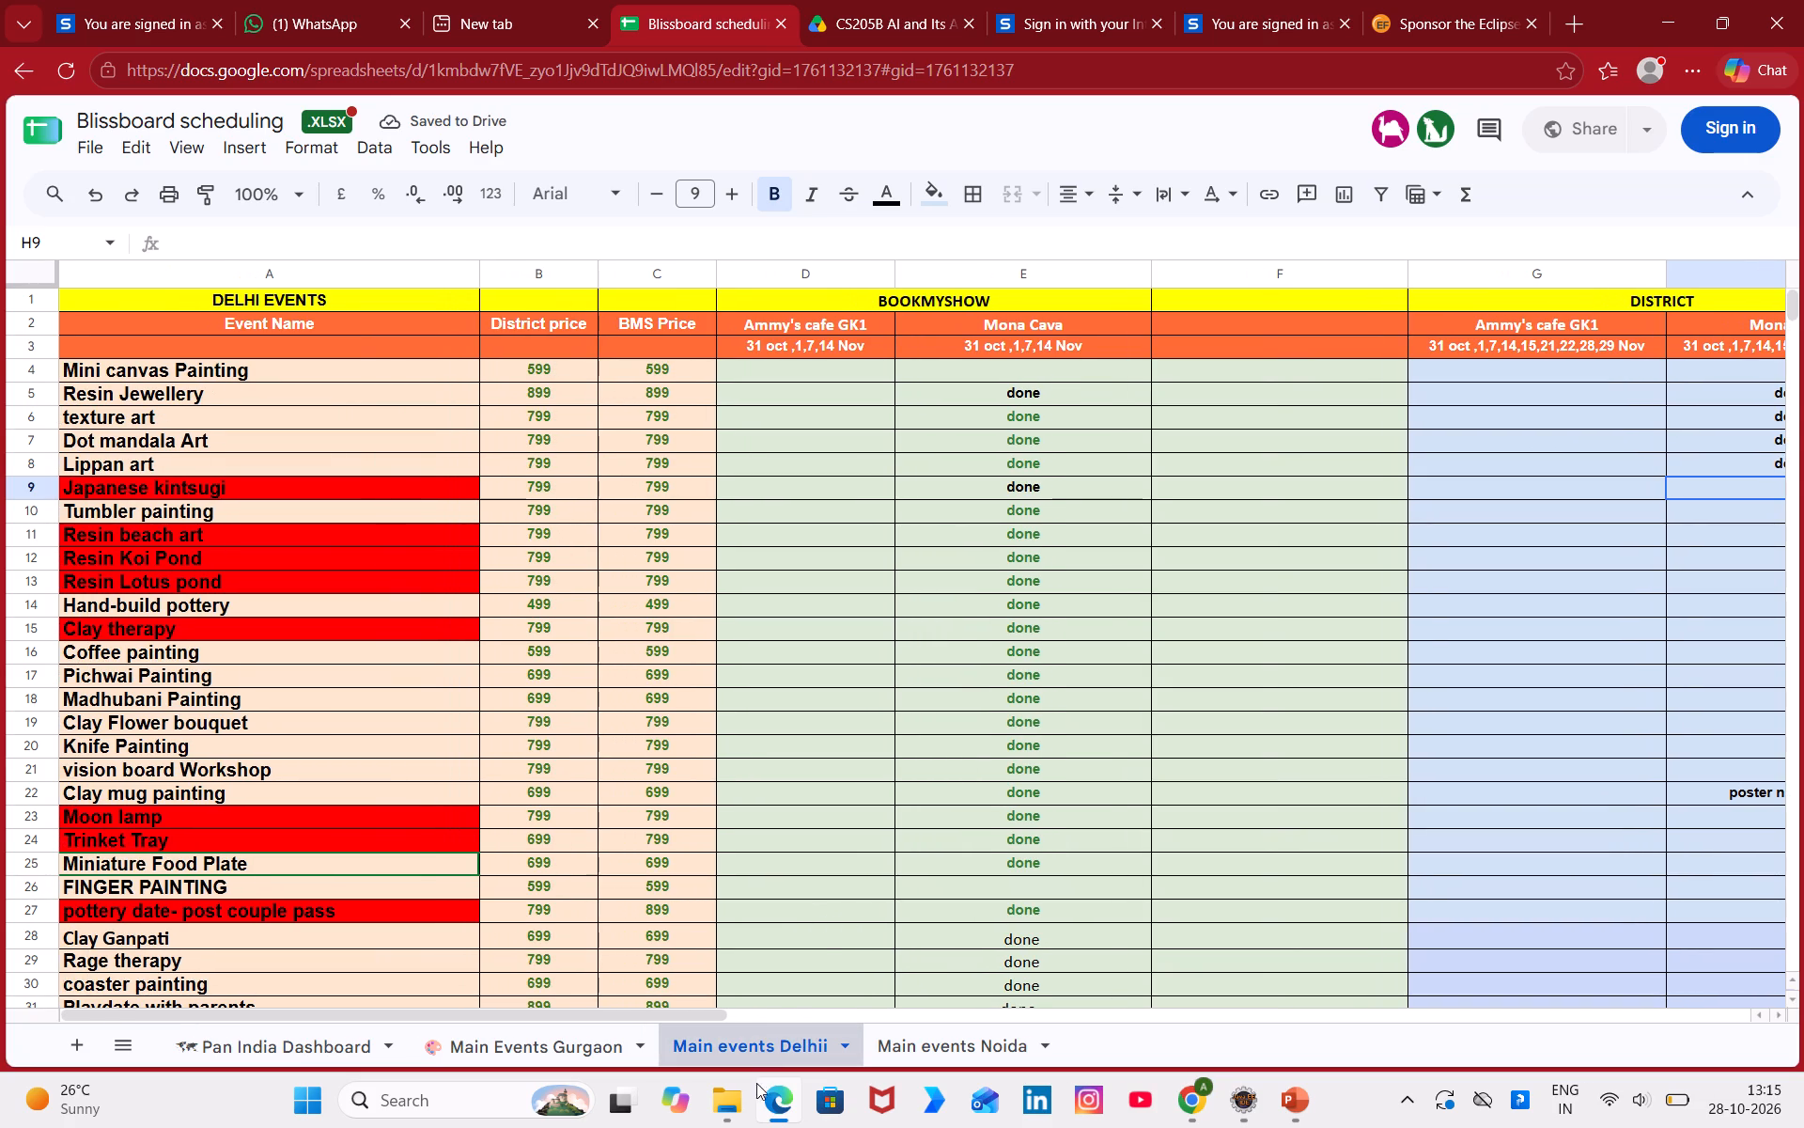
# Switch back to District in Chrome and return from the Lippan Art event to the events overview.
pyautogui.click(768, 1104)
pyautogui.scroll(7, 687, 455)
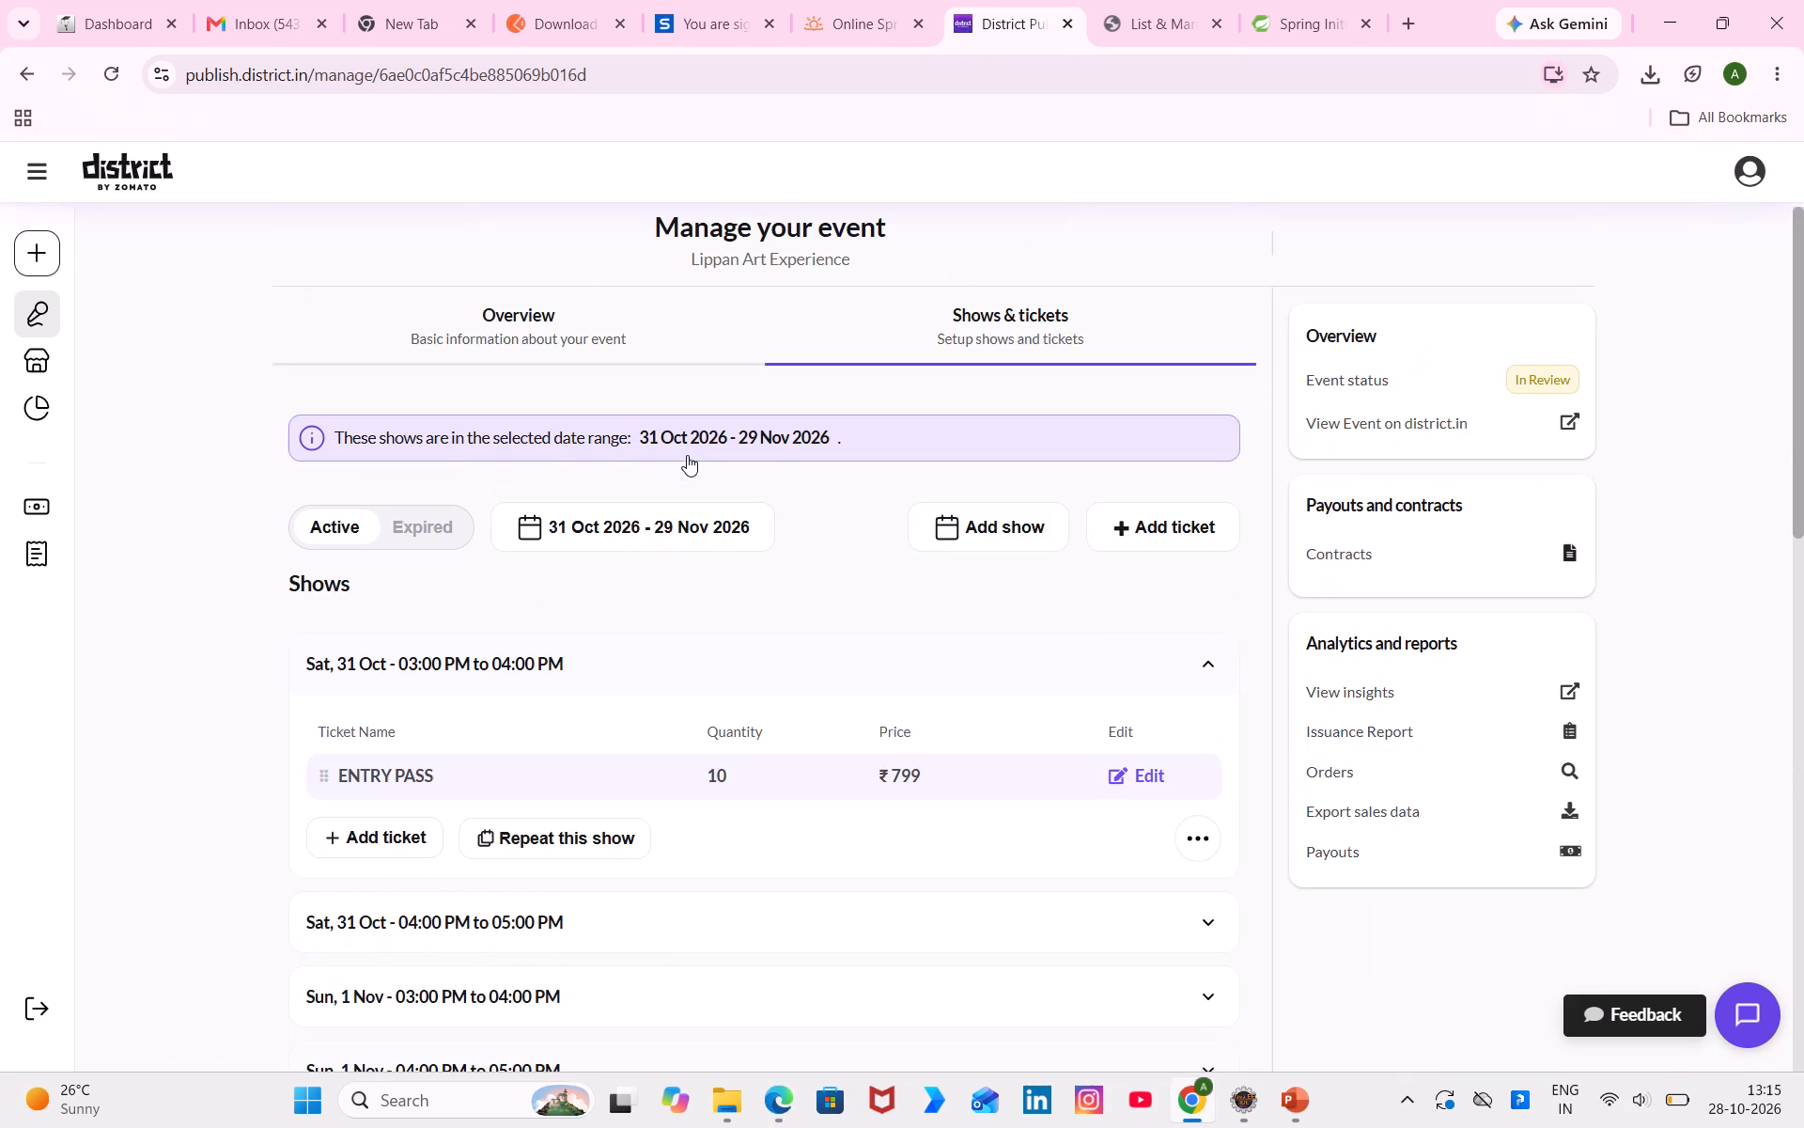
pyautogui.click(25, 61)
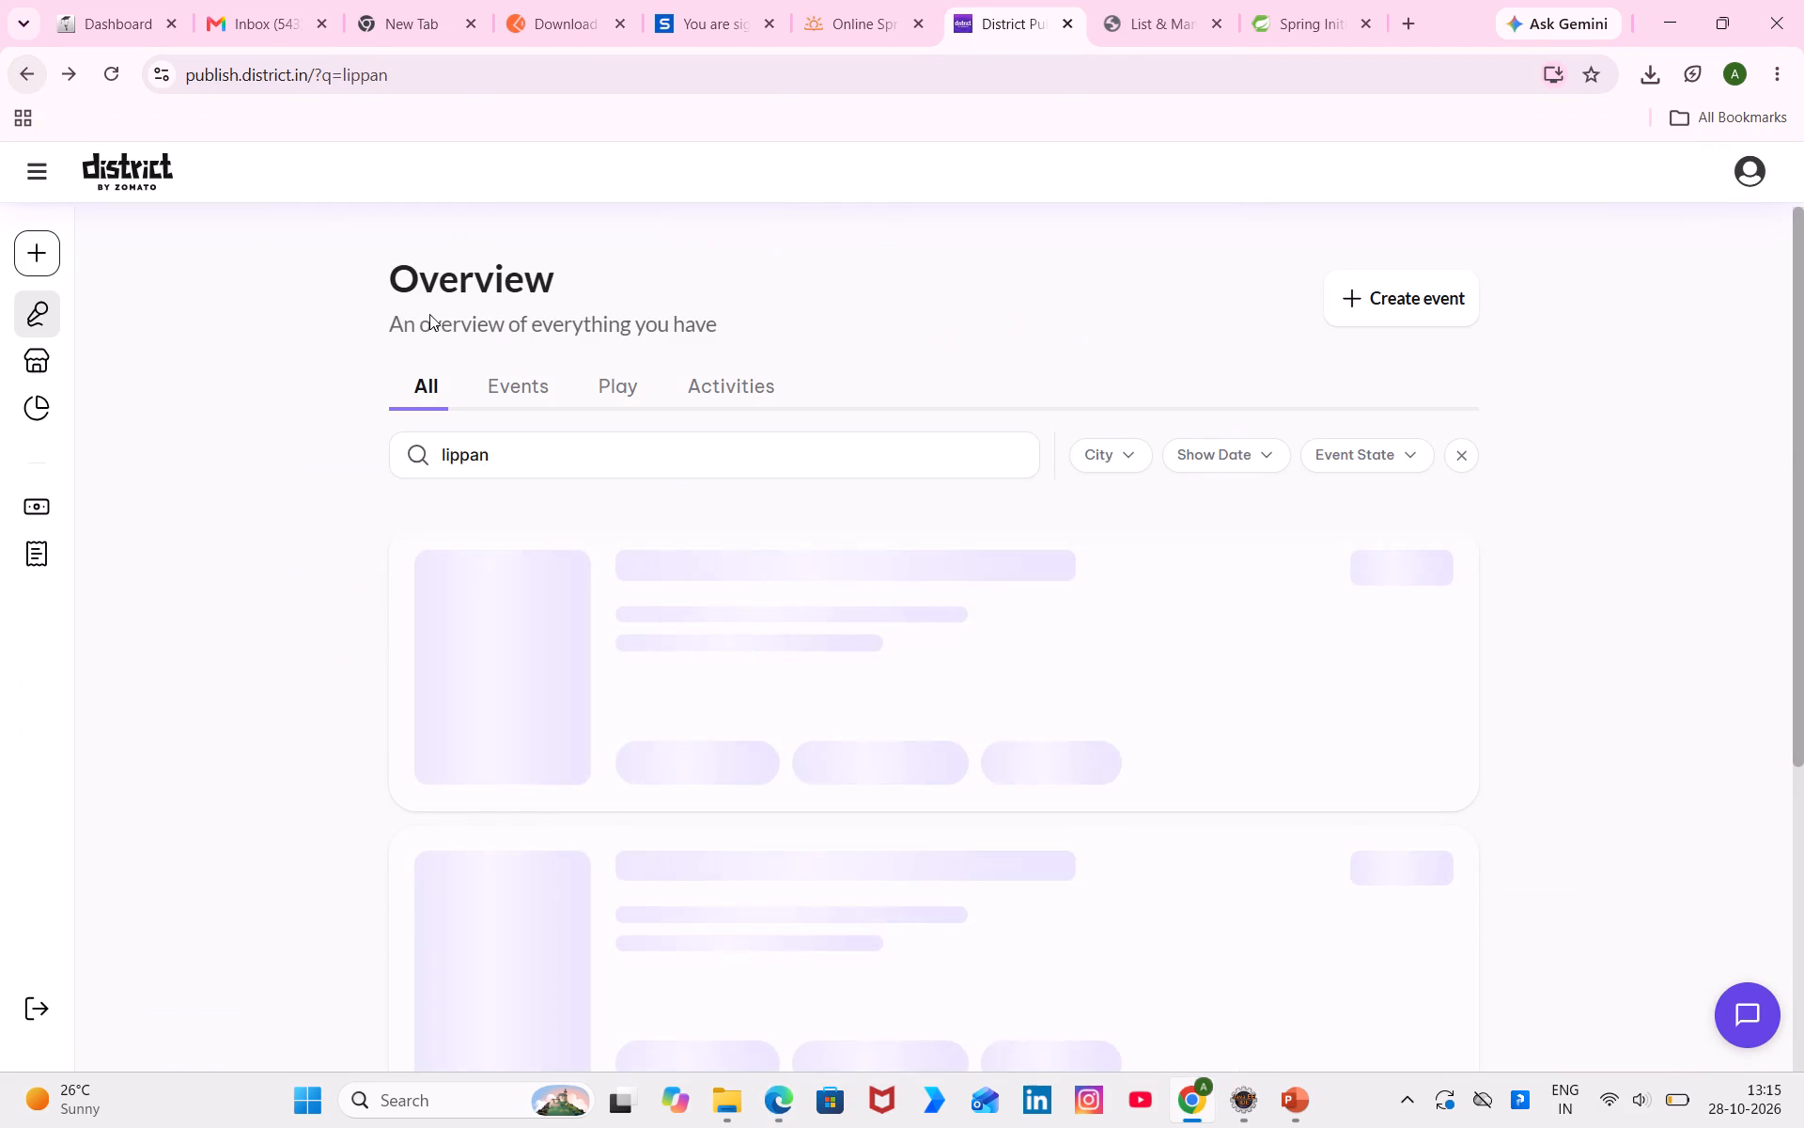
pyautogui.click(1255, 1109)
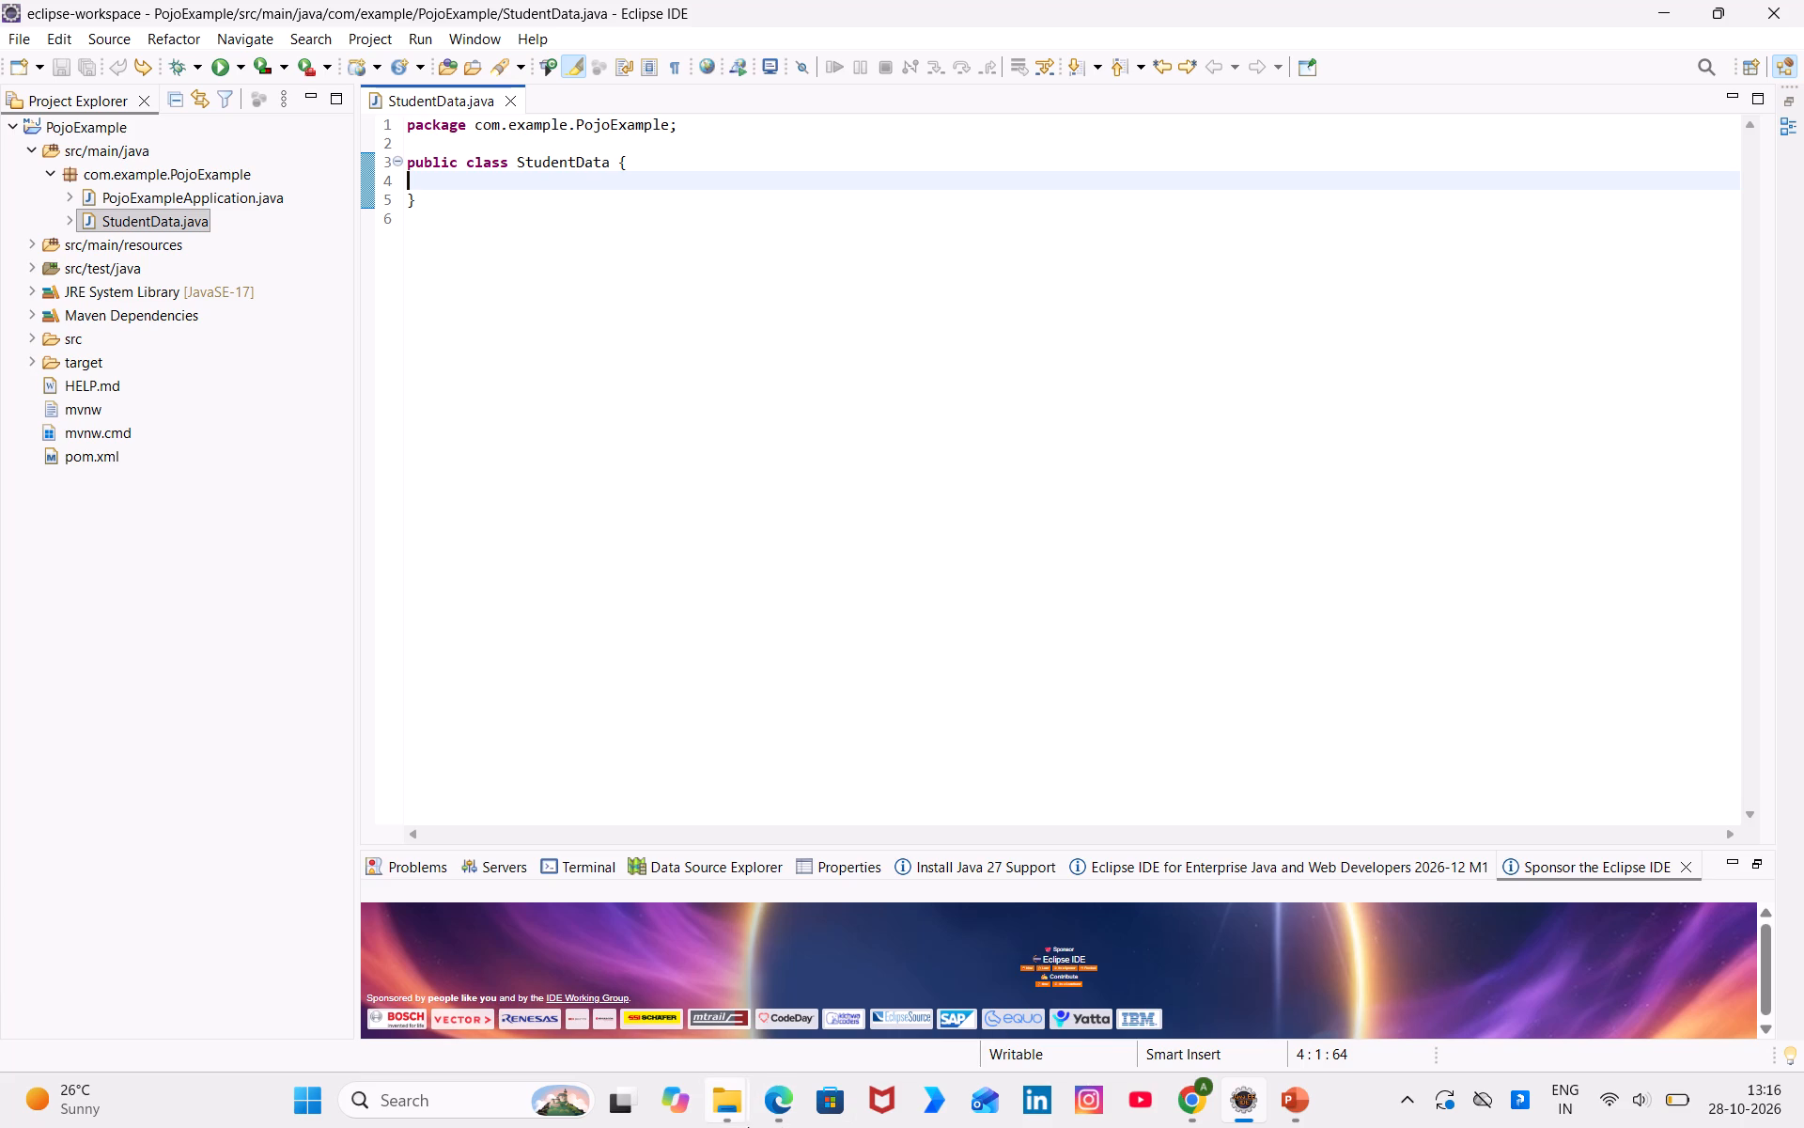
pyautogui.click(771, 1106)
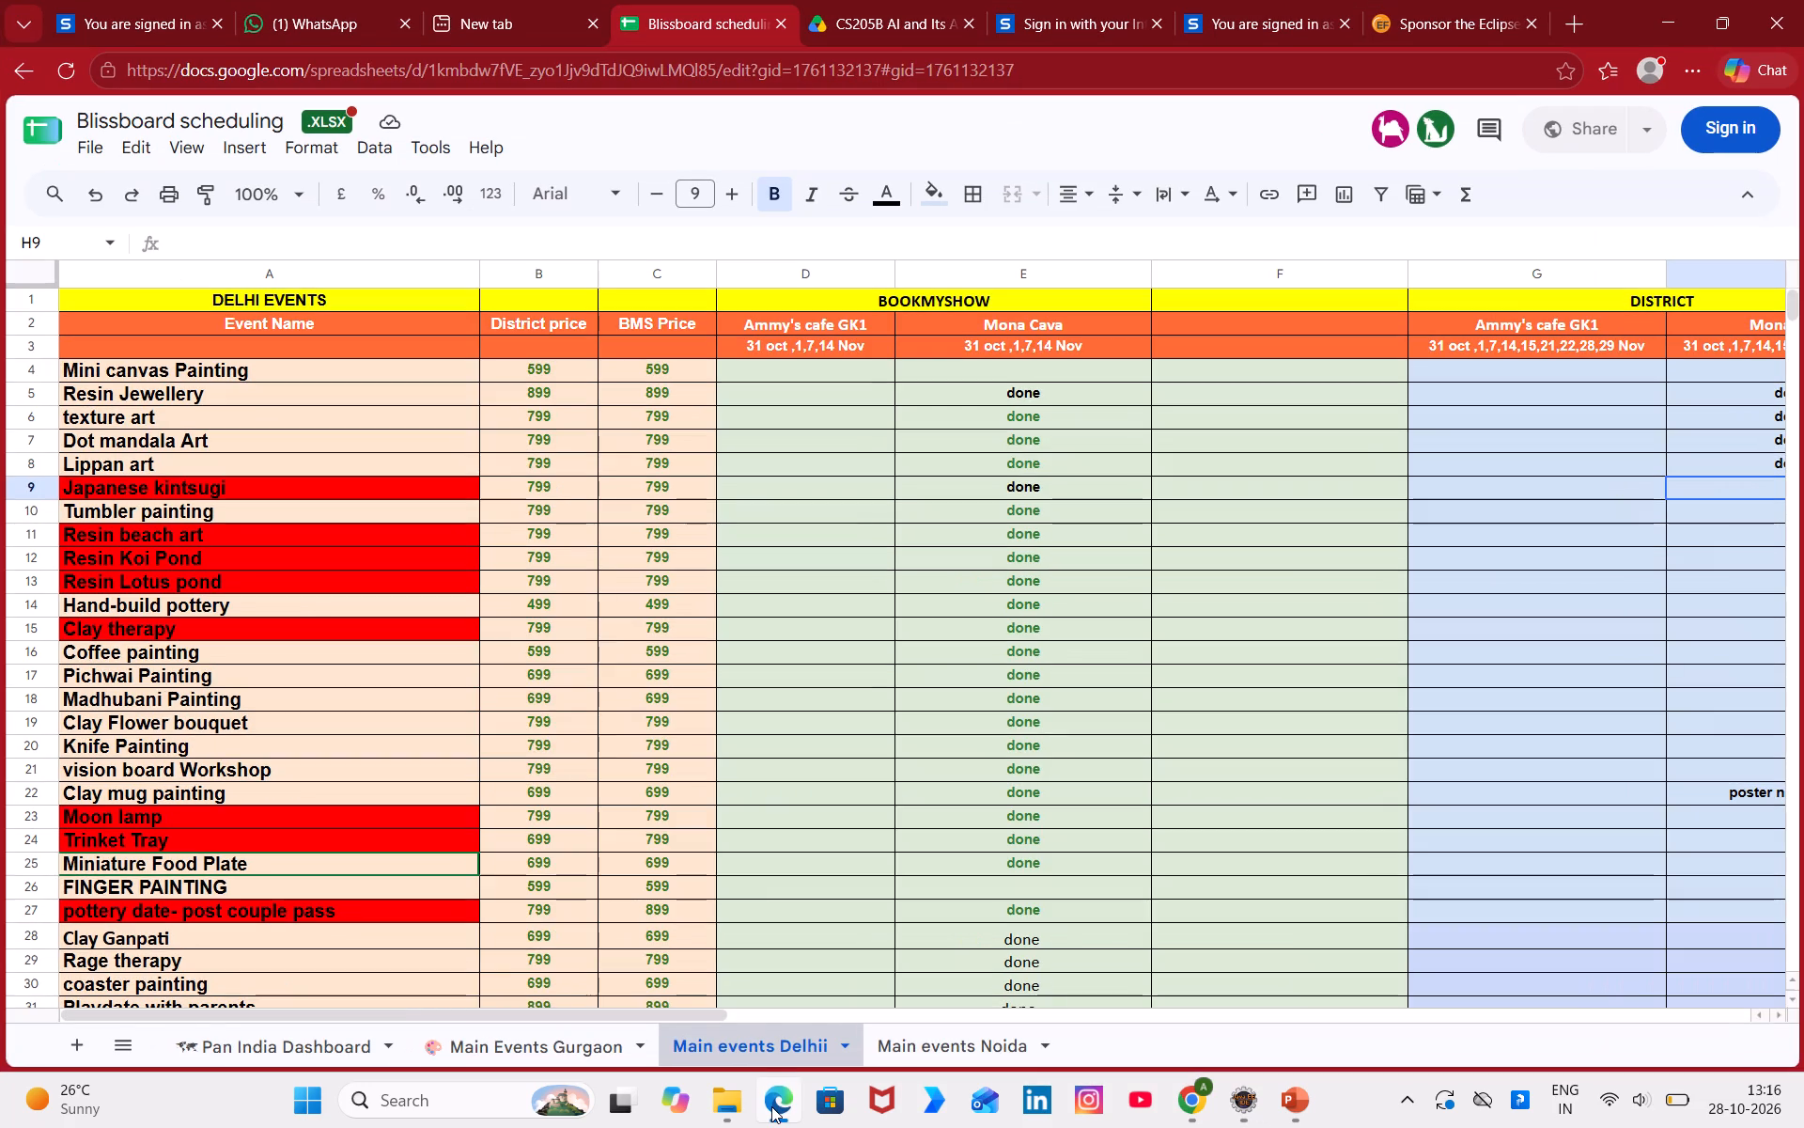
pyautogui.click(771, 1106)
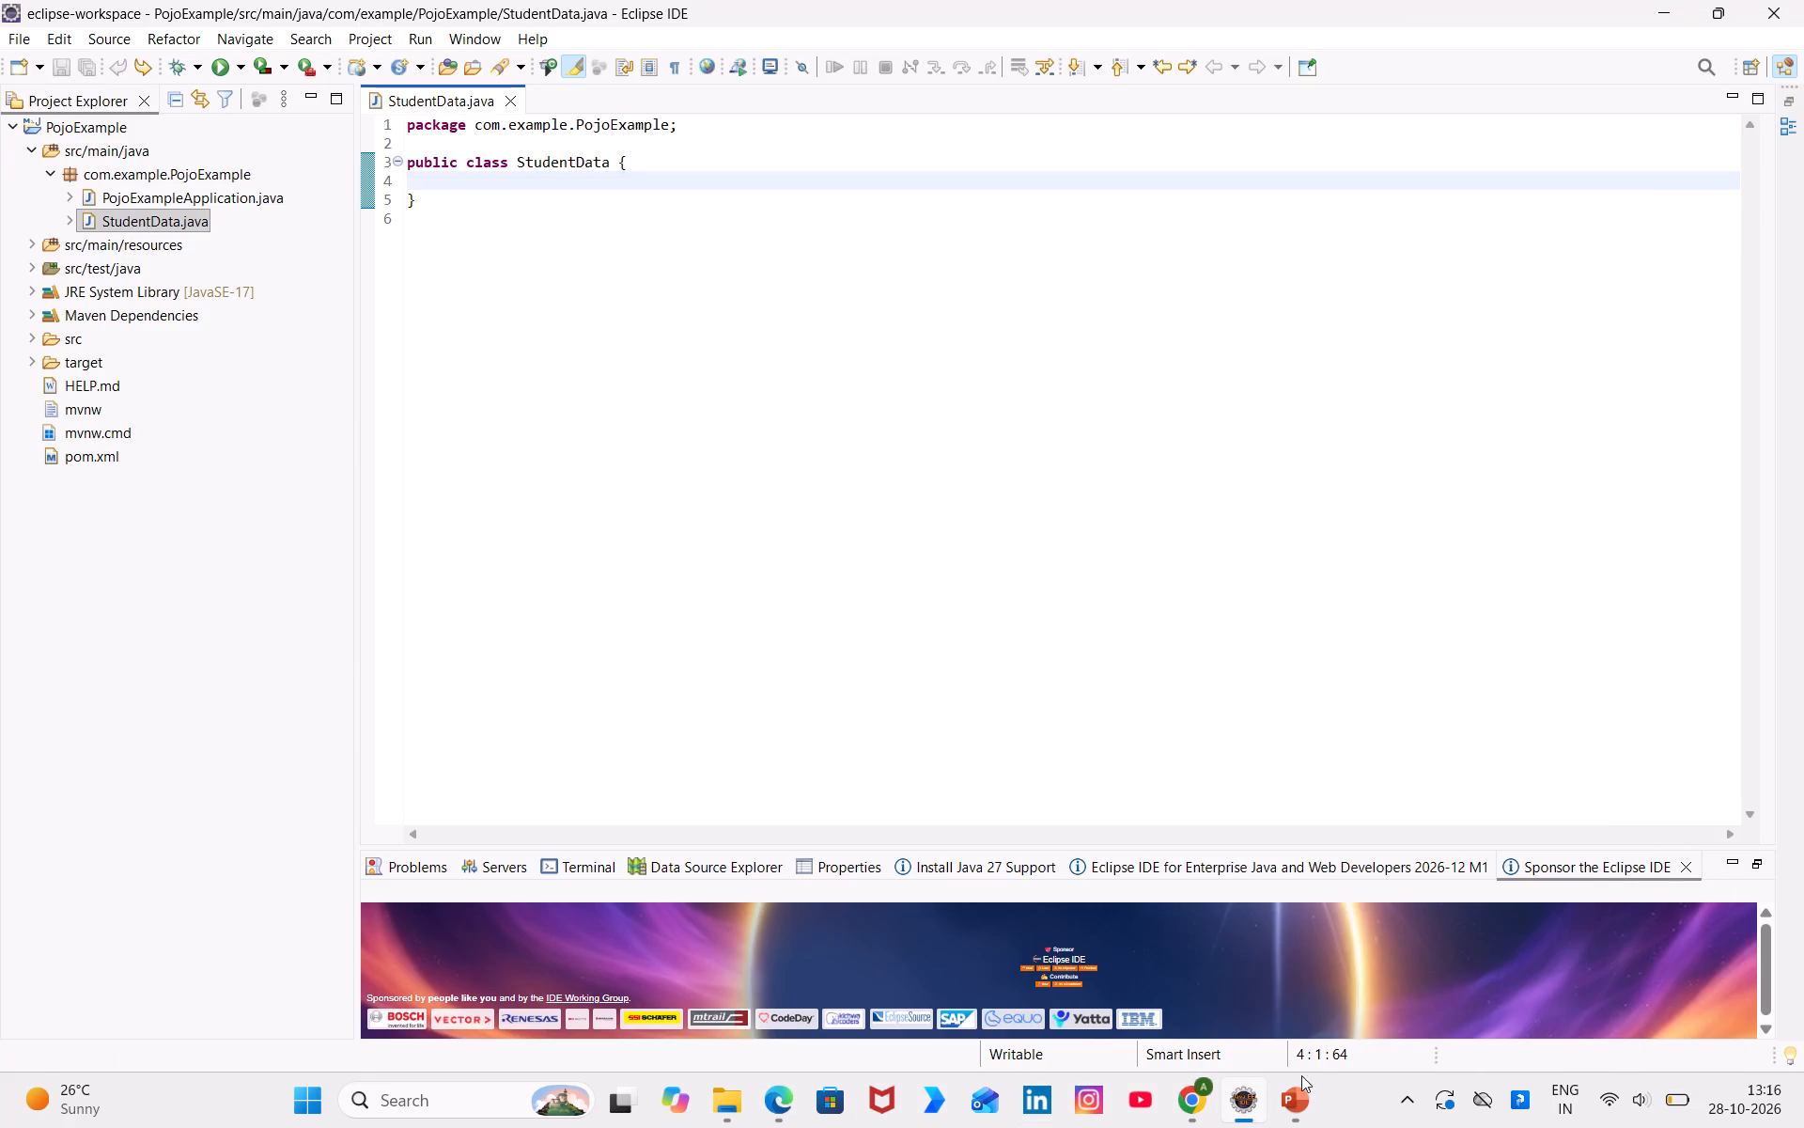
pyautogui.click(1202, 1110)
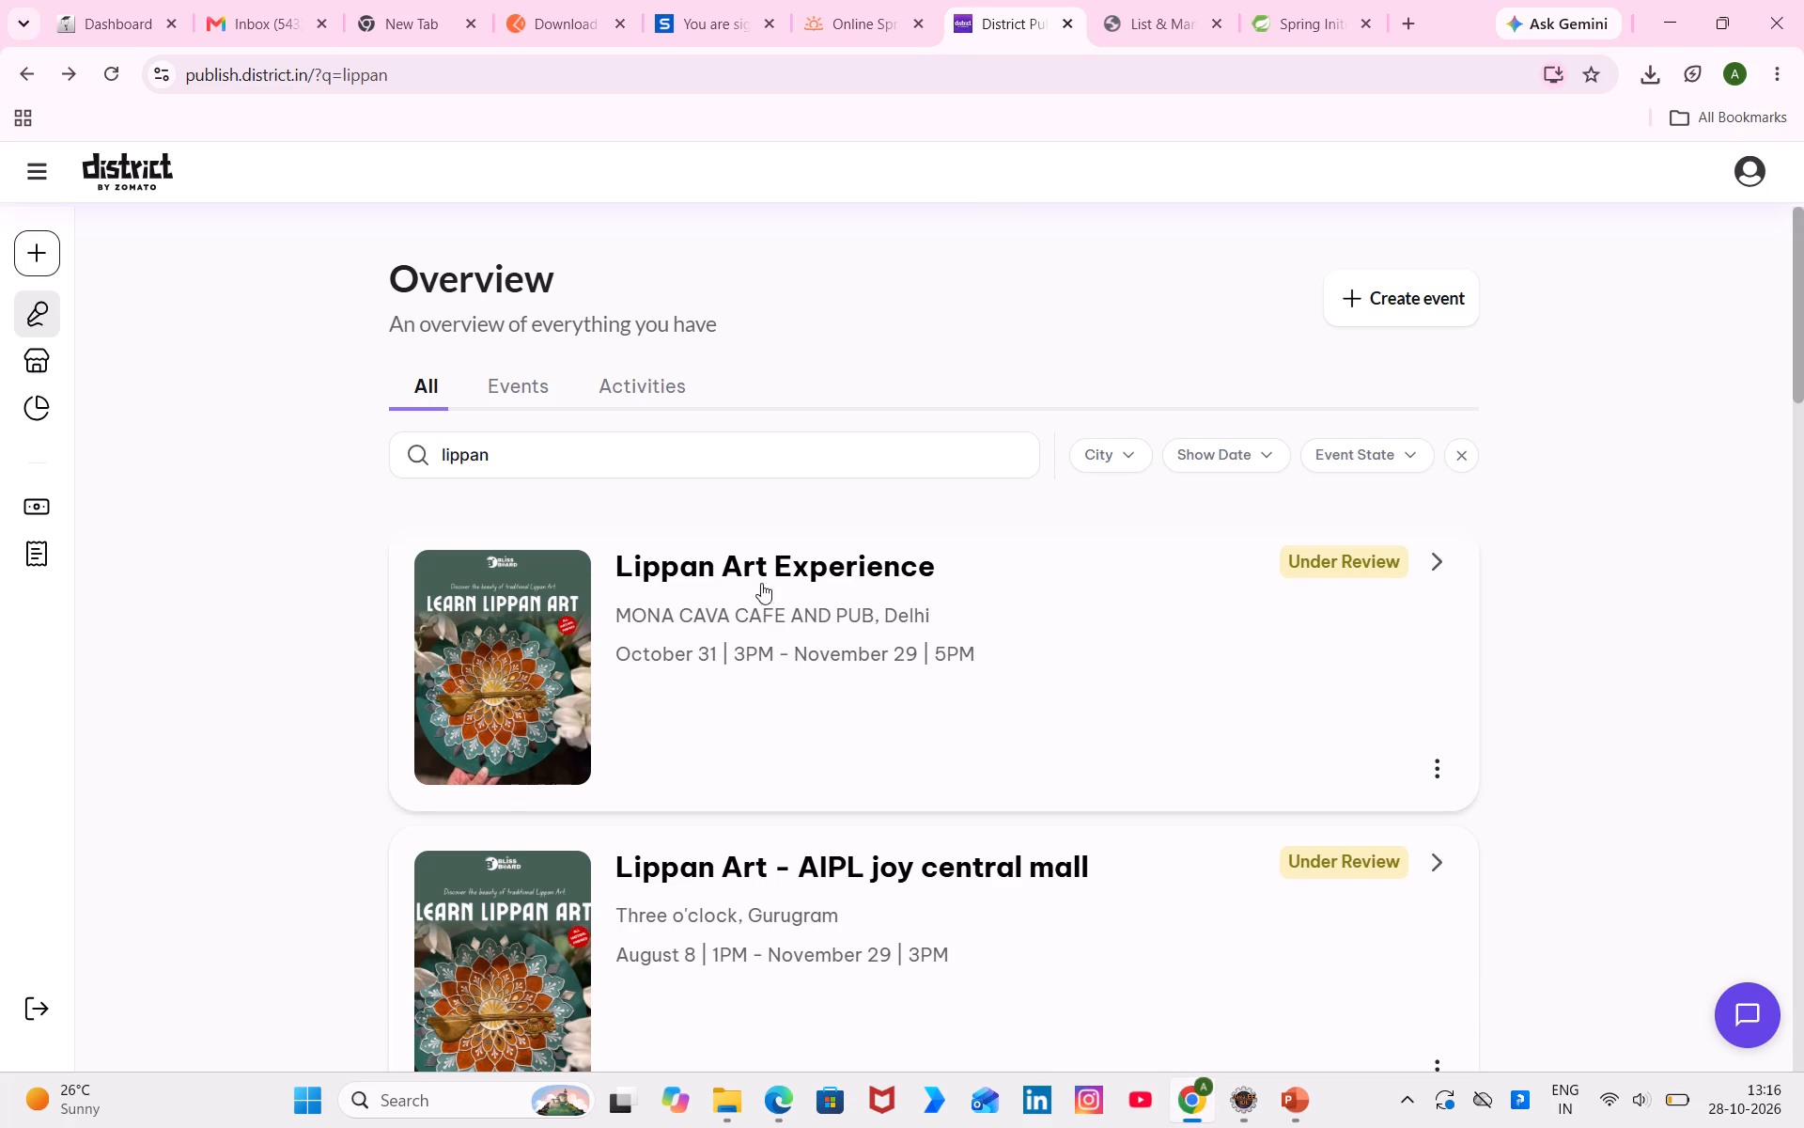
# Replace the search text in the District events overview with jap.
pyautogui.moveTo(661, 466); pyautogui.dragTo(272, 422)
pyautogui.write('jap')
pyautogui.scroll(-3, 563, 675)
pyautogui.scroll(7, 563, 675)
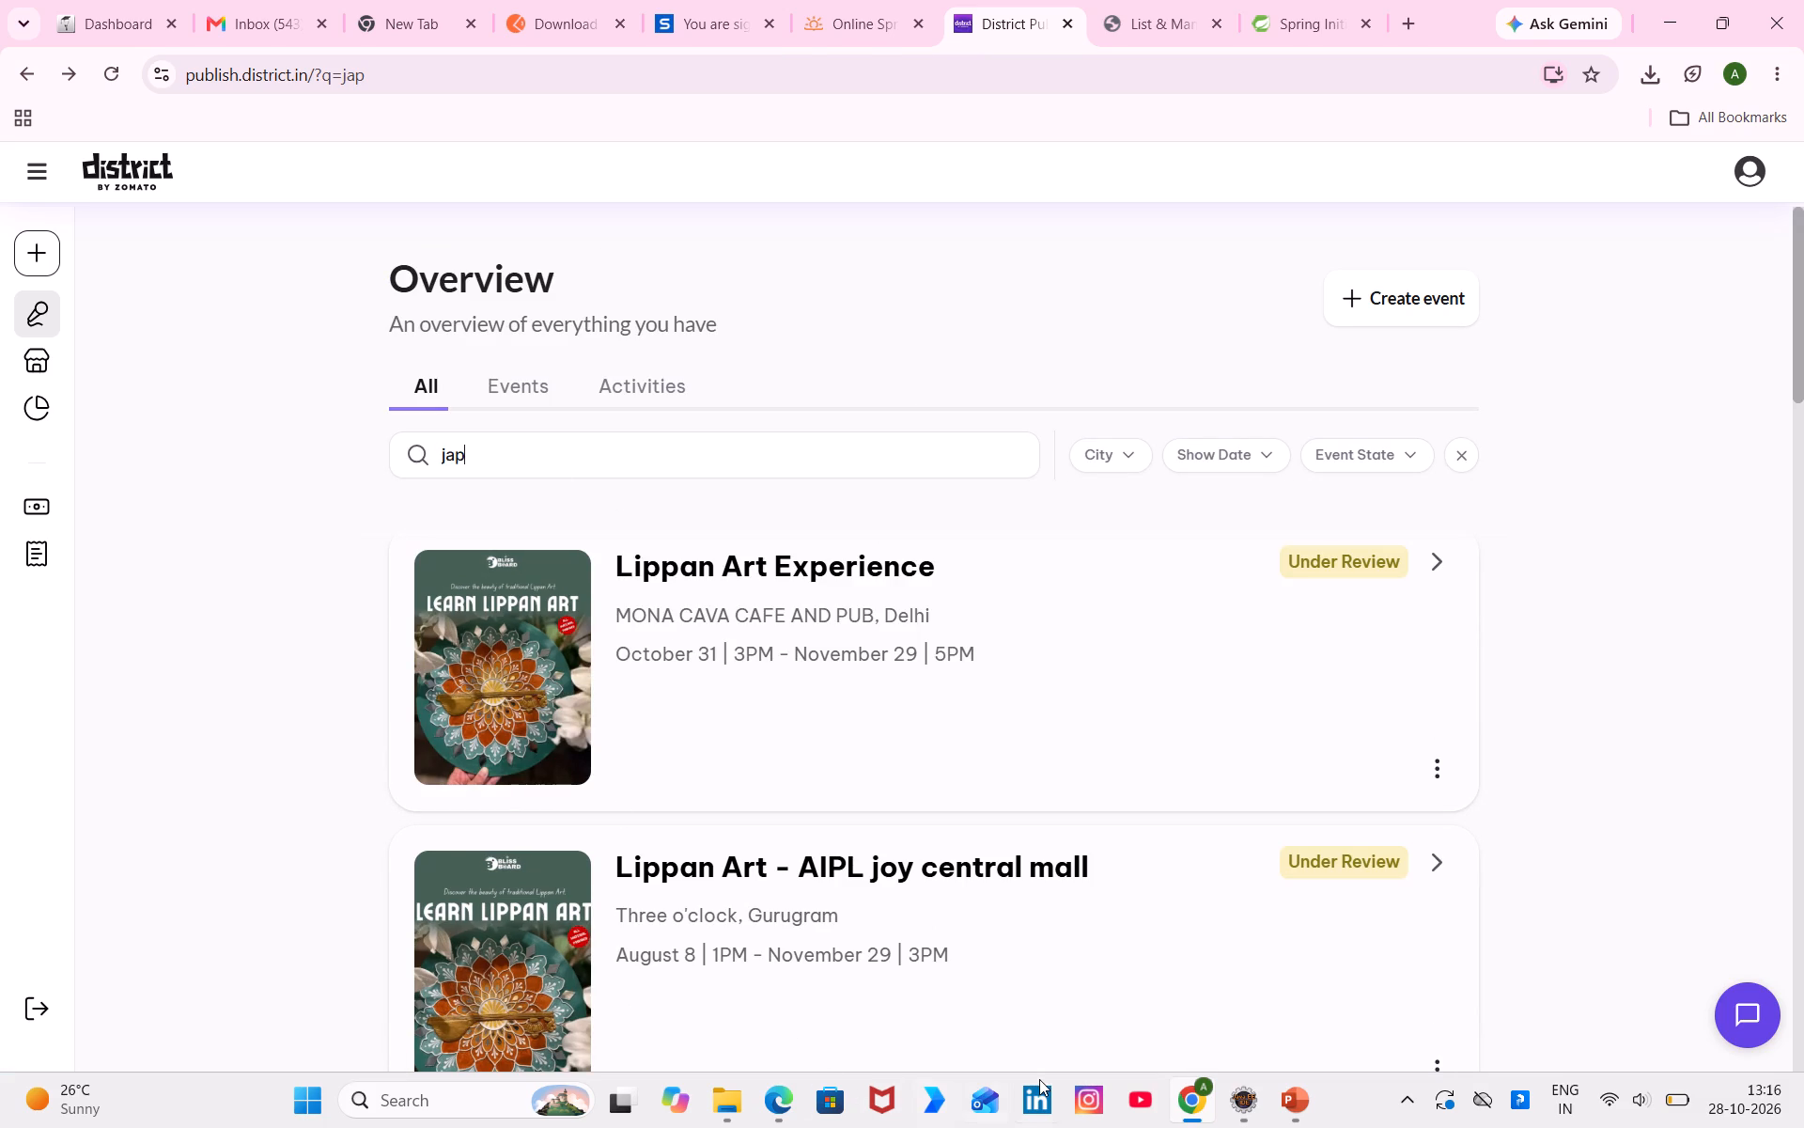
pyautogui.click(1192, 1106)
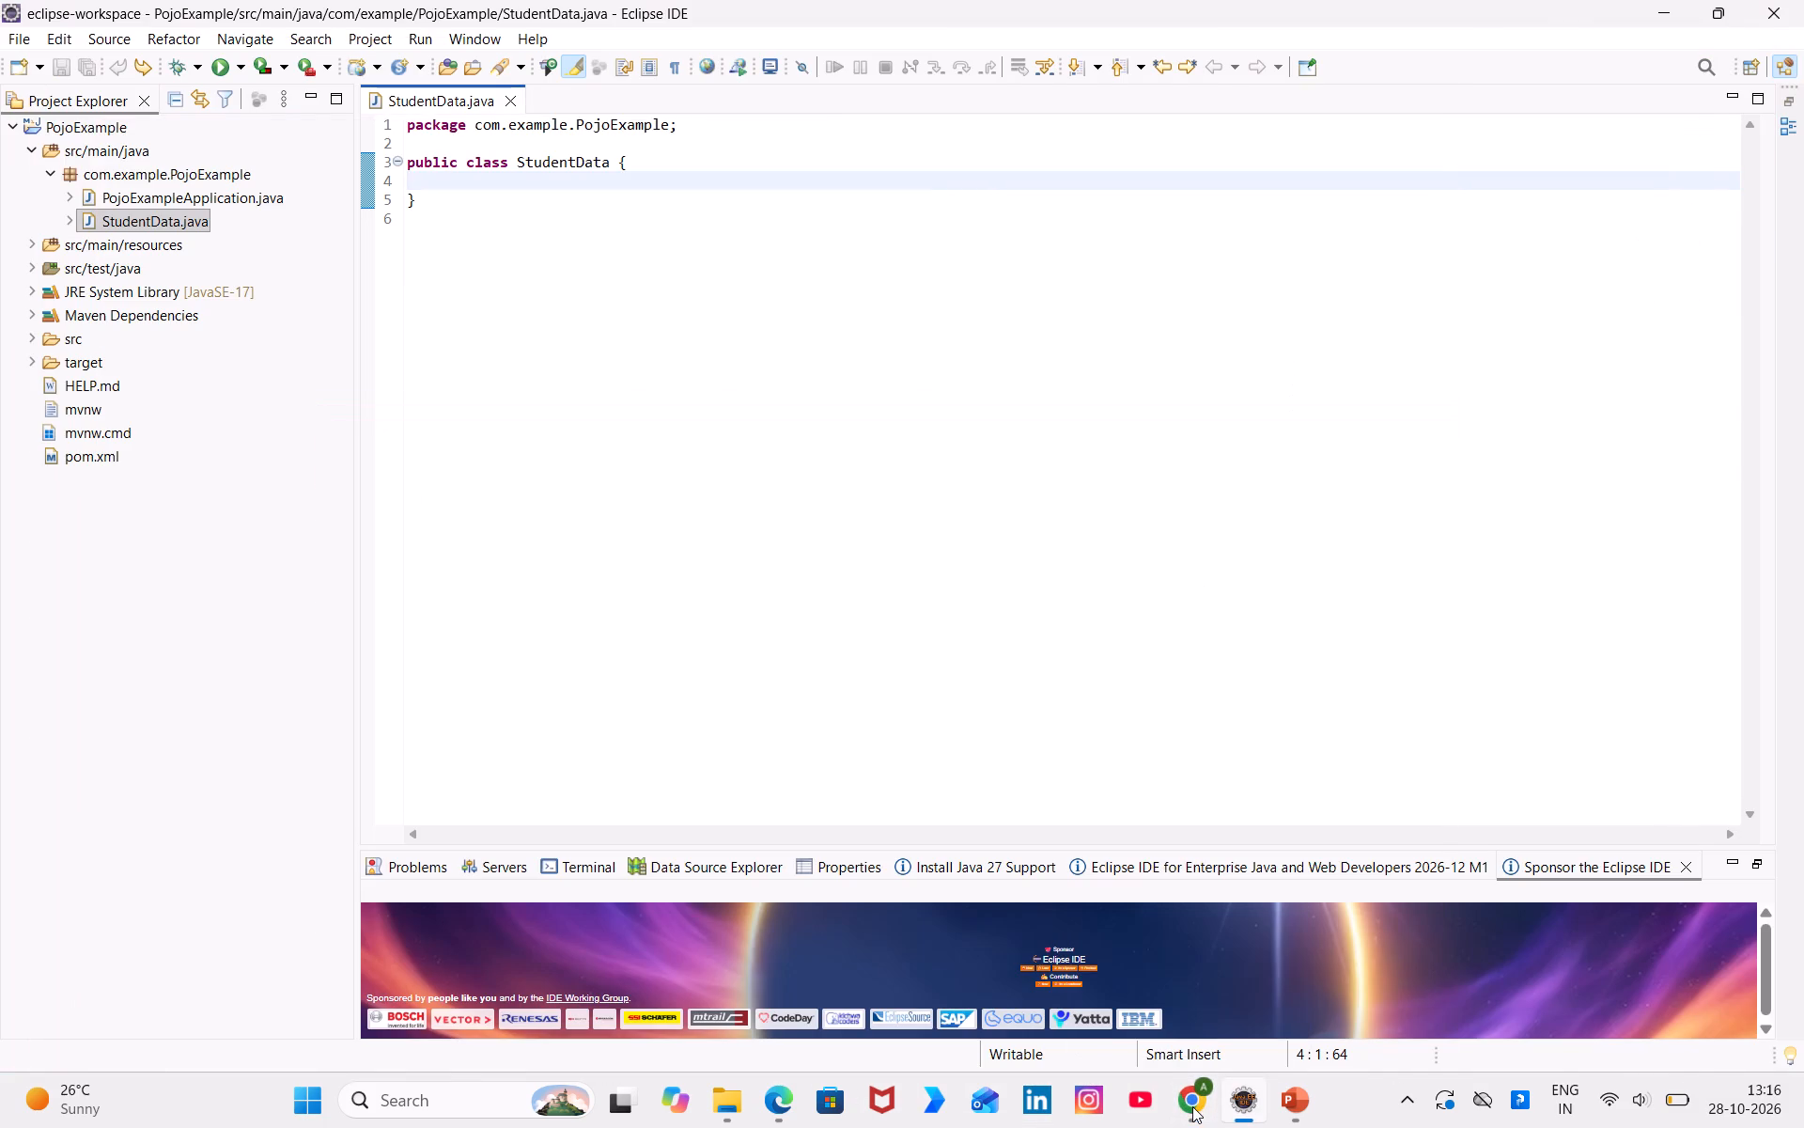
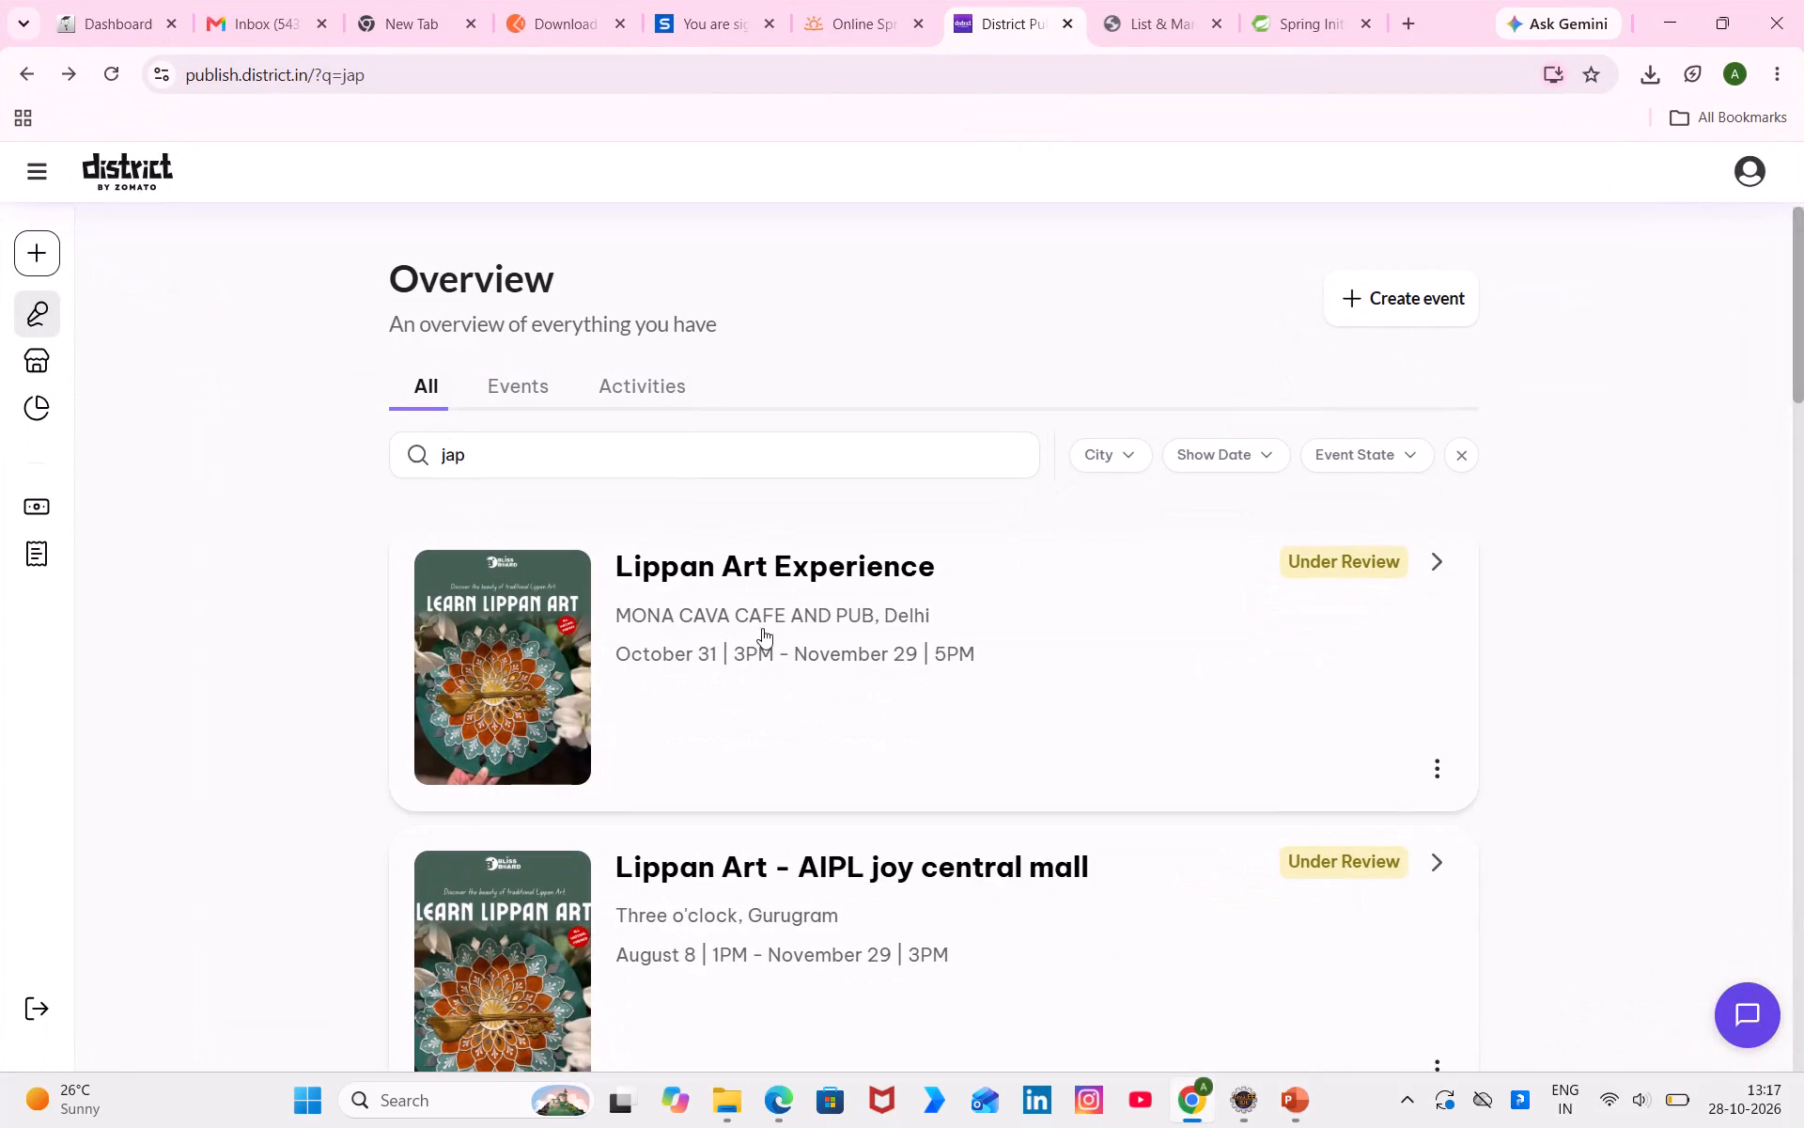
# Complete the events search as japa and open the shows and tickets of the draft Japanese Kintsugi Experience at Mona Cava.
pyautogui.press('a')
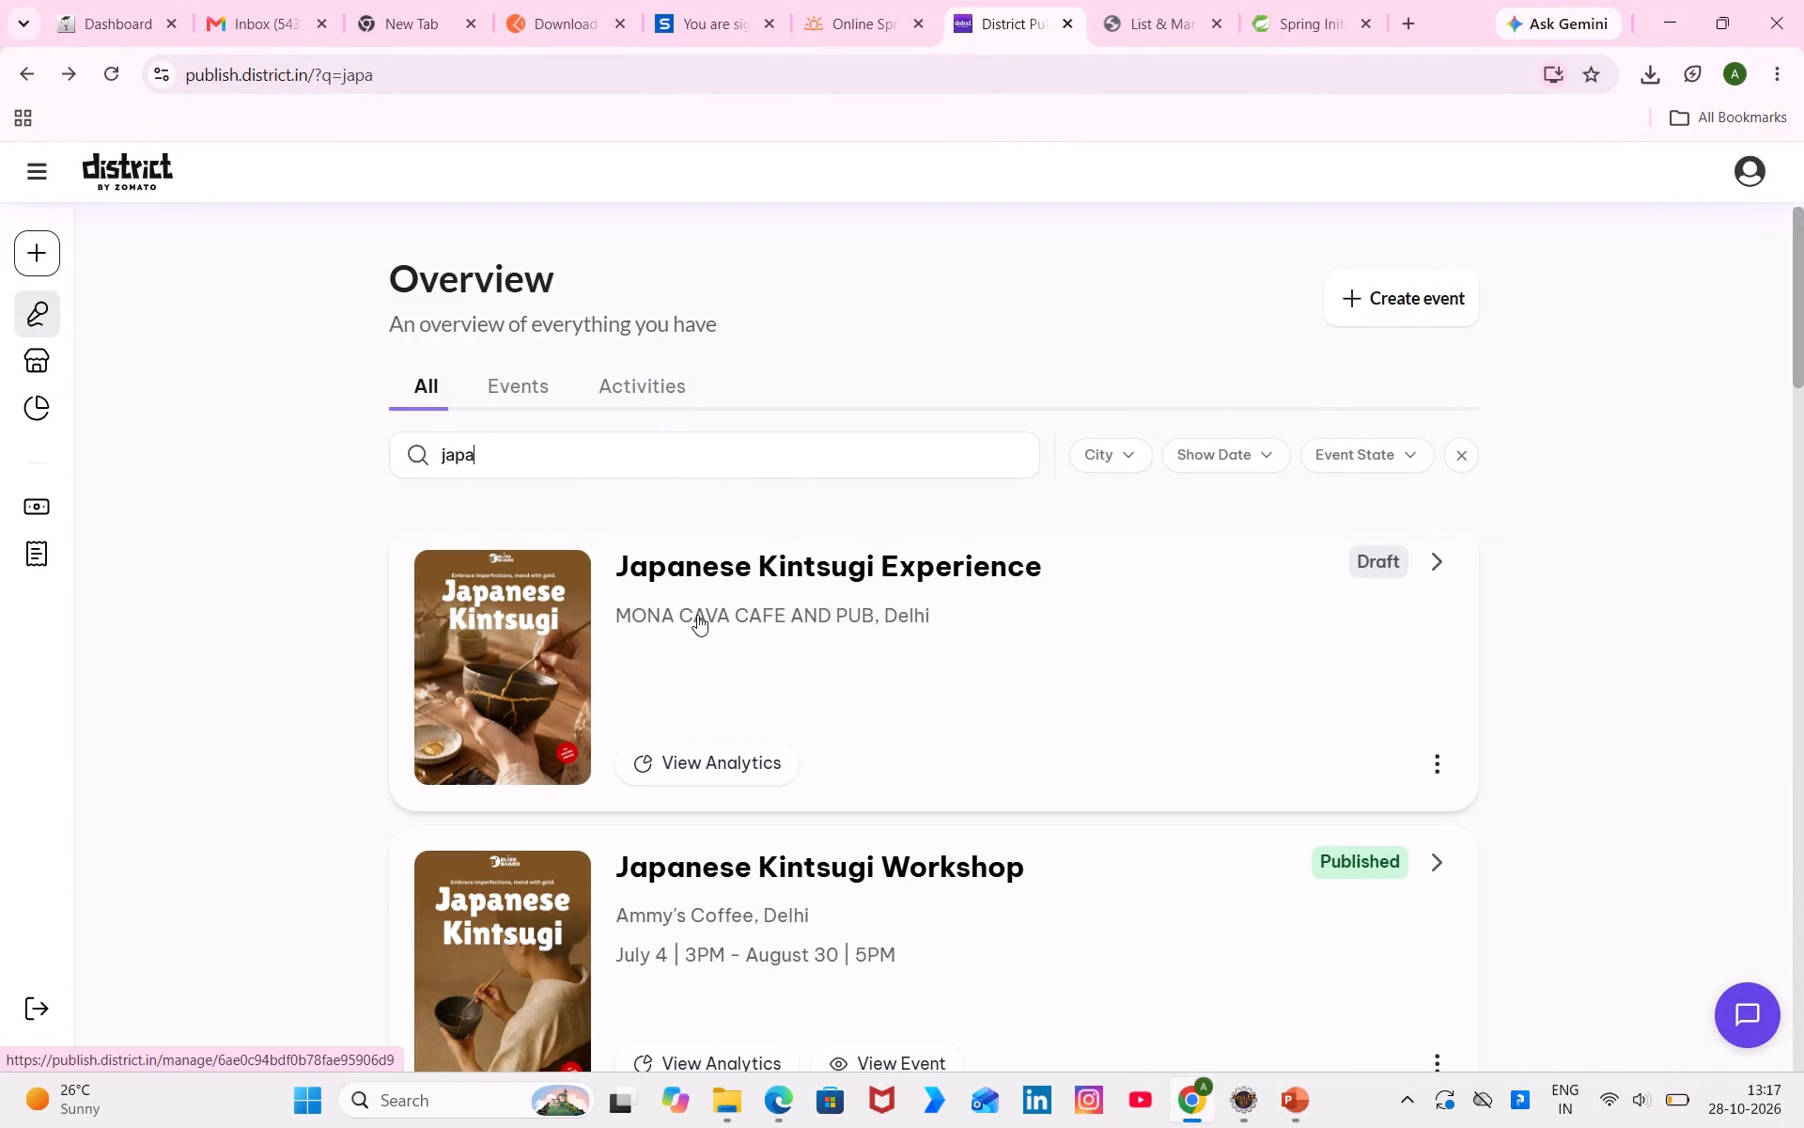
pyautogui.click(582, 653)
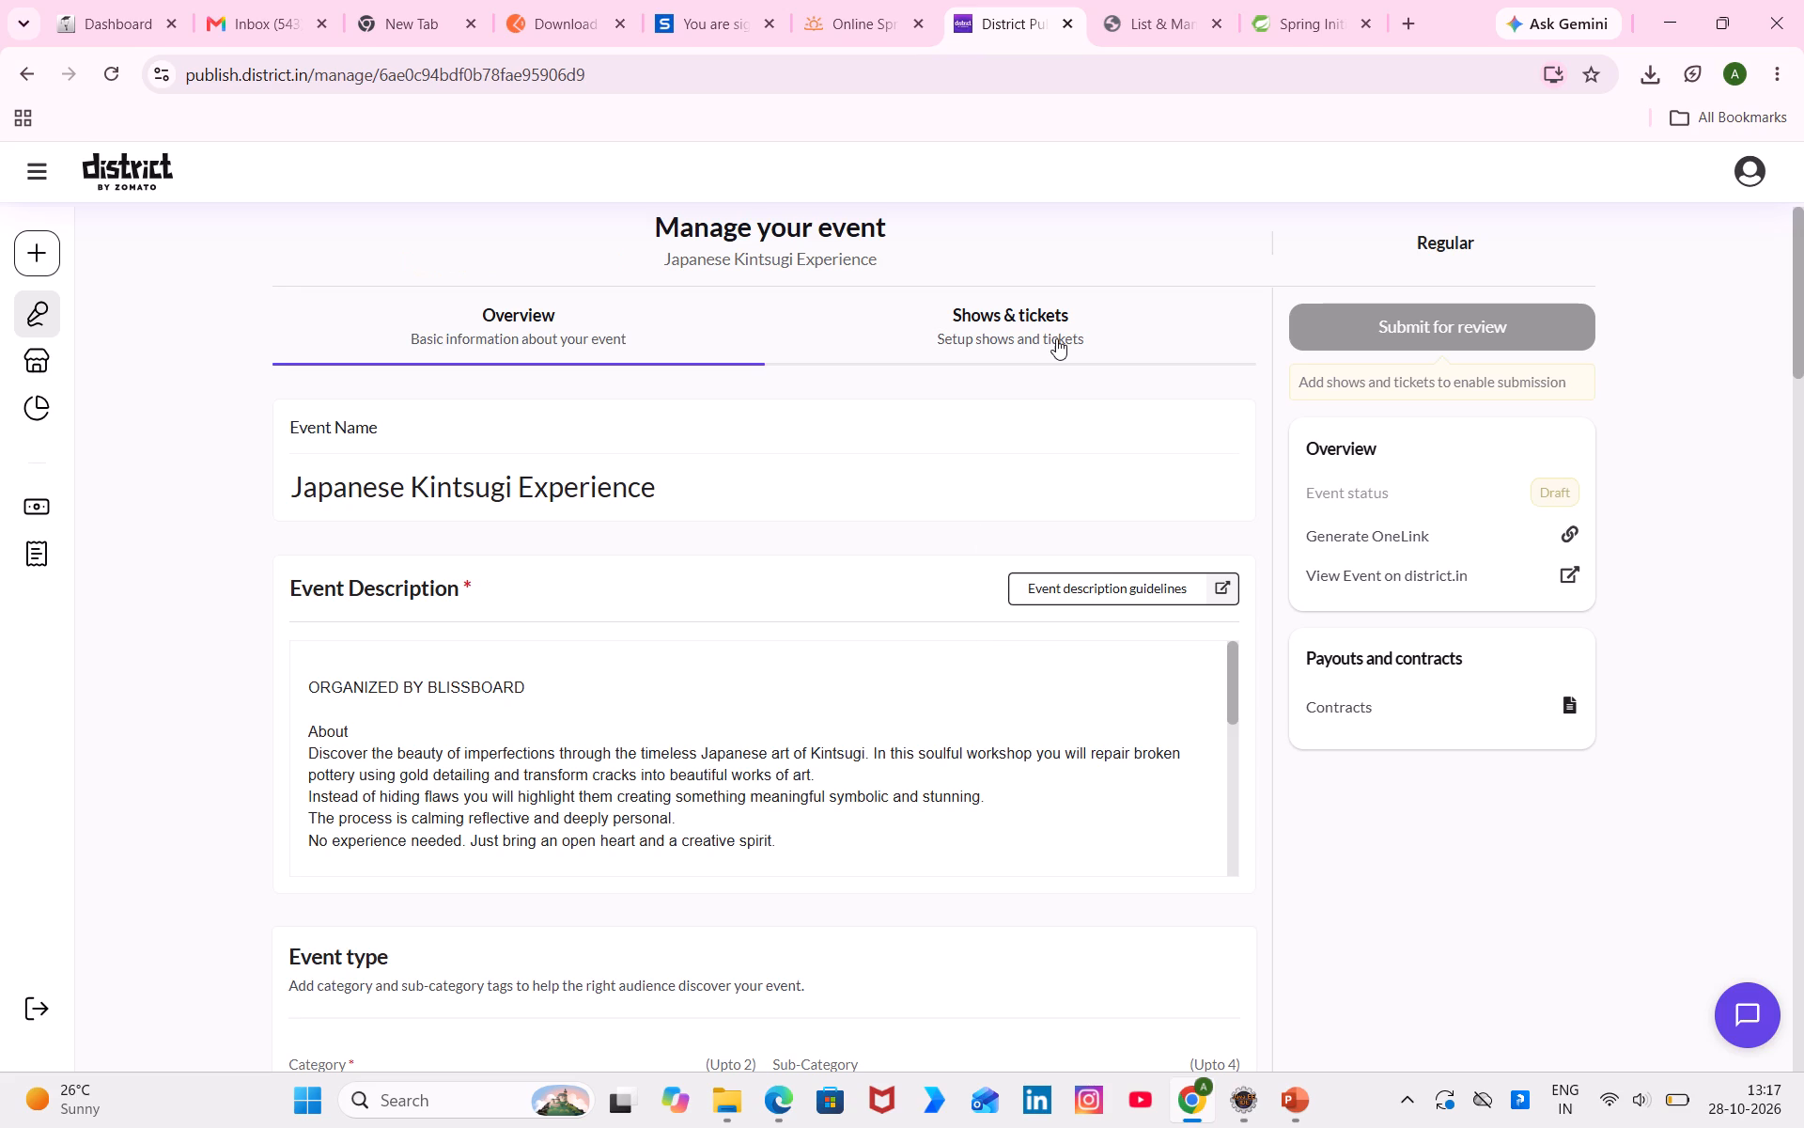
pyautogui.click(1058, 336)
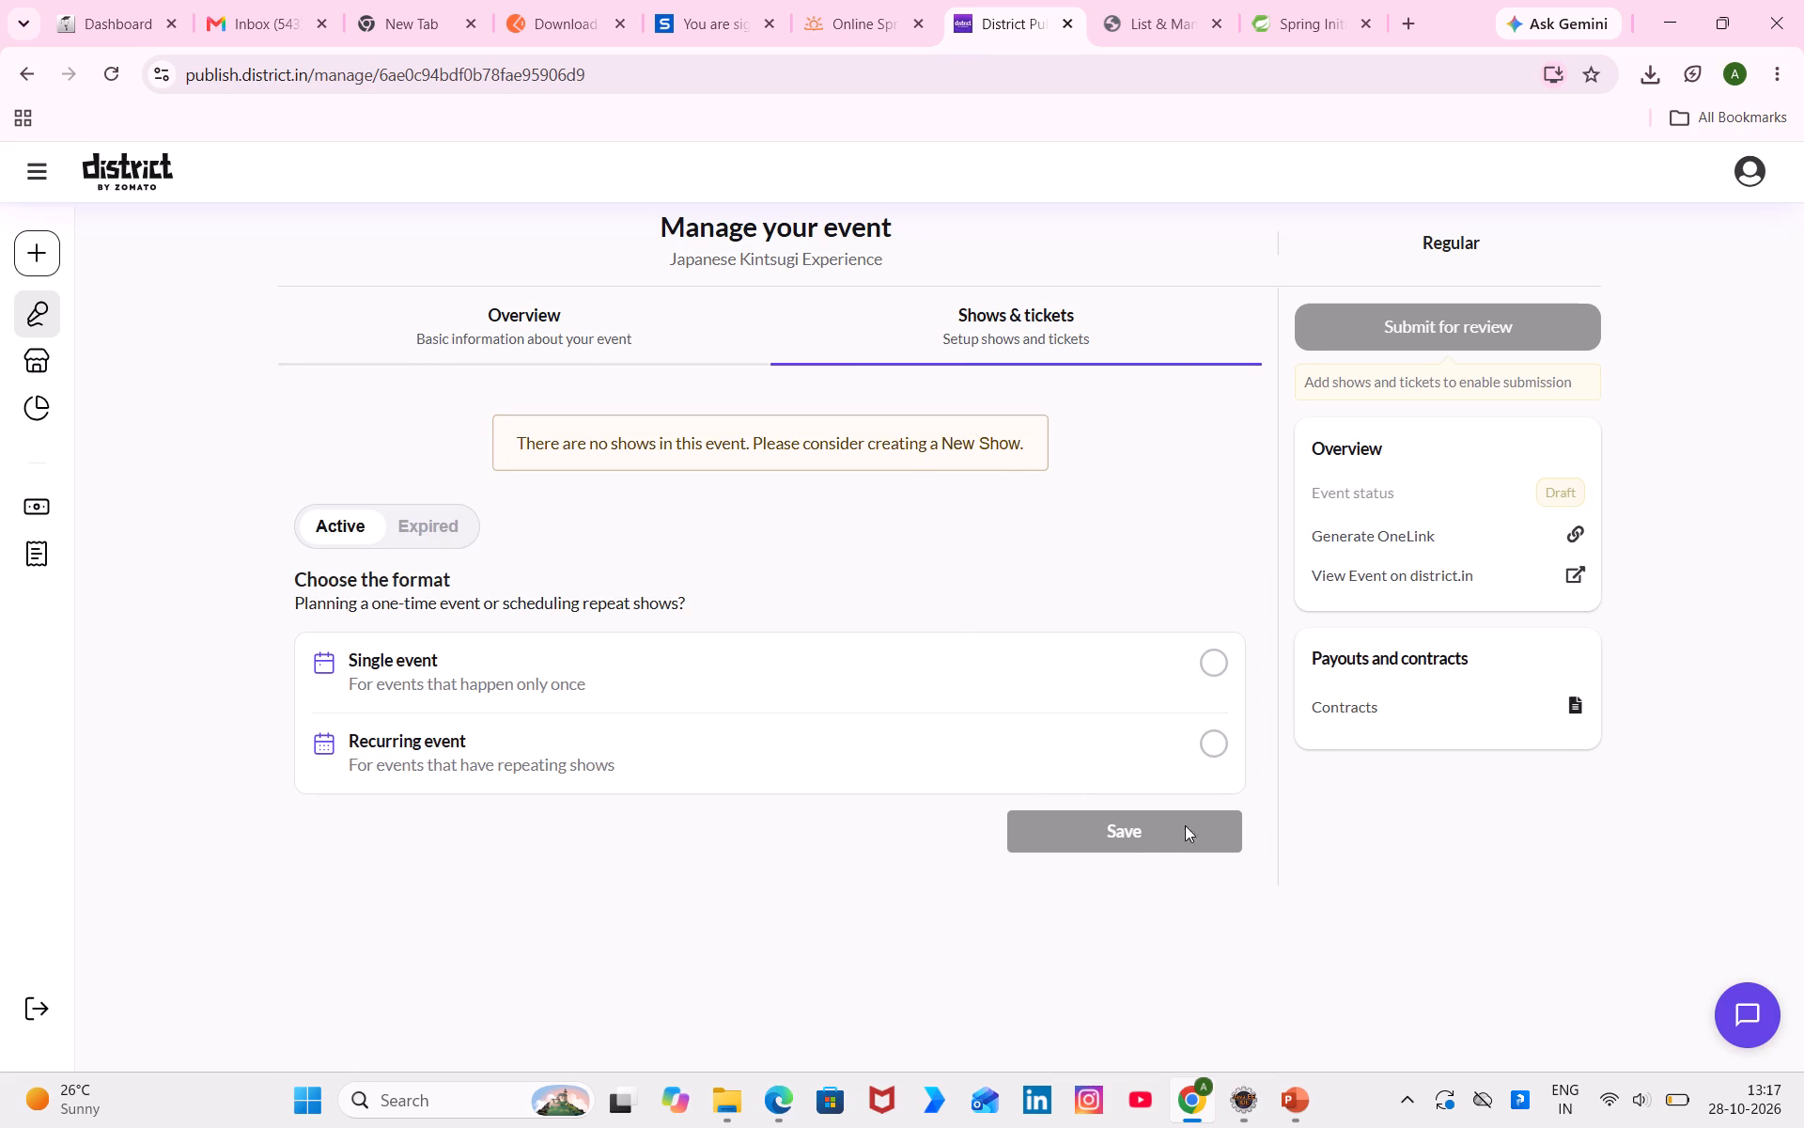
# Set the event as recurring weekly from Sat, 31 Oct to Sun, 29 Nov, repeating on Saturday and Sunday.
pyautogui.click(1216, 744)
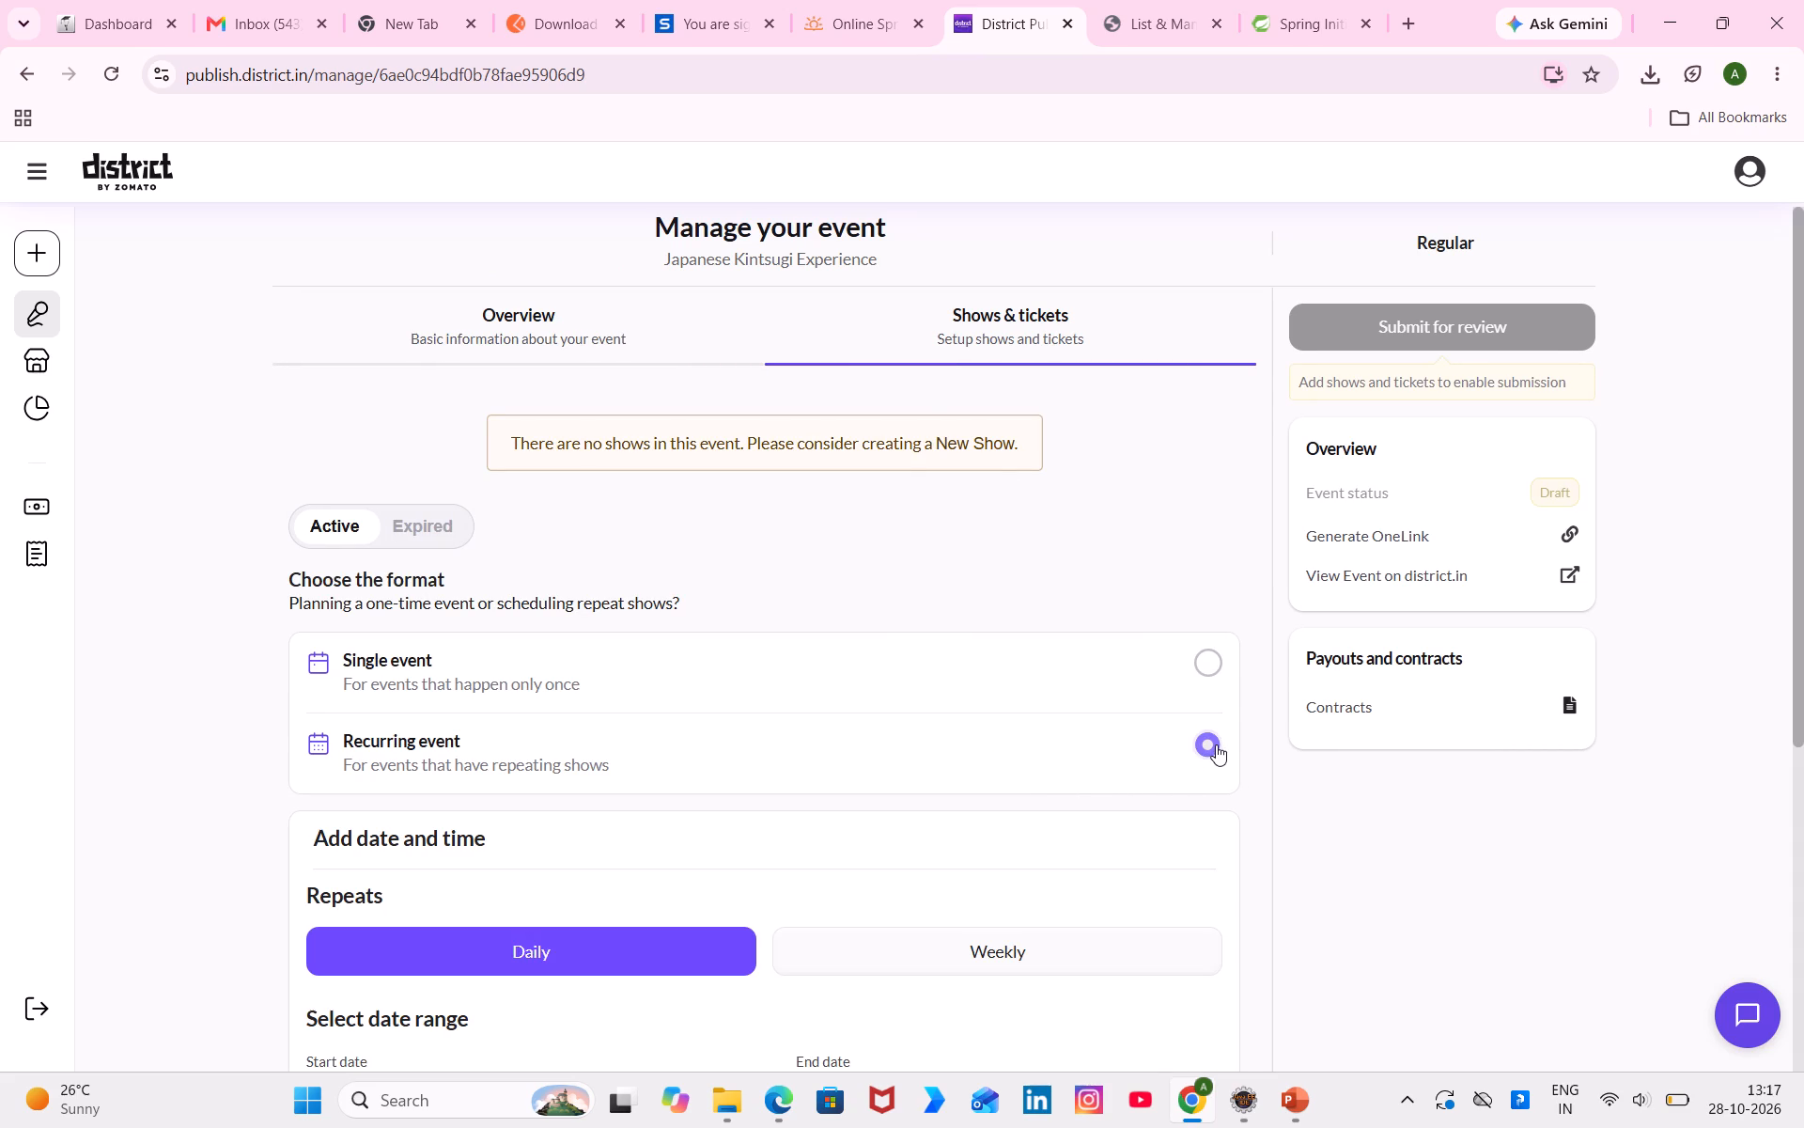
pyautogui.click(1044, 966)
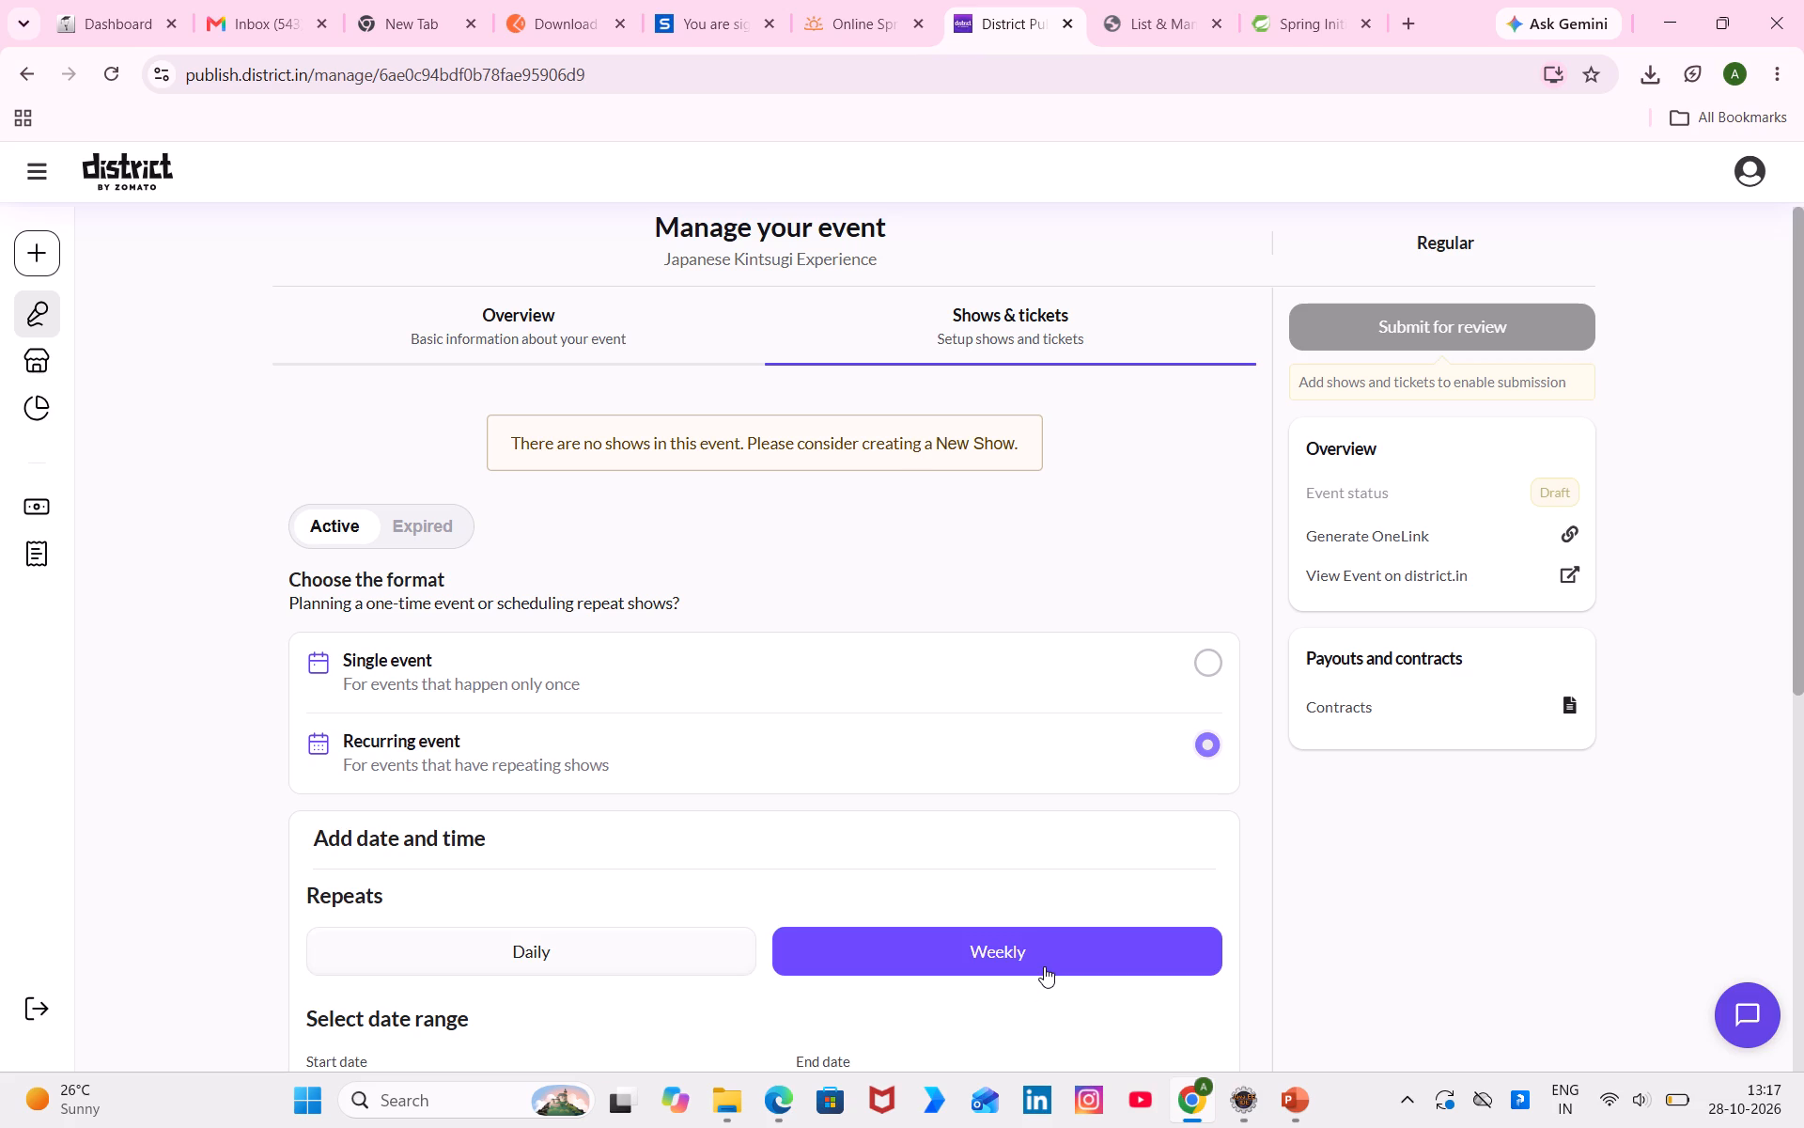
pyautogui.scroll(-2, 1184, 840)
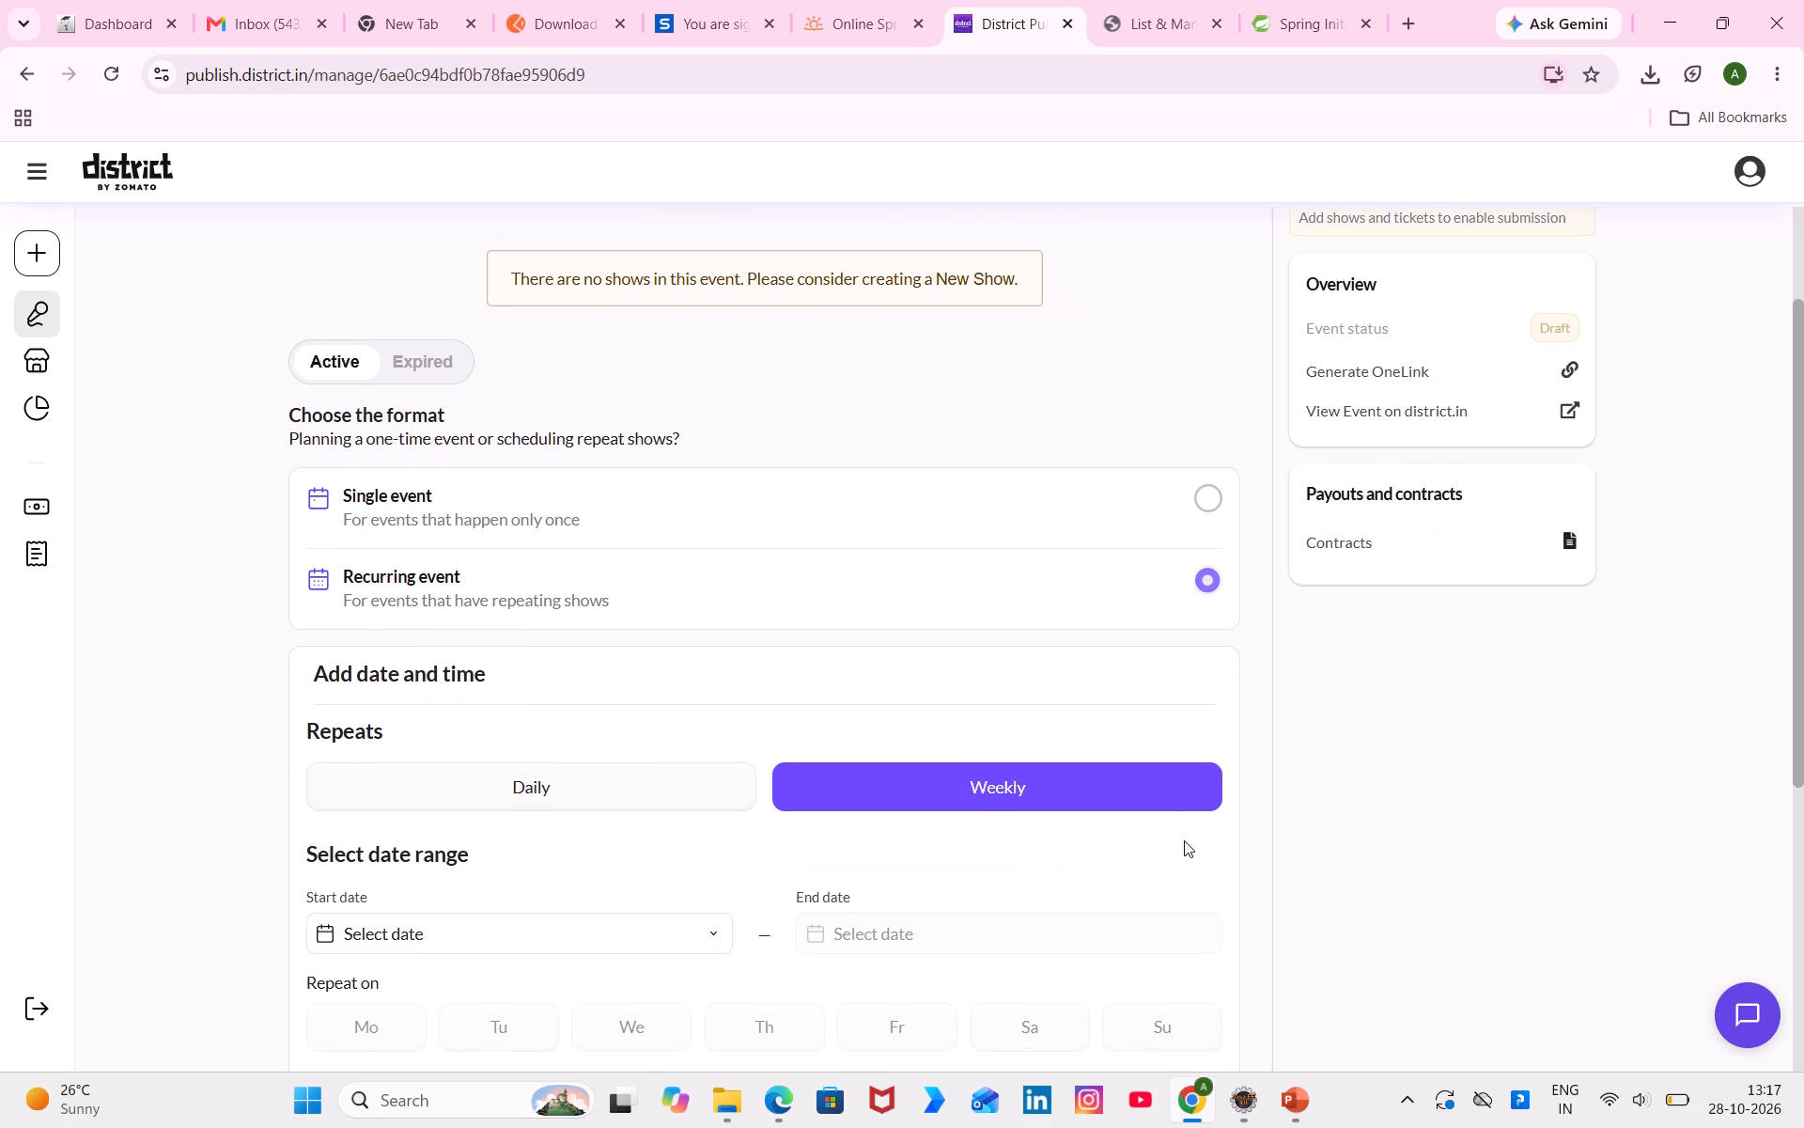
pyautogui.click(701, 940)
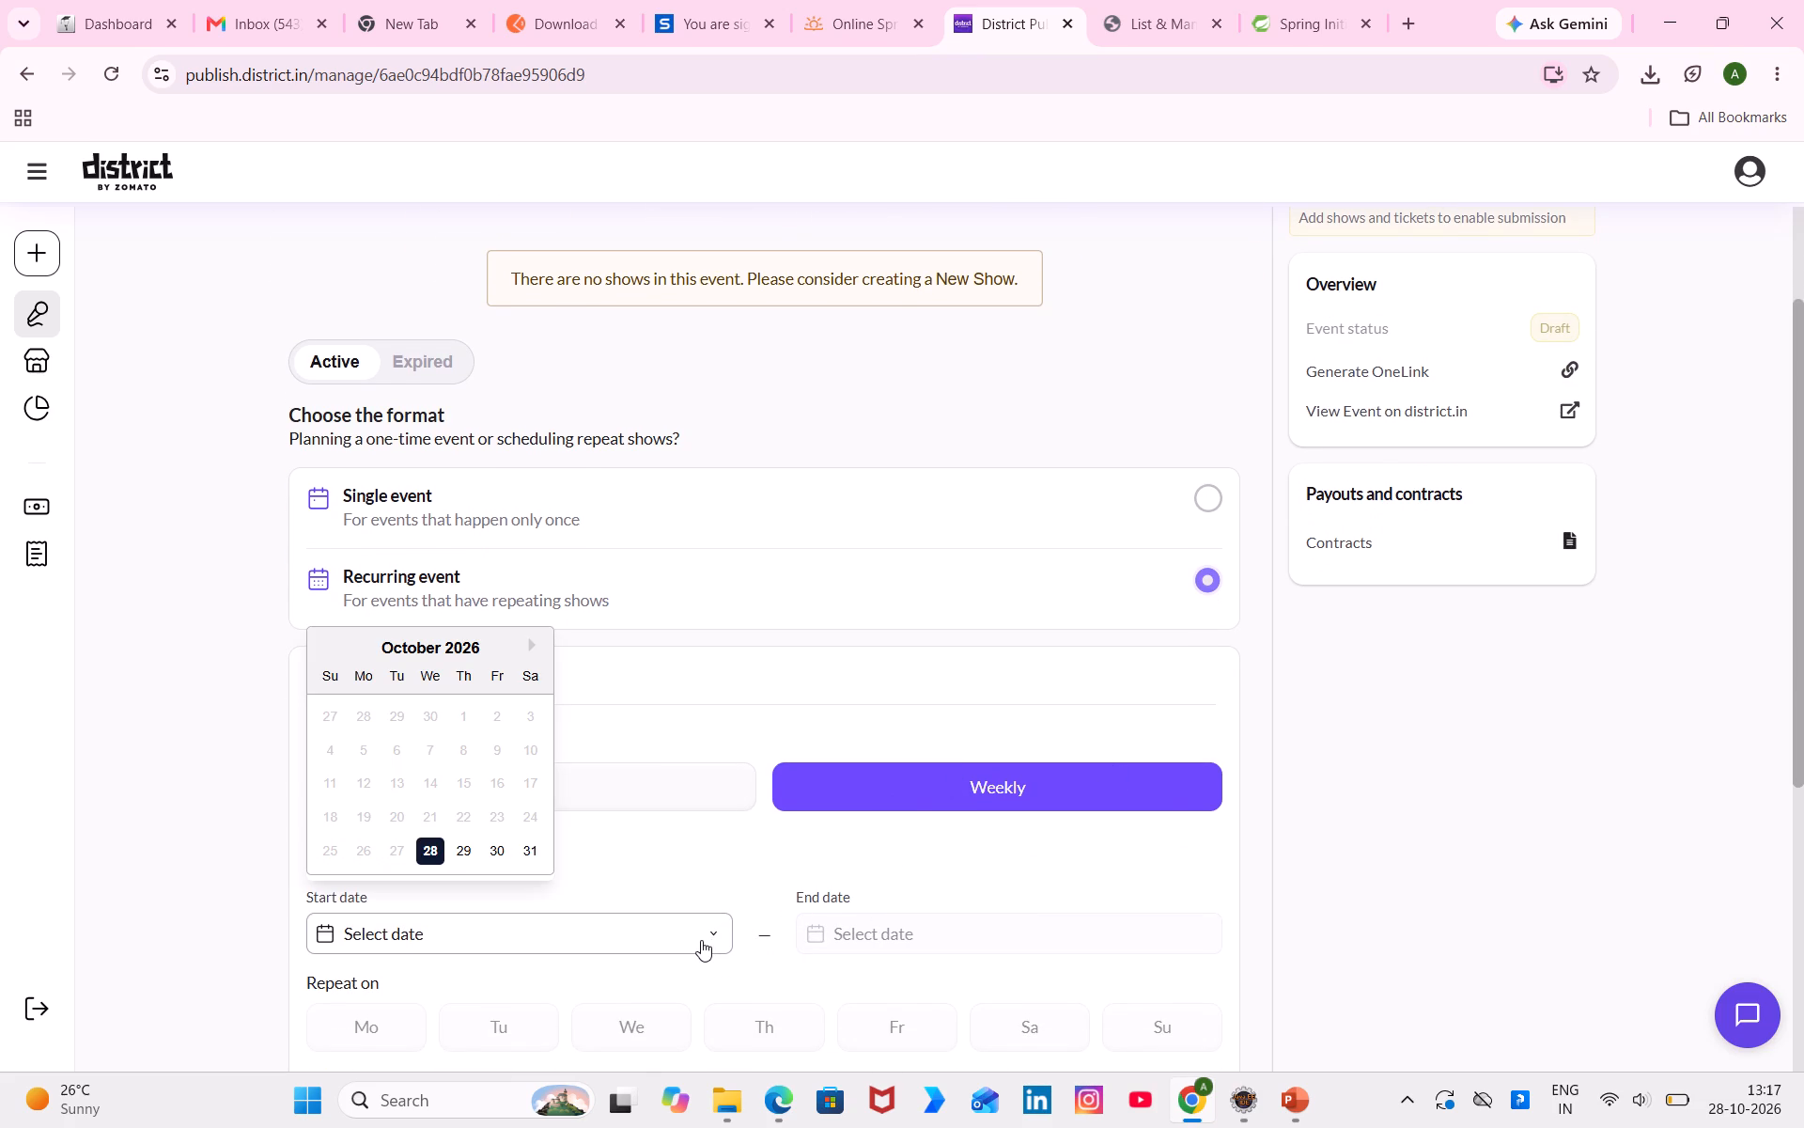
pyautogui.click(528, 853)
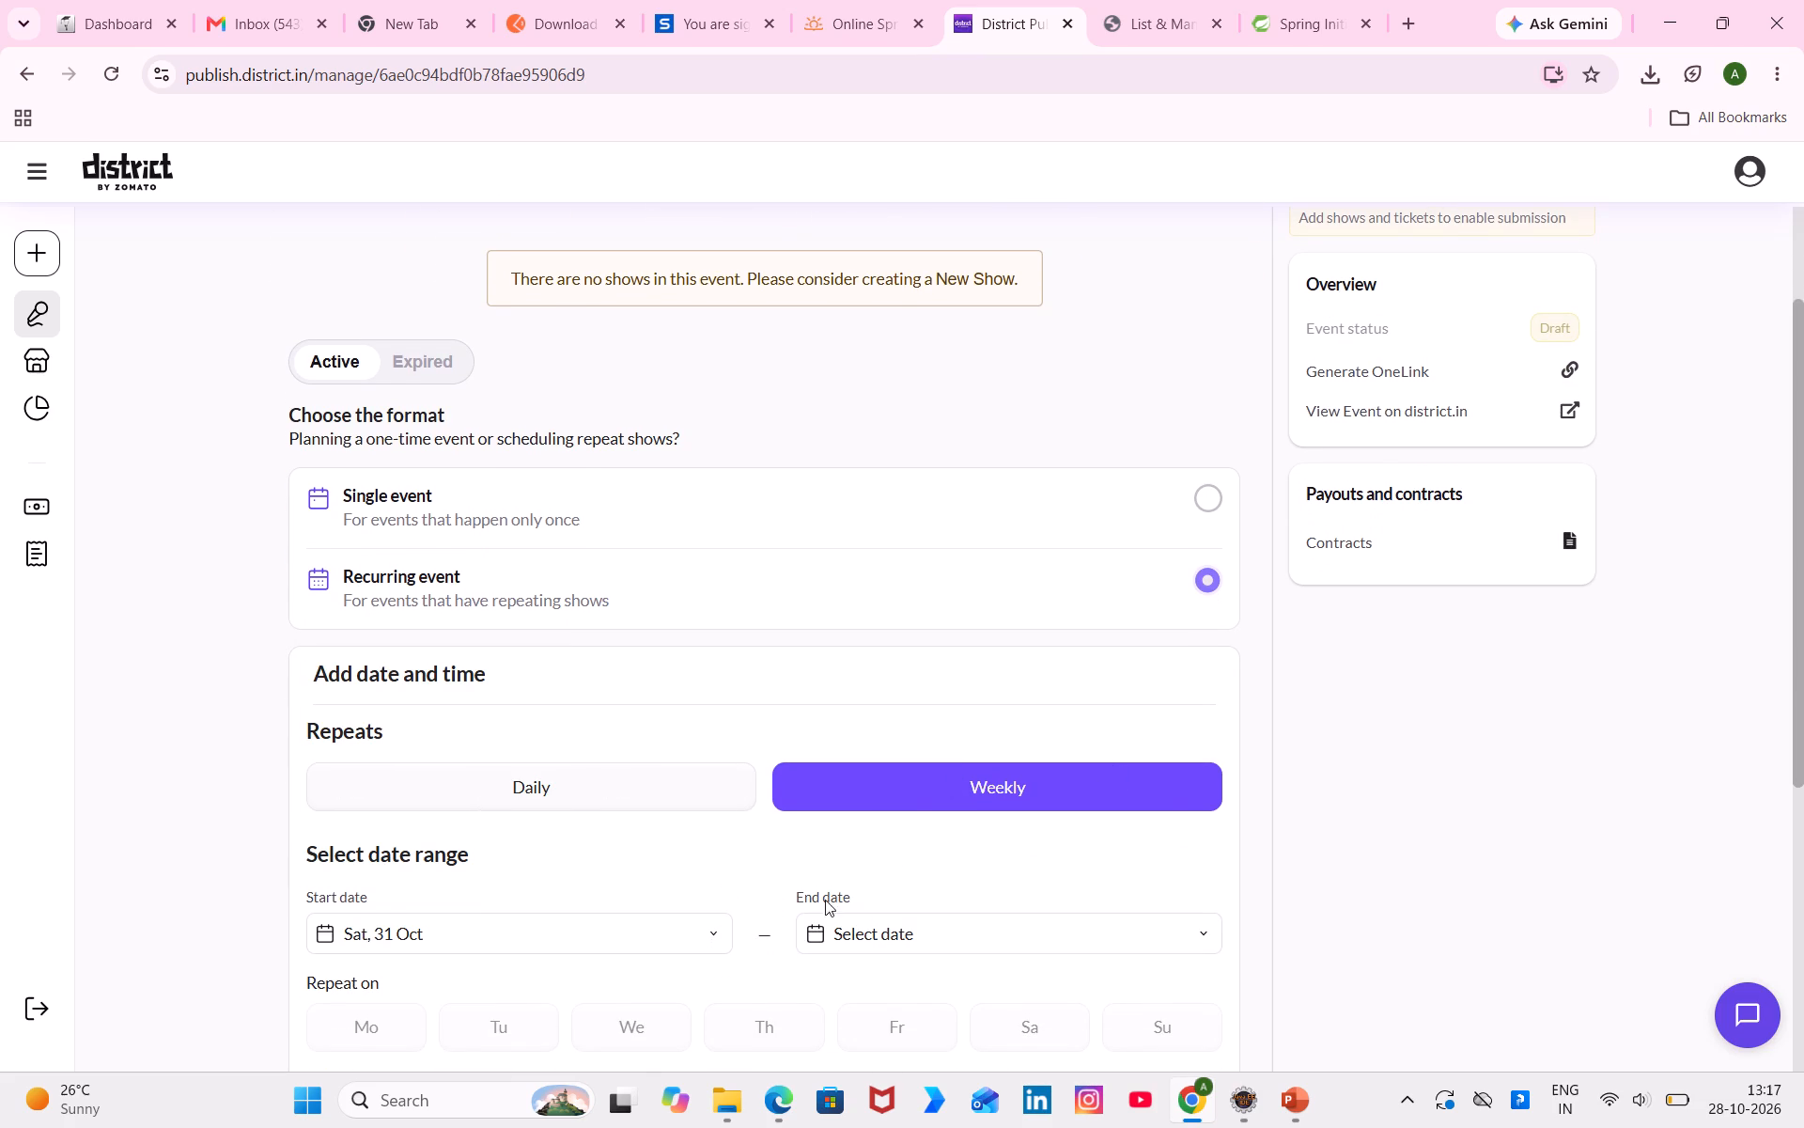
pyautogui.click(883, 918)
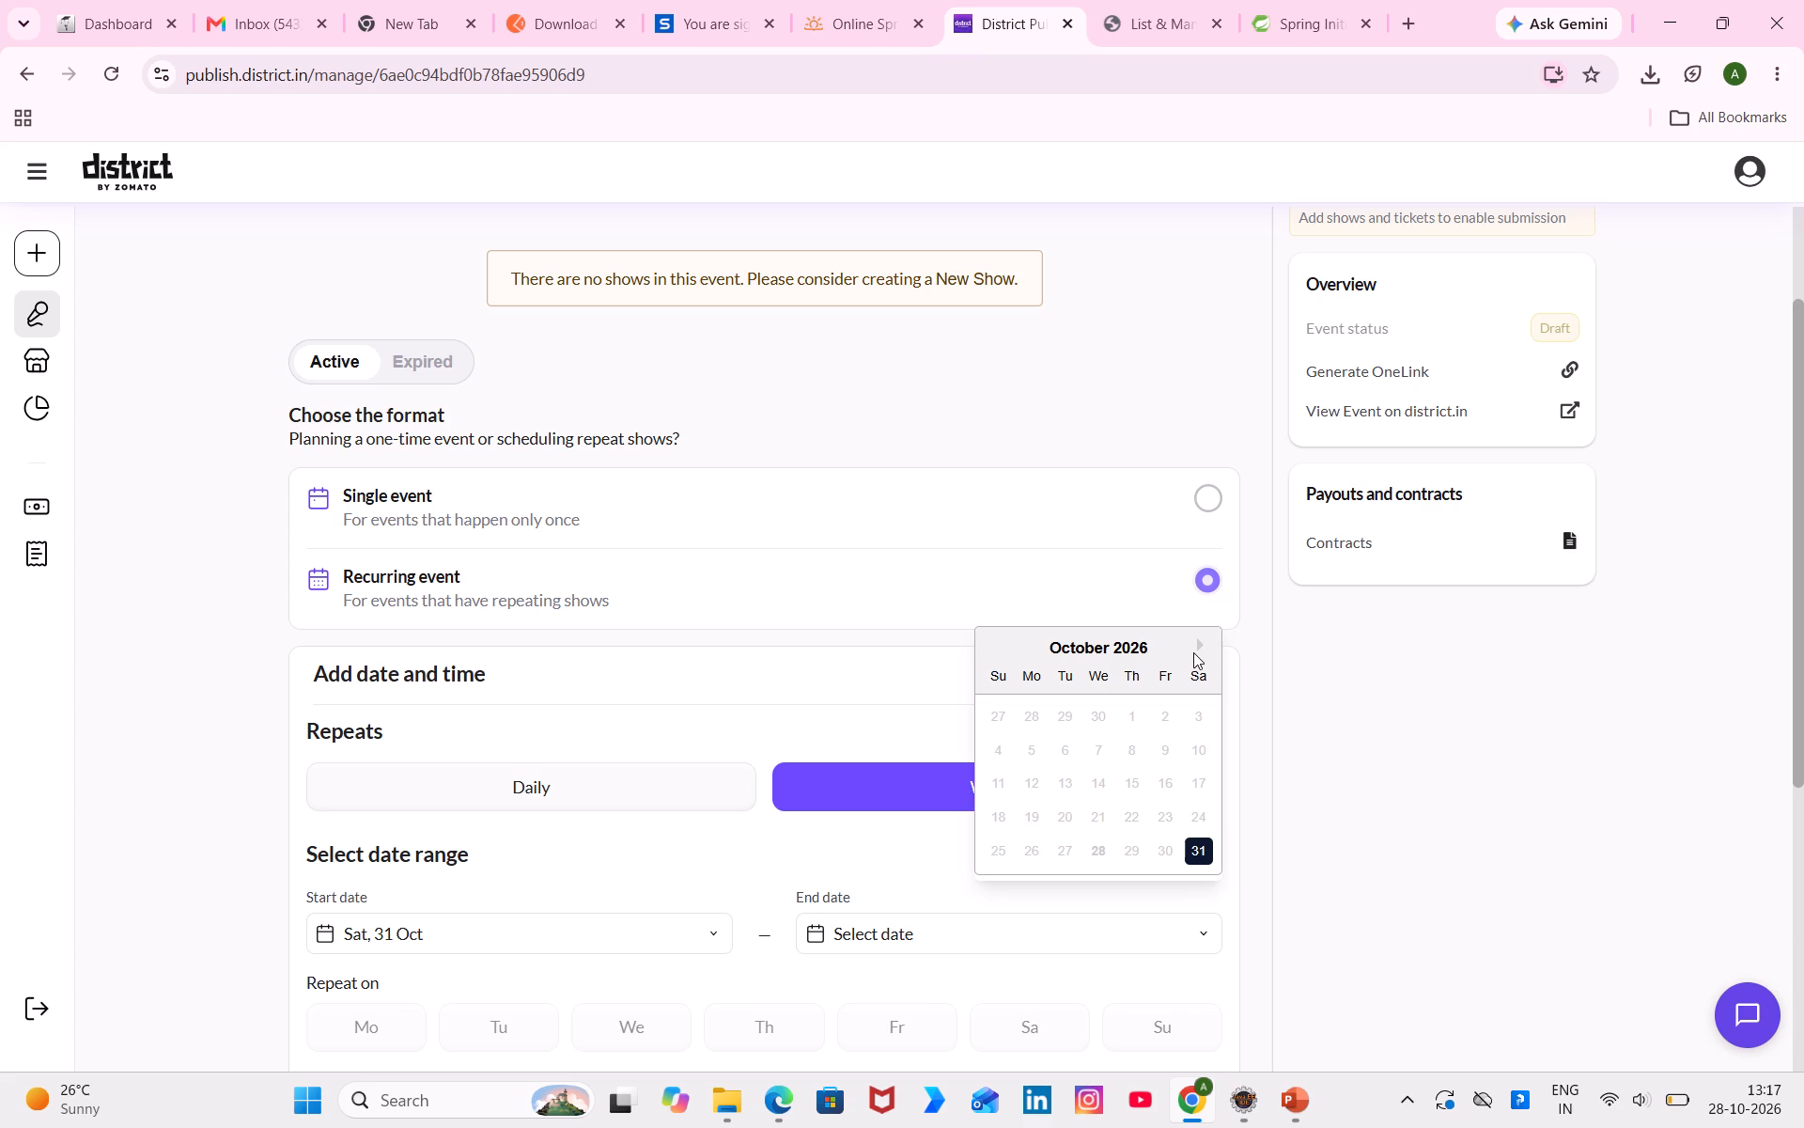
pyautogui.click(1193, 652)
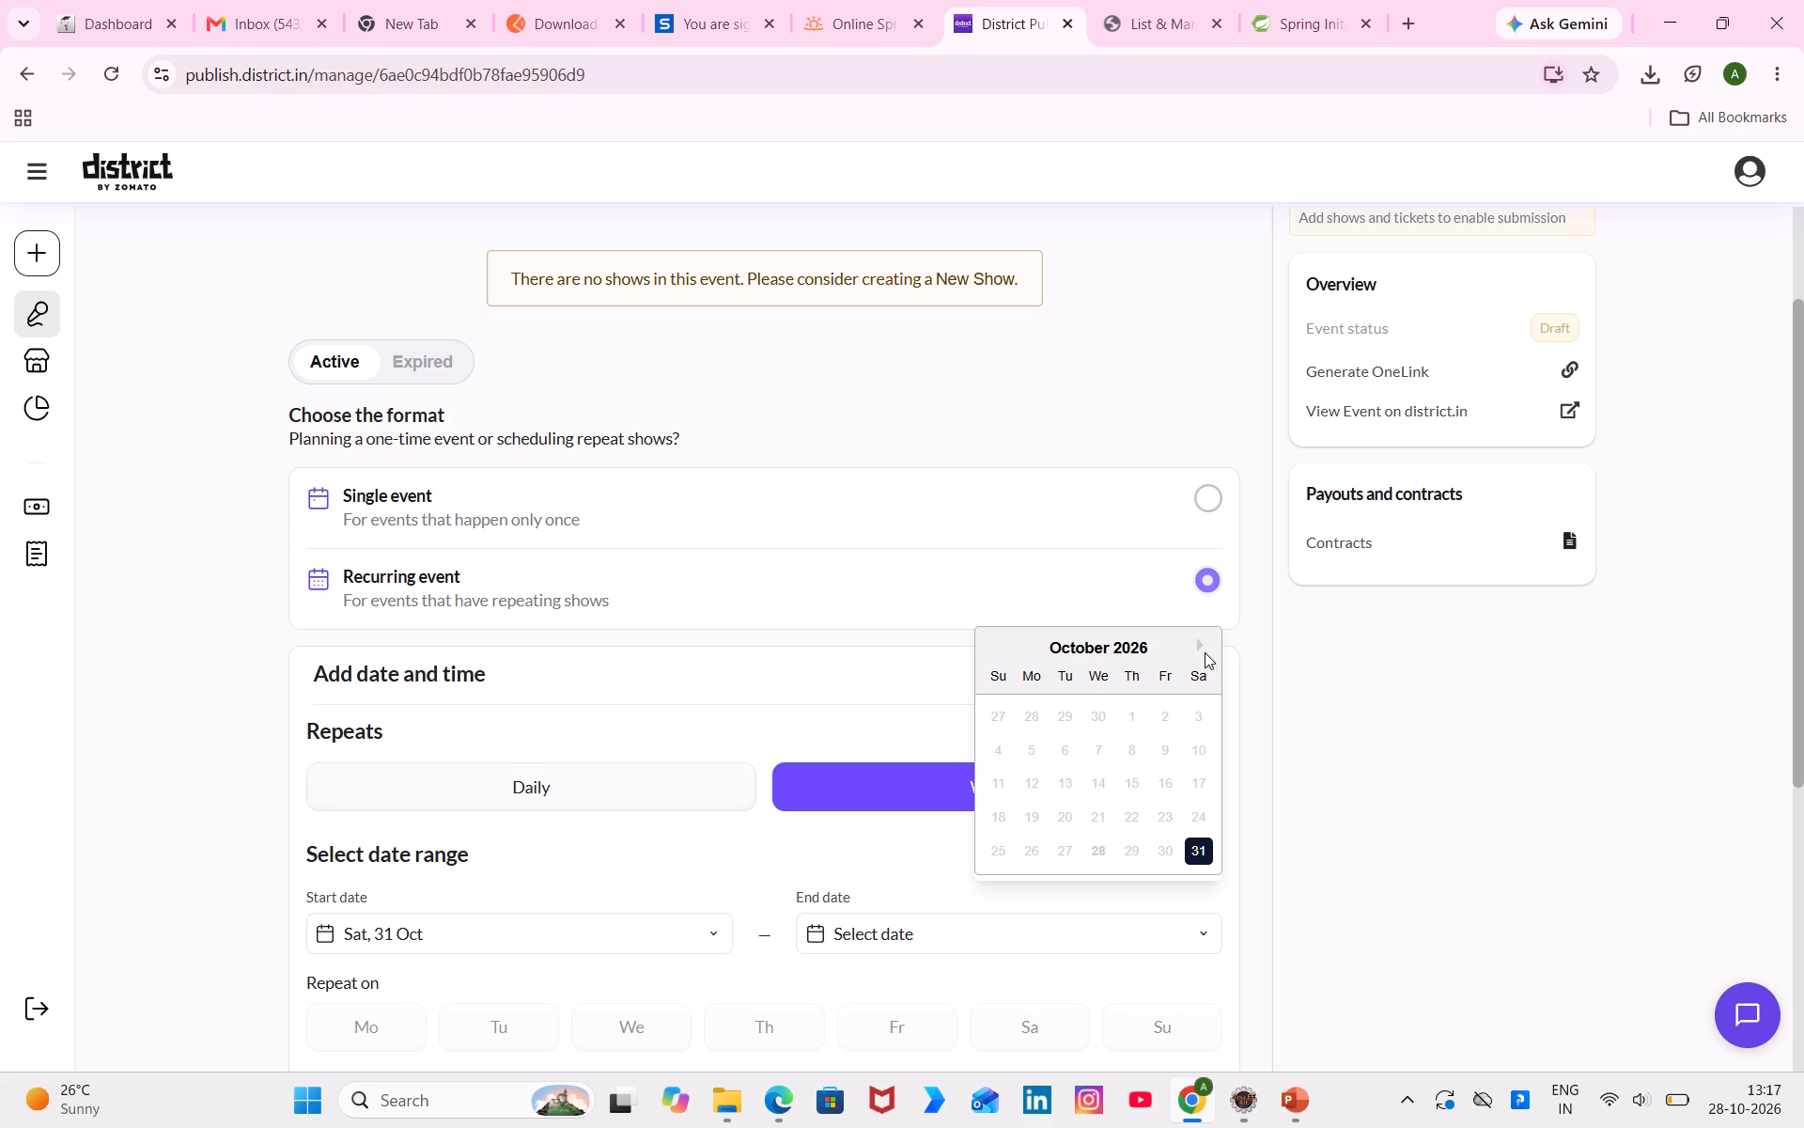
pyautogui.click(1198, 640)
pyautogui.click(1000, 847)
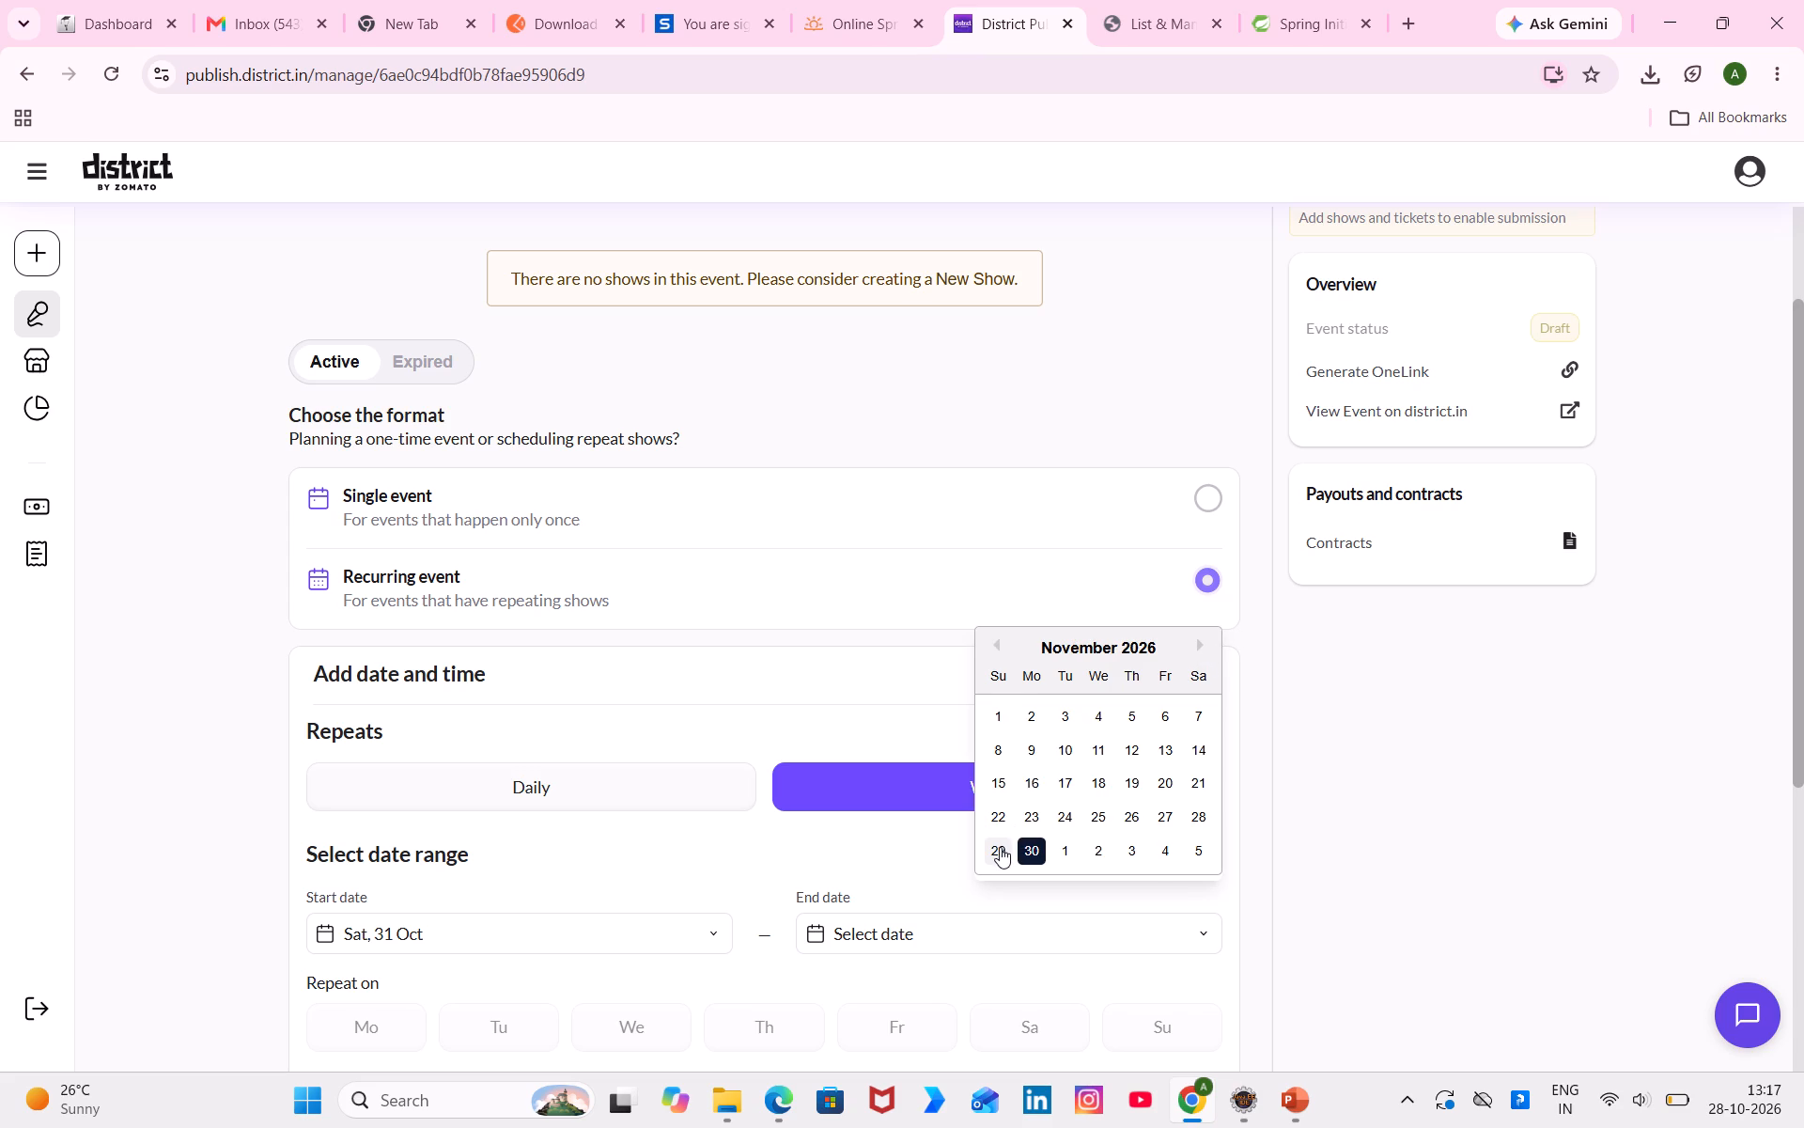
pyautogui.scroll(-1, 1092, 1000)
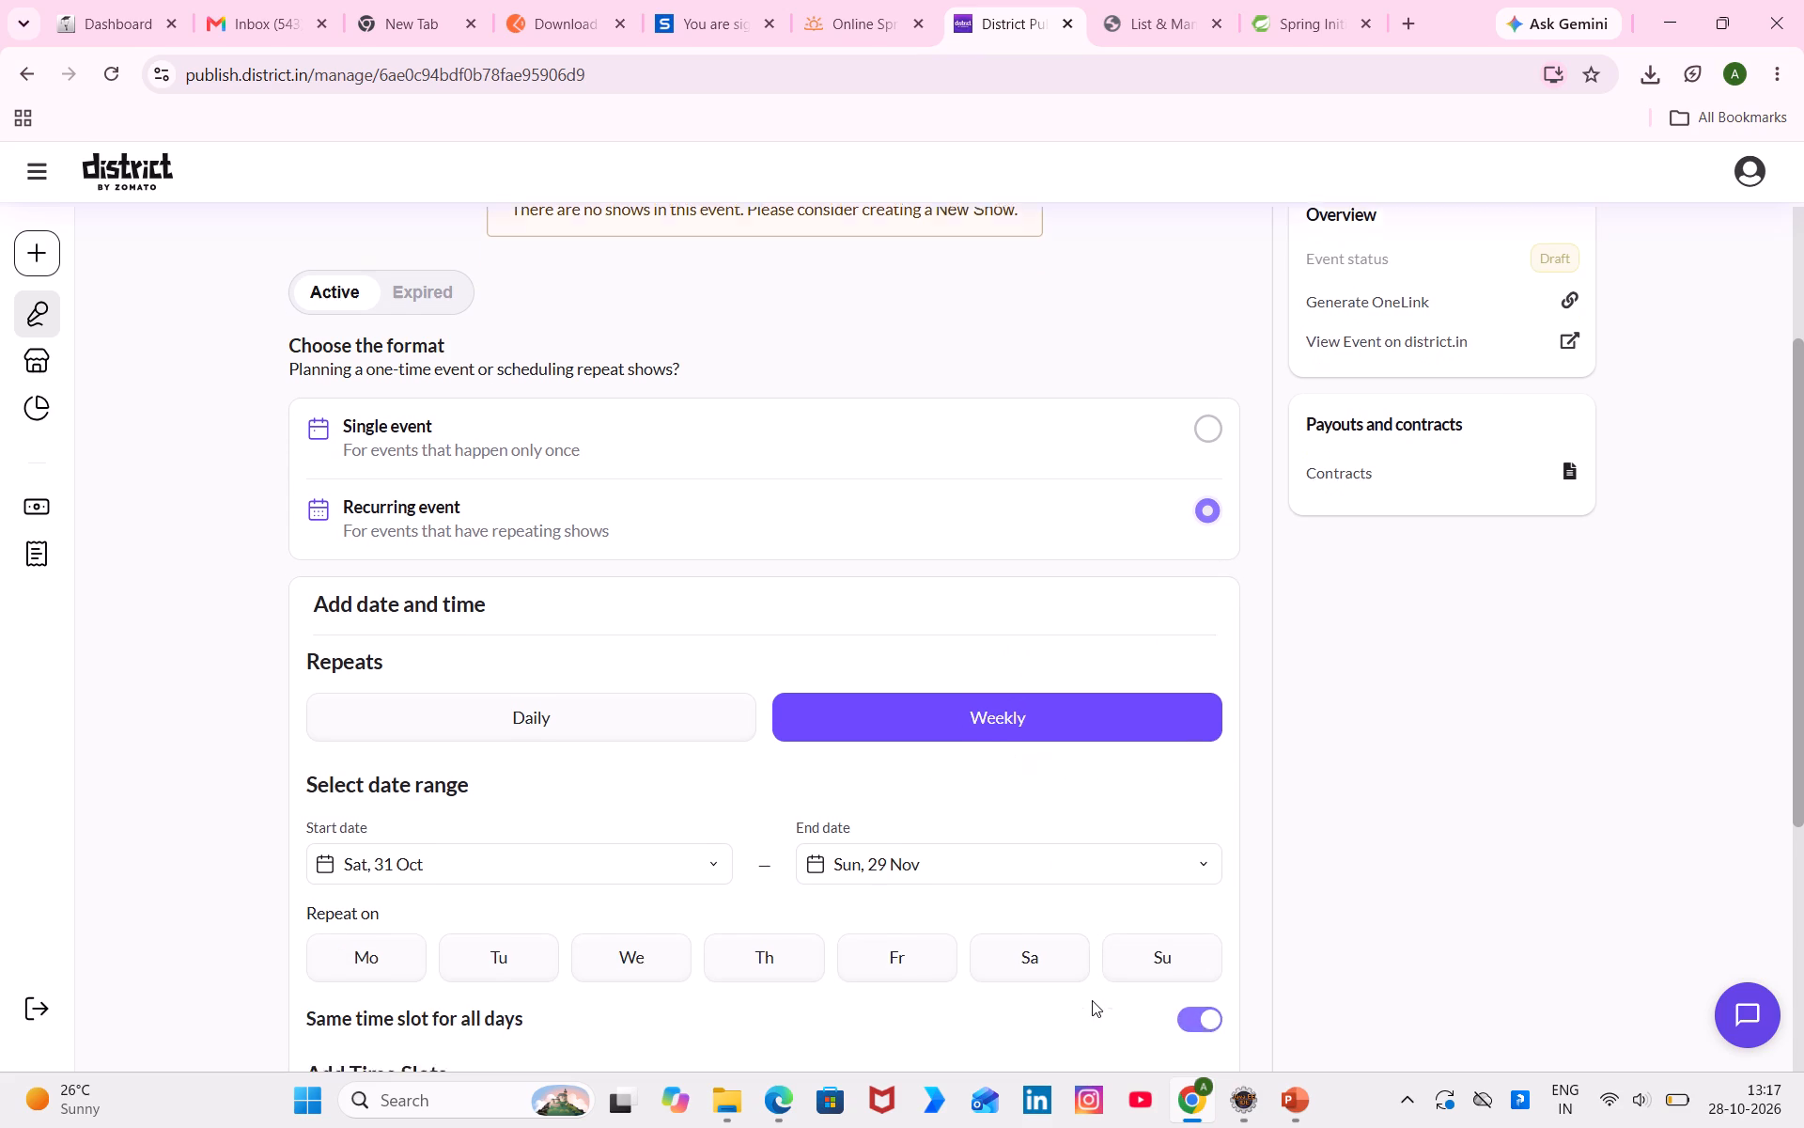
pyautogui.scroll(-1, 1092, 1000)
pyautogui.click(1037, 915)
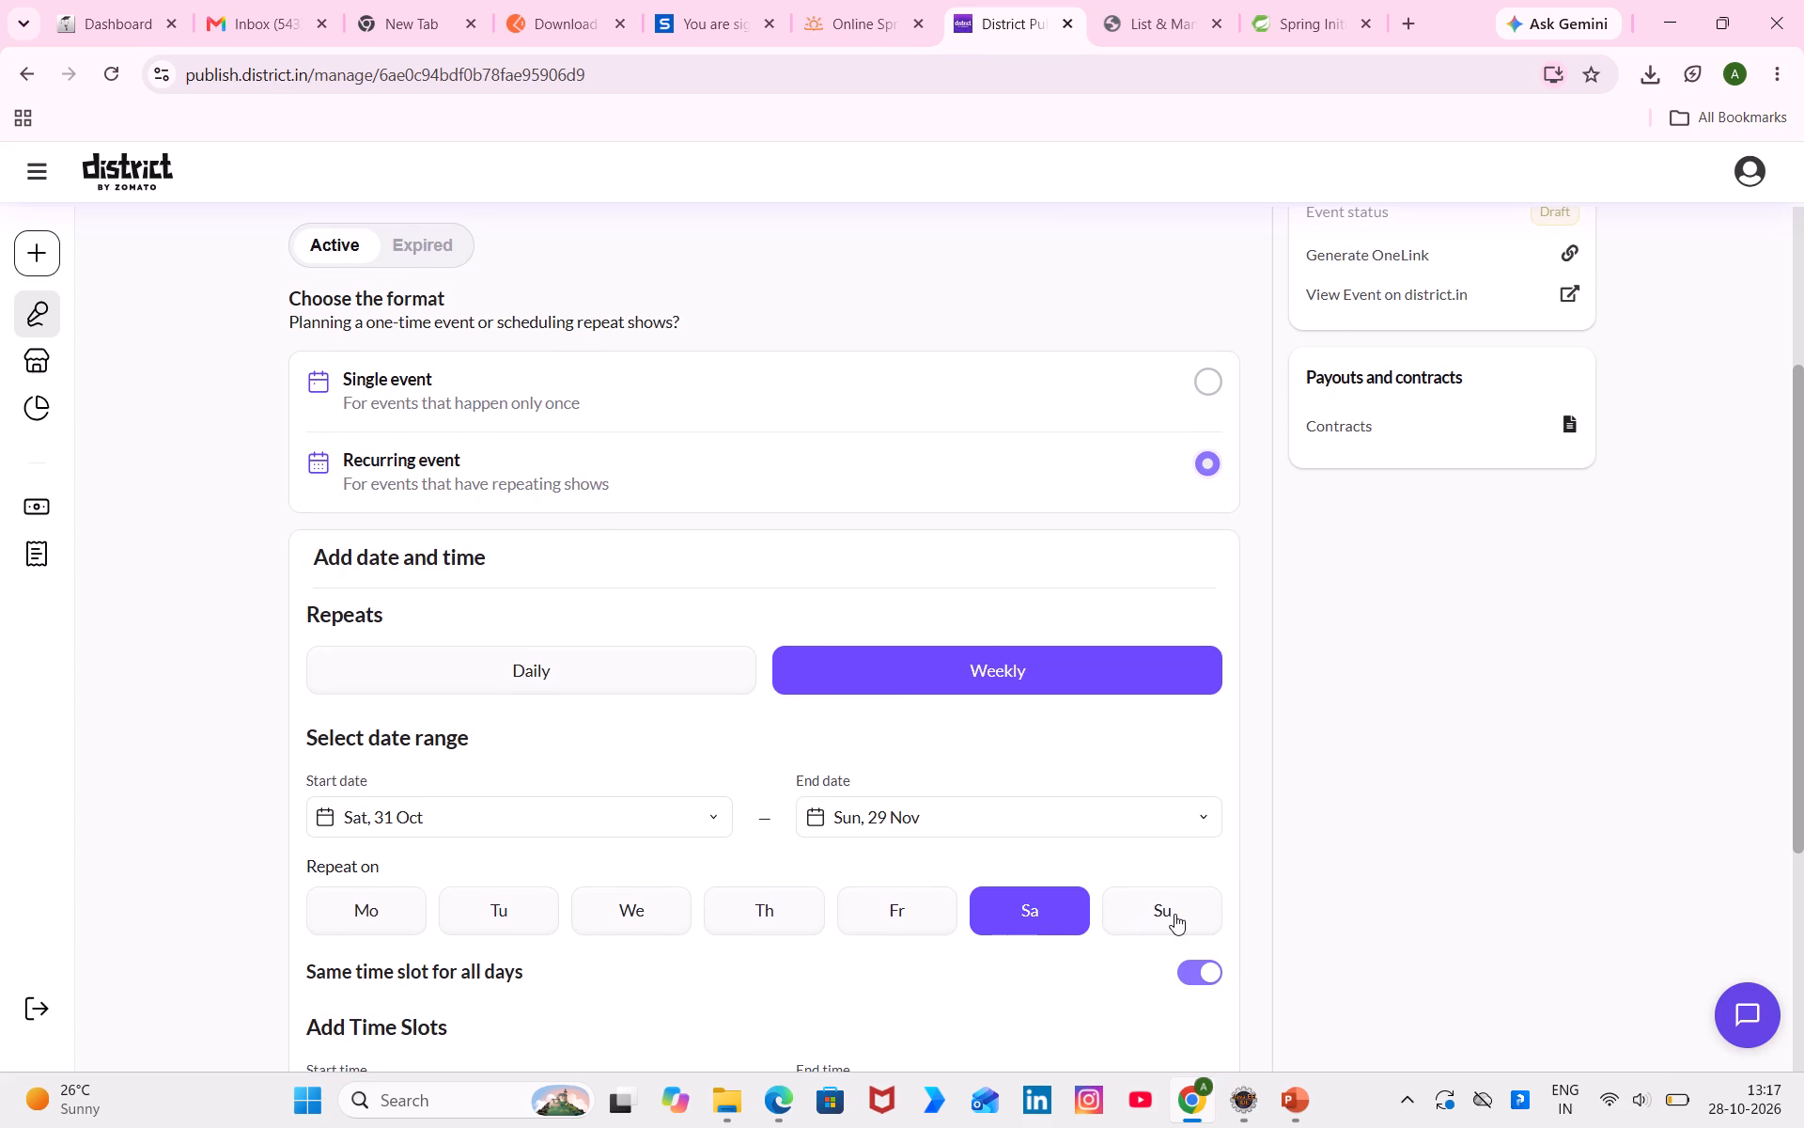
pyautogui.click(1174, 914)
# Set the first time slot from 03:00 PM to 04:00 PM.
pyautogui.scroll(-2, 926, 755)
pyautogui.click(566, 905)
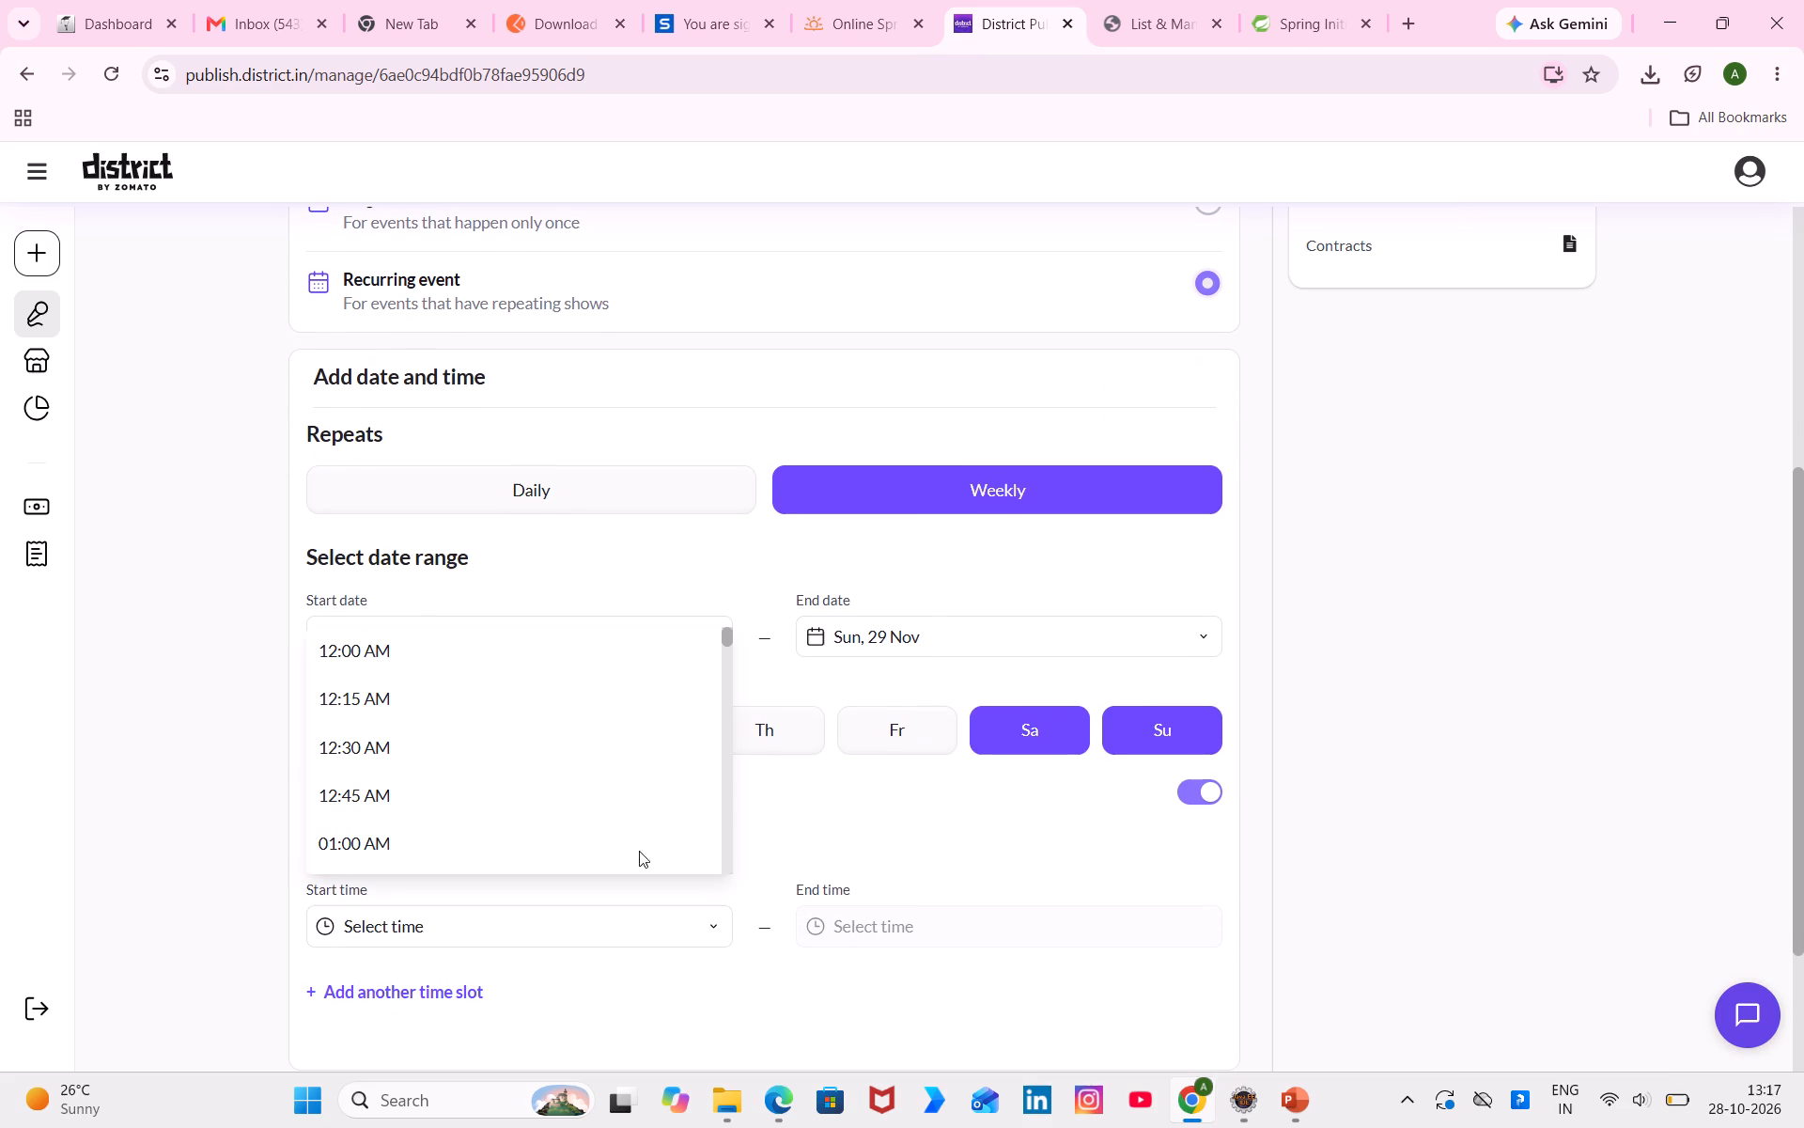
pyautogui.click(730, 796)
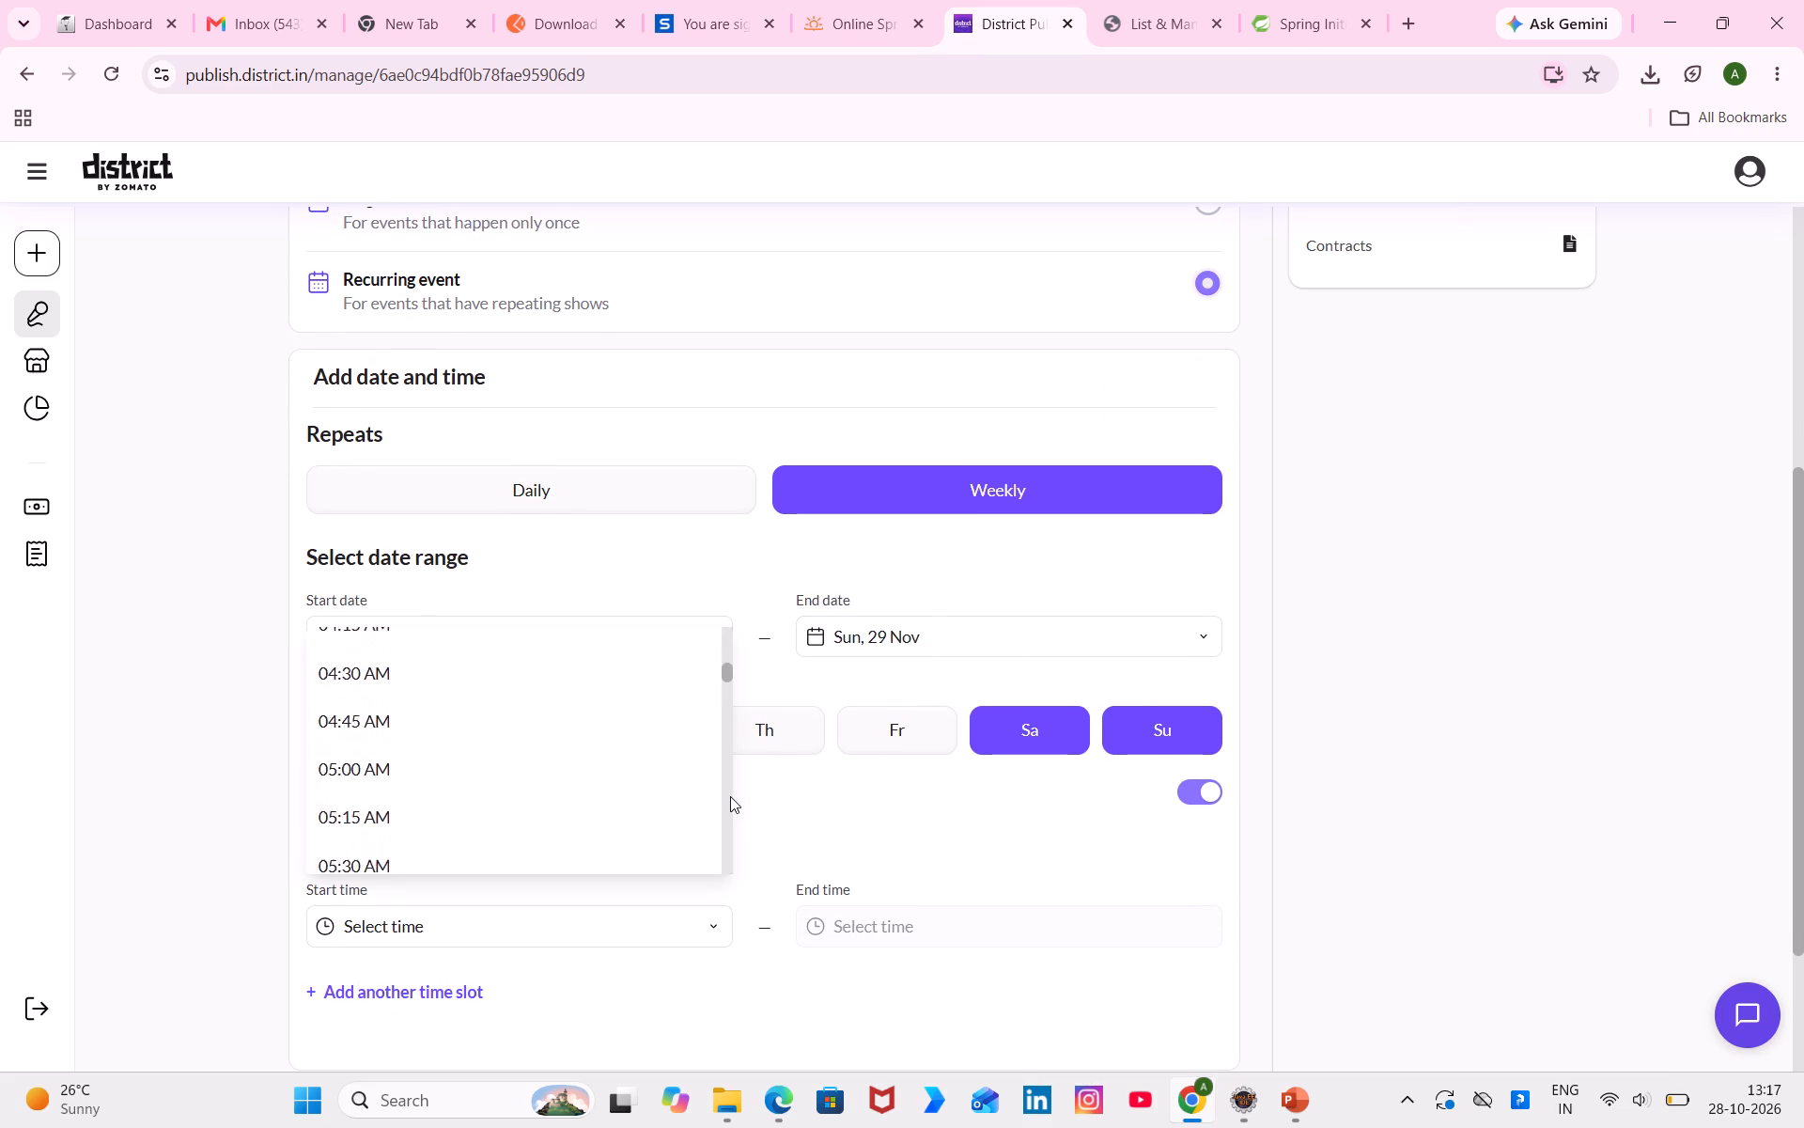
pyautogui.scroll(2, 497, 688)
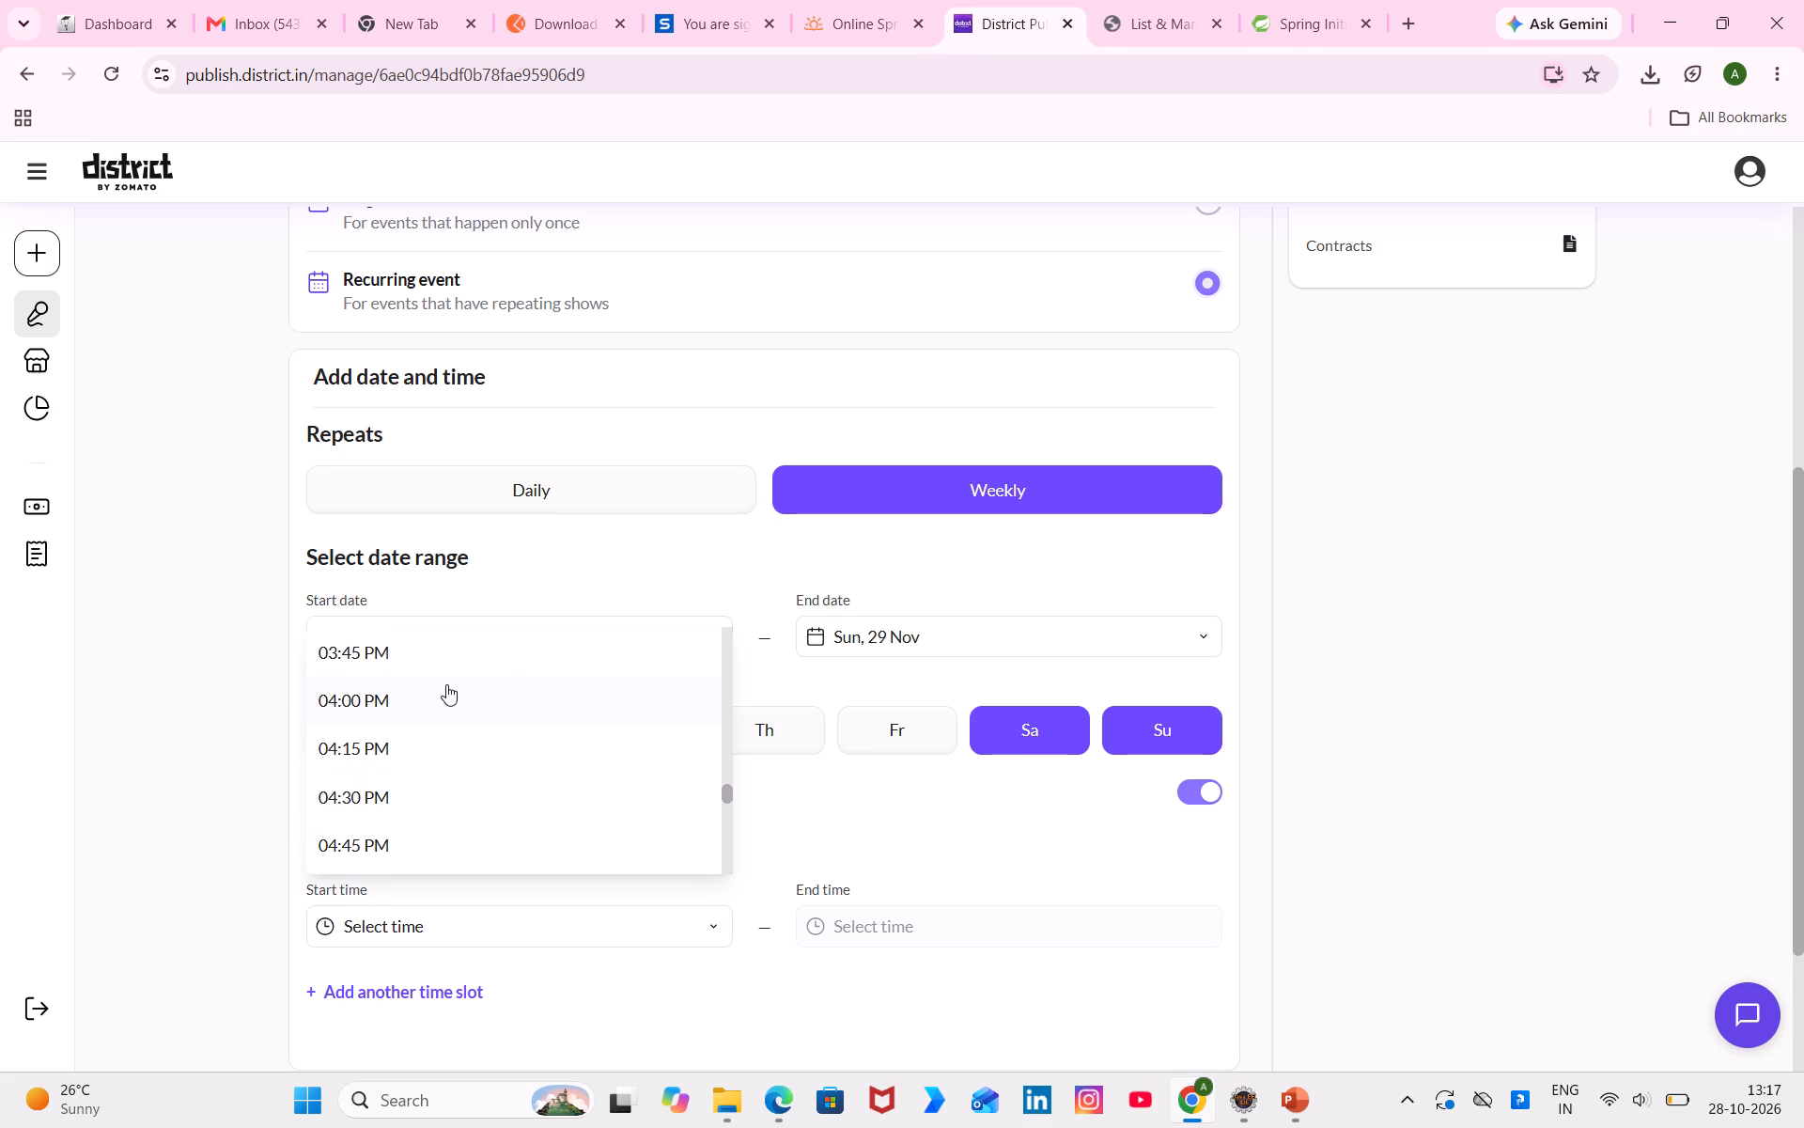
pyautogui.scroll(3, 432, 683)
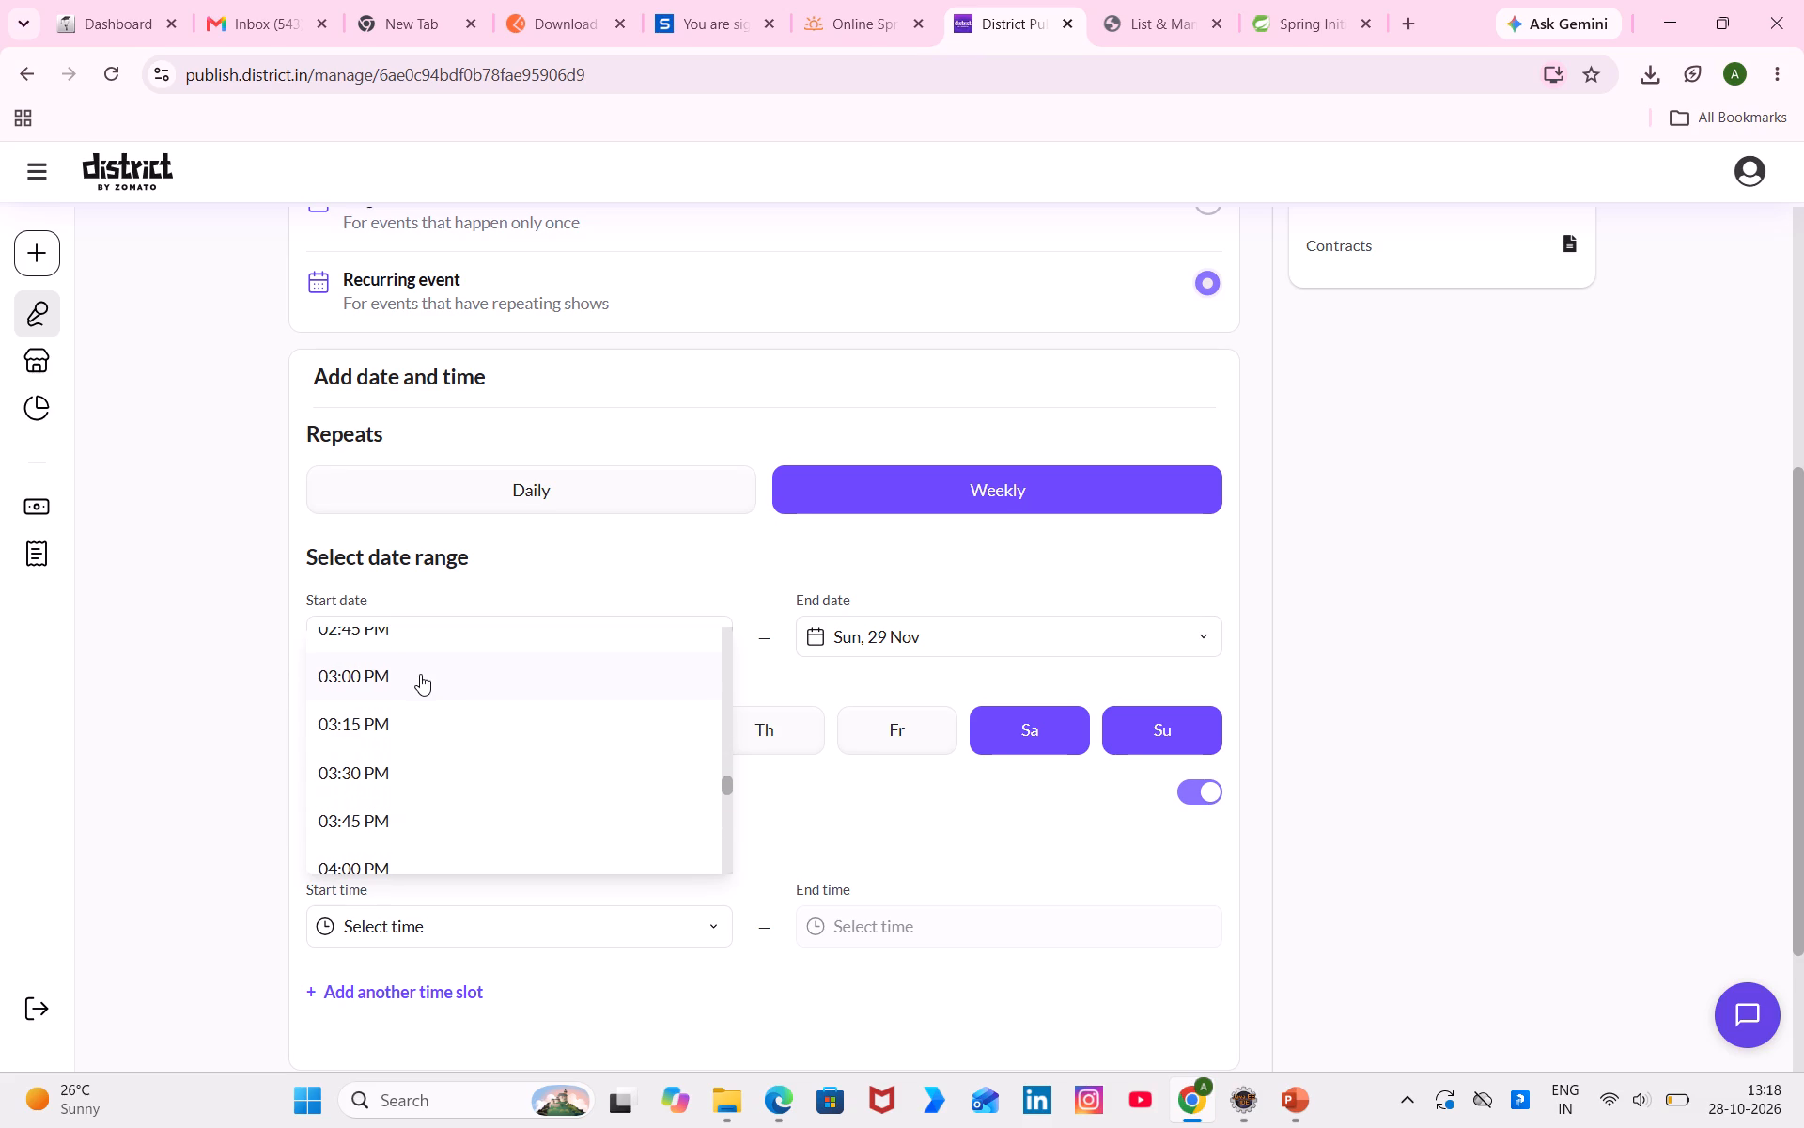
pyautogui.click(420, 673)
pyautogui.click(930, 921)
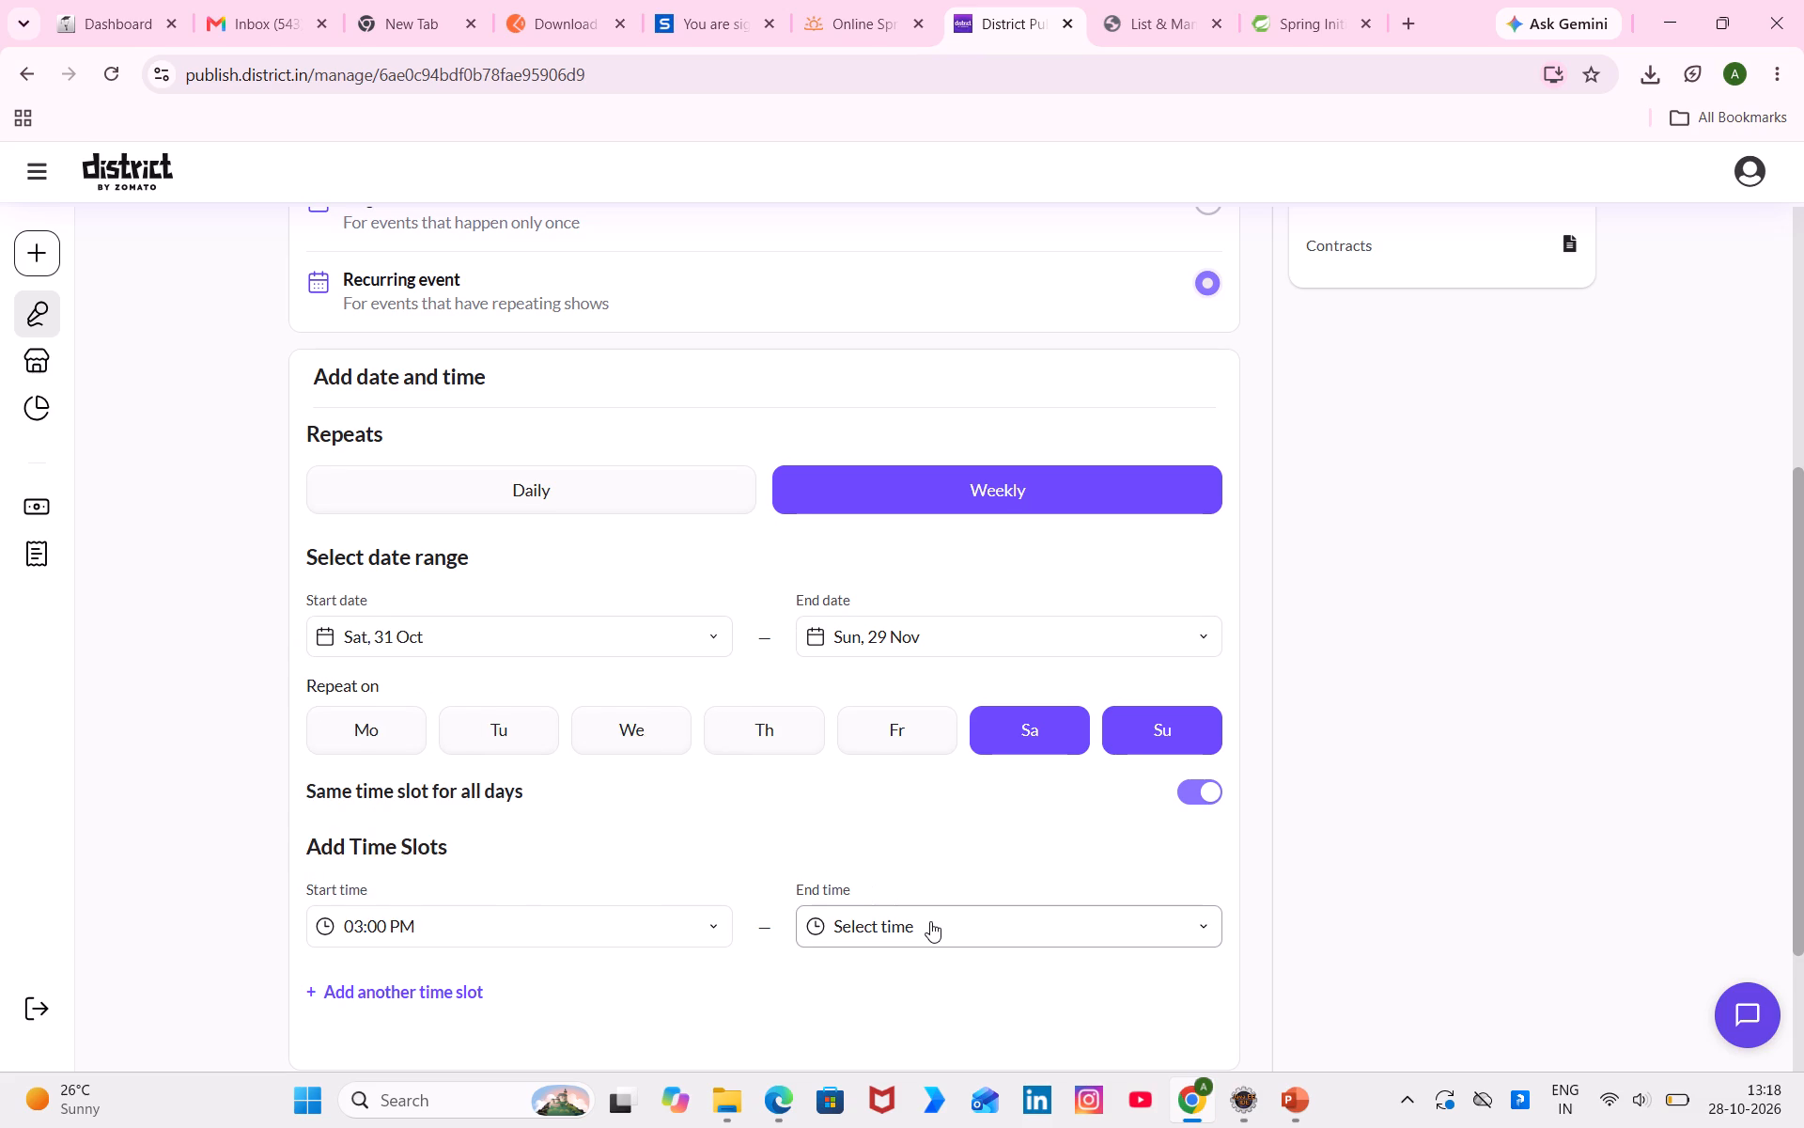
pyautogui.click(943, 786)
# Add a second time slot from 04:00 PM to 05:00 PM and save the recurring shows.
pyautogui.scroll(-1, 600, 944)
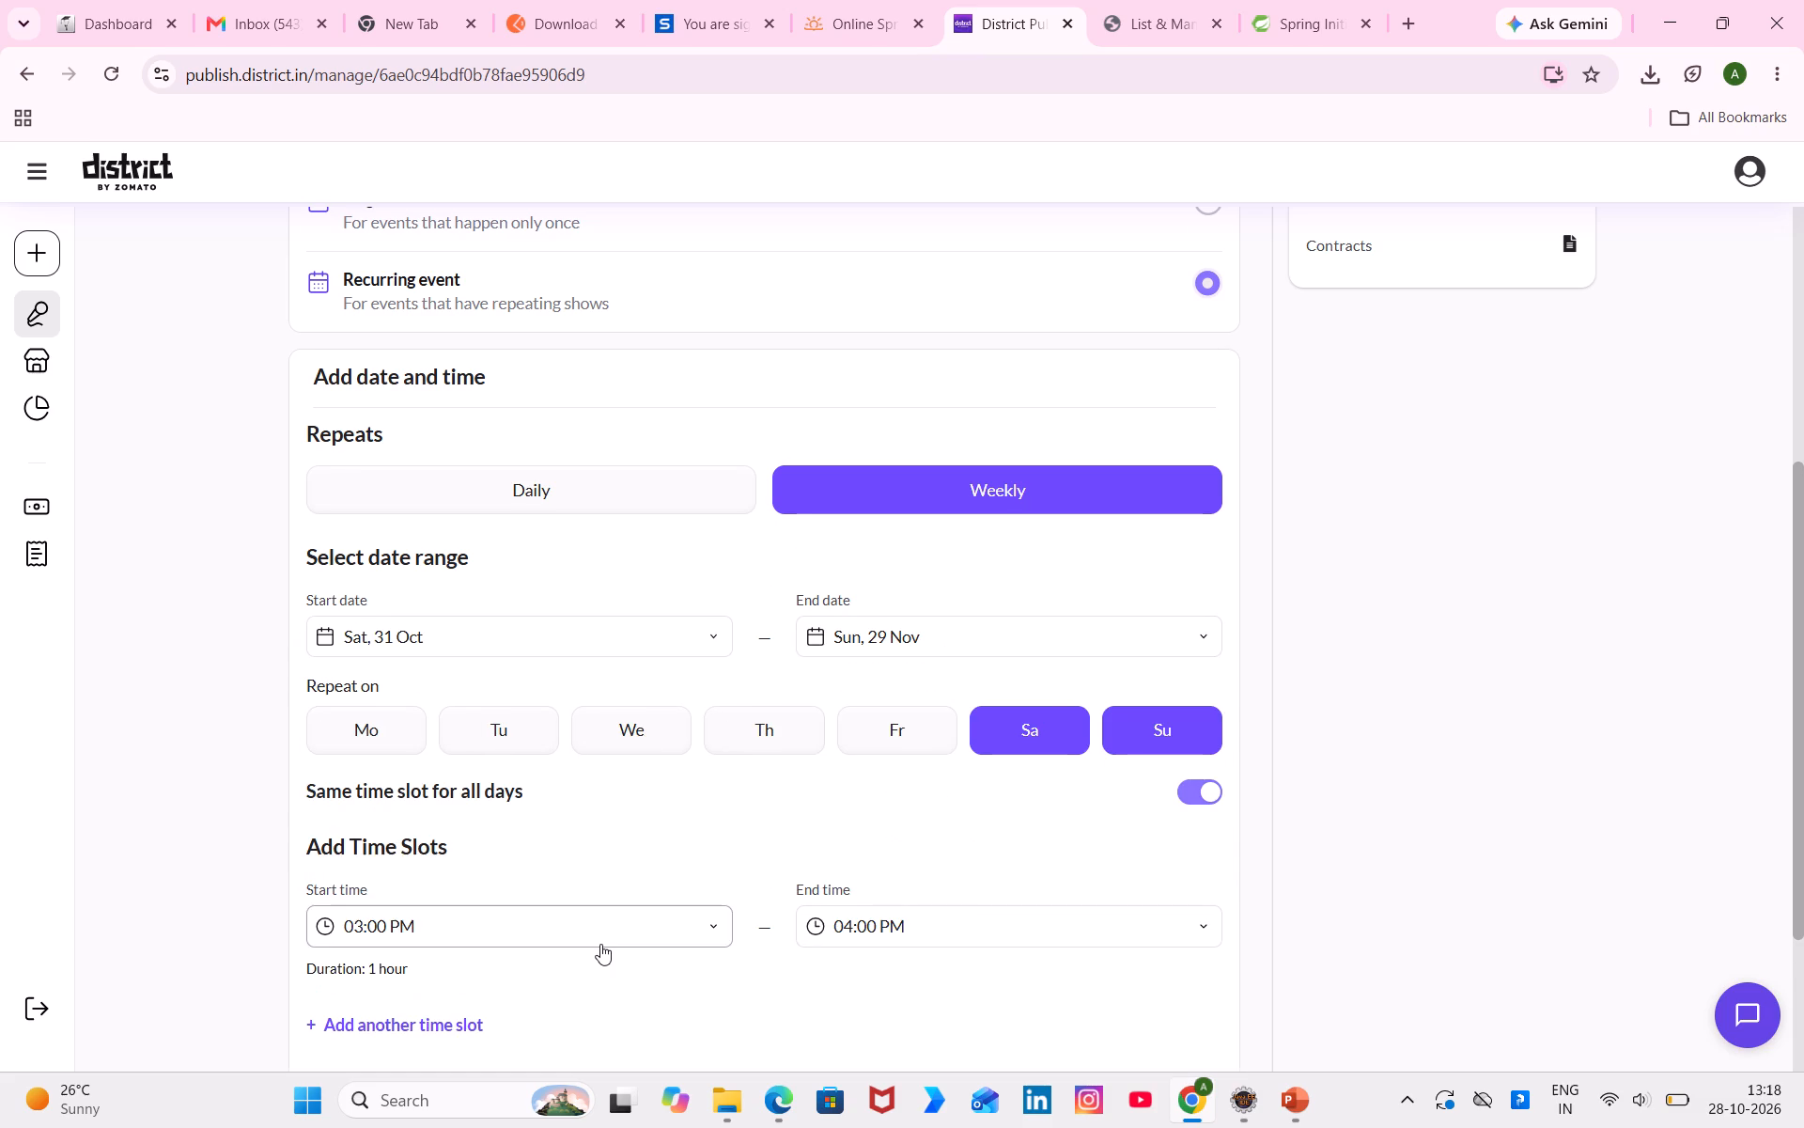
pyautogui.scroll(-1, 600, 944)
pyautogui.click(451, 914)
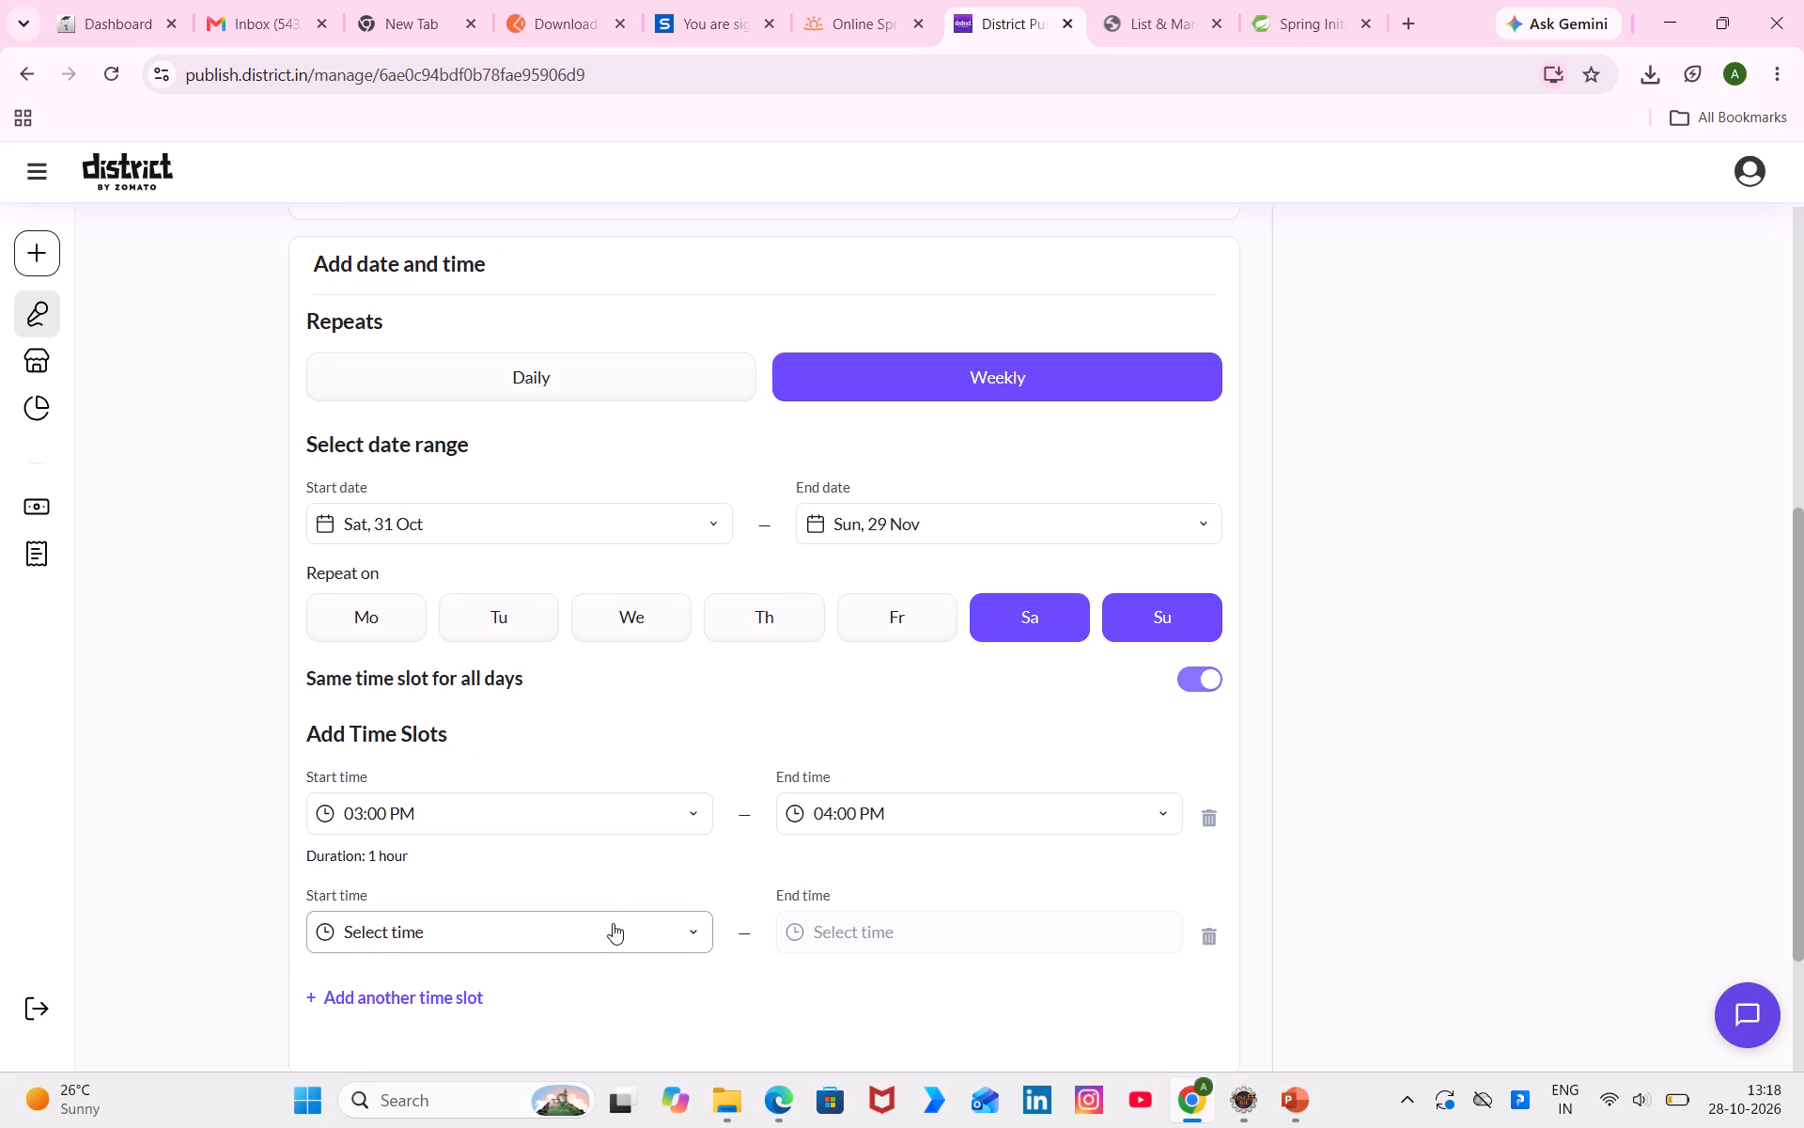
pyautogui.click(613, 925)
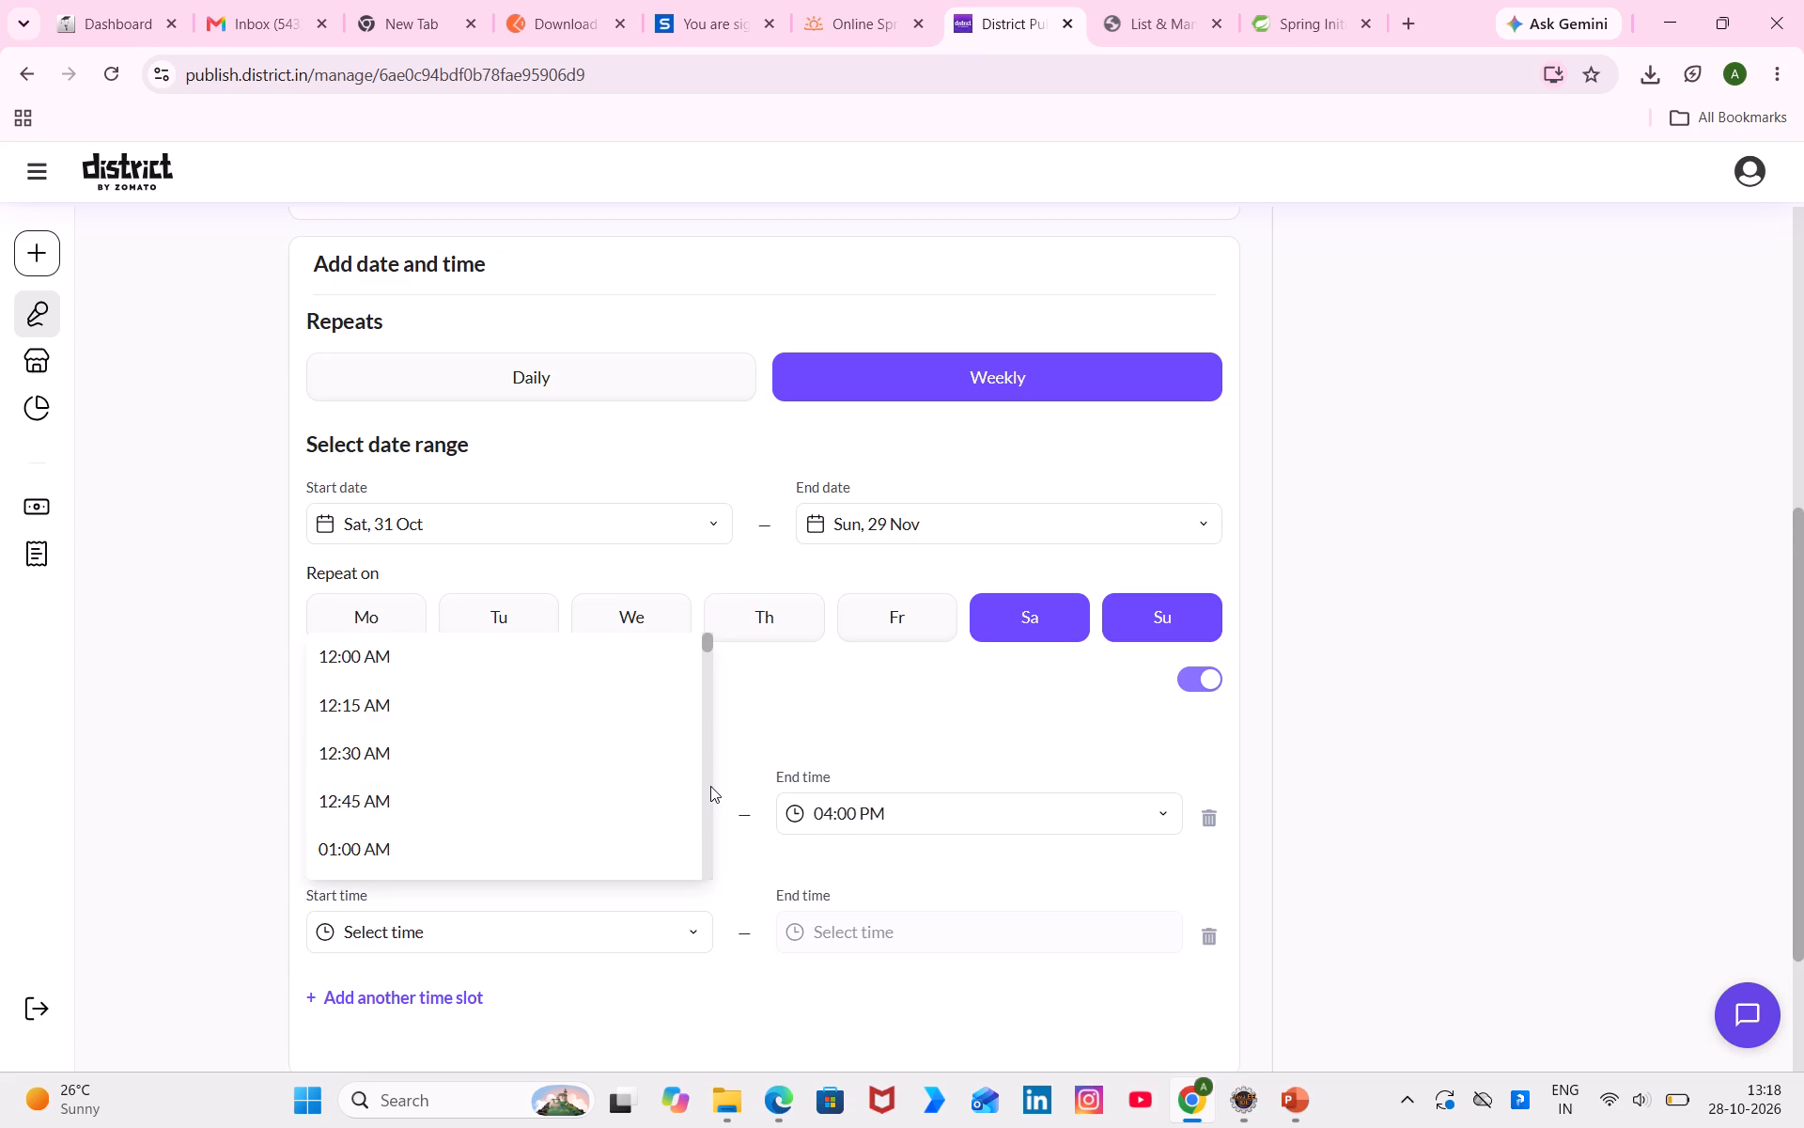
pyautogui.click(710, 786)
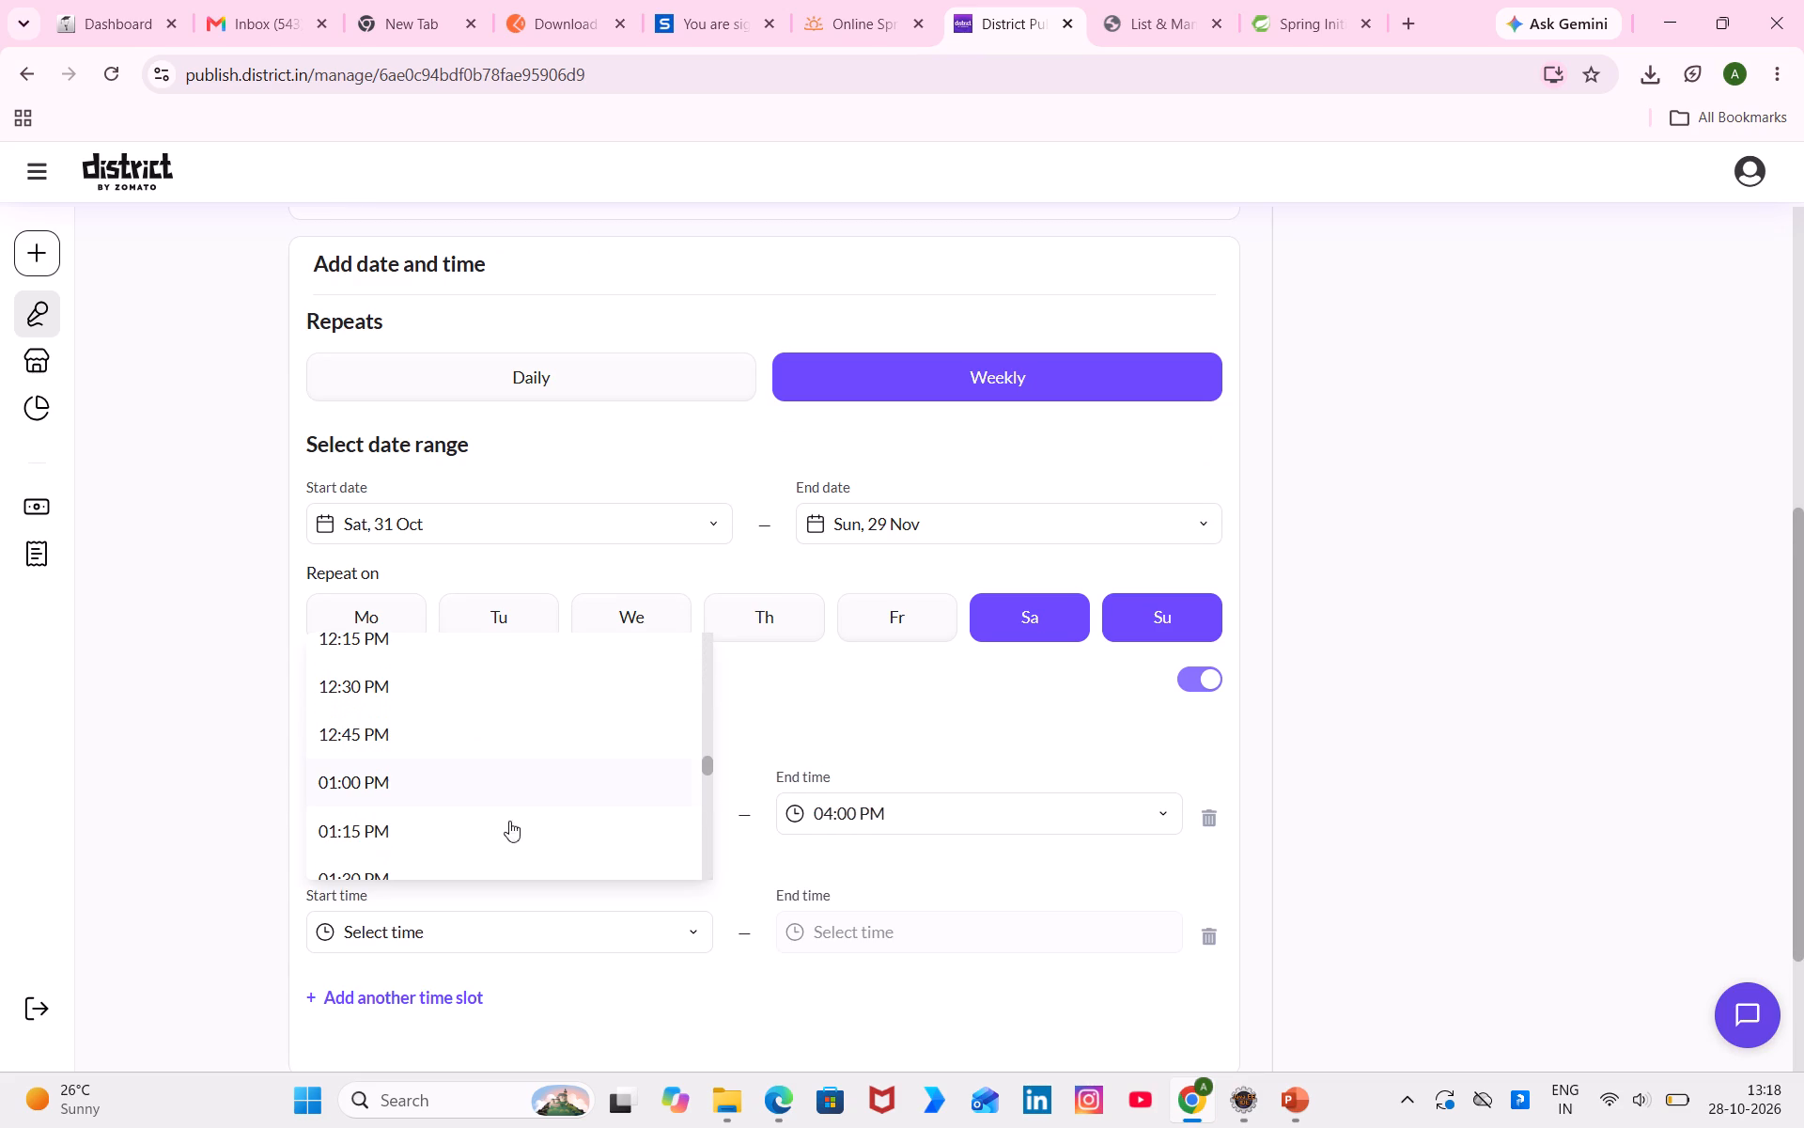
pyautogui.scroll(-4, 470, 826)
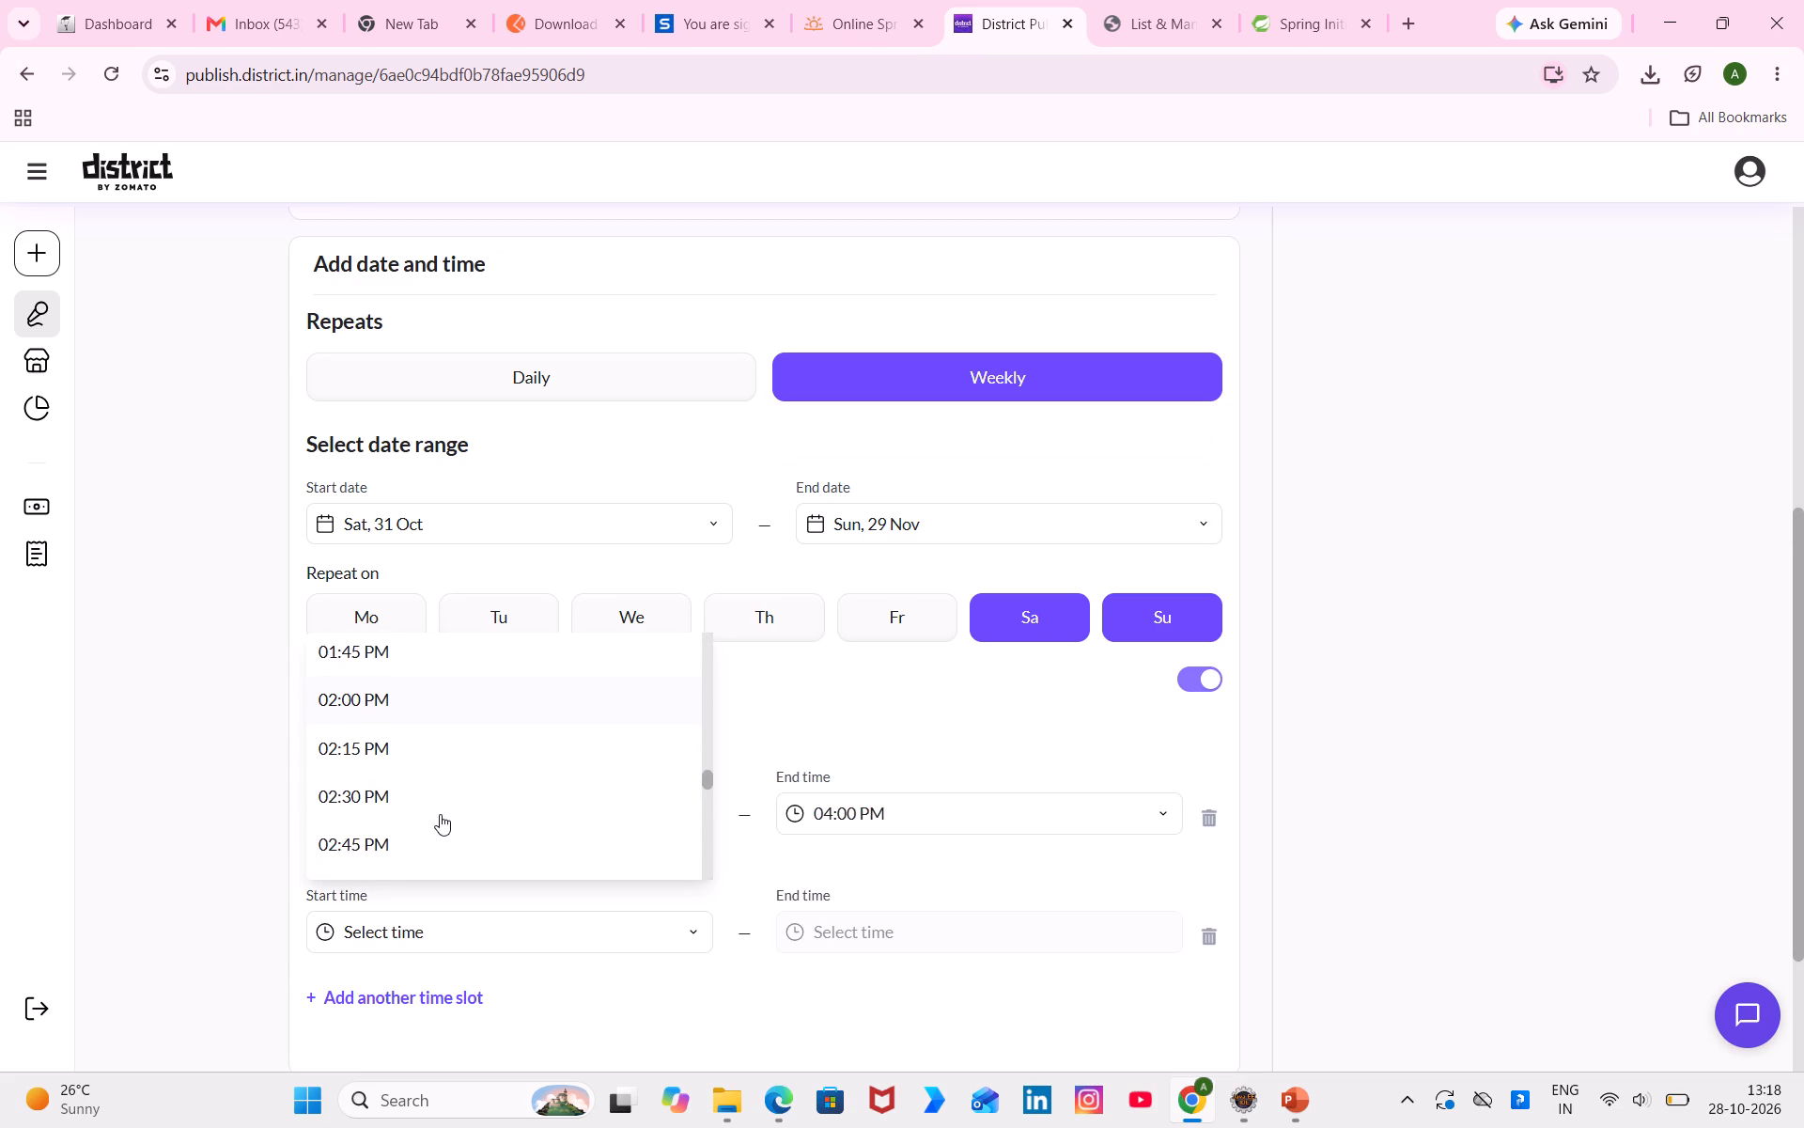
pyautogui.scroll(-3, 440, 814)
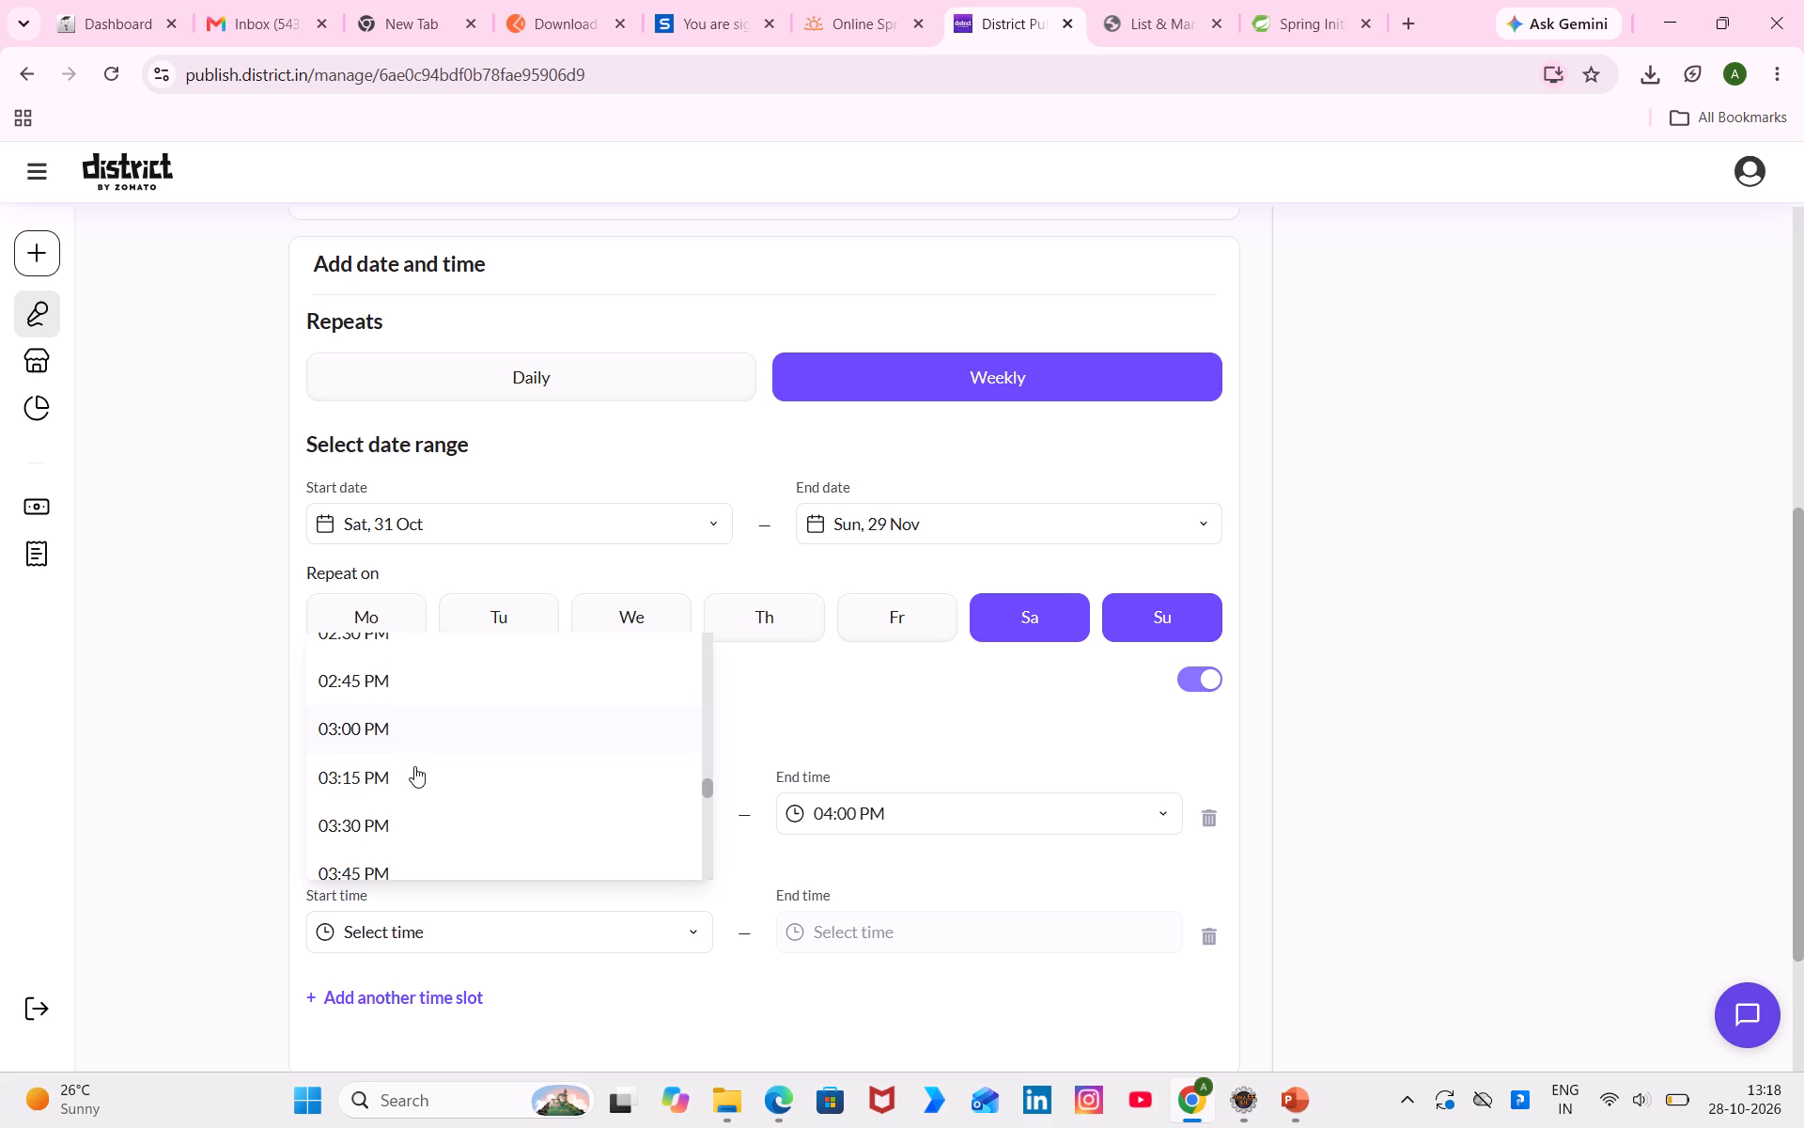
pyautogui.scroll(-1, 414, 766)
pyautogui.click(370, 845)
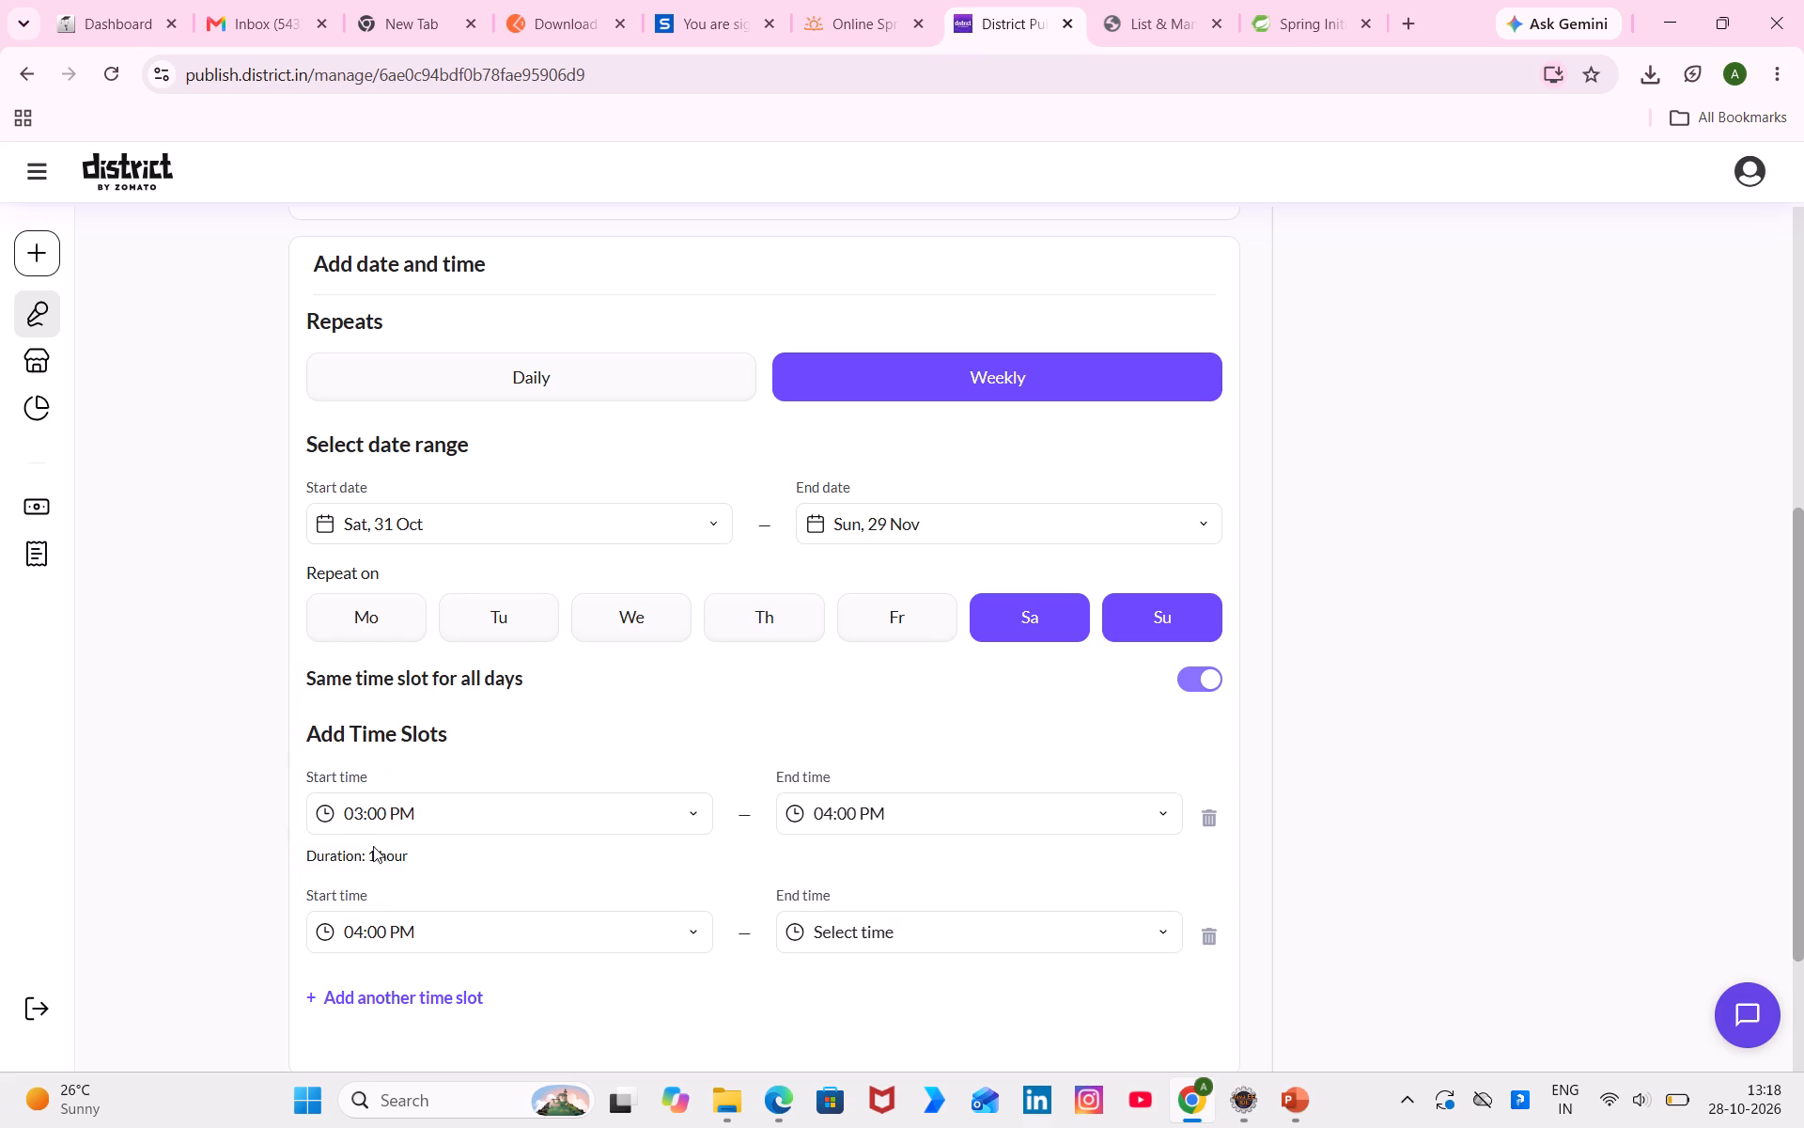
pyautogui.click(840, 930)
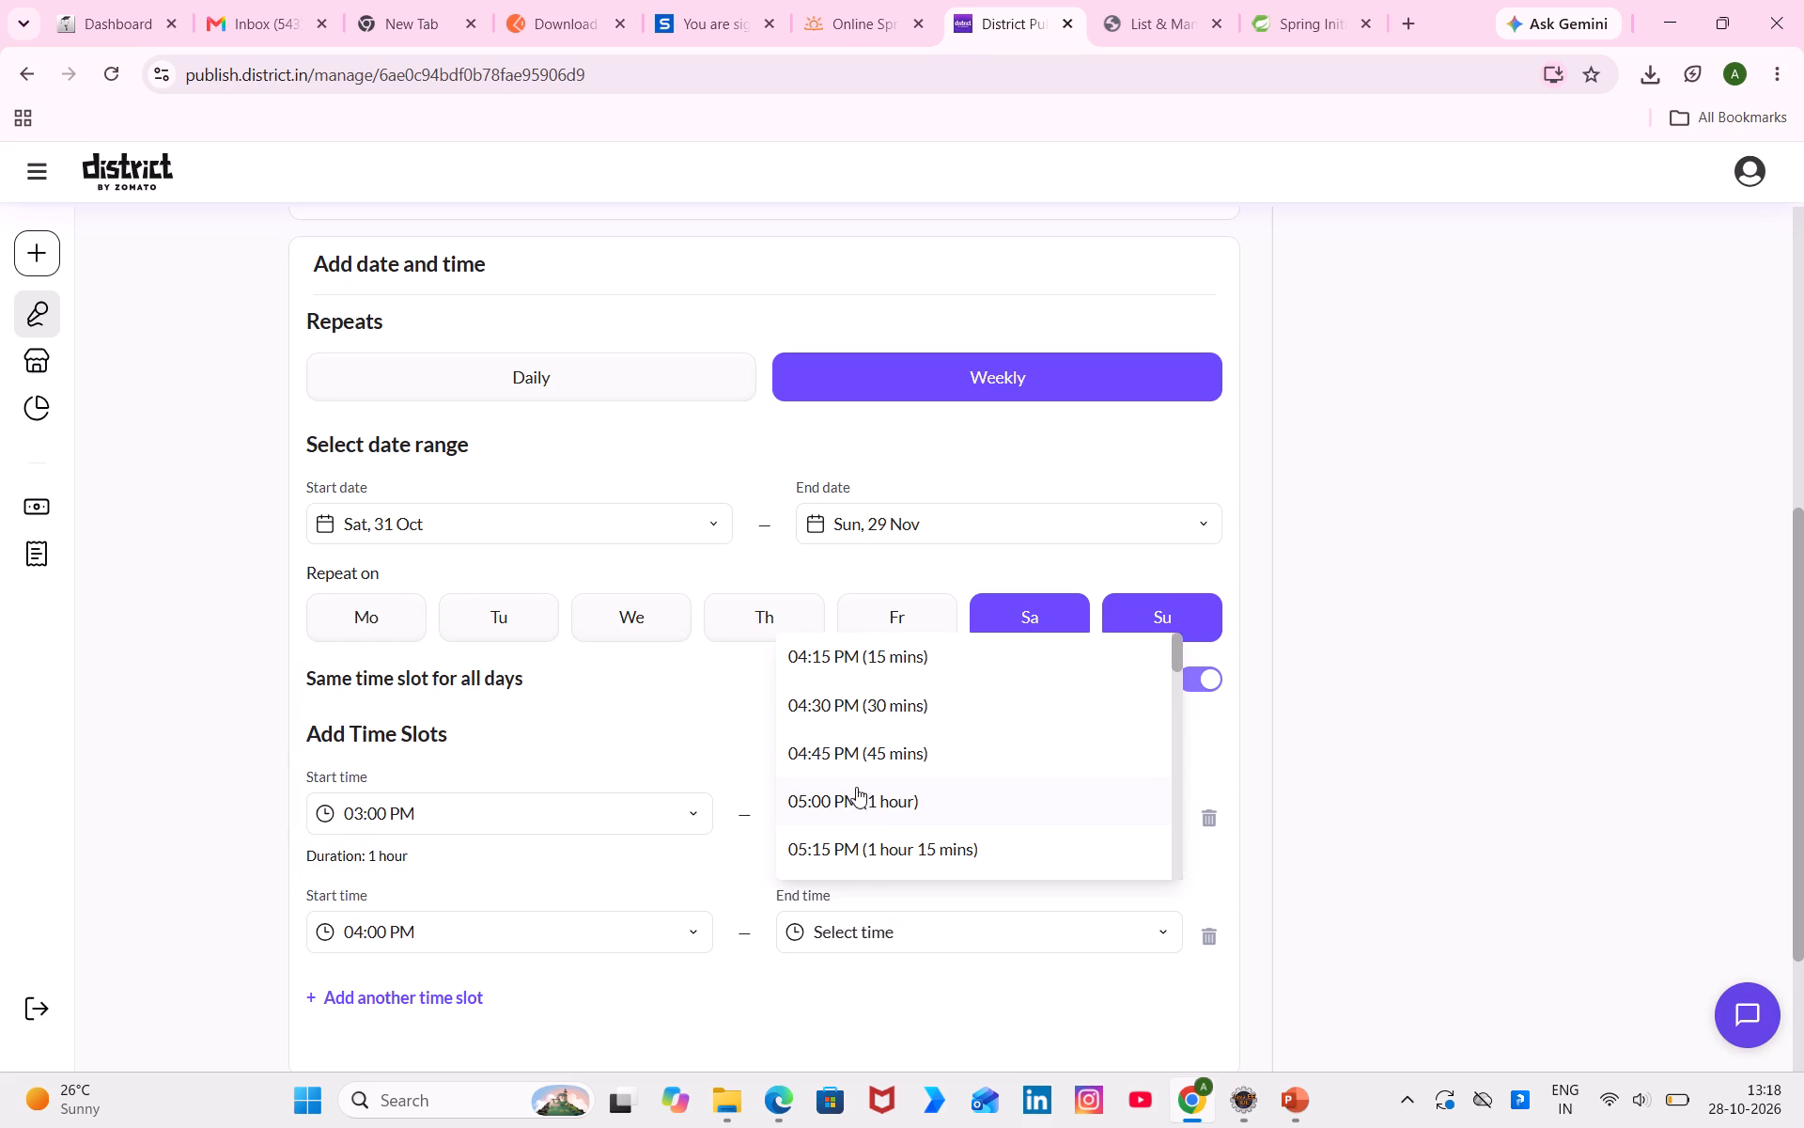
pyautogui.click(856, 787)
pyautogui.scroll(-2, 856, 787)
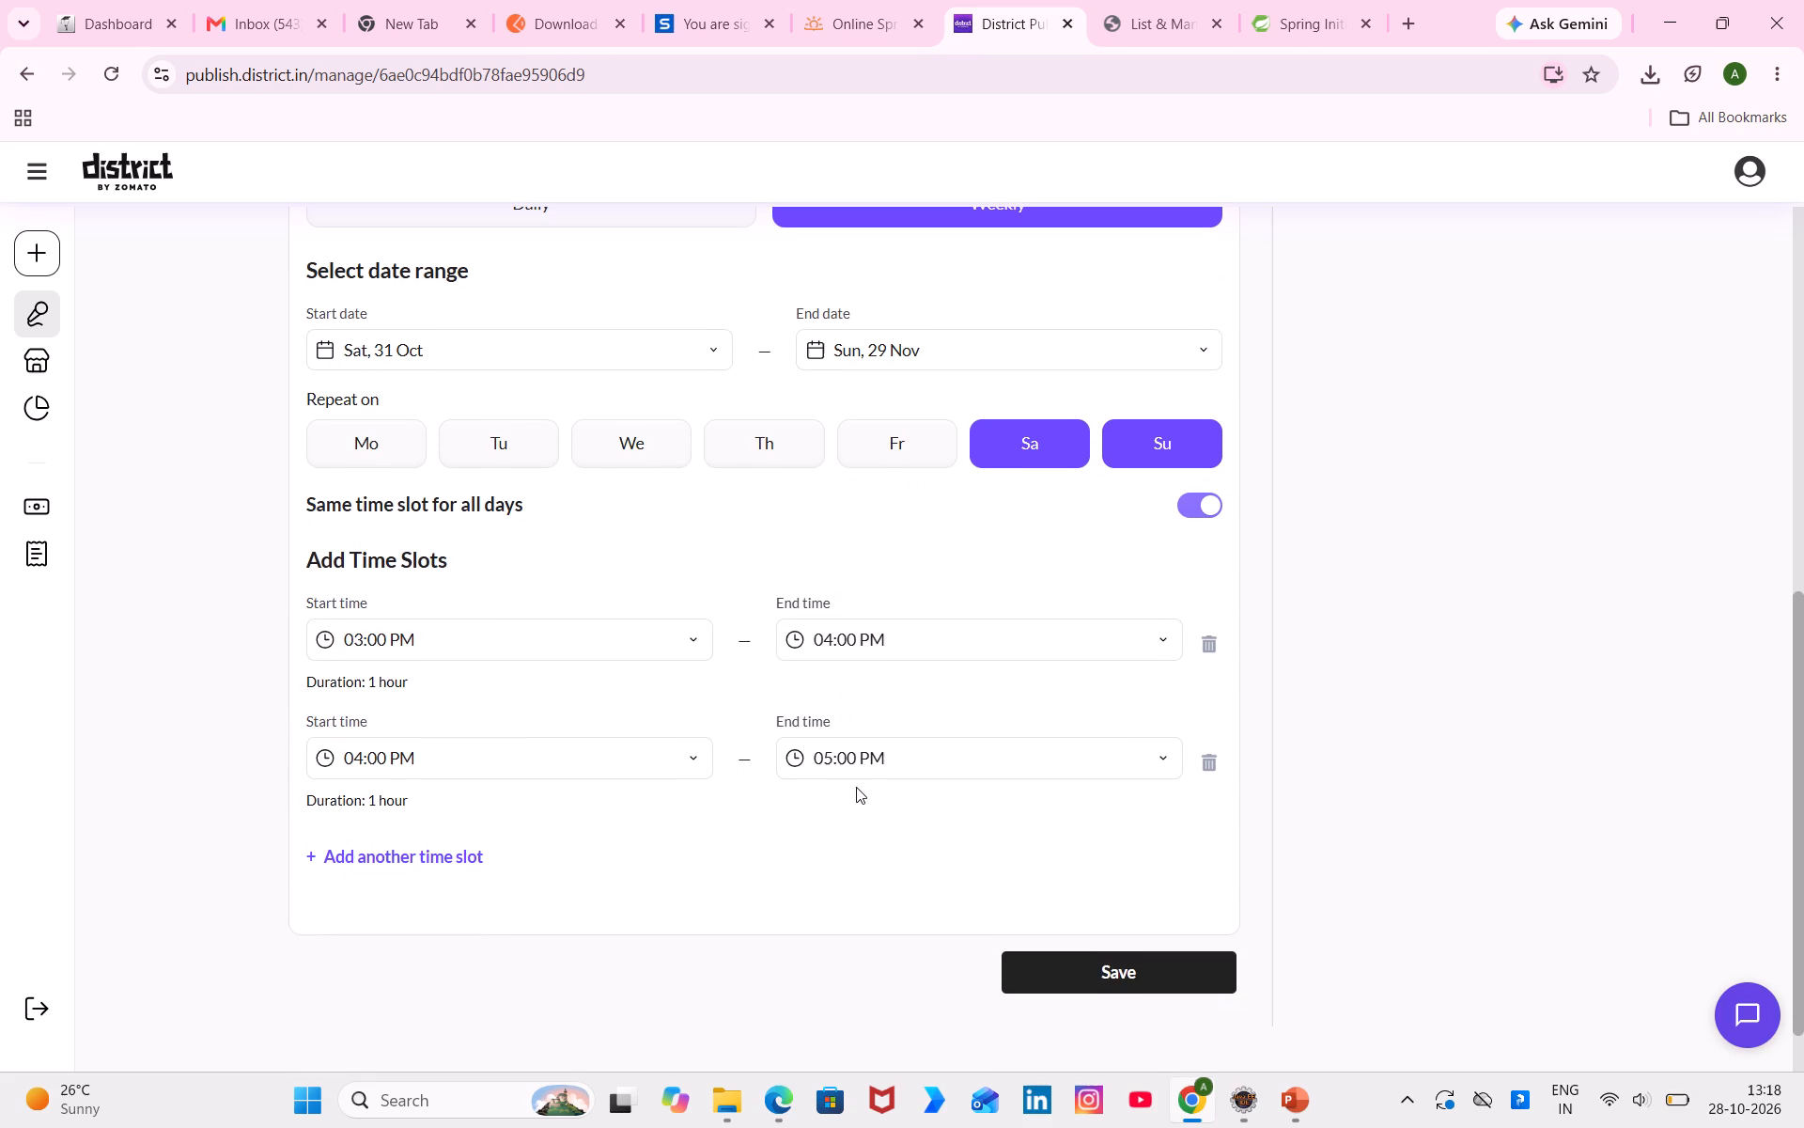
pyautogui.hscroll(-1, 942, 826)
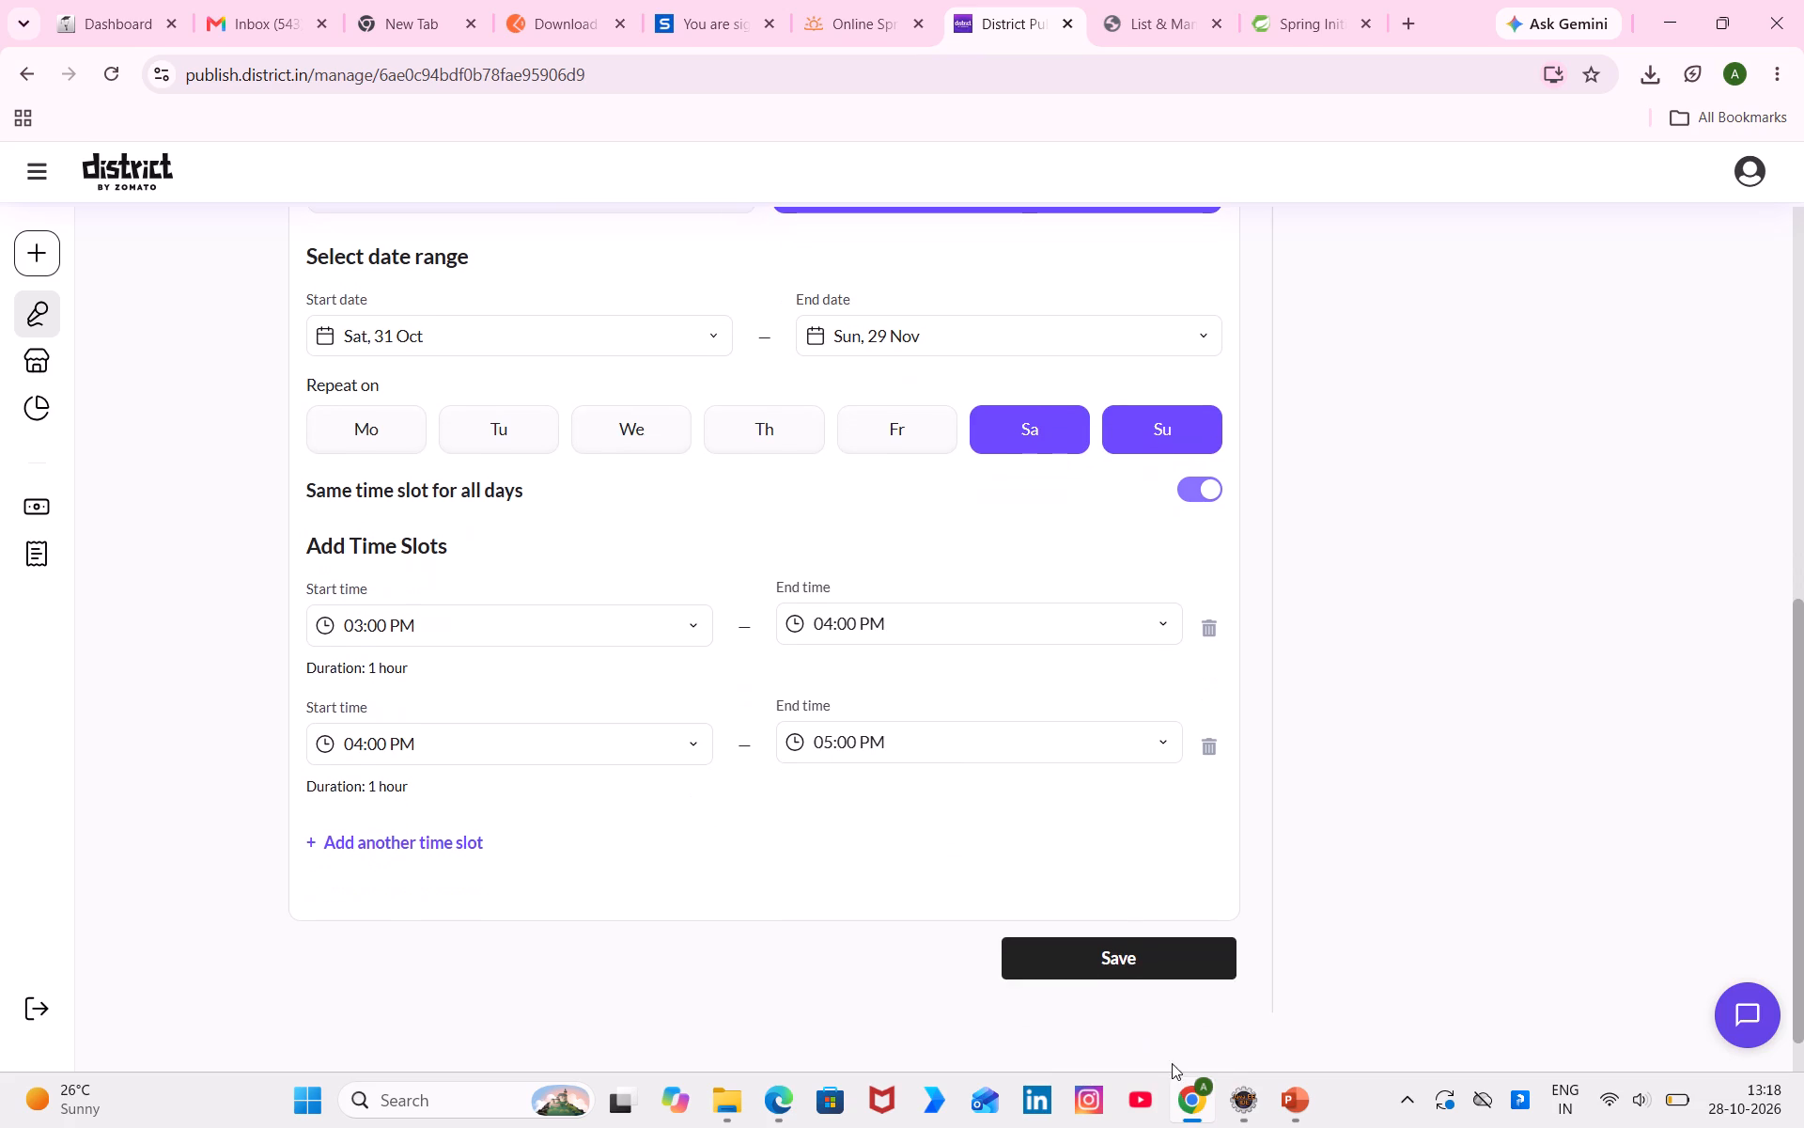
pyautogui.click(1094, 948)
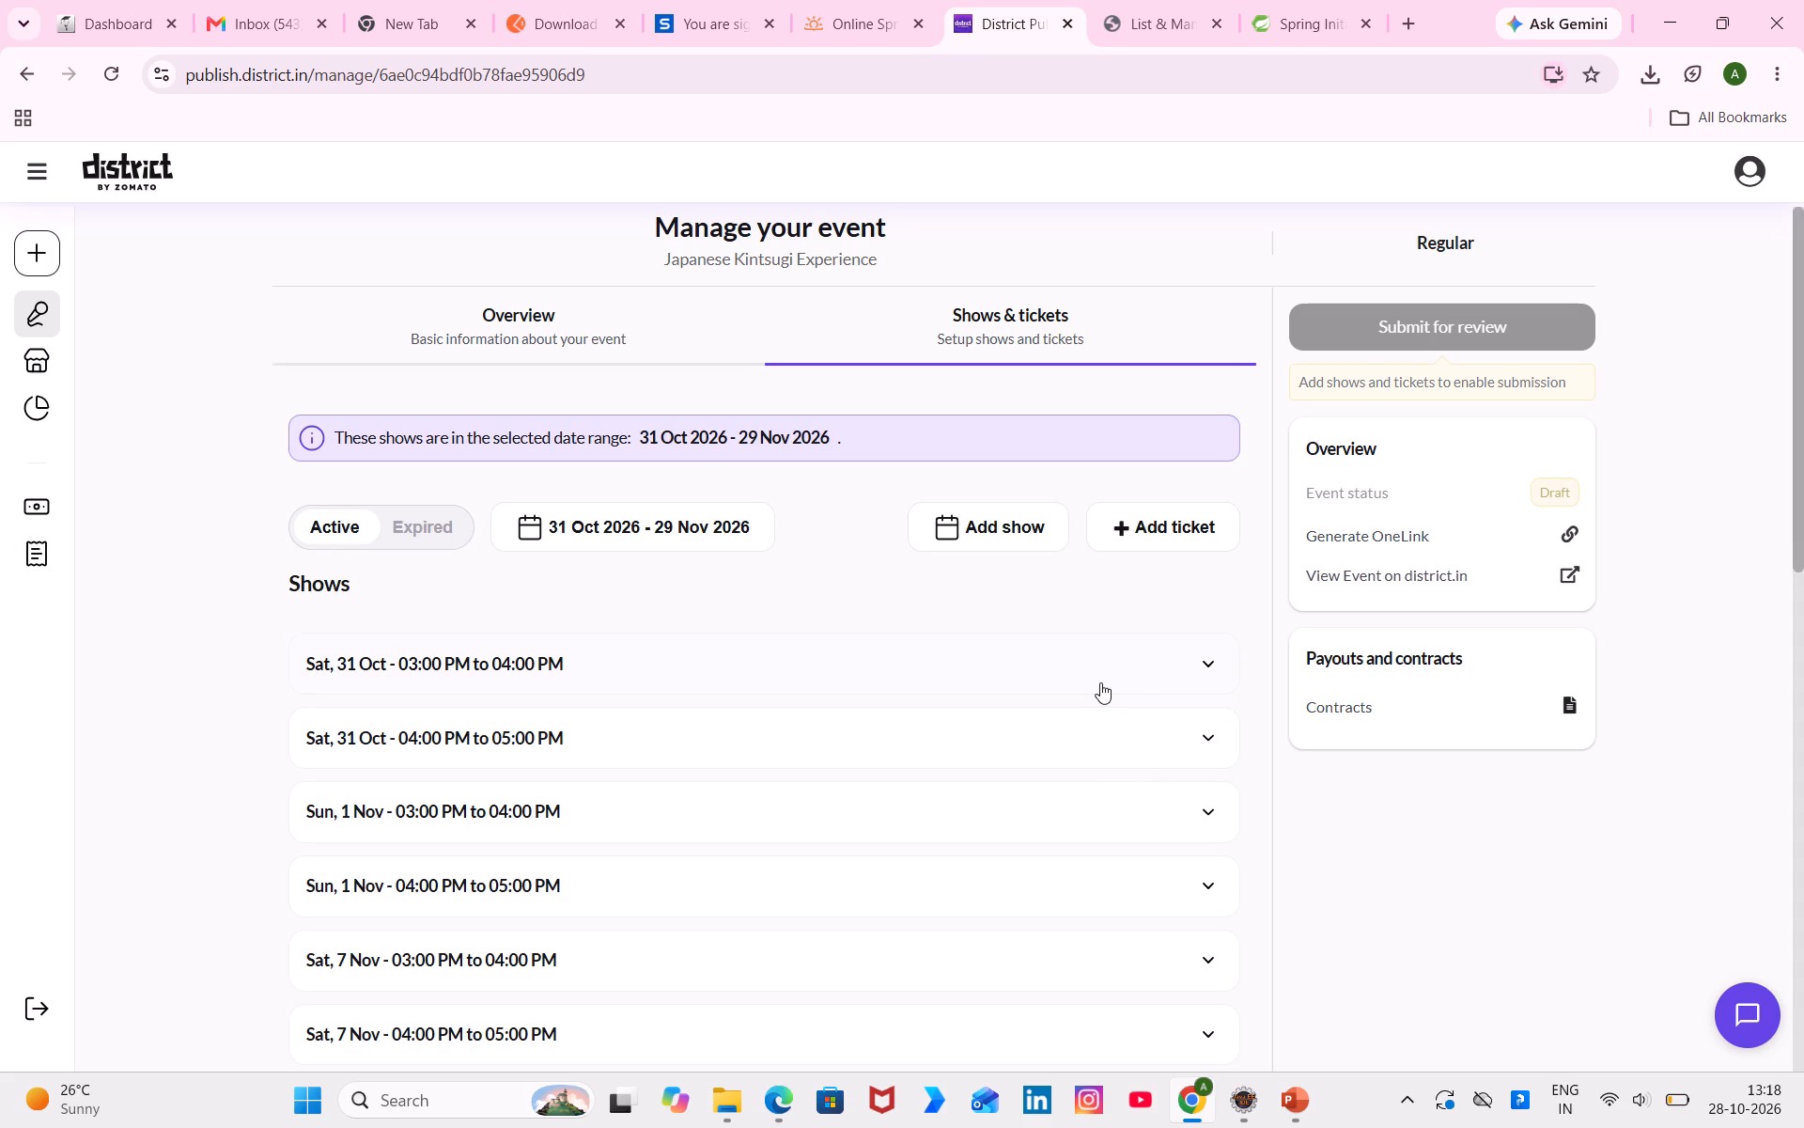
# Start a new ticket with the copied ₹250 redeemable cover charge note as its description and the custom name ENTRY PASS.
pyautogui.click(1100, 682)
pyautogui.click(1157, 531)
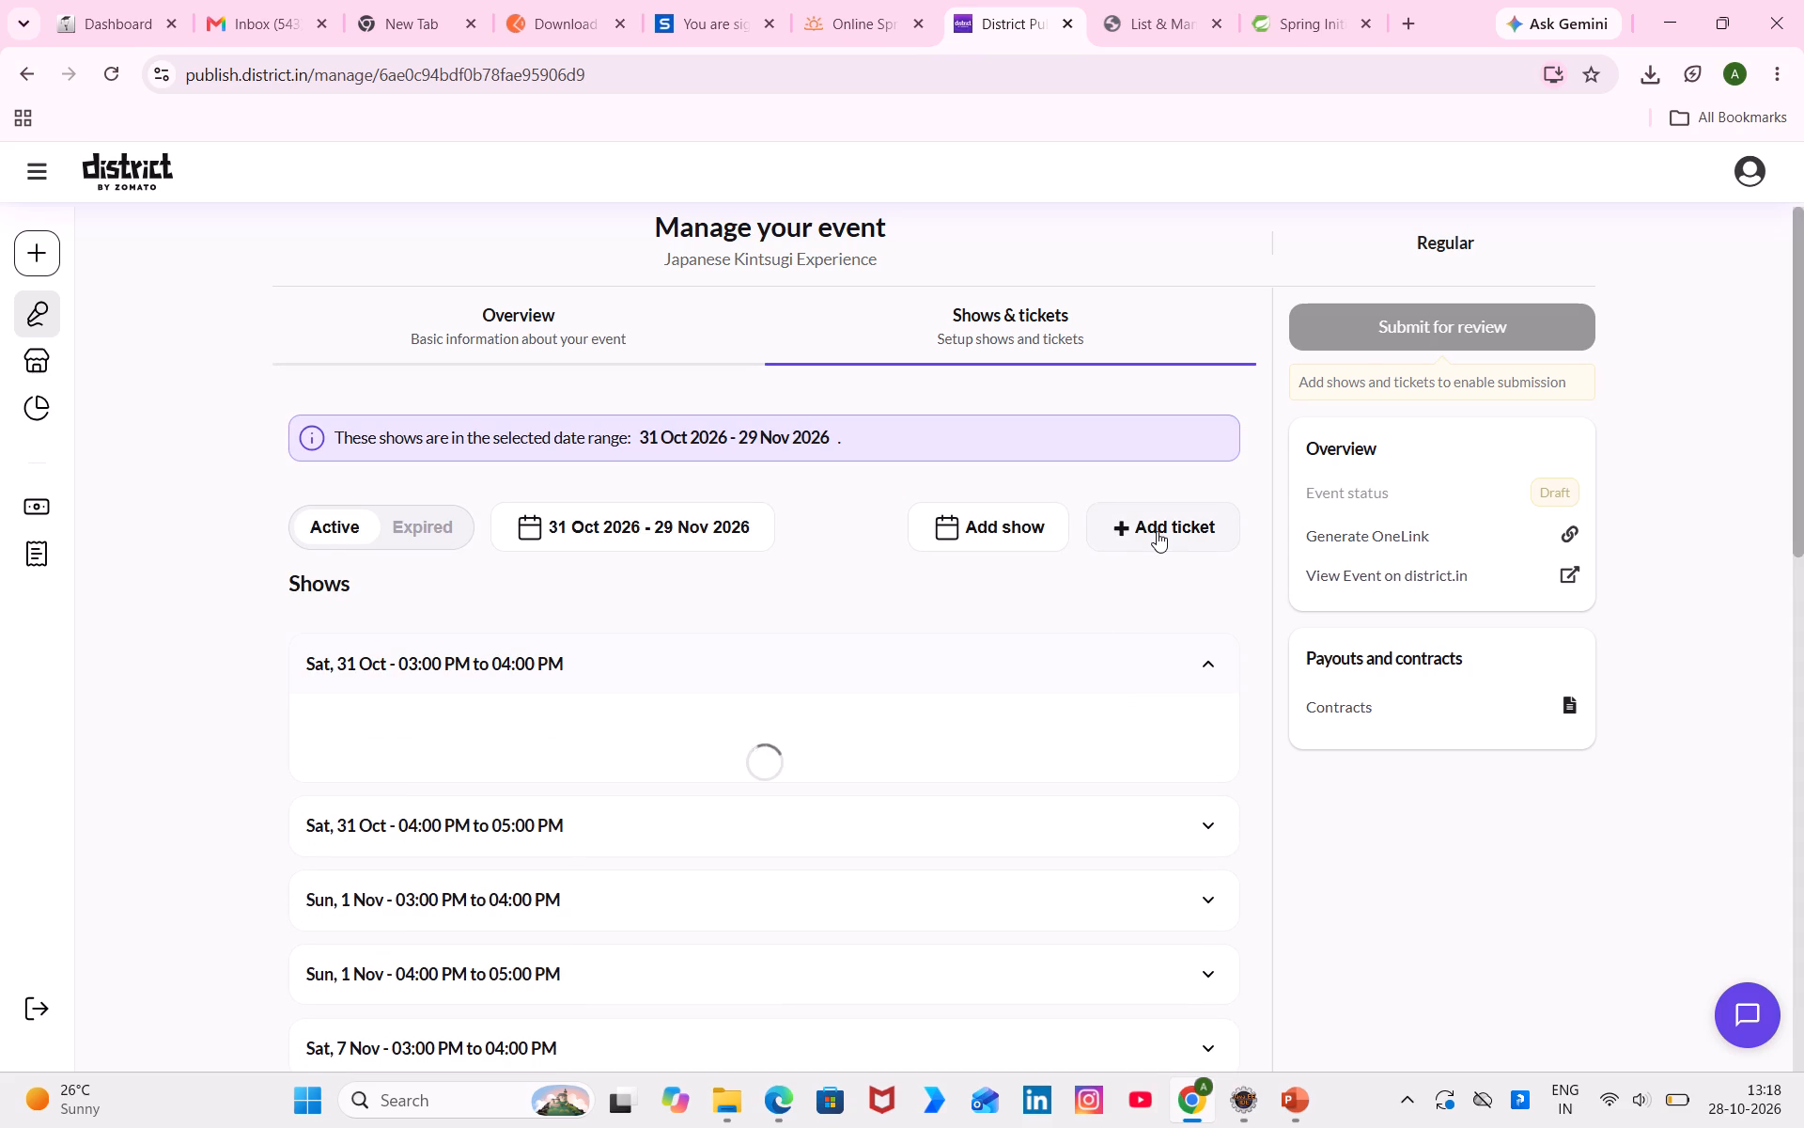
pyautogui.click(1326, 445)
pyautogui.hotkey('ctrl', 'v')
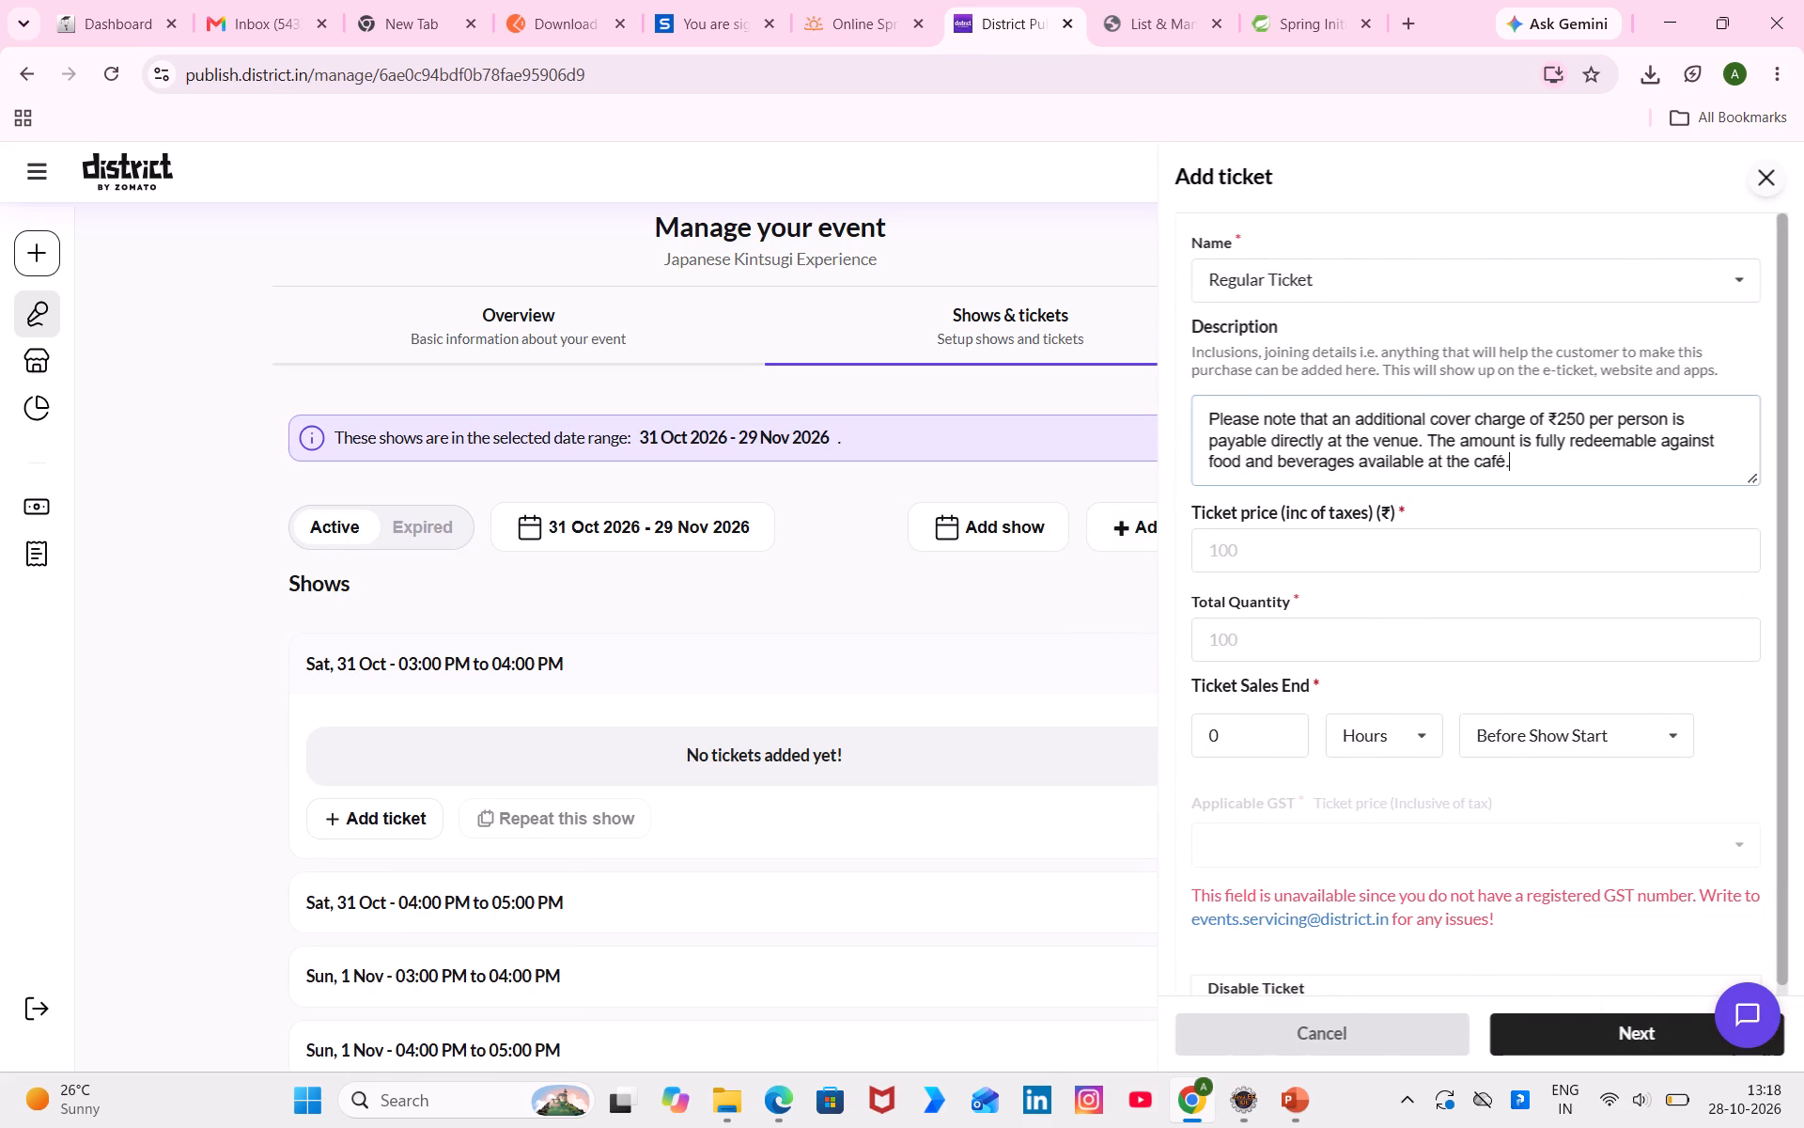
pyautogui.click(1407, 274)
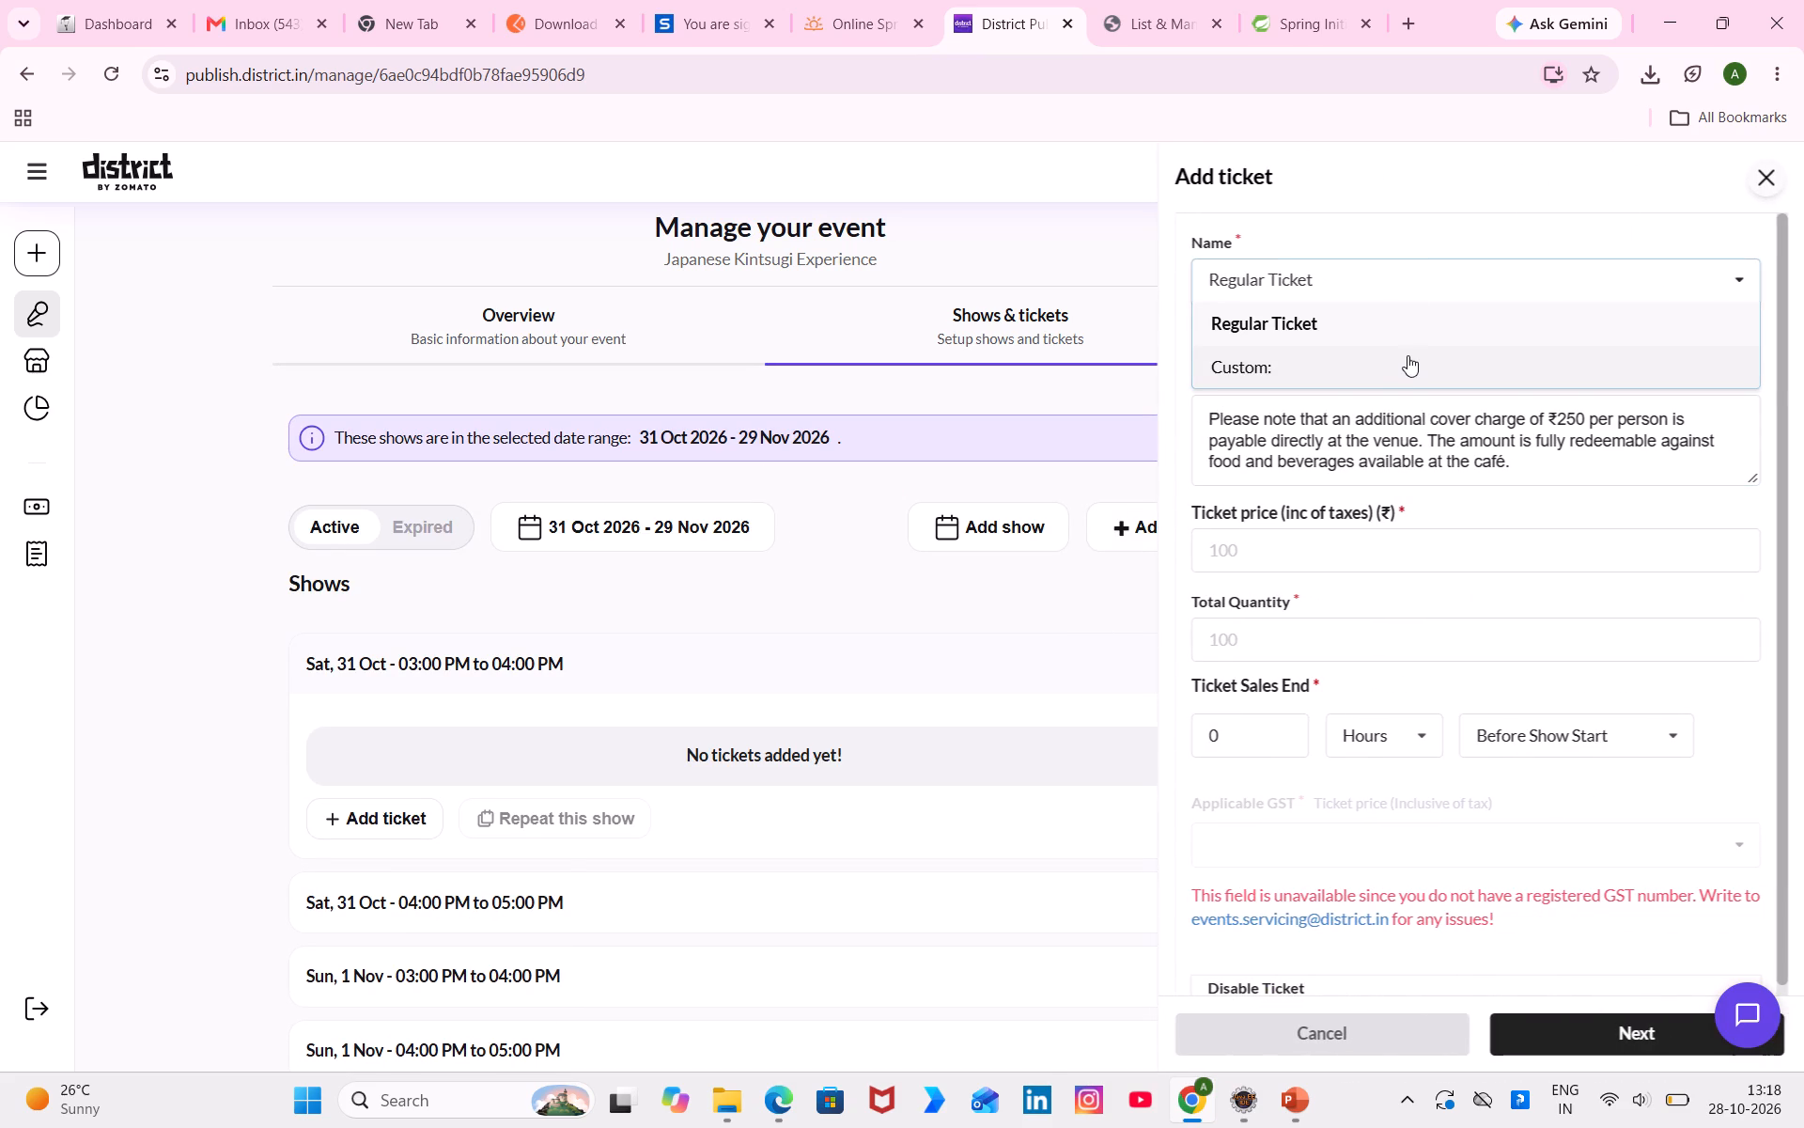
pyautogui.click(1407, 355)
pyautogui.click(1423, 290)
pyautogui.click(1455, 318)
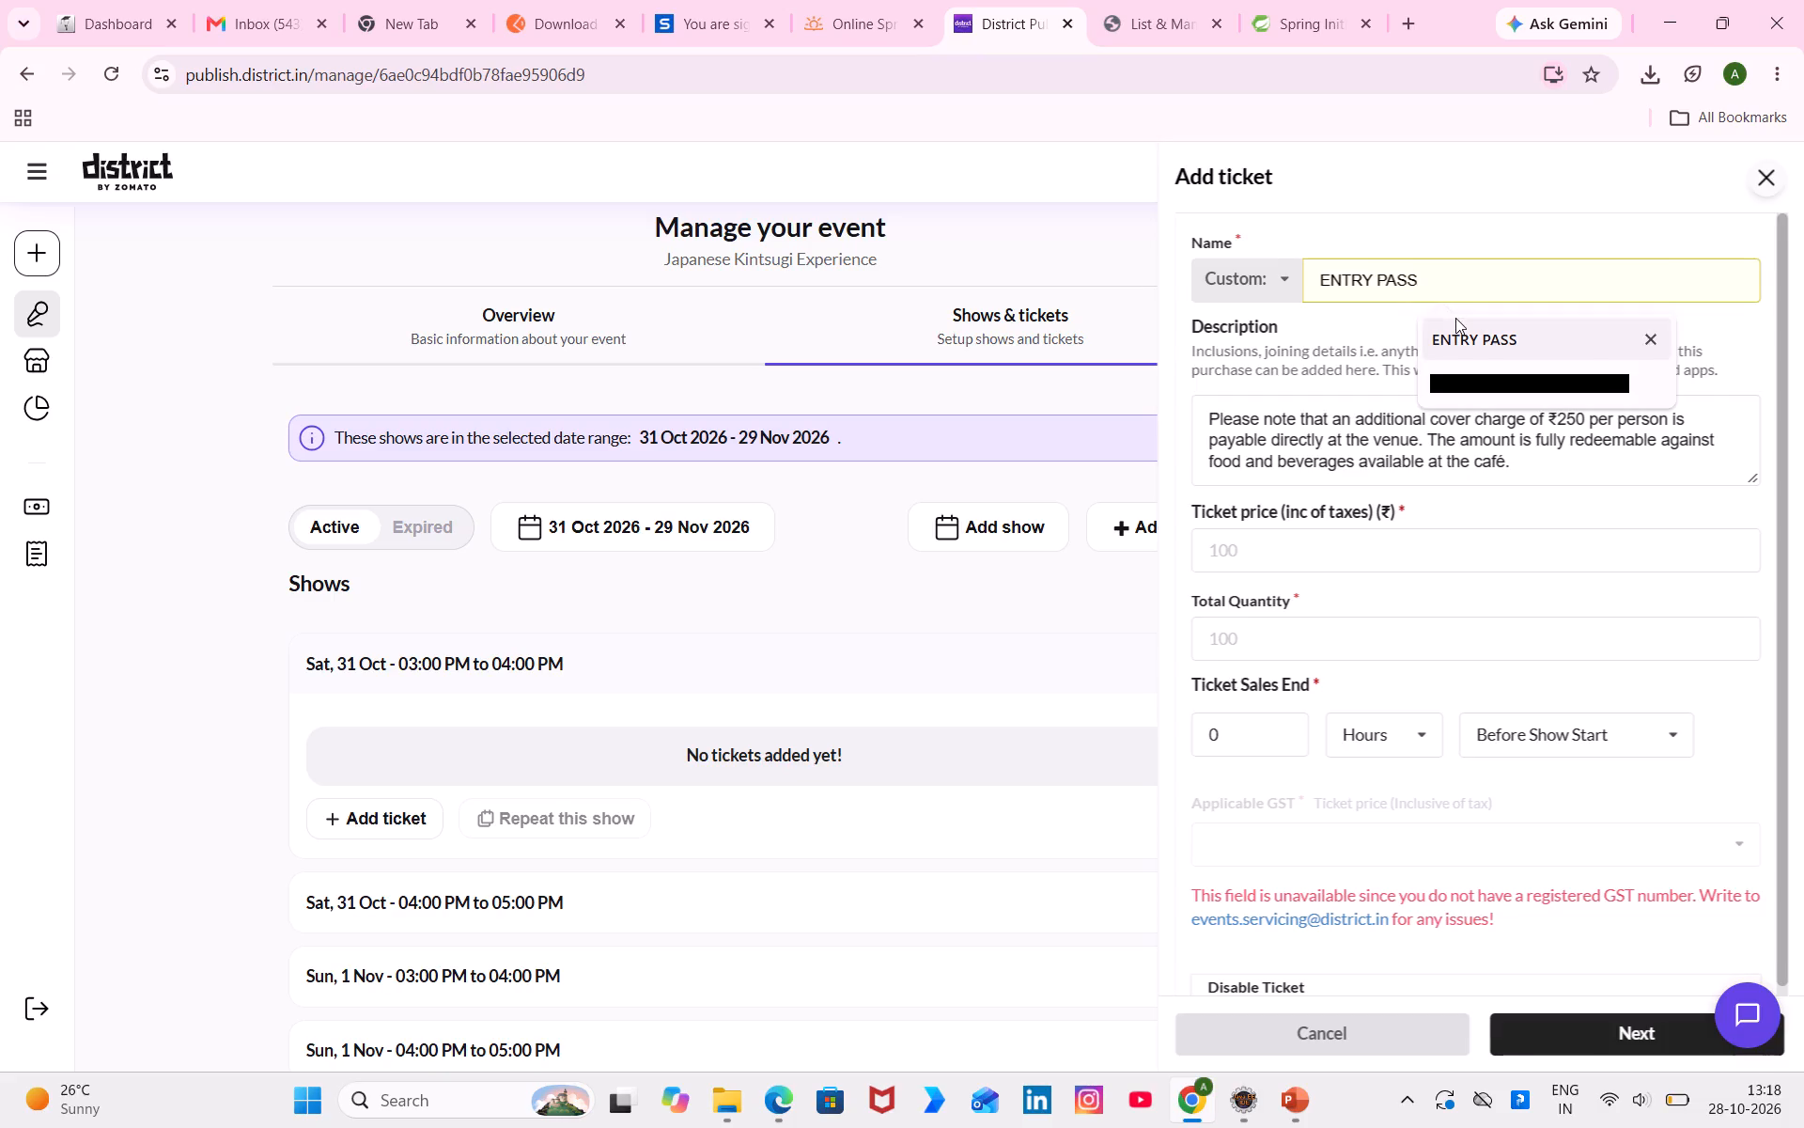
# Set the ticket's total quantity to 10 and its price to ₹799.
pyautogui.click(1285, 644)
pyautogui.write('10')
pyautogui.click(1263, 559)
pyautogui.write('799')
# Set ticket sales to end 30 minutes before show start and add the ticket to all shows.
pyautogui.click(1209, 719)
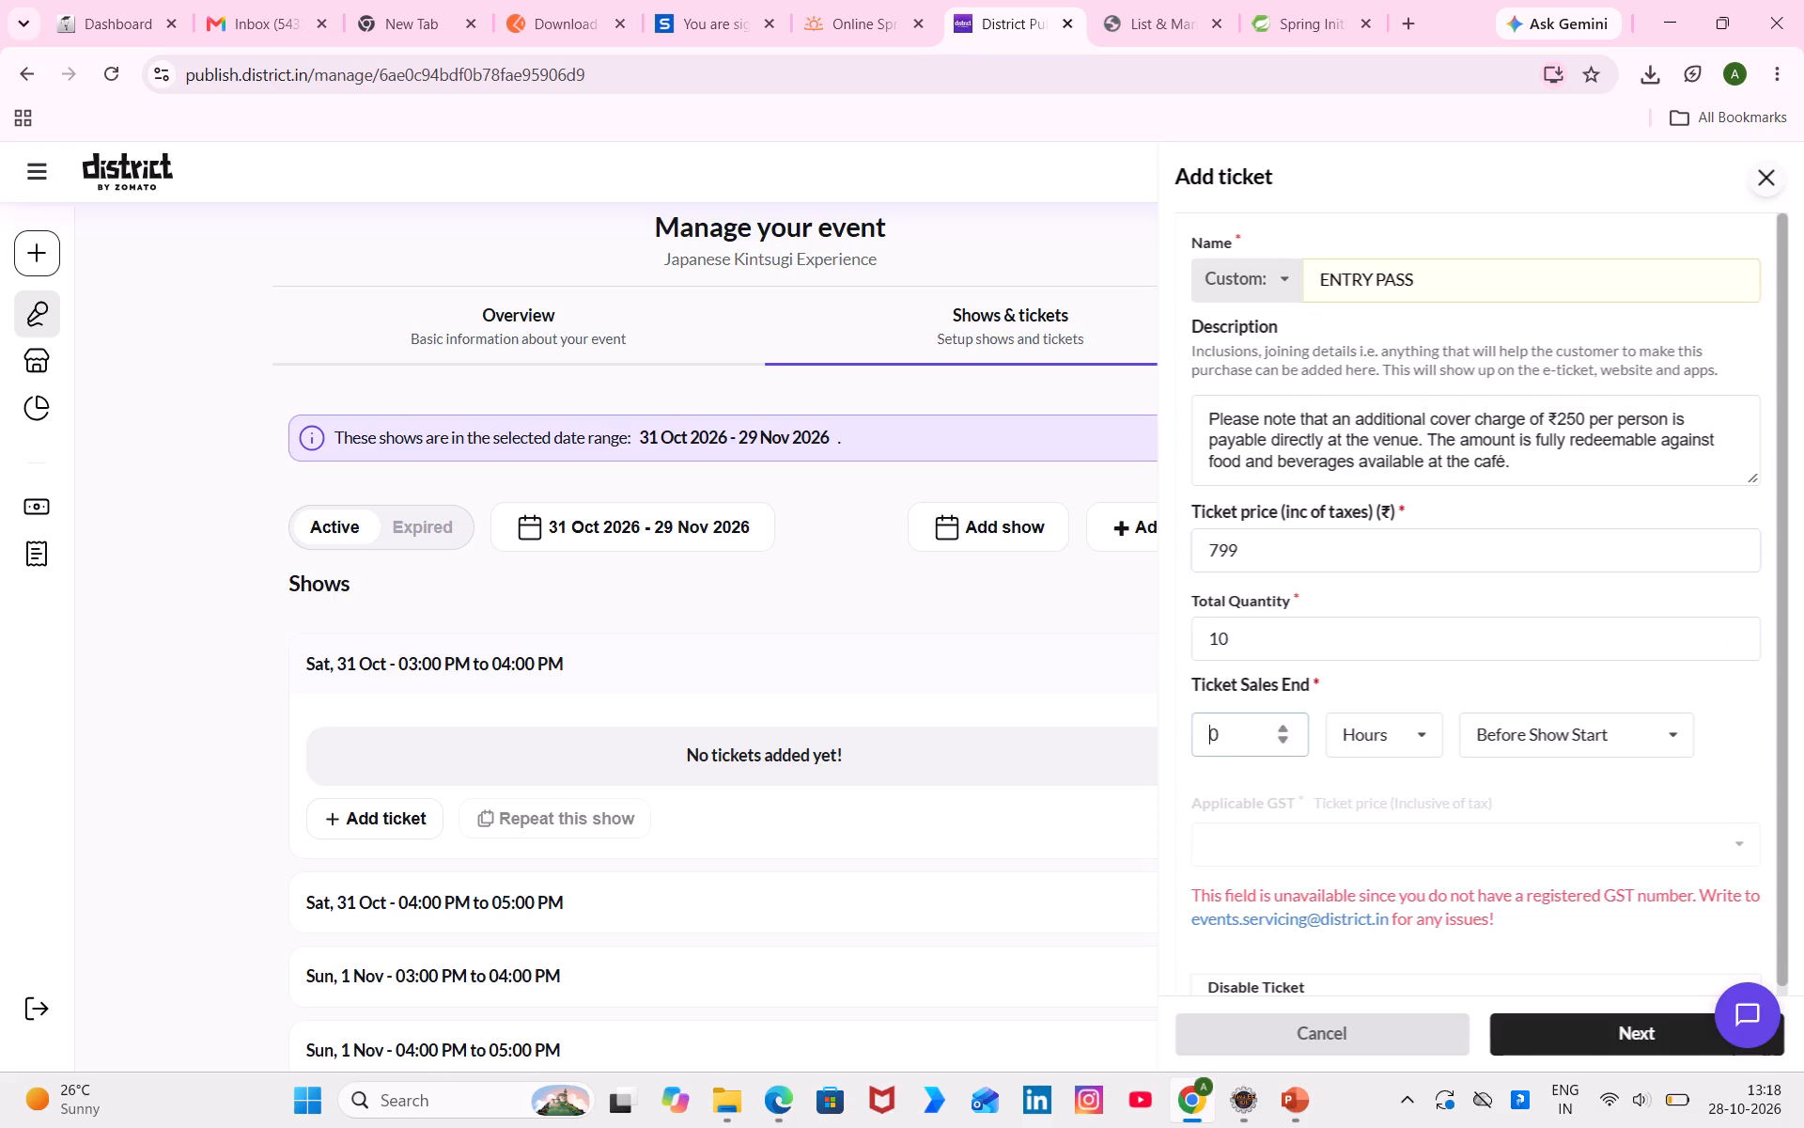
pyautogui.press('3')
pyautogui.click(1353, 740)
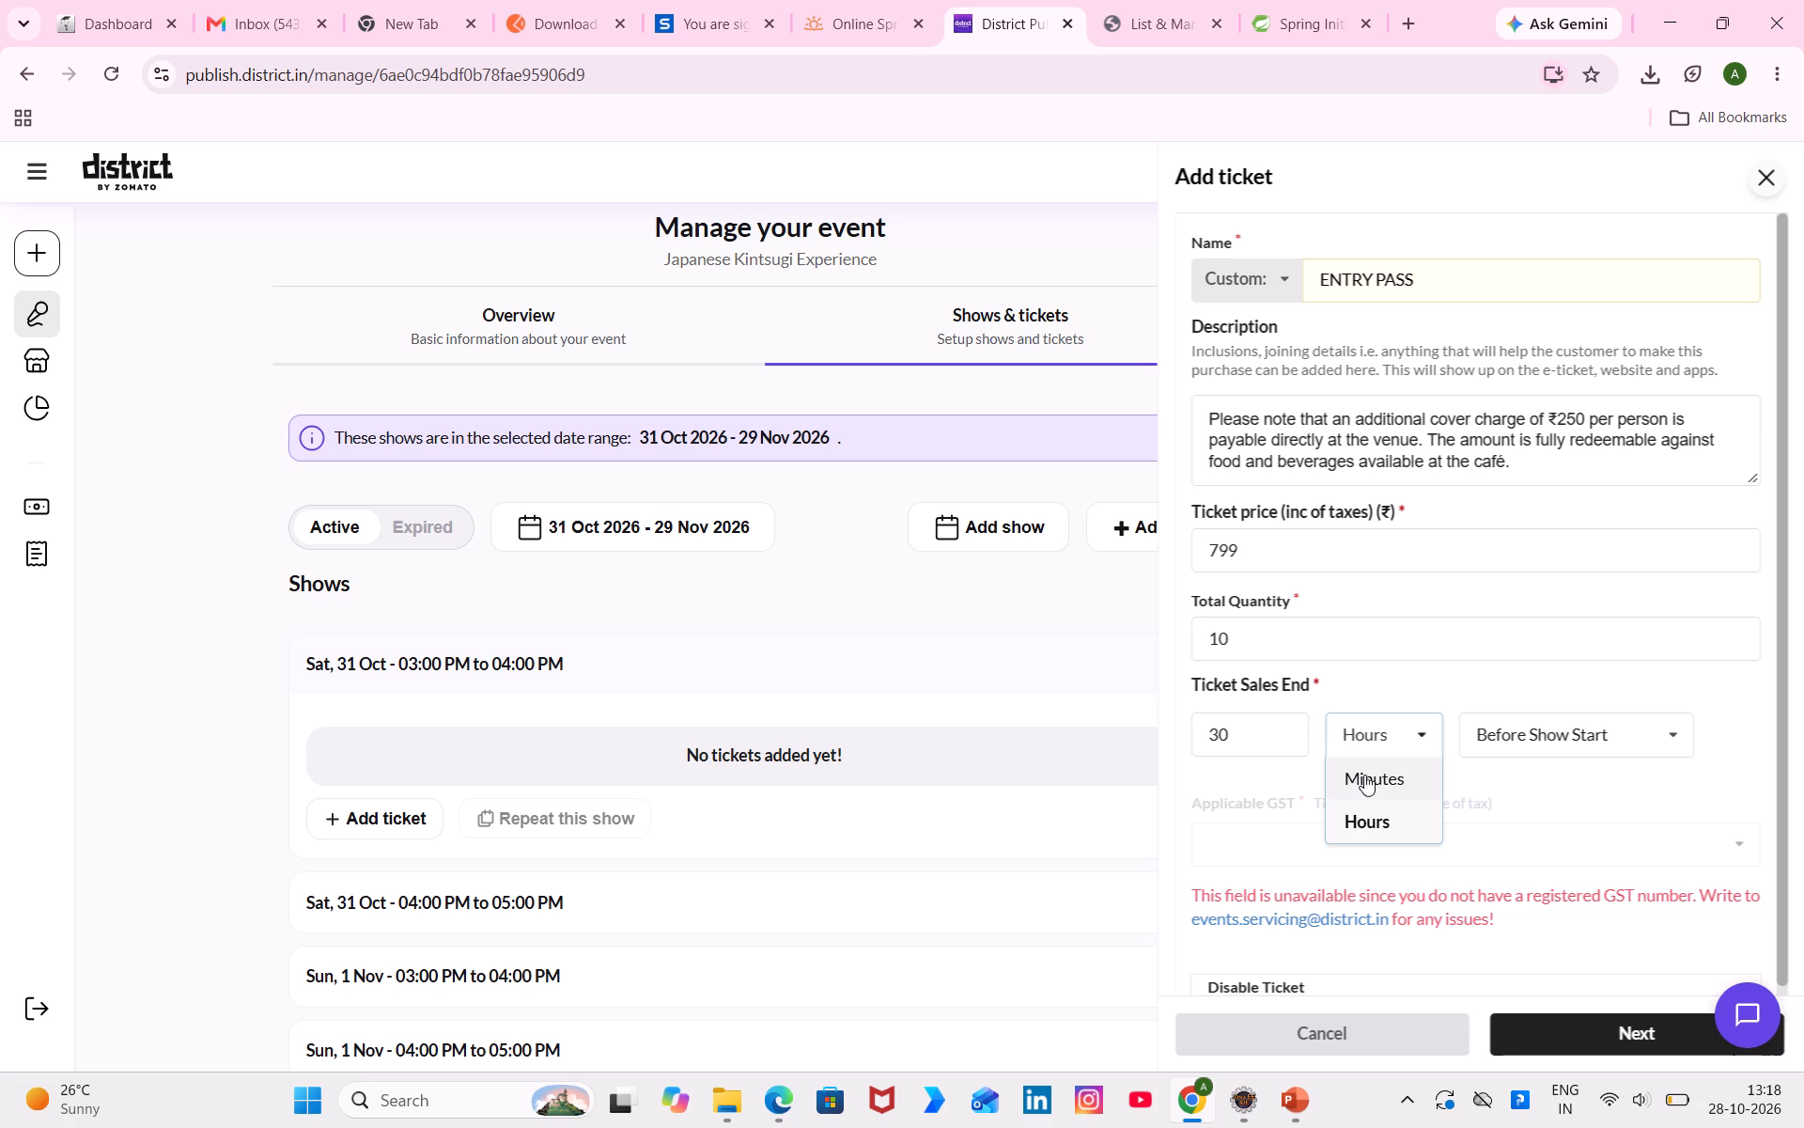
pyautogui.click(1368, 777)
pyautogui.click(1607, 1033)
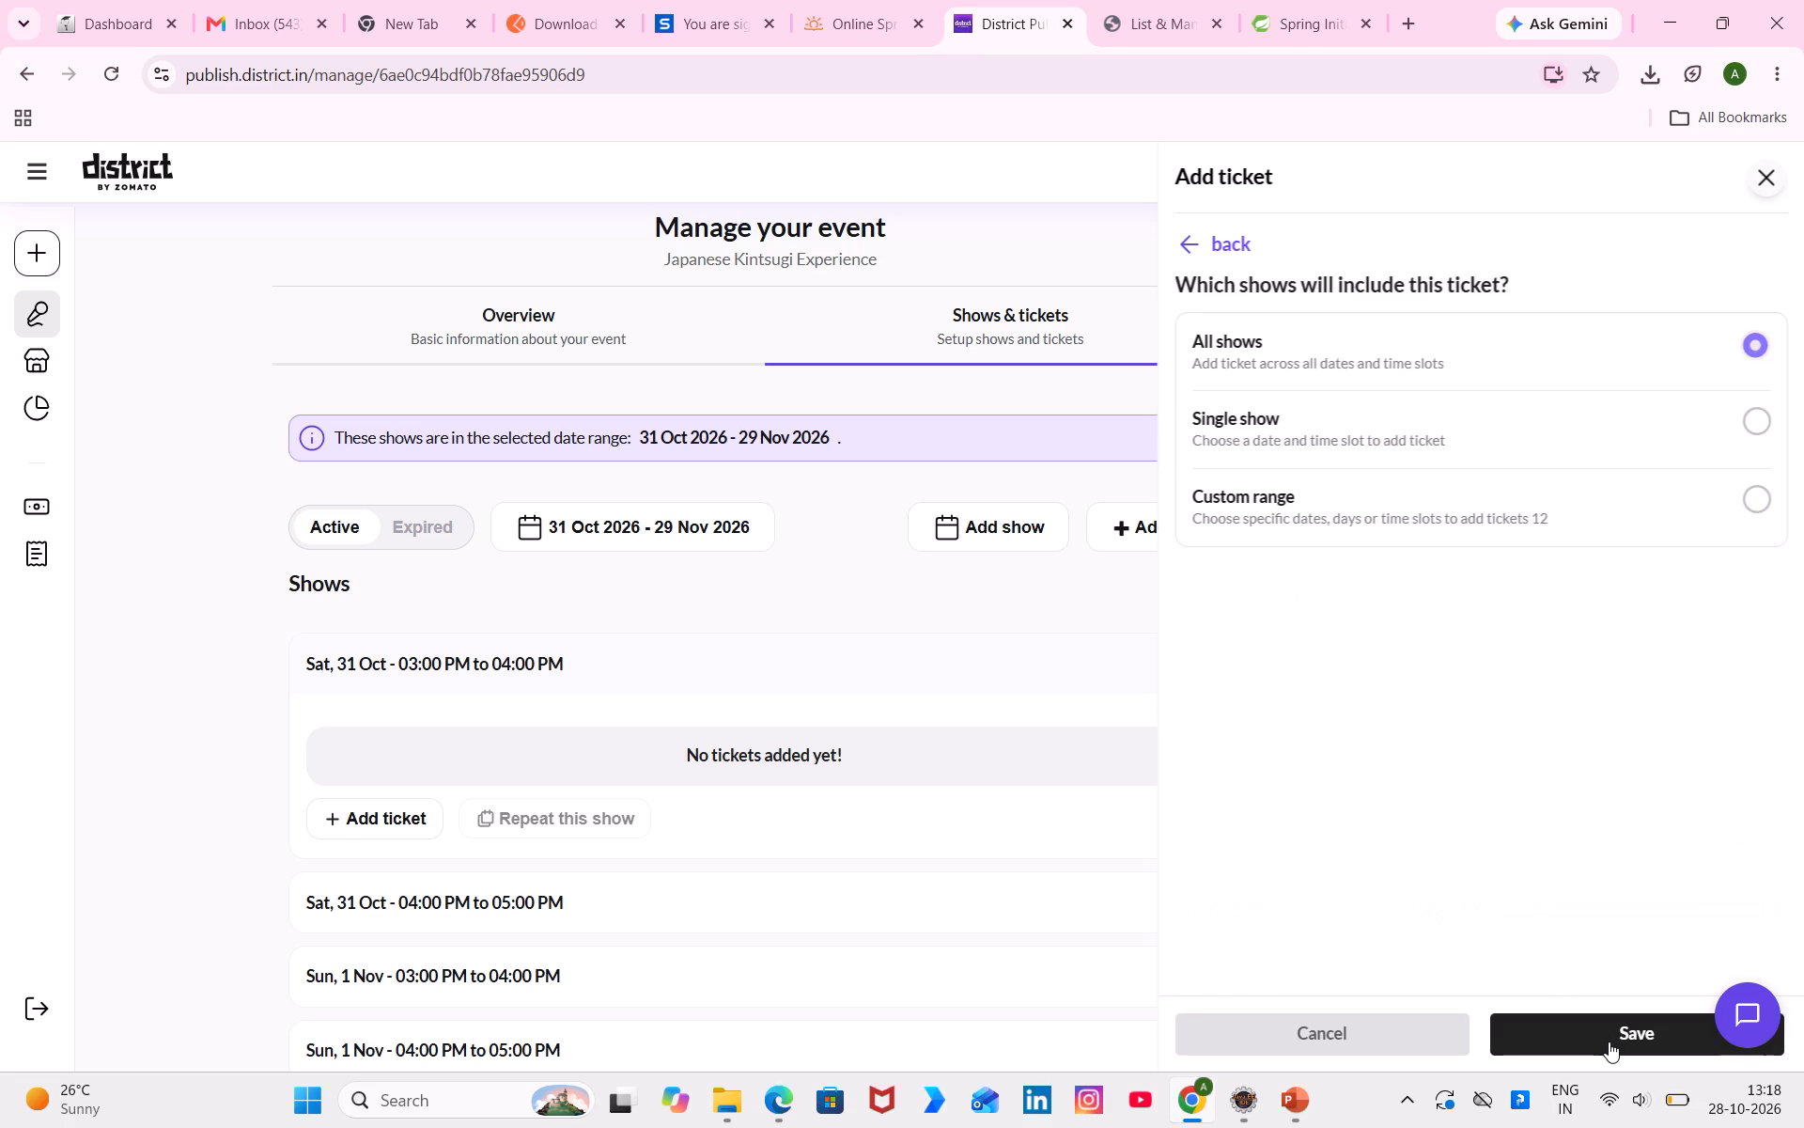
pyautogui.click(1609, 1042)
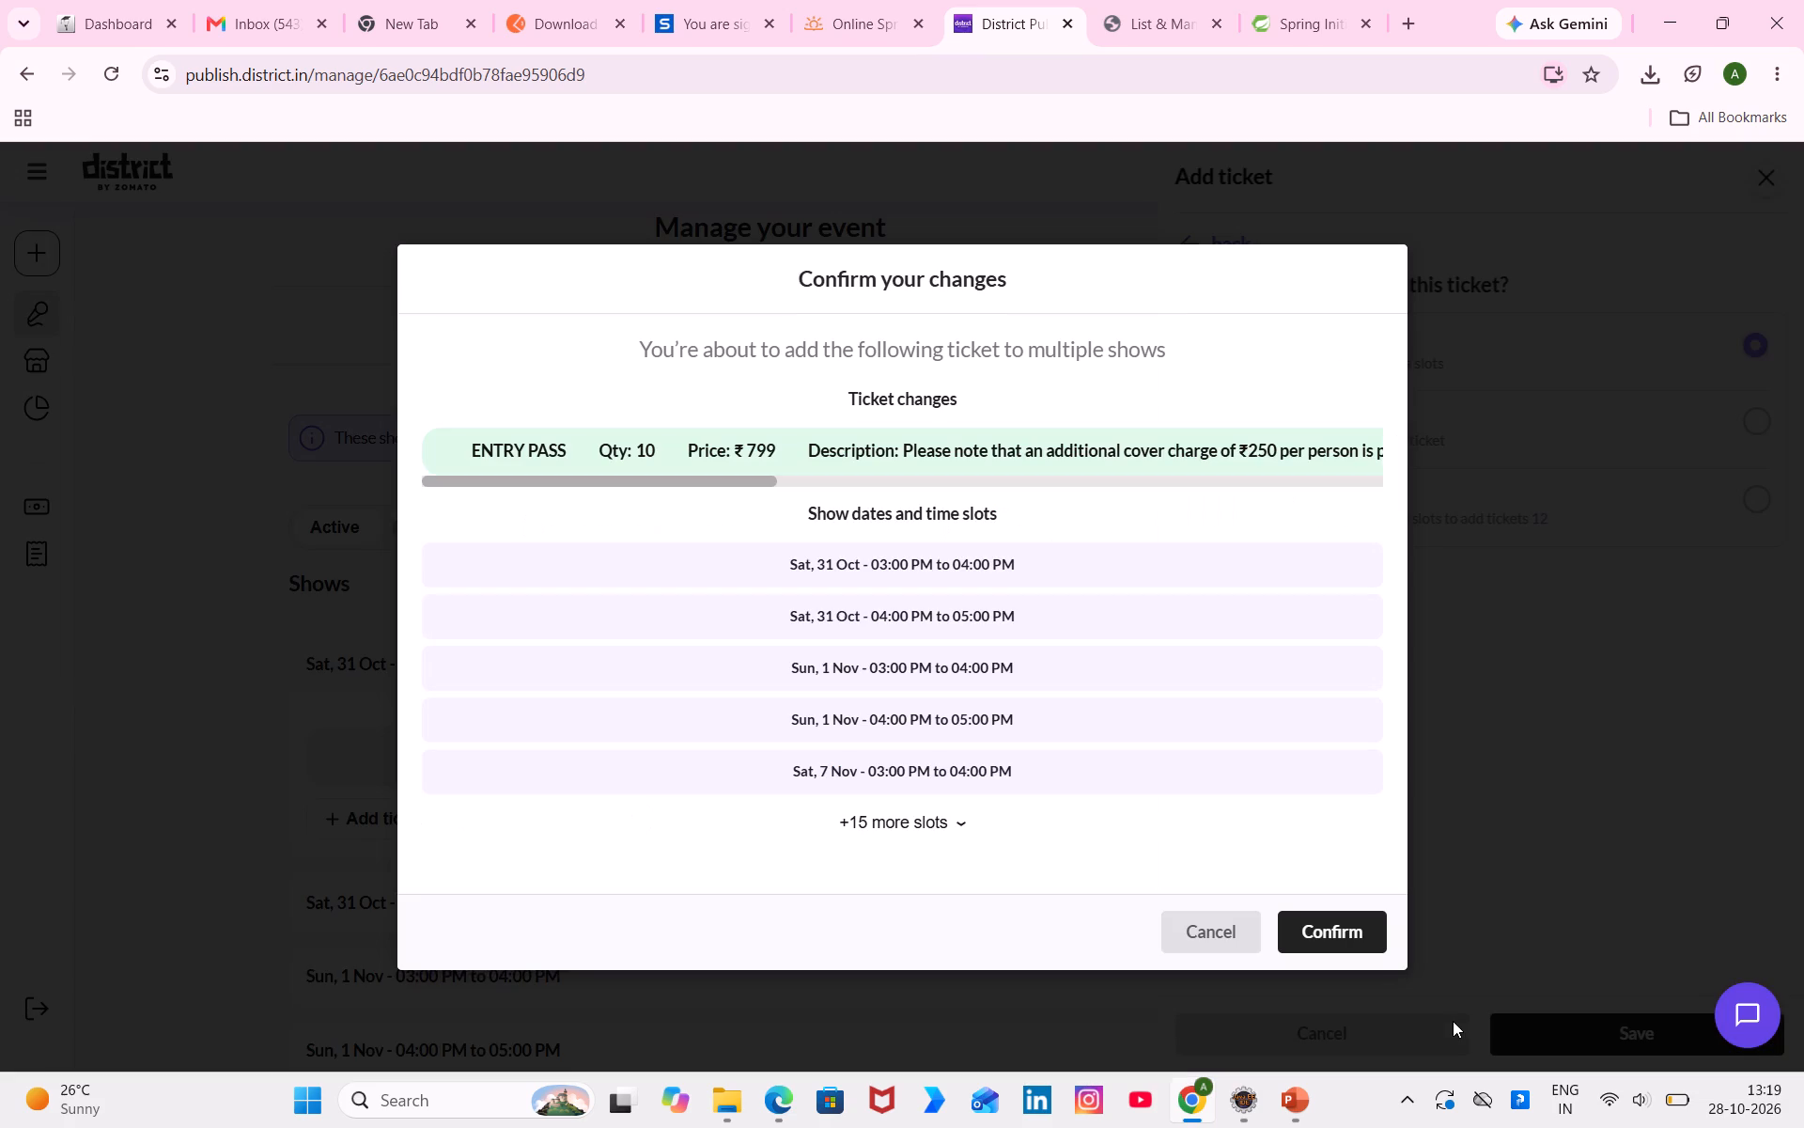
pyautogui.click(1358, 926)
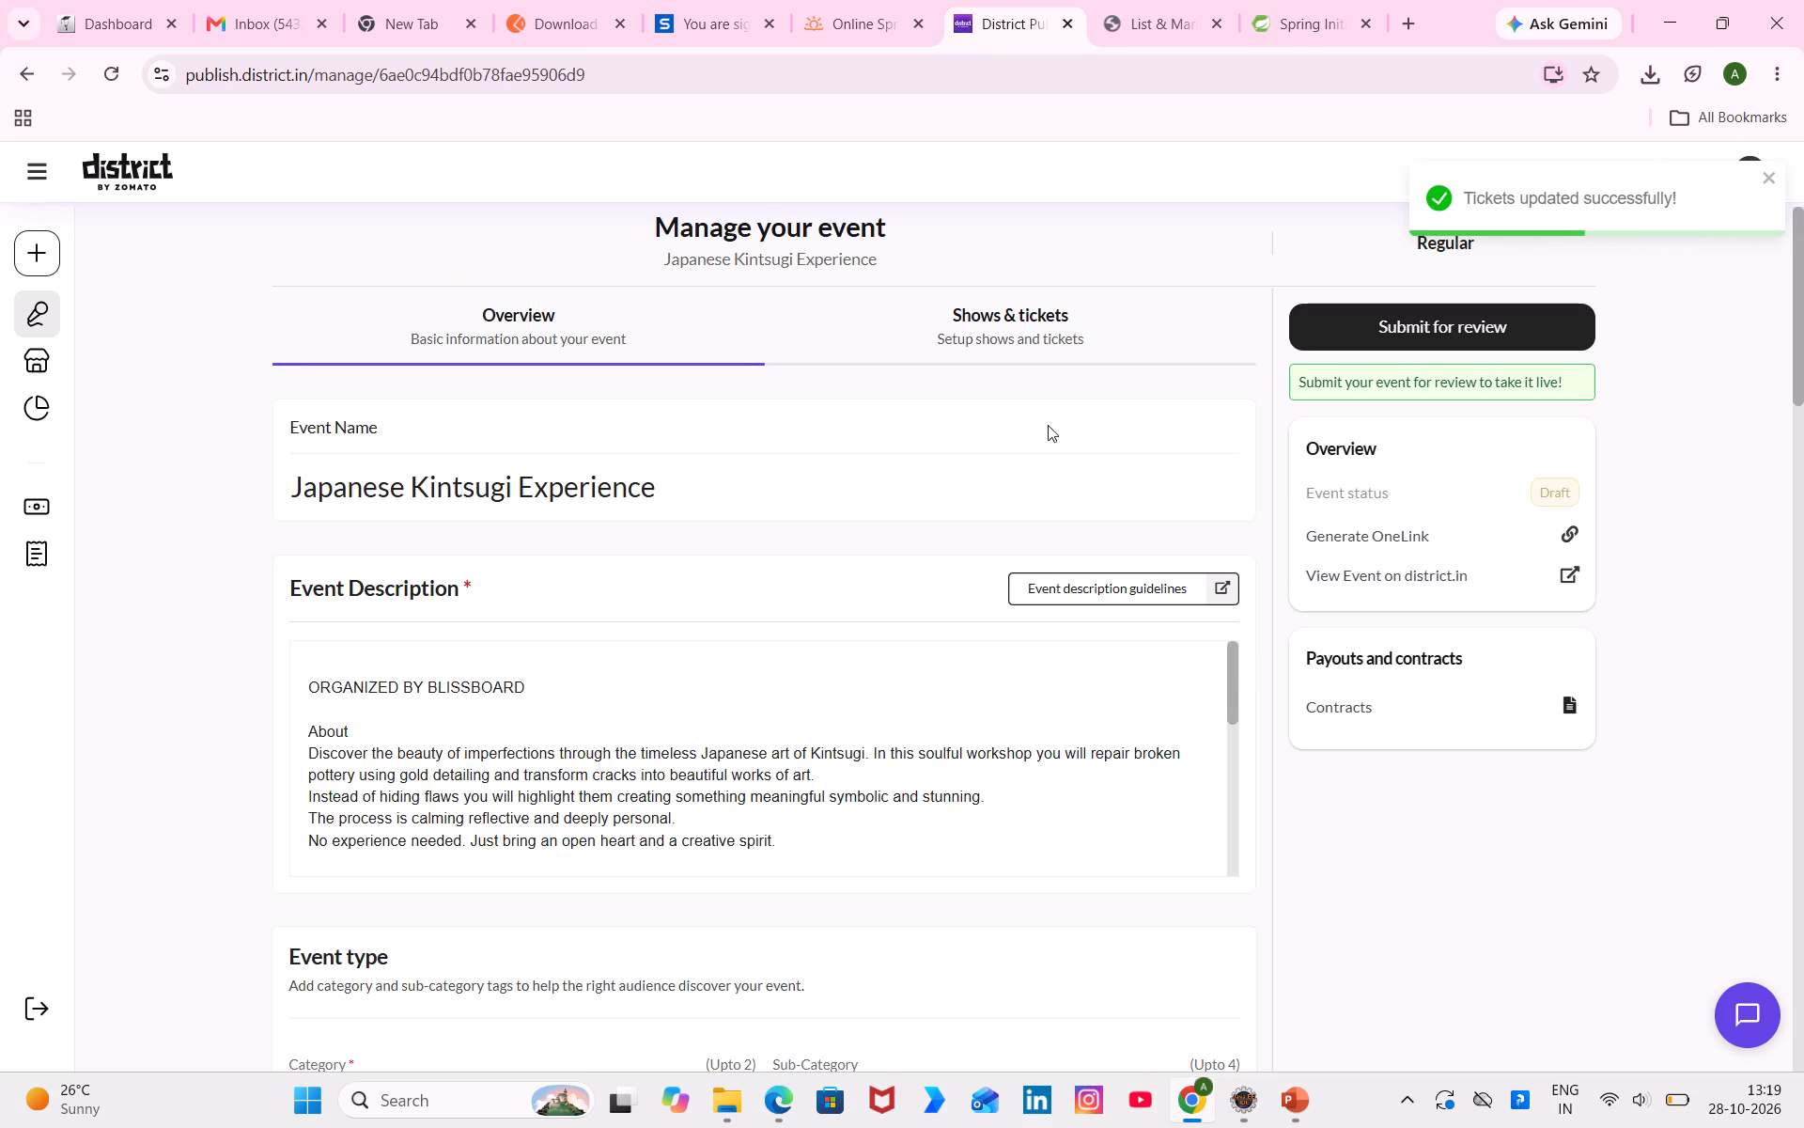
# Disable only the Sunday 8 November show from 03:00 PM to 04:00 PM.
pyautogui.click(1012, 360)
pyautogui.scroll(-3, 954, 737)
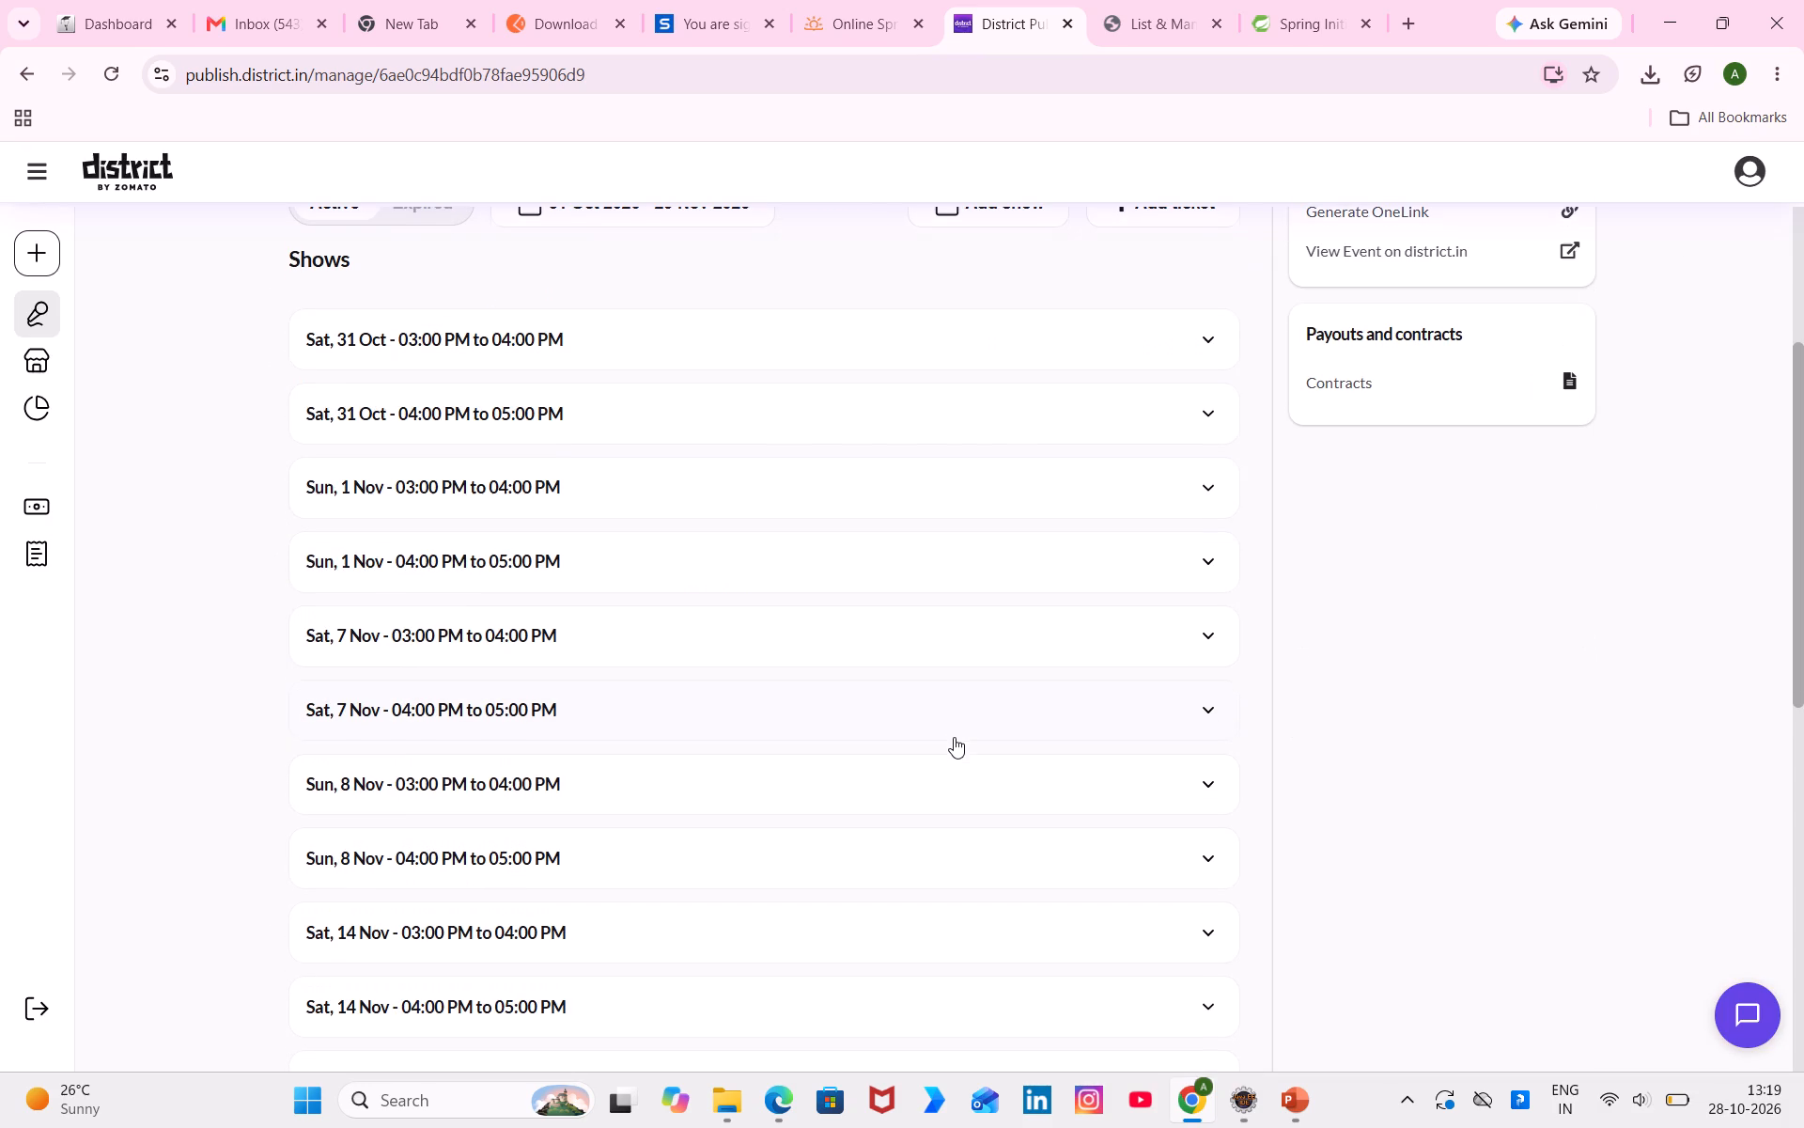
pyautogui.click(911, 760)
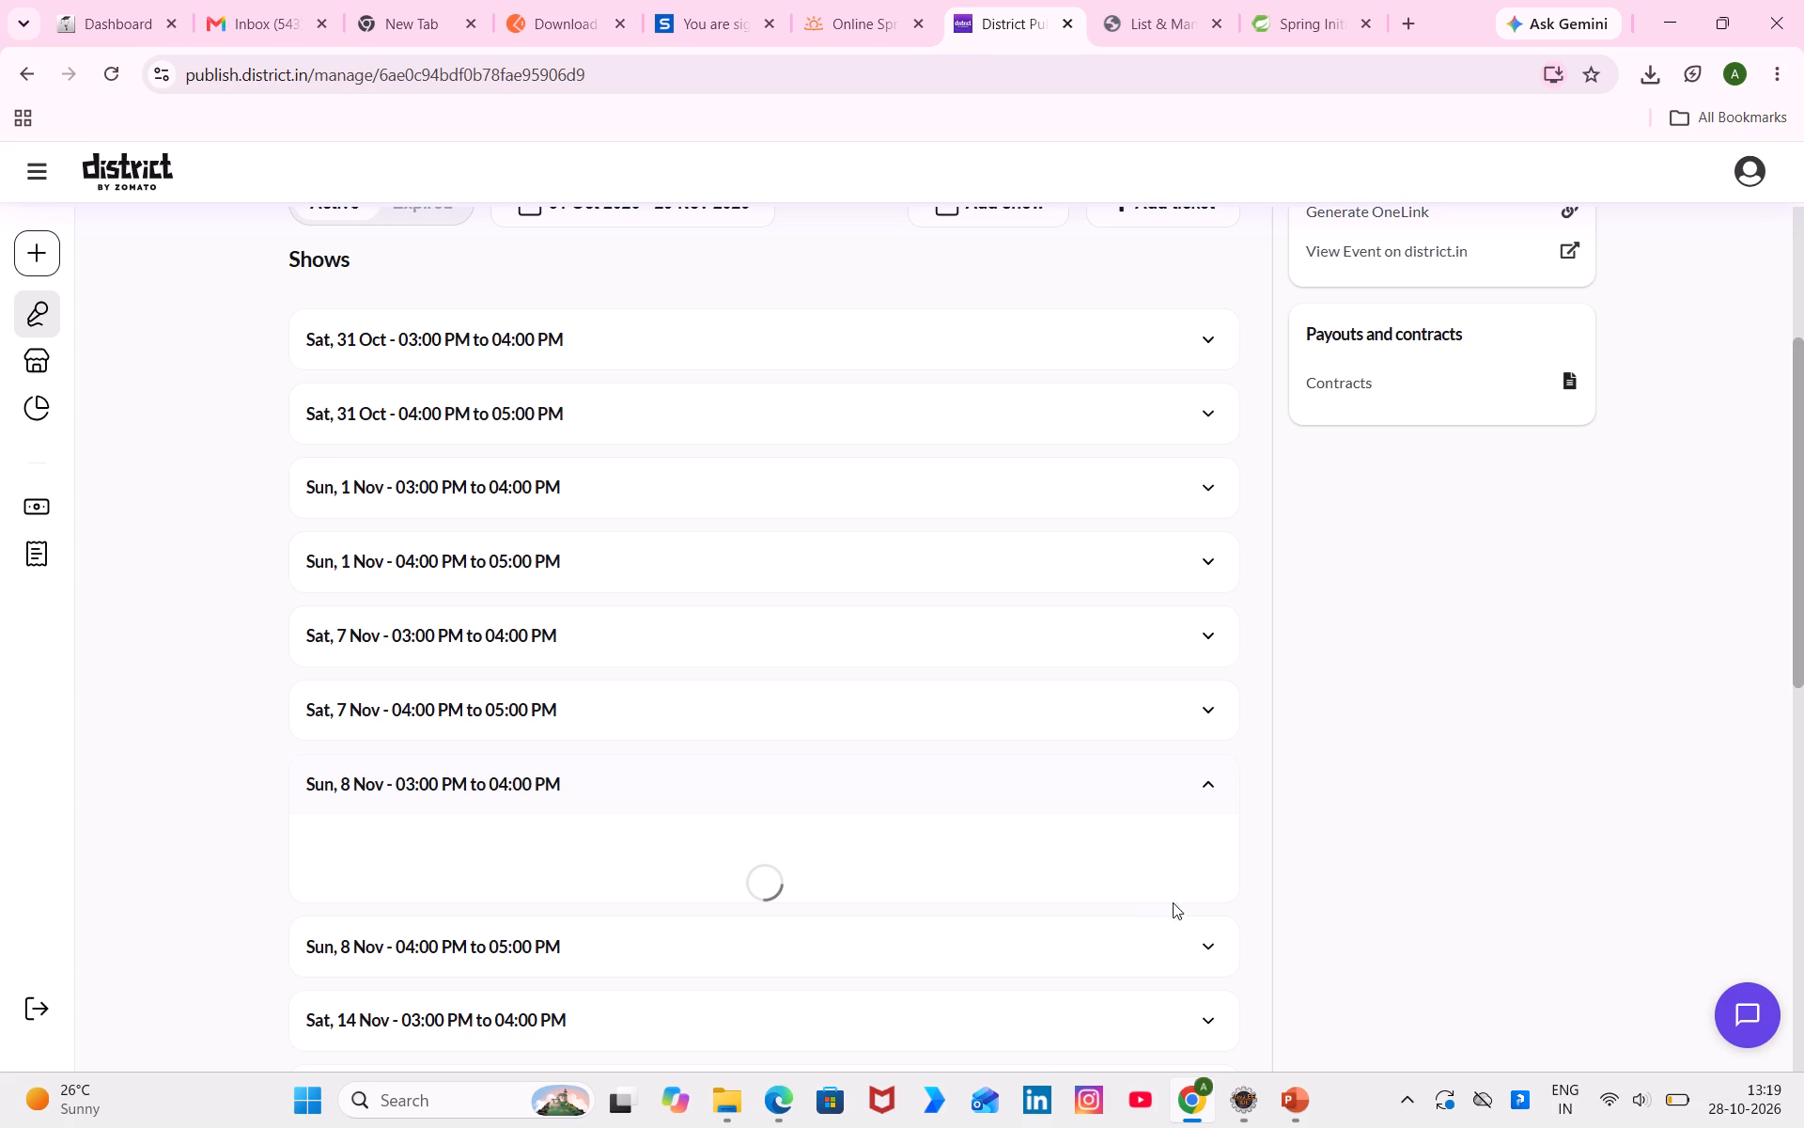
pyautogui.click(1195, 974)
pyautogui.click(1077, 1017)
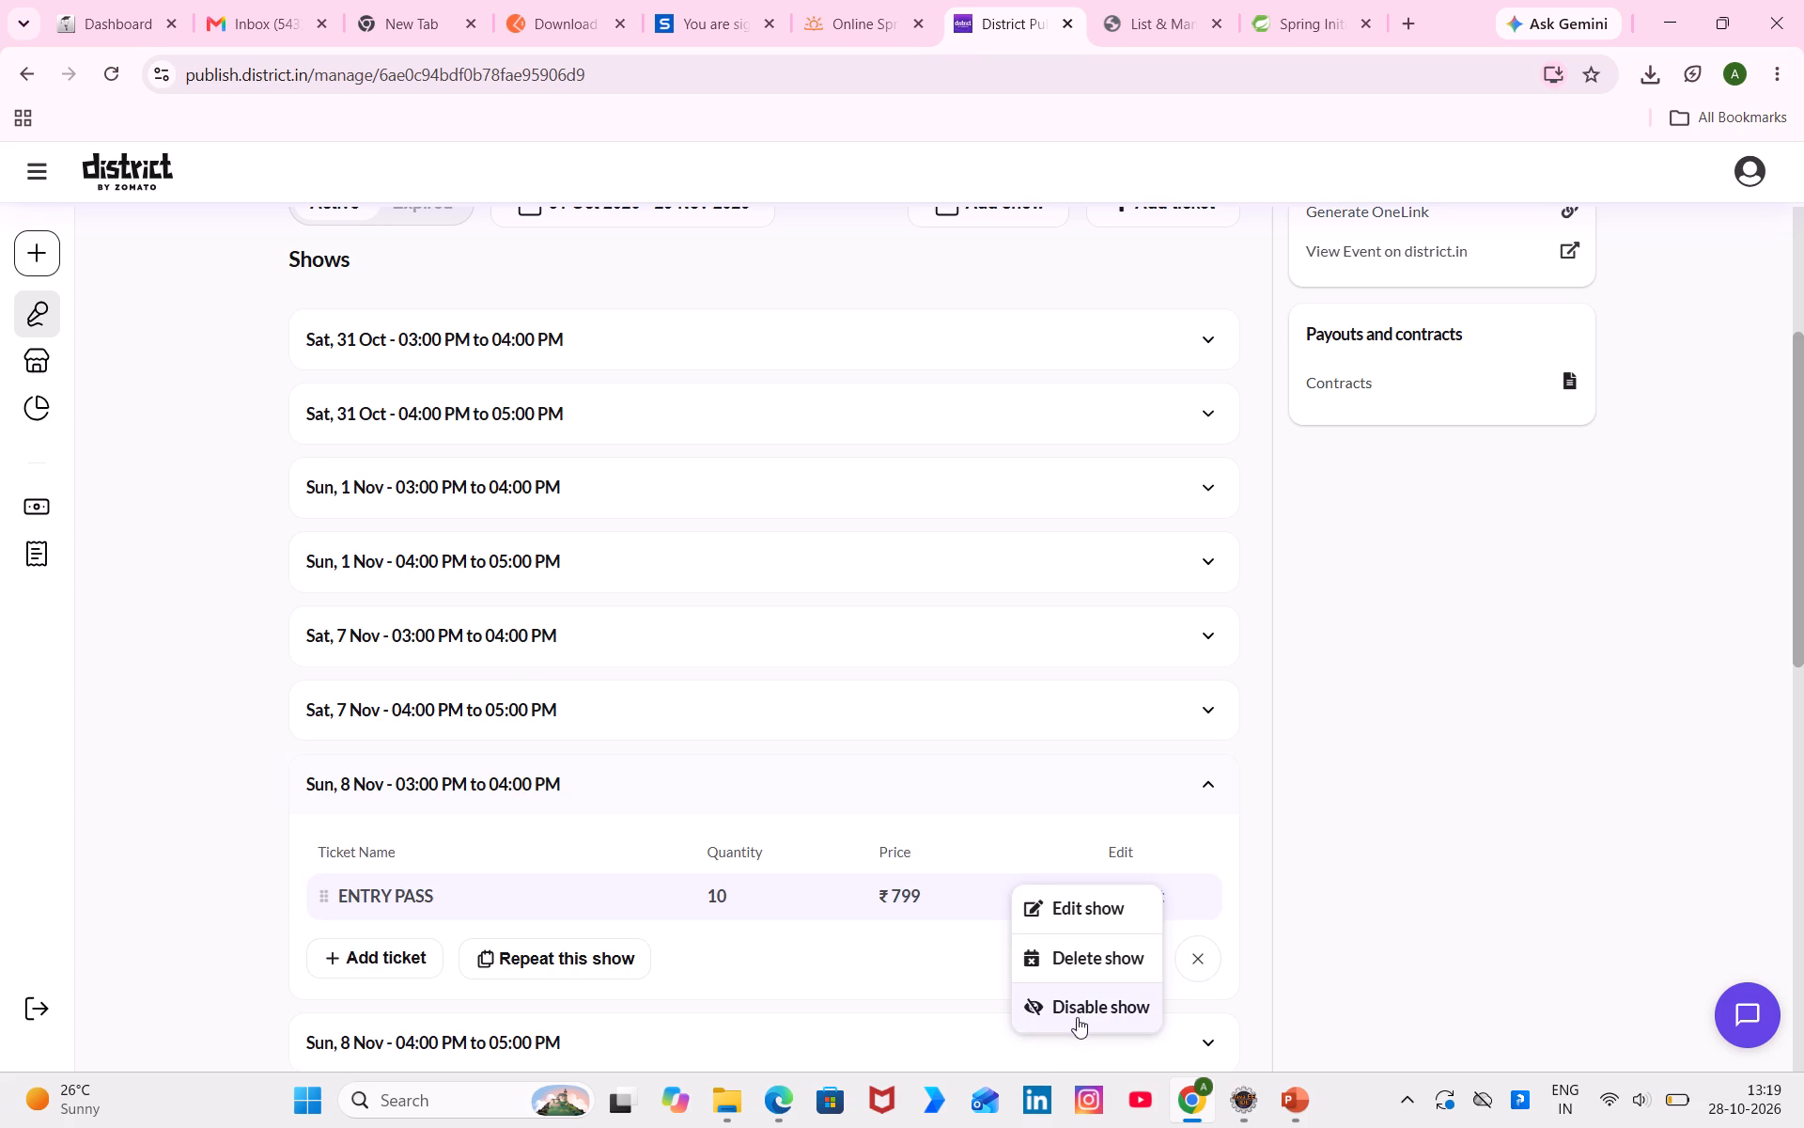
pyautogui.click(1216, 933)
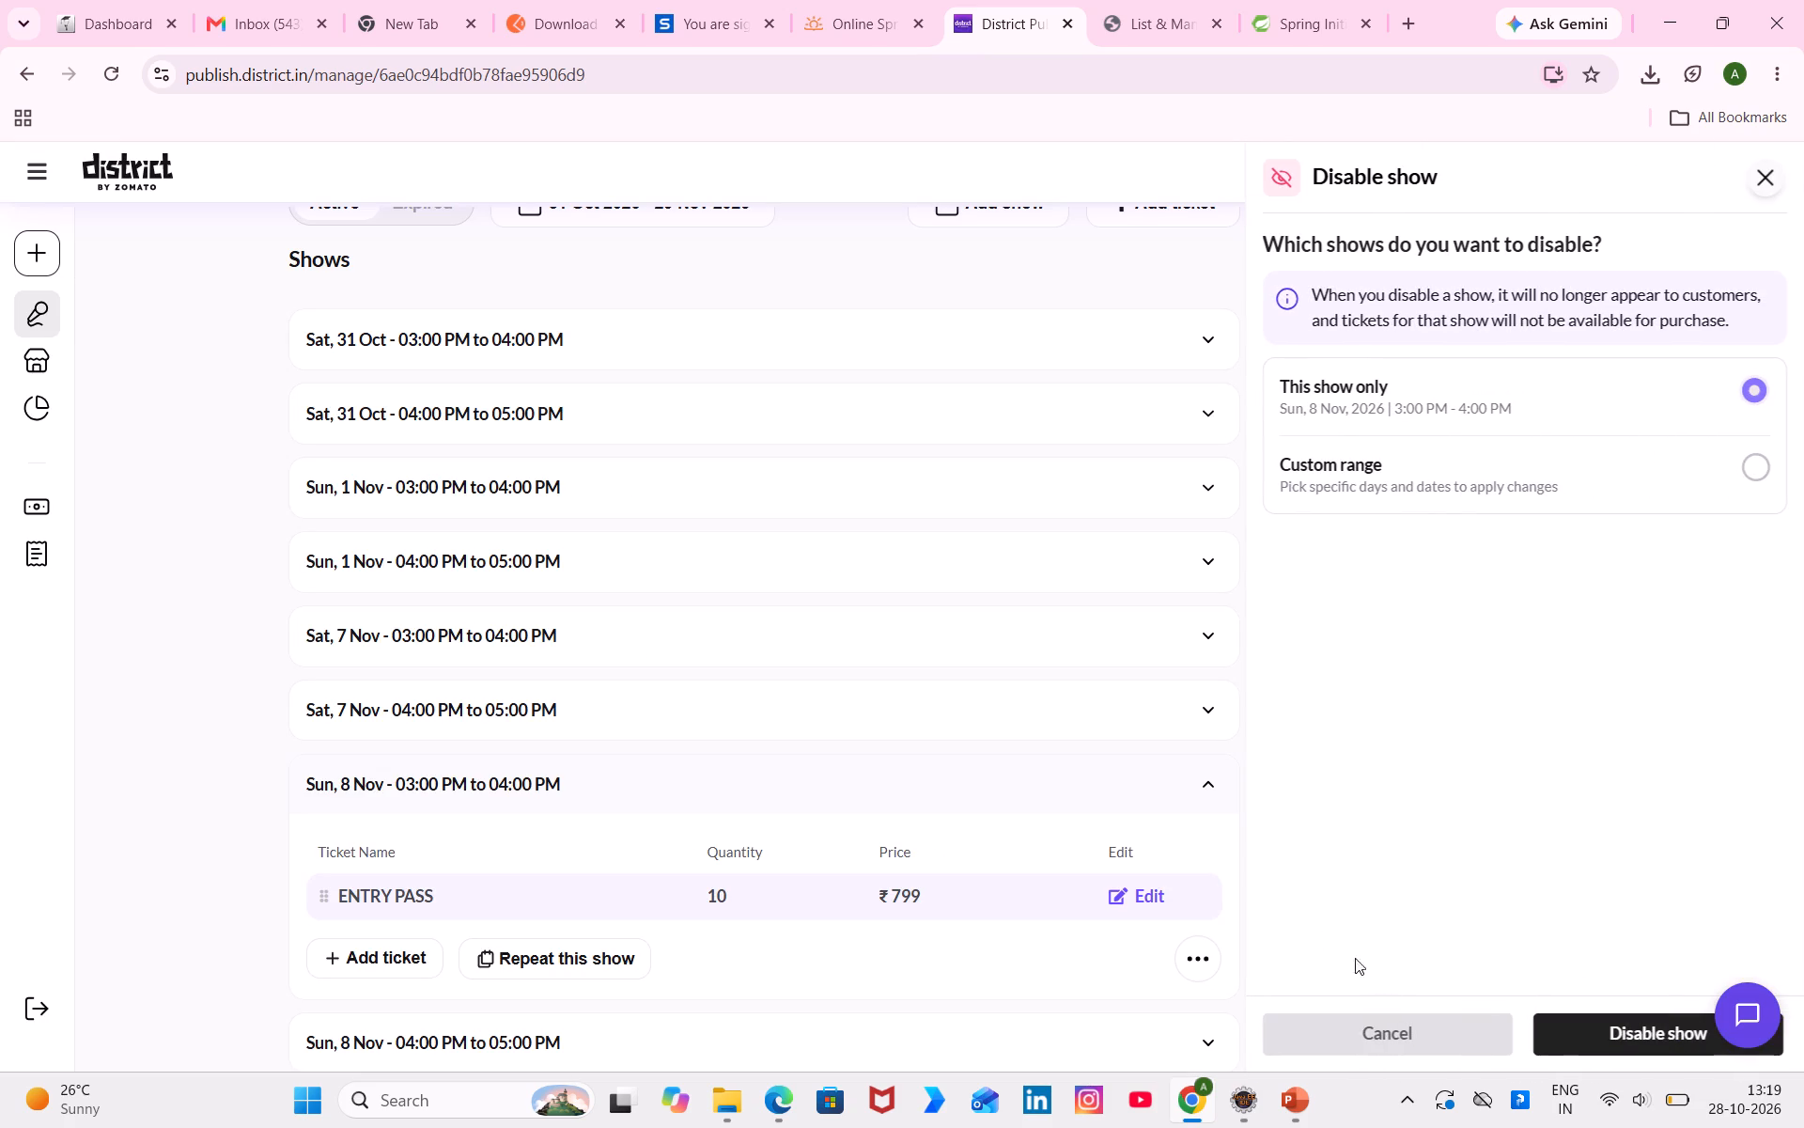
pyautogui.click(1567, 1033)
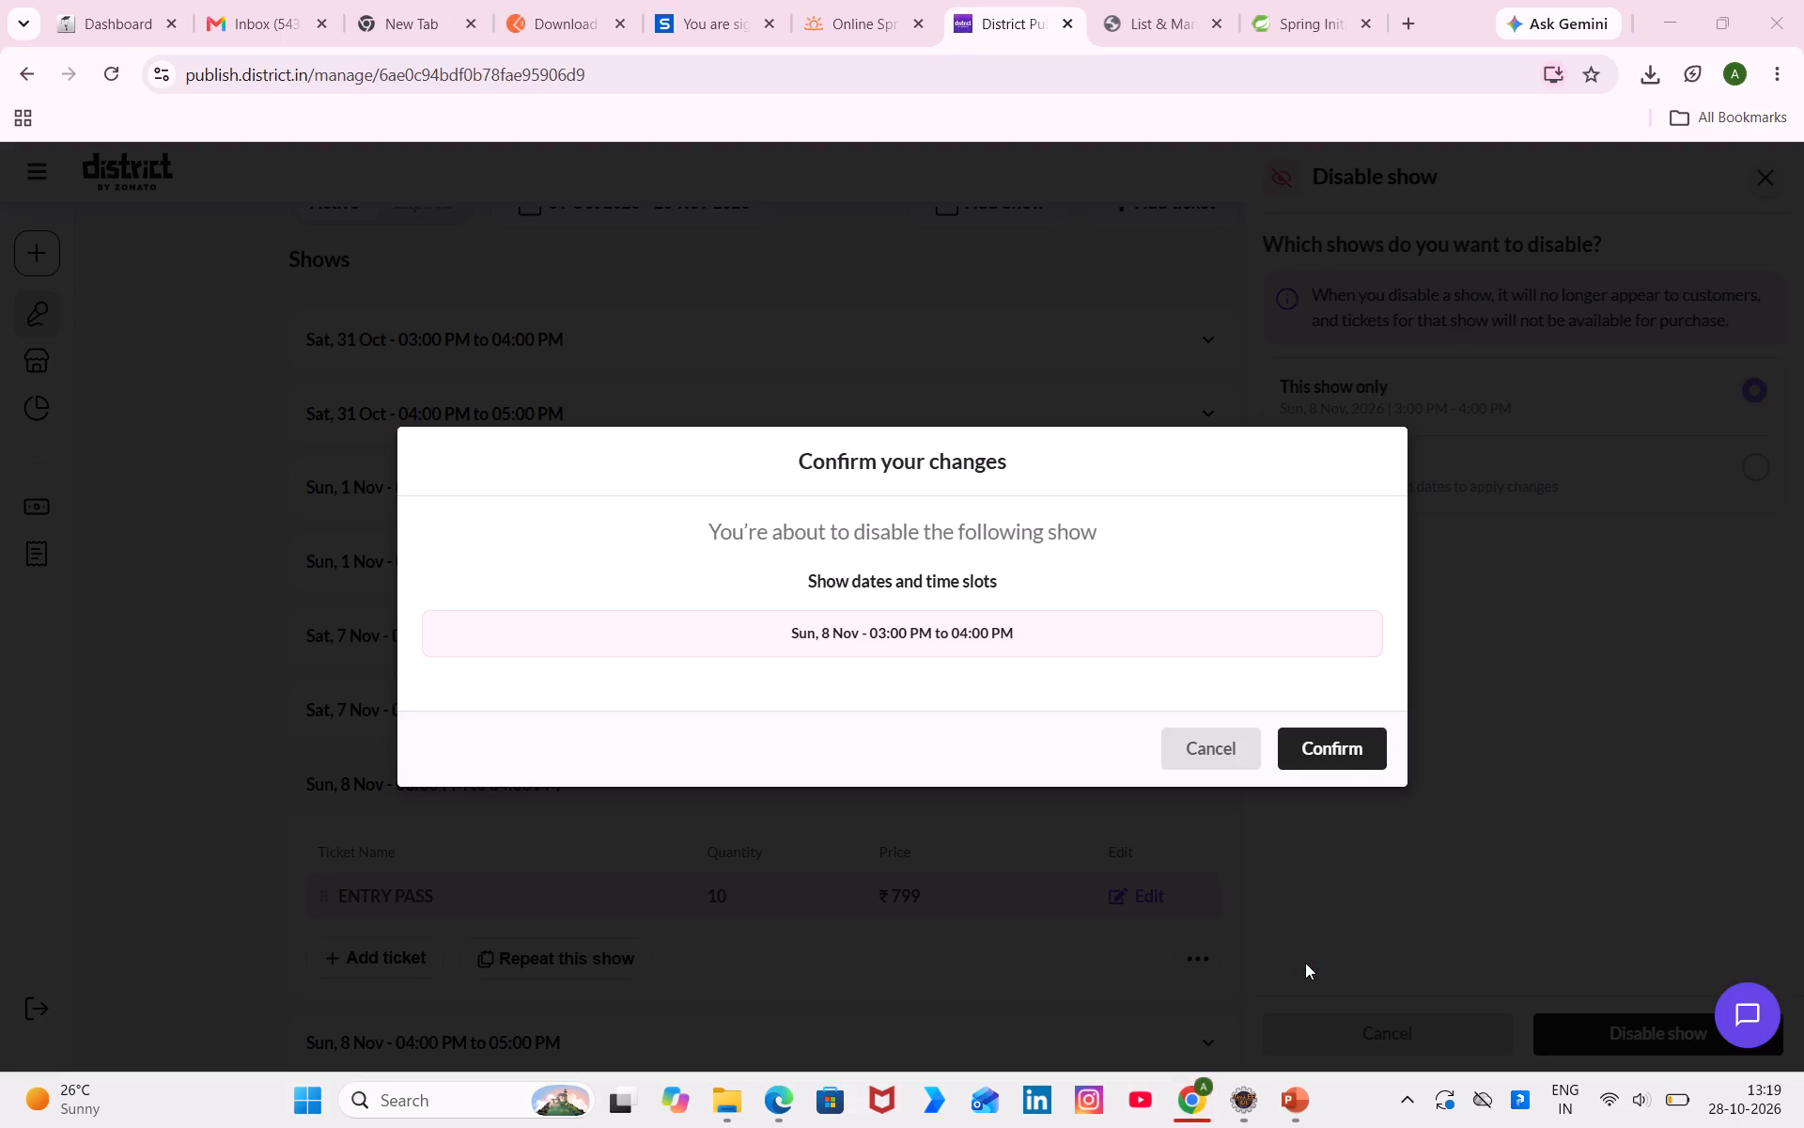
pyautogui.click(1342, 751)
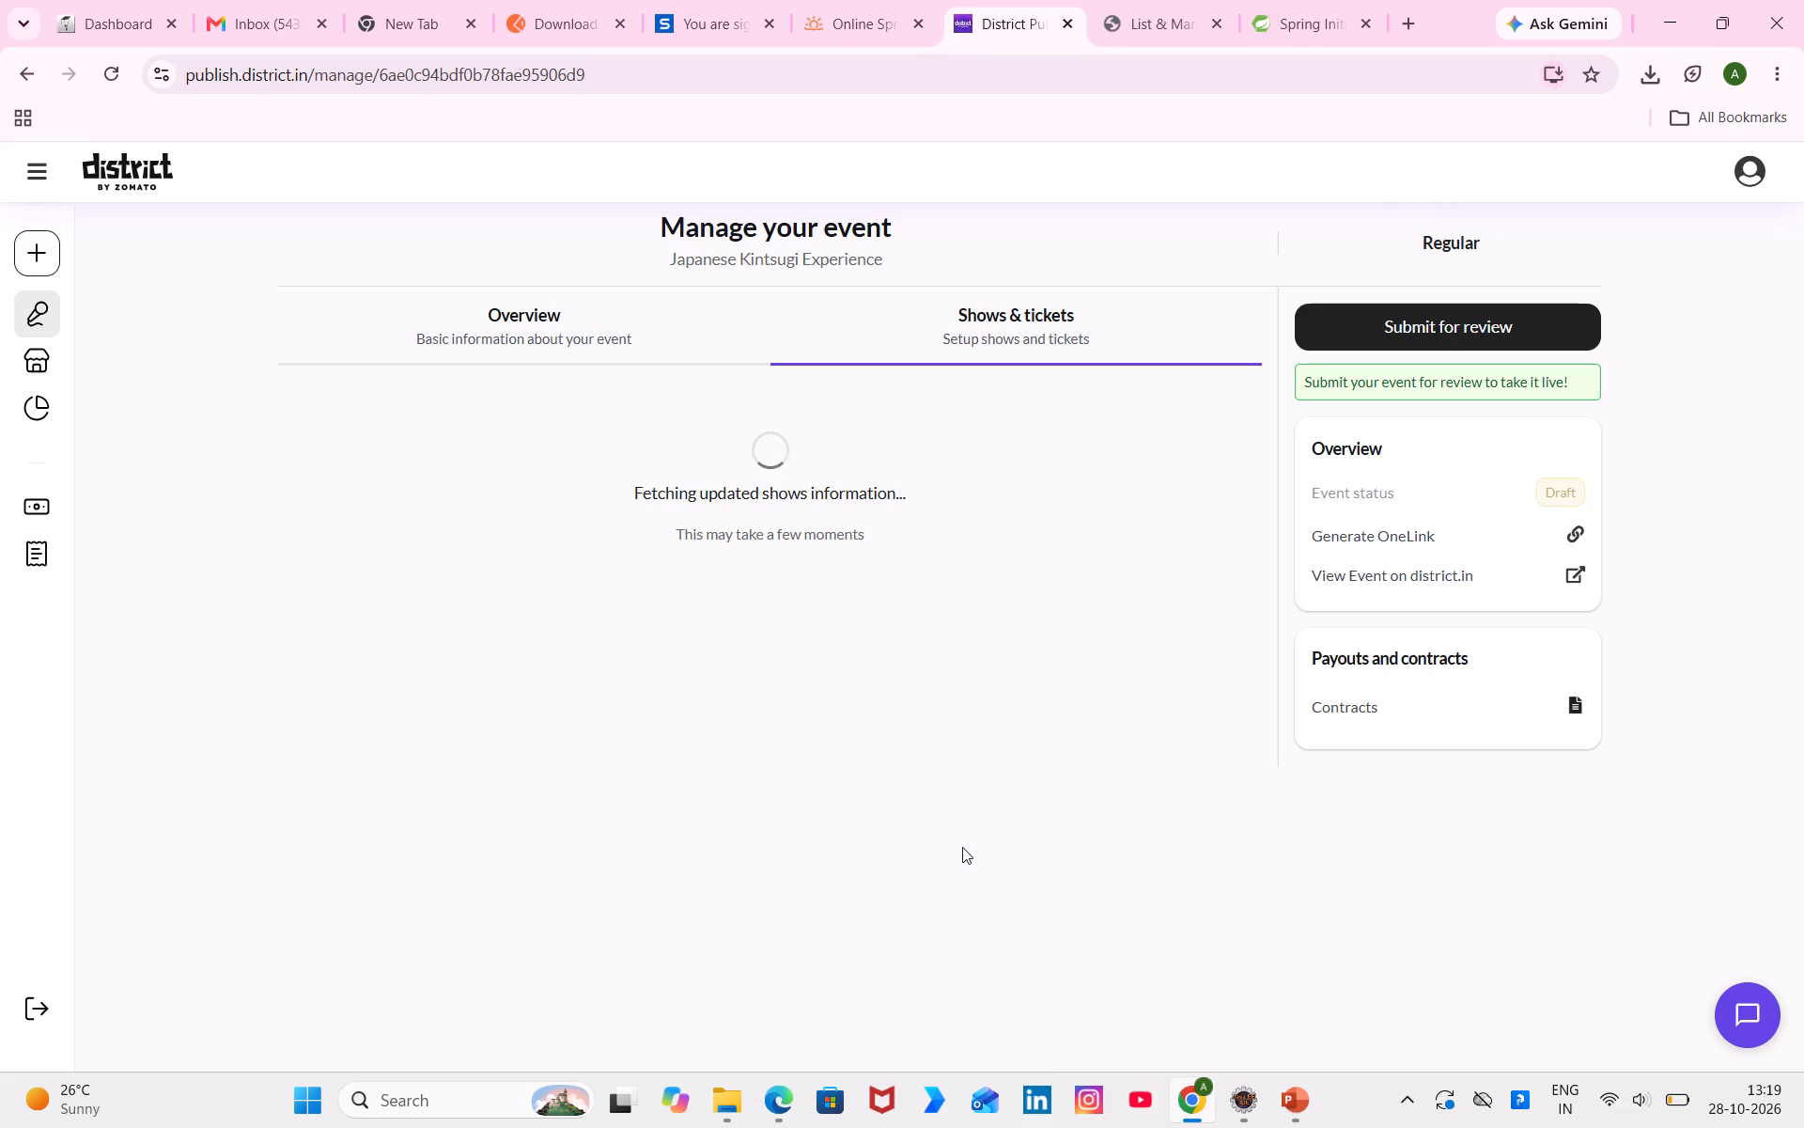
# Disable only the Sunday 8 November show from 04:00 PM to 05:00 PM.
pyautogui.click(1072, 532)
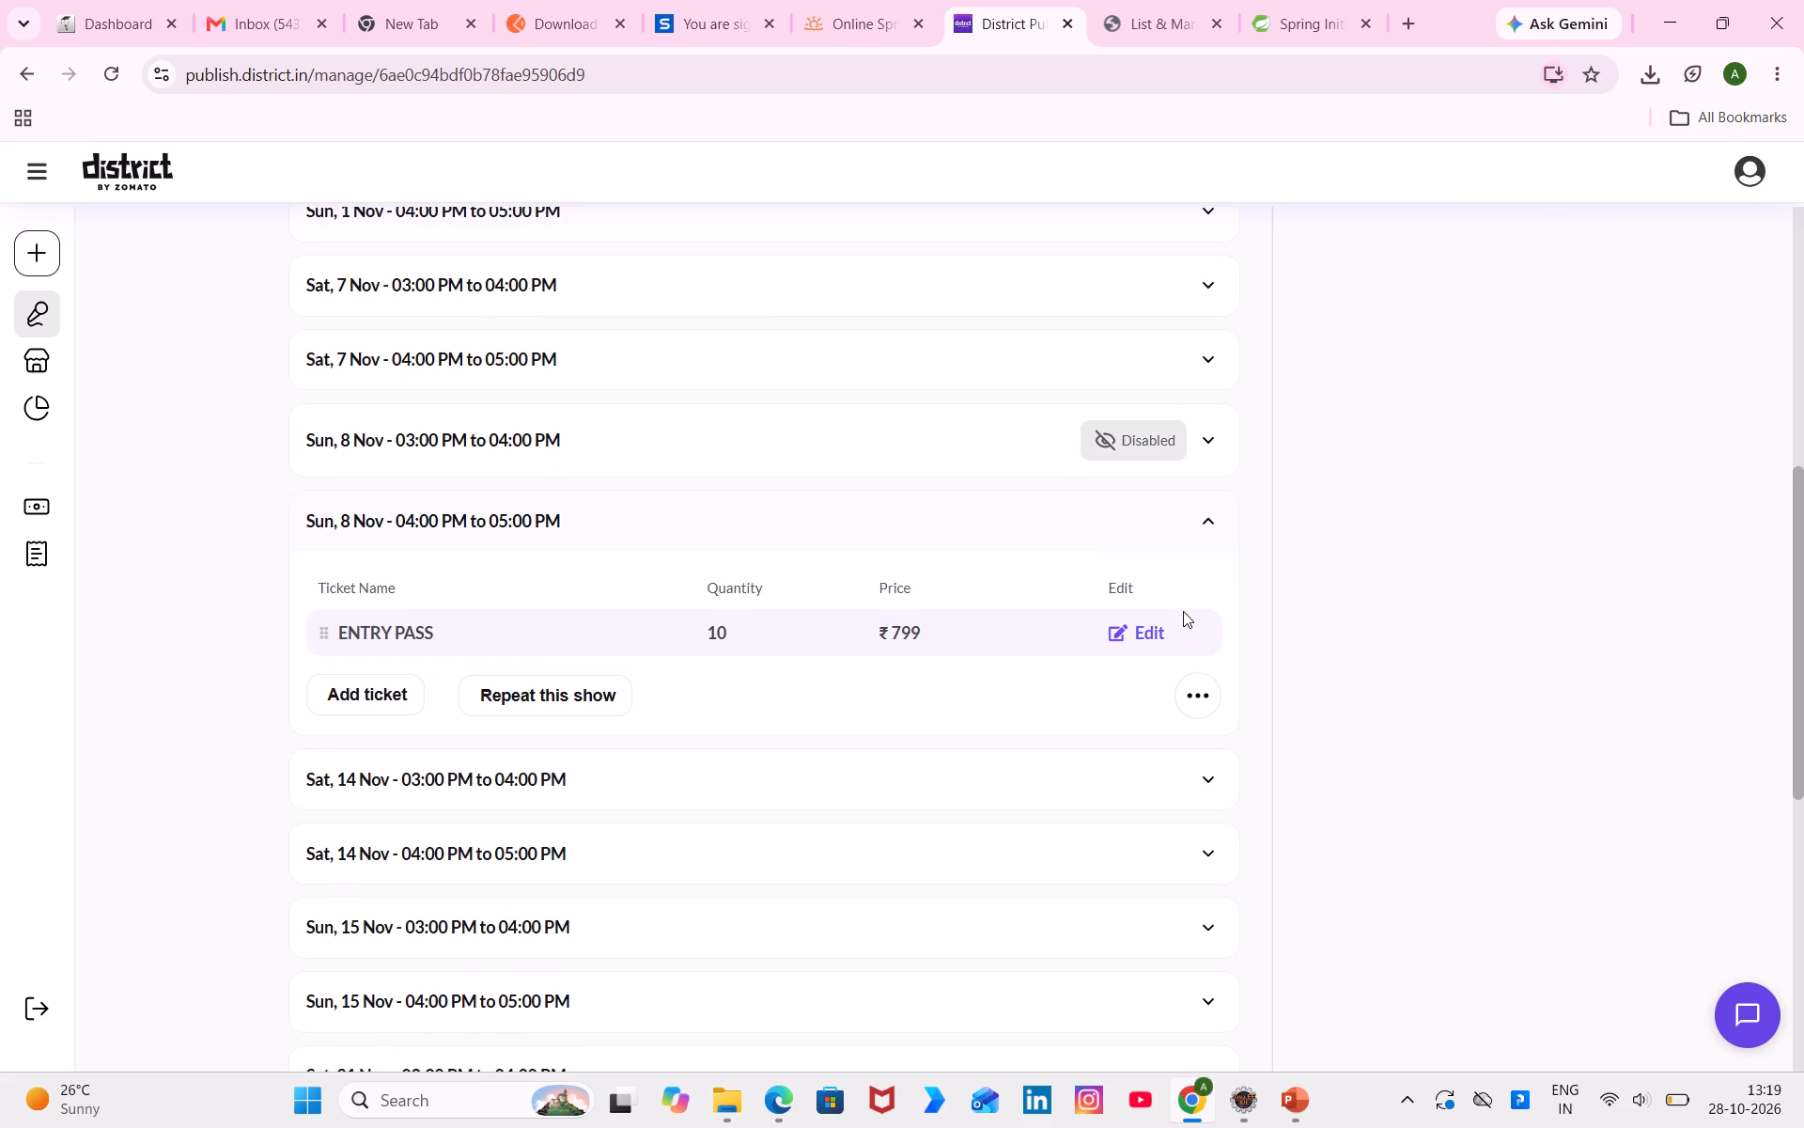
pyautogui.click(1196, 709)
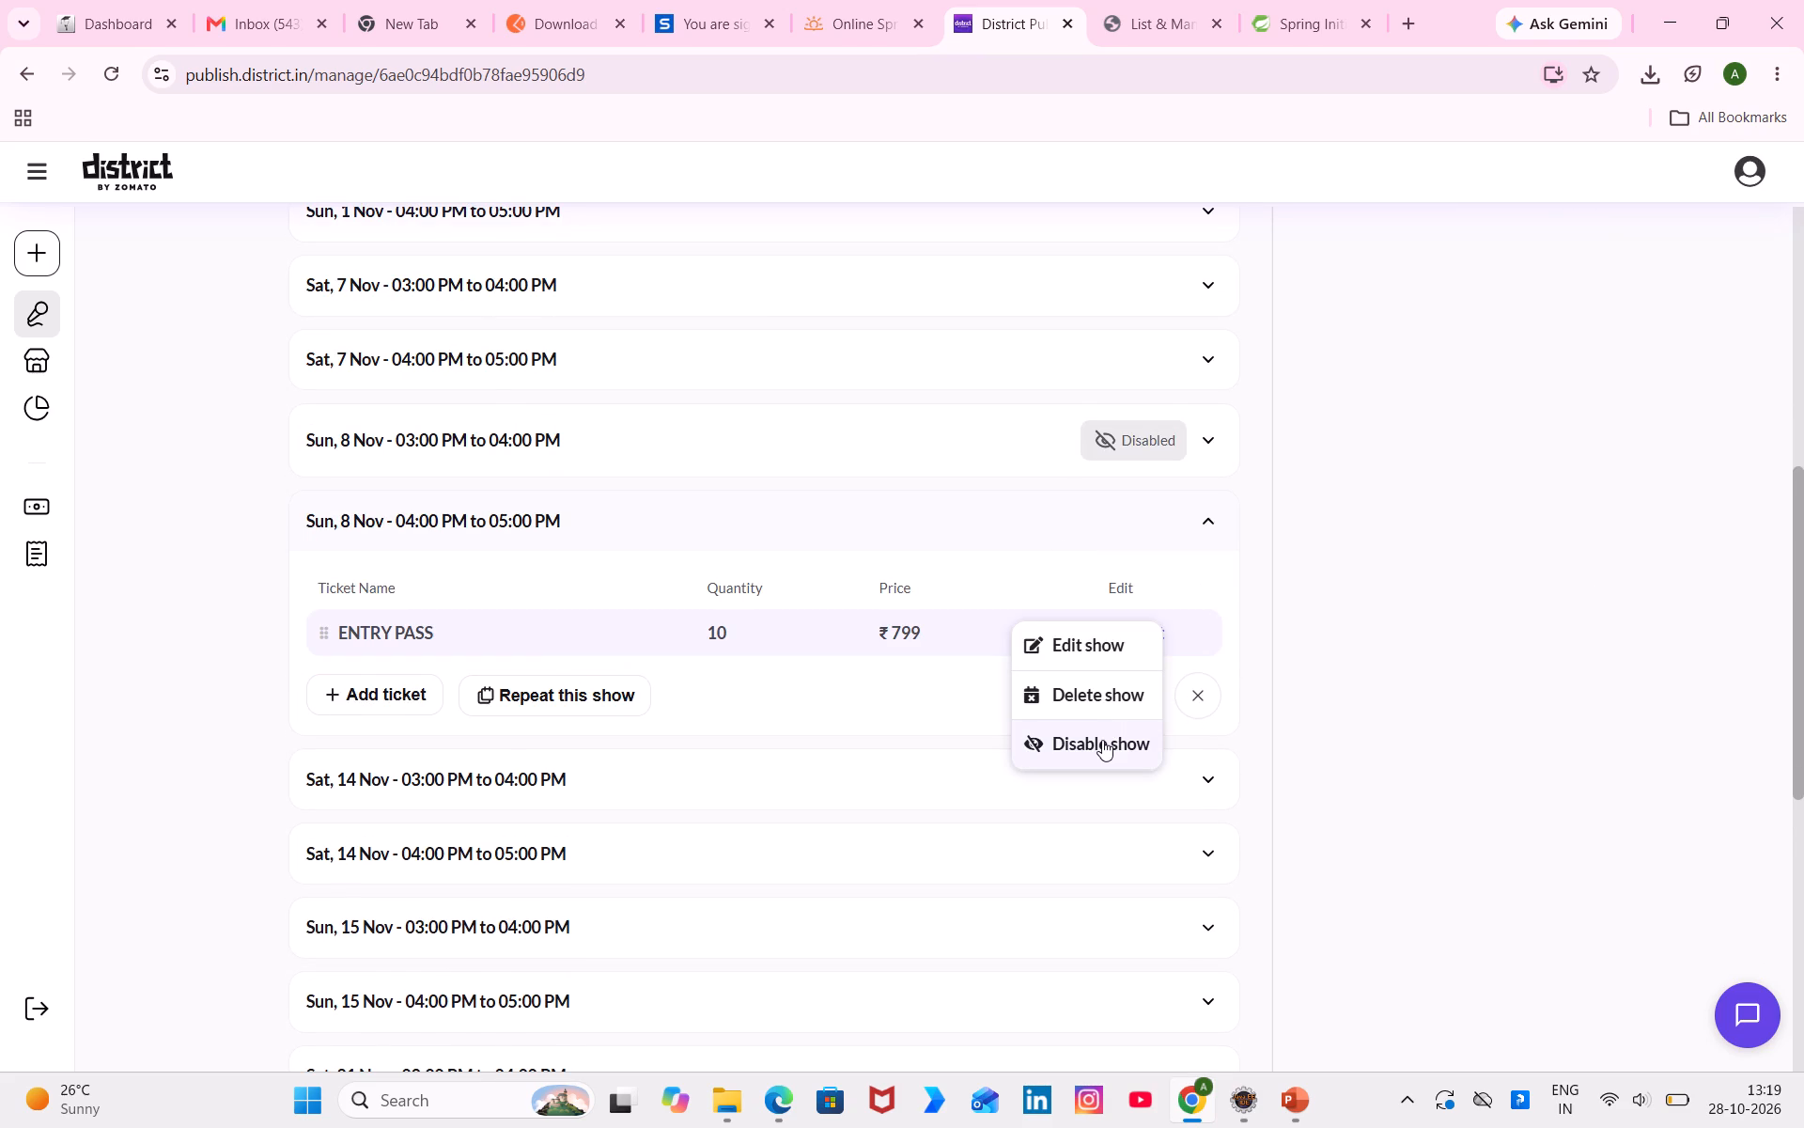
pyautogui.click(1102, 740)
pyautogui.click(1189, 936)
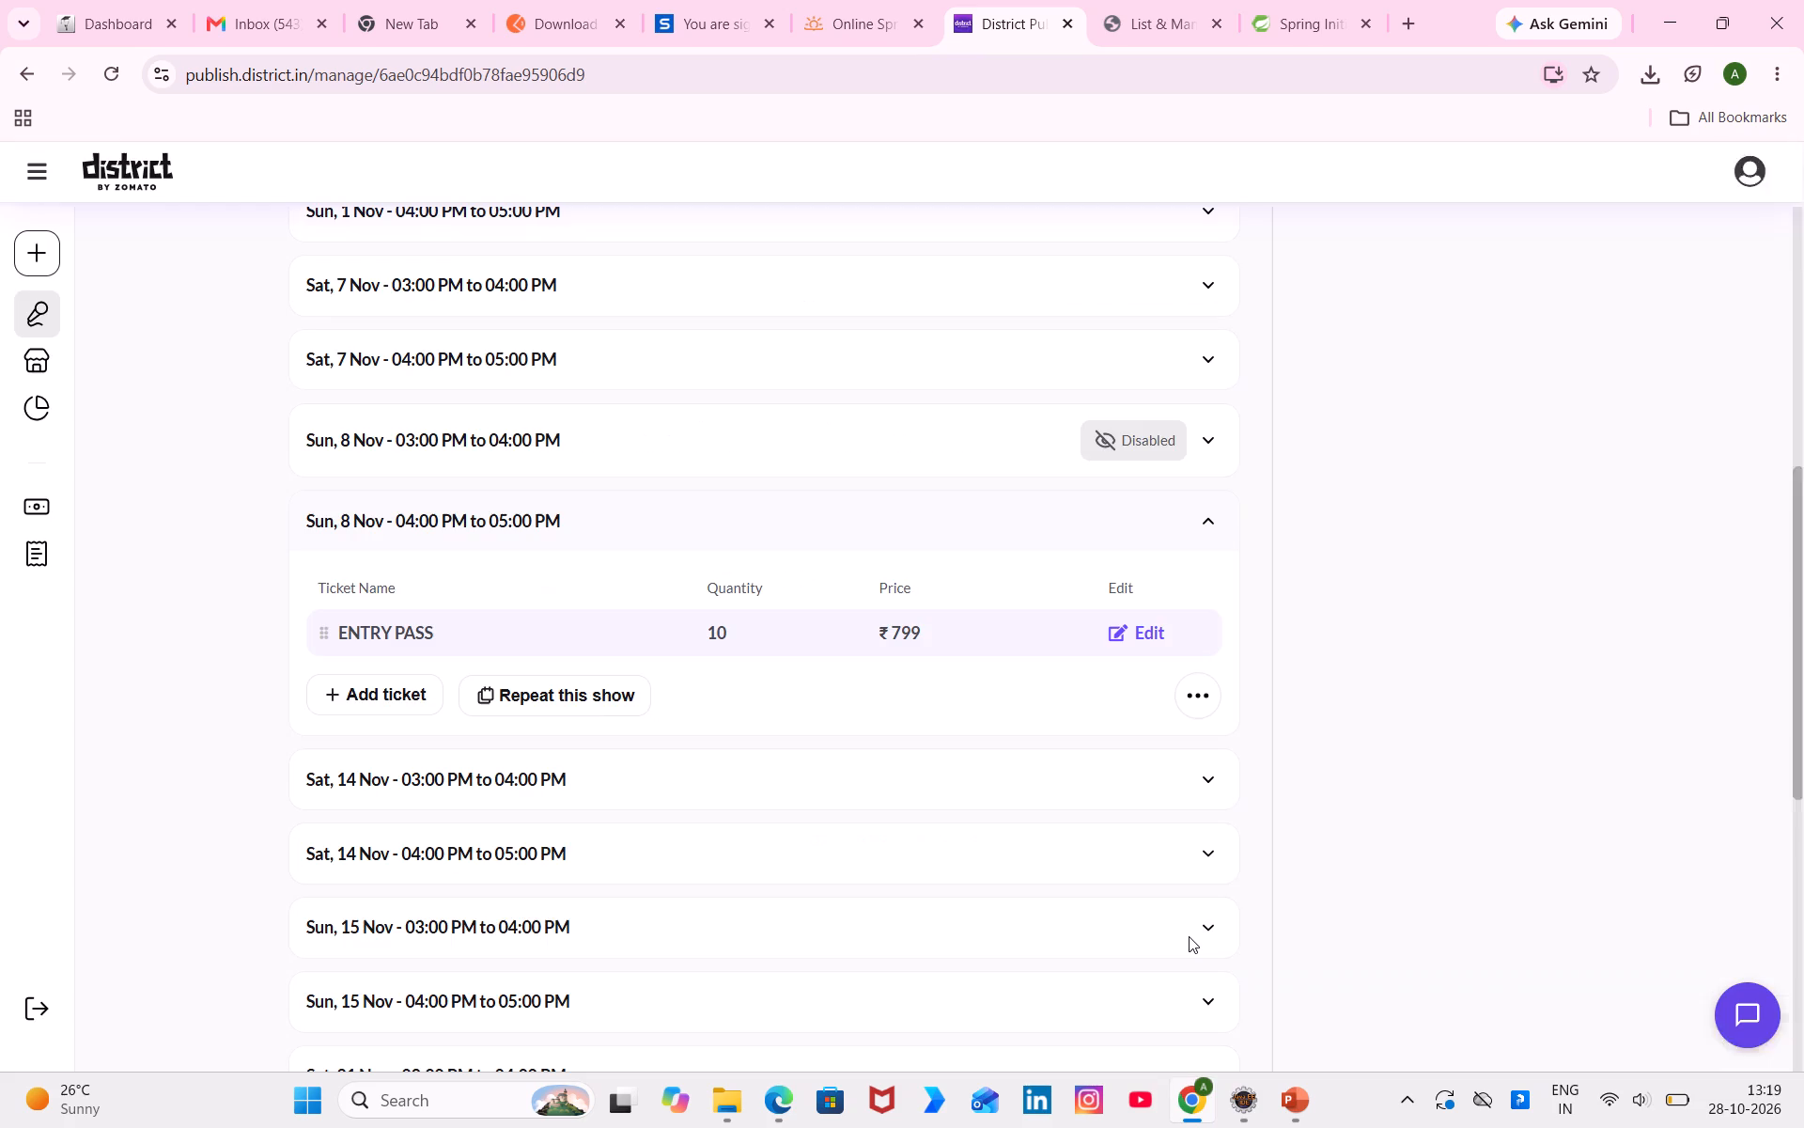
pyautogui.click(1582, 1034)
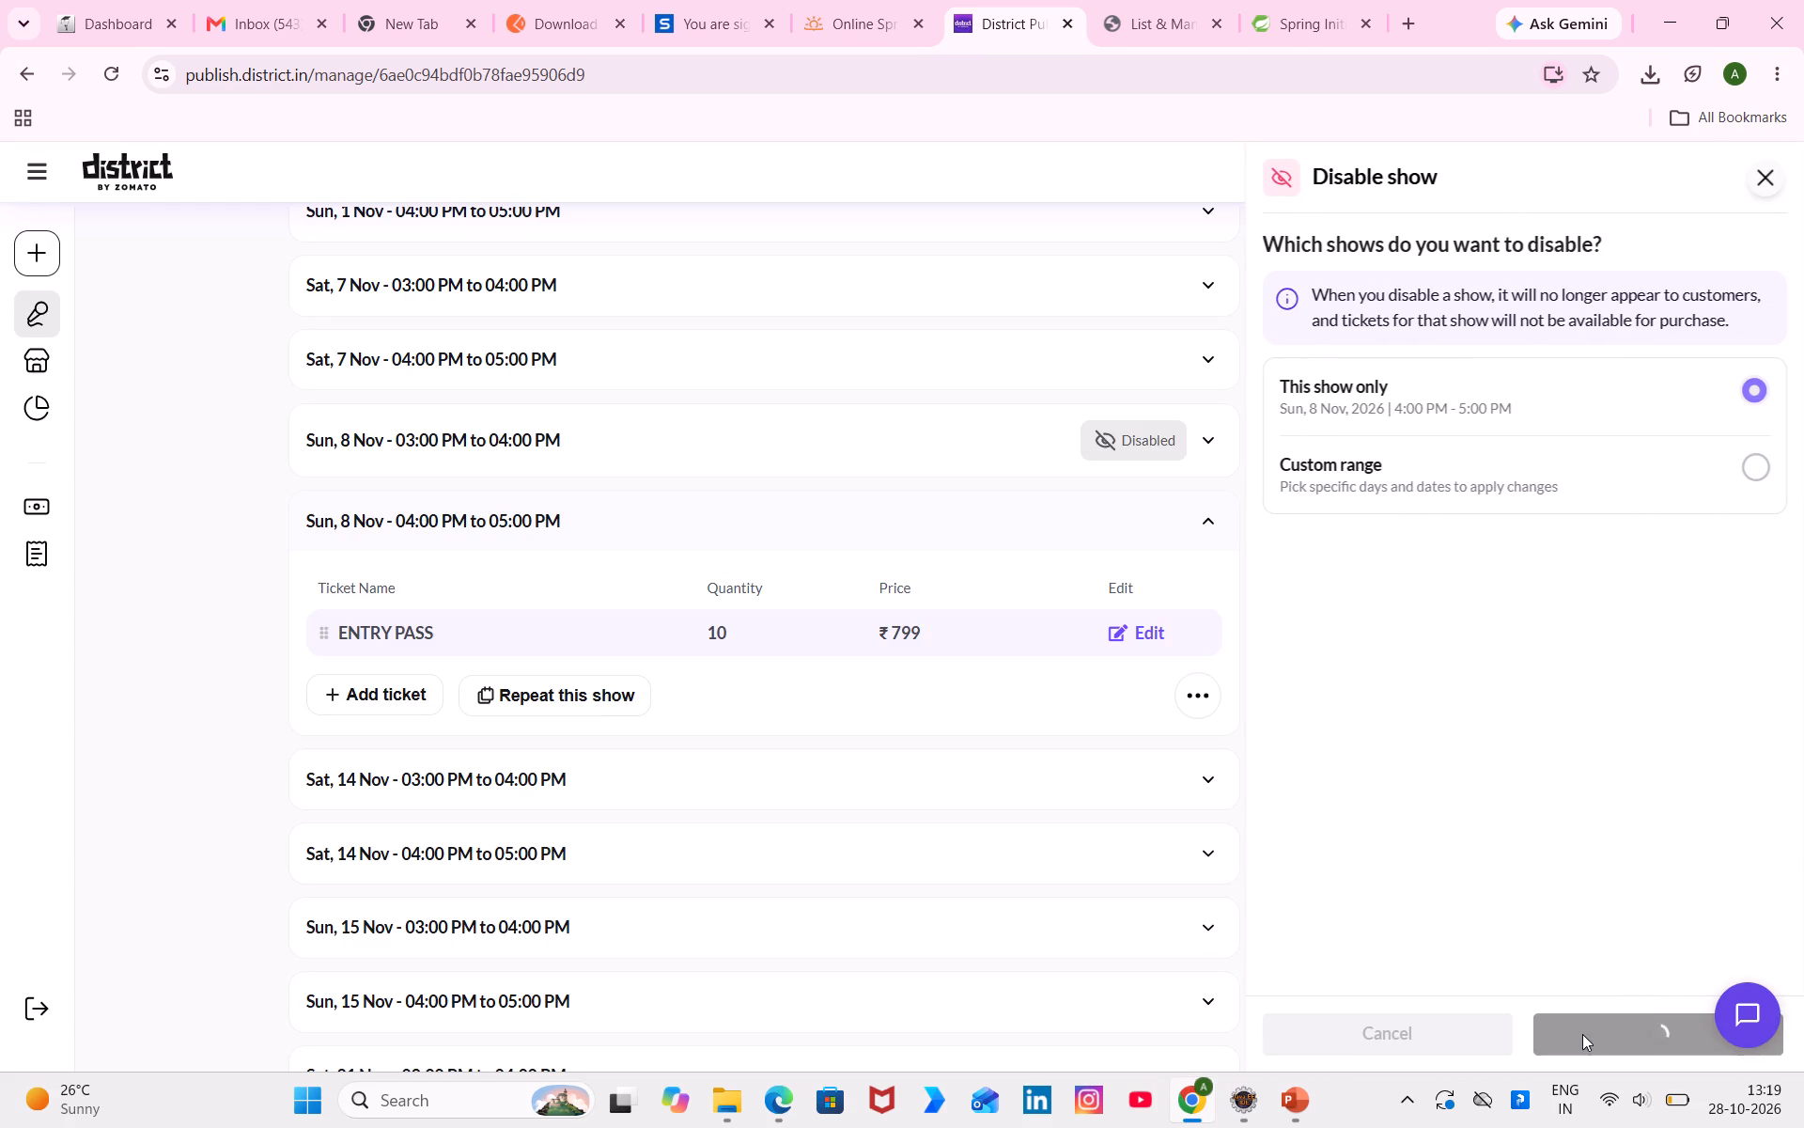
pyautogui.click(1351, 744)
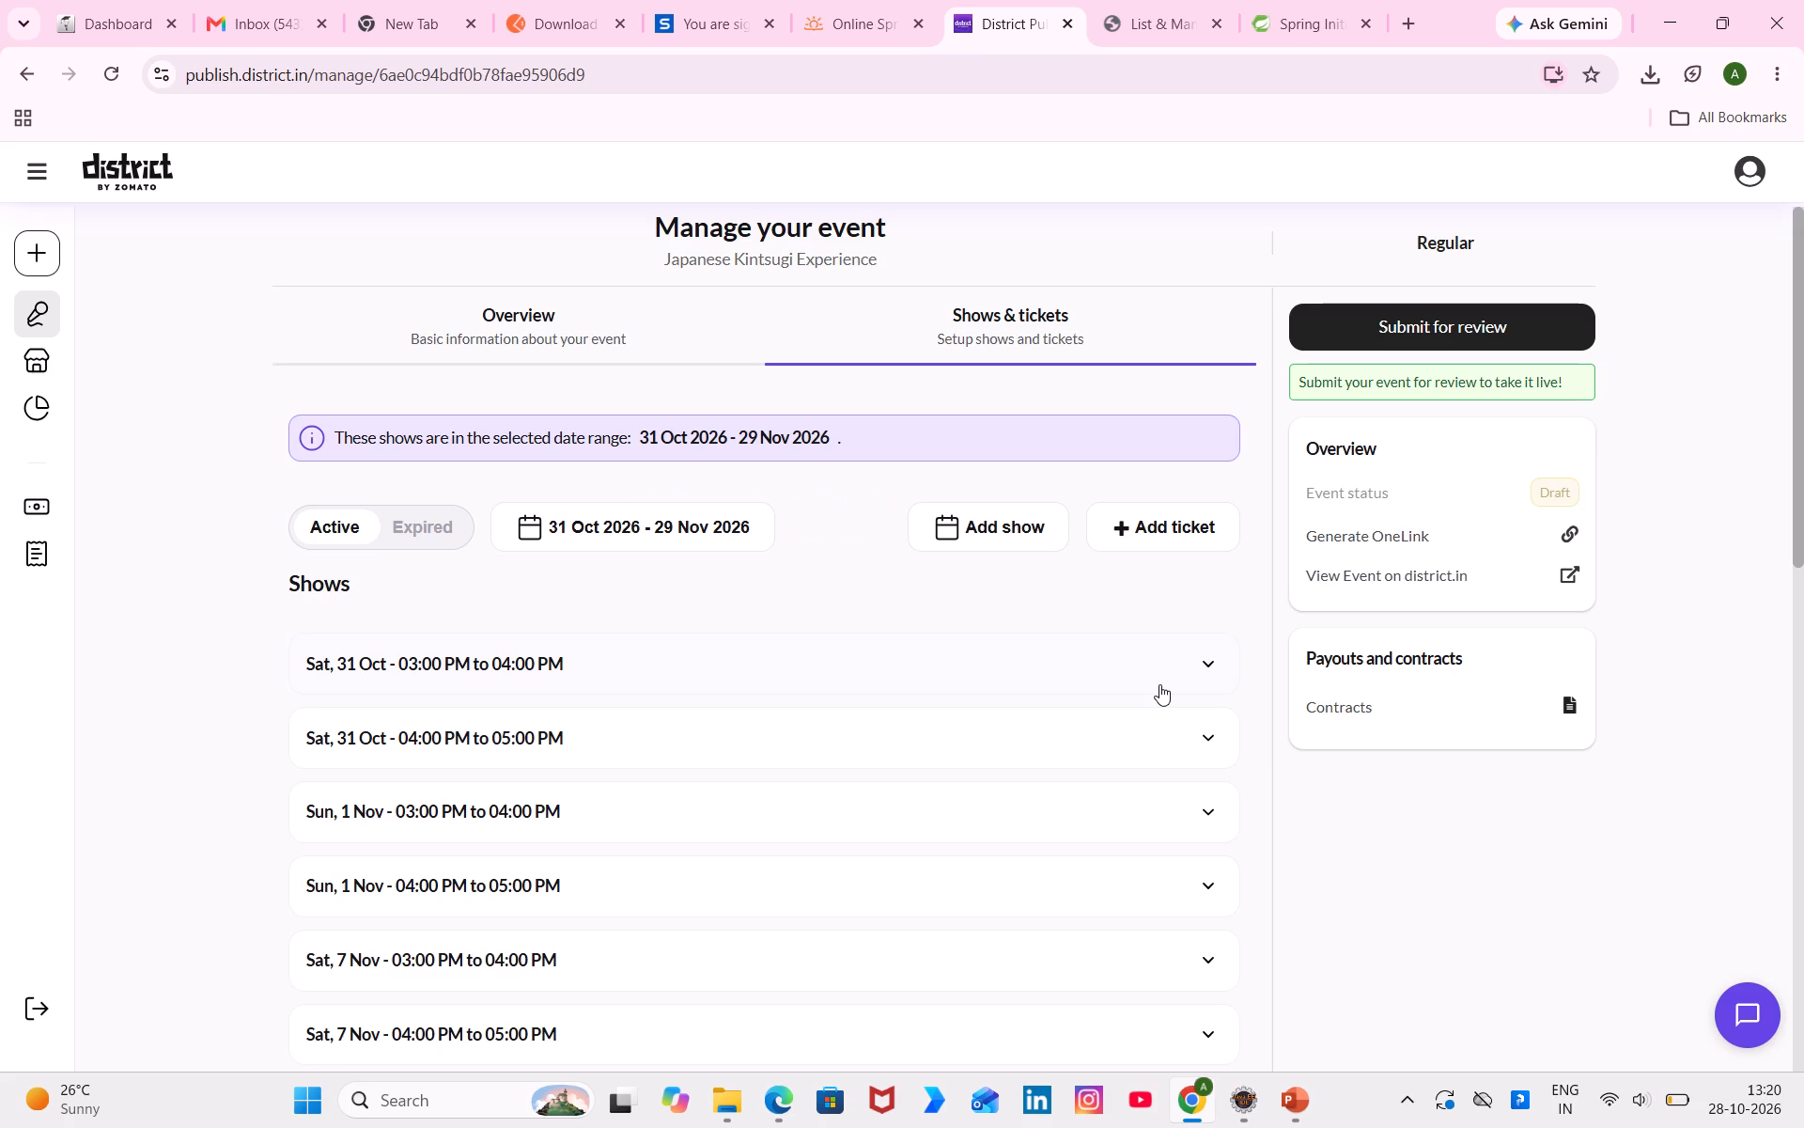
# Check the show list and submit the Japanese Kintsugi Experience event for review.
pyautogui.scroll(-4, 1117, 710)
pyautogui.scroll(2, 1117, 710)
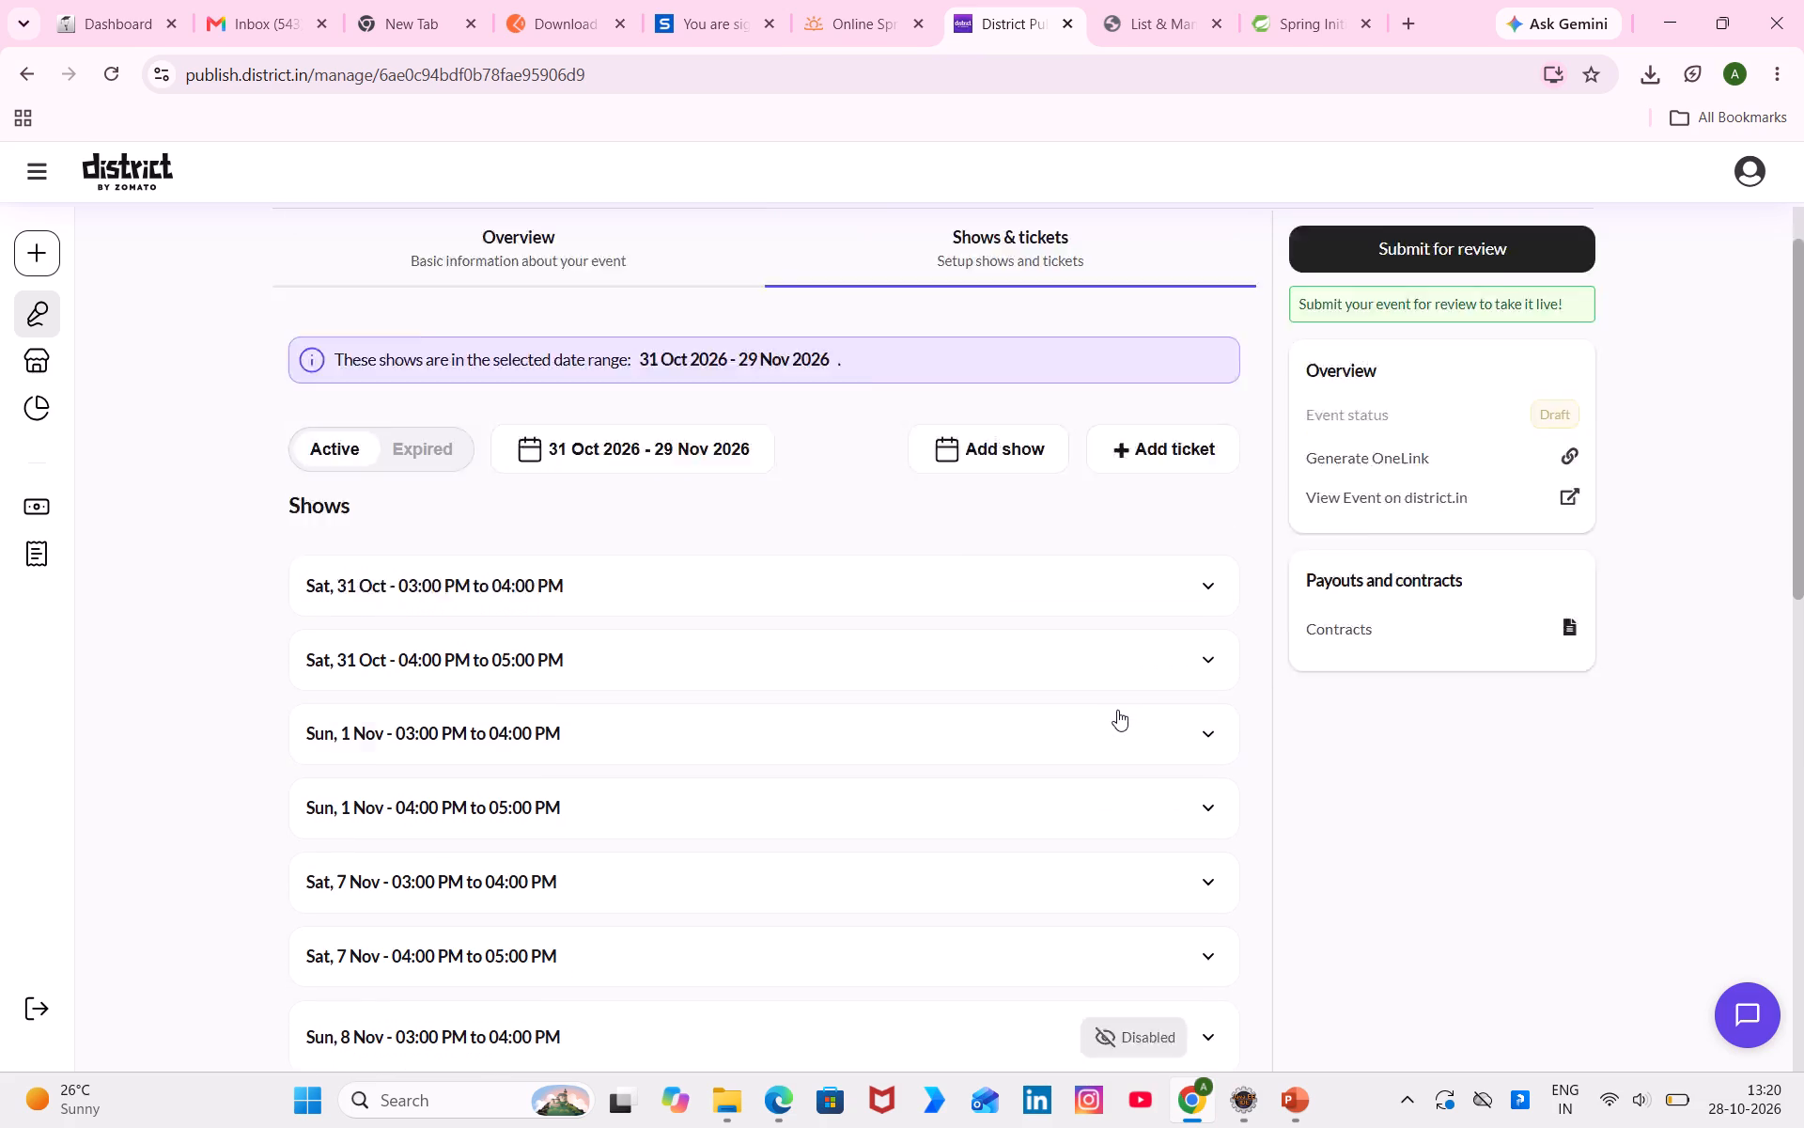
pyautogui.scroll(1, 1117, 710)
pyautogui.click(1436, 342)
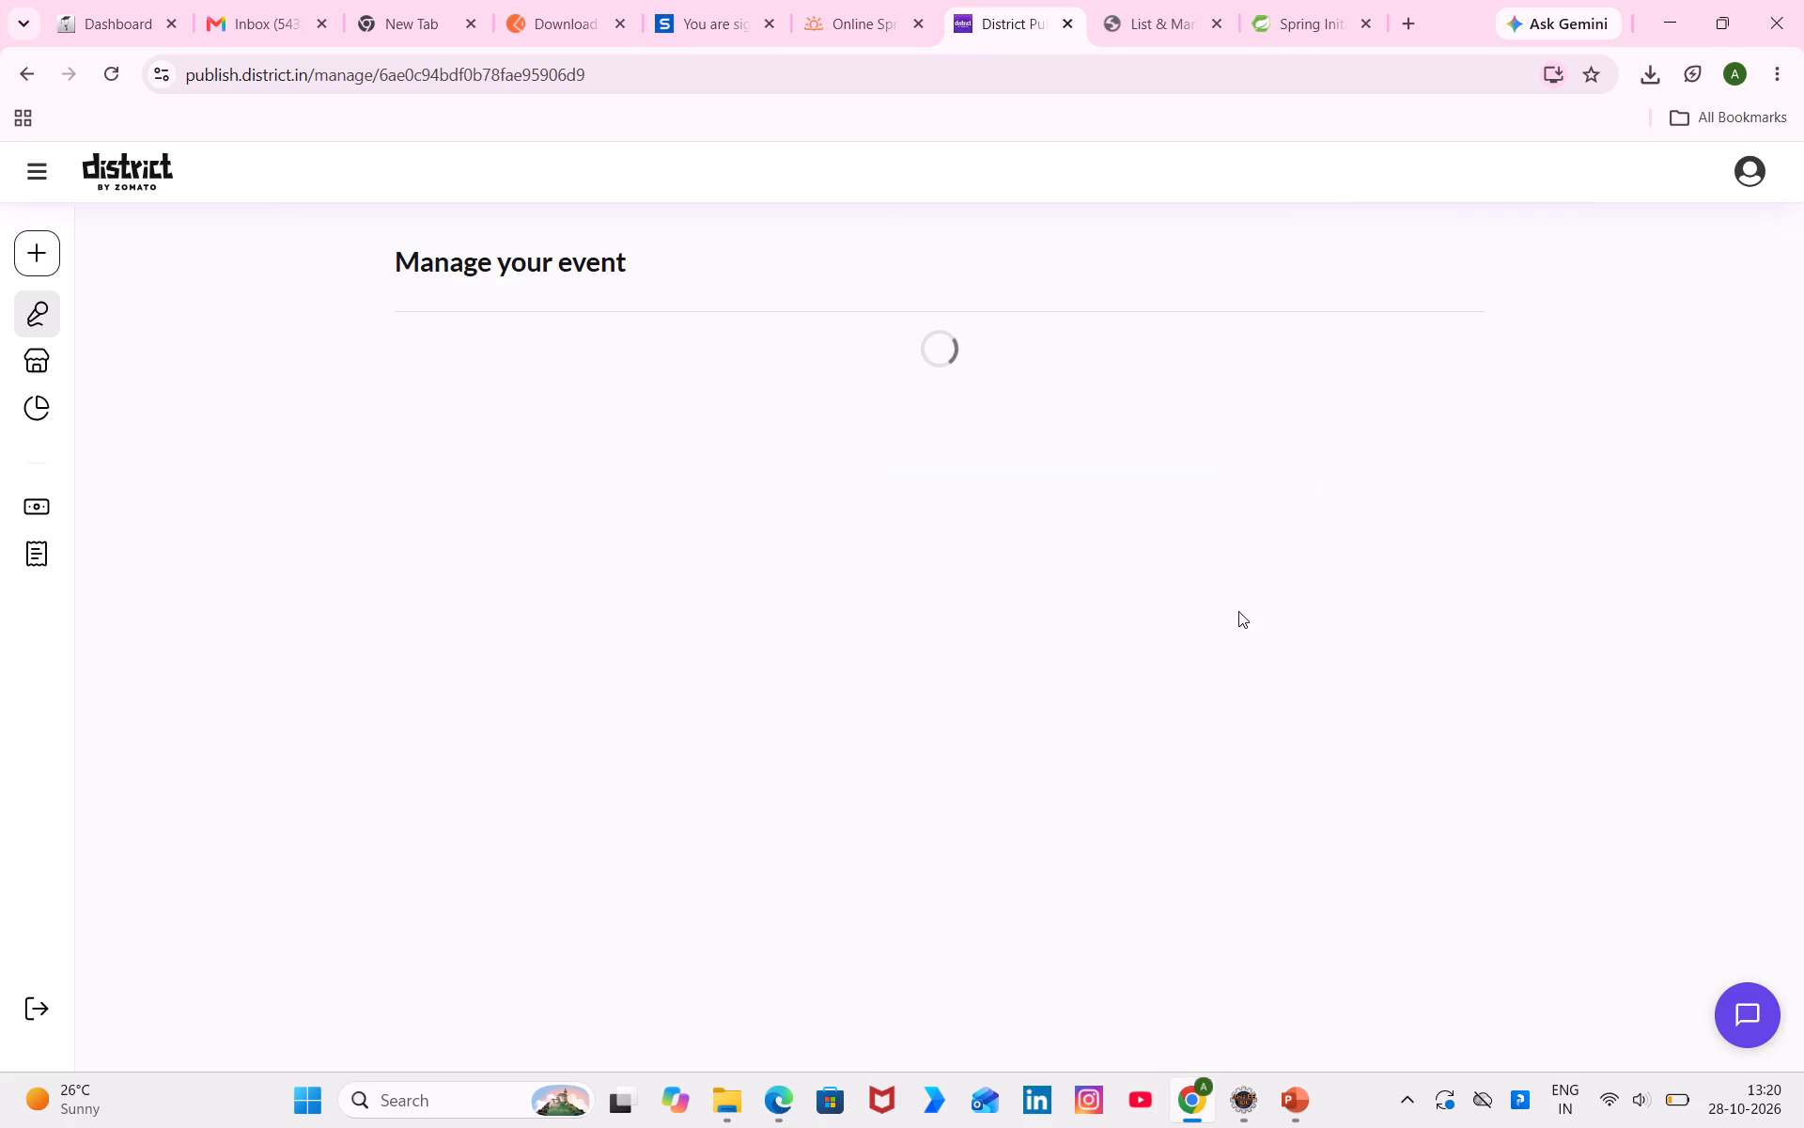
pyautogui.click(906, 678)
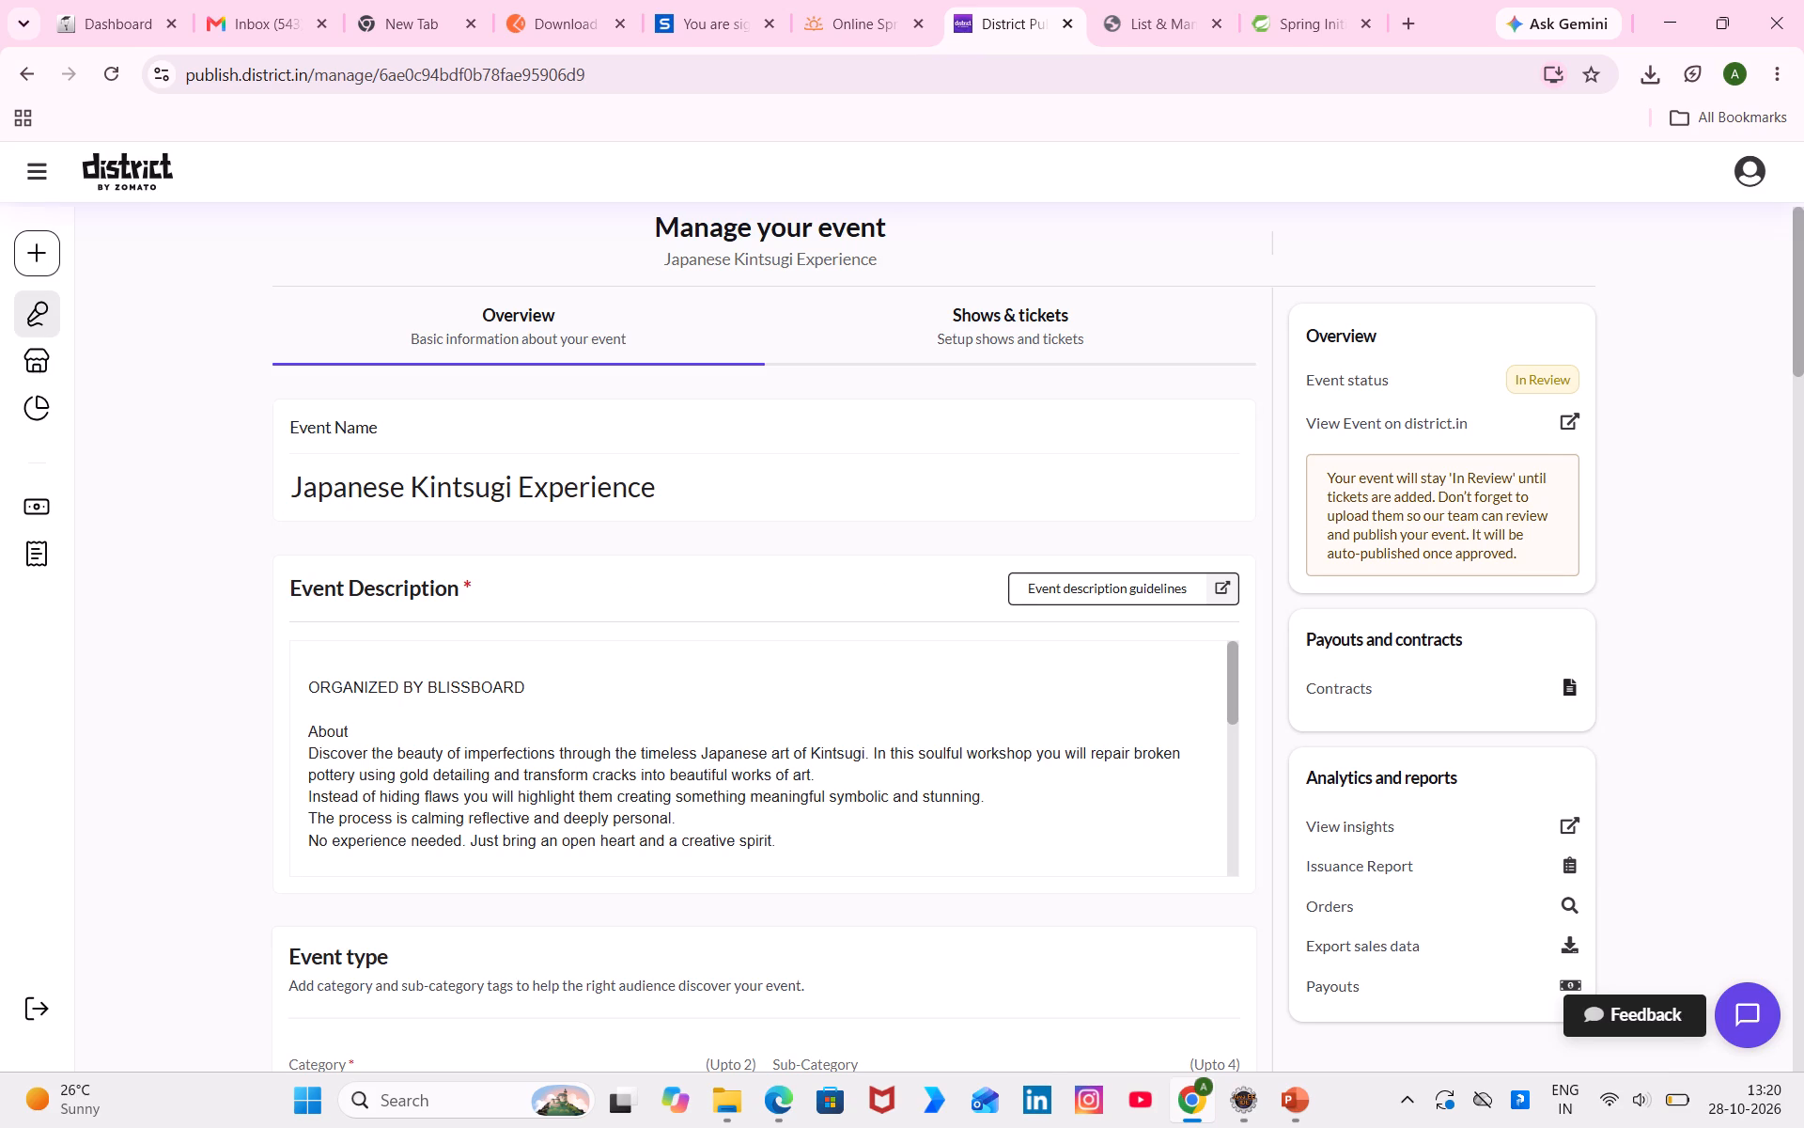
# Examine the submitted event's shows, the tickets of both 31 October slots, and its overview details.
pyautogui.click(964, 343)
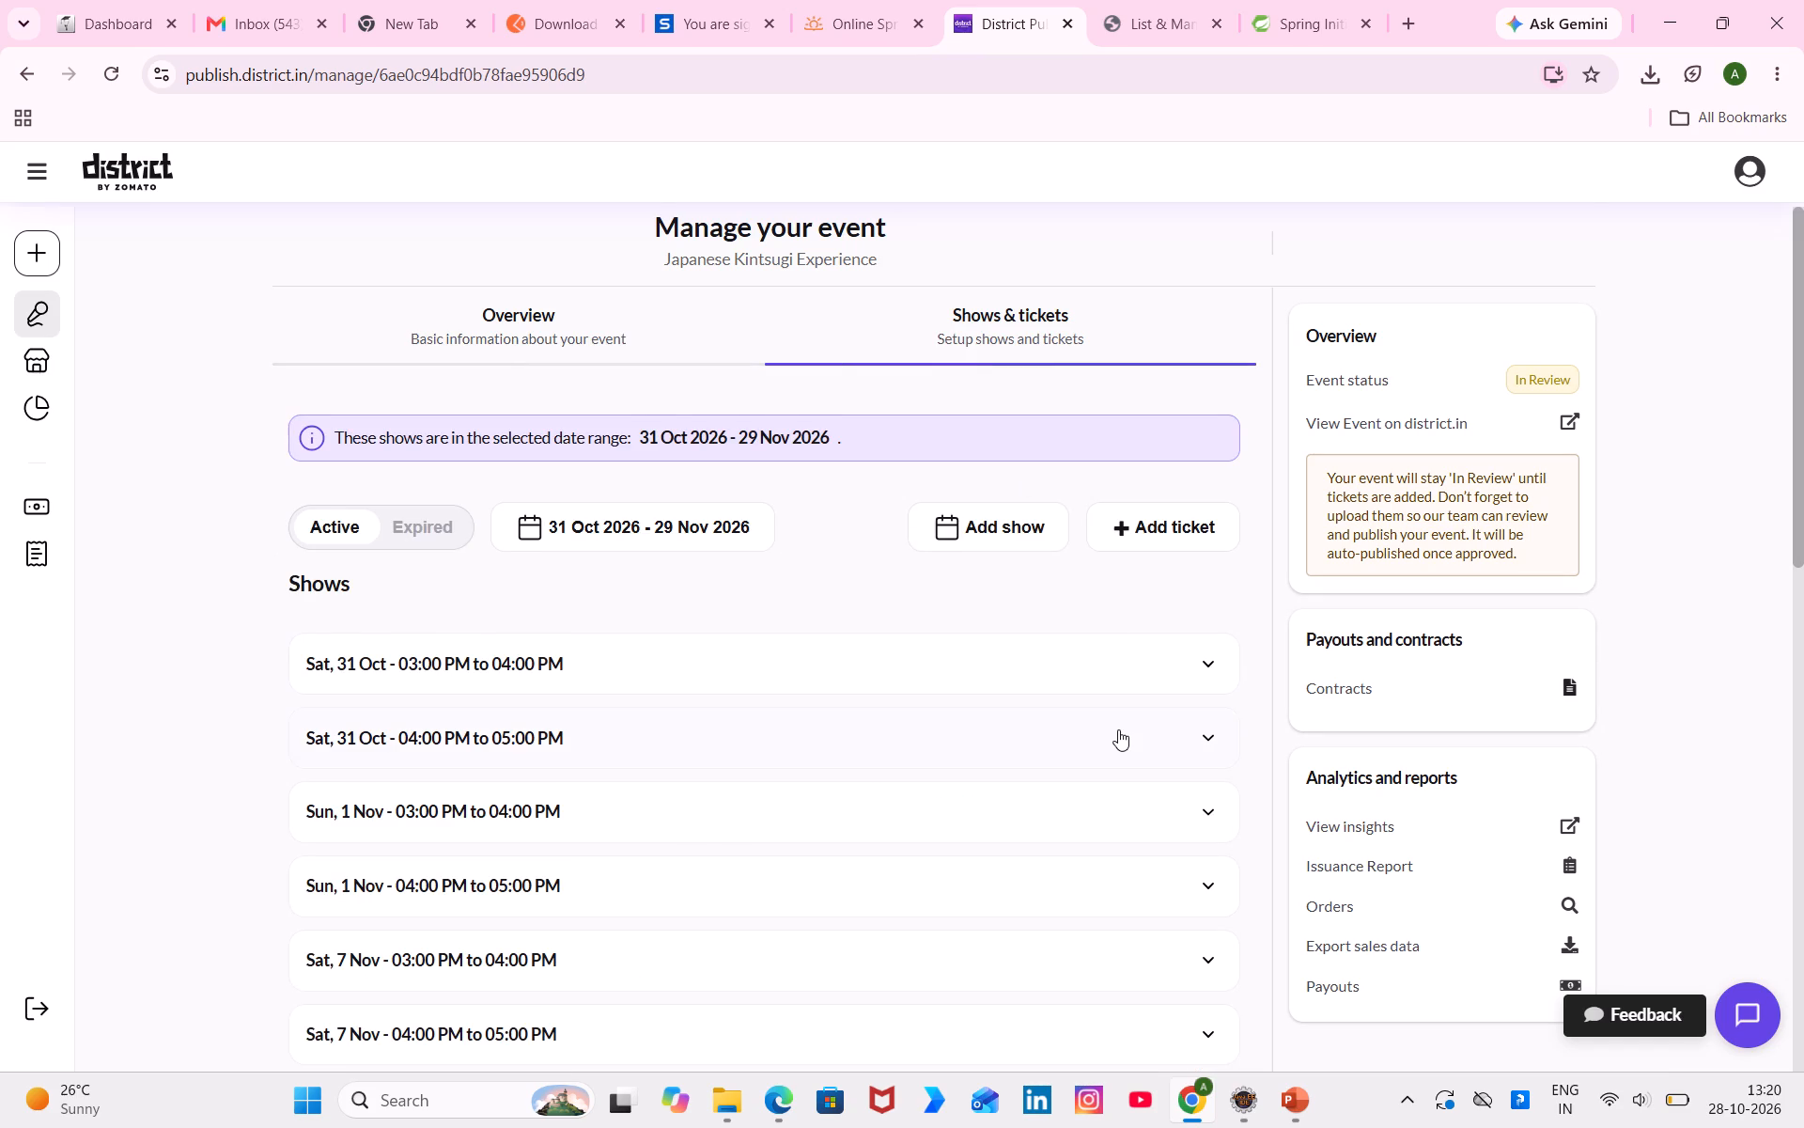
pyautogui.scroll(-4, 1118, 729)
pyautogui.scroll(5, 1118, 729)
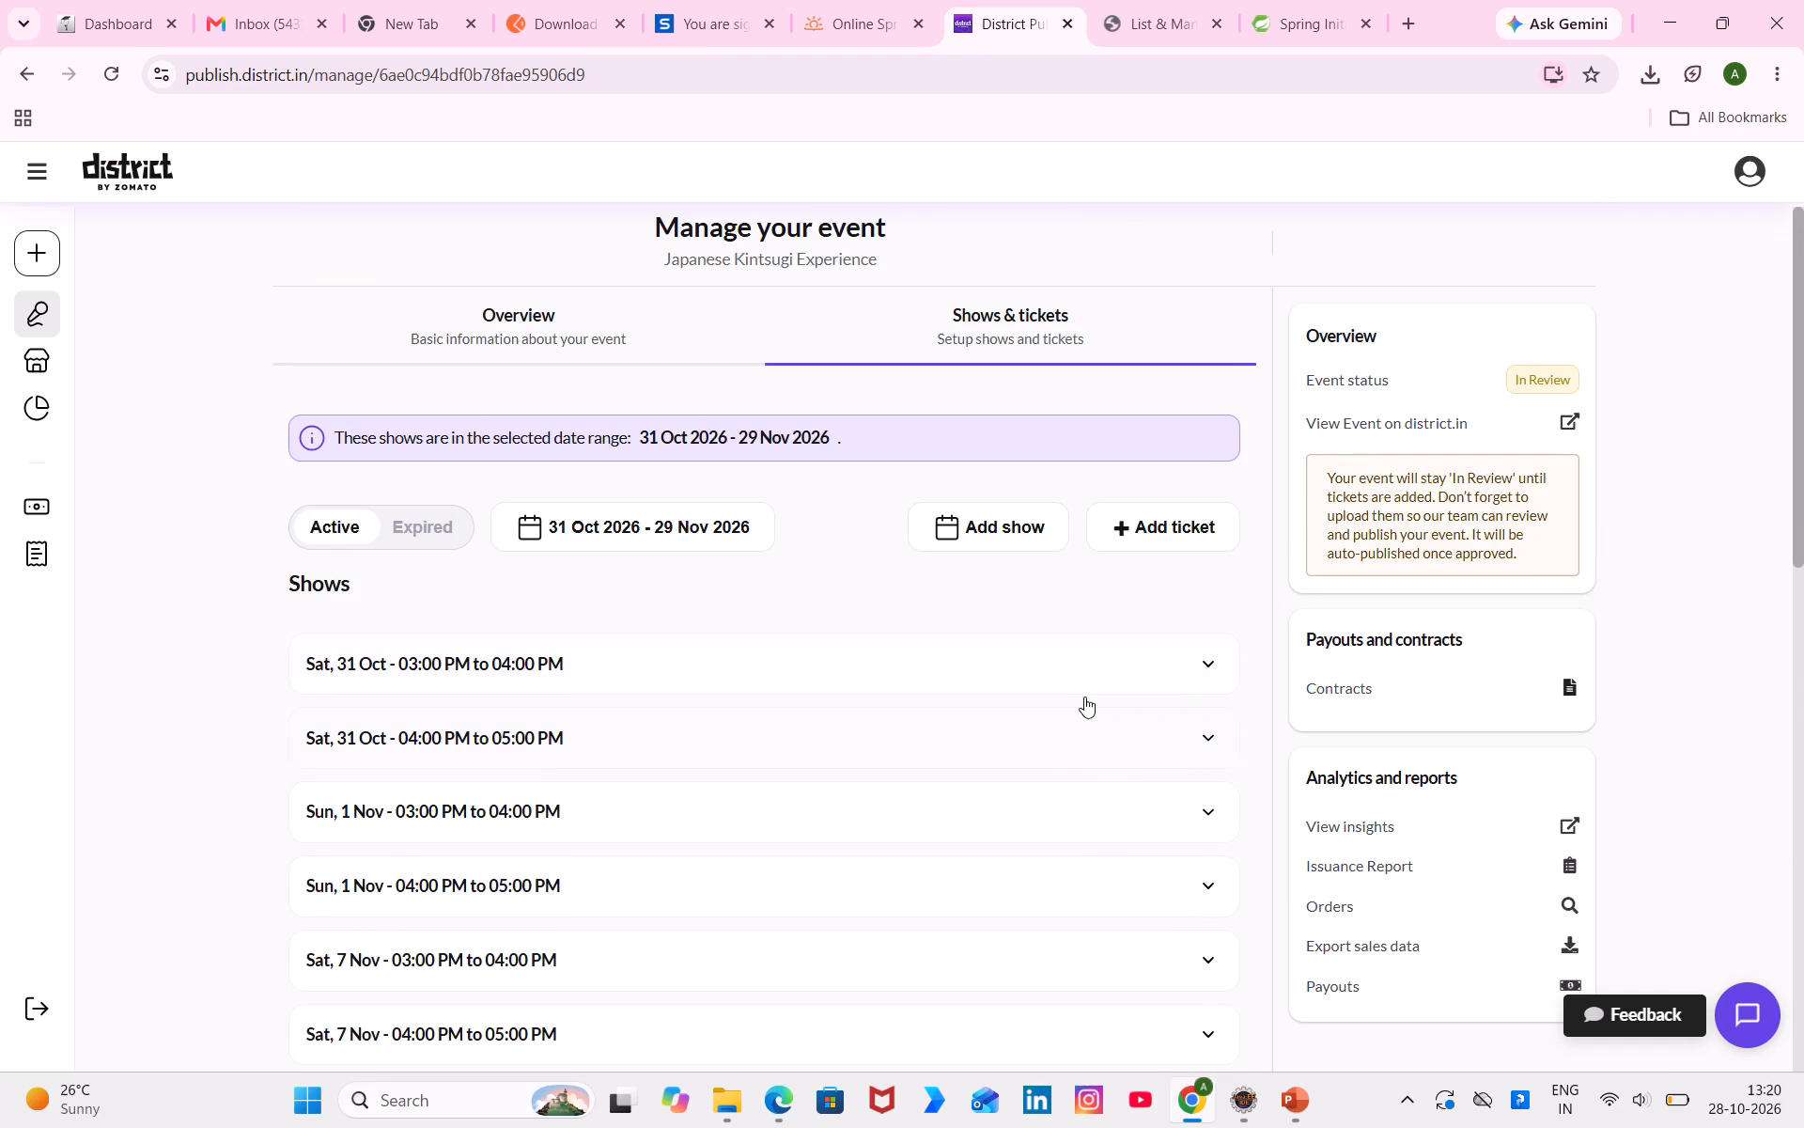
pyautogui.click(1078, 689)
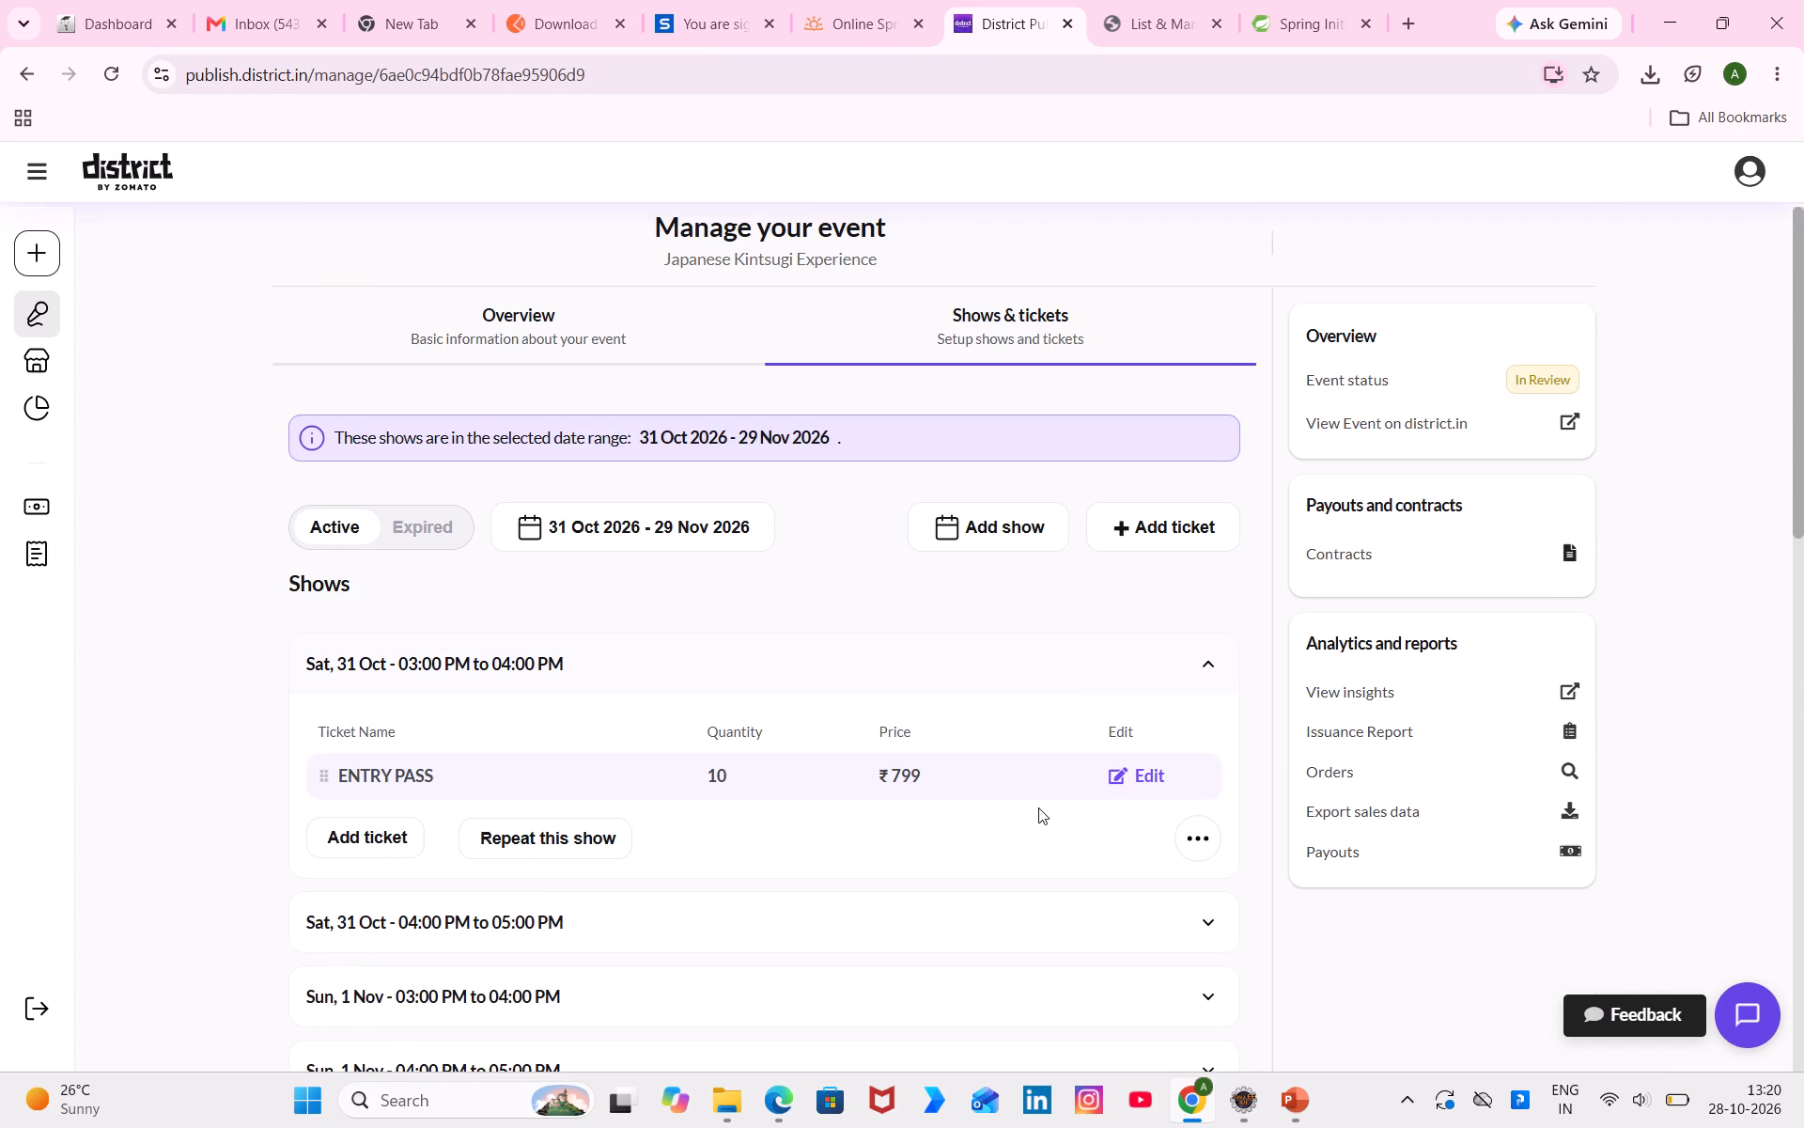
pyautogui.scroll(2, 1038, 807)
pyautogui.click(760, 906)
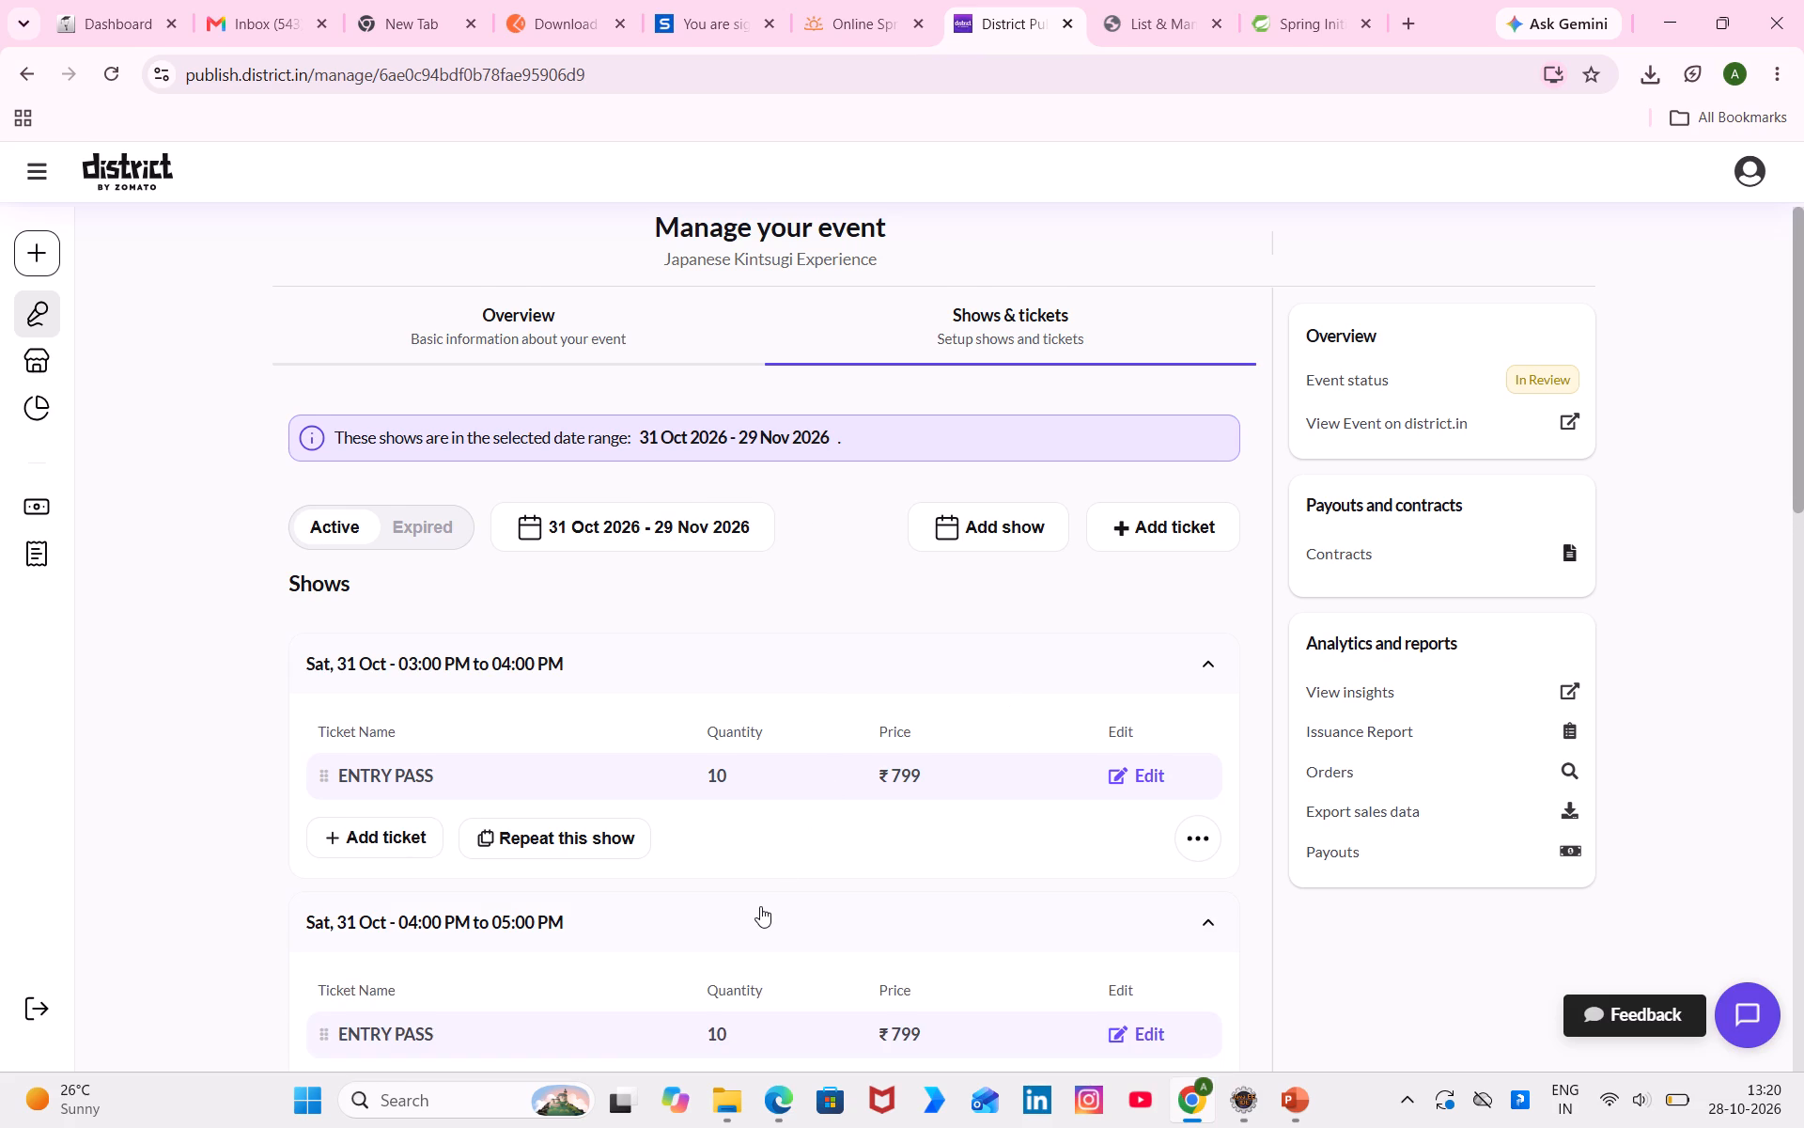
pyautogui.scroll(-1, 760, 906)
pyautogui.scroll(5, 614, 583)
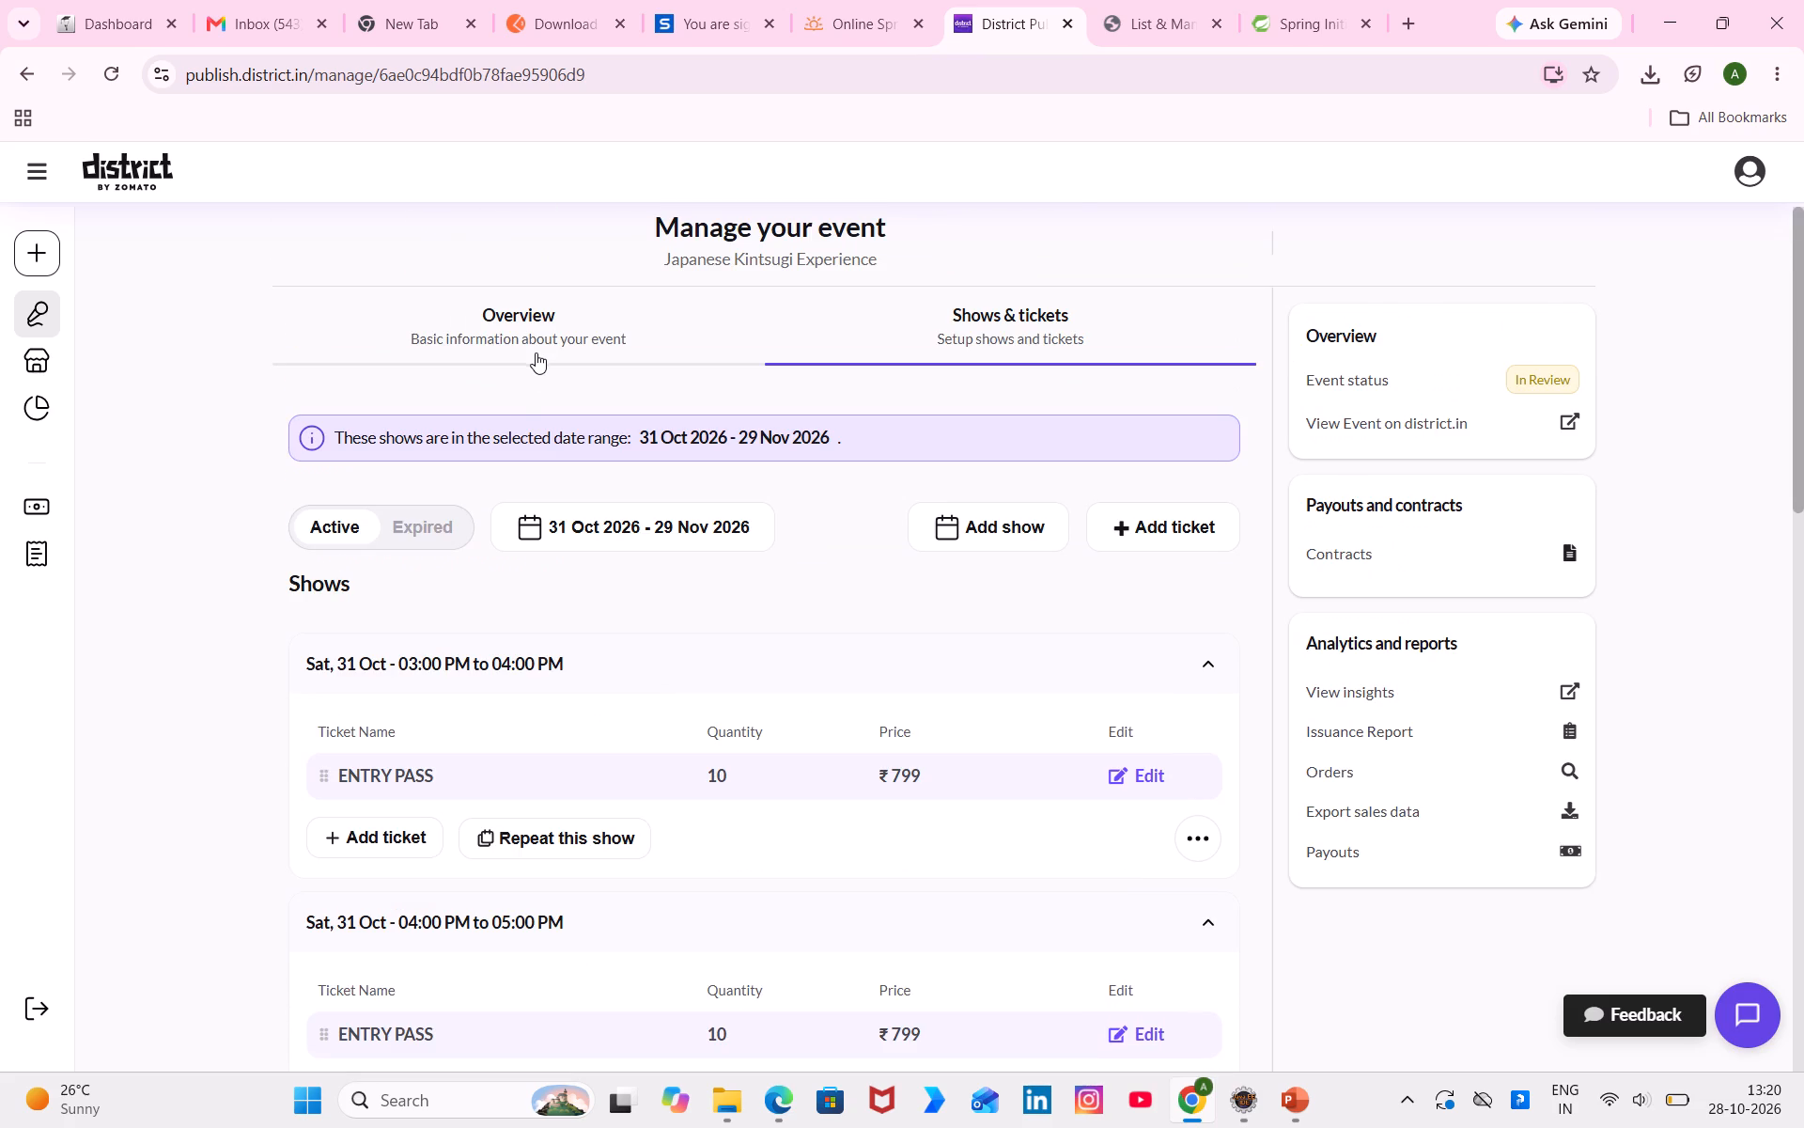
pyautogui.click(537, 352)
pyautogui.scroll(6, 1025, 464)
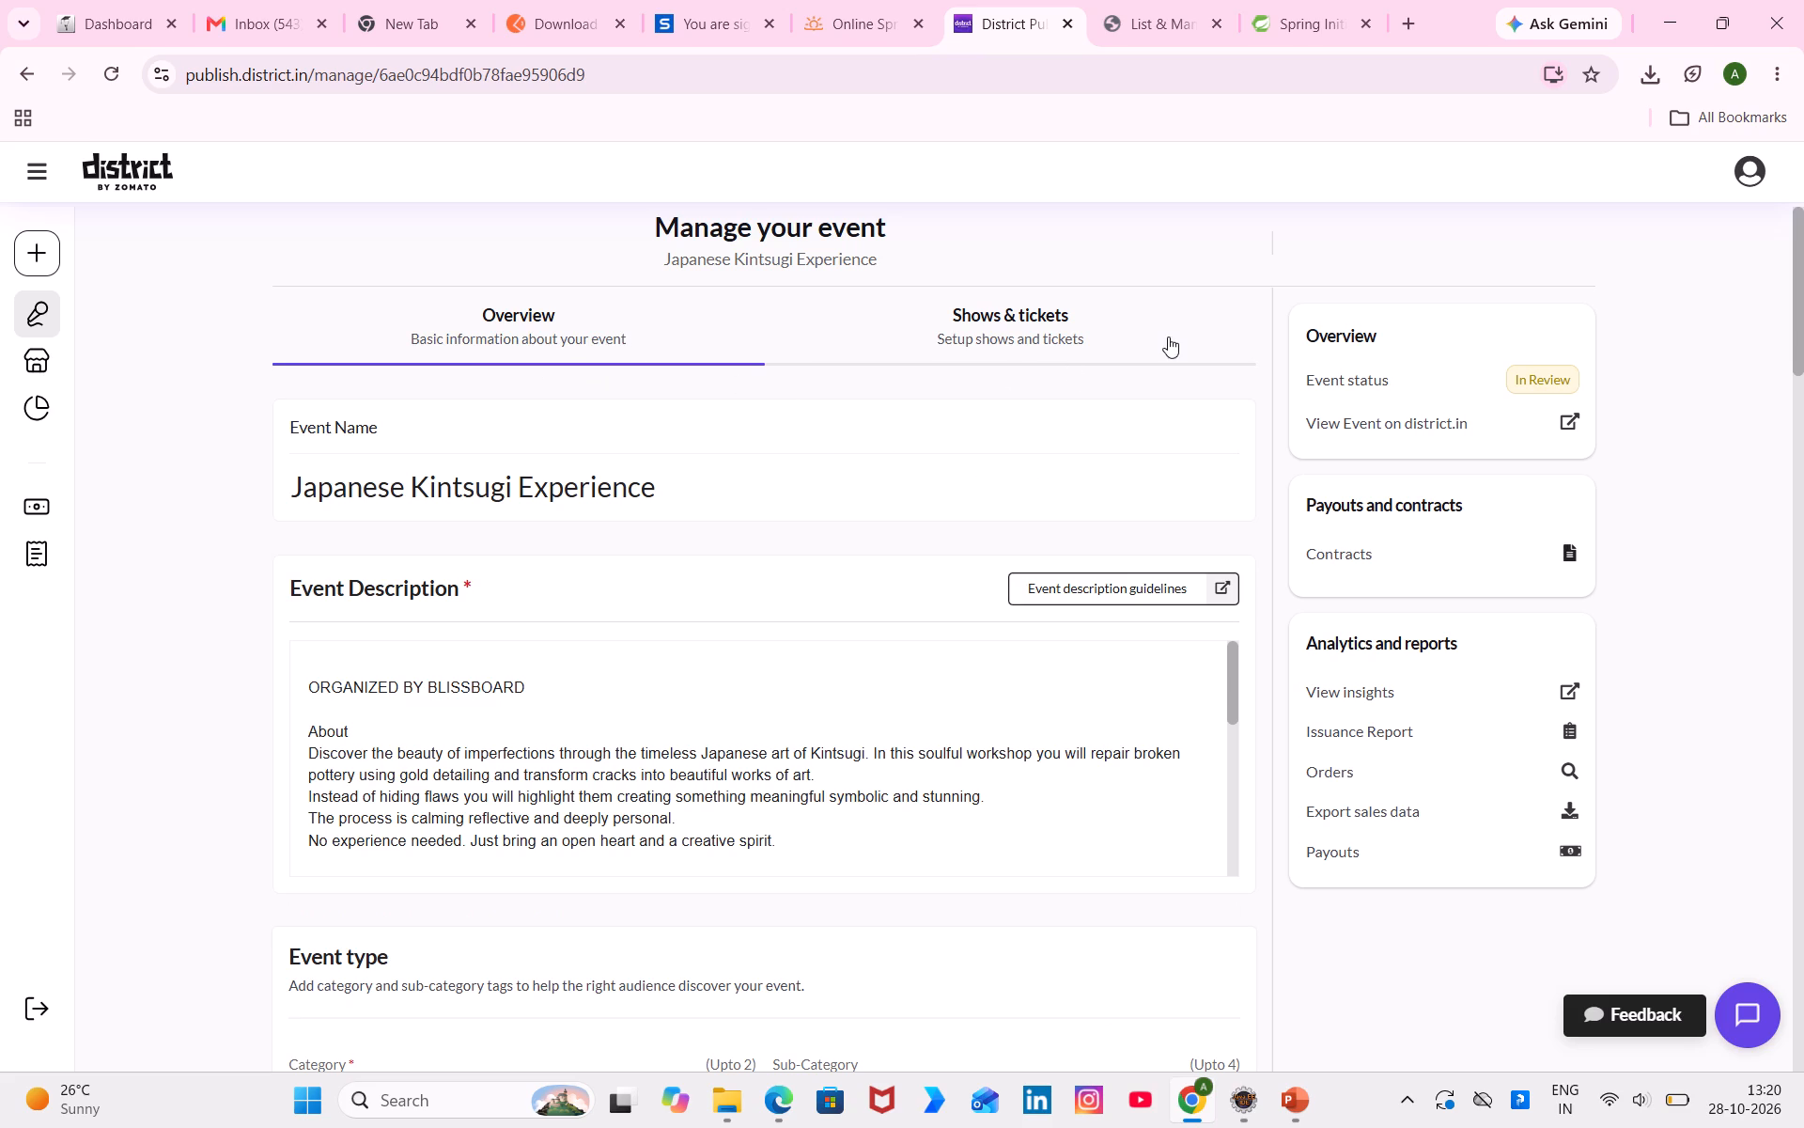
pyautogui.click(1077, 309)
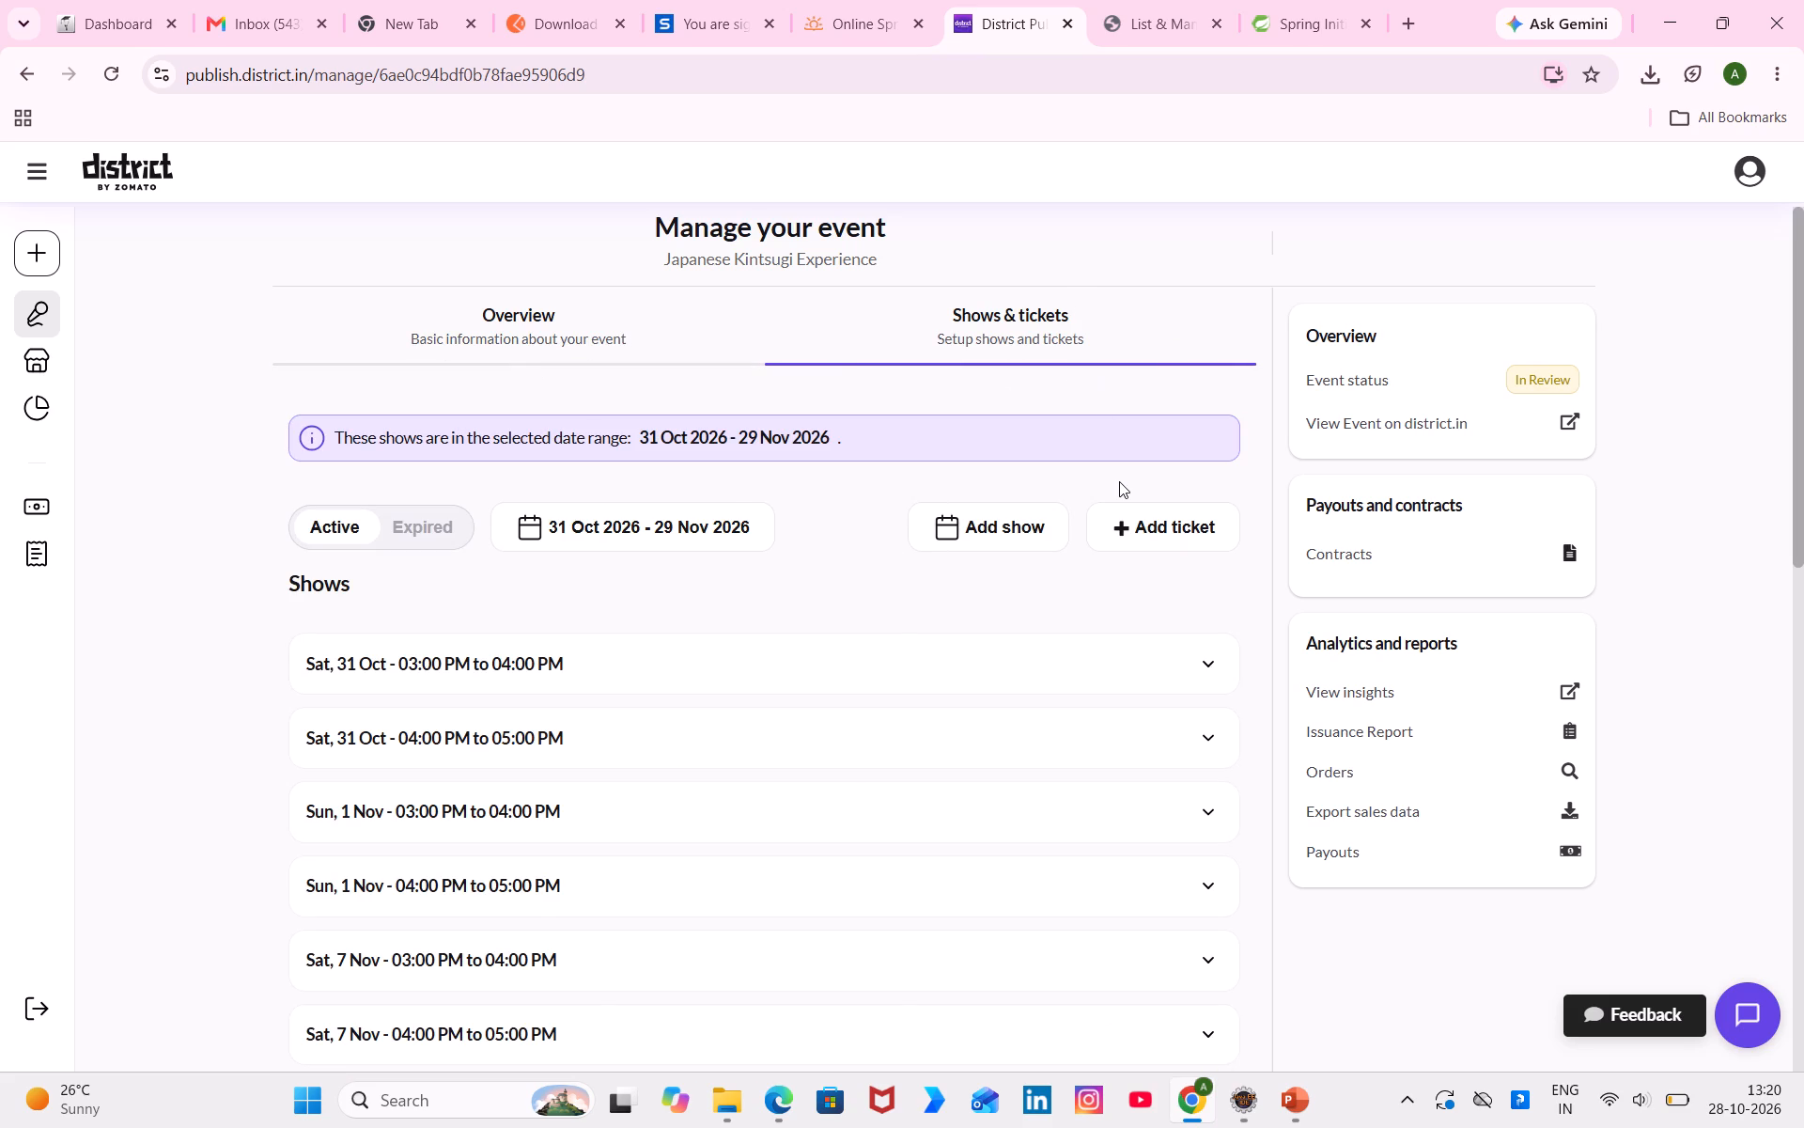
# Go back to the event list filtered by "japa" and check the Mona Cava Japanese Kintsugi Experience entry.
pyautogui.click(20, 84)
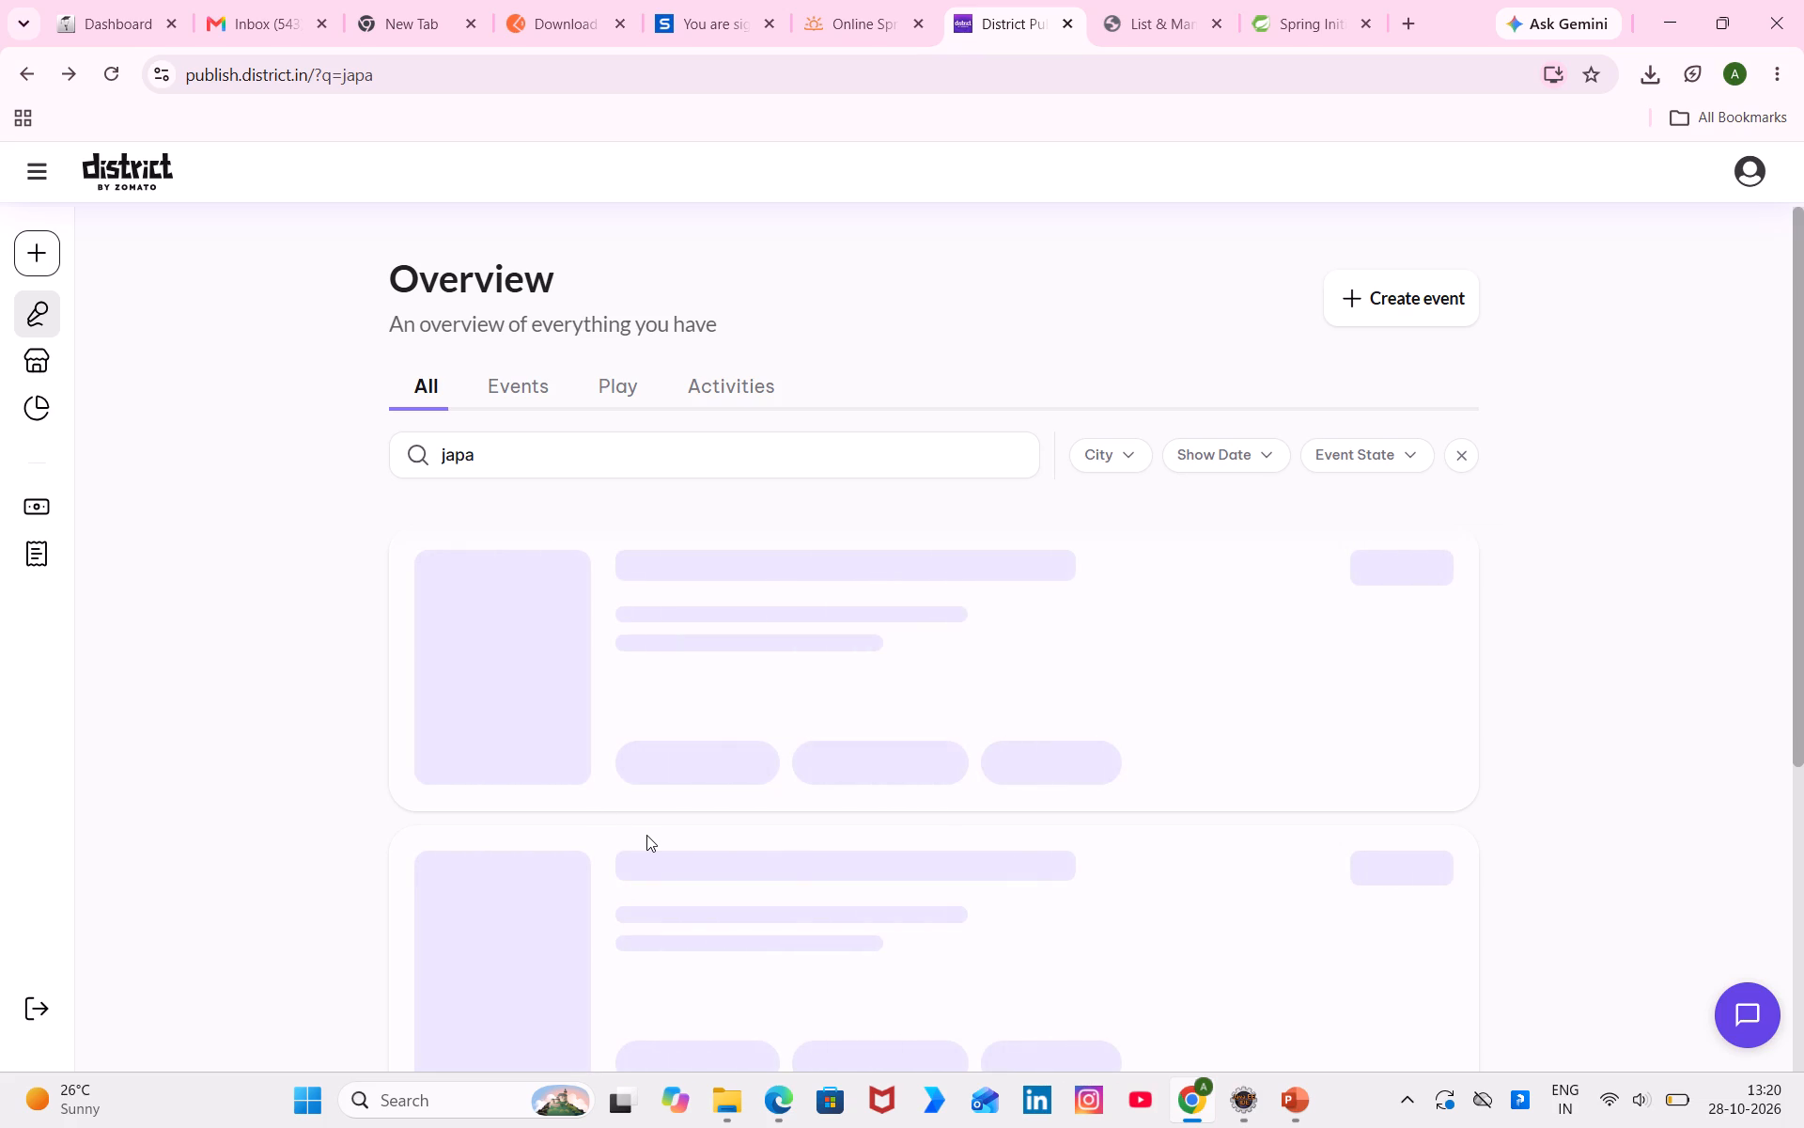
pyautogui.scroll(-2, 646, 835)
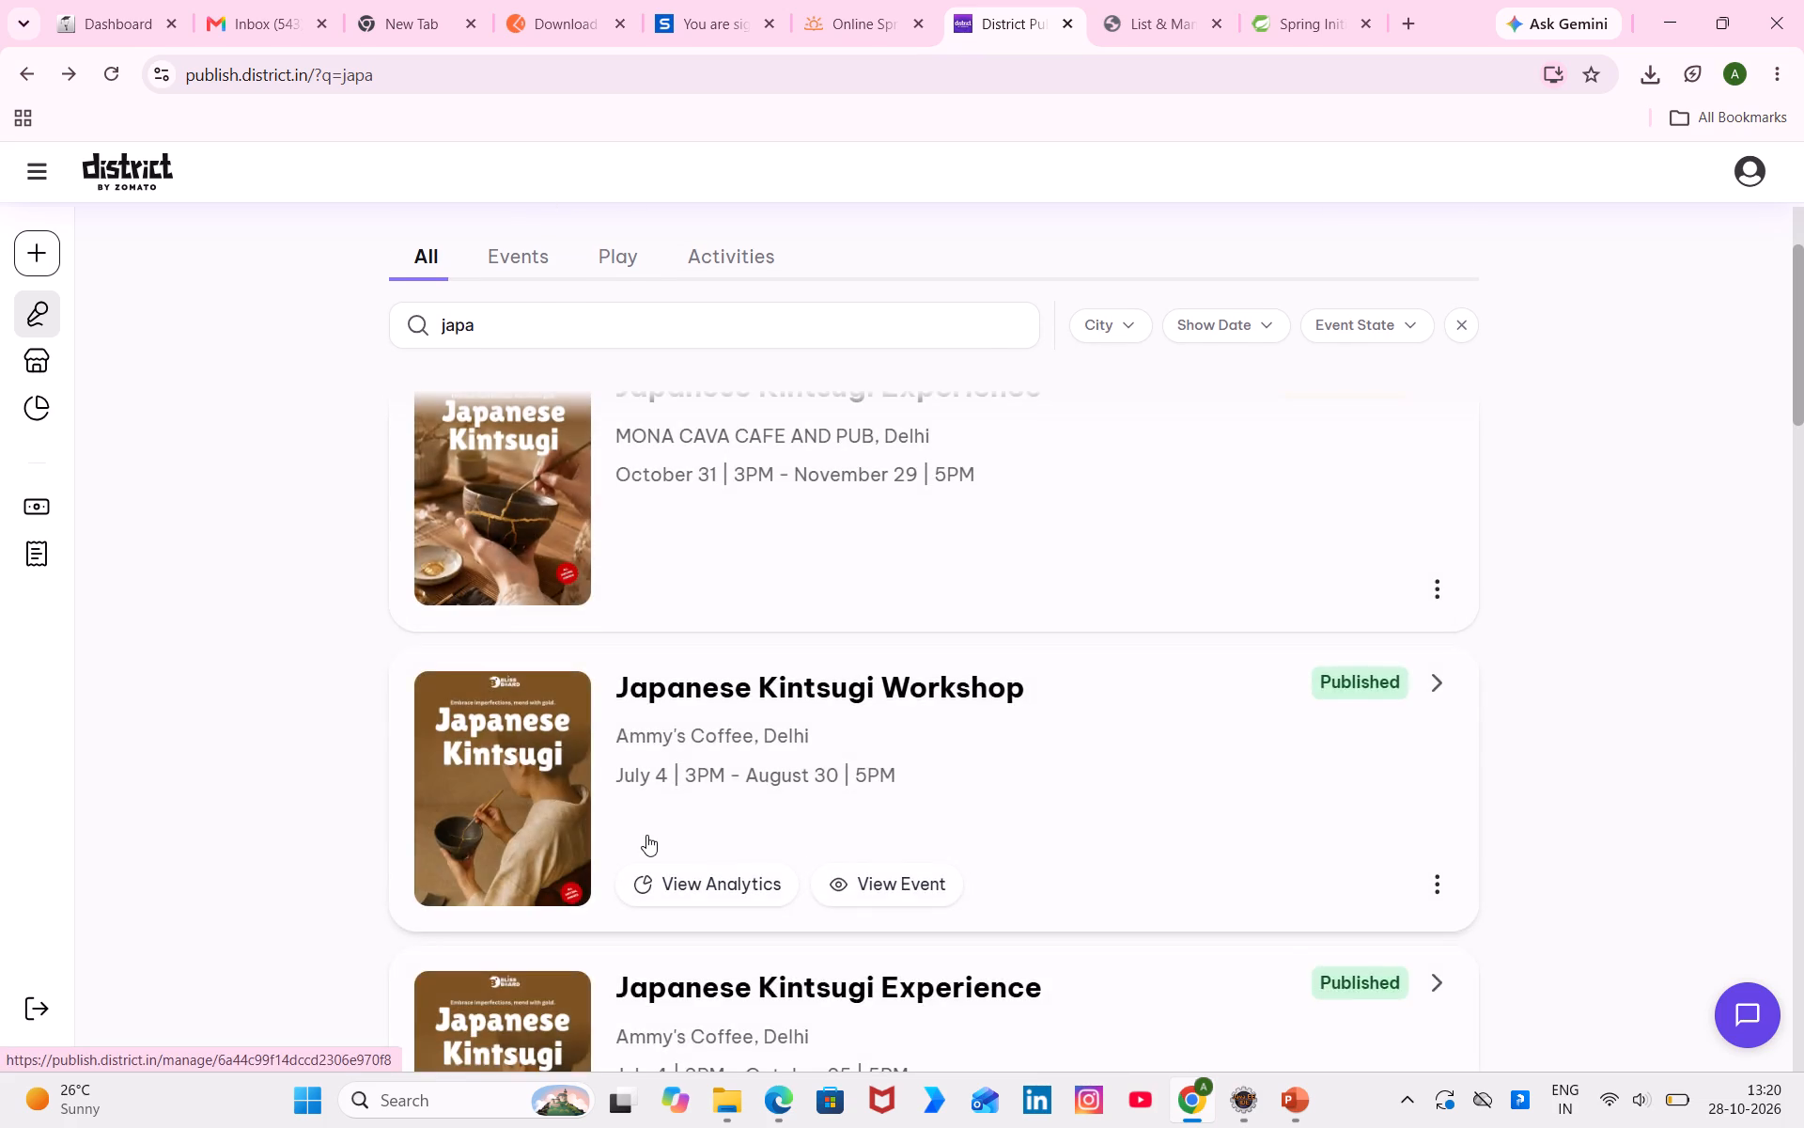
pyautogui.scroll(1, 646, 835)
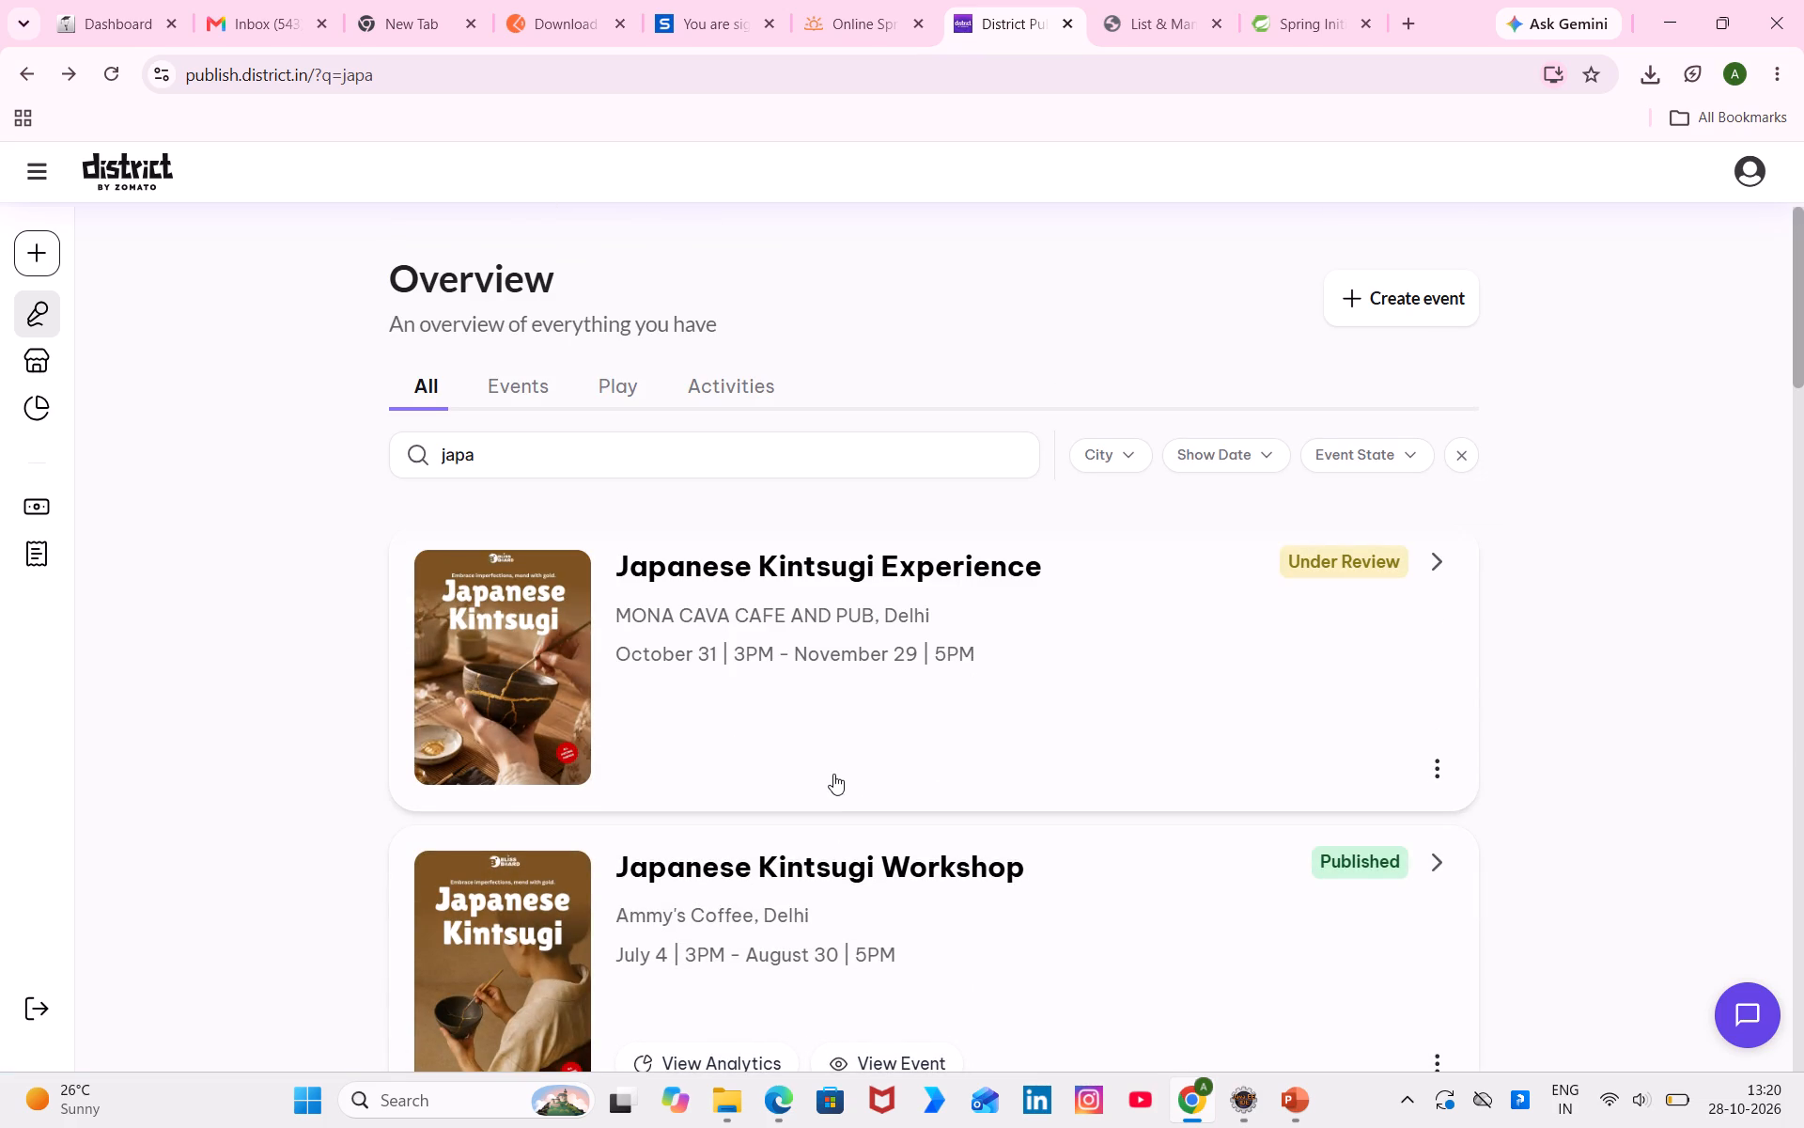
pyautogui.click(833, 774)
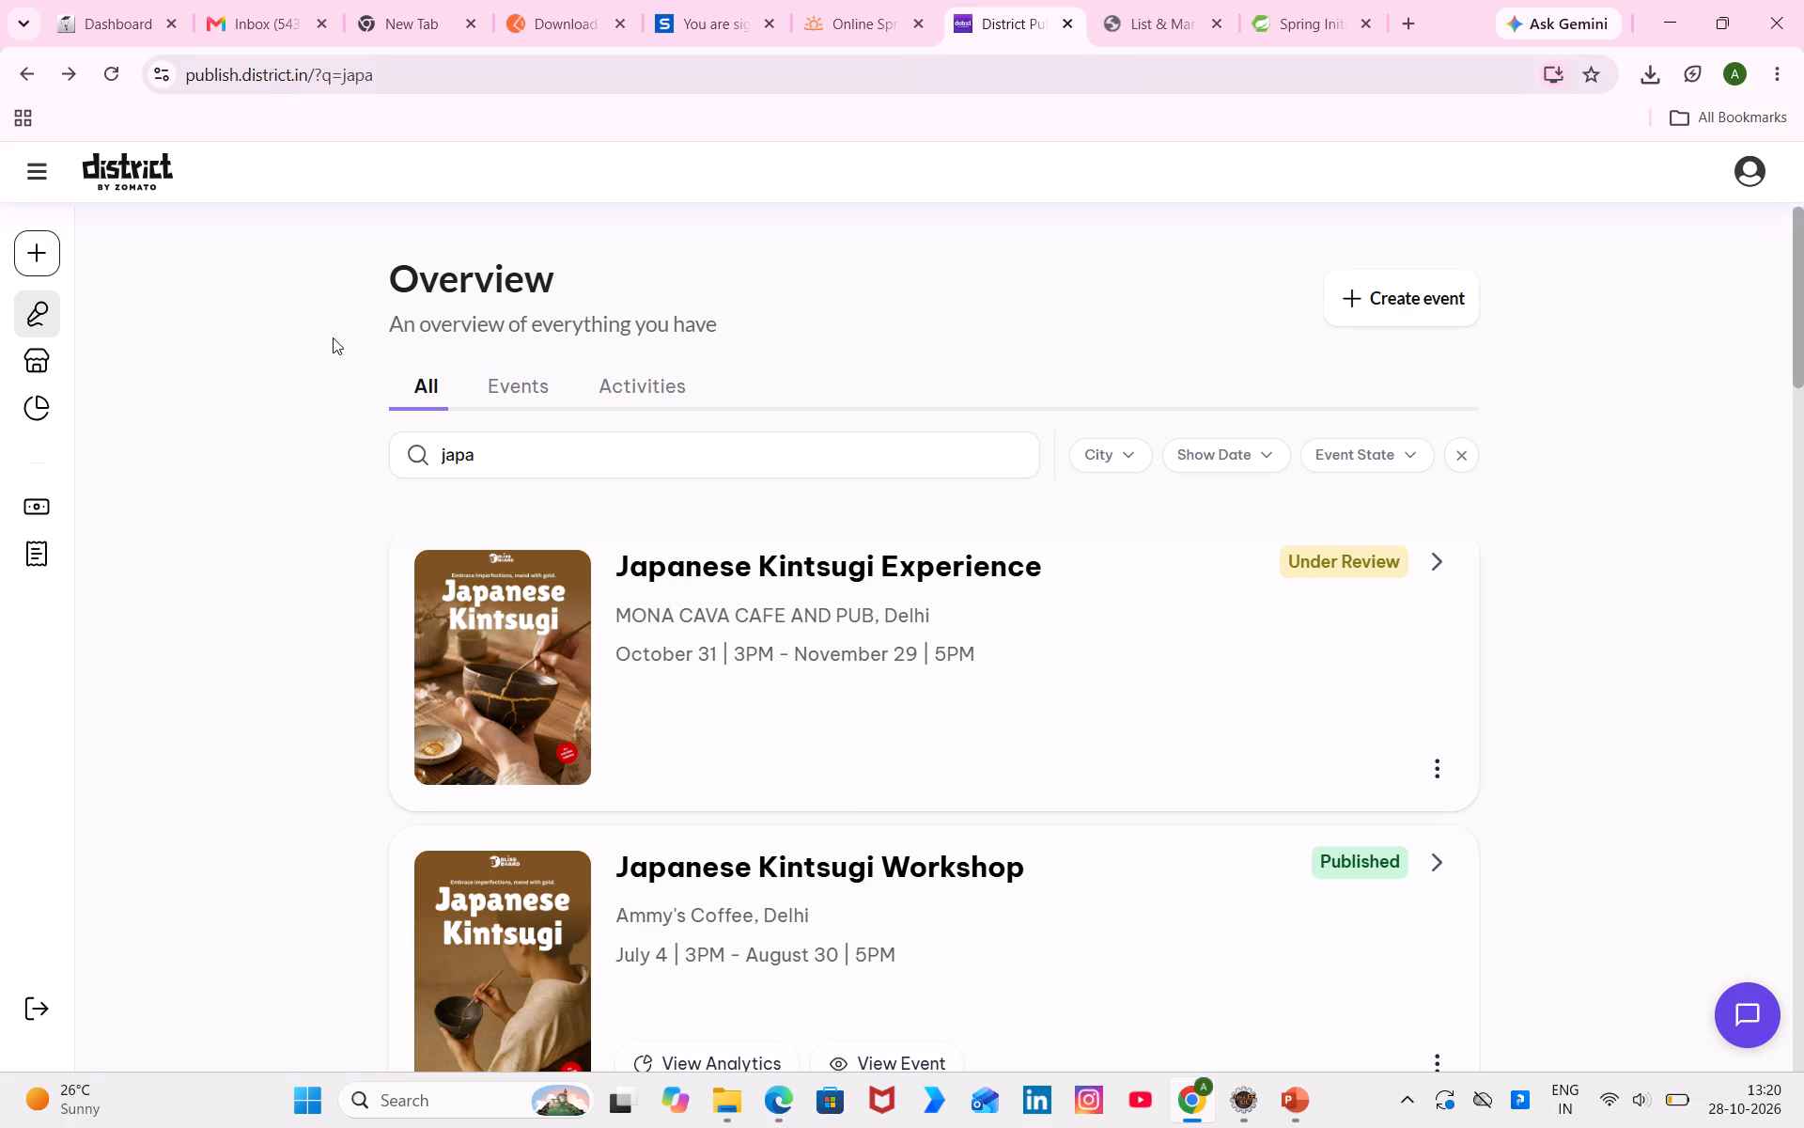
# In the Blissboard scheduling spreadsheet, mark Japanese kintsugi as done under District's Mona Cava column, and return to the District event list.
pyautogui.click(770, 1114)
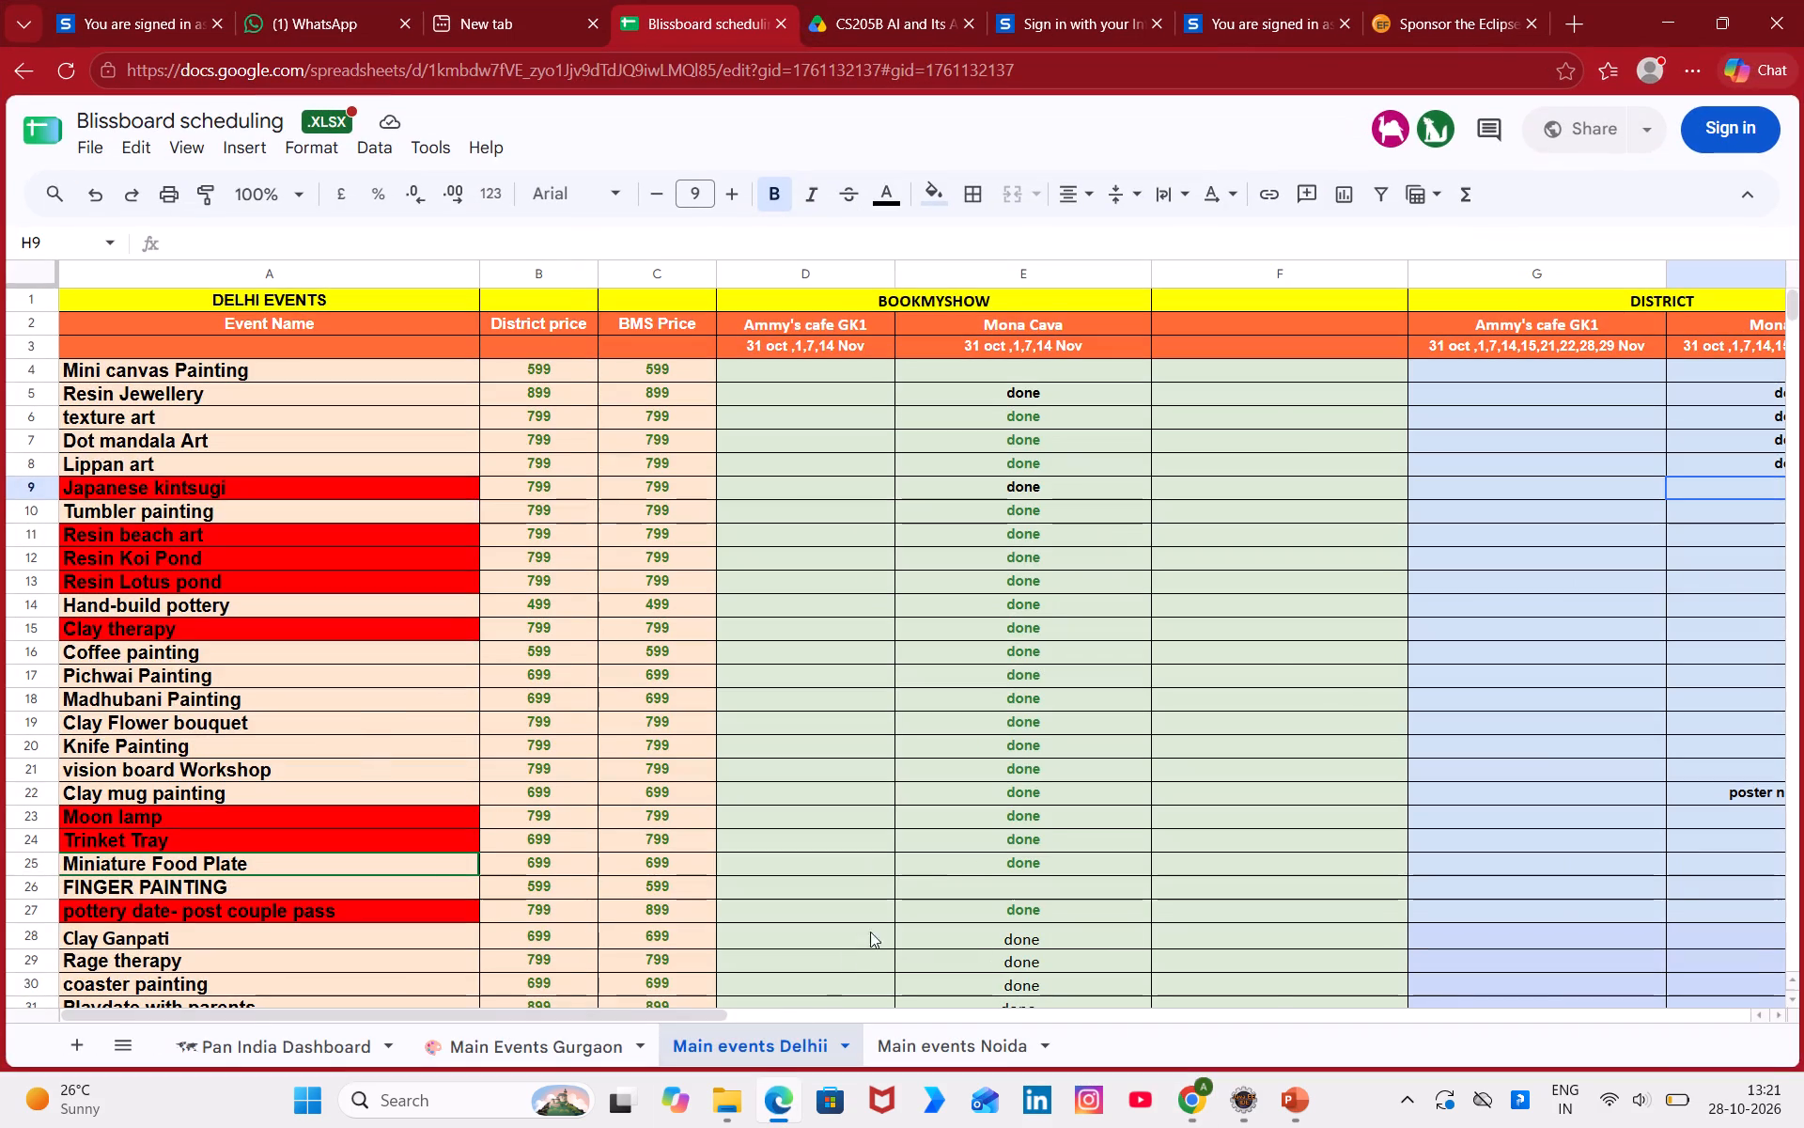
pyautogui.press('d')
pyautogui.press('Return')
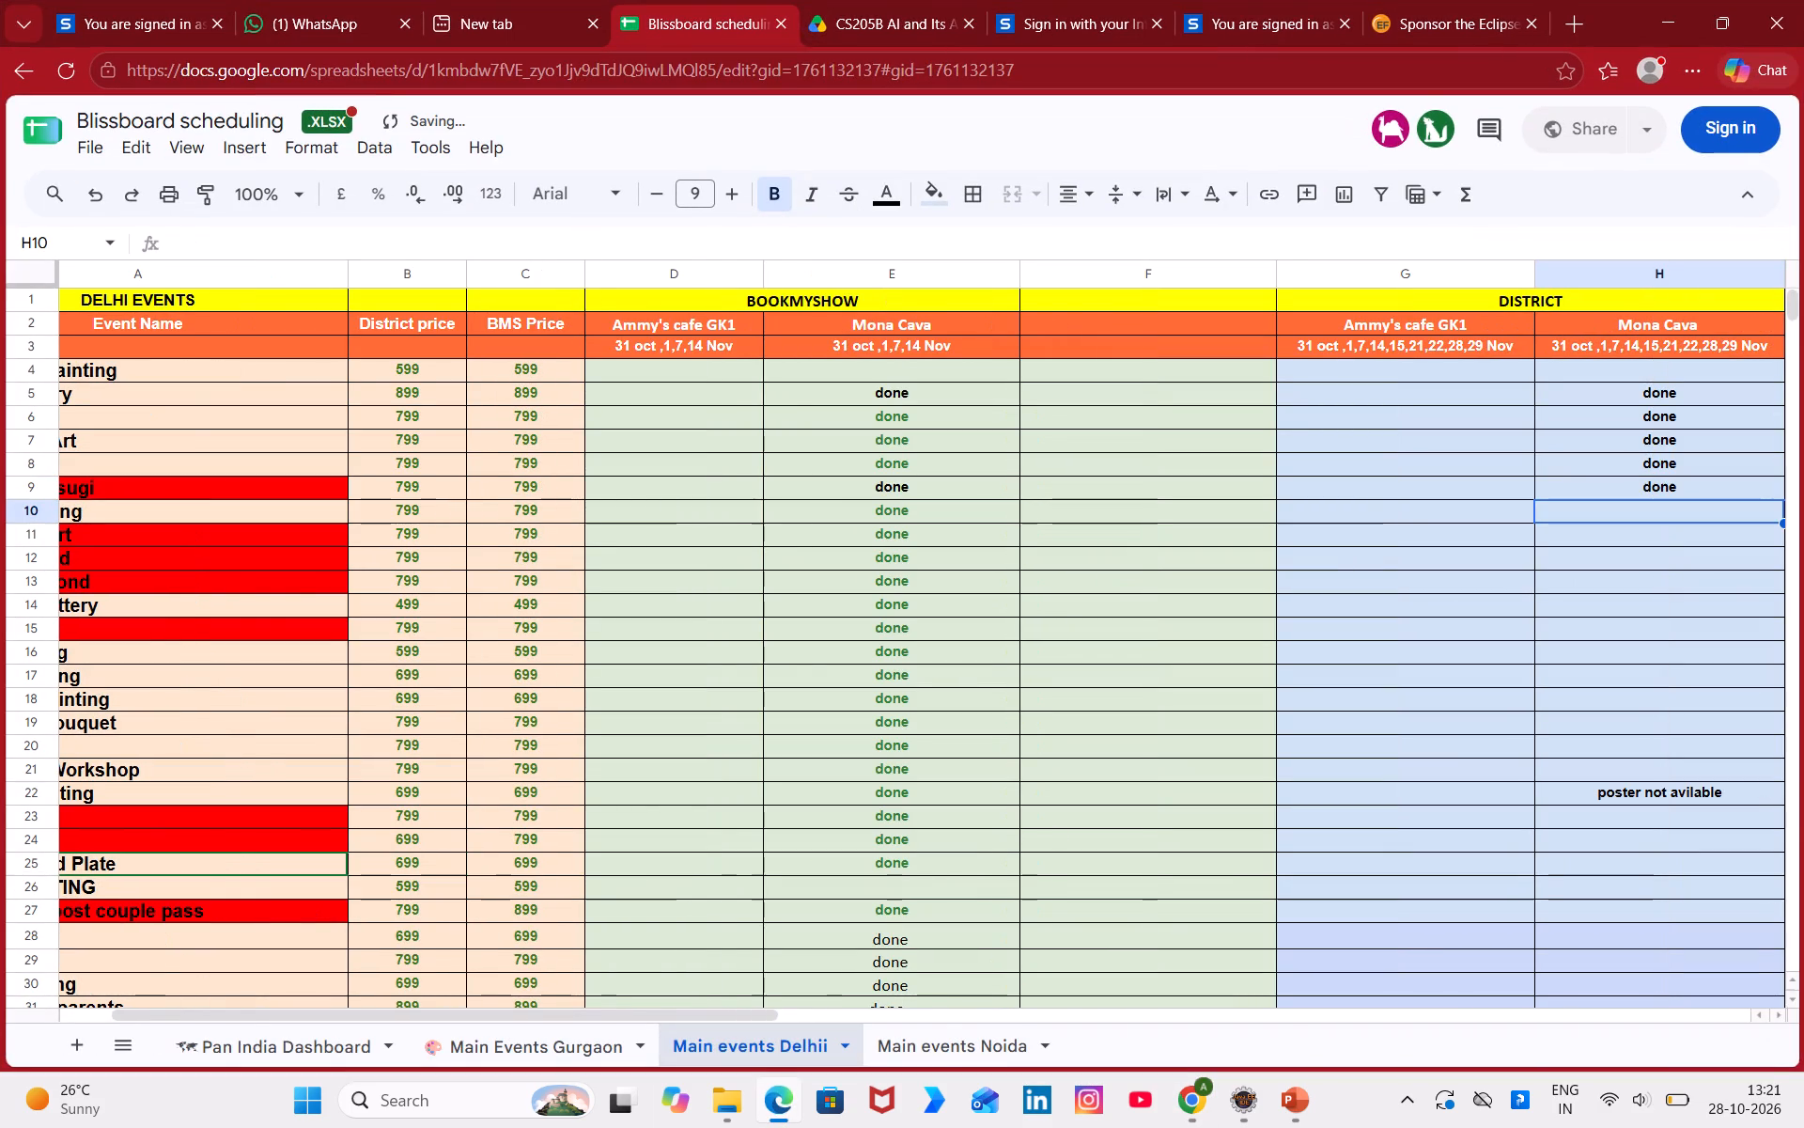
pyautogui.hscroll(6, 1053, 828)
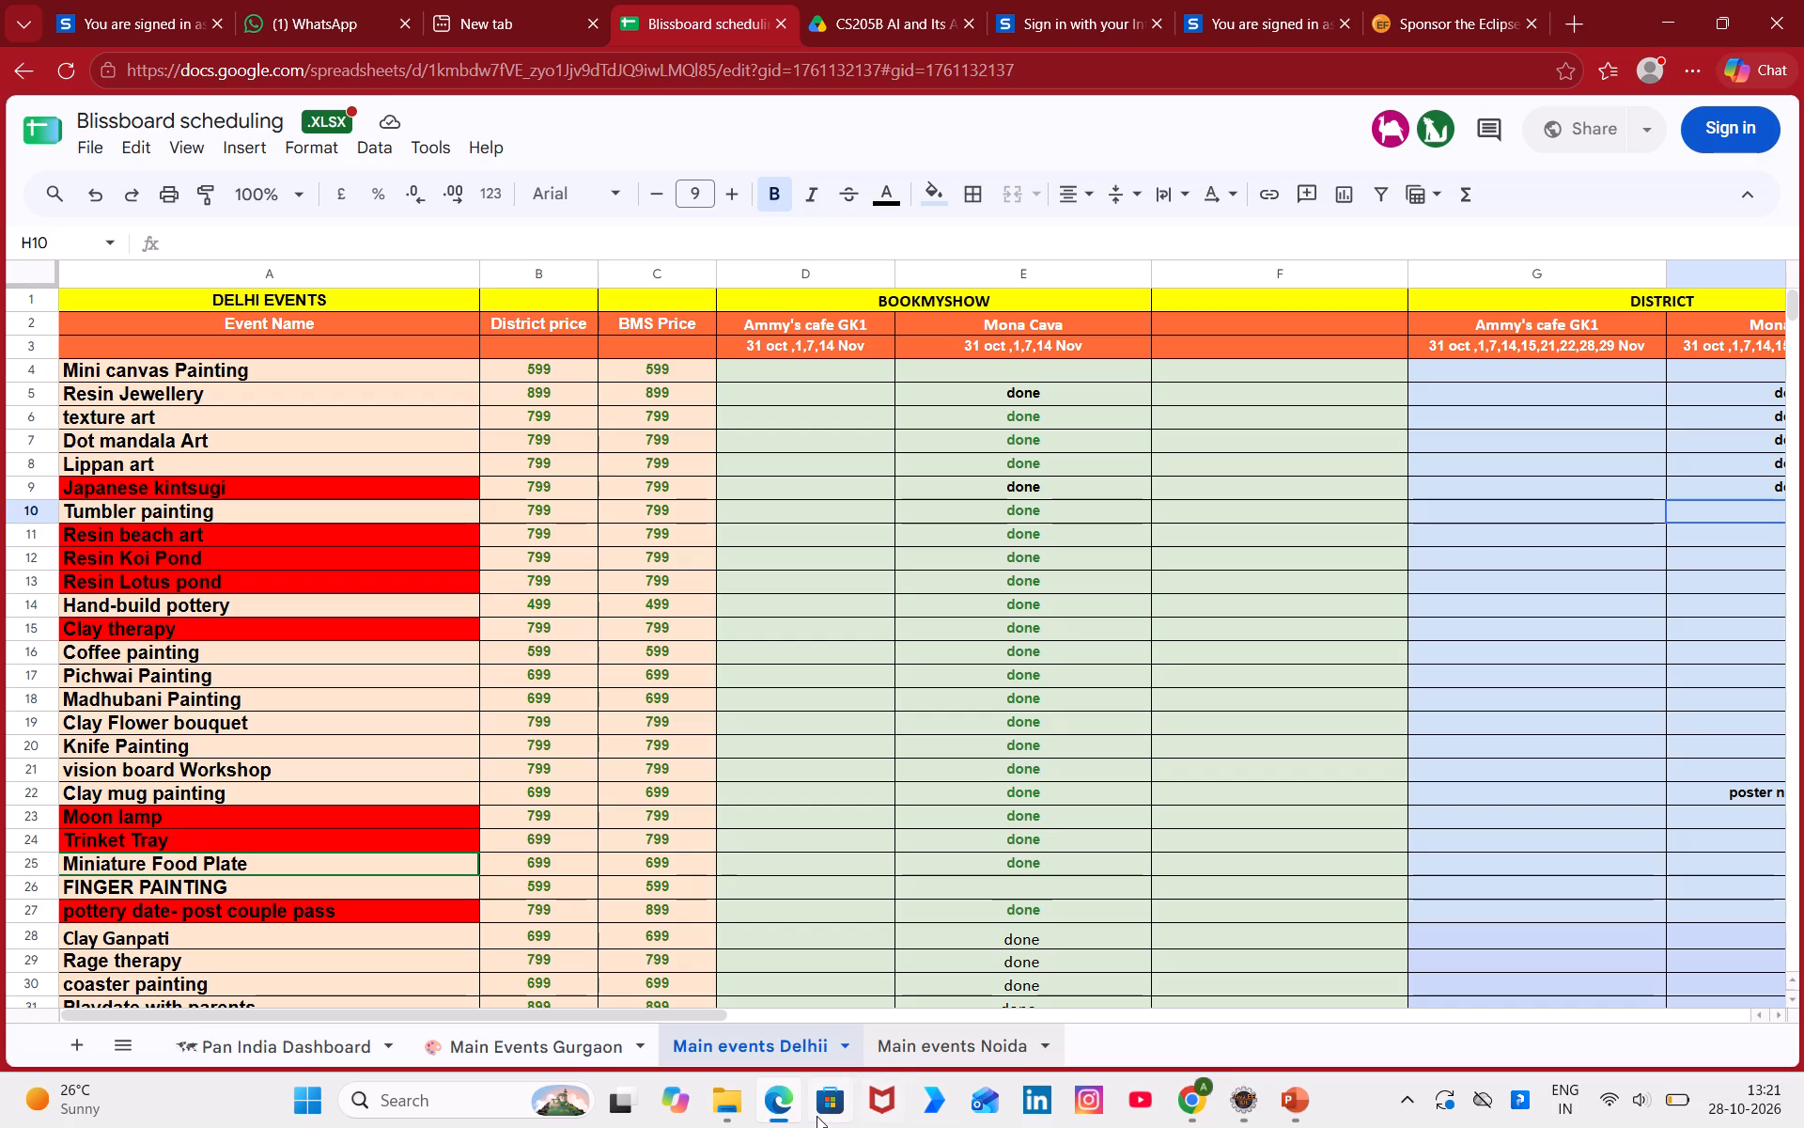
pyautogui.click(792, 1095)
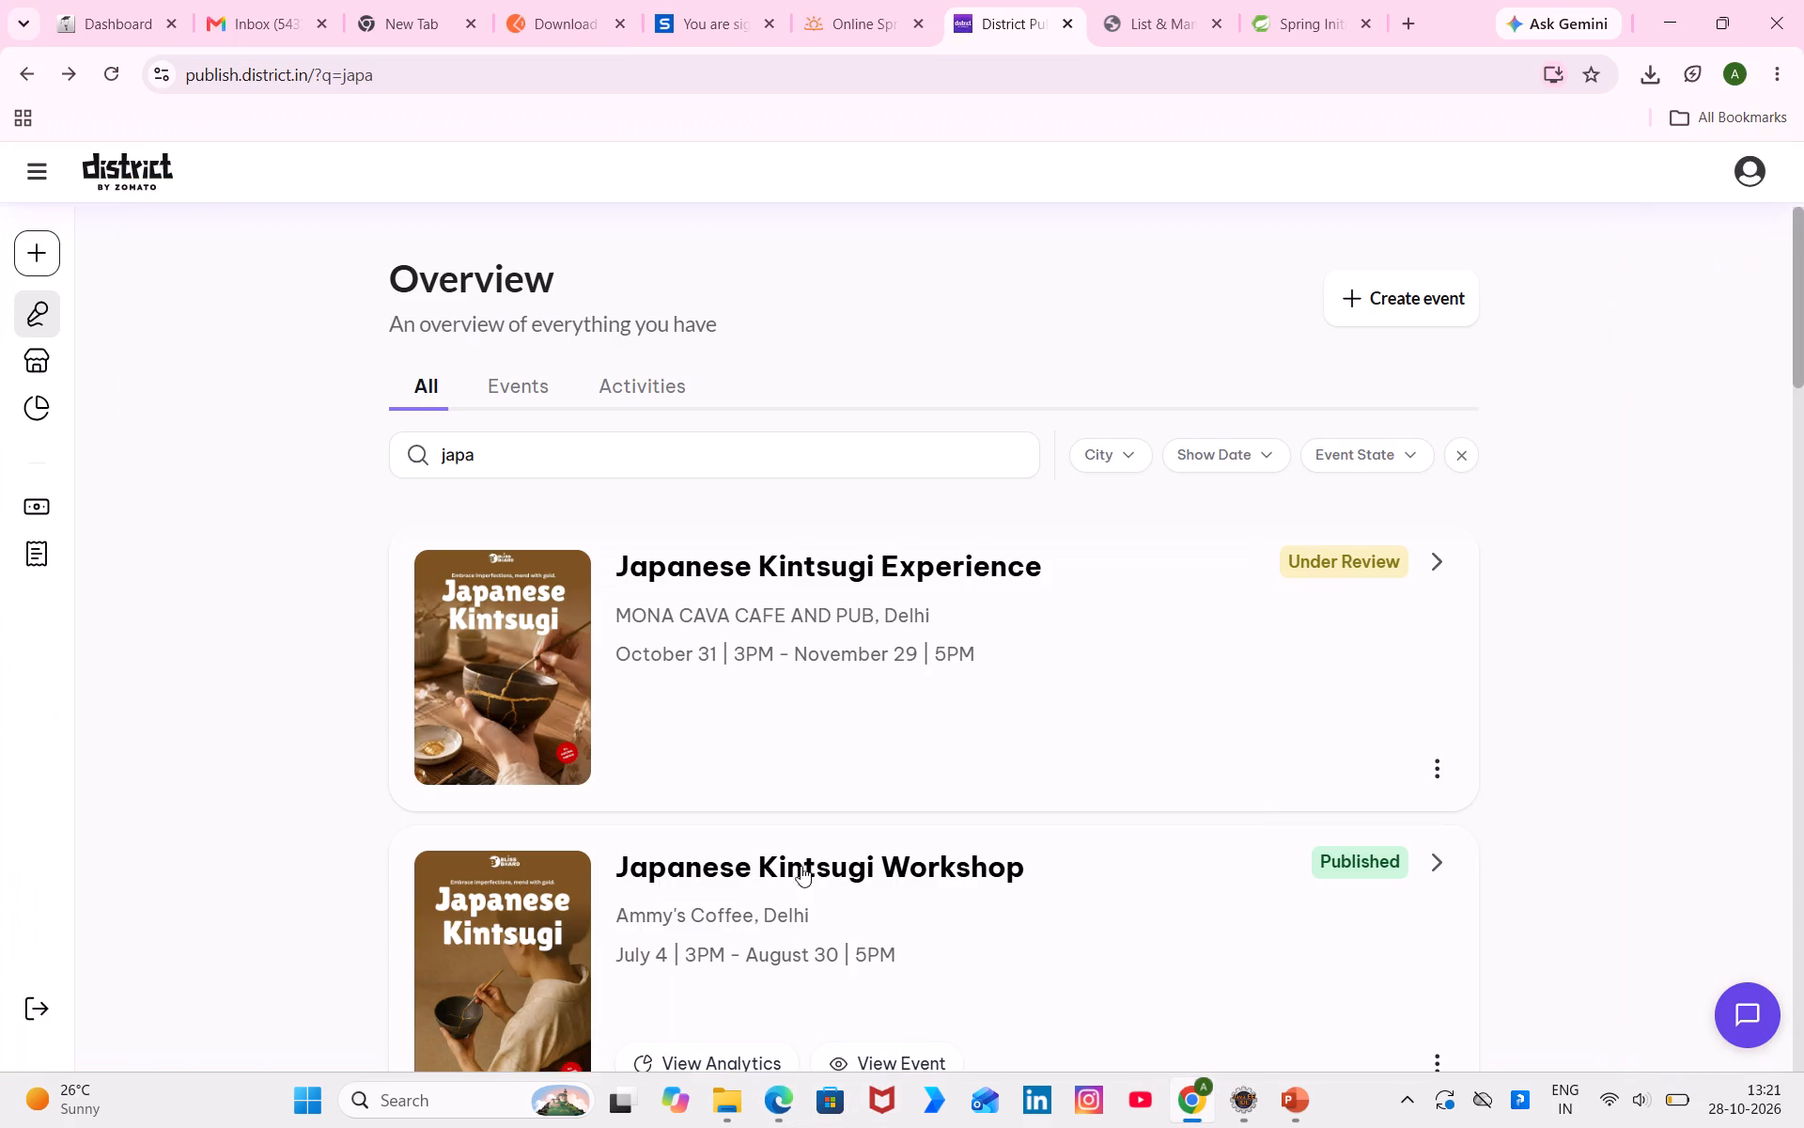
# Search the event list for "tumb" and open the Tumbler Painting Workshop draft at its shows and tickets setup.
pyautogui.moveTo(523, 454); pyautogui.dragTo(414, 460)
pyautogui.write('tumb')
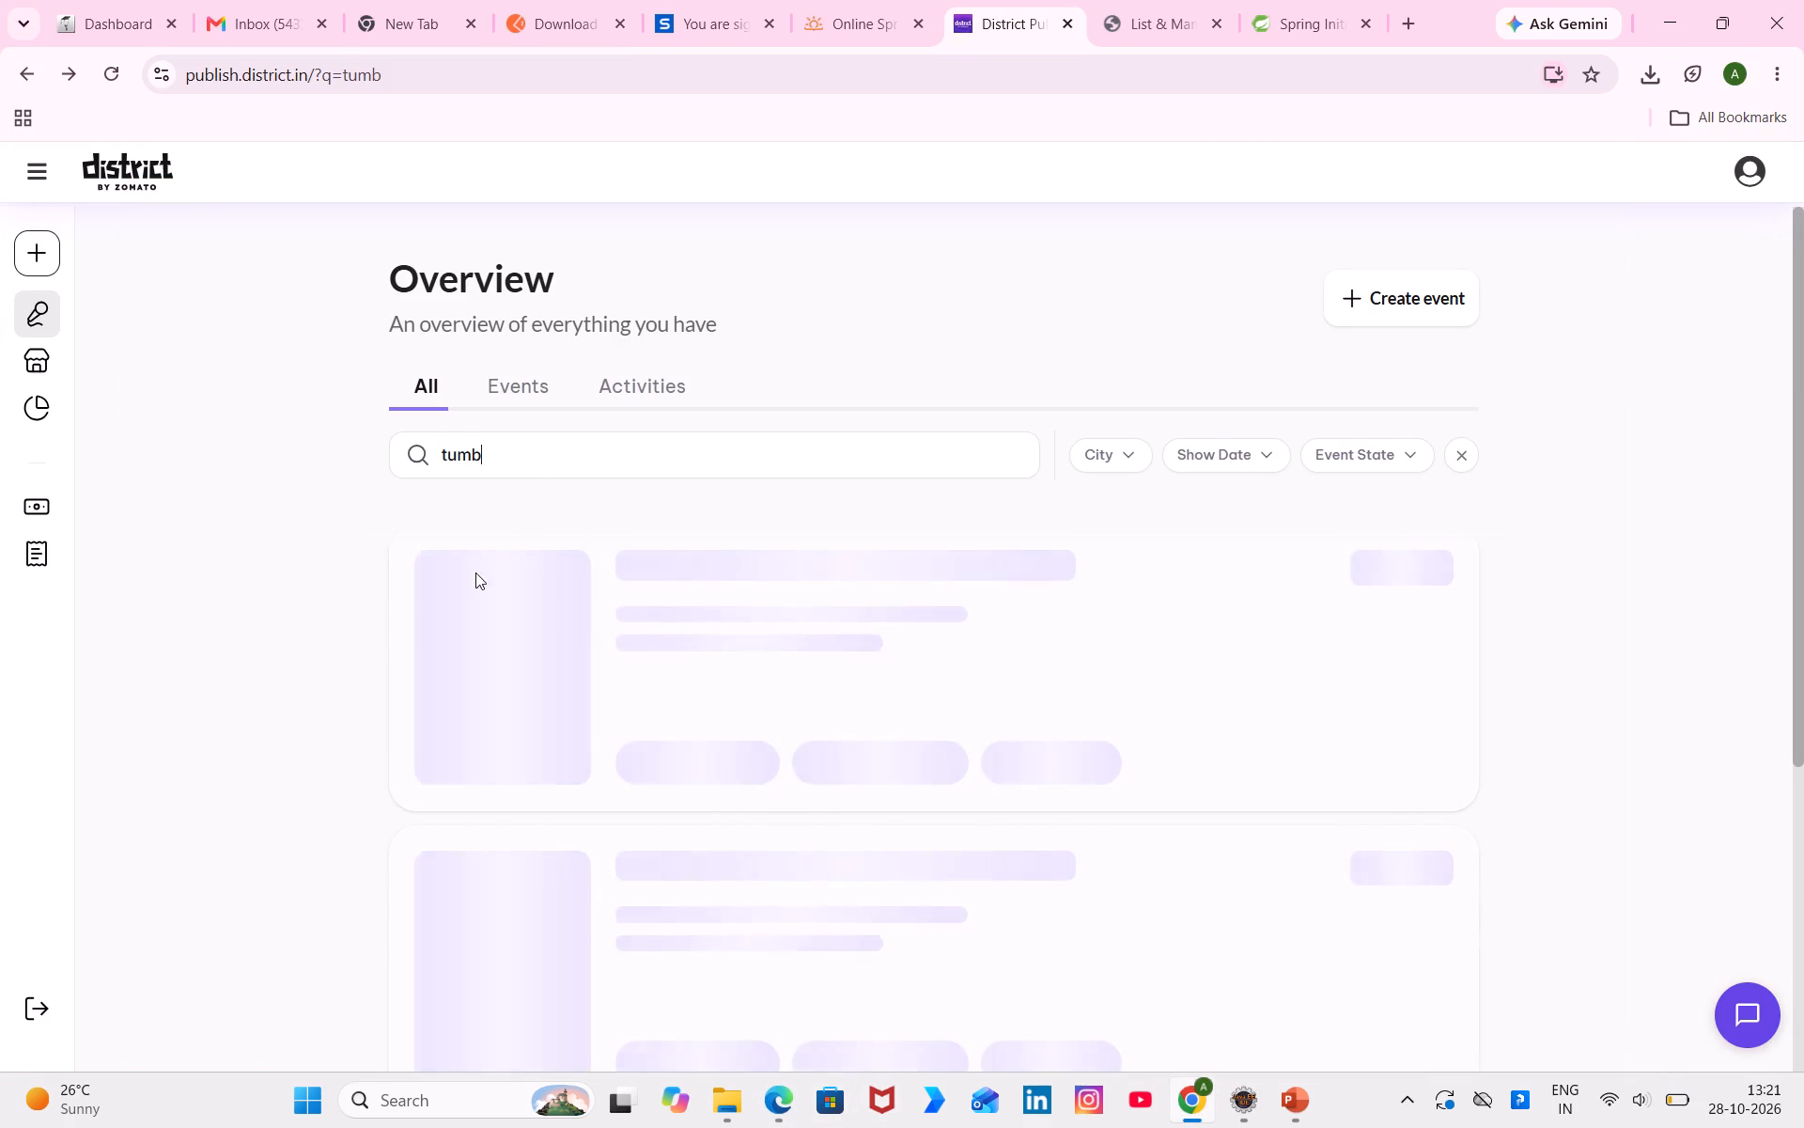
pyautogui.click(567, 710)
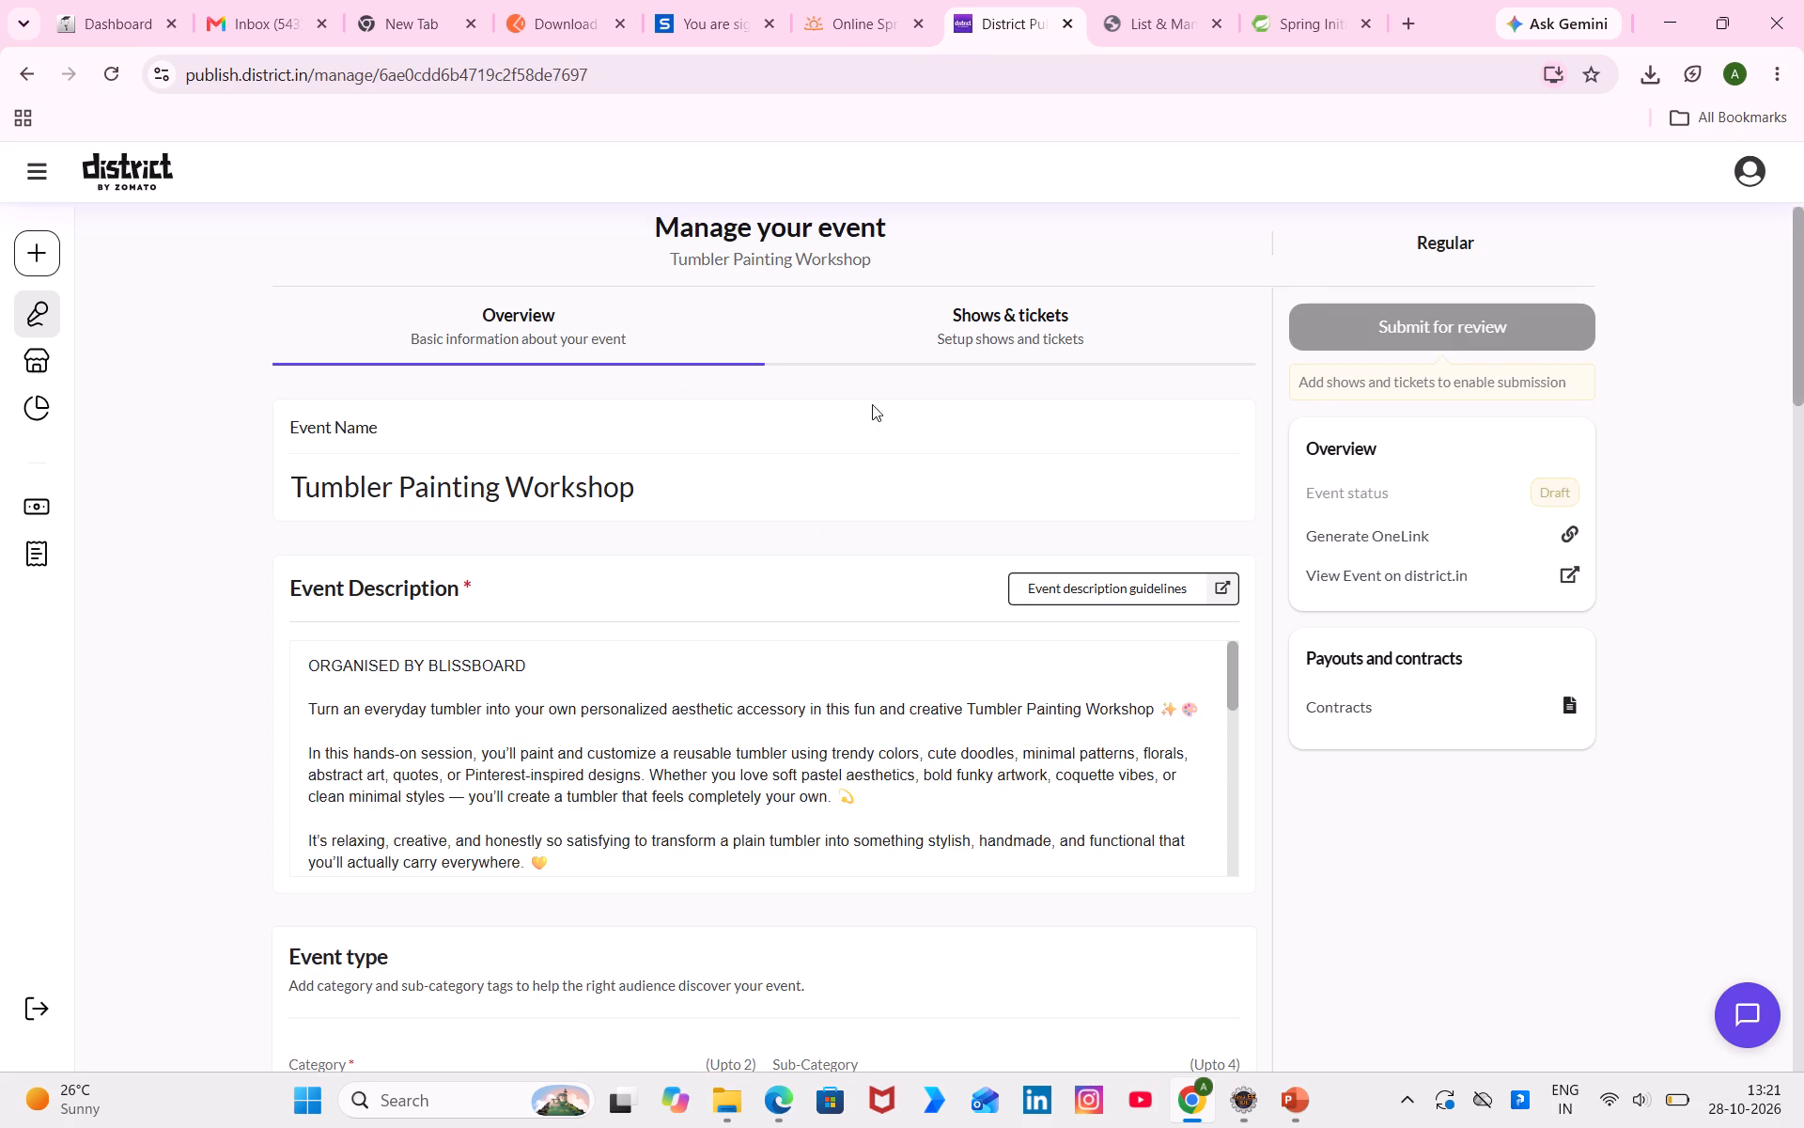
pyautogui.click(981, 336)
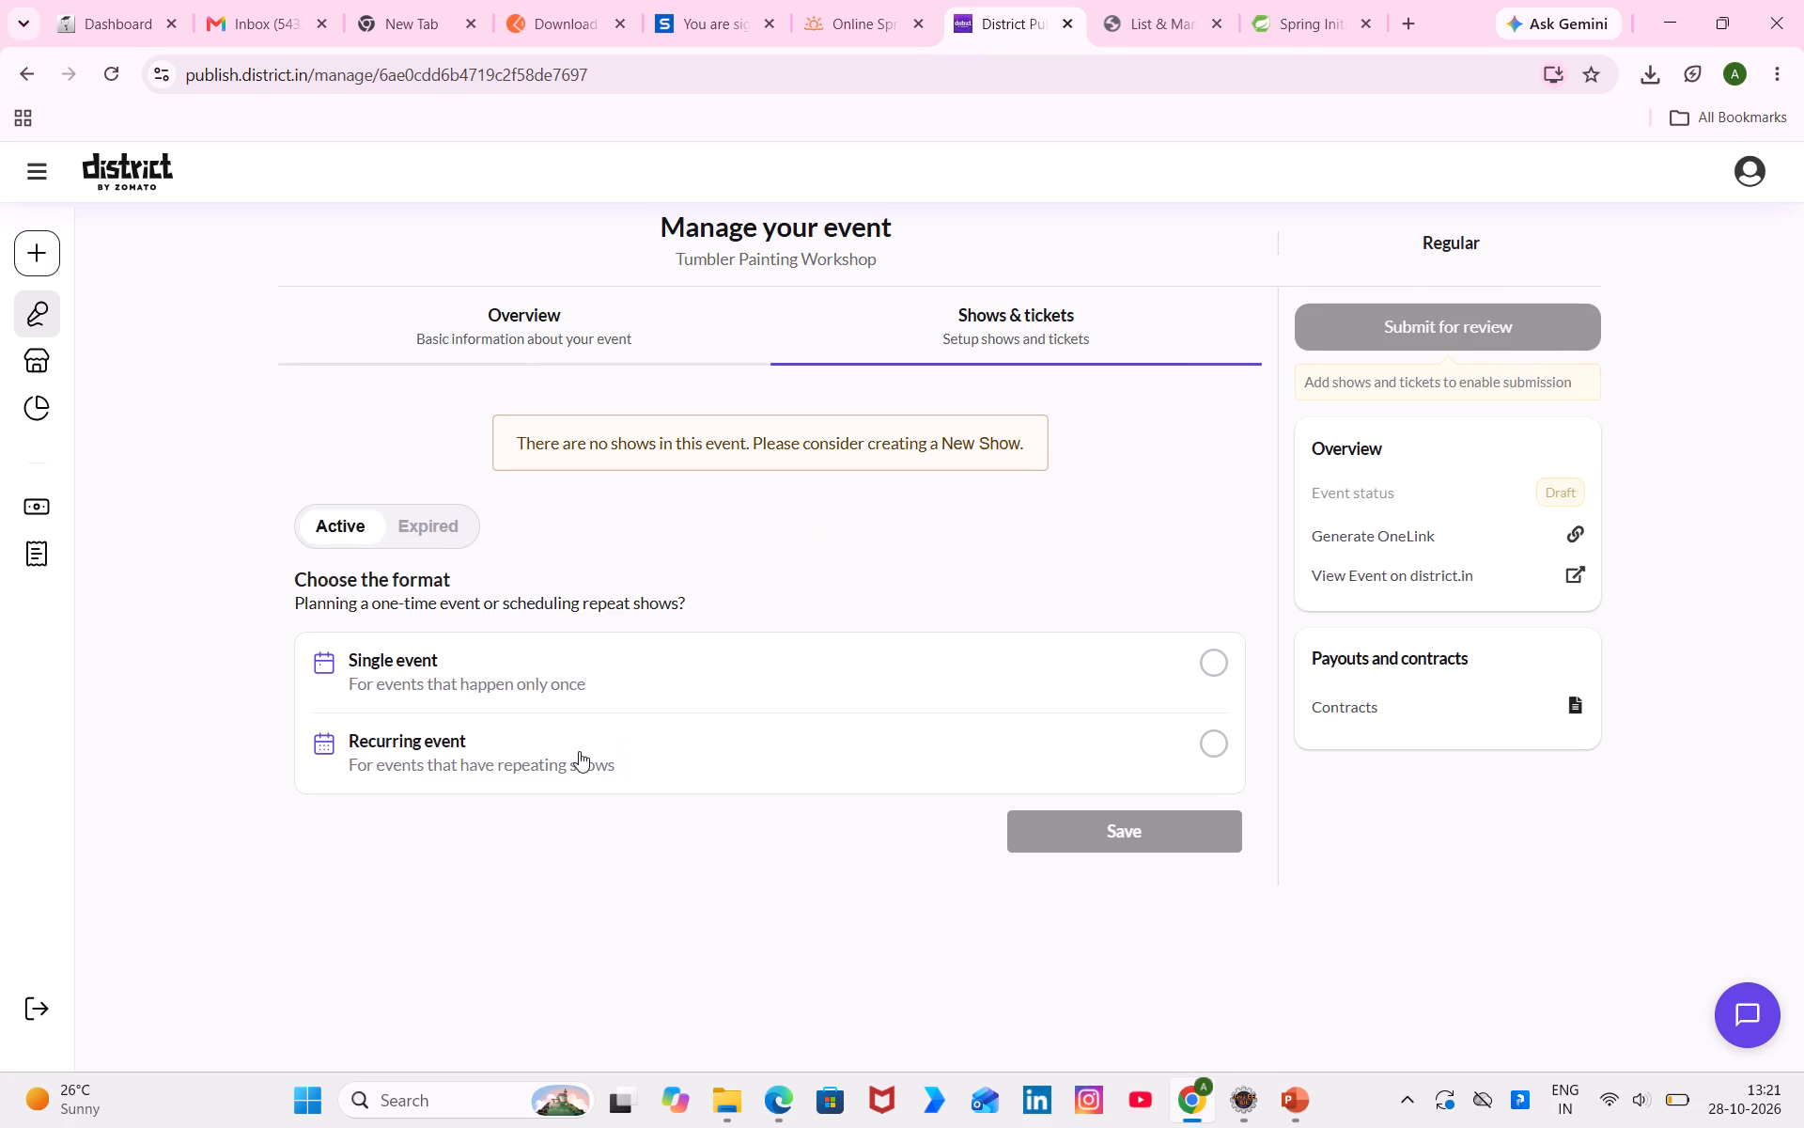
# Set up a recurring weekly event from Sat, 31 Oct to Sun, 29 Nov, repeating on Saturdays and Sundays.
pyautogui.click(579, 751)
pyautogui.click(914, 935)
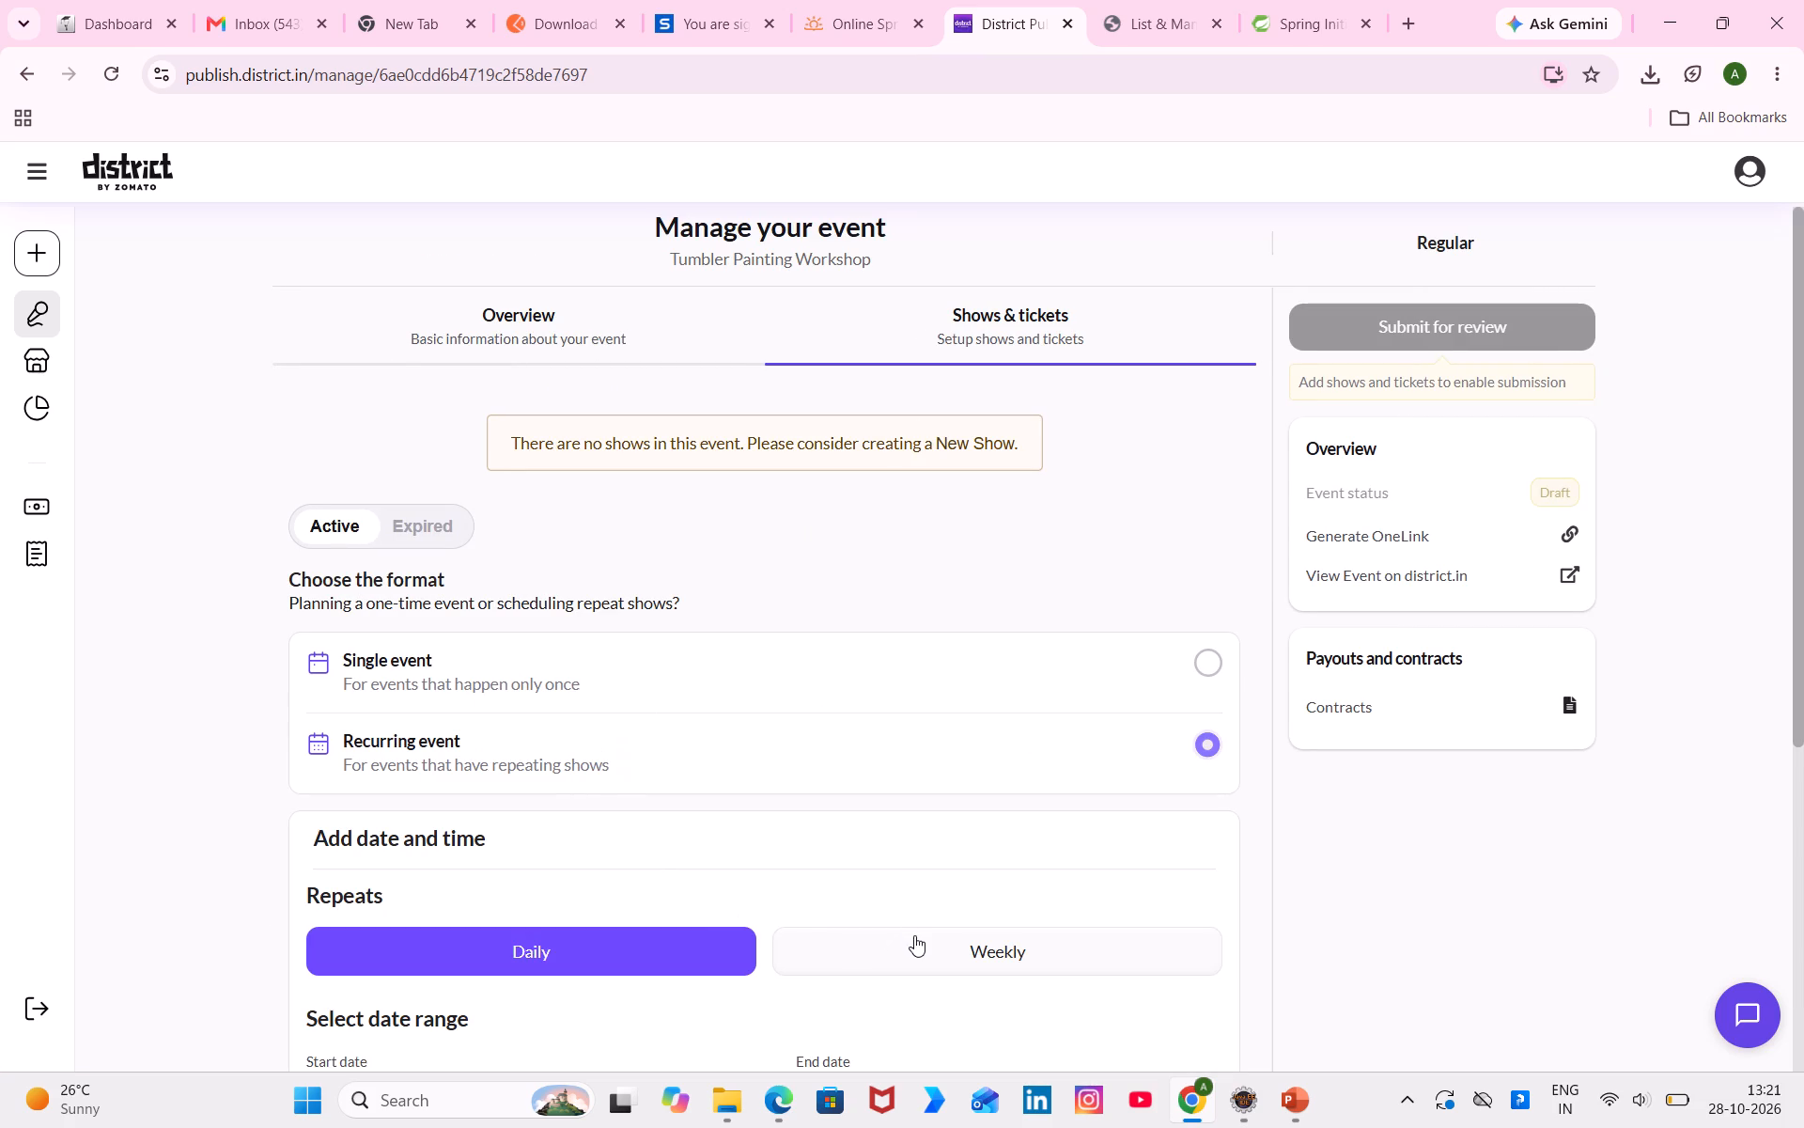
pyautogui.scroll(-3, 914, 935)
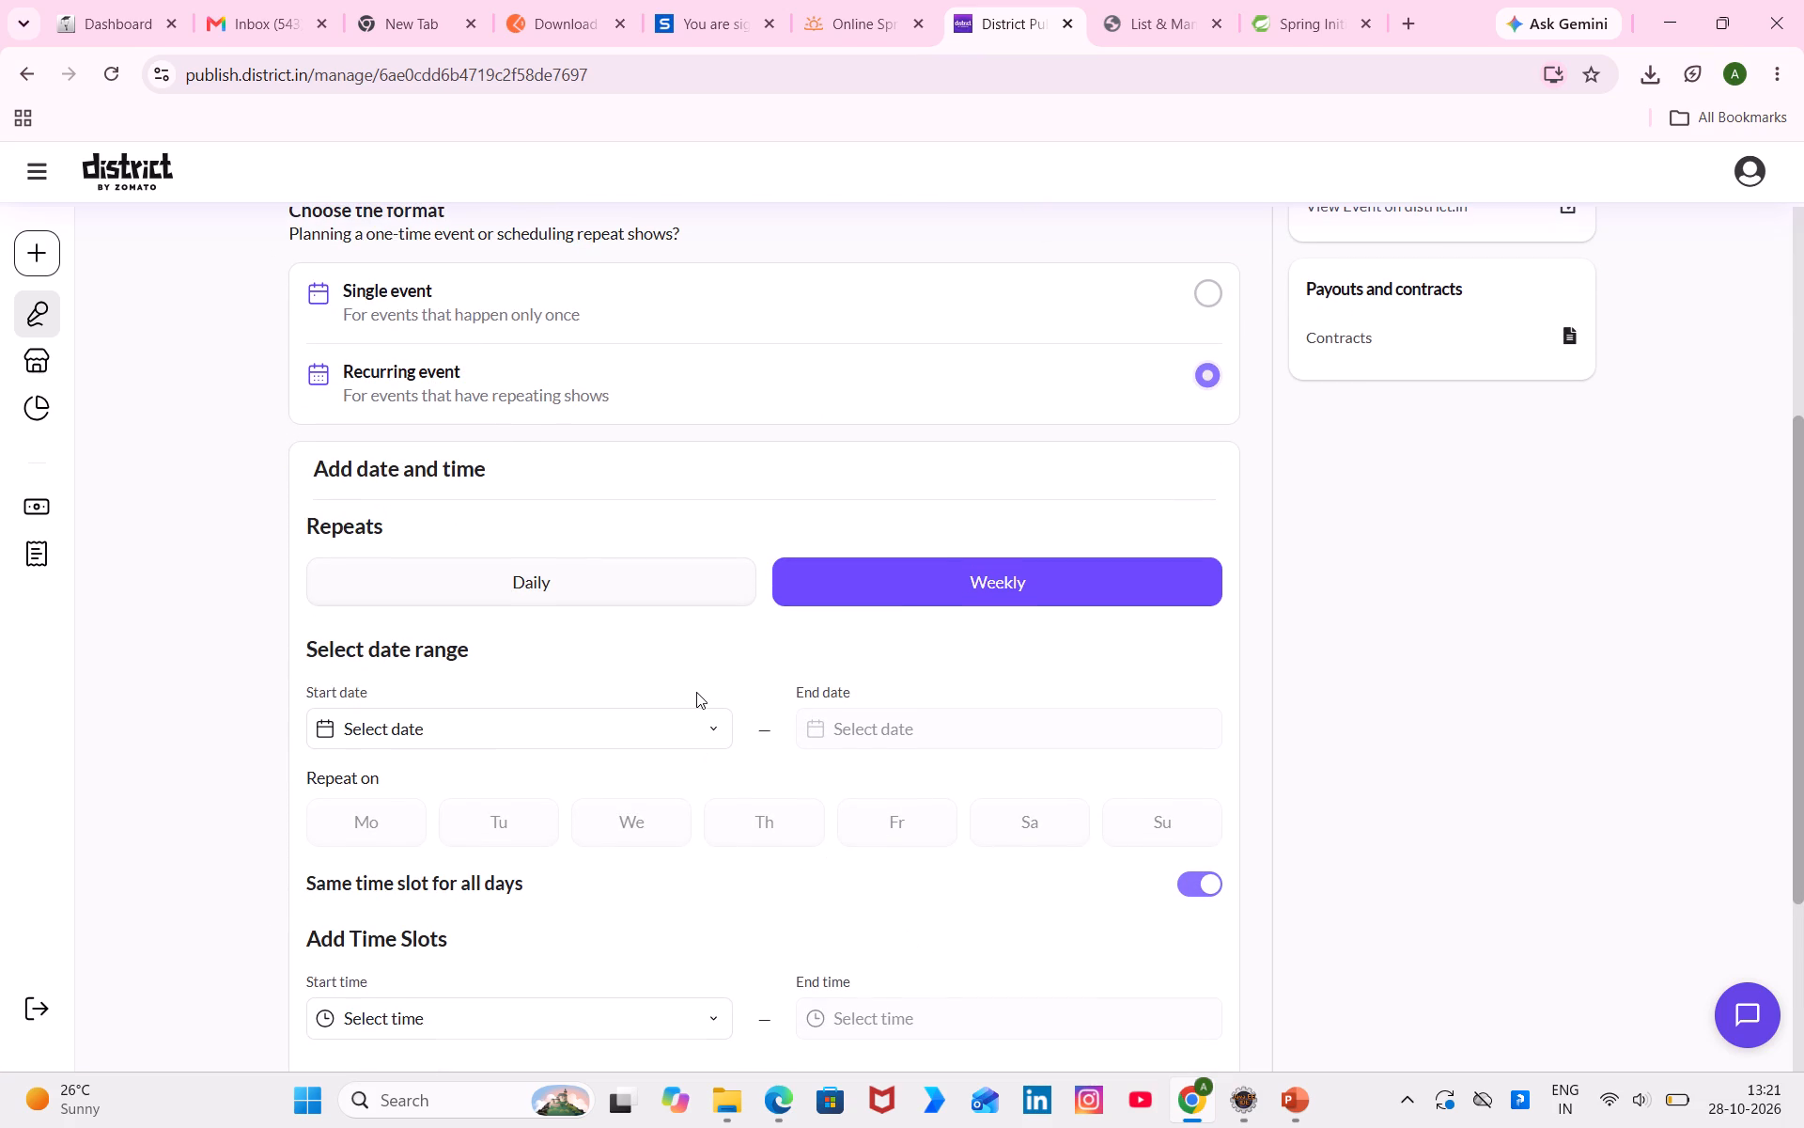
pyautogui.click(692, 721)
pyautogui.click(528, 652)
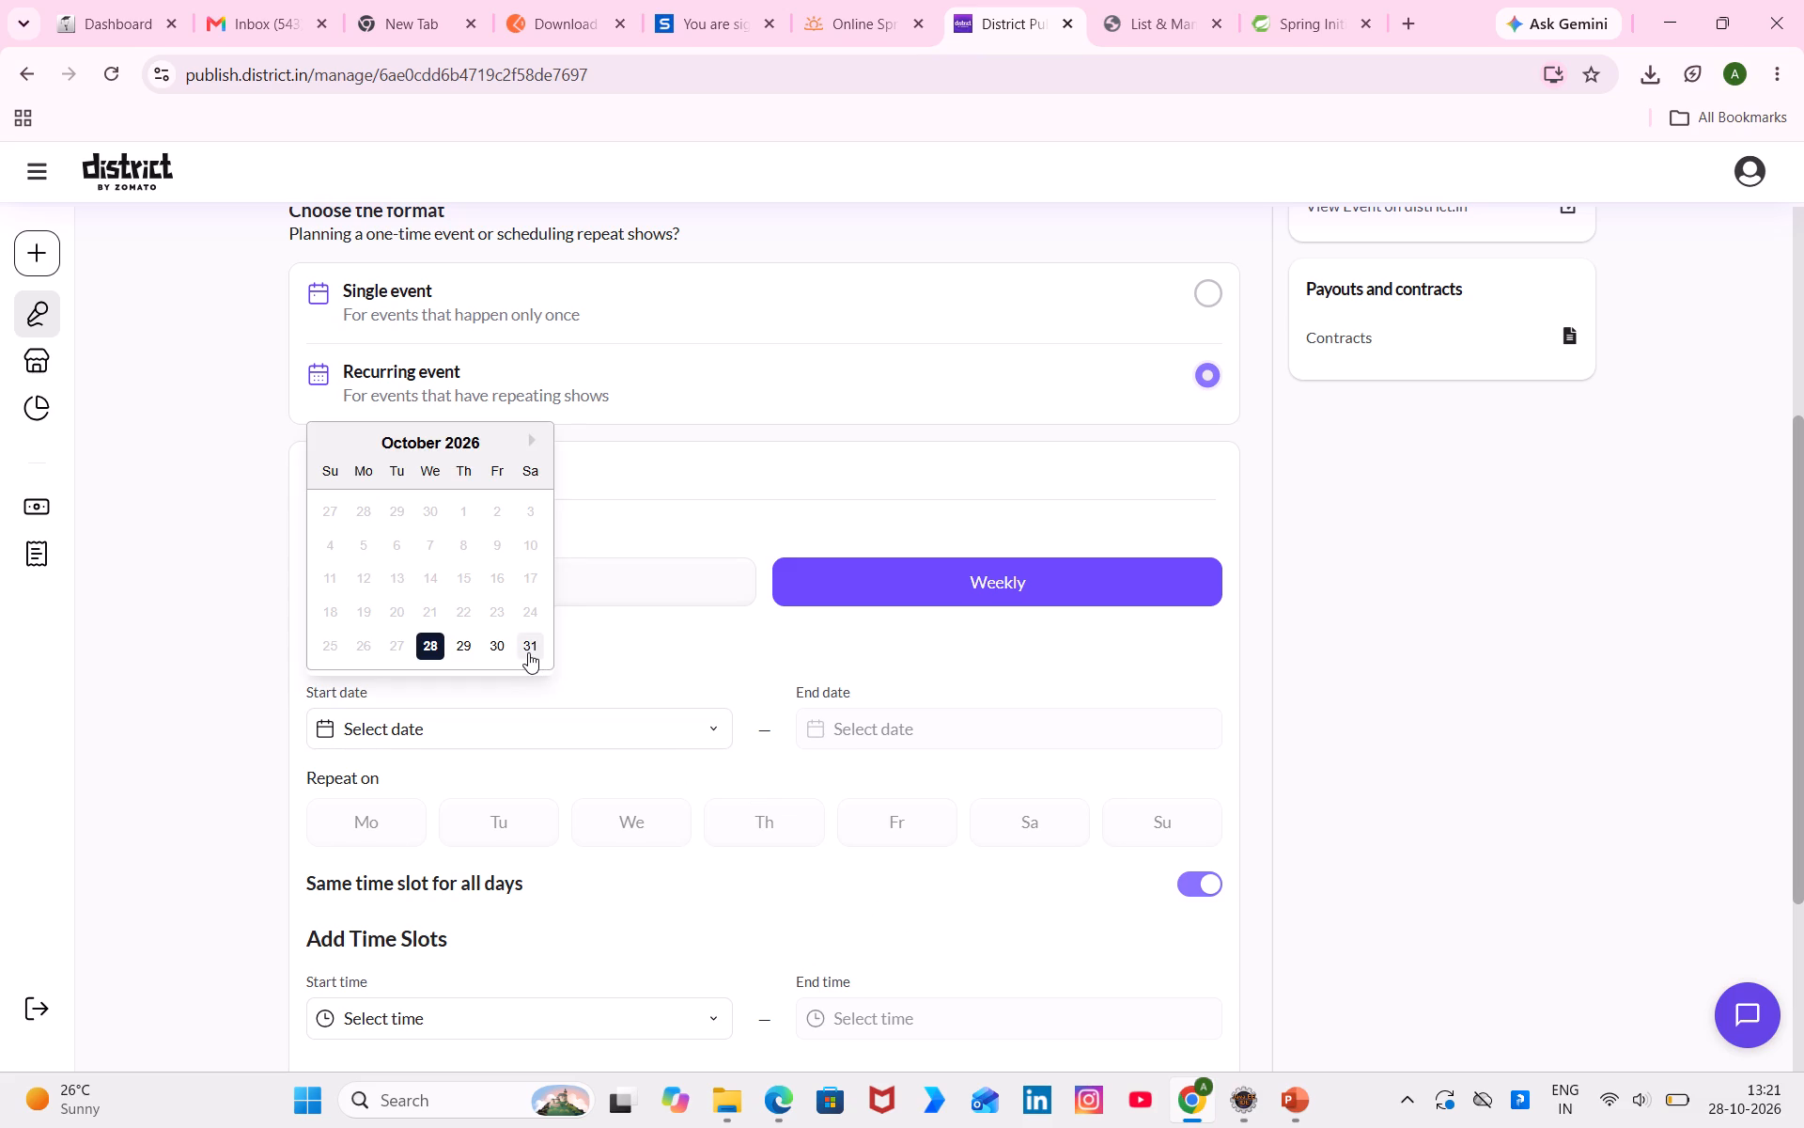
pyautogui.click(916, 719)
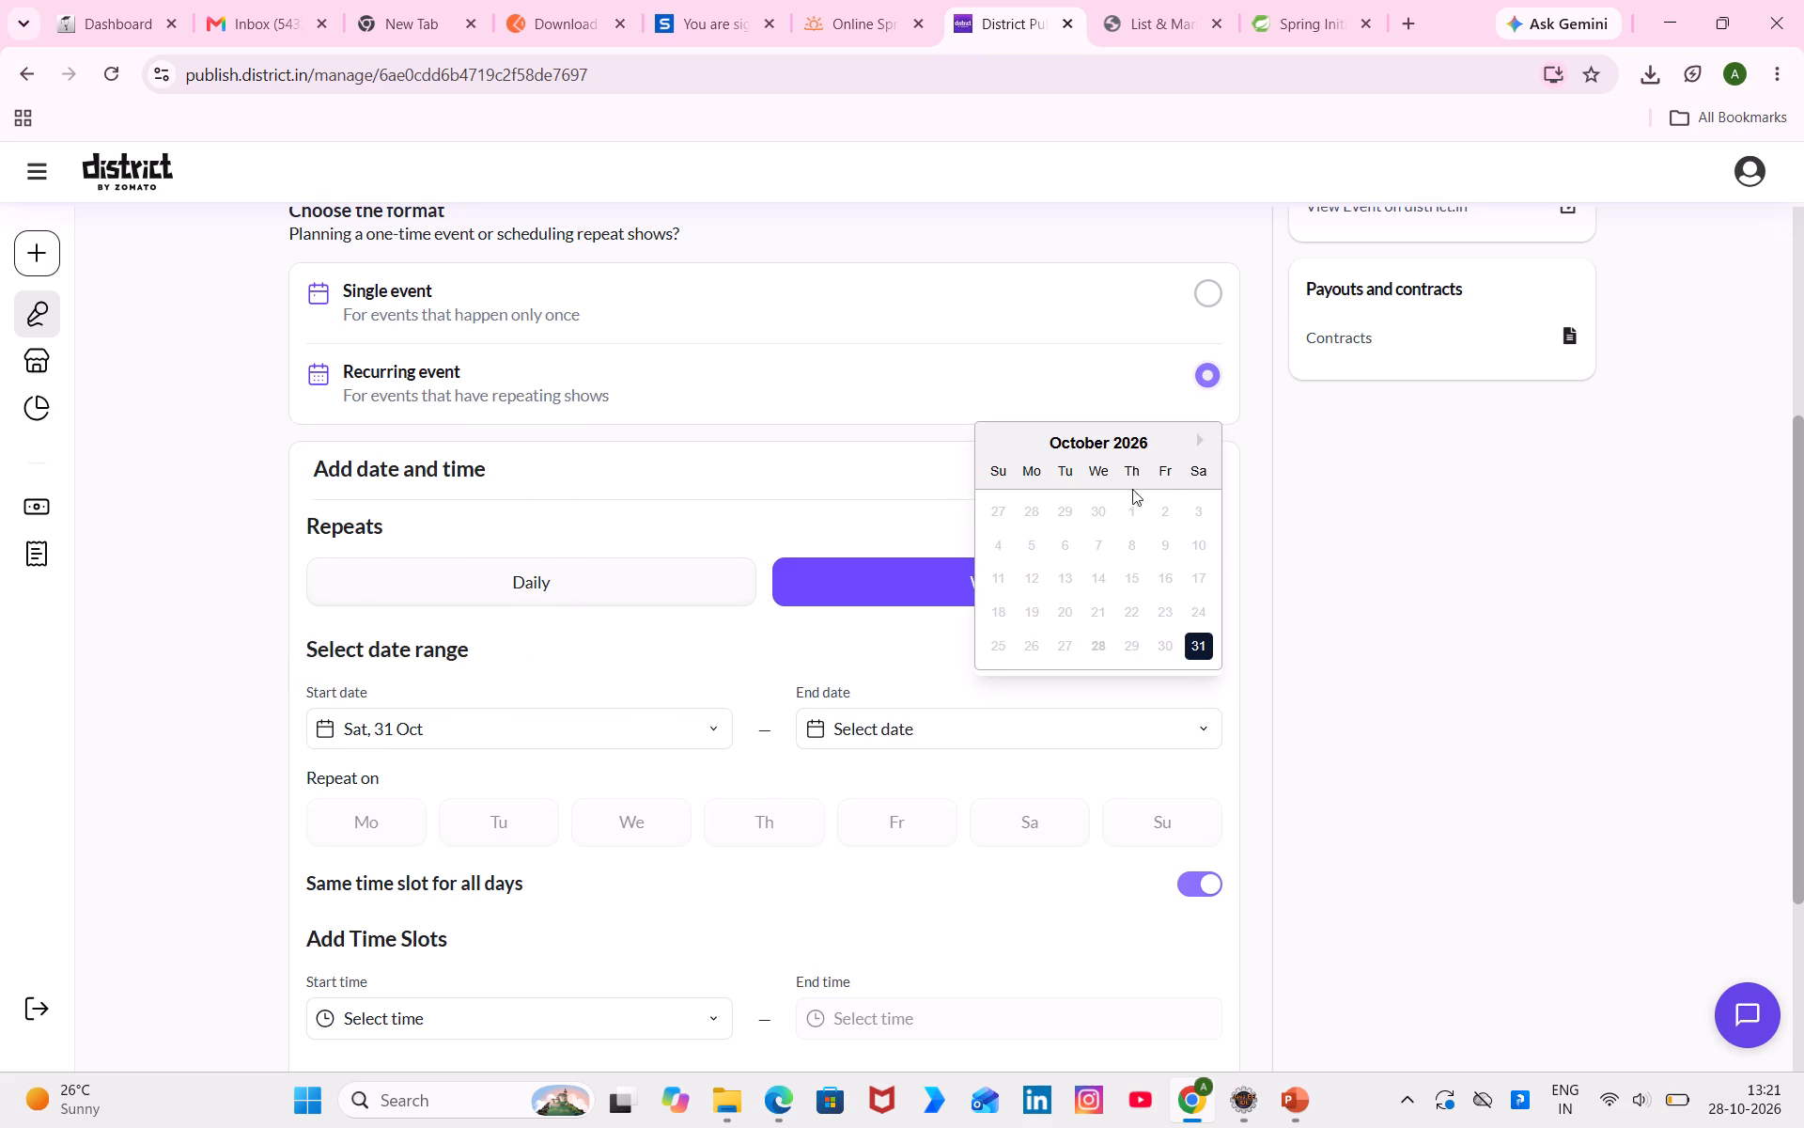
pyautogui.click(1191, 446)
pyautogui.click(1205, 442)
pyautogui.click(998, 637)
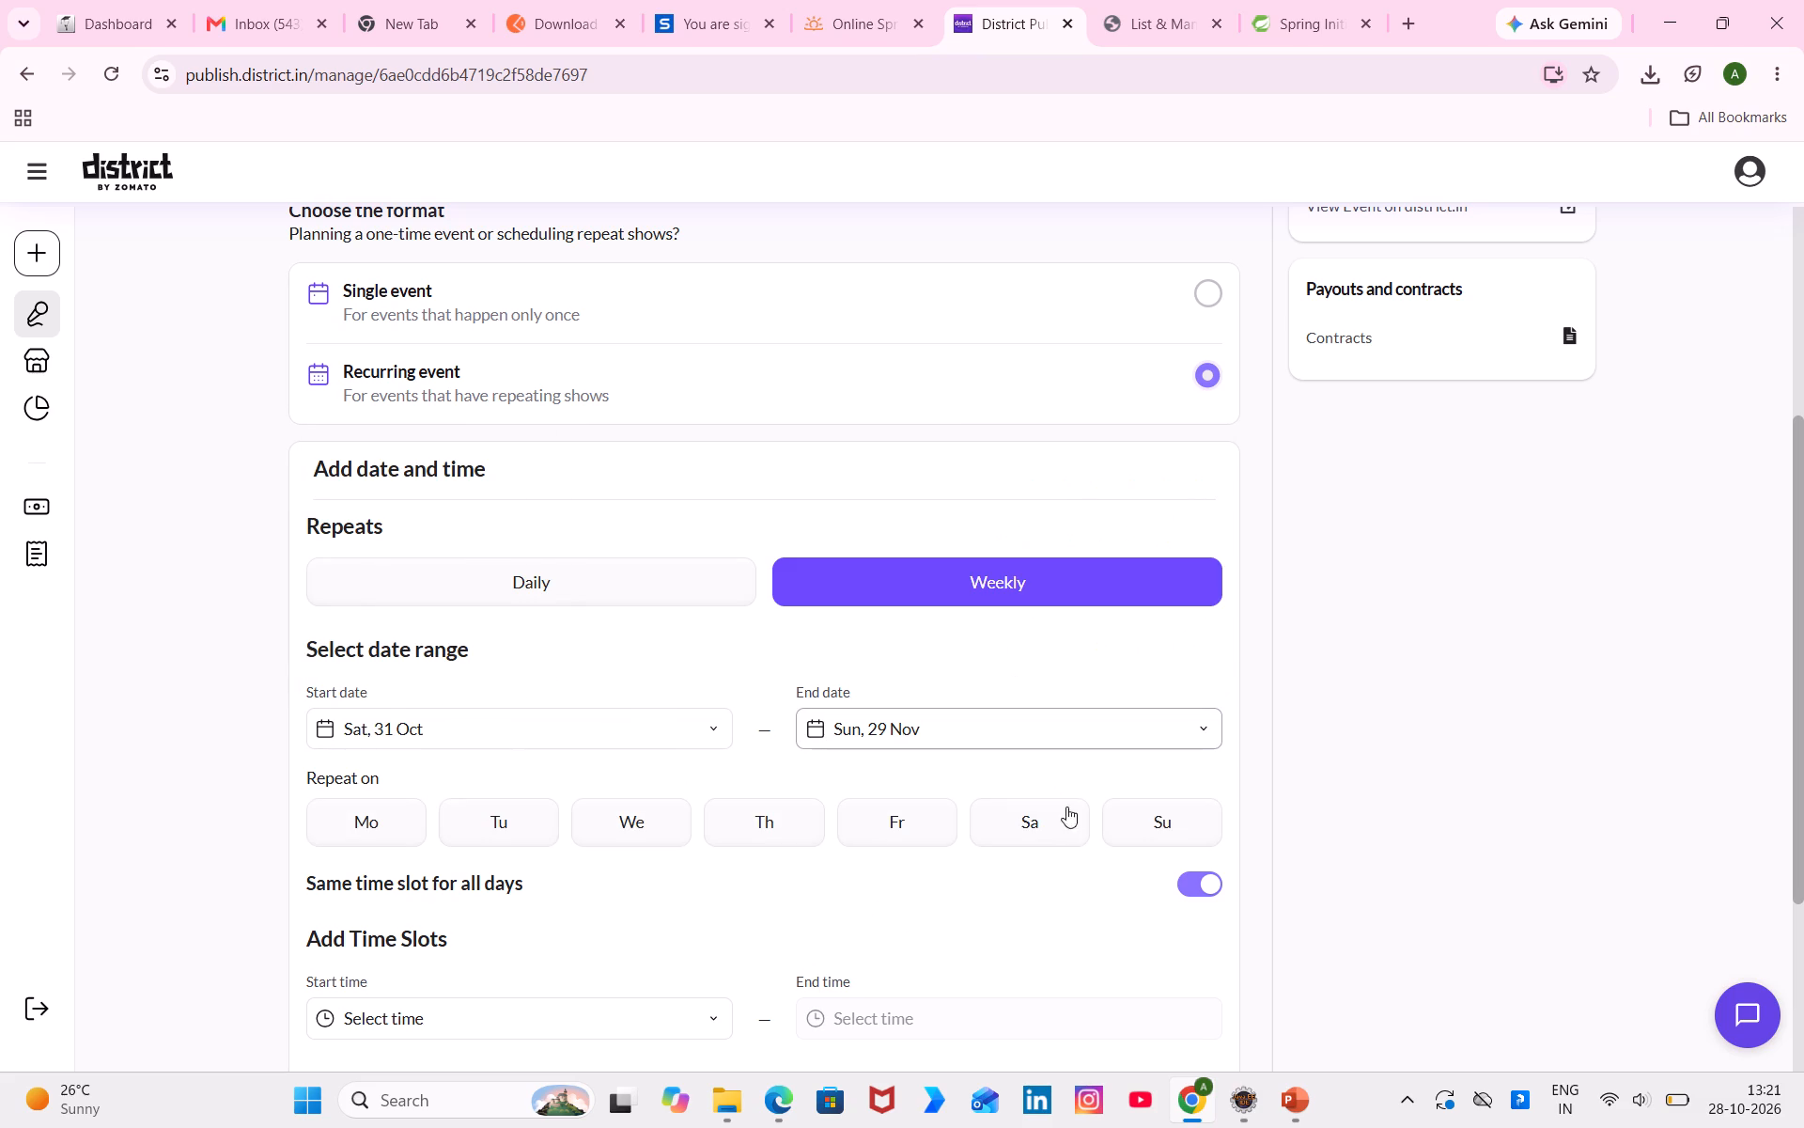
pyautogui.click(1072, 840)
pyautogui.click(1159, 837)
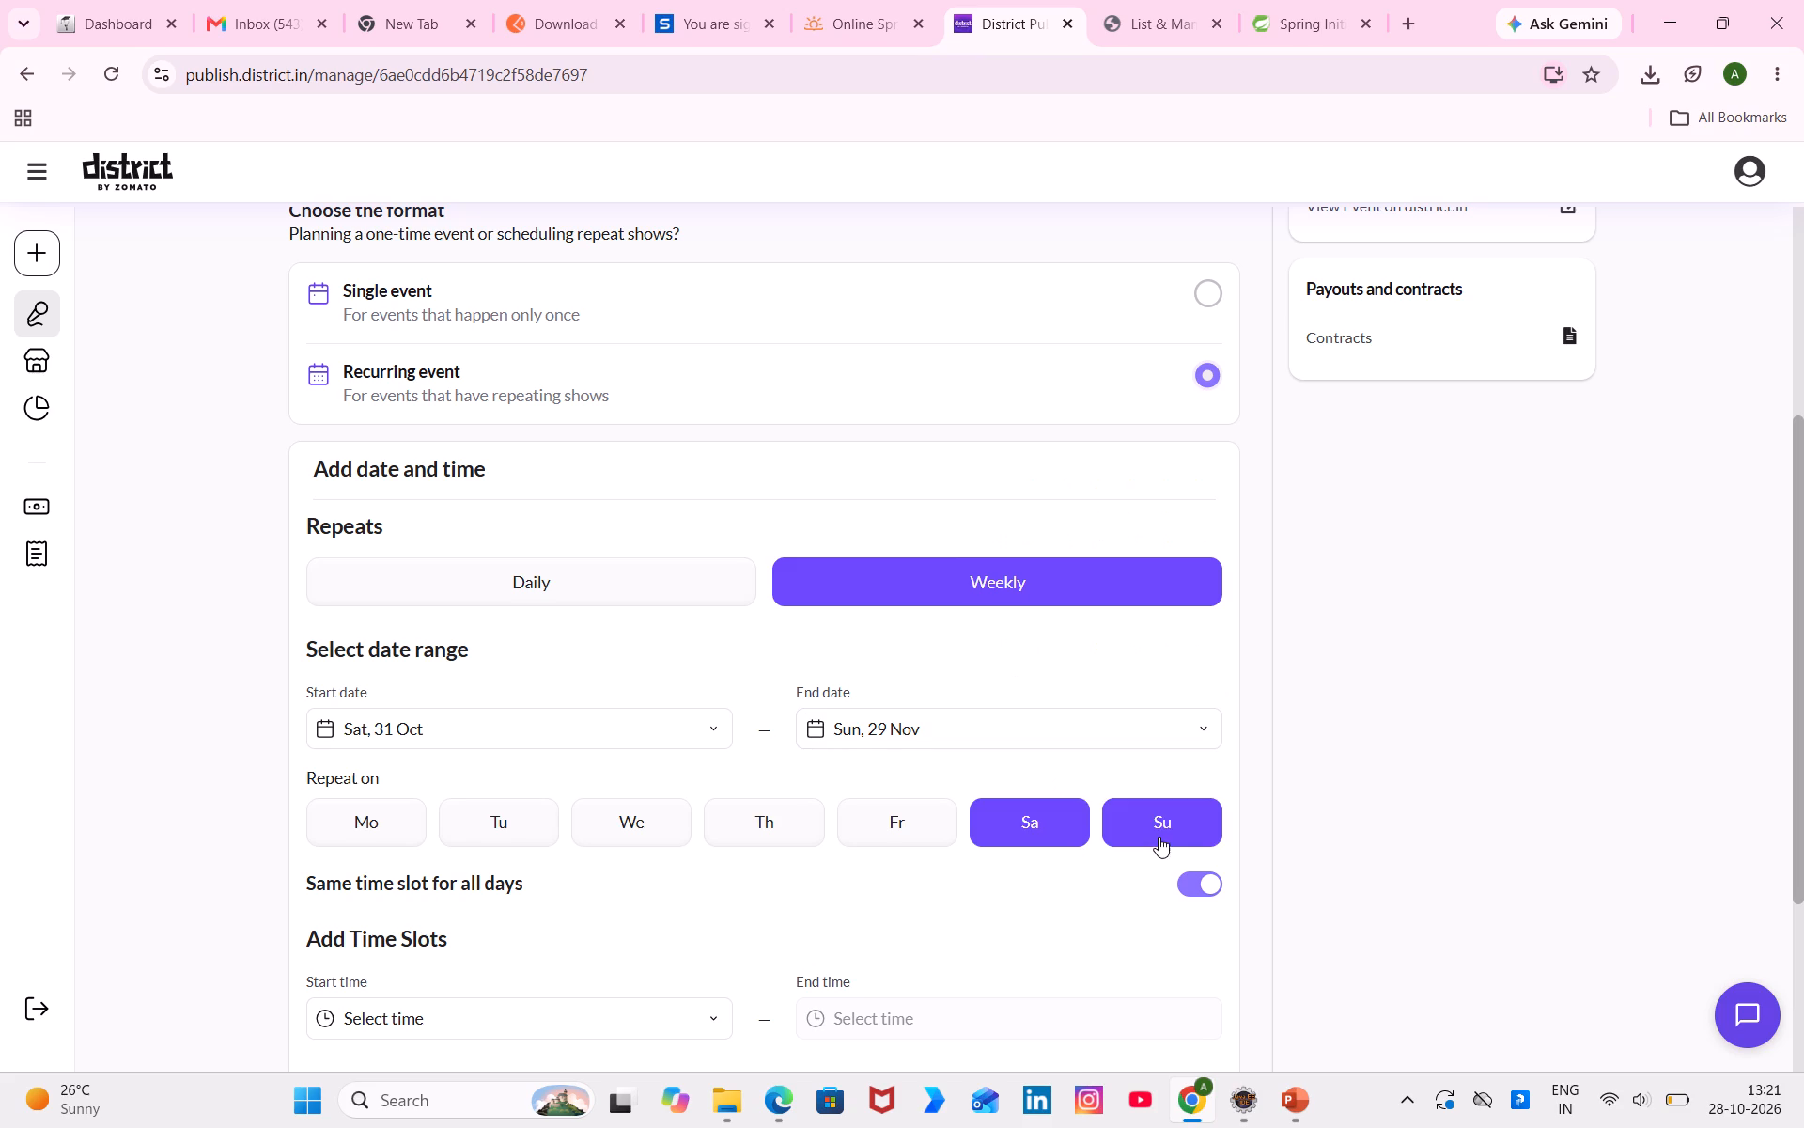
# Set the first time slot from 03:00 PM to 04:00 PM.
pyautogui.scroll(-3, 1159, 837)
pyautogui.click(683, 811)
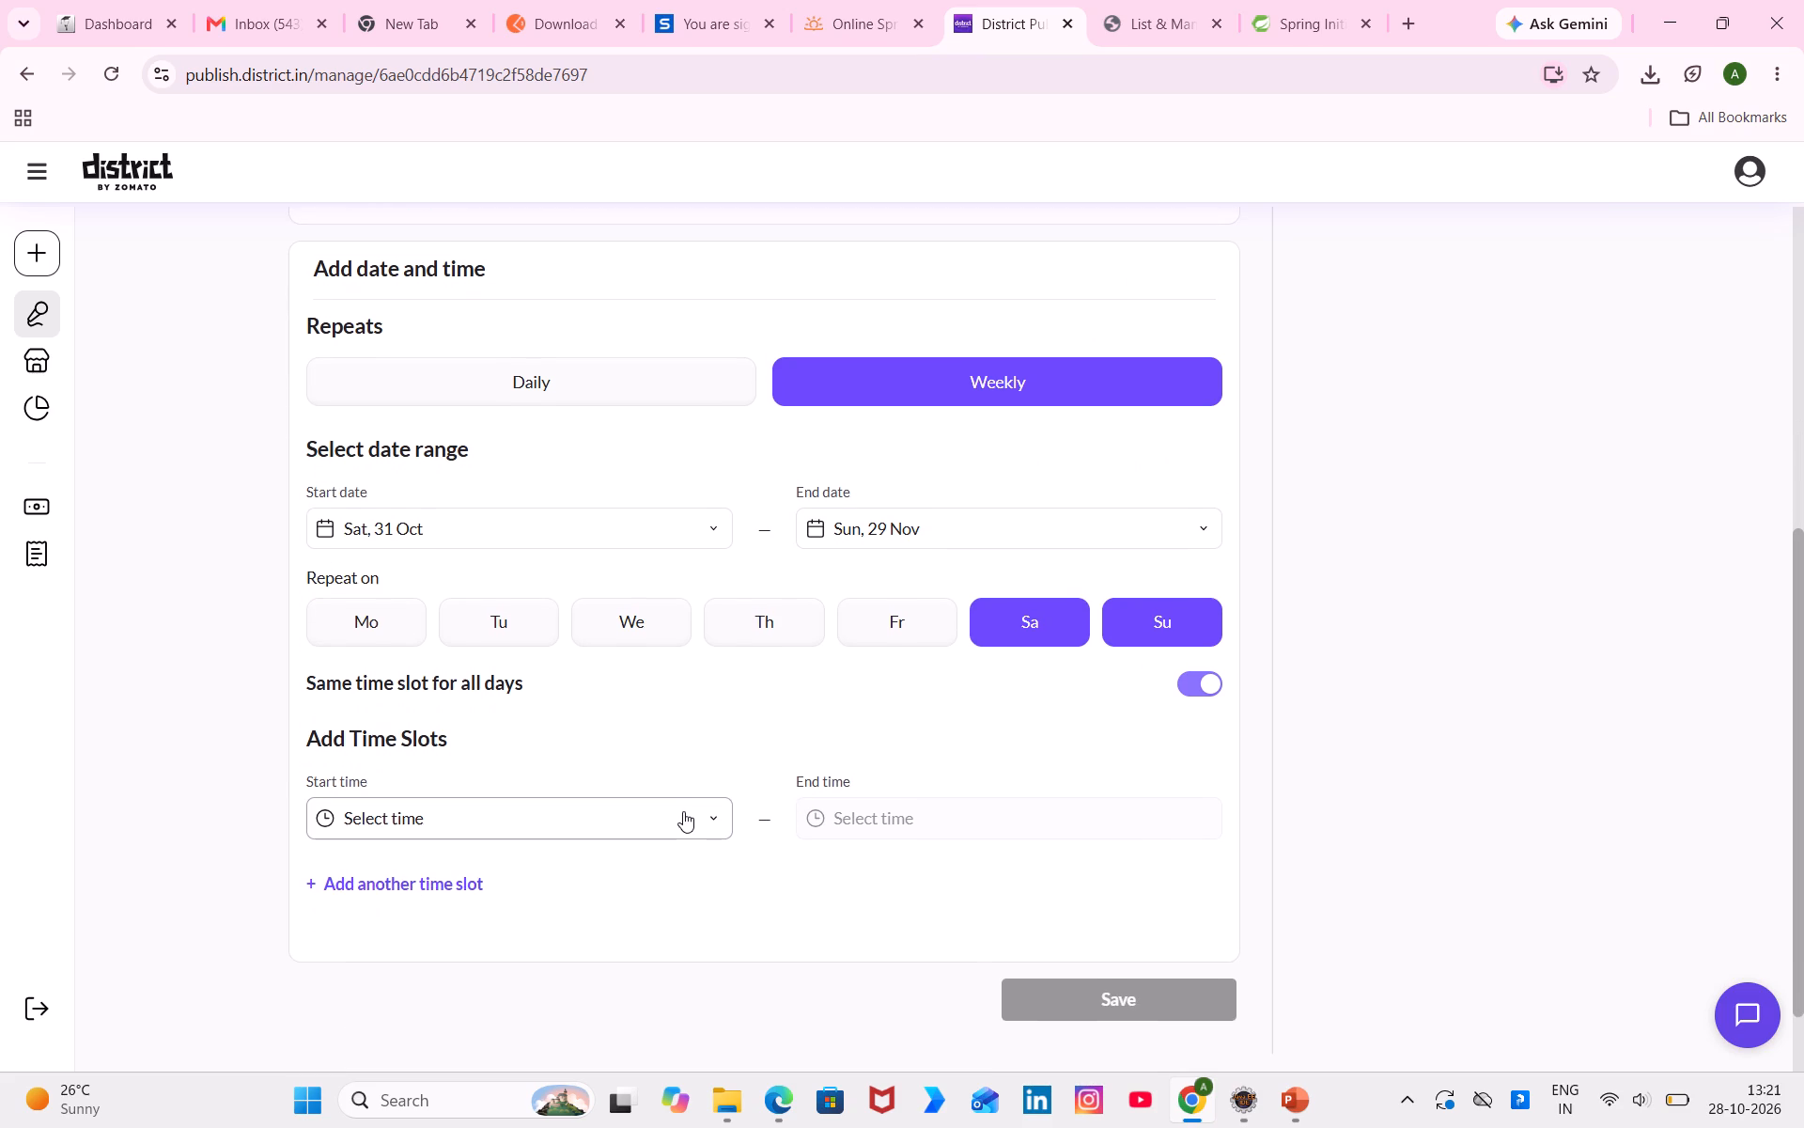
pyautogui.click(725, 705)
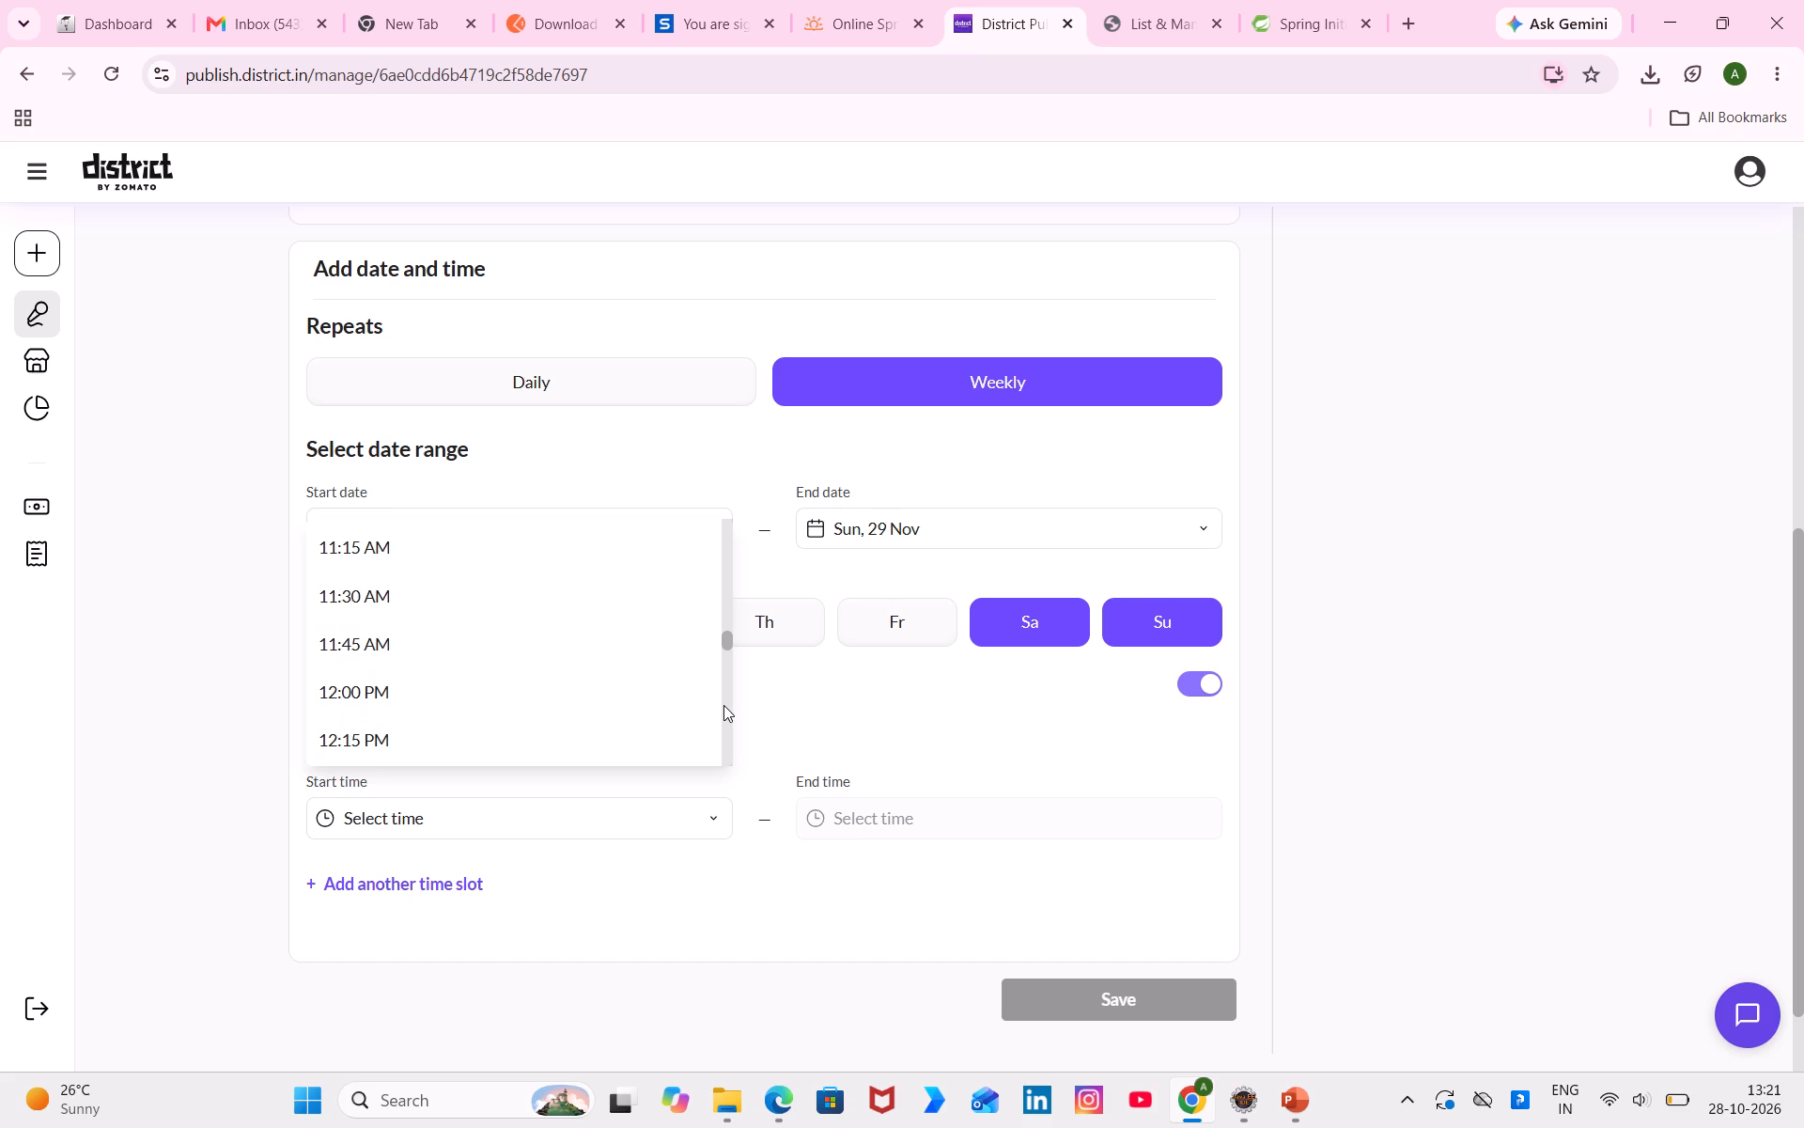
pyautogui.tripleClick(723, 705)
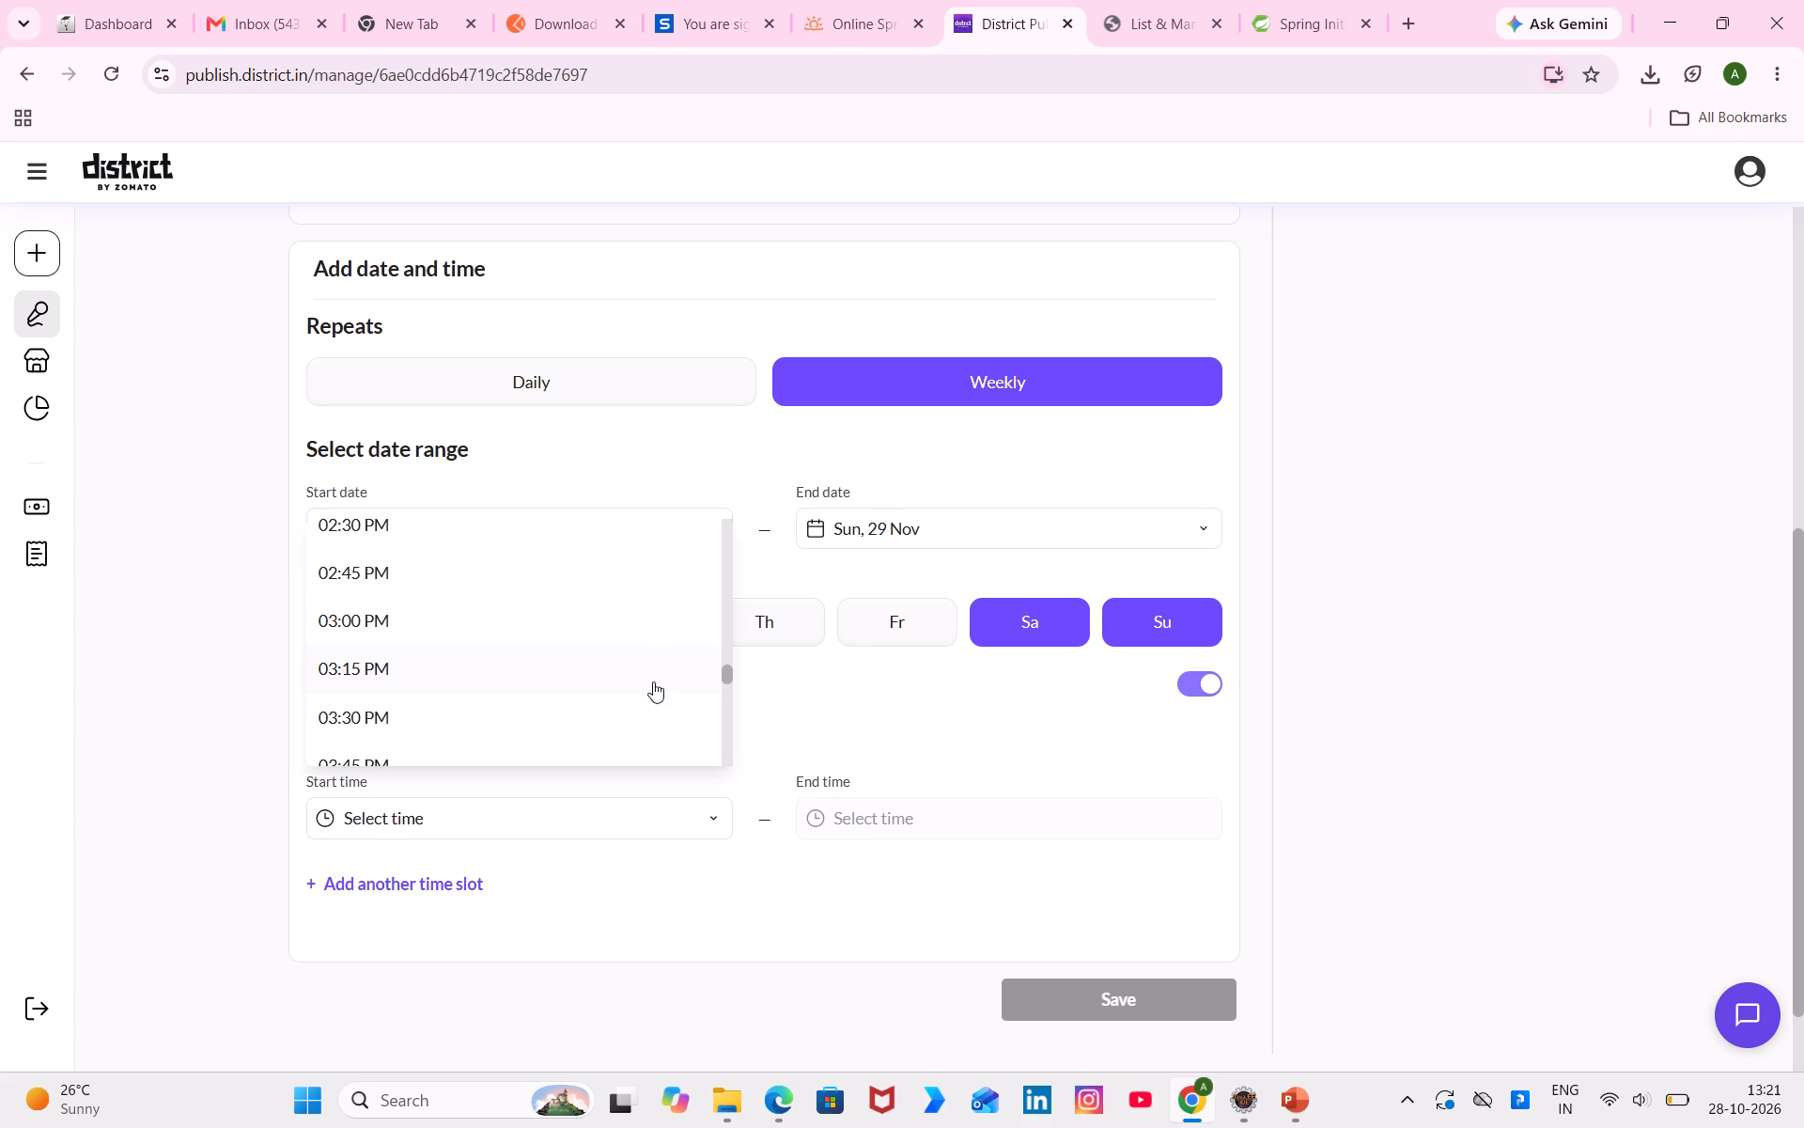
pyautogui.scroll(-1, 645, 680)
pyautogui.click(580, 583)
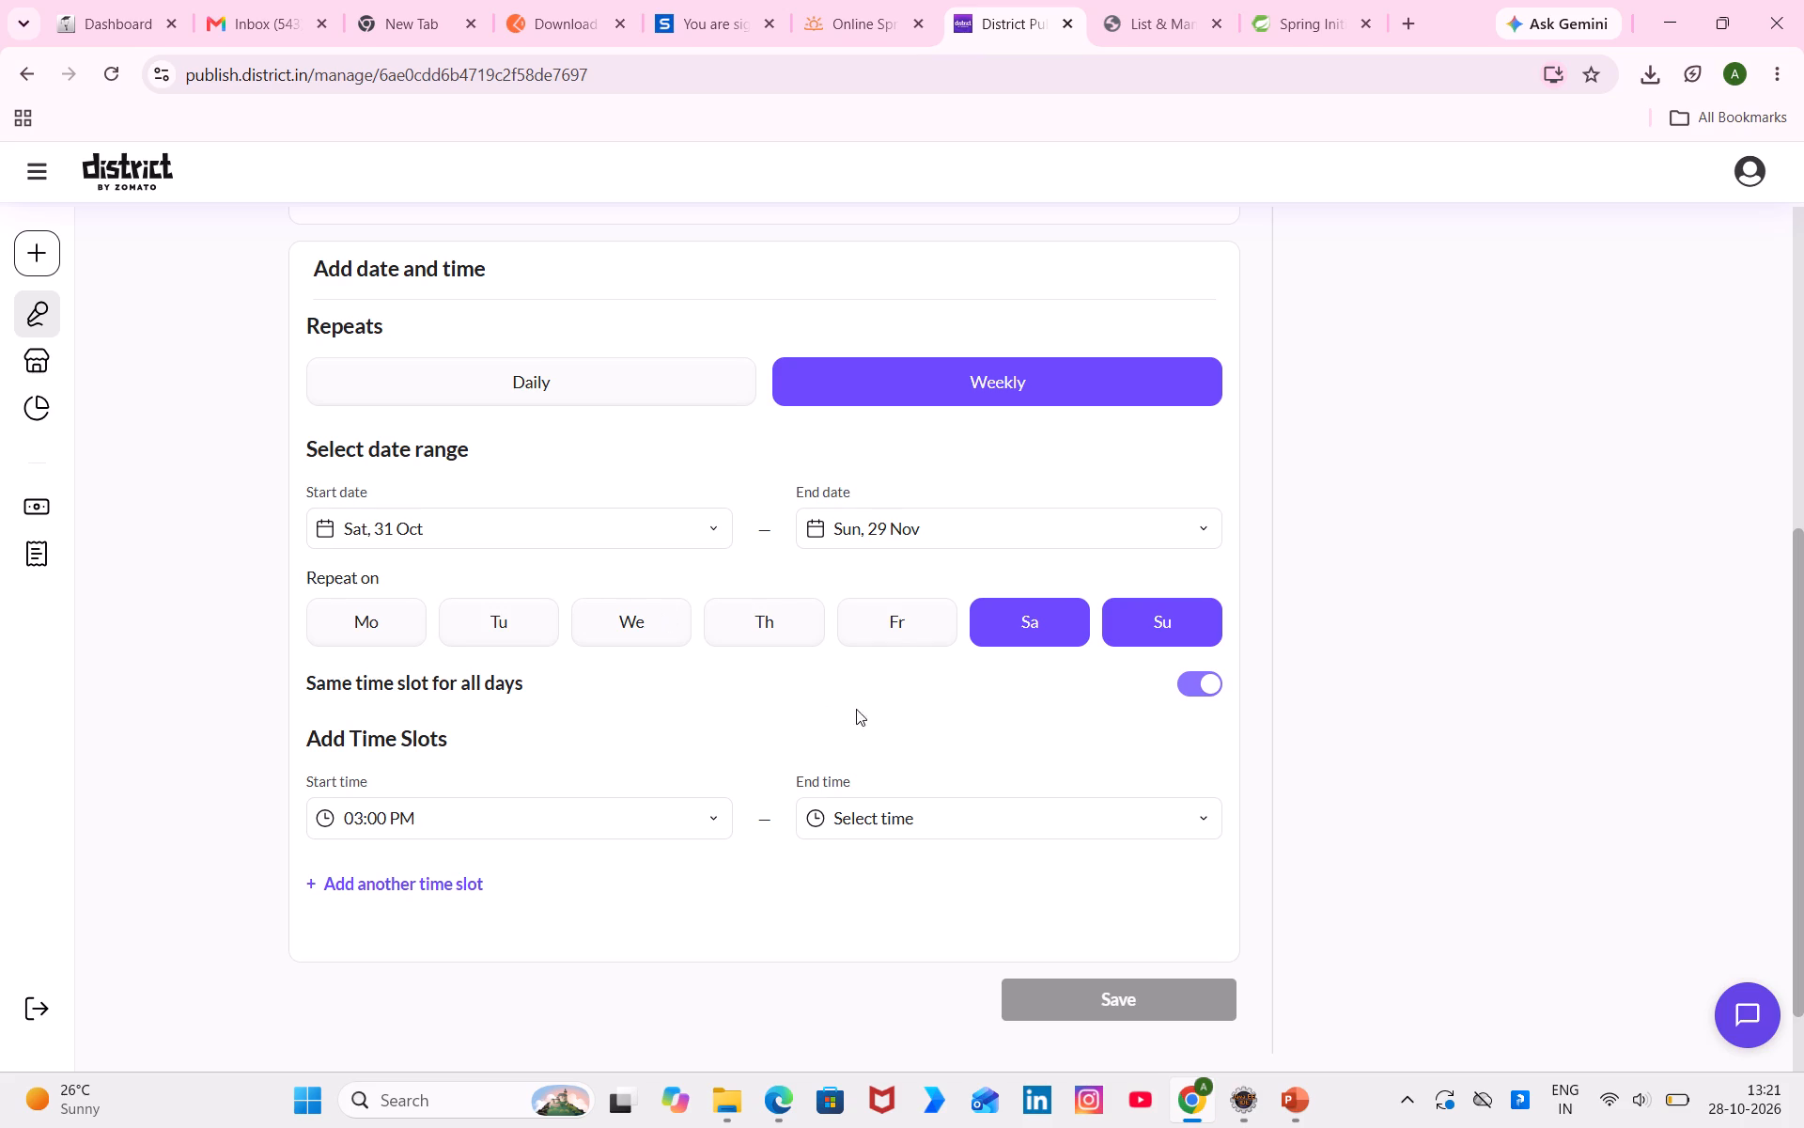
pyautogui.click(967, 827)
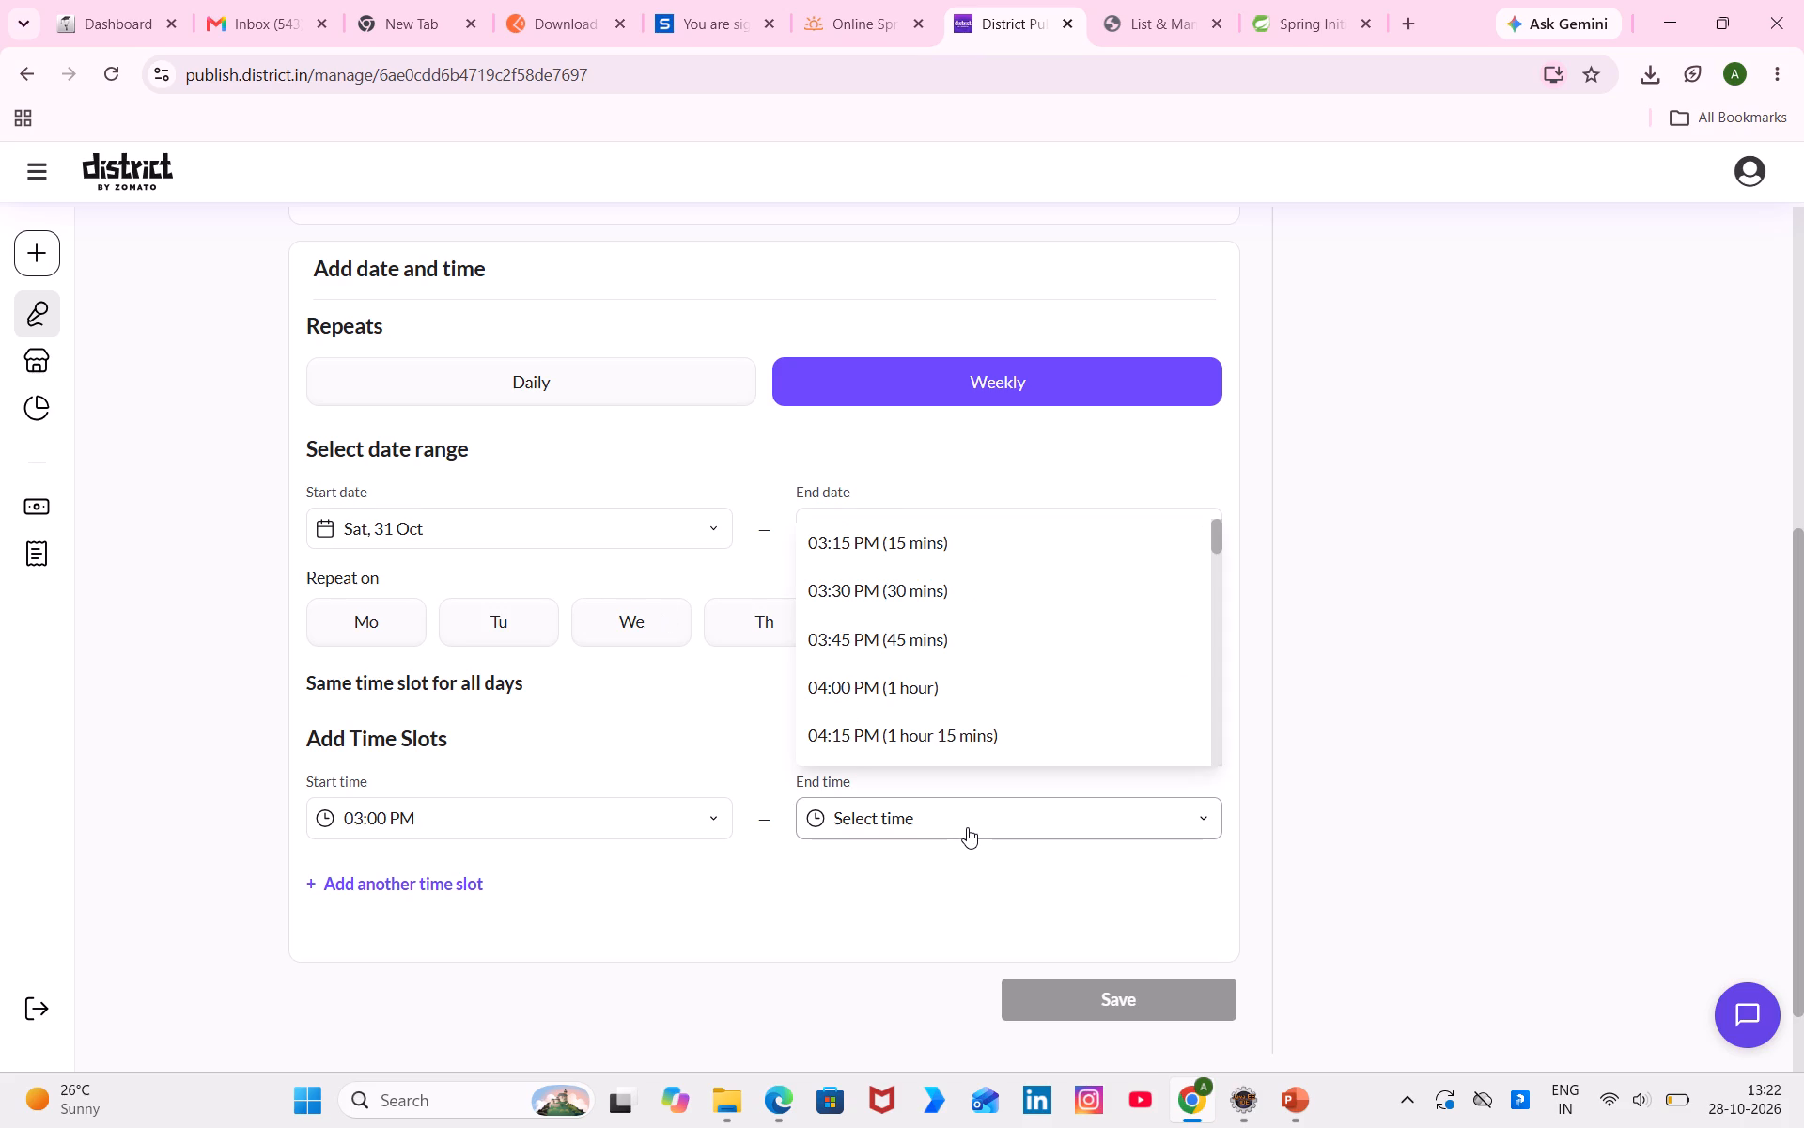
pyautogui.click(881, 697)
# Add a second time slot from 04:00 PM to 05:00 PM and save the recurring shows.
pyautogui.click(434, 916)
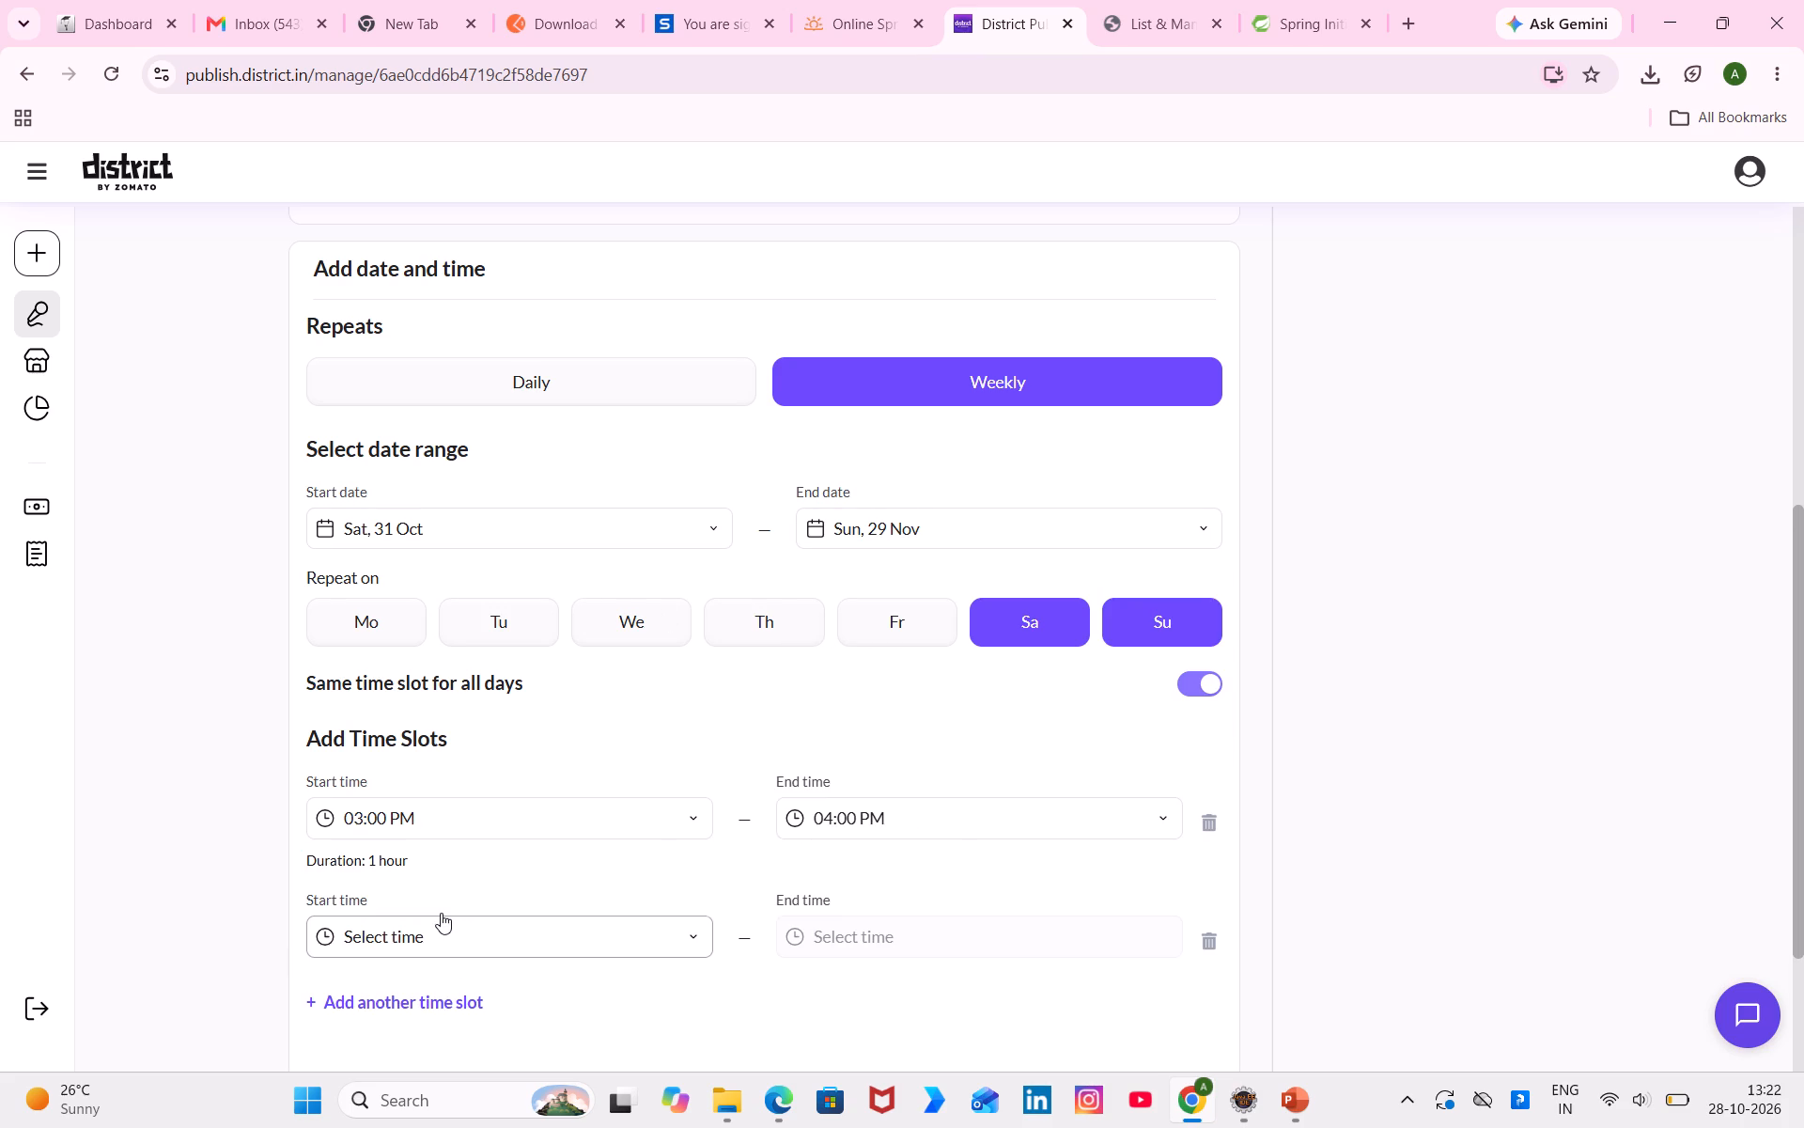
pyautogui.click(487, 927)
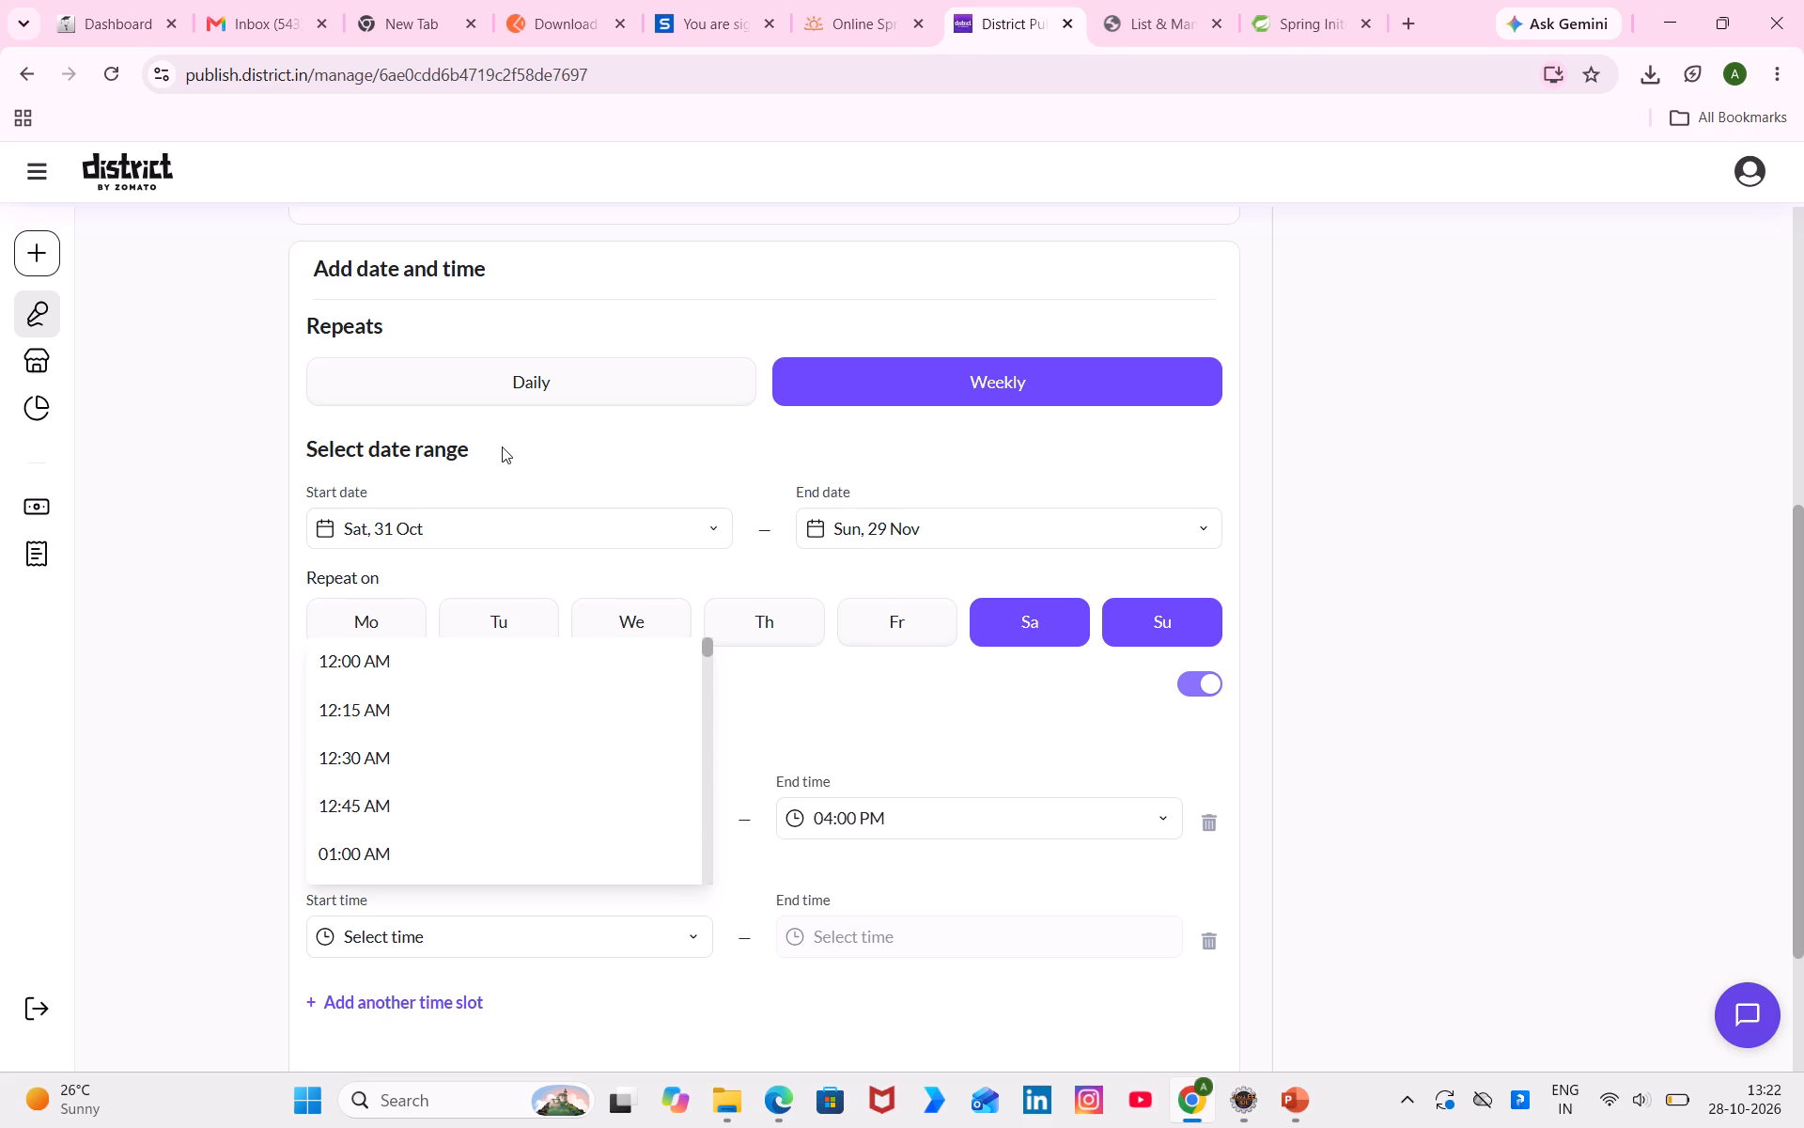
pyautogui.scroll(-7, 498, 800)
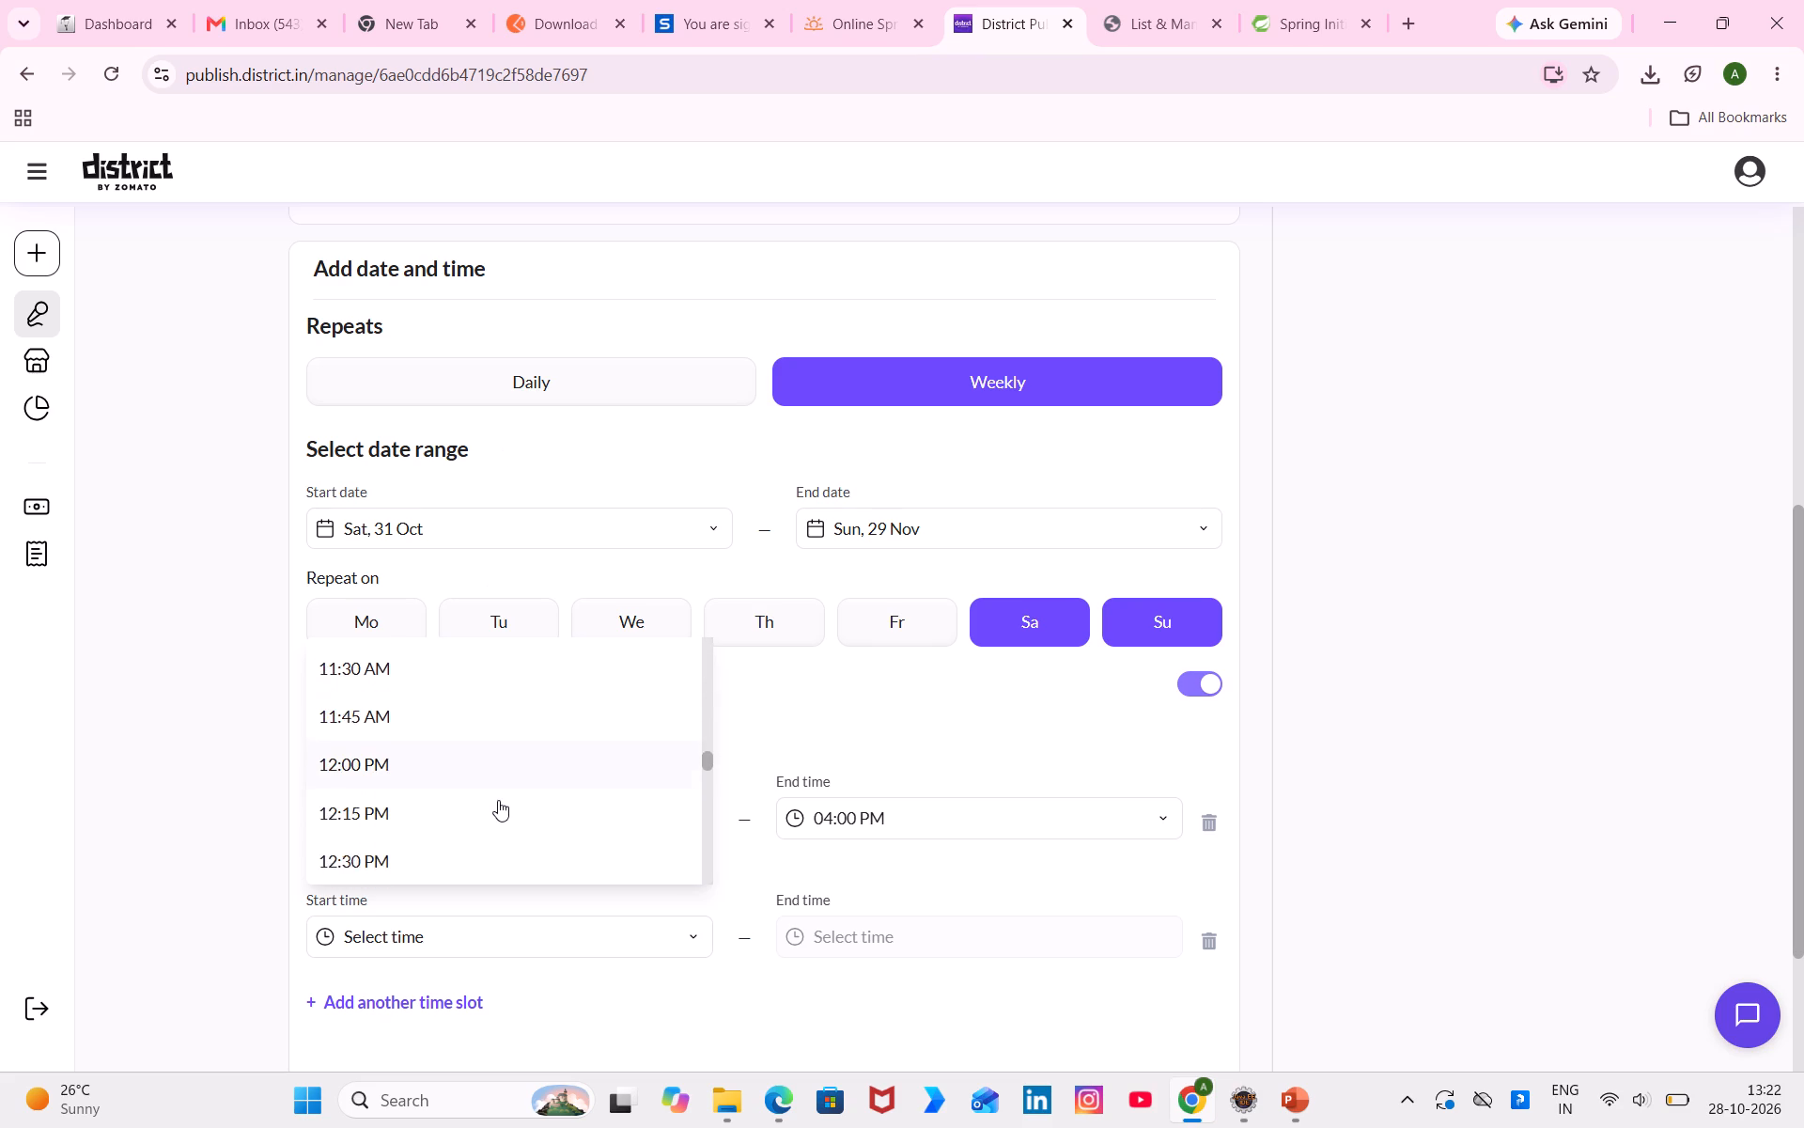
pyautogui.scroll(-4, 498, 800)
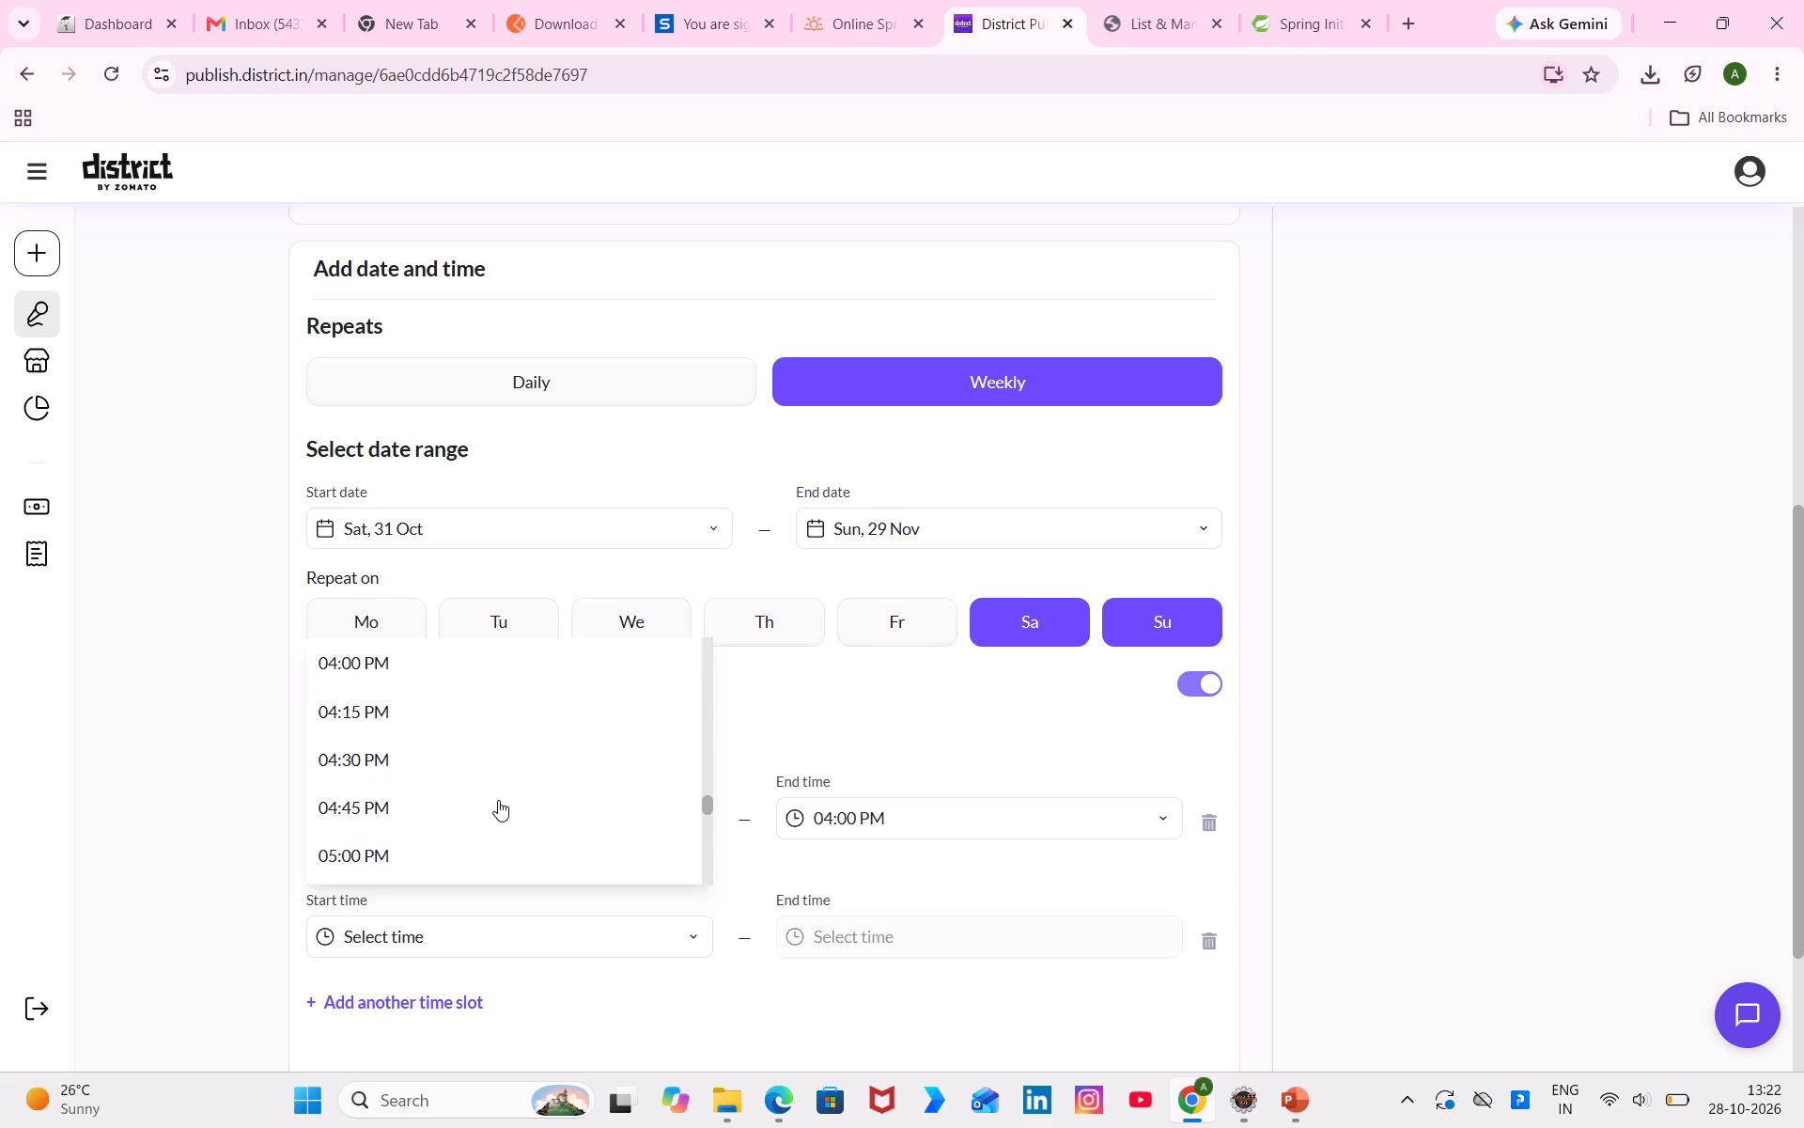
pyautogui.scroll(-1, 498, 800)
pyautogui.click(421, 721)
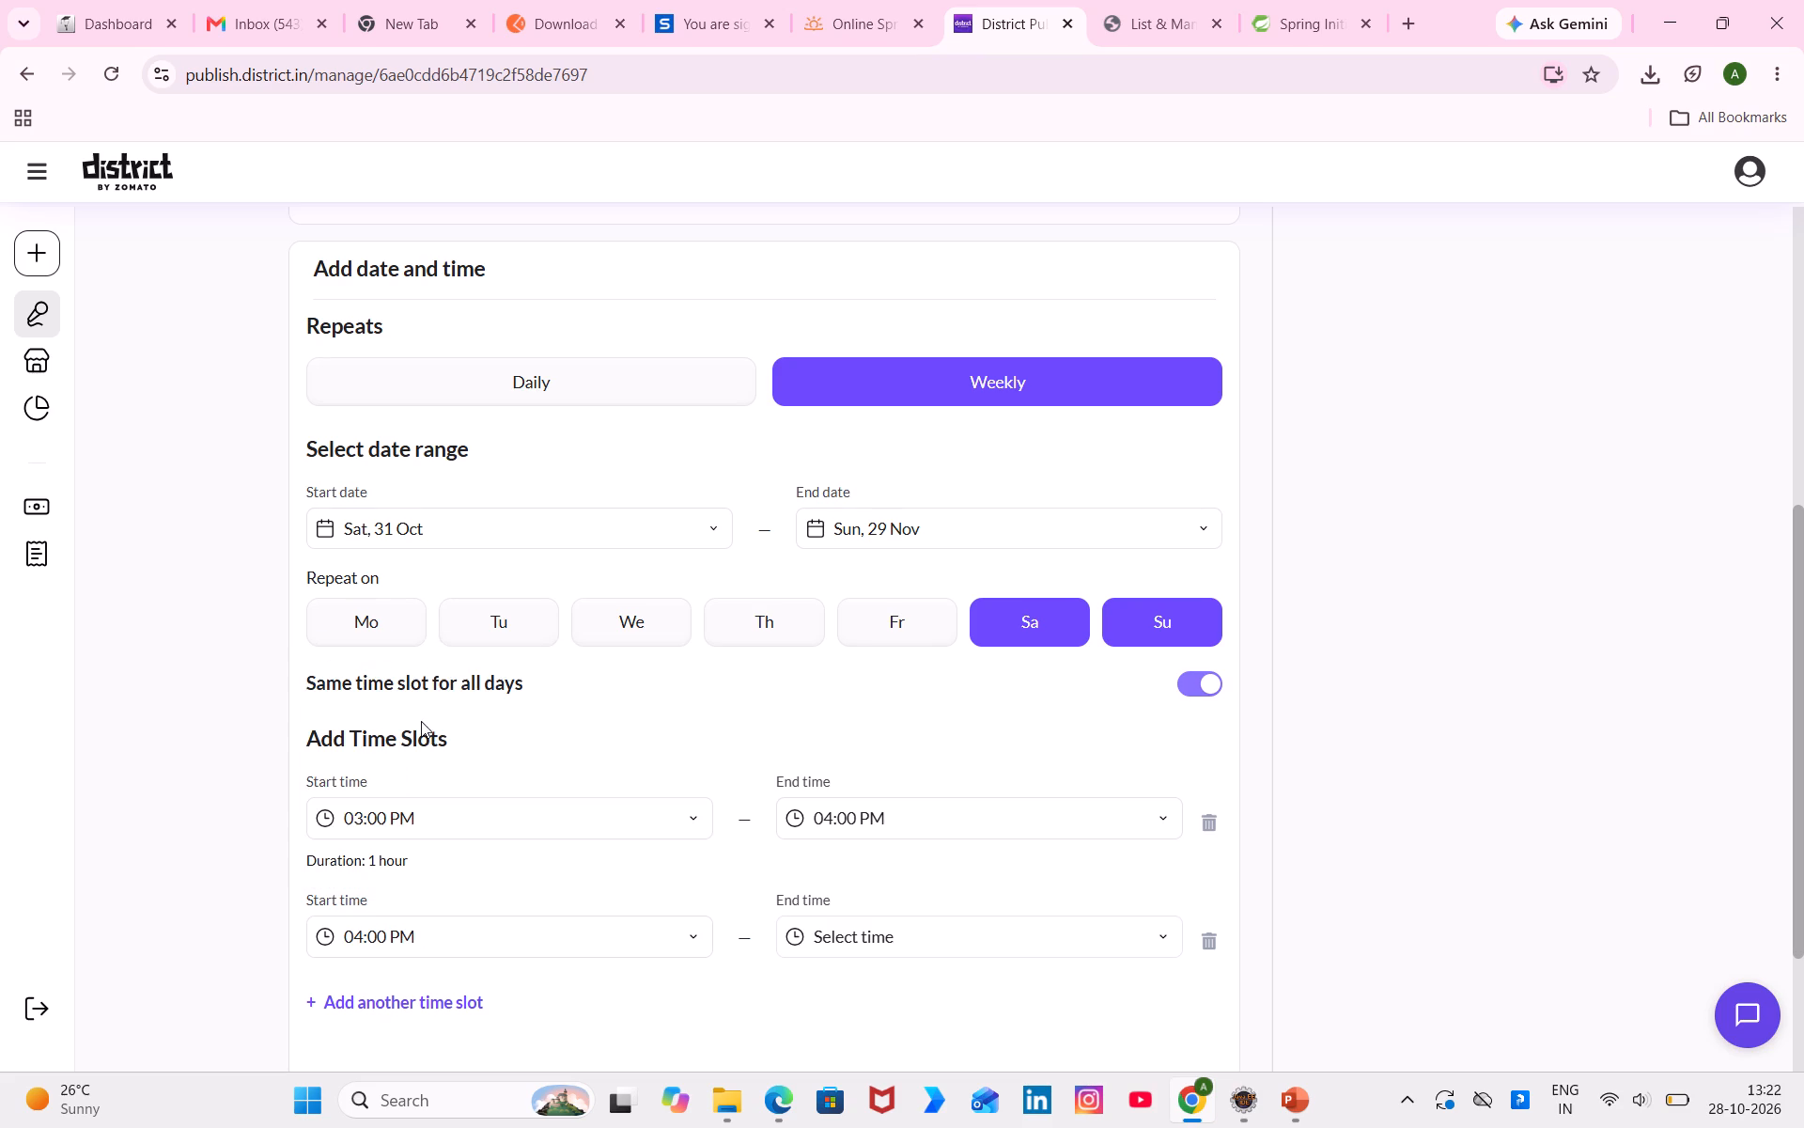
pyautogui.click(848, 949)
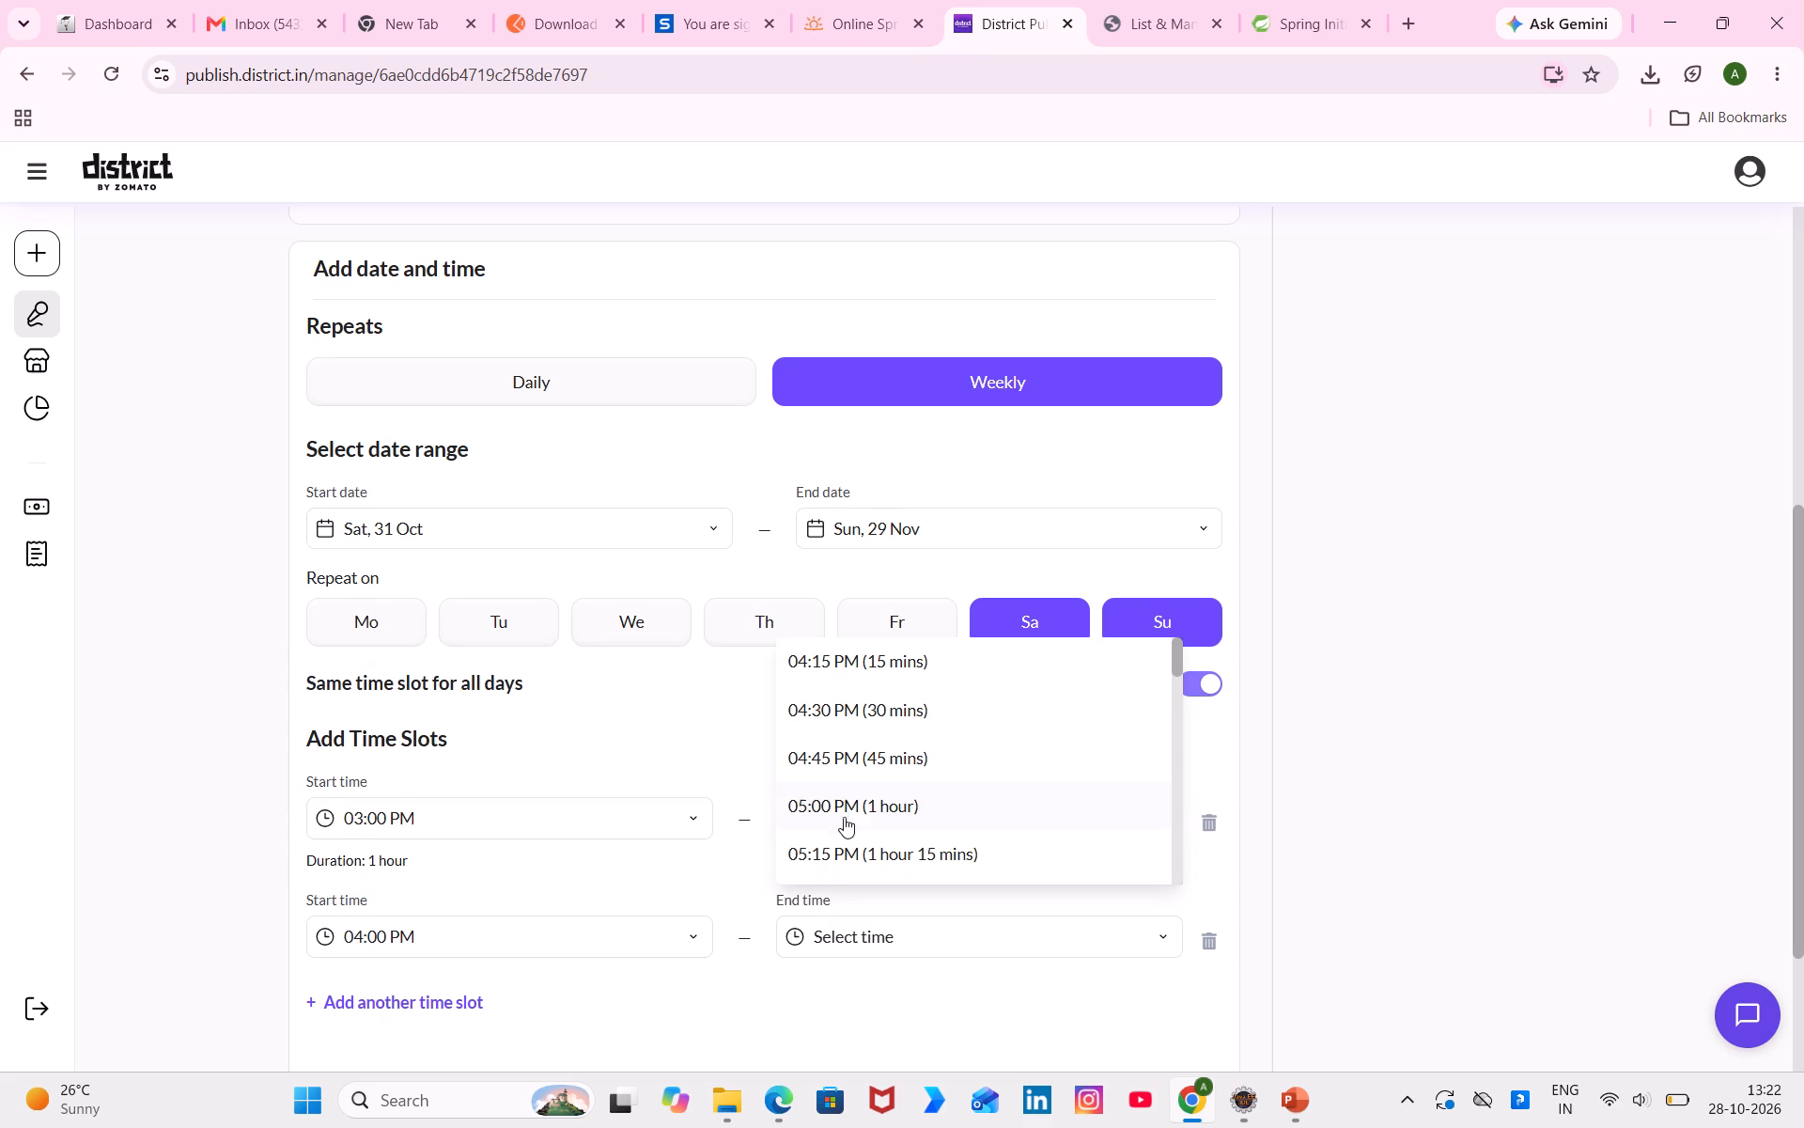
pyautogui.click(841, 812)
pyautogui.scroll(-3, 756, 873)
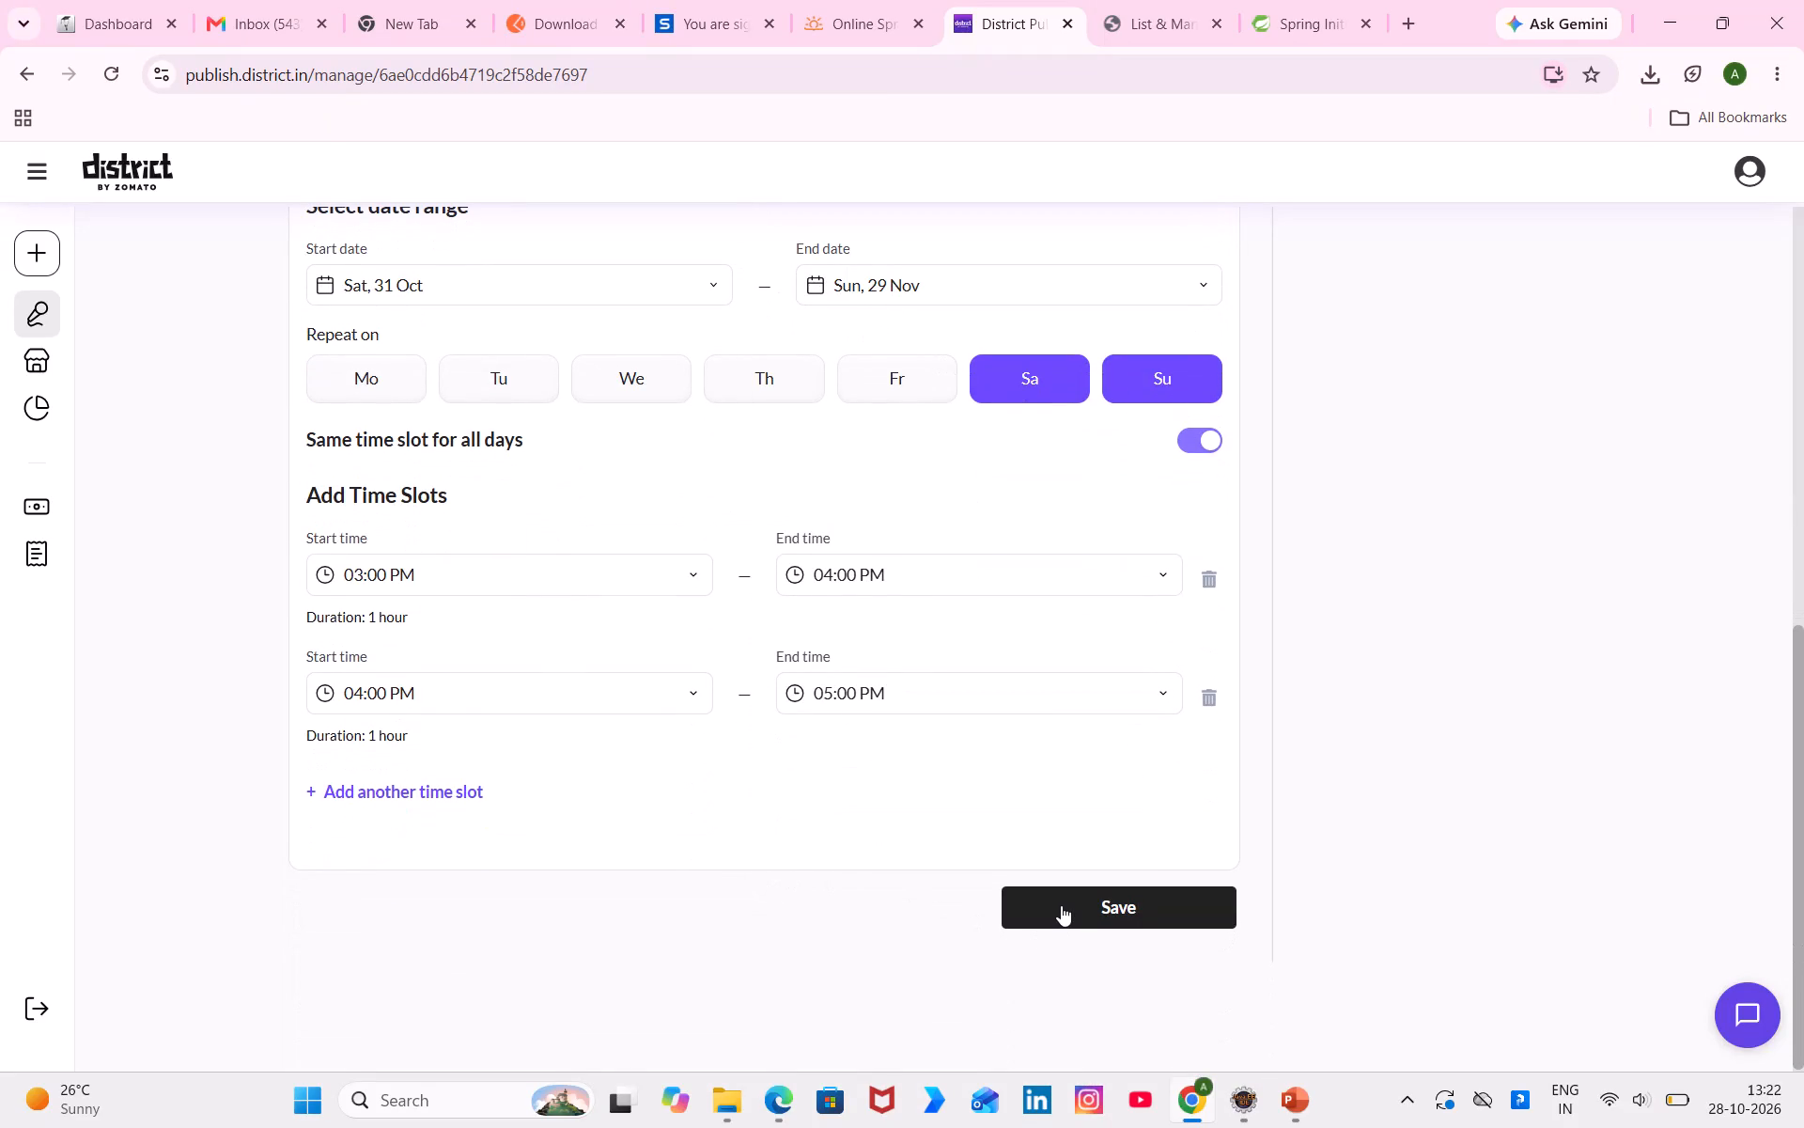
pyautogui.click(1061, 905)
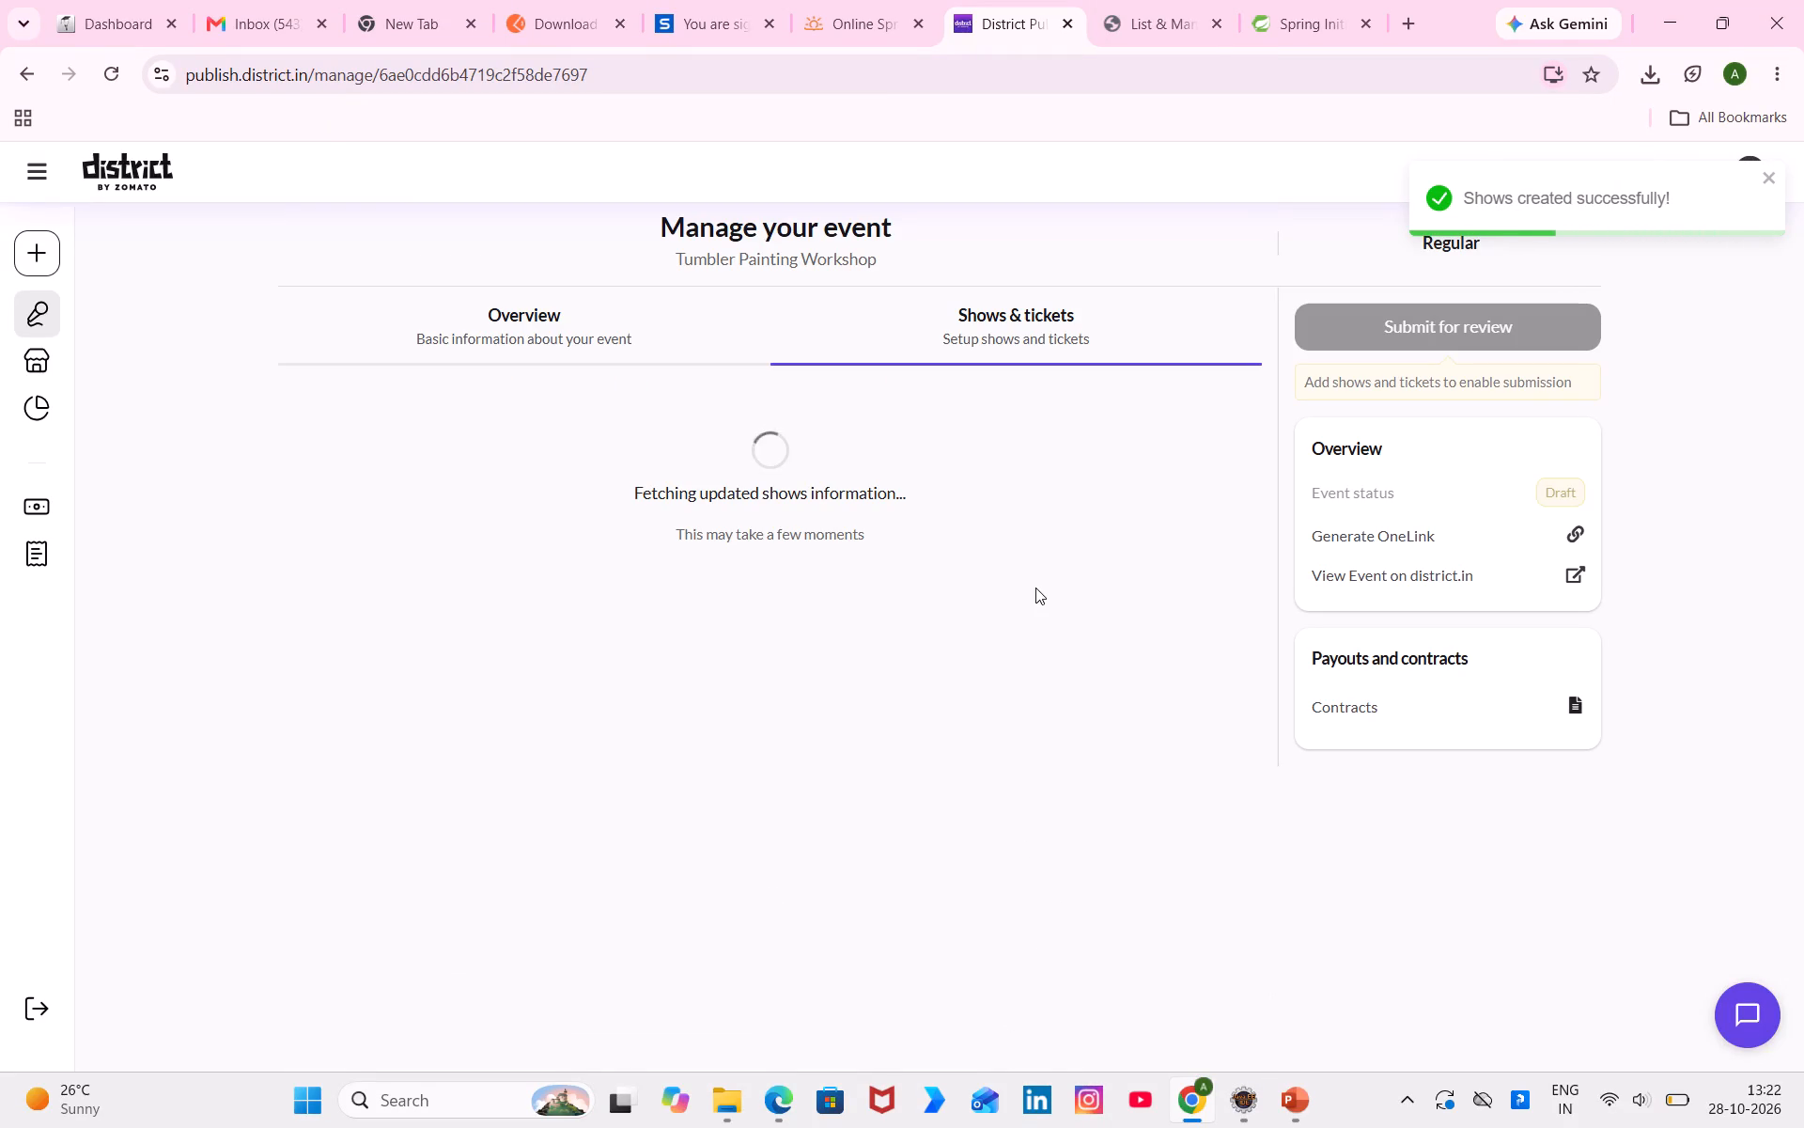
# Disable only the Sun, 8 Nov show from 03:00 PM to 04:00 PM and confirm the change.
pyautogui.scroll(-5, 1006, 761)
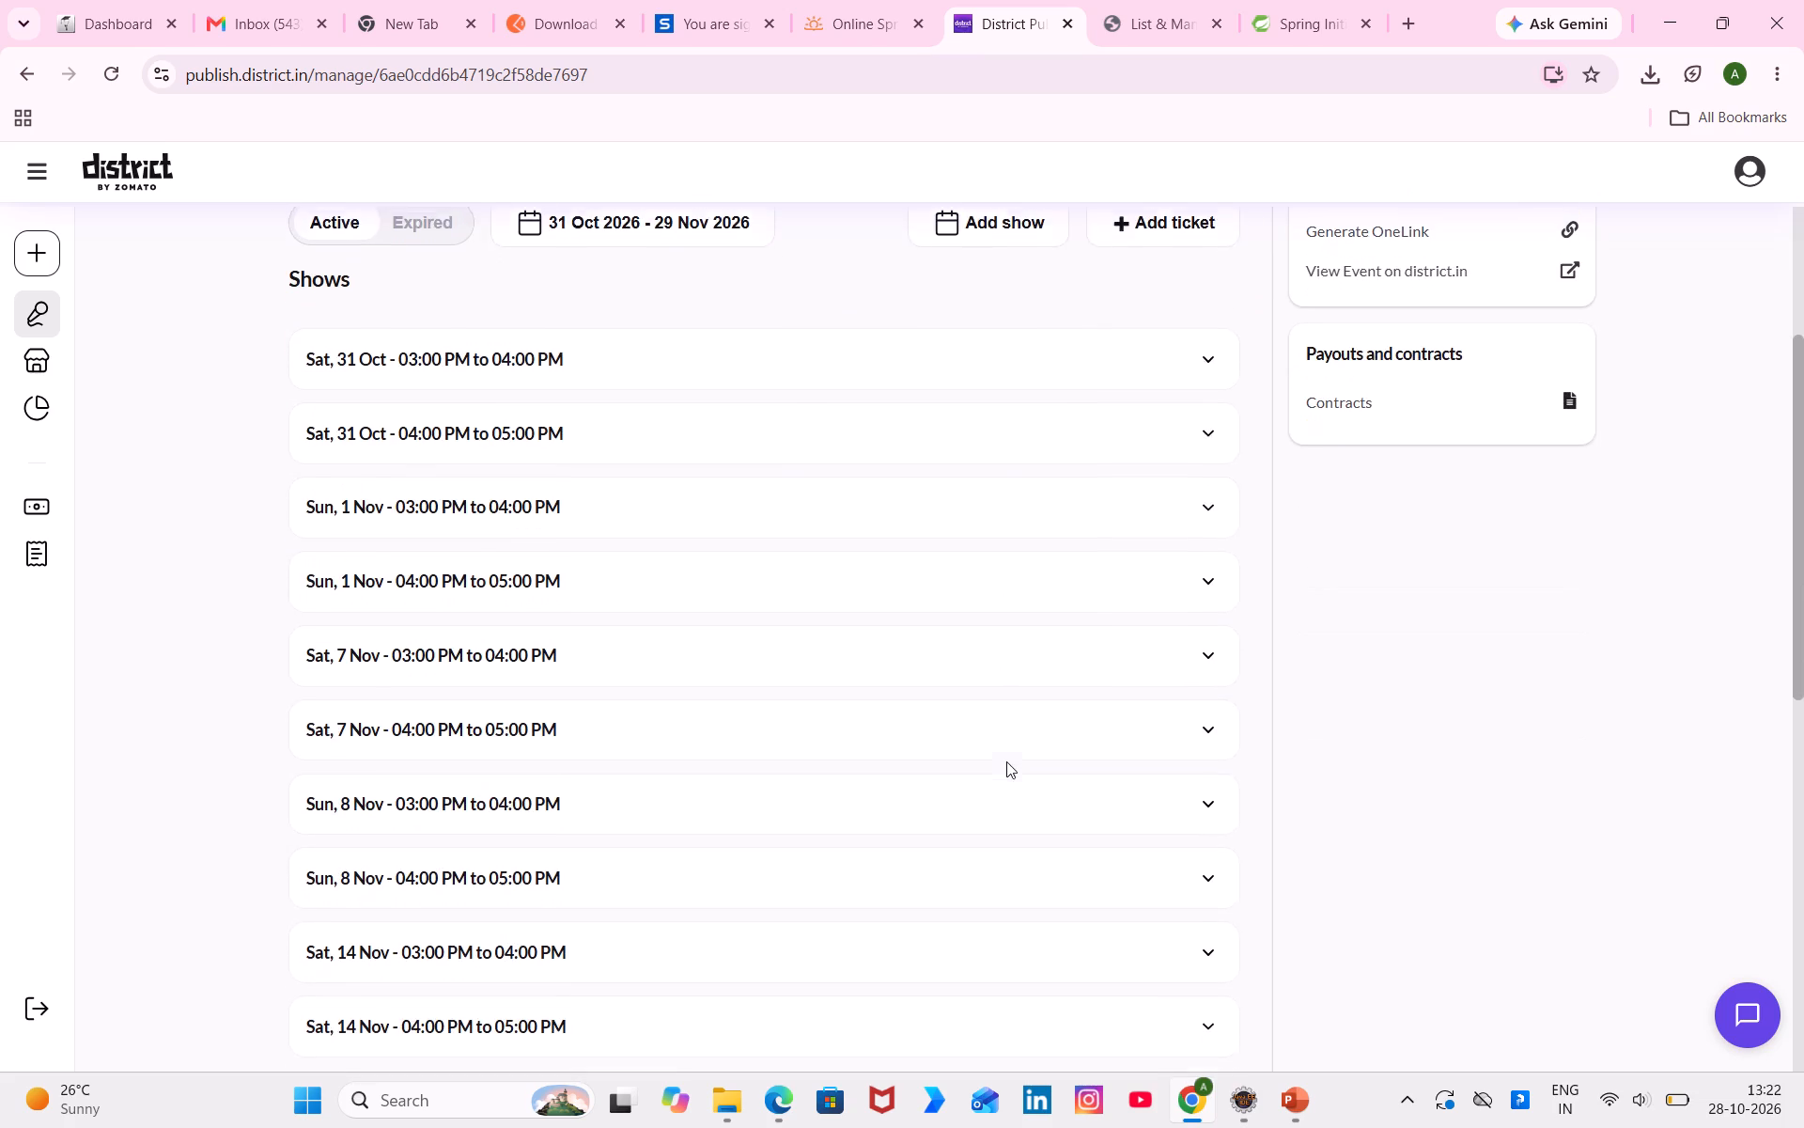
pyautogui.click(963, 770)
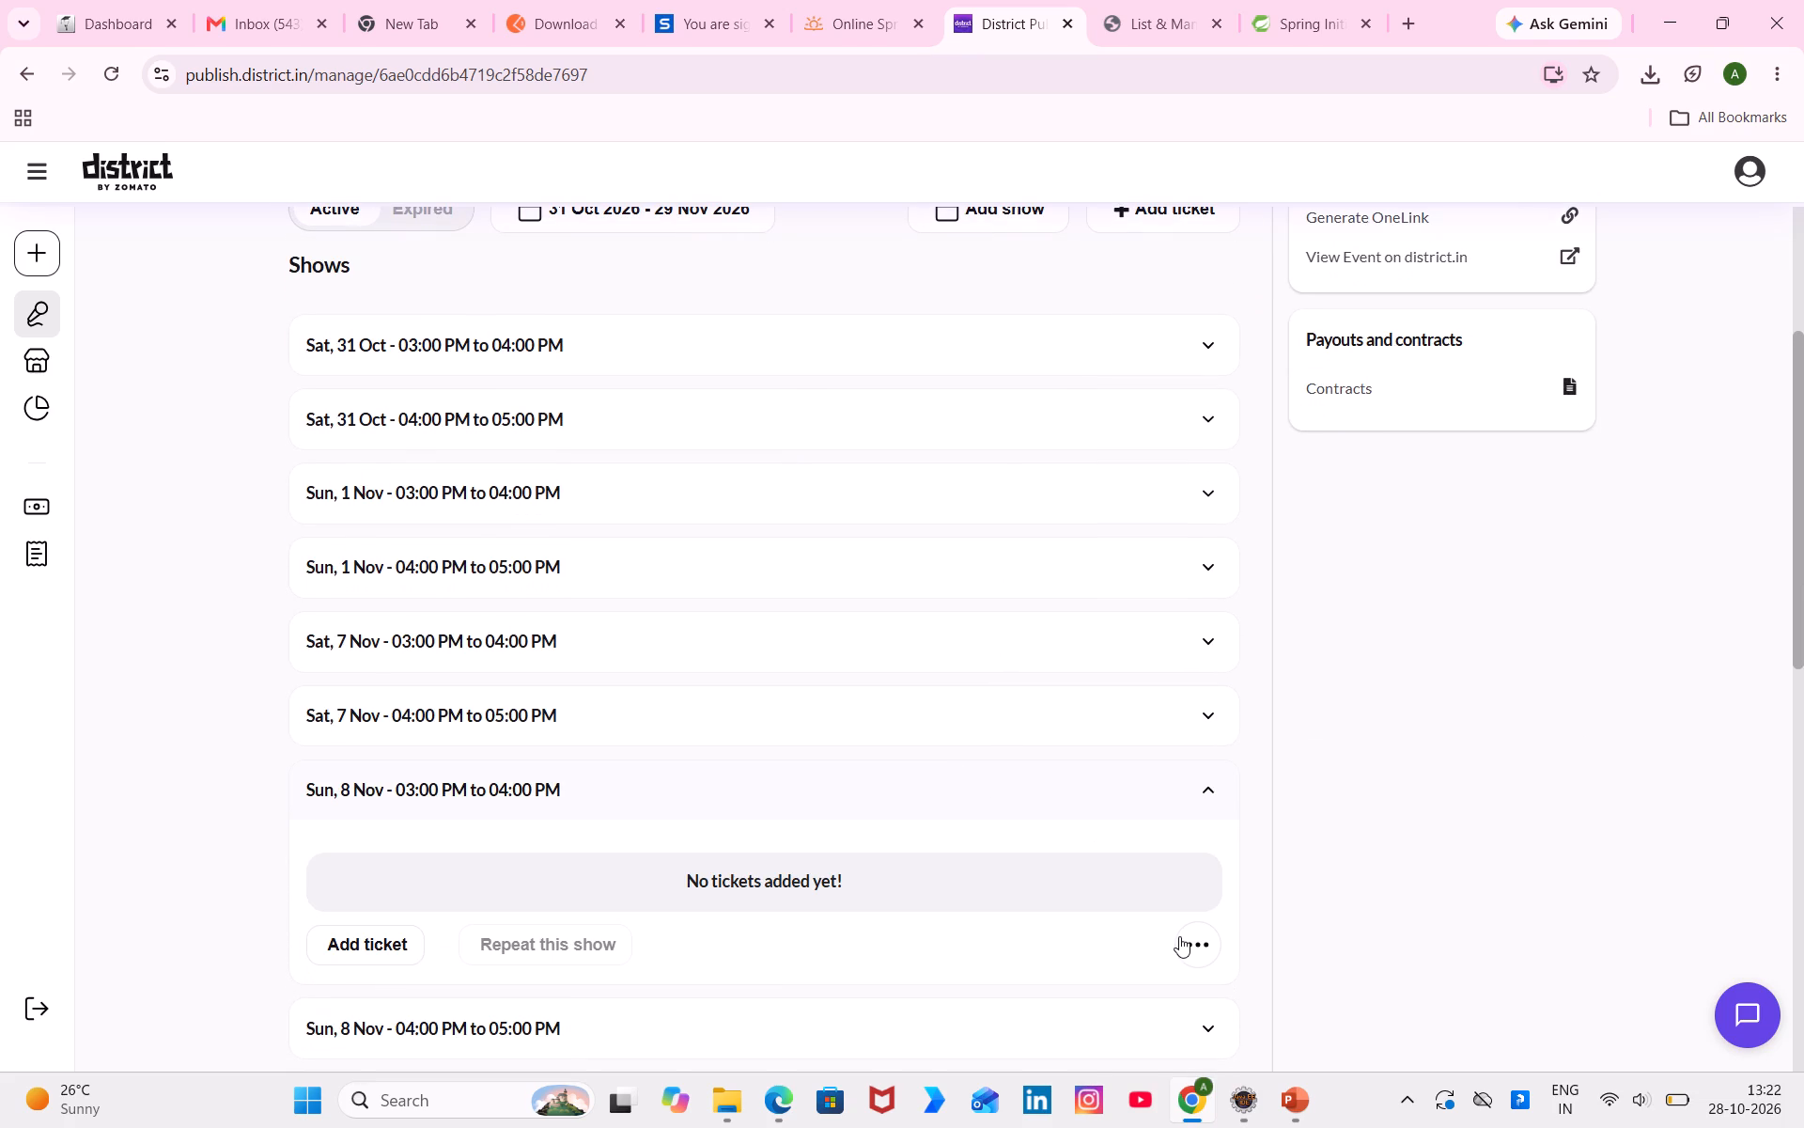
pyautogui.doubleClick(1179, 936)
pyautogui.click(1198, 952)
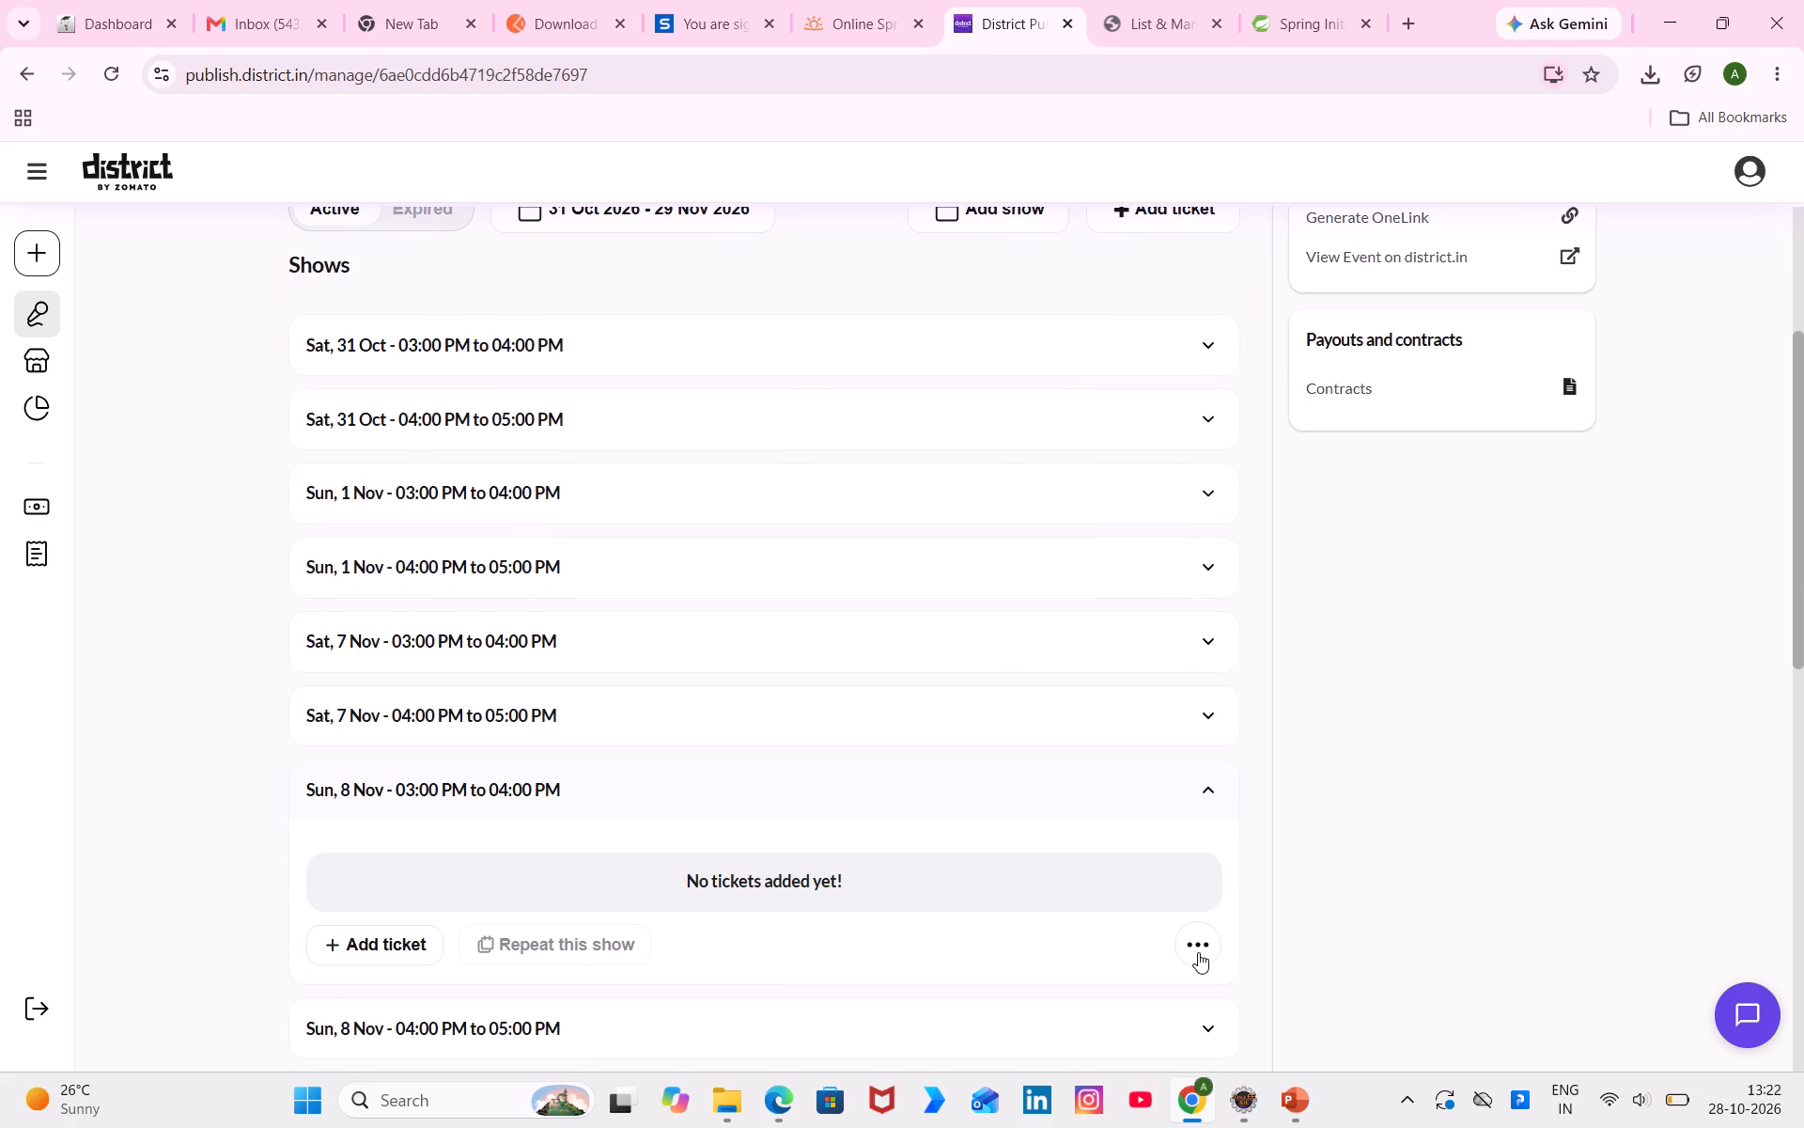
pyautogui.click(1107, 1001)
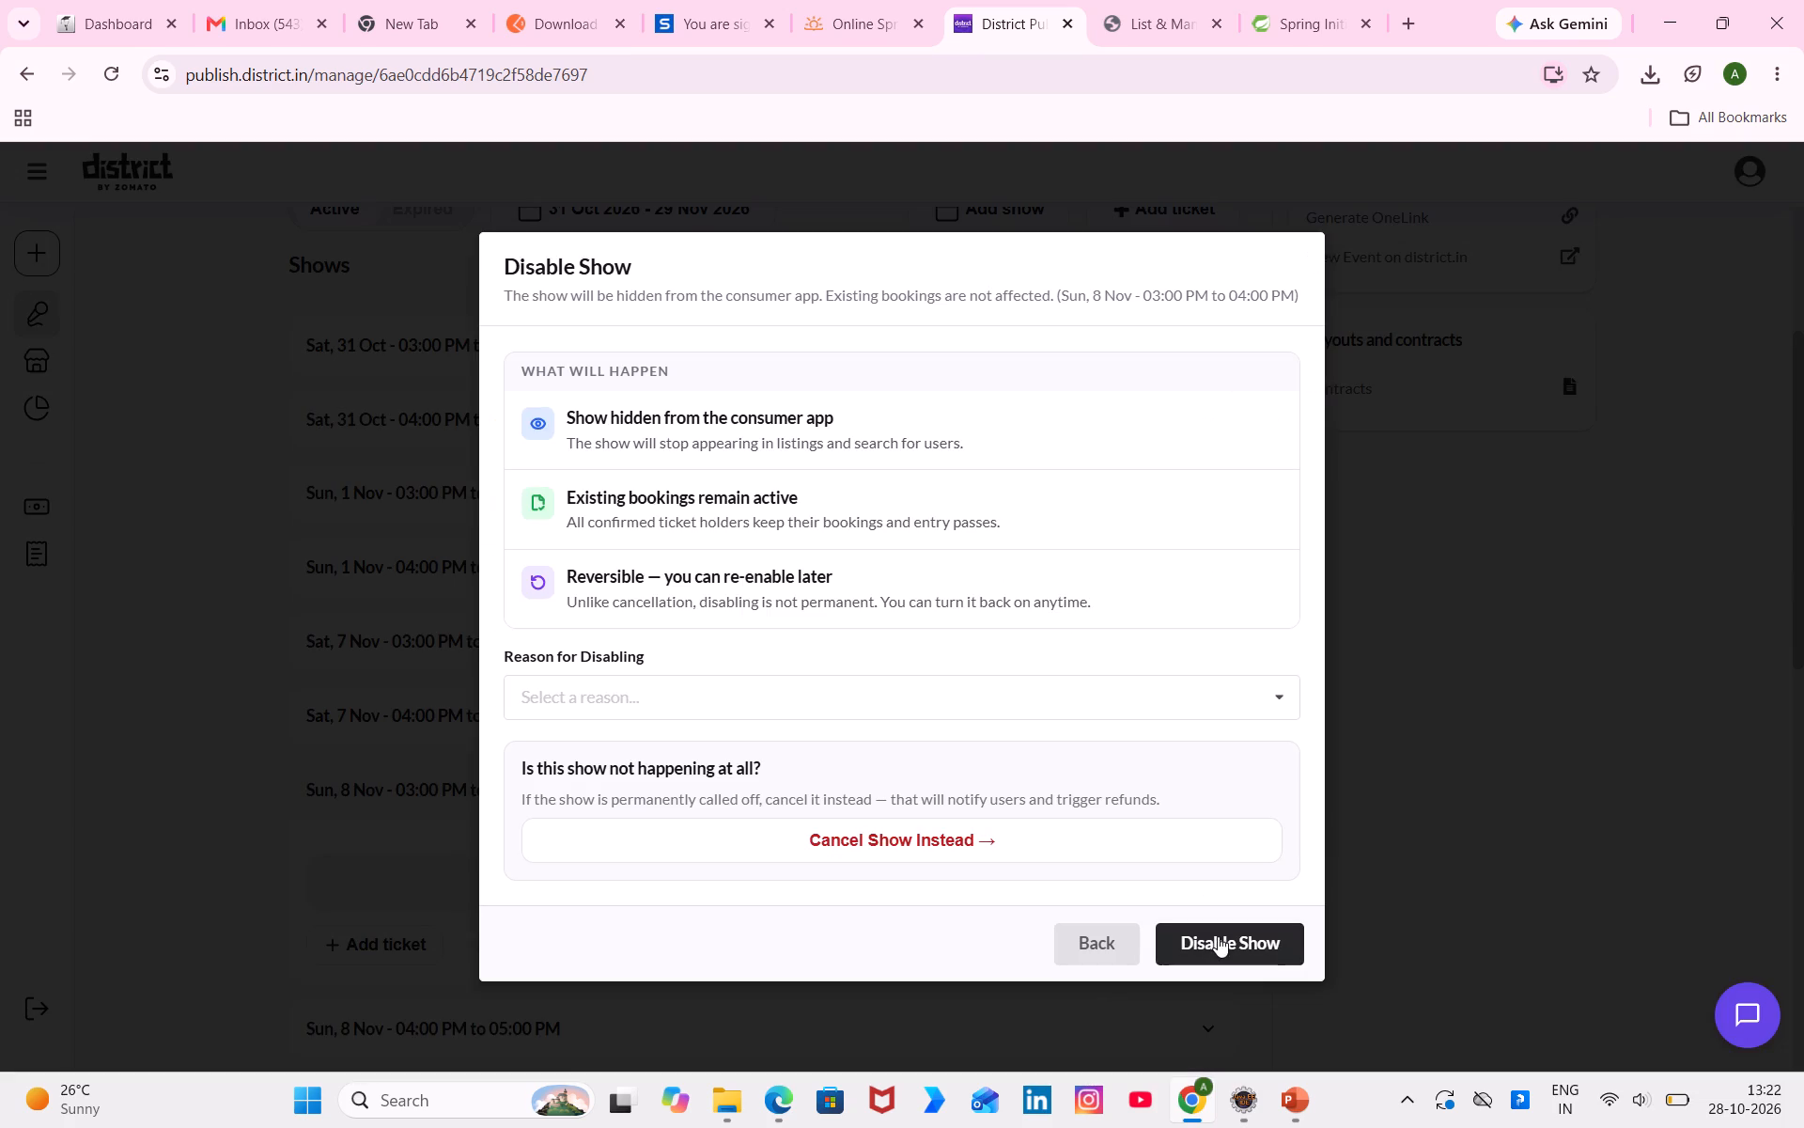
pyautogui.click(1220, 936)
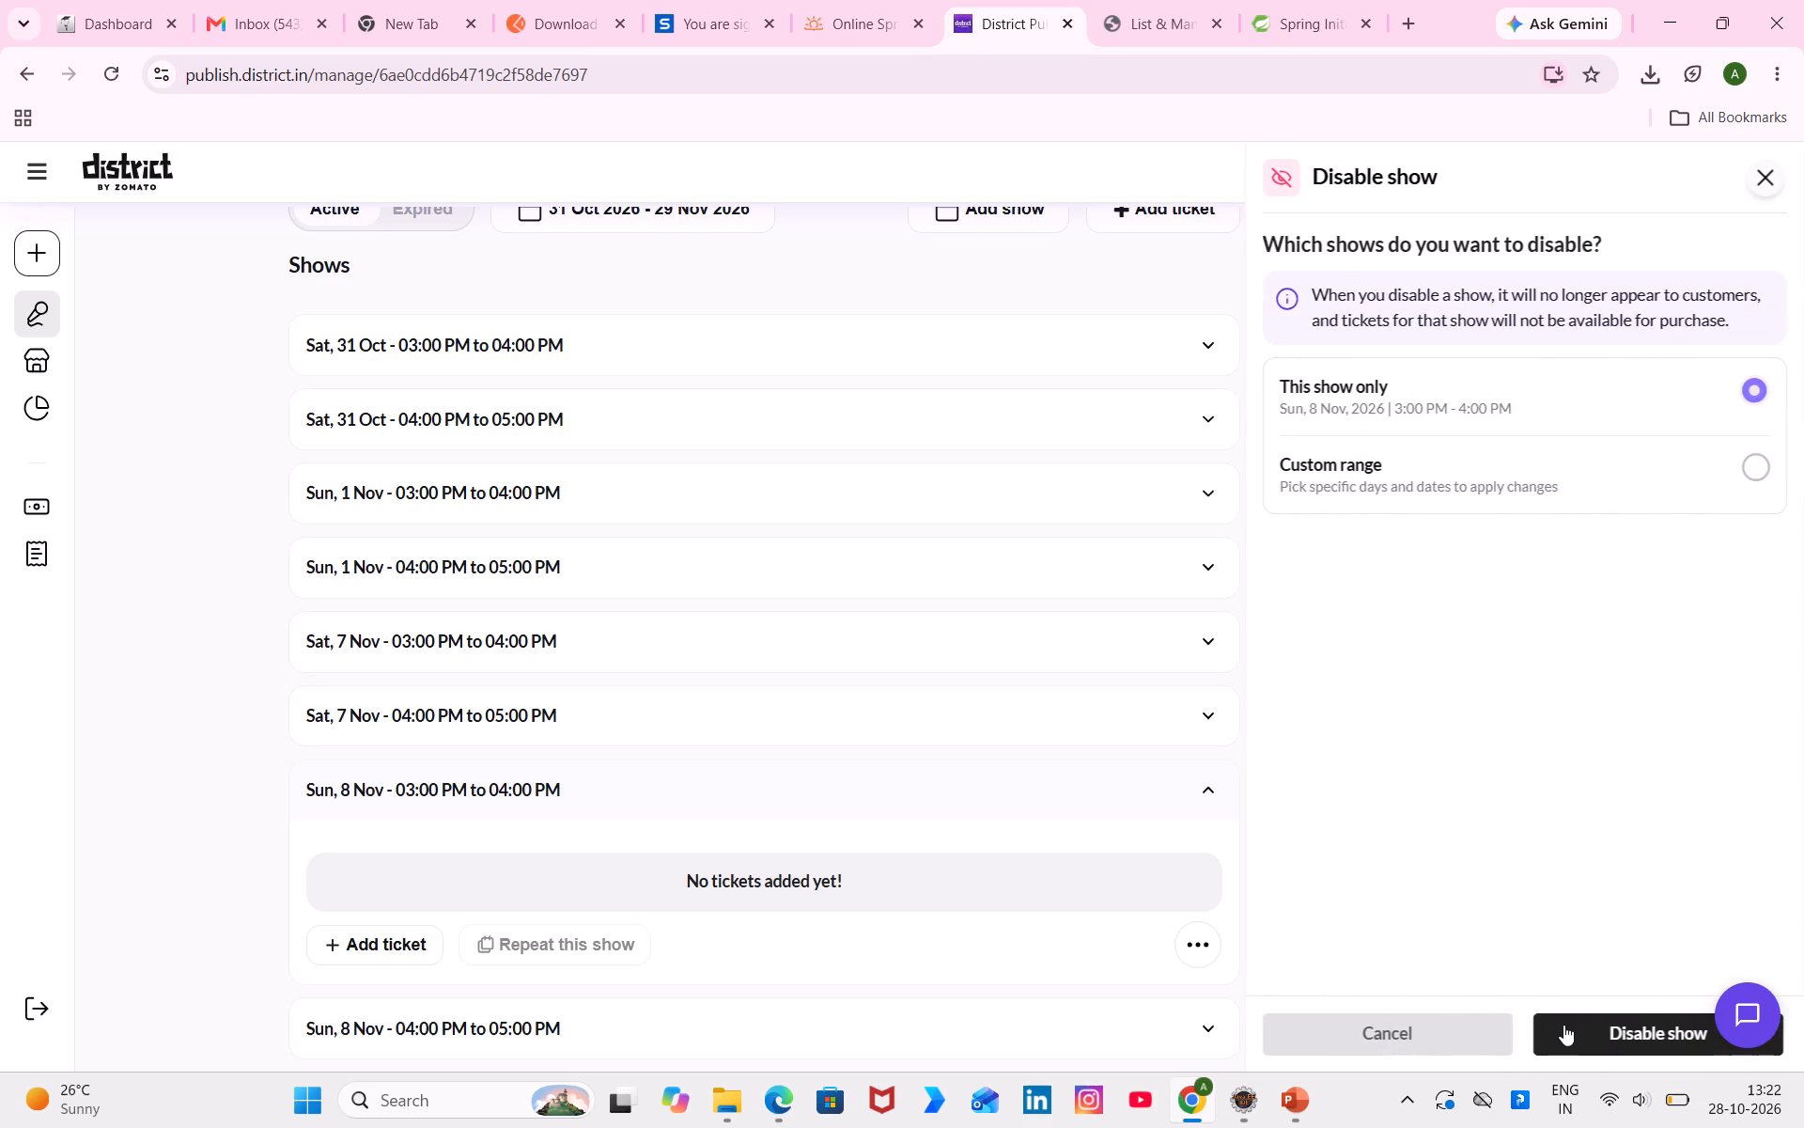
pyautogui.click(1566, 1028)
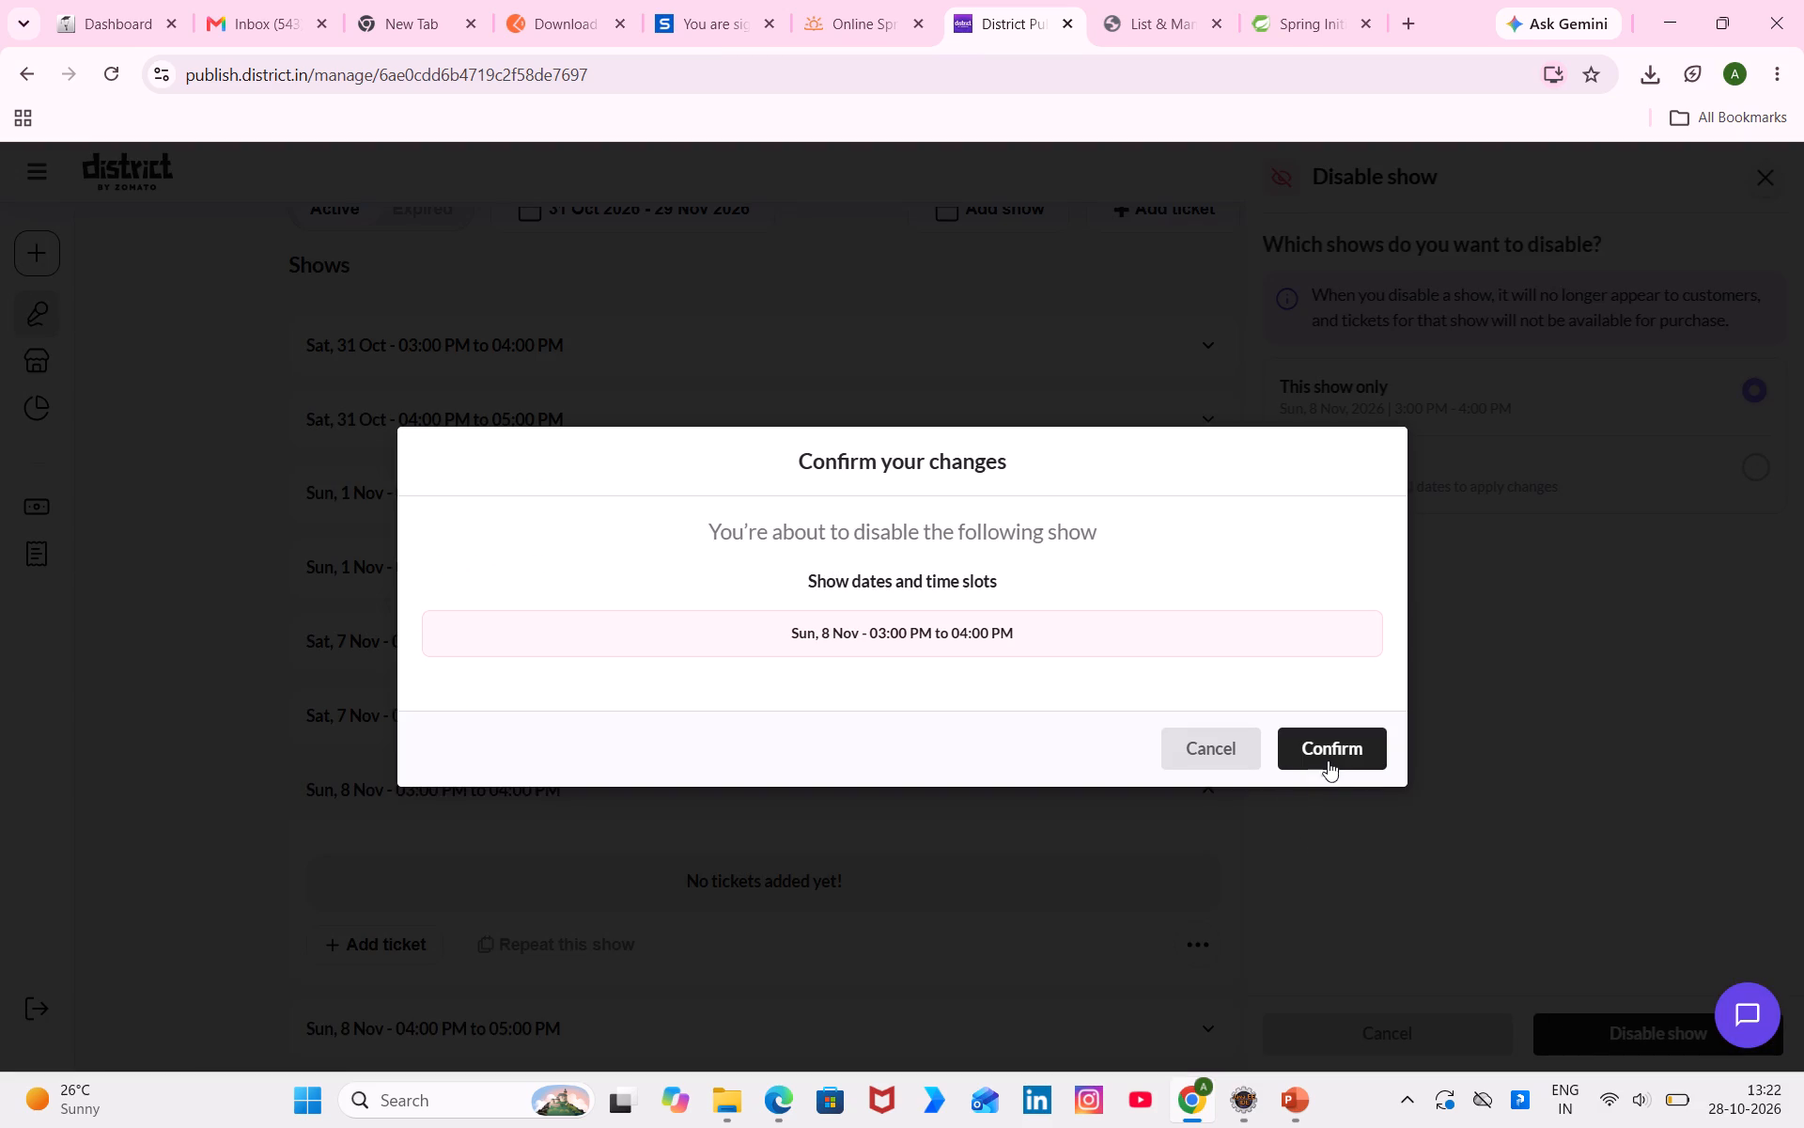
pyautogui.click(1330, 757)
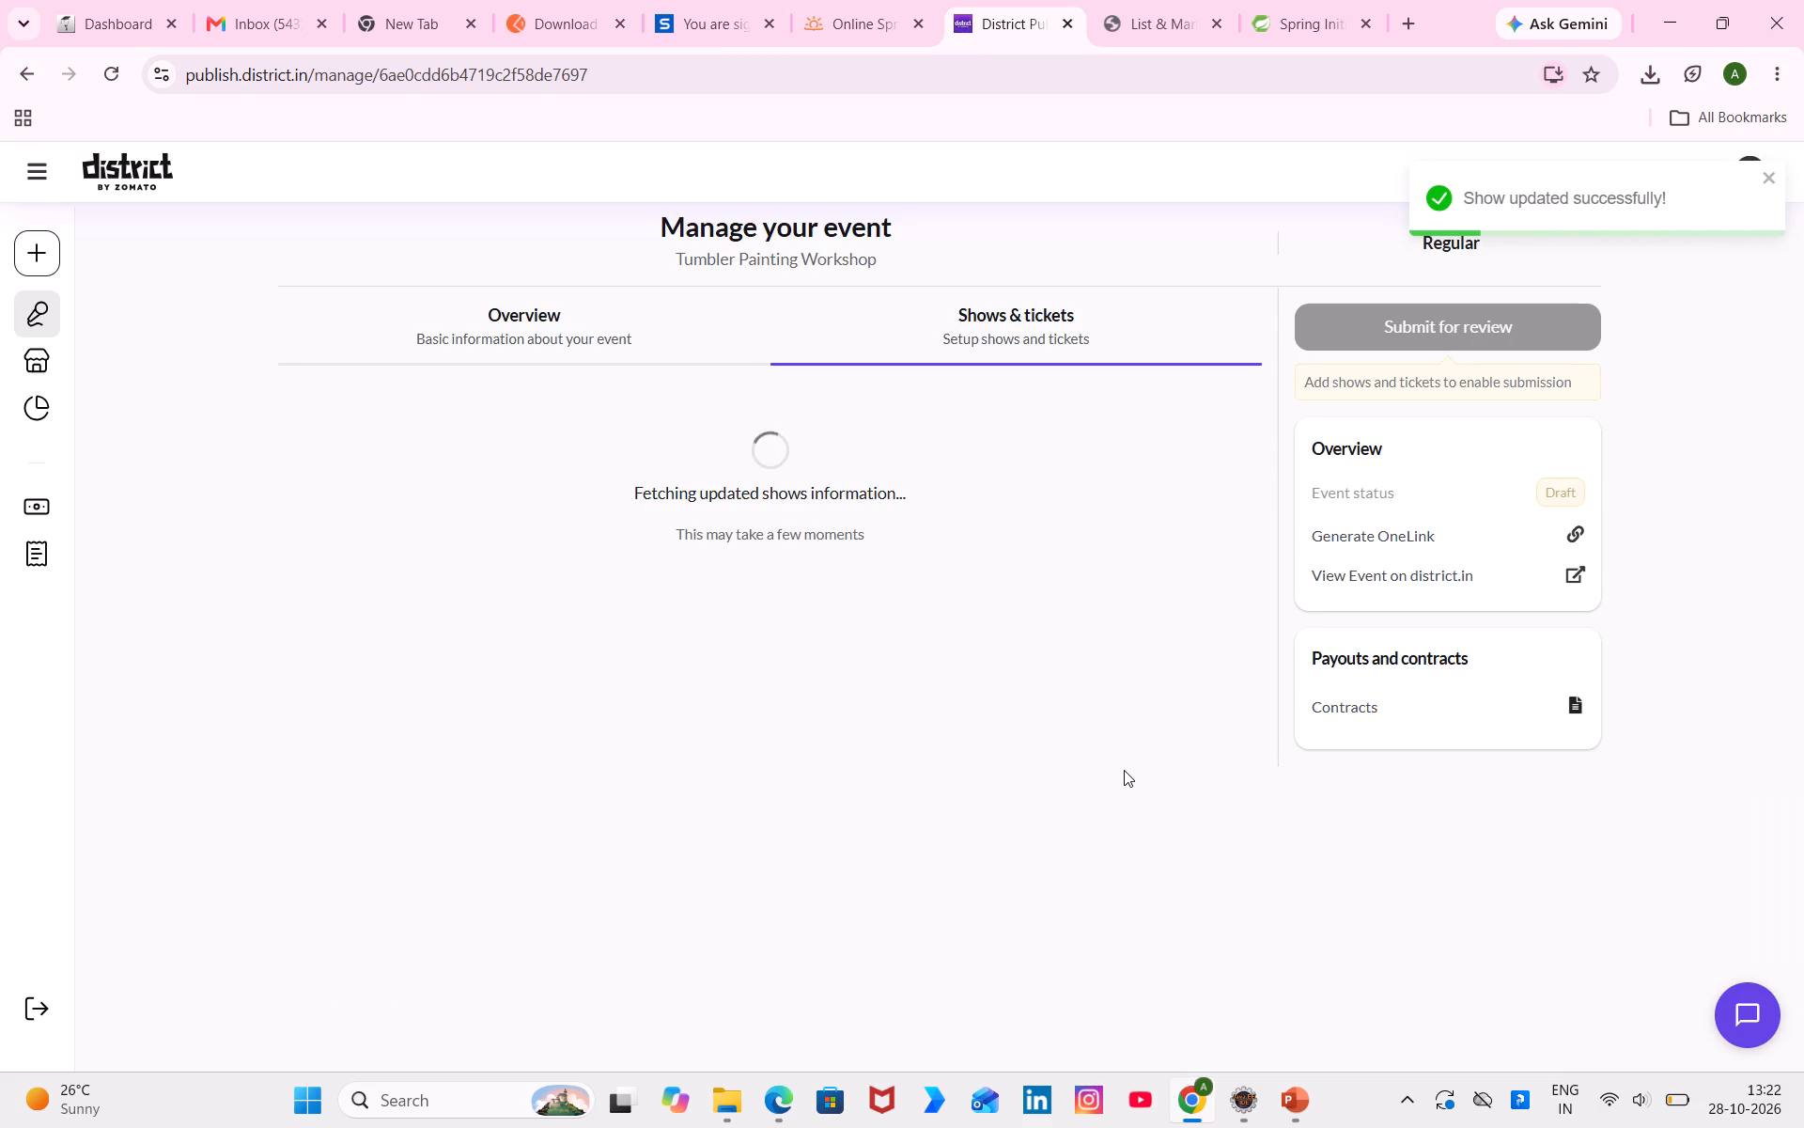
# Disable only the Sun, 8 Nov show from 04:00 PM to 05:00 PM and confirm the change.
pyautogui.scroll(-2, 1124, 770)
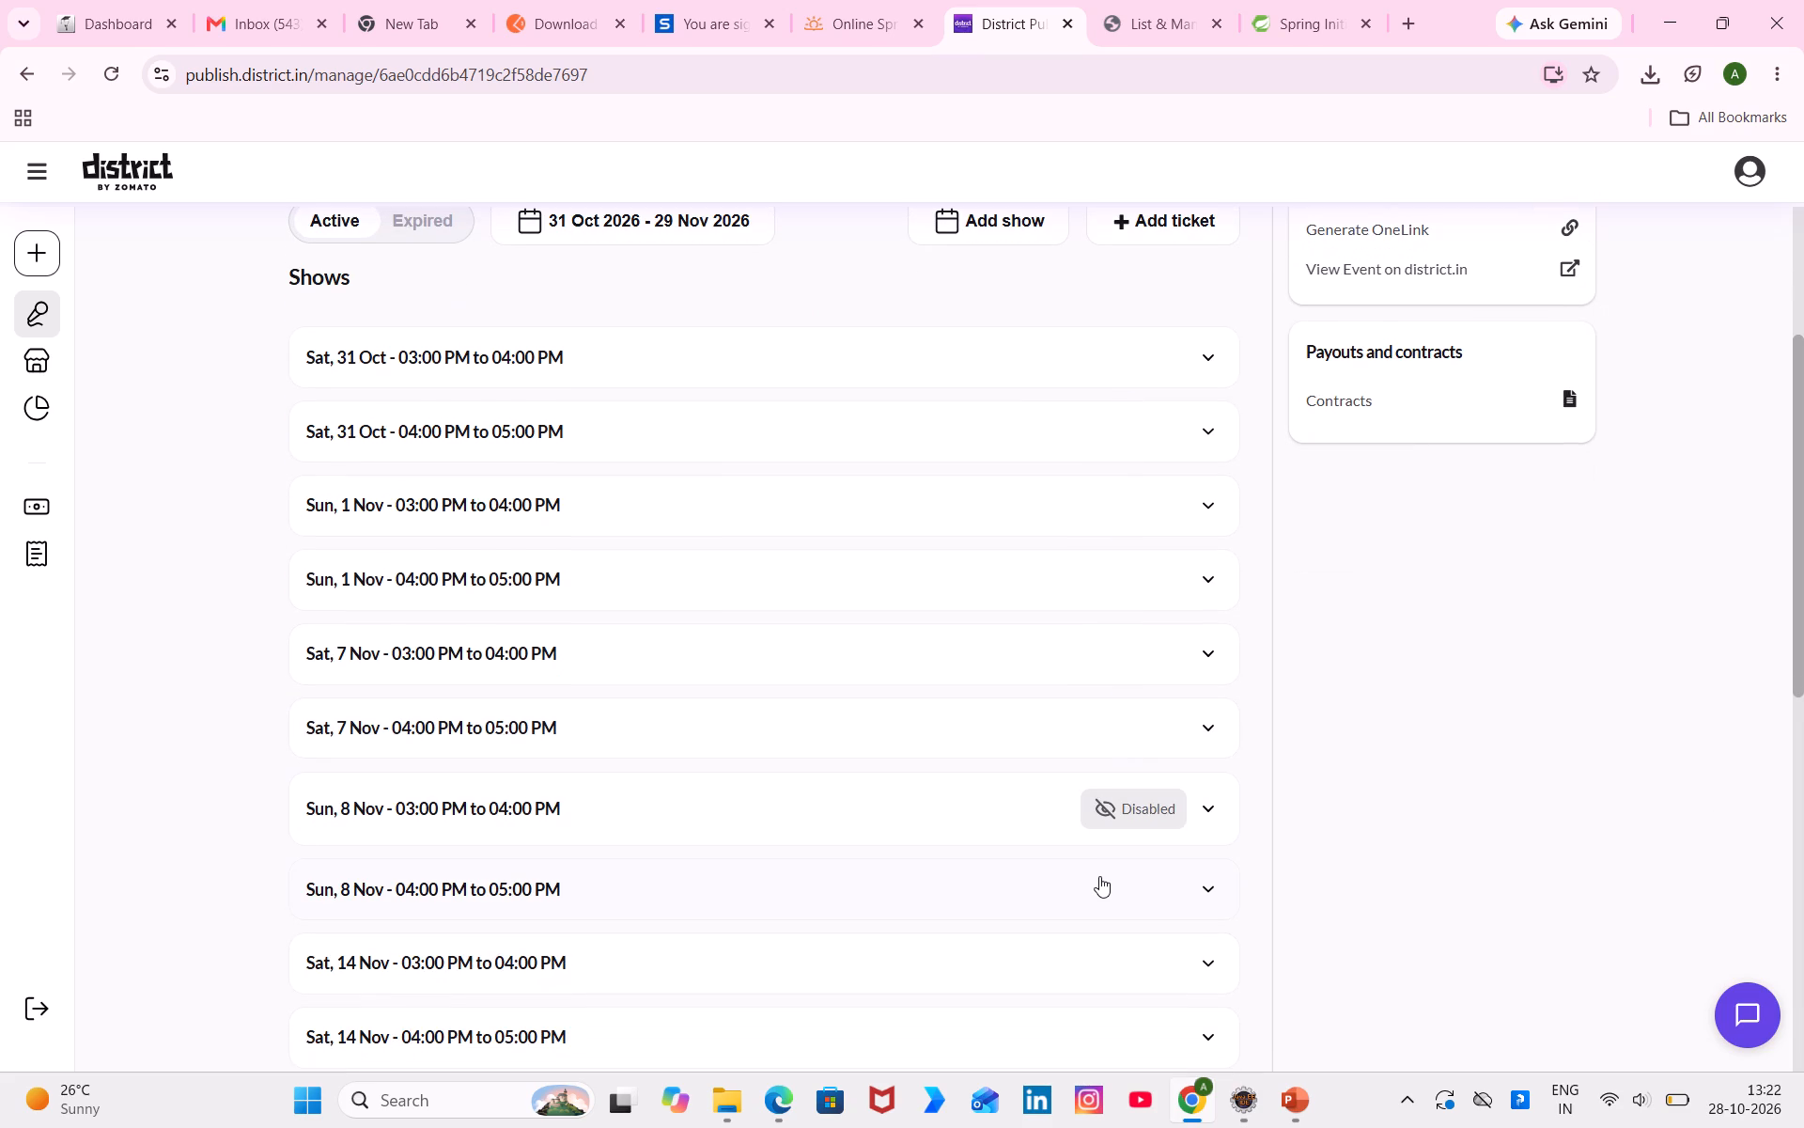
pyautogui.click(1099, 876)
pyautogui.click(1194, 1026)
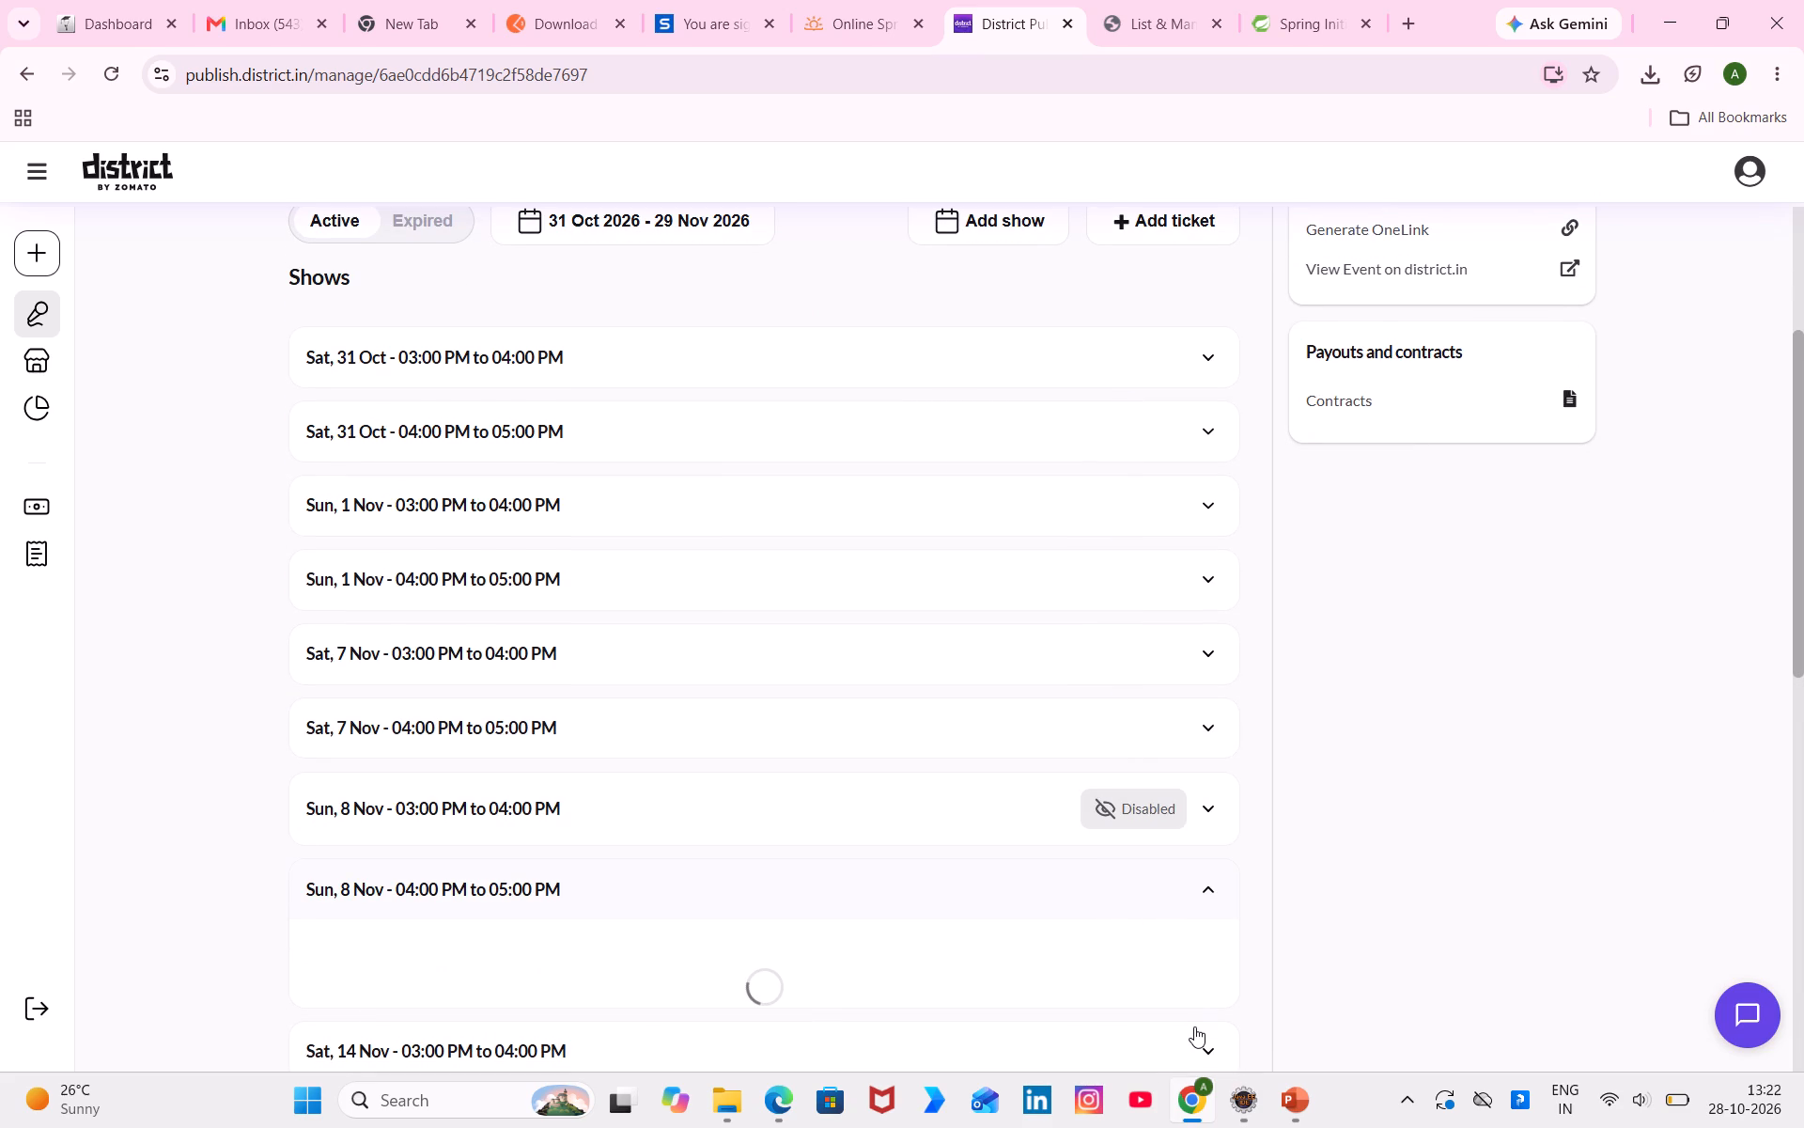
pyautogui.scroll(-1, 1101, 1016)
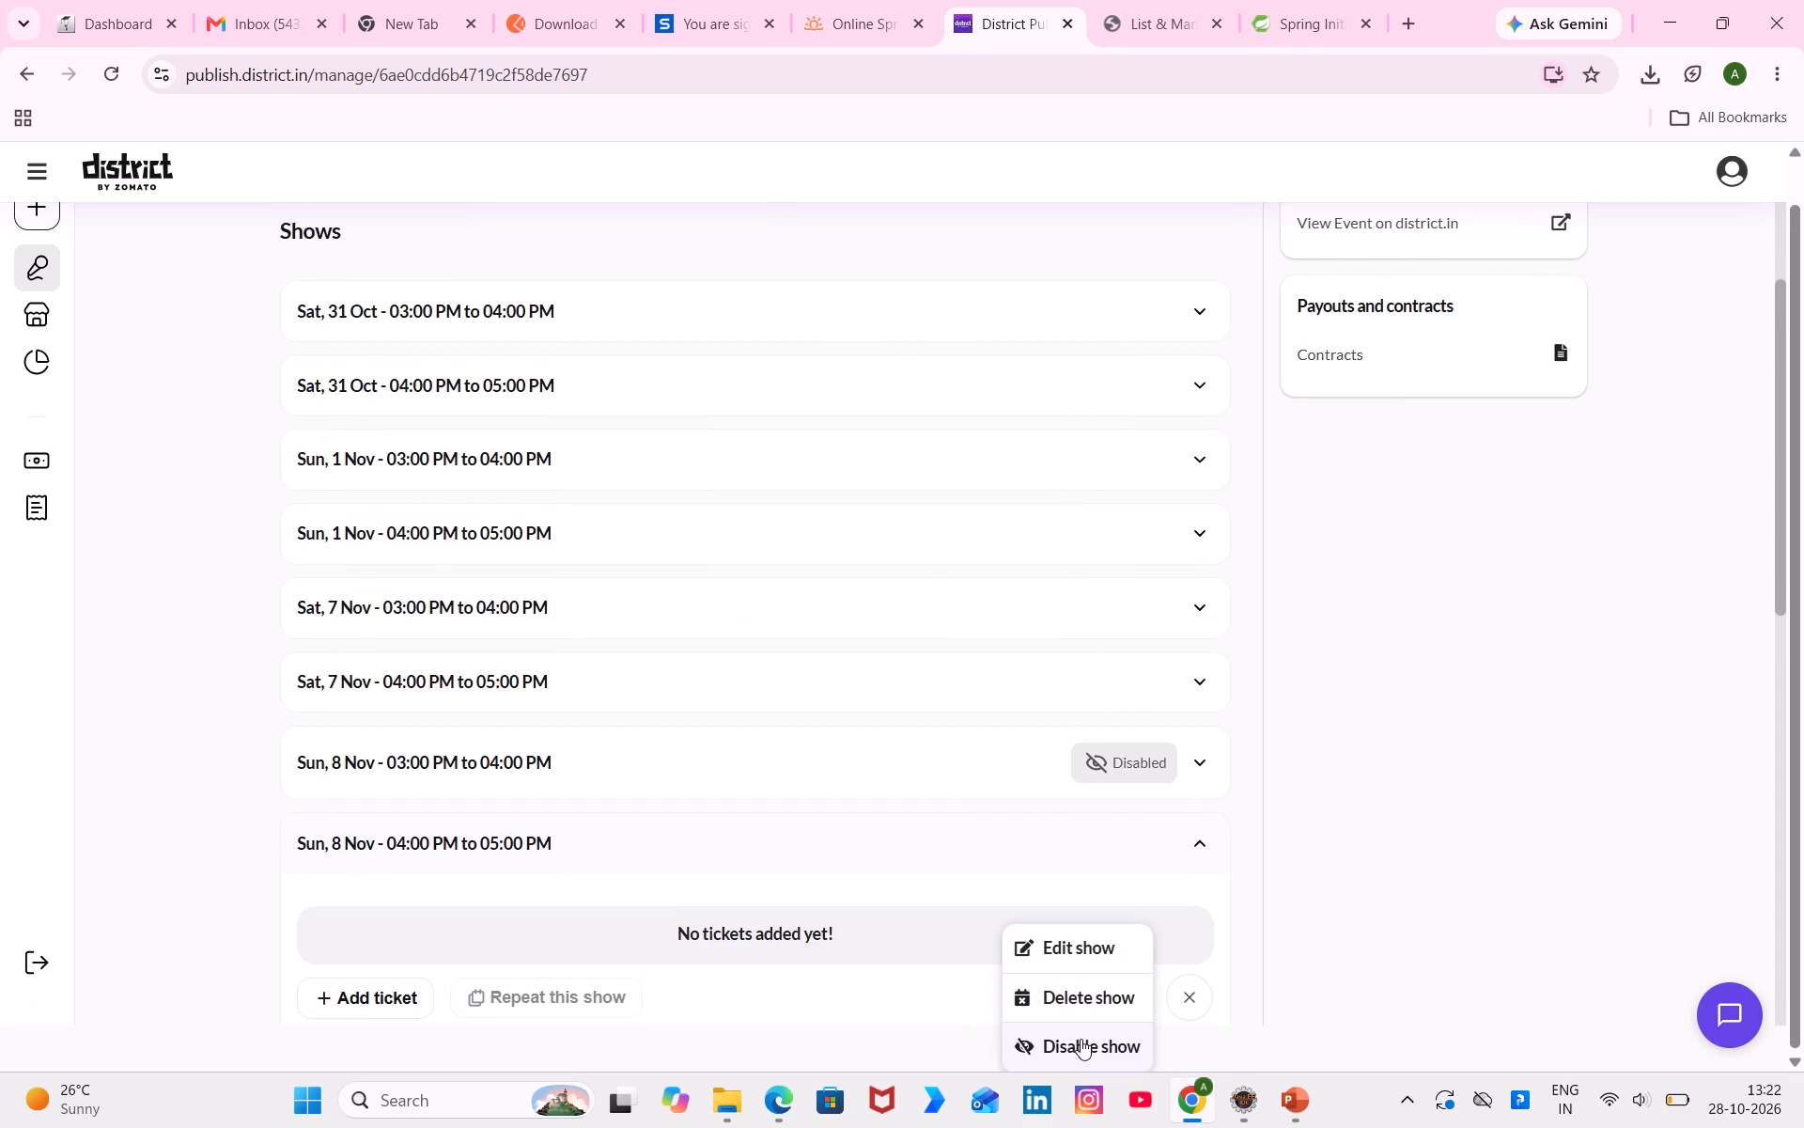
pyautogui.click(1081, 1039)
pyautogui.click(1242, 945)
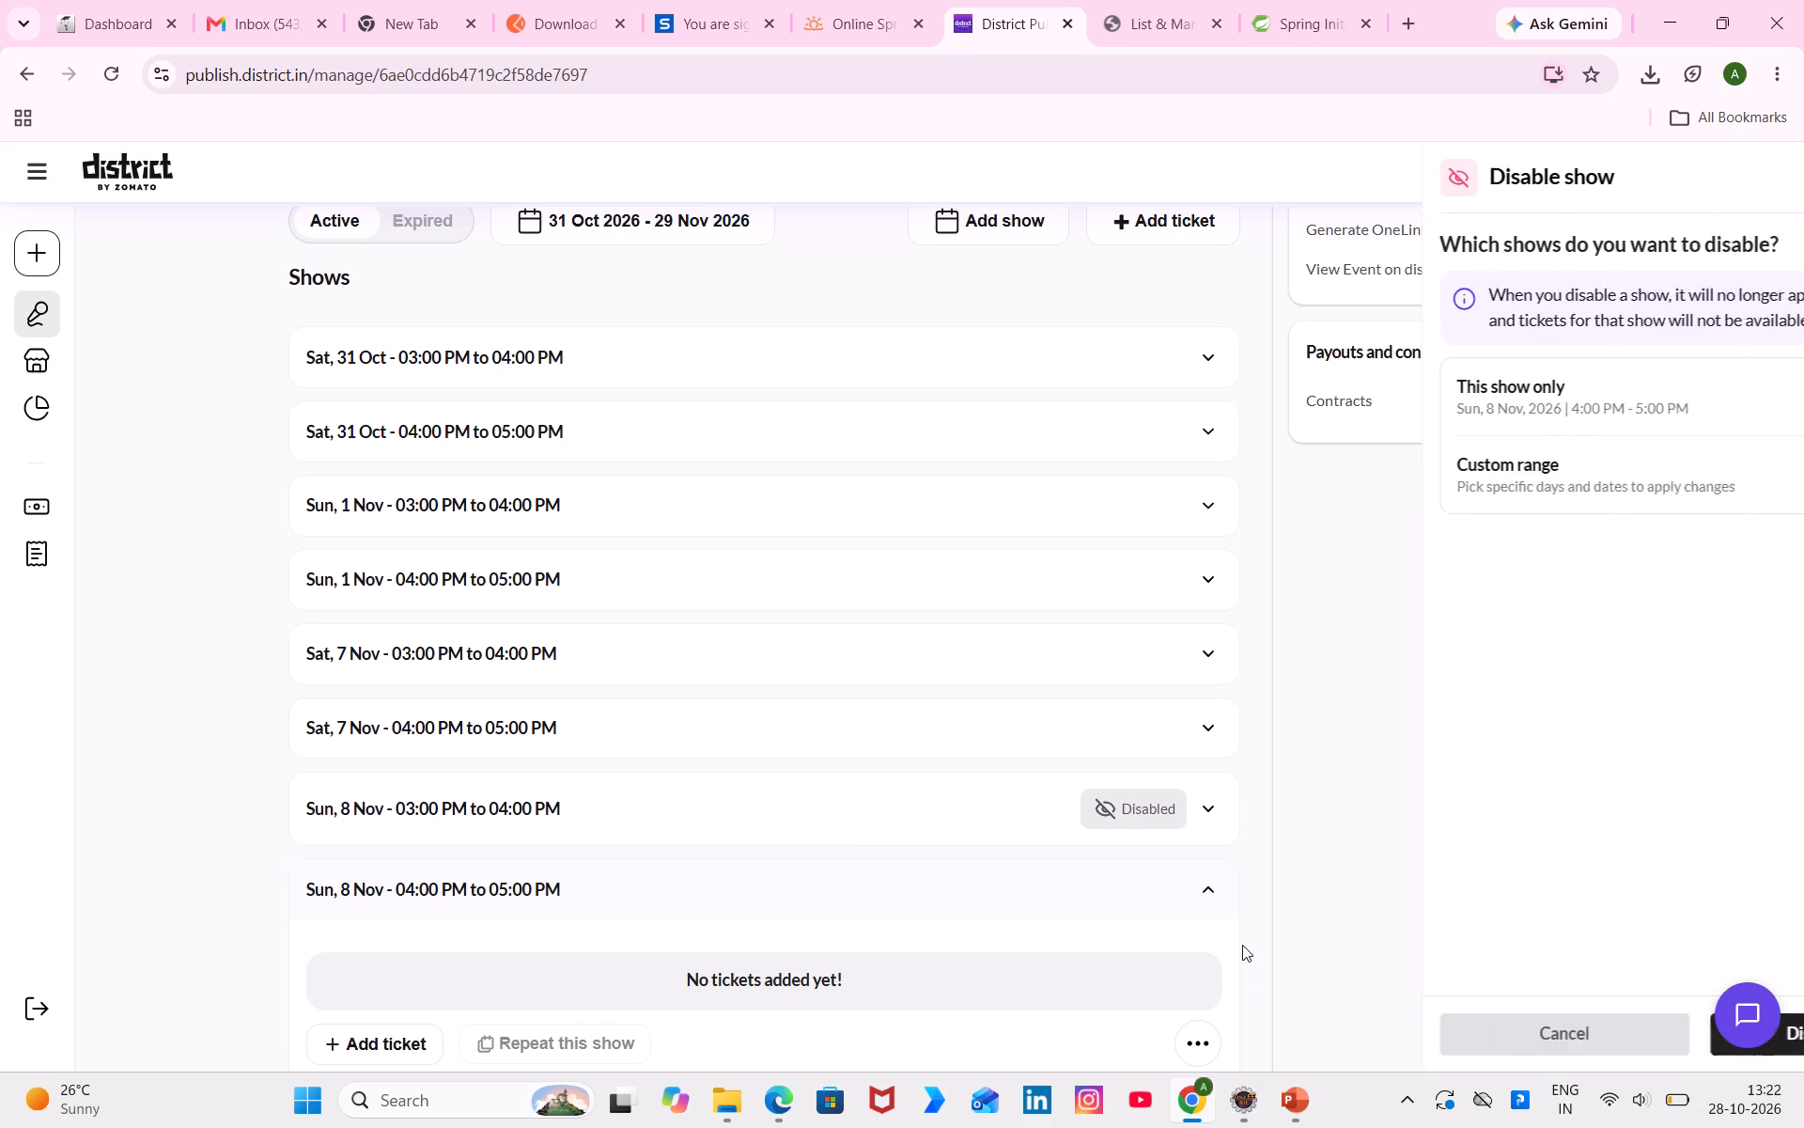
pyautogui.click(1621, 1045)
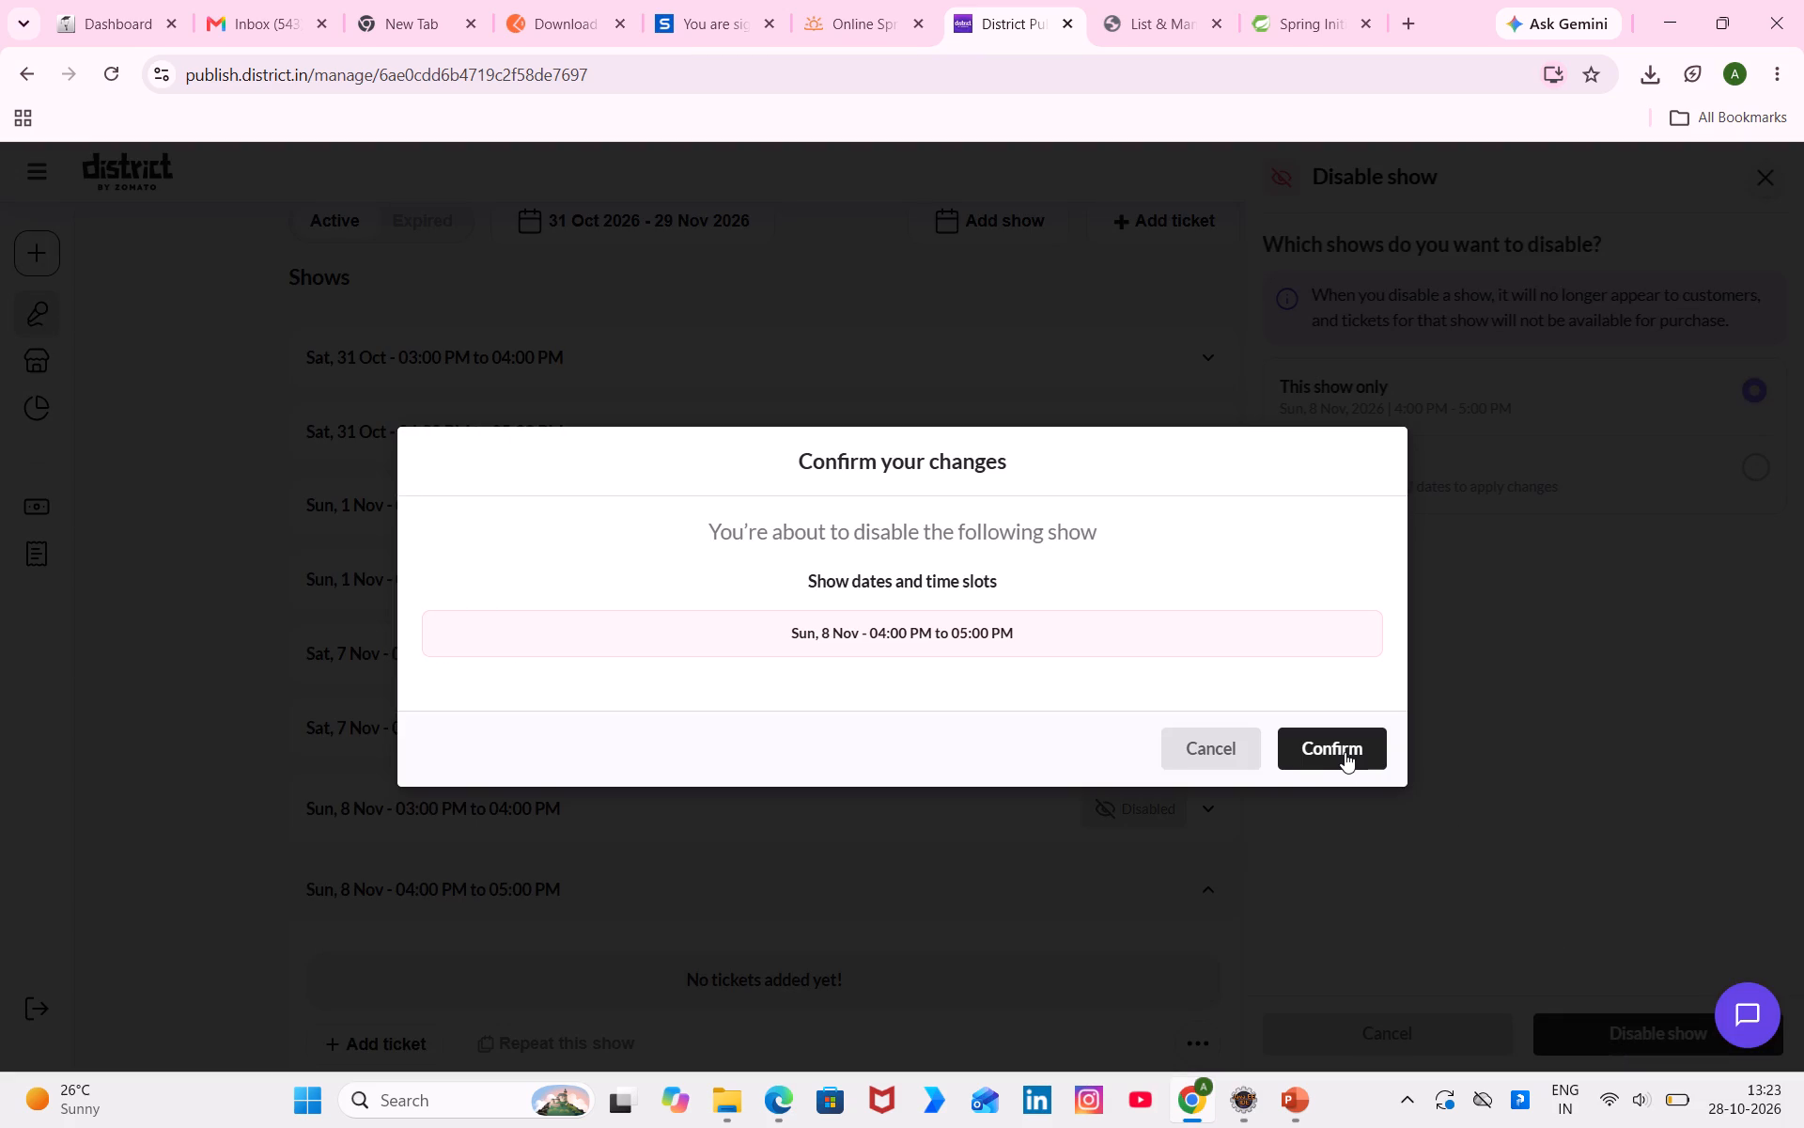
pyautogui.click(1345, 752)
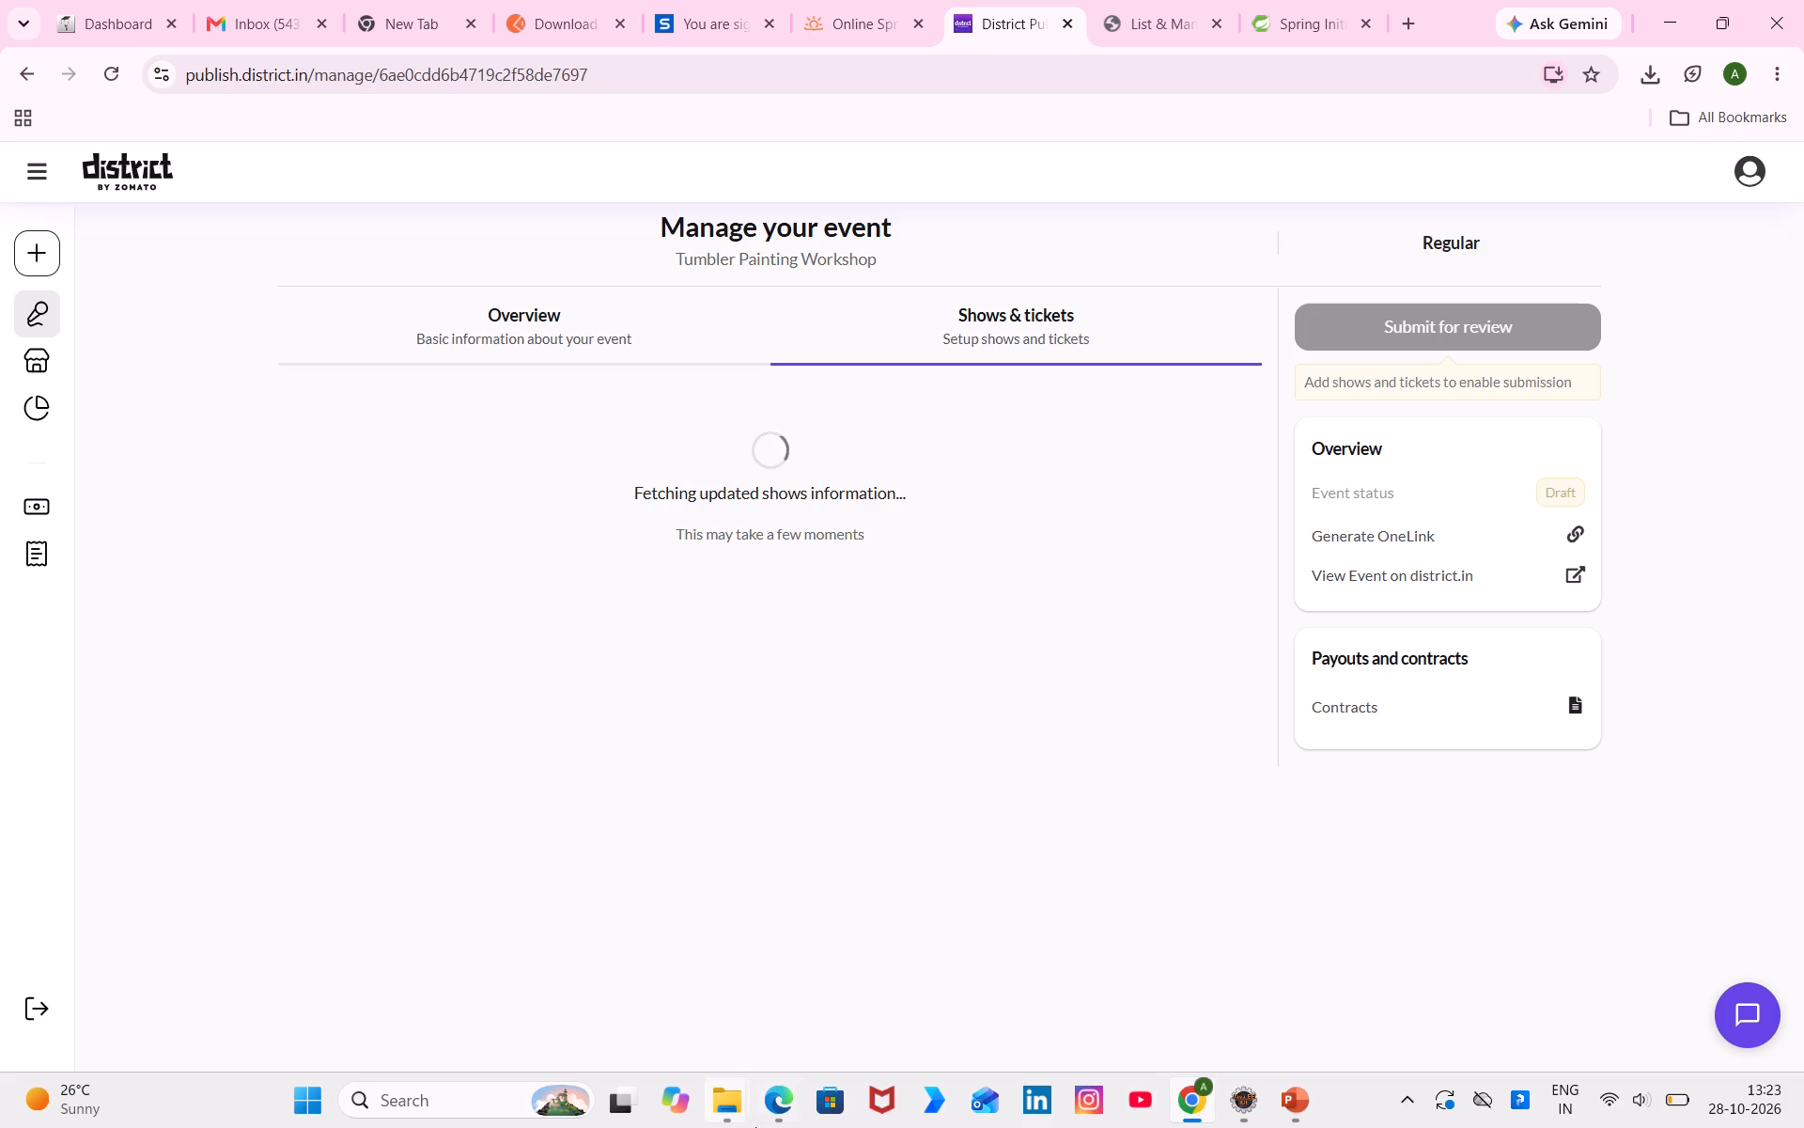
pyautogui.click(784, 1123)
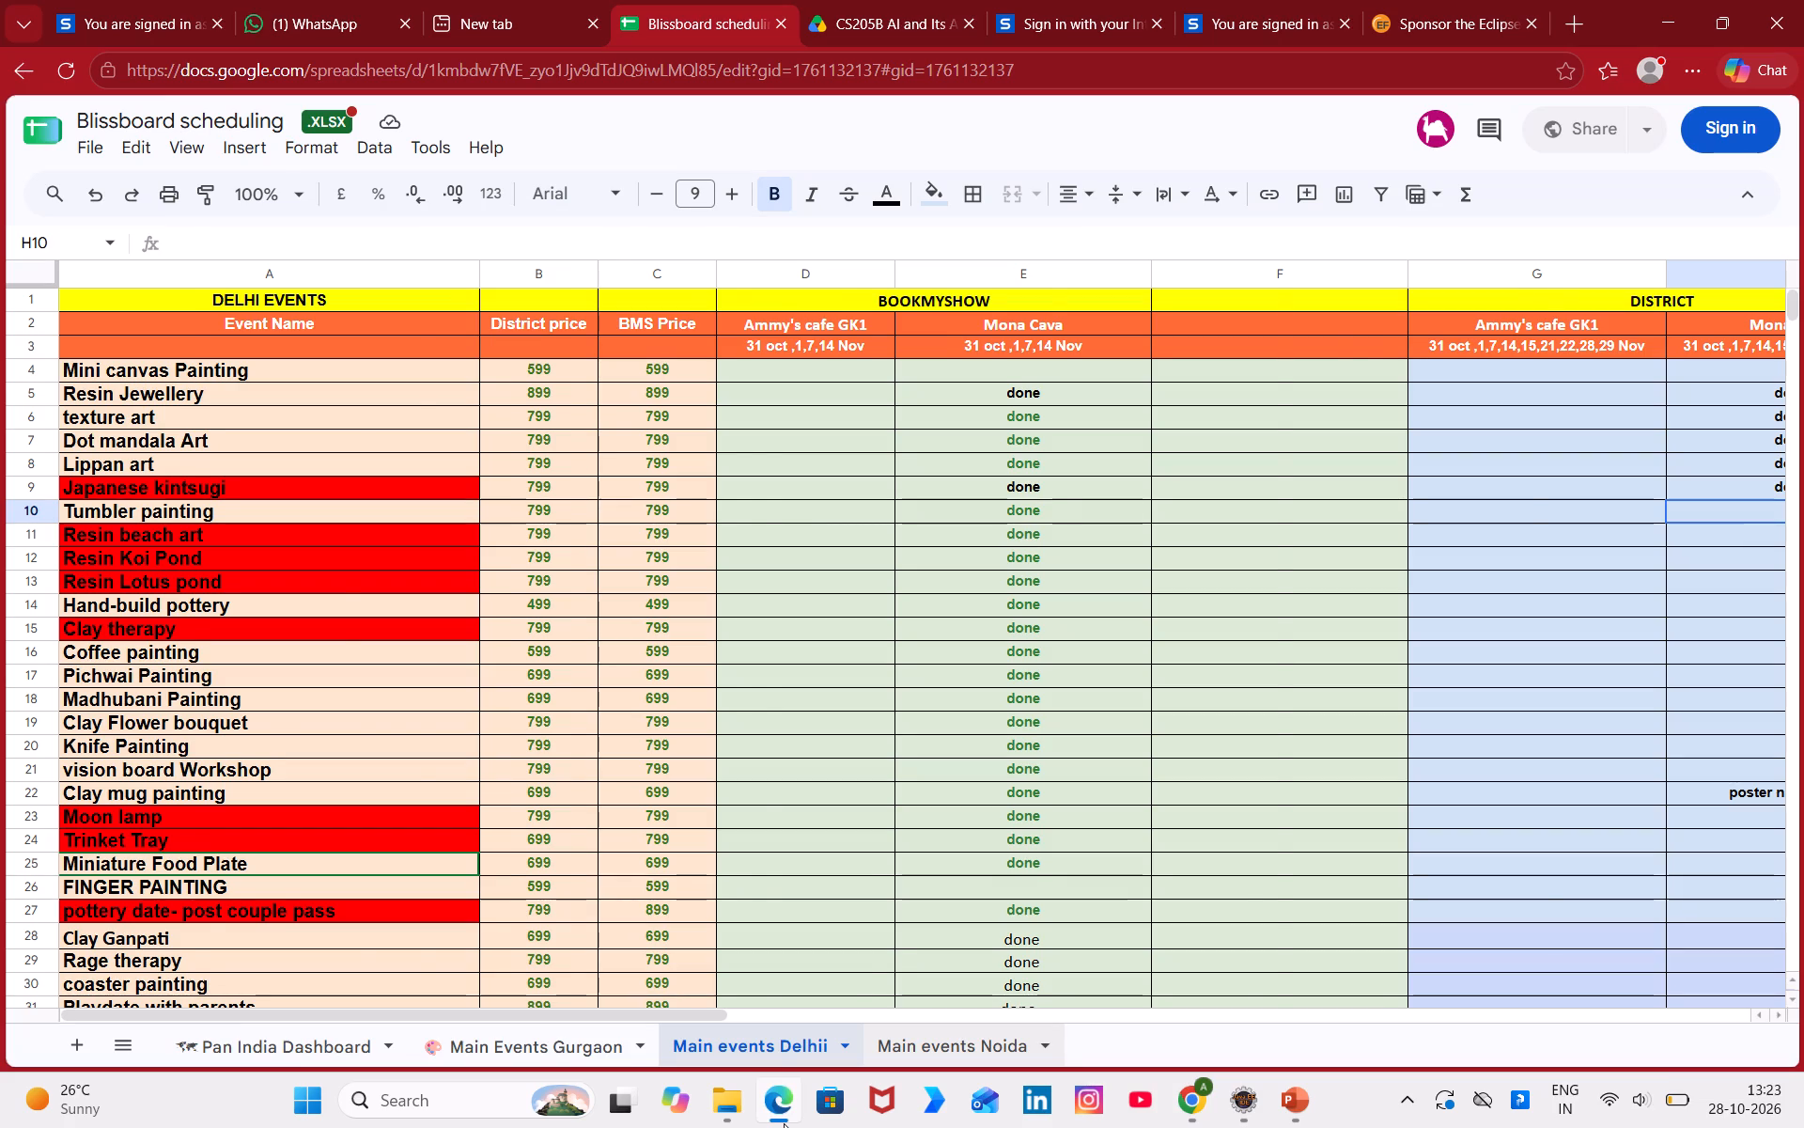
pyautogui.press('d')
pyautogui.press('Return')
pyautogui.hscroll(5, 784, 1123)
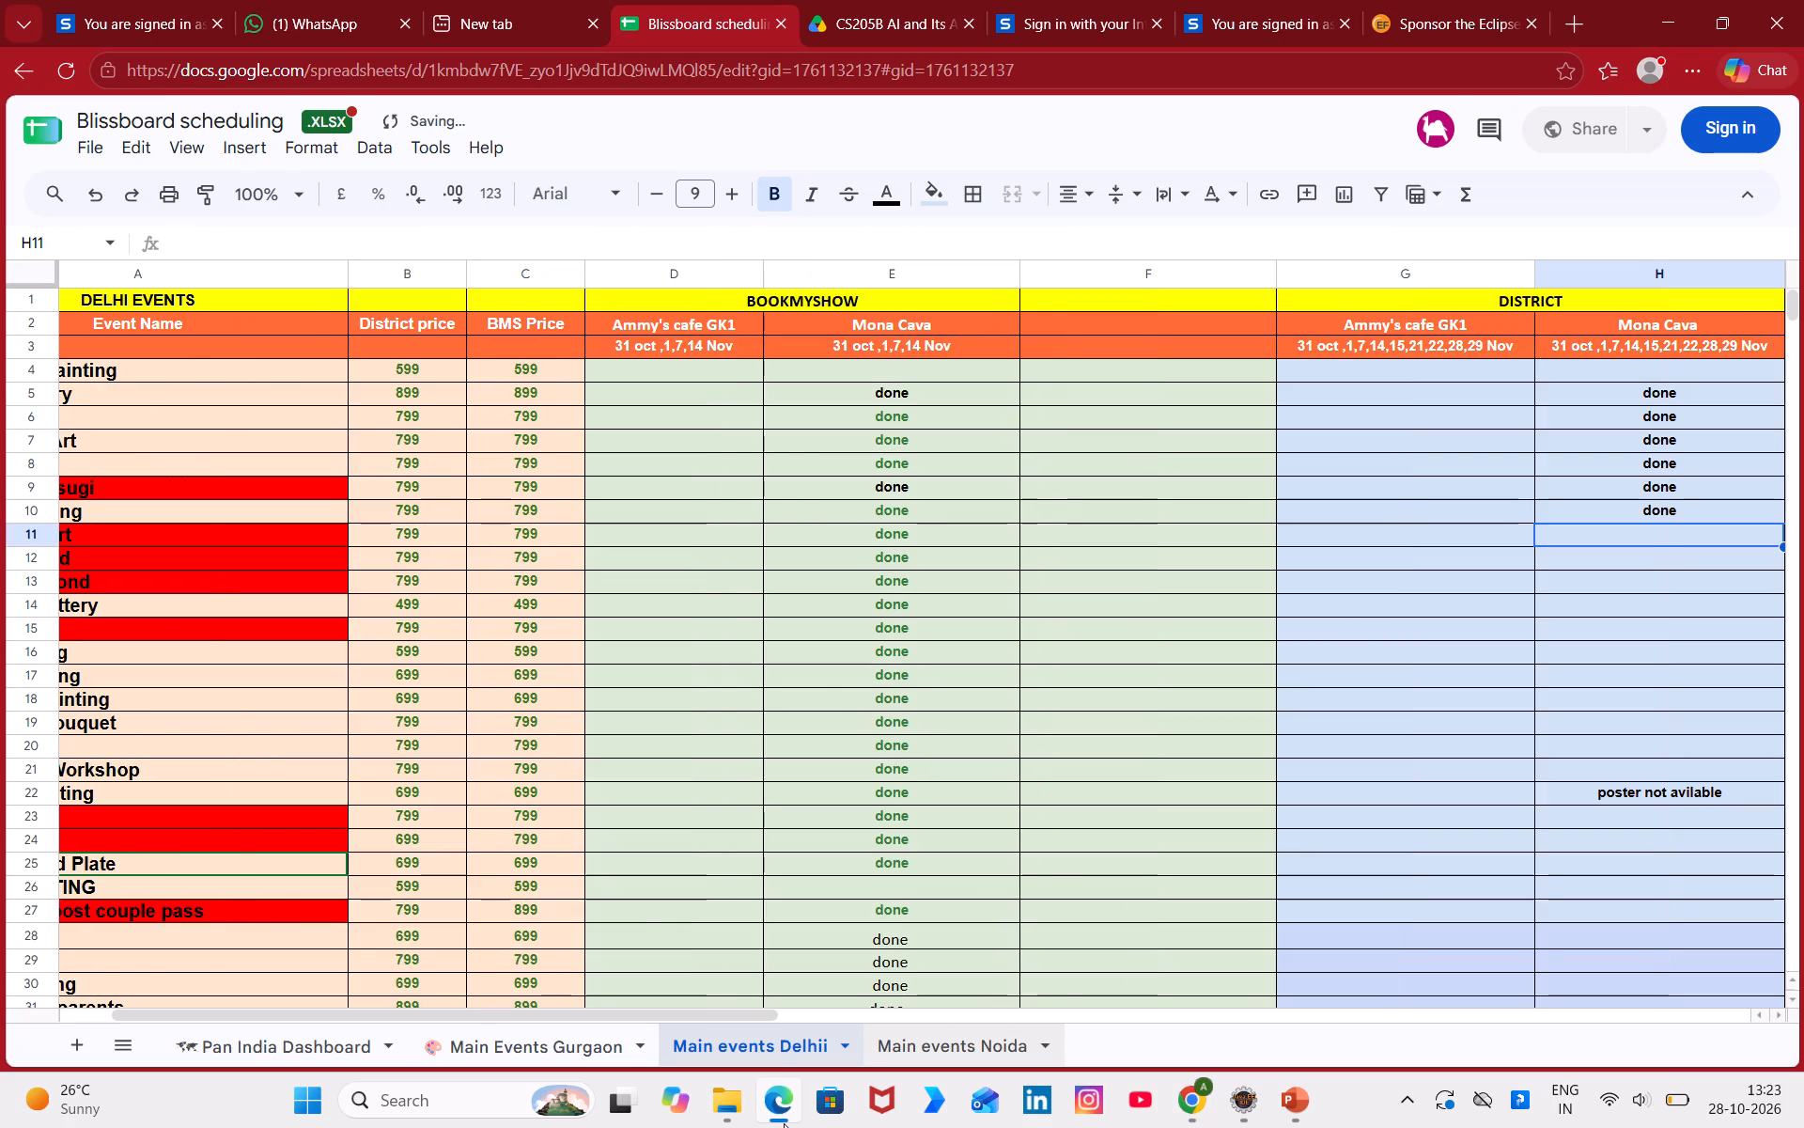
pyautogui.hscroll(5, 635, 911)
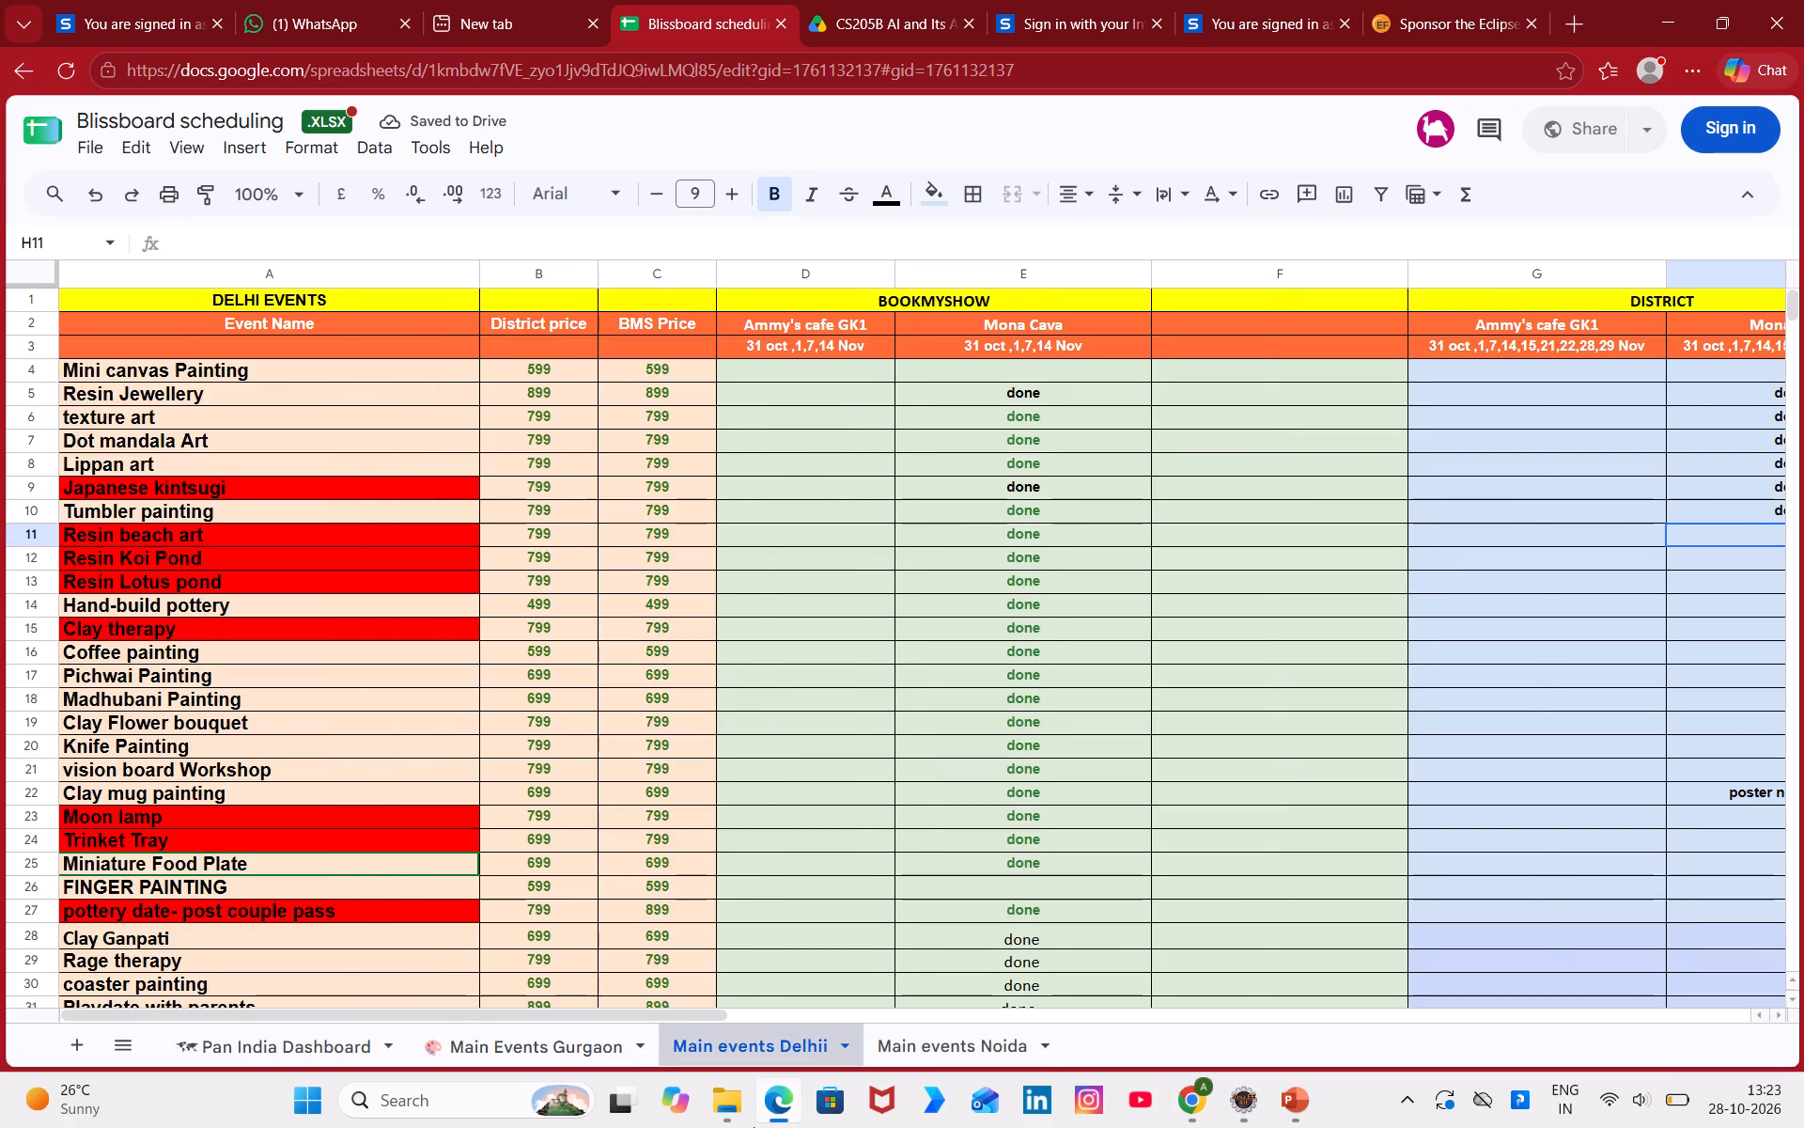
# Back on District, start a ticket with the custom name ENTRY PASS and a description of the redeemable ₹250 per-person cover charge.
pyautogui.click(767, 1113)
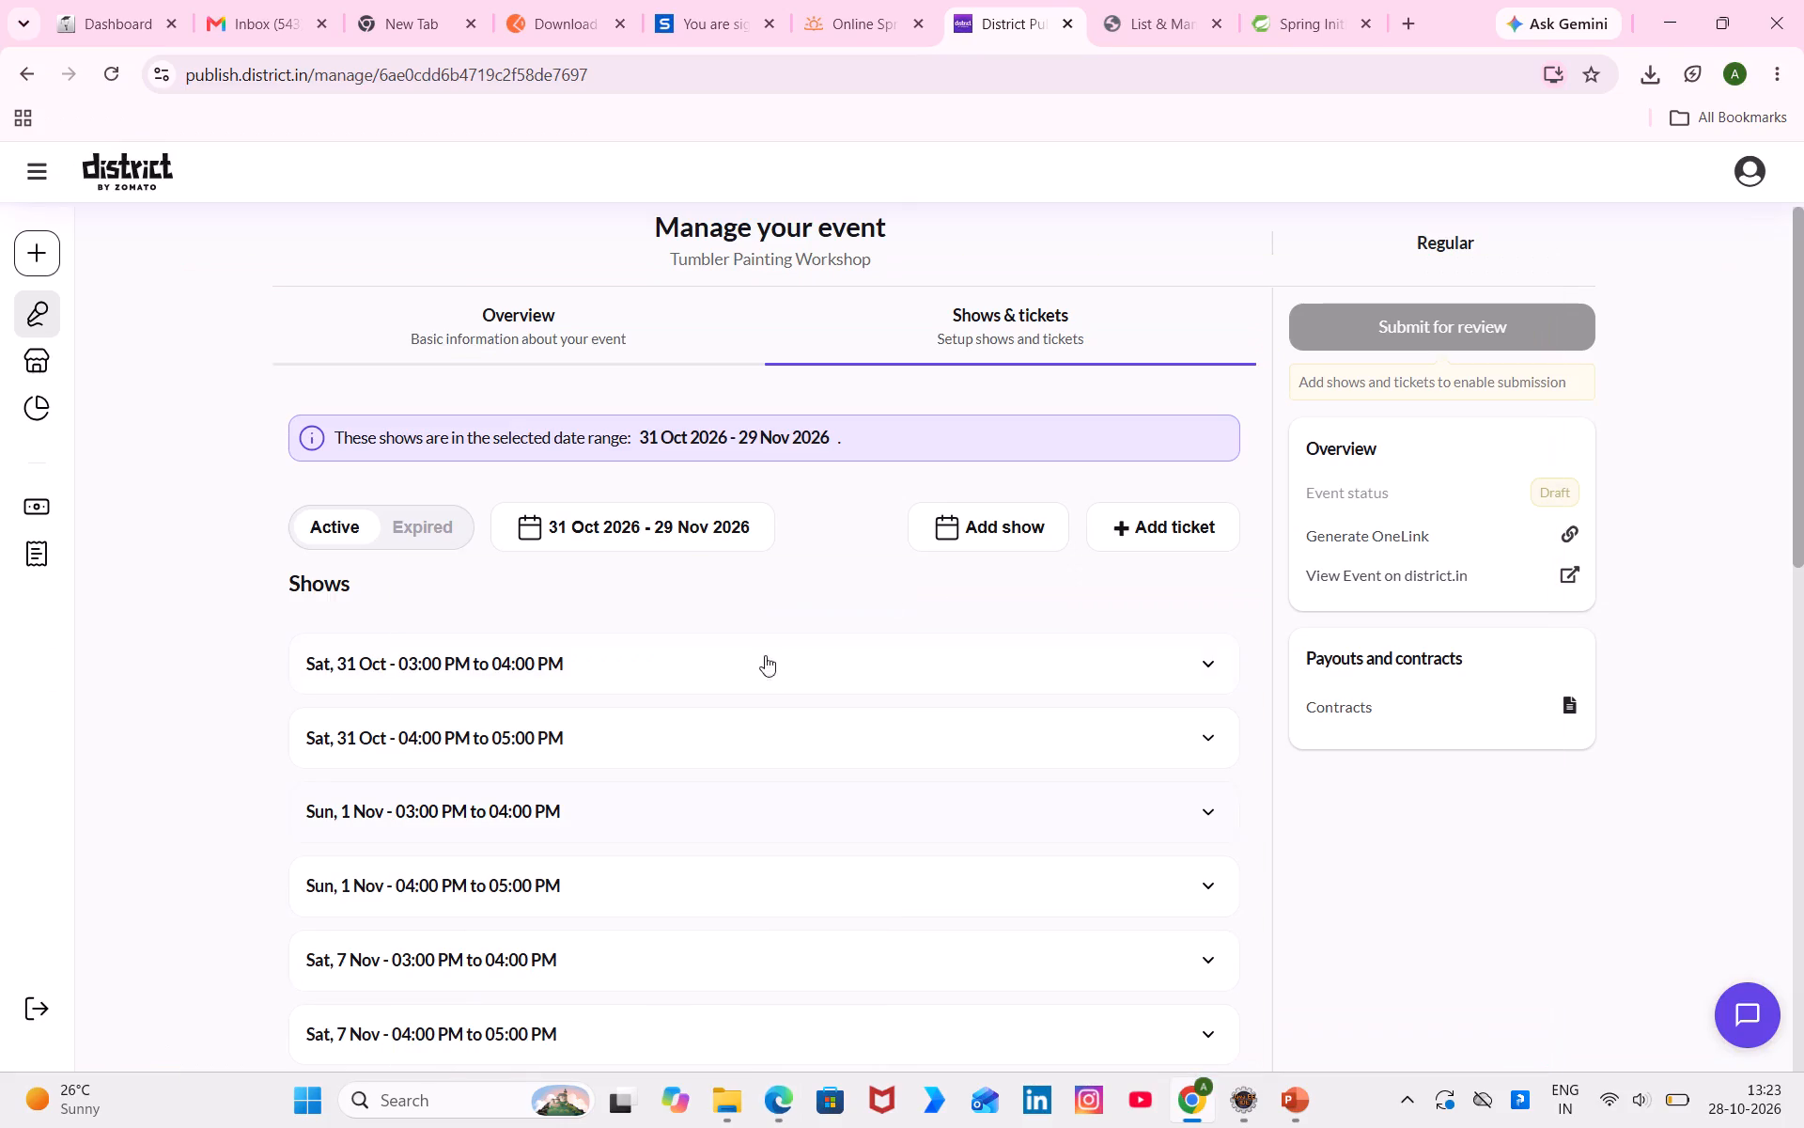
pyautogui.click(1130, 531)
pyautogui.click(1304, 432)
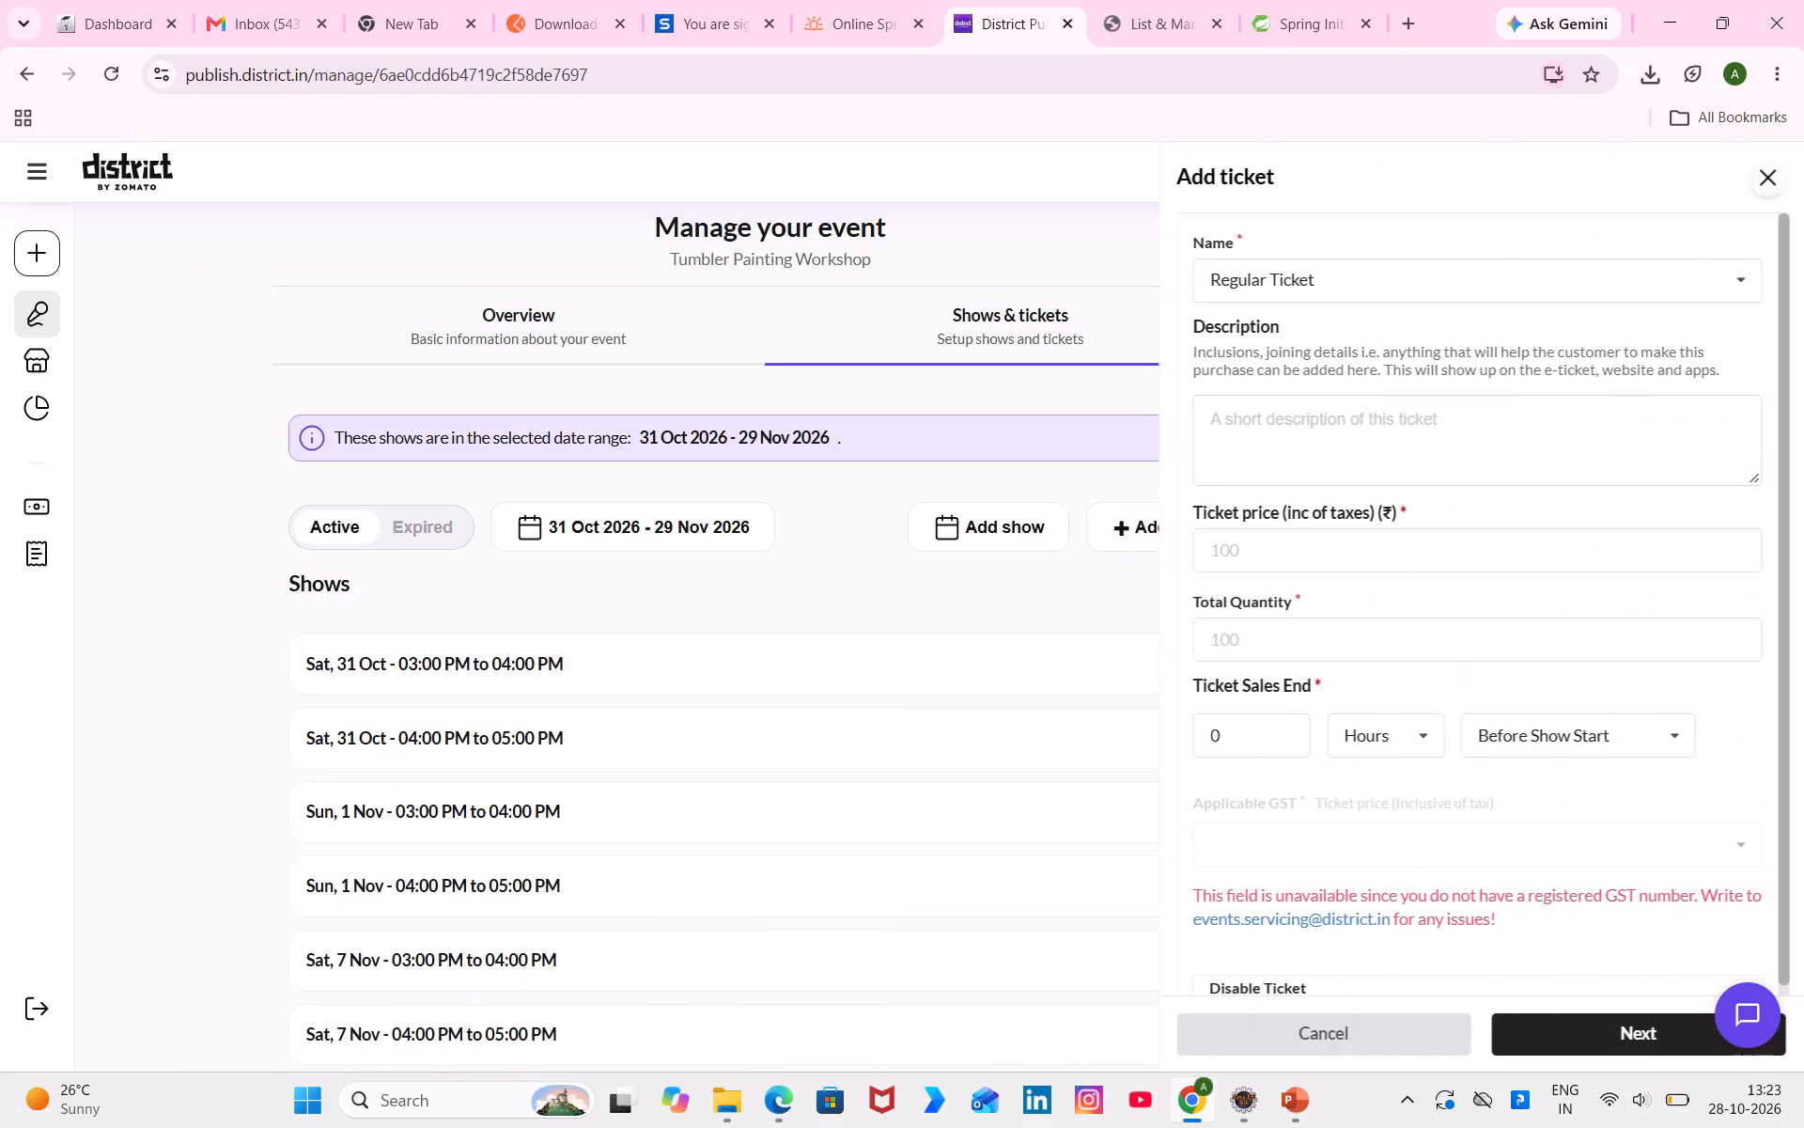
pyautogui.hotkey('ctrl', 'v')
pyautogui.click(1332, 258)
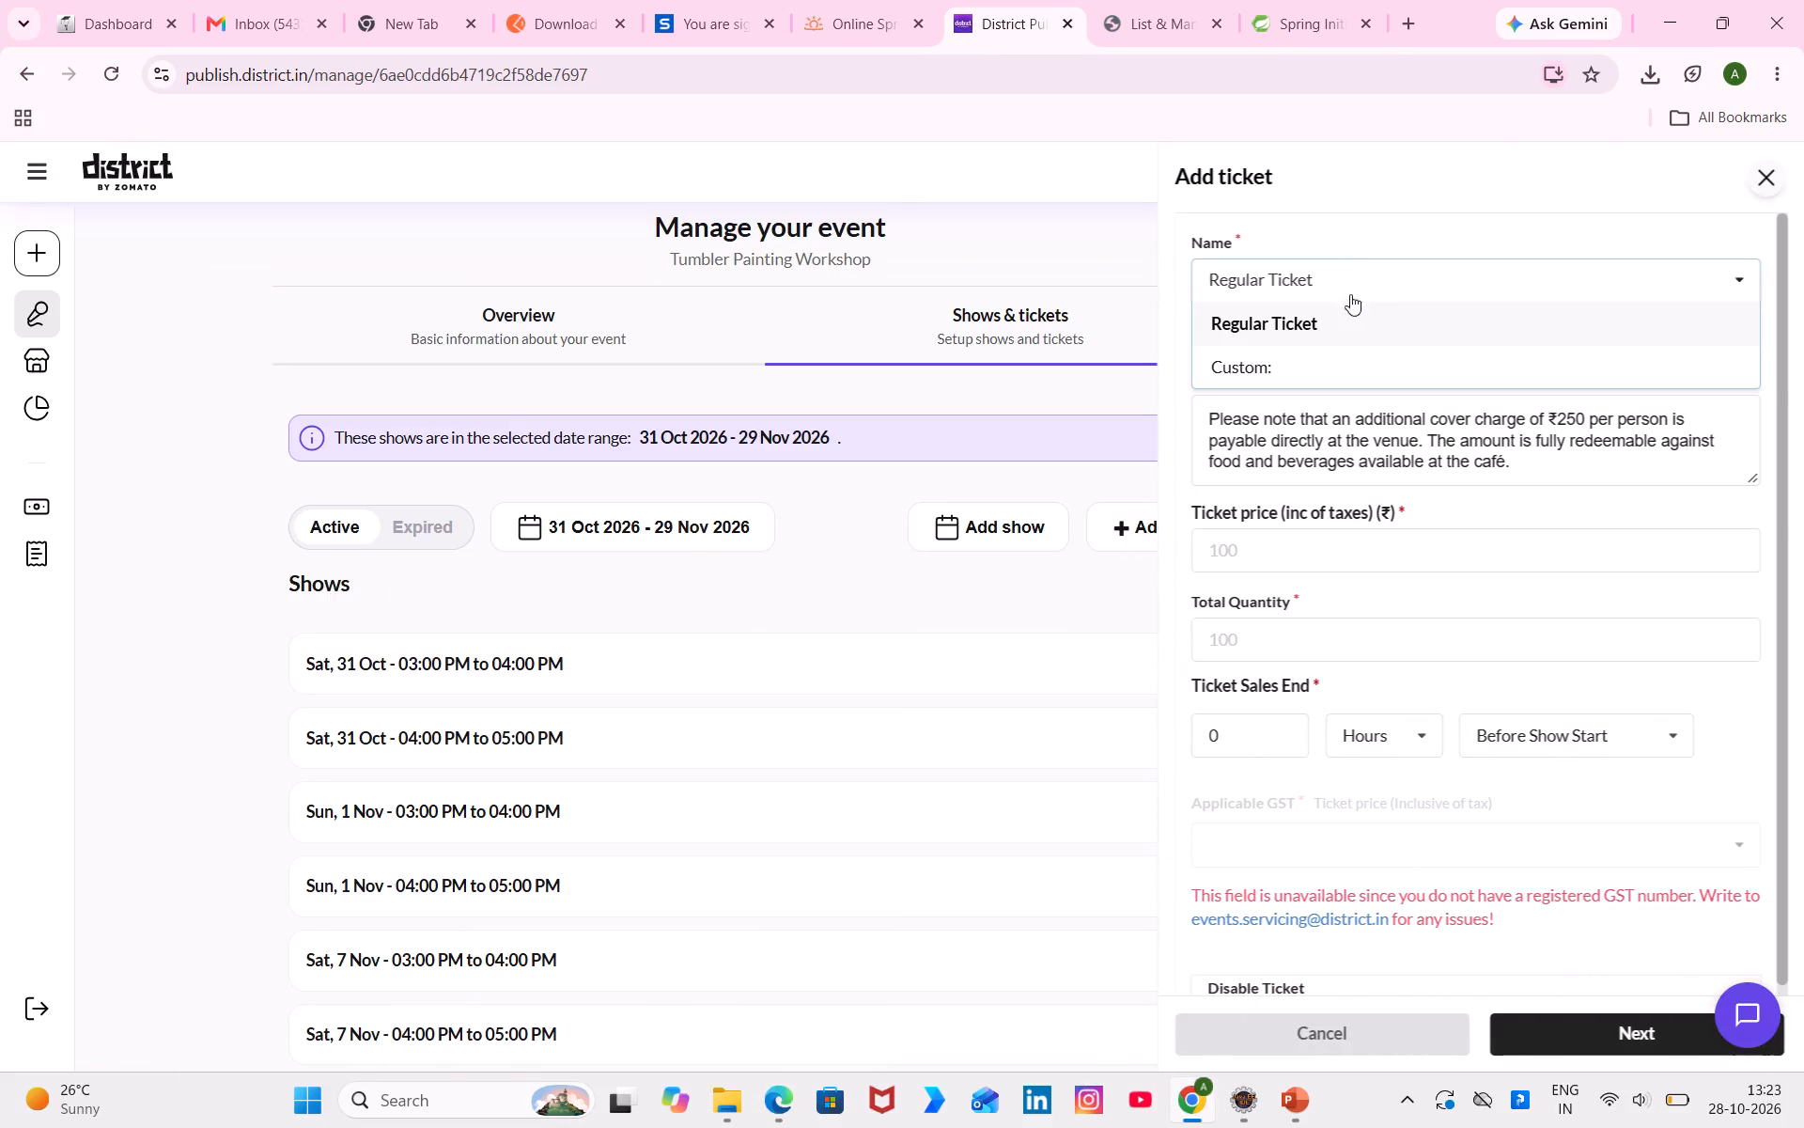
pyautogui.click(1363, 358)
pyautogui.click(1392, 281)
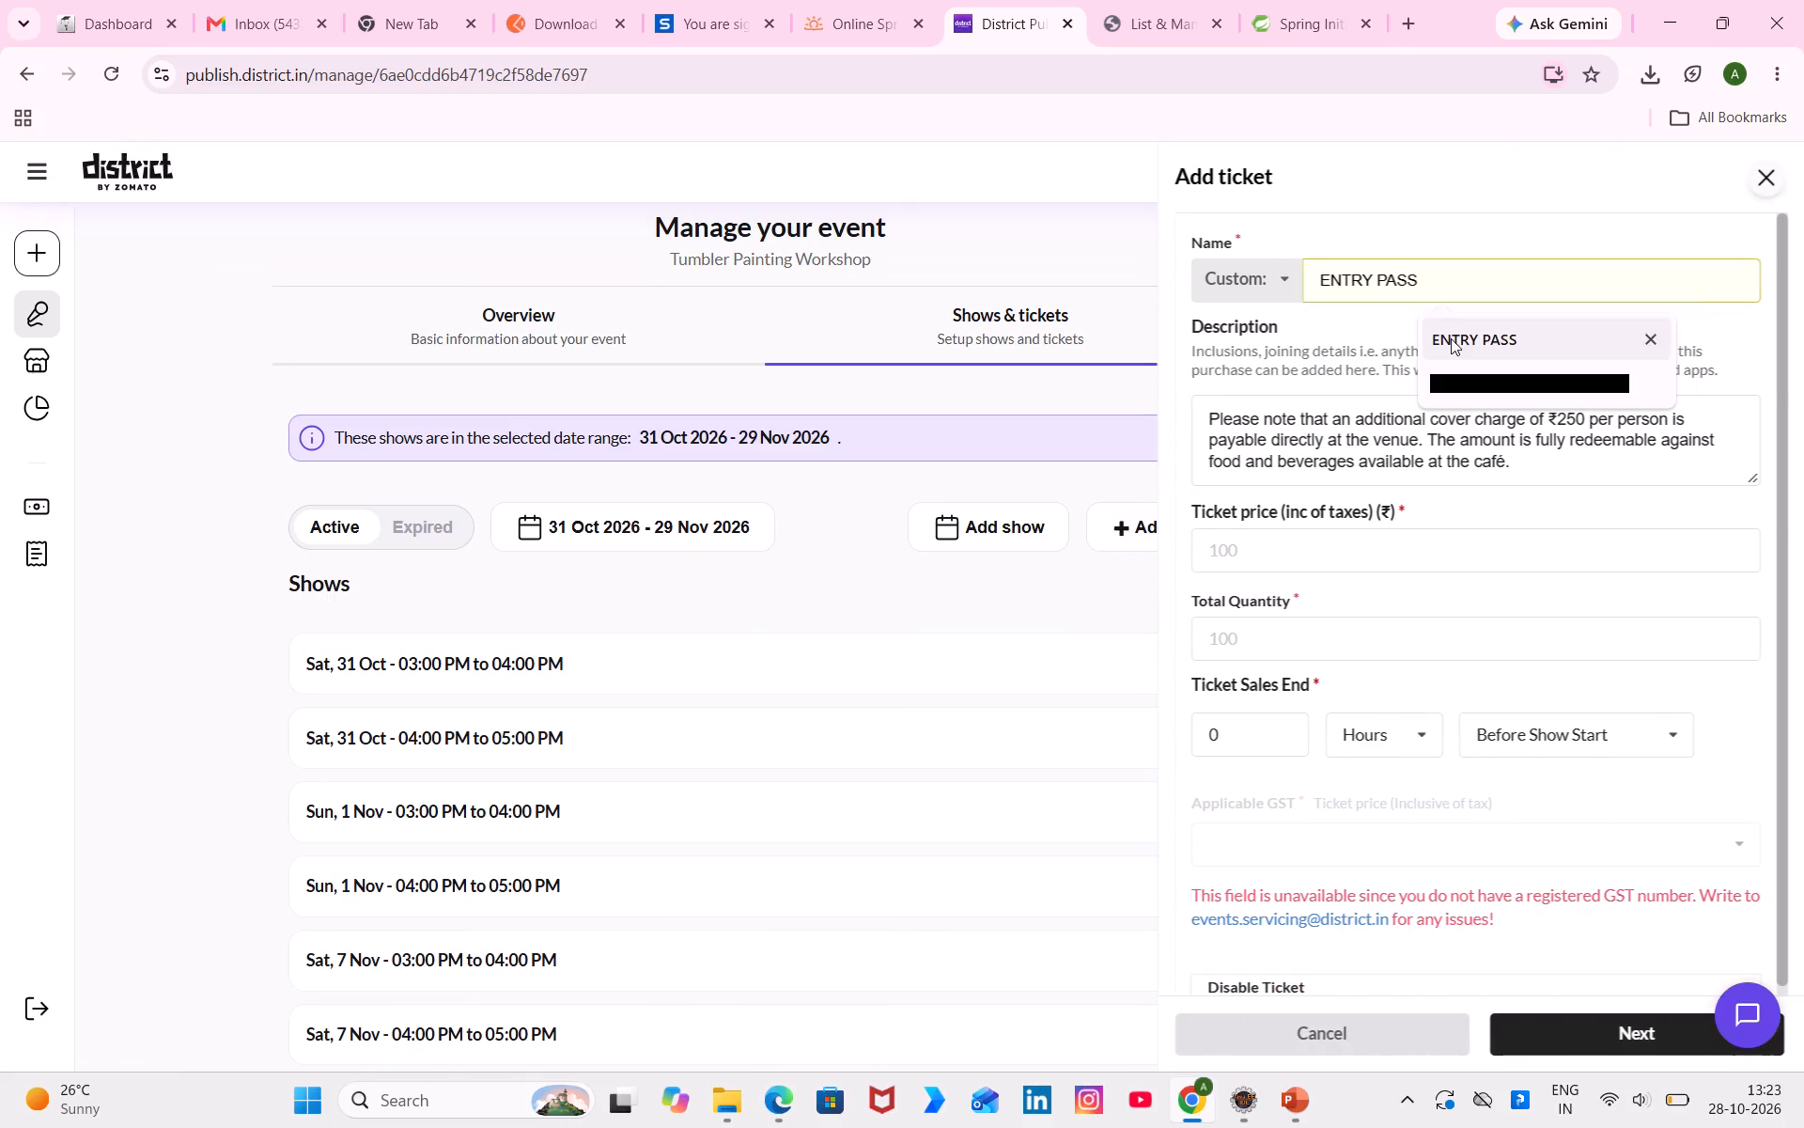
pyautogui.click(1453, 339)
# Set the ticket price to 799, the total quantity to 10 and sales to end 30 minutes before show start.
pyautogui.click(1326, 548)
pyautogui.write('799')
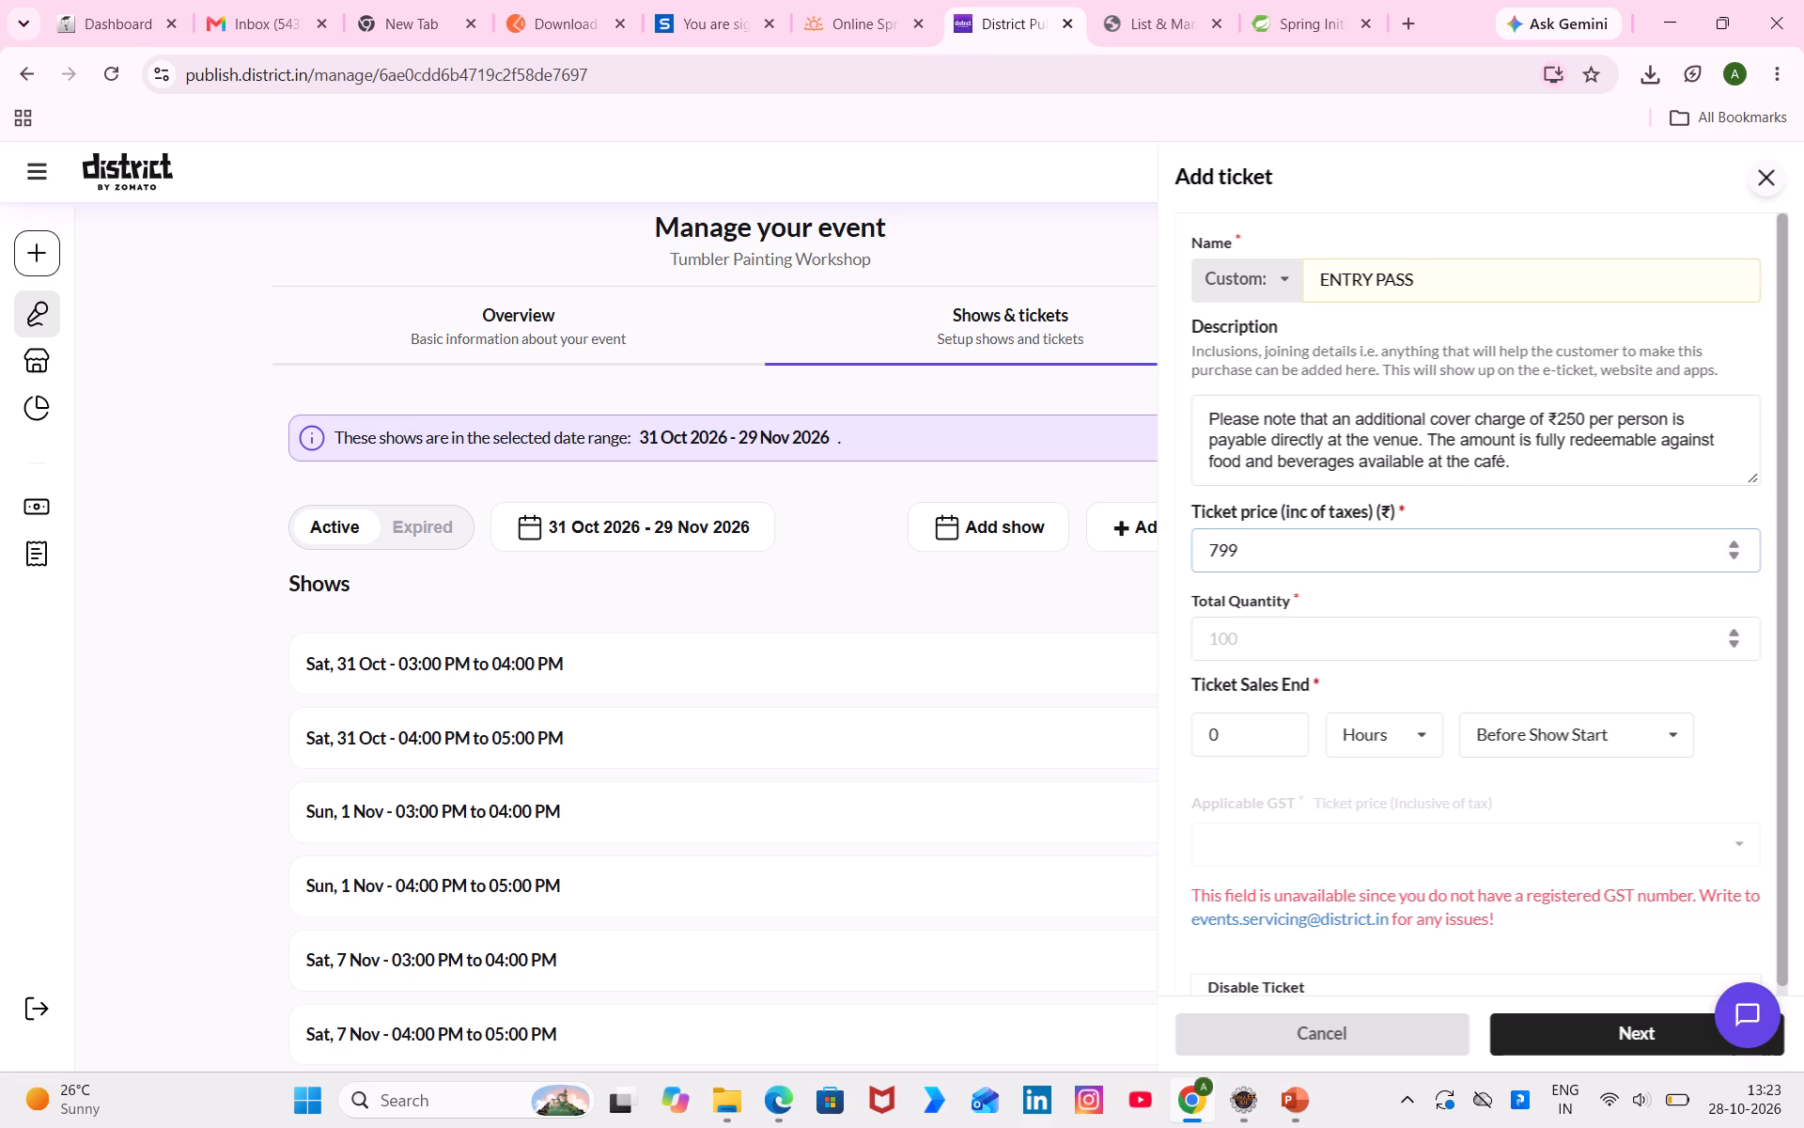
pyautogui.click(1303, 640)
pyautogui.write('10')
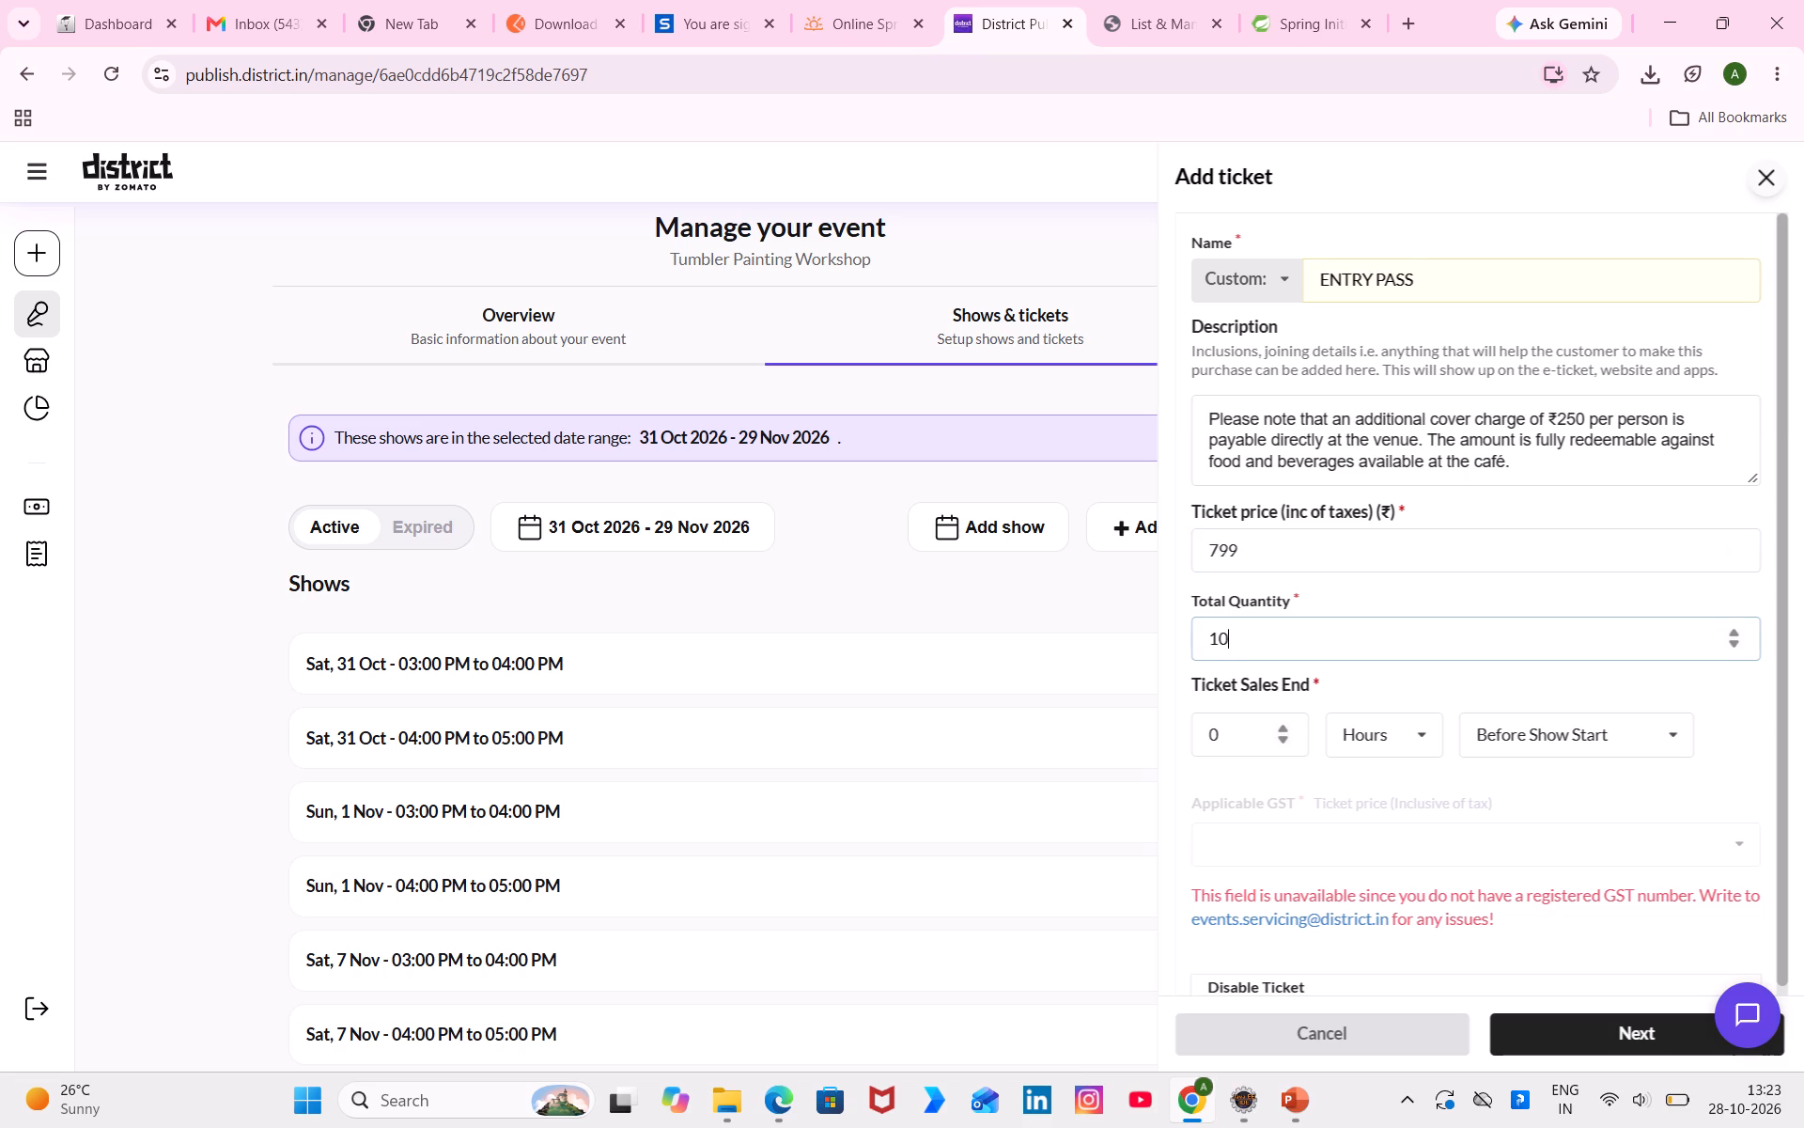
pyautogui.click(1208, 726)
pyautogui.press('3')
pyautogui.click(1409, 746)
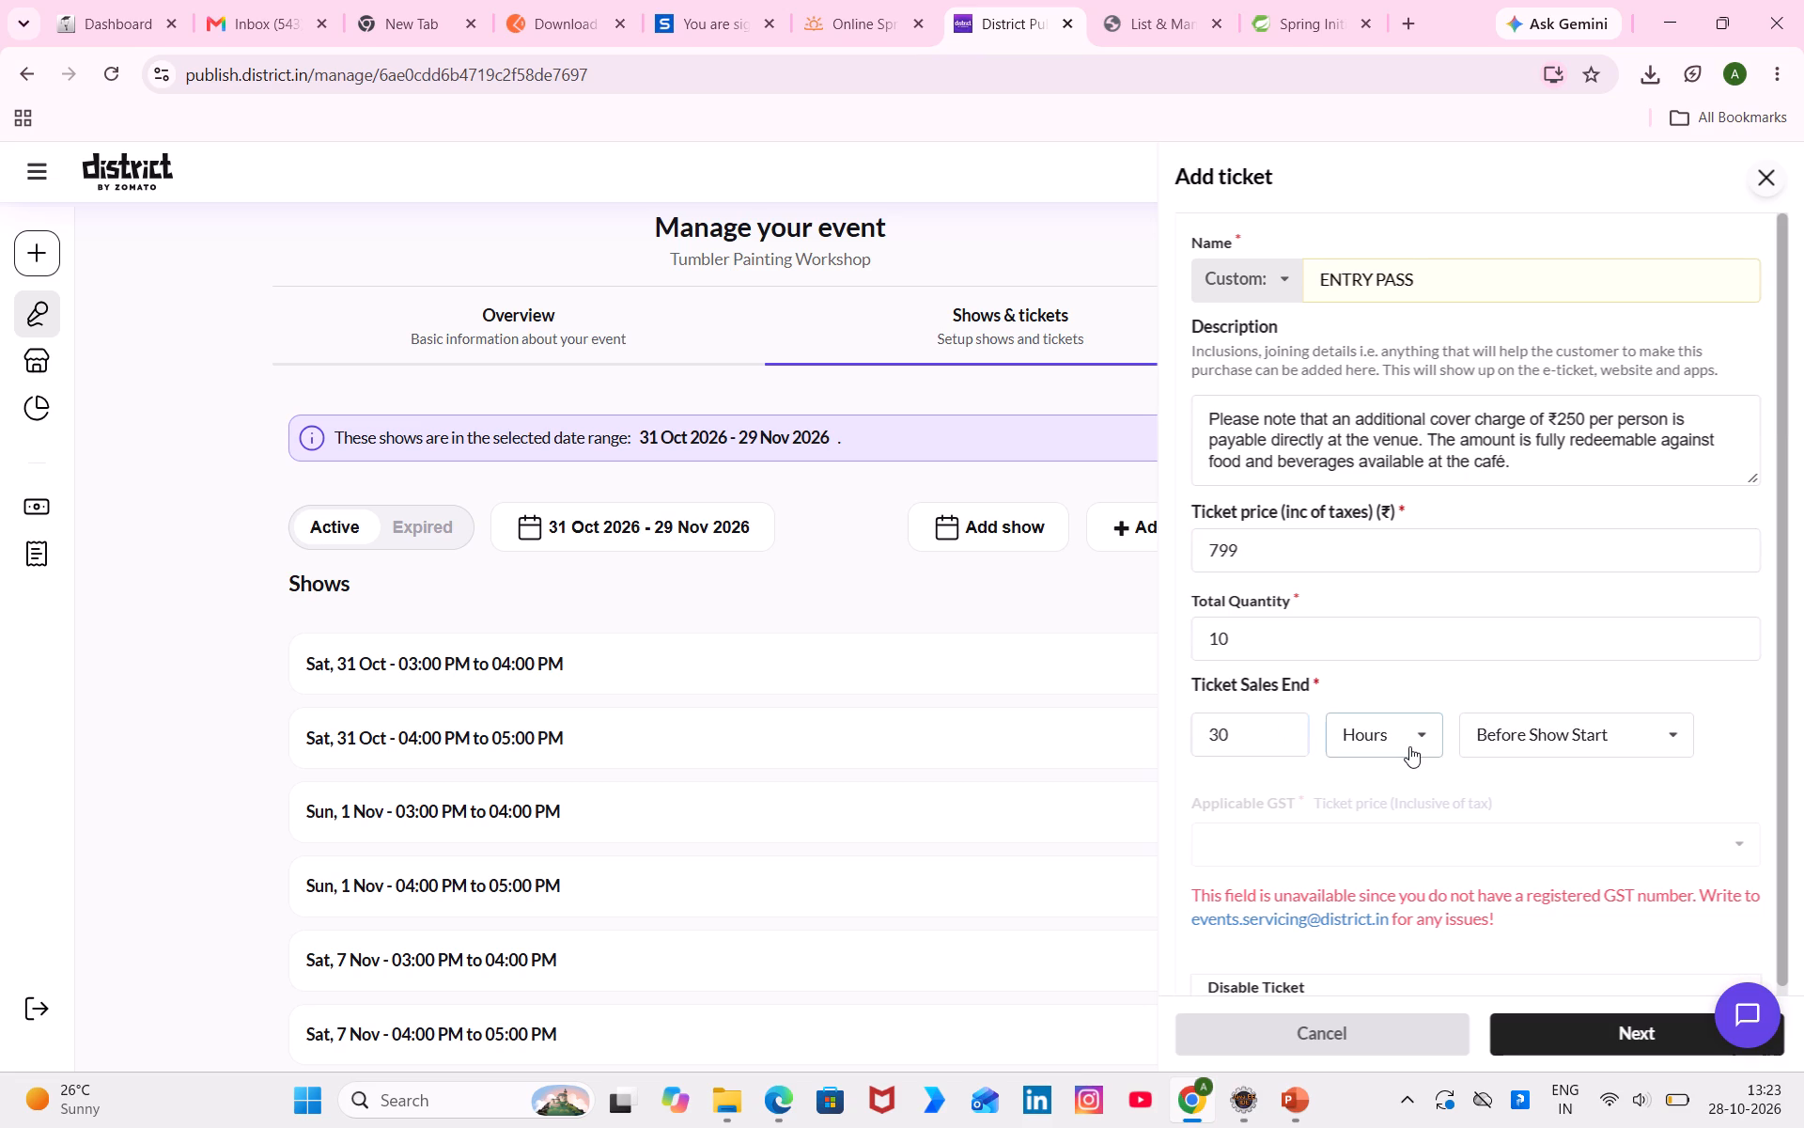
pyautogui.click(1401, 771)
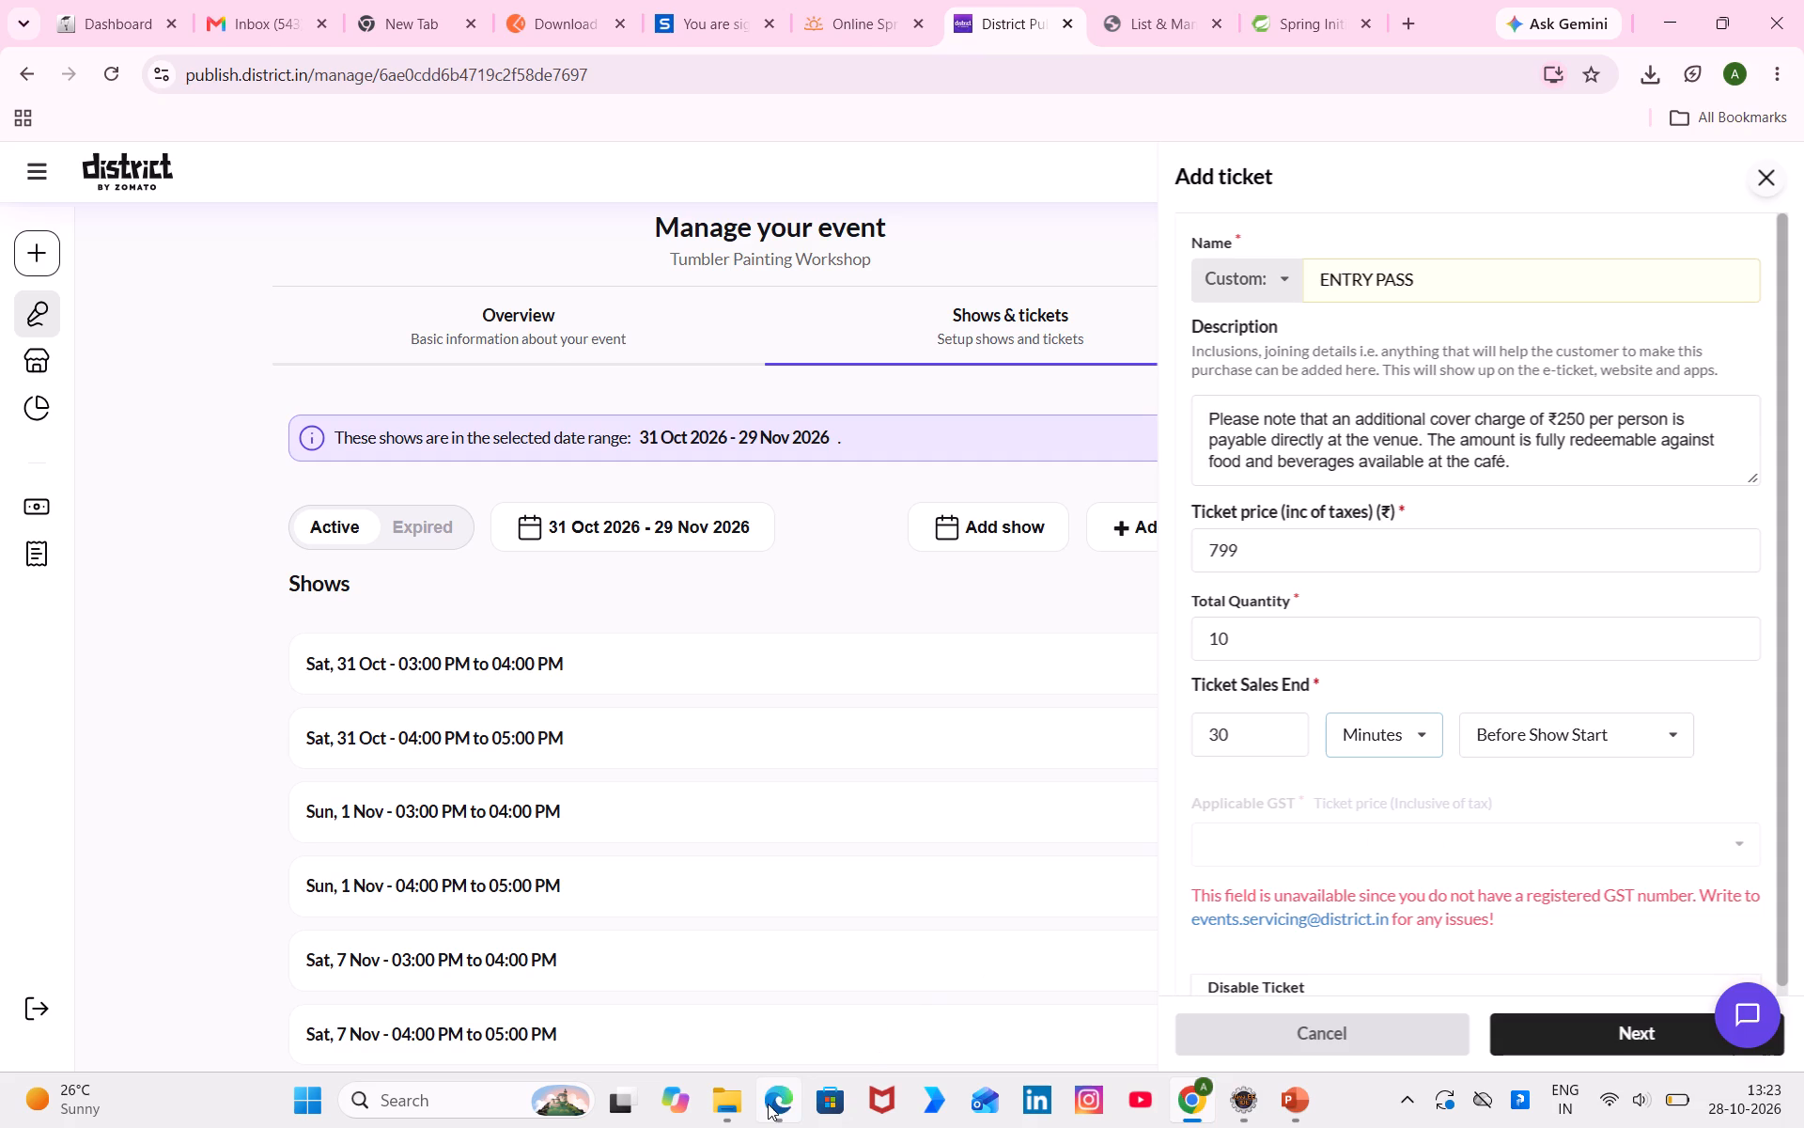
# Check the ticket against the scheduling spreadsheet, save it for all shows and confirm the change.
pyautogui.click(768, 1104)
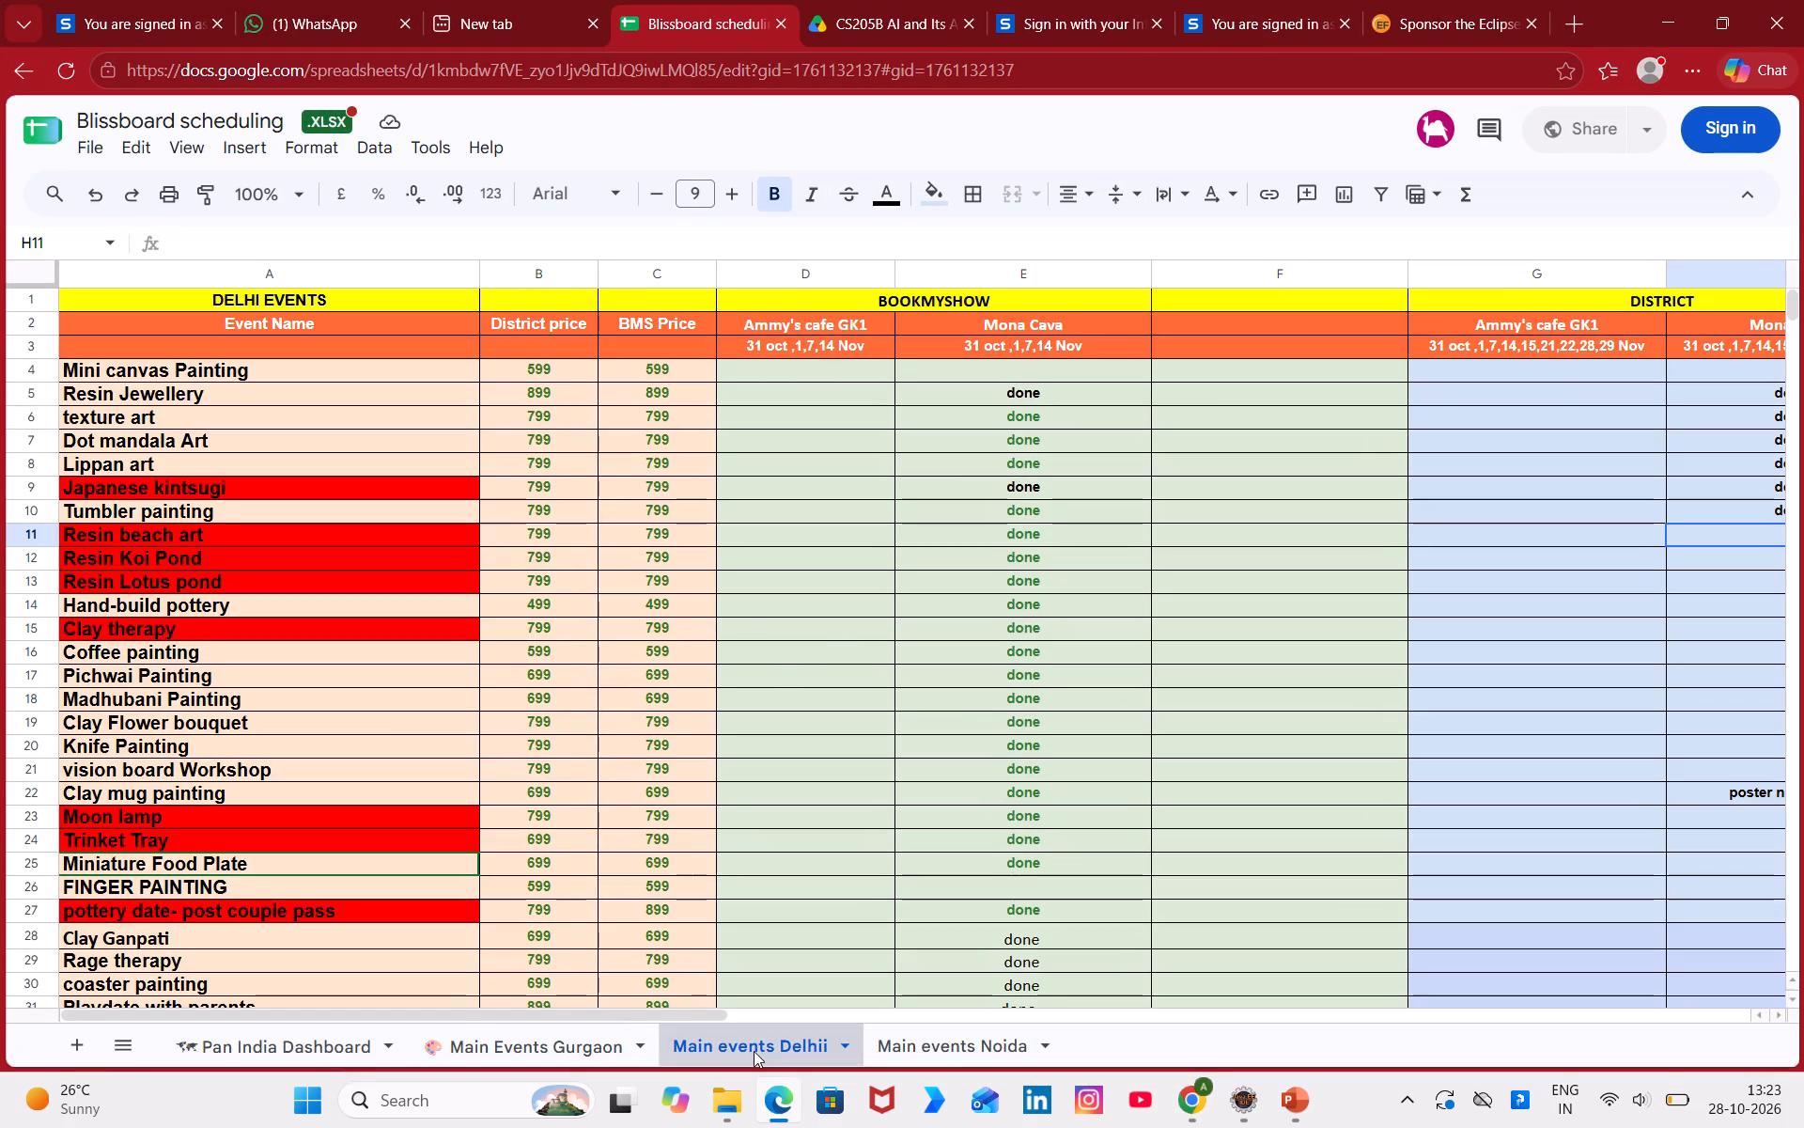
pyautogui.click(777, 1110)
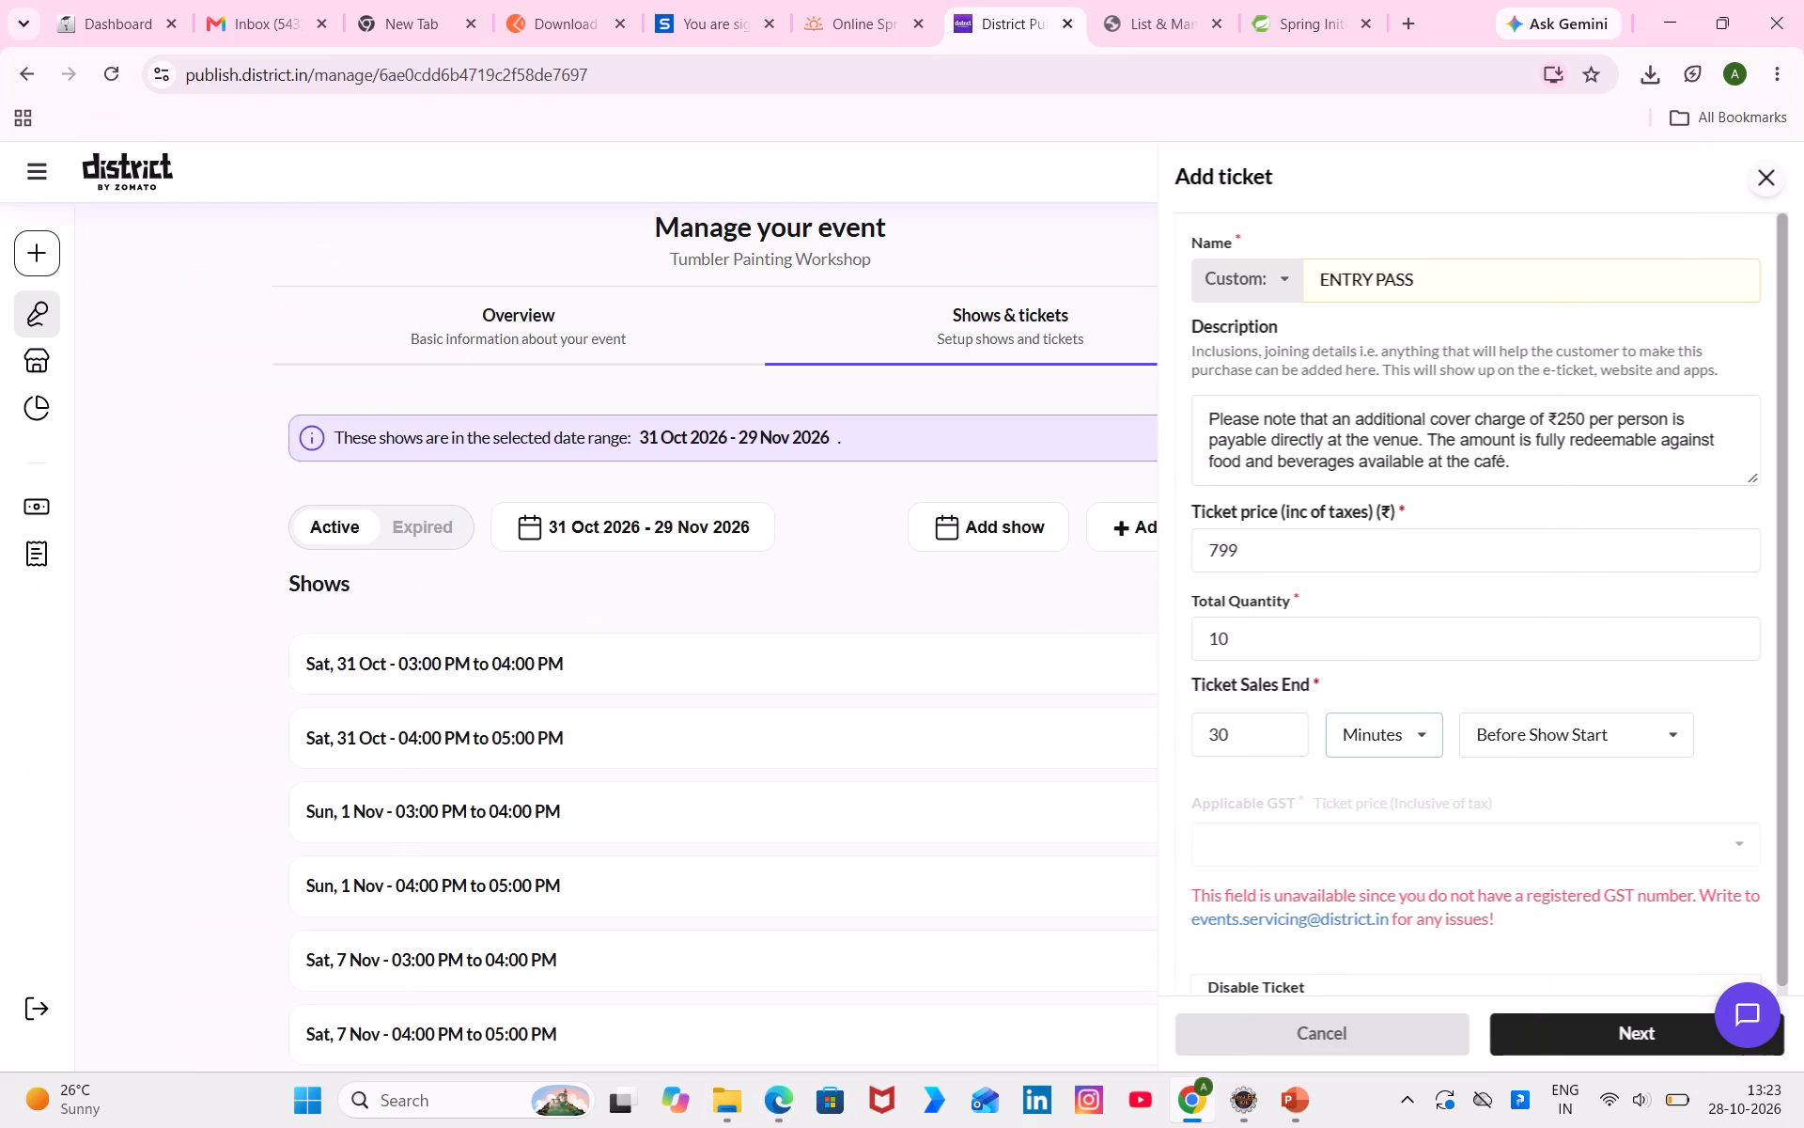
pyautogui.click(1588, 1042)
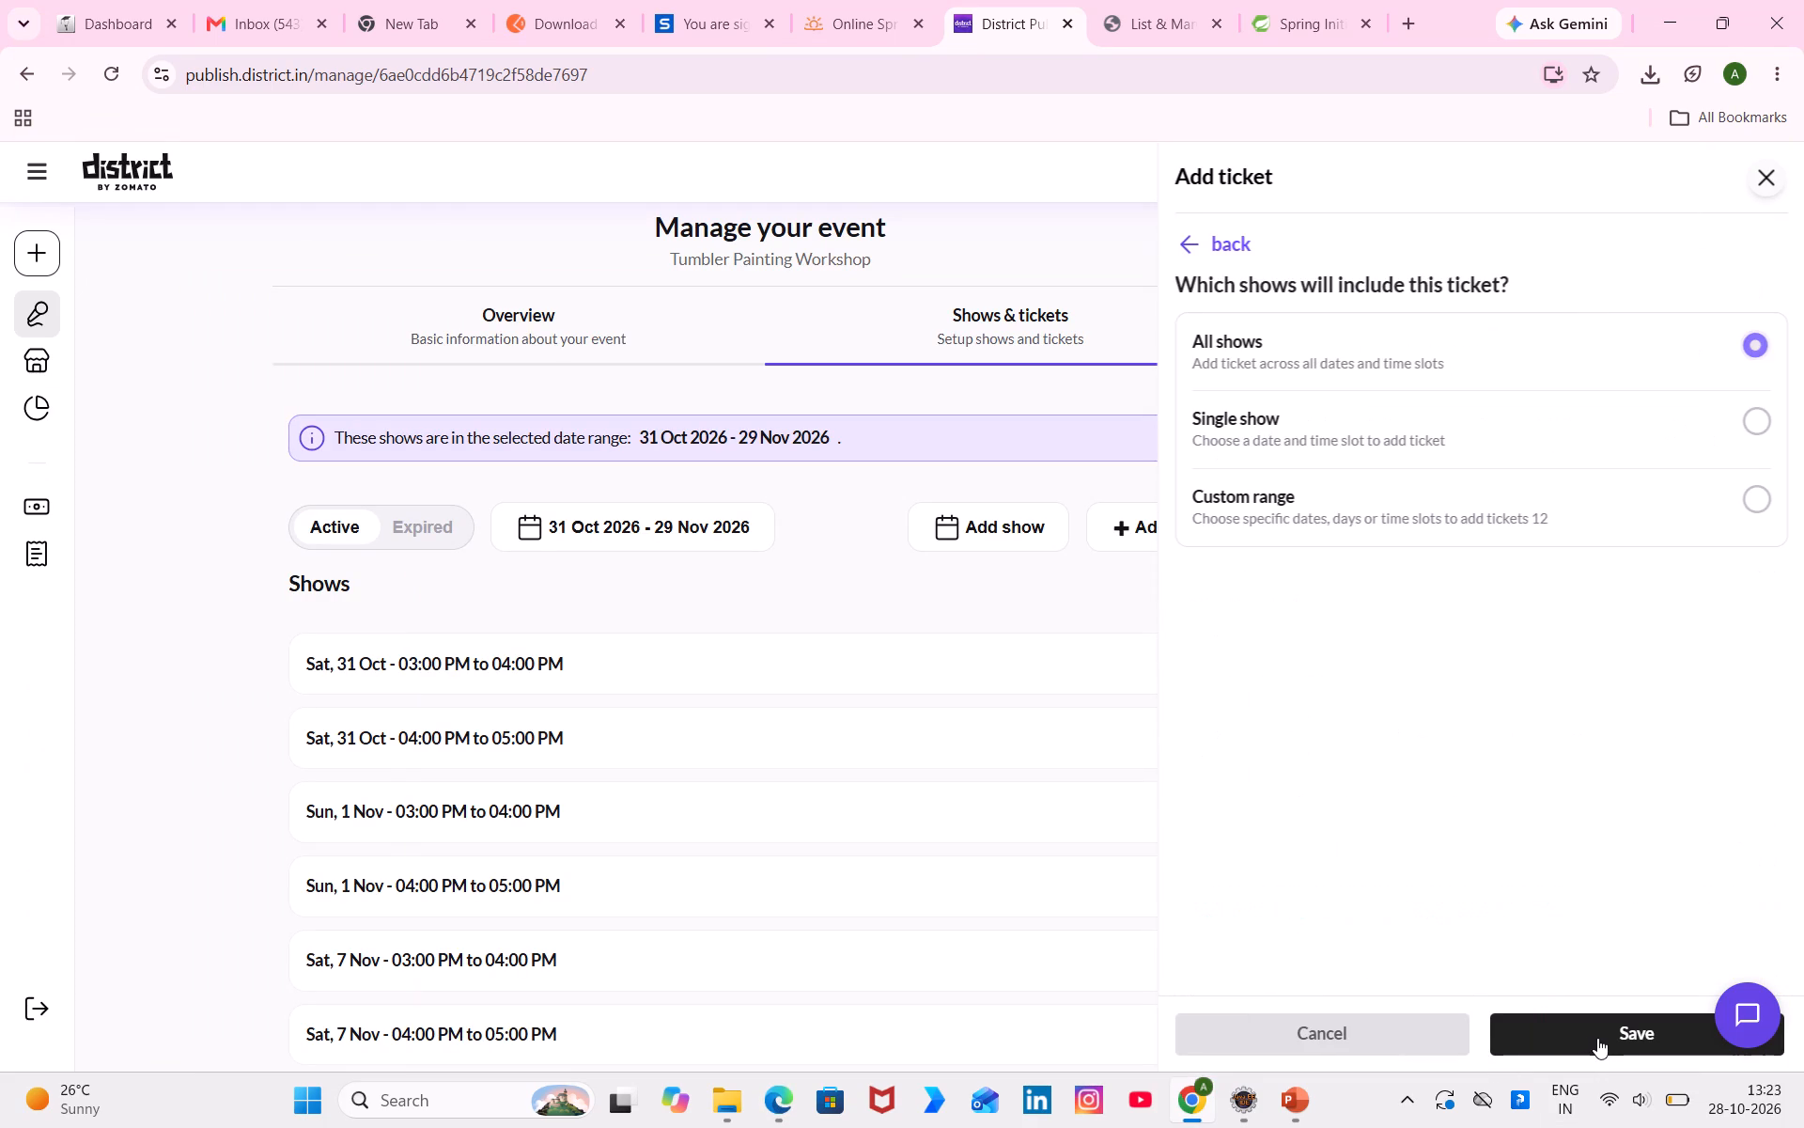
pyautogui.click(1597, 1038)
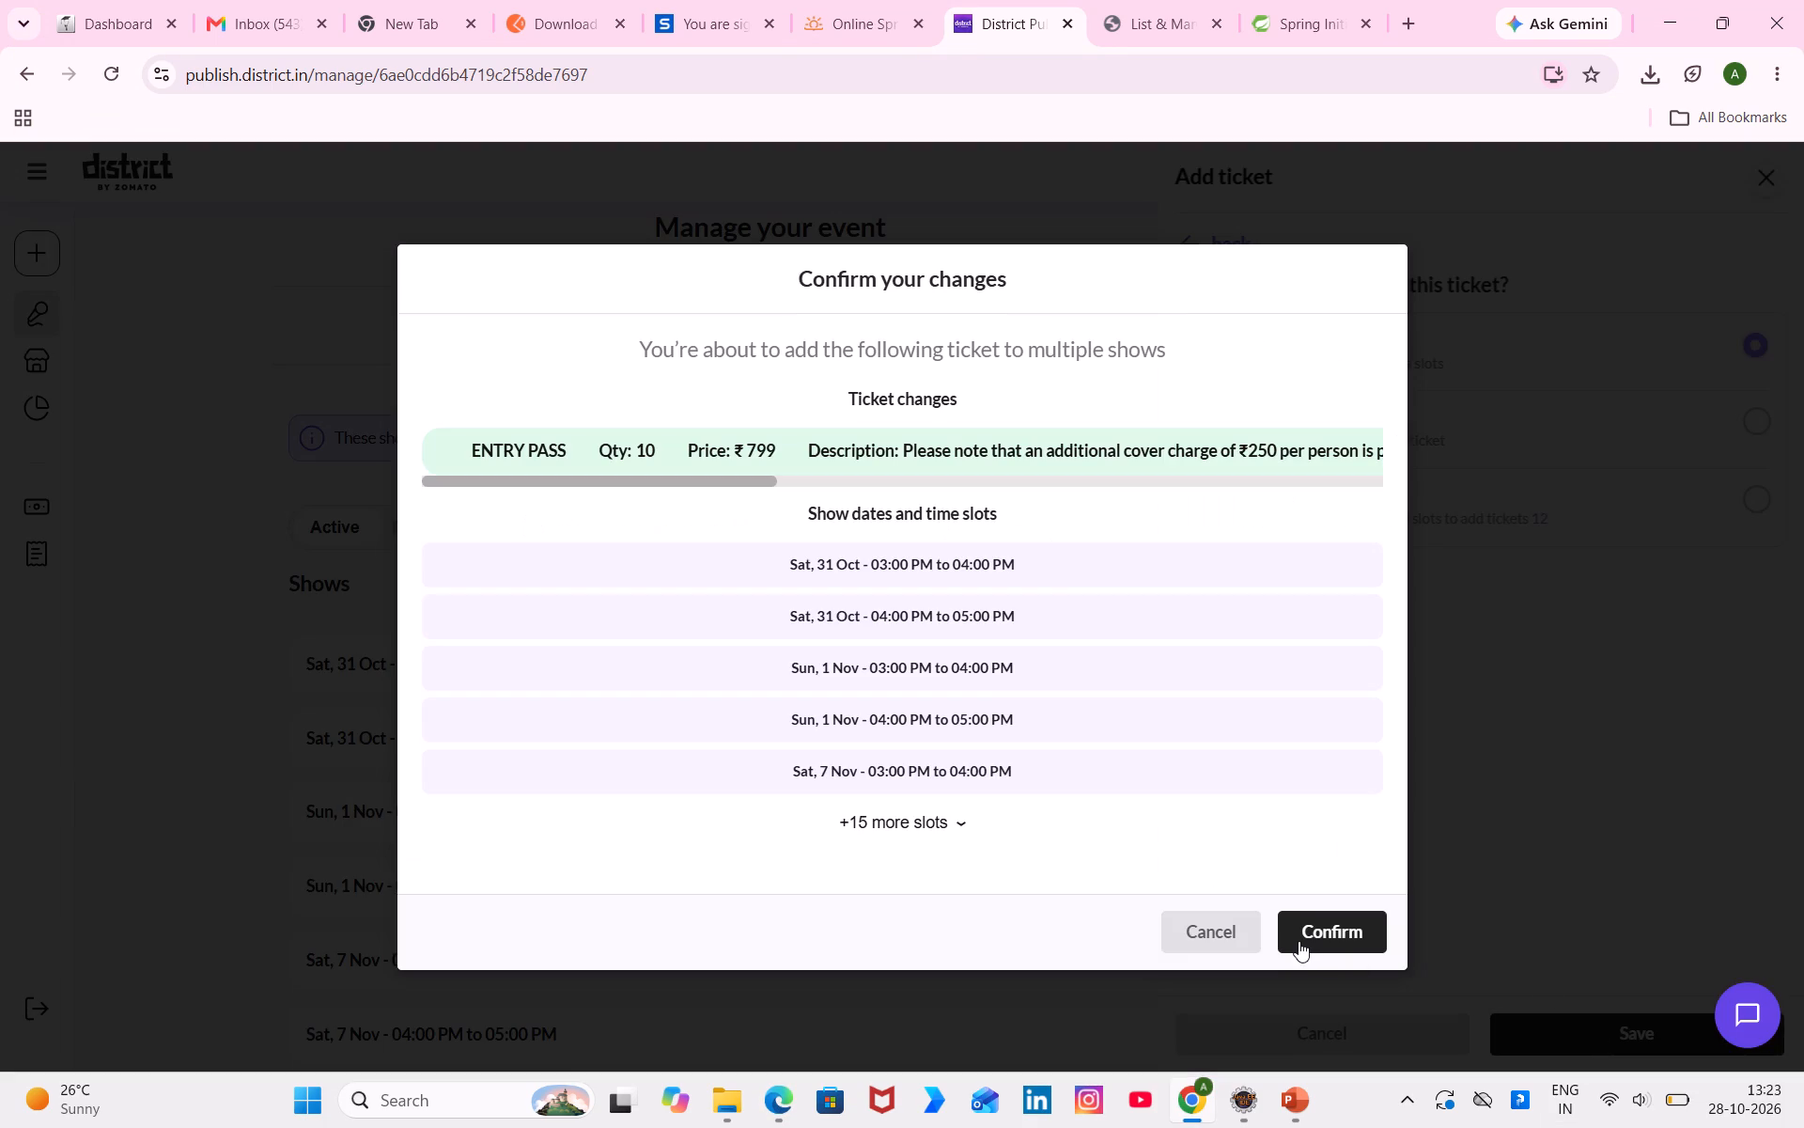
pyautogui.click(1304, 939)
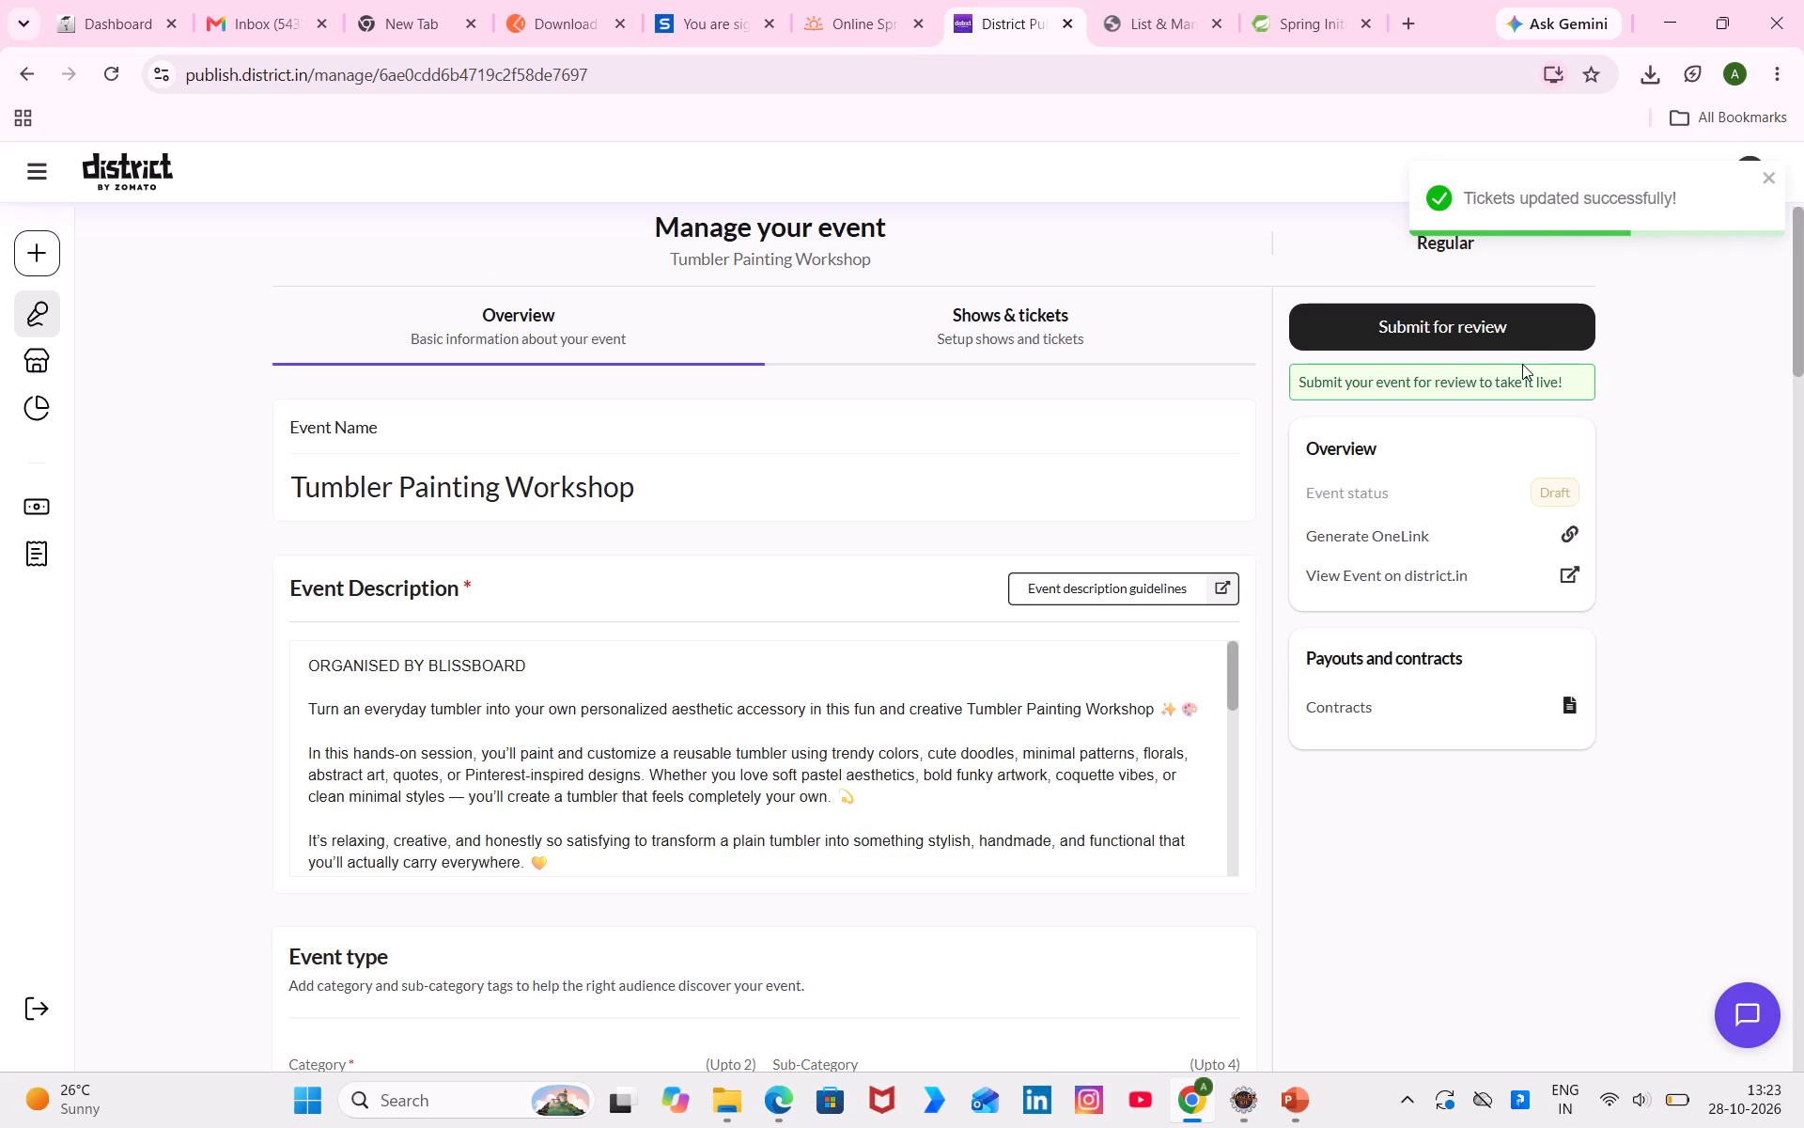
# Submit the Tumbler Painting Workshop for review and acknowledge the review notice.
pyautogui.click(1502, 326)
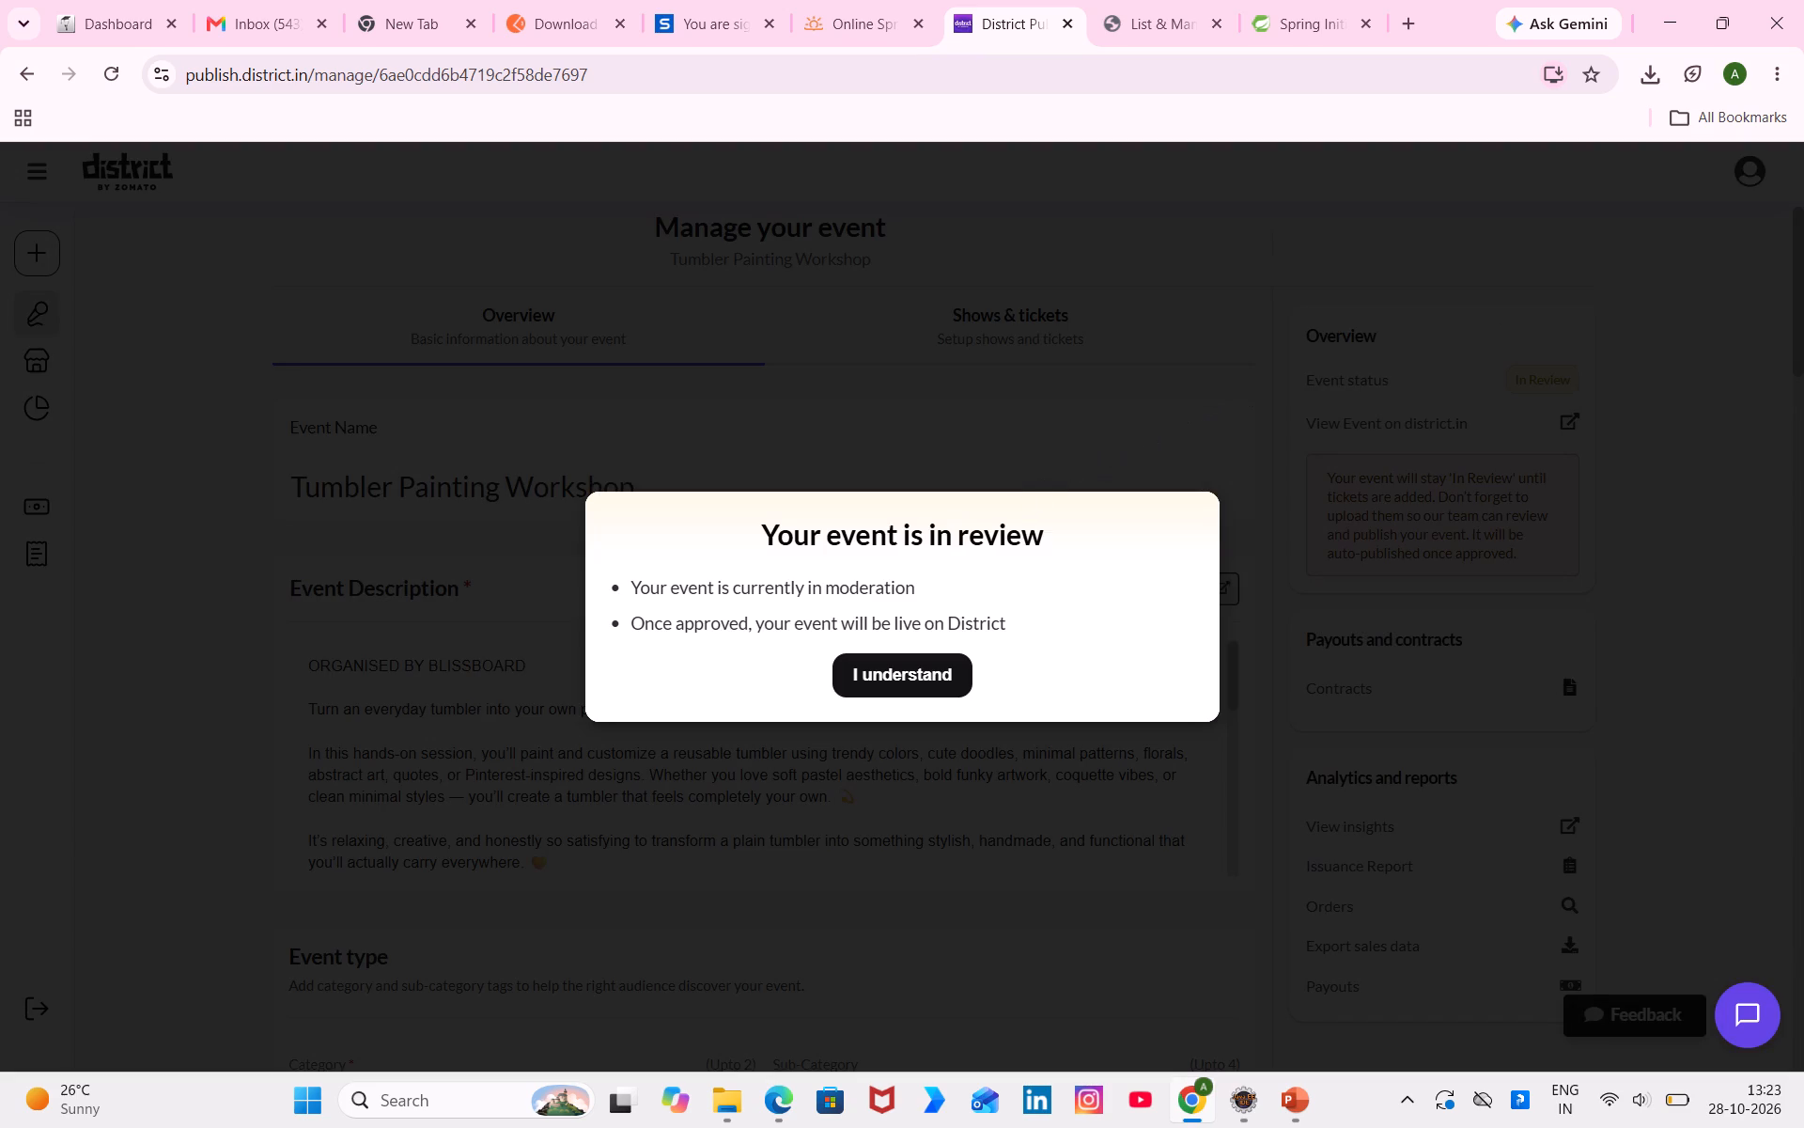
pyautogui.click(903, 671)
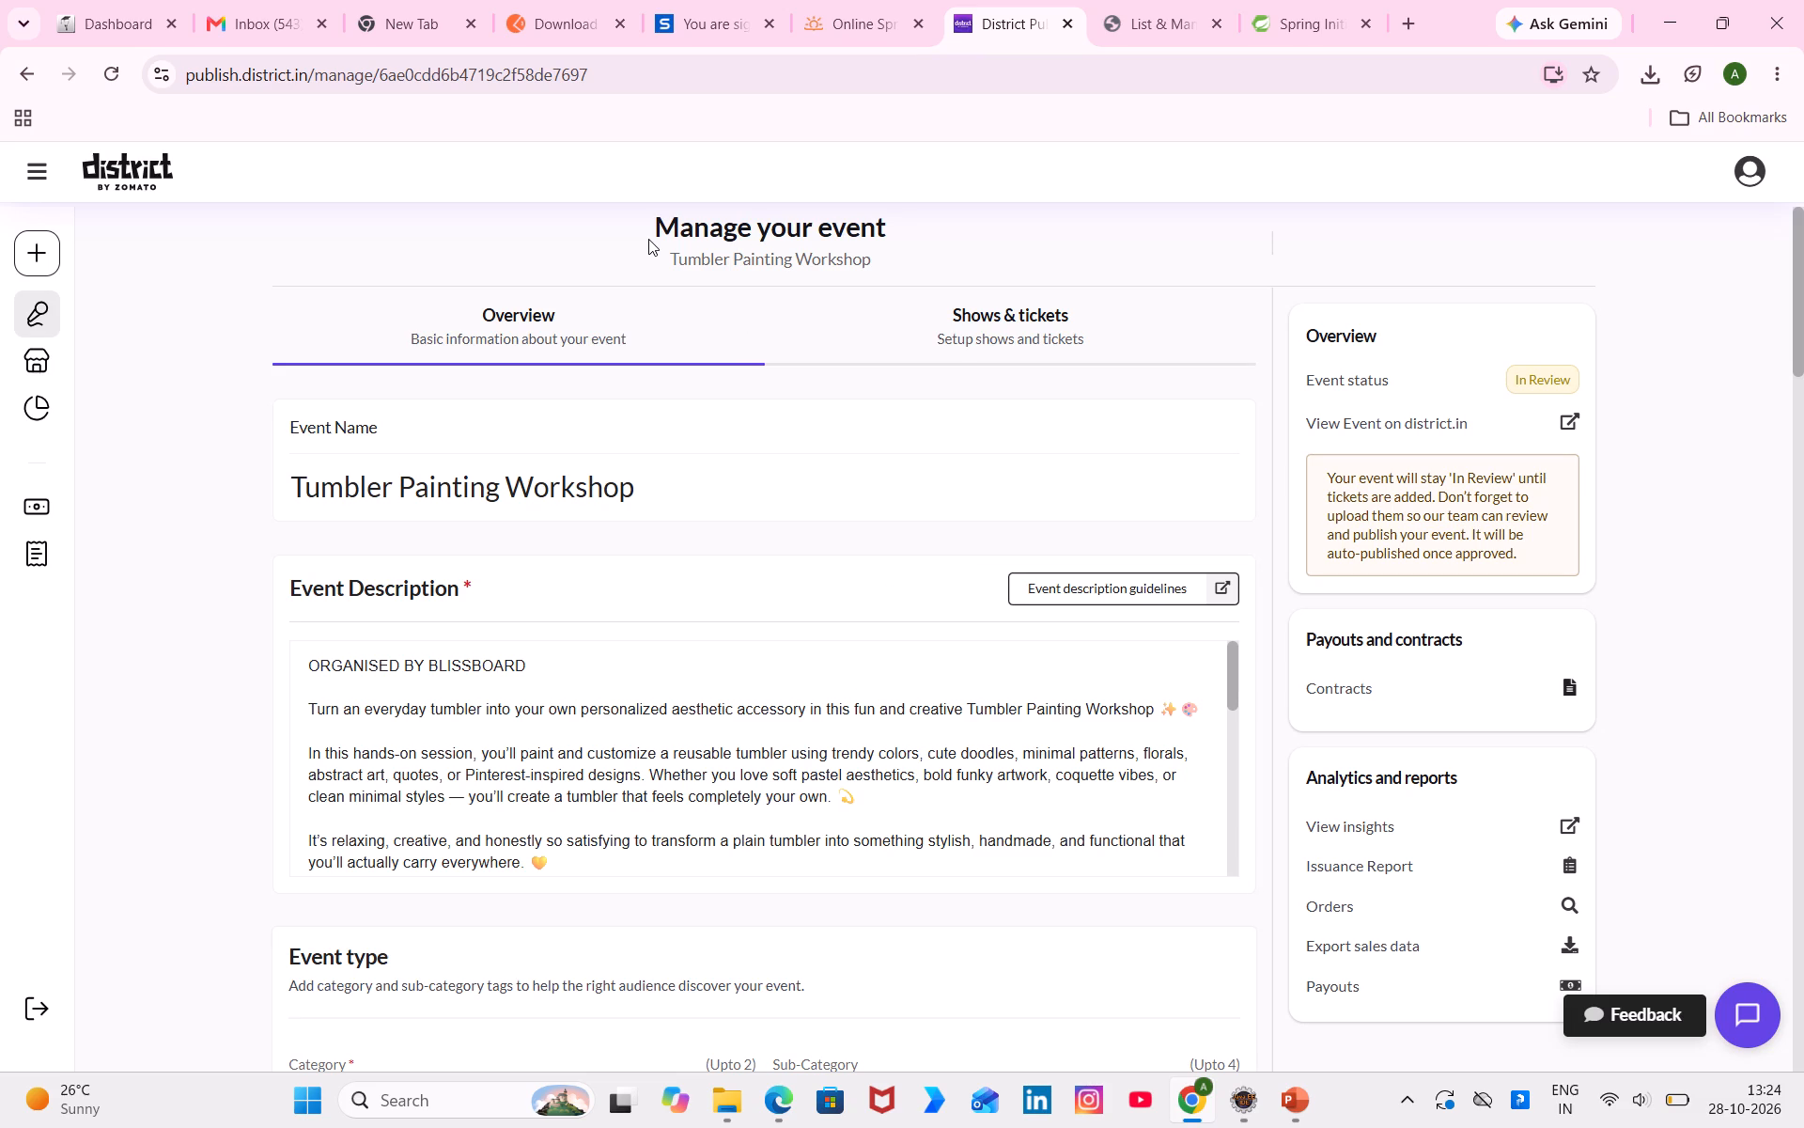
# Check the spreadsheet for the next workshop, search District events for "resin beach" and open the Mona Cava draft of Resin Beach Art-Workshop.
pyautogui.click(769, 1127)
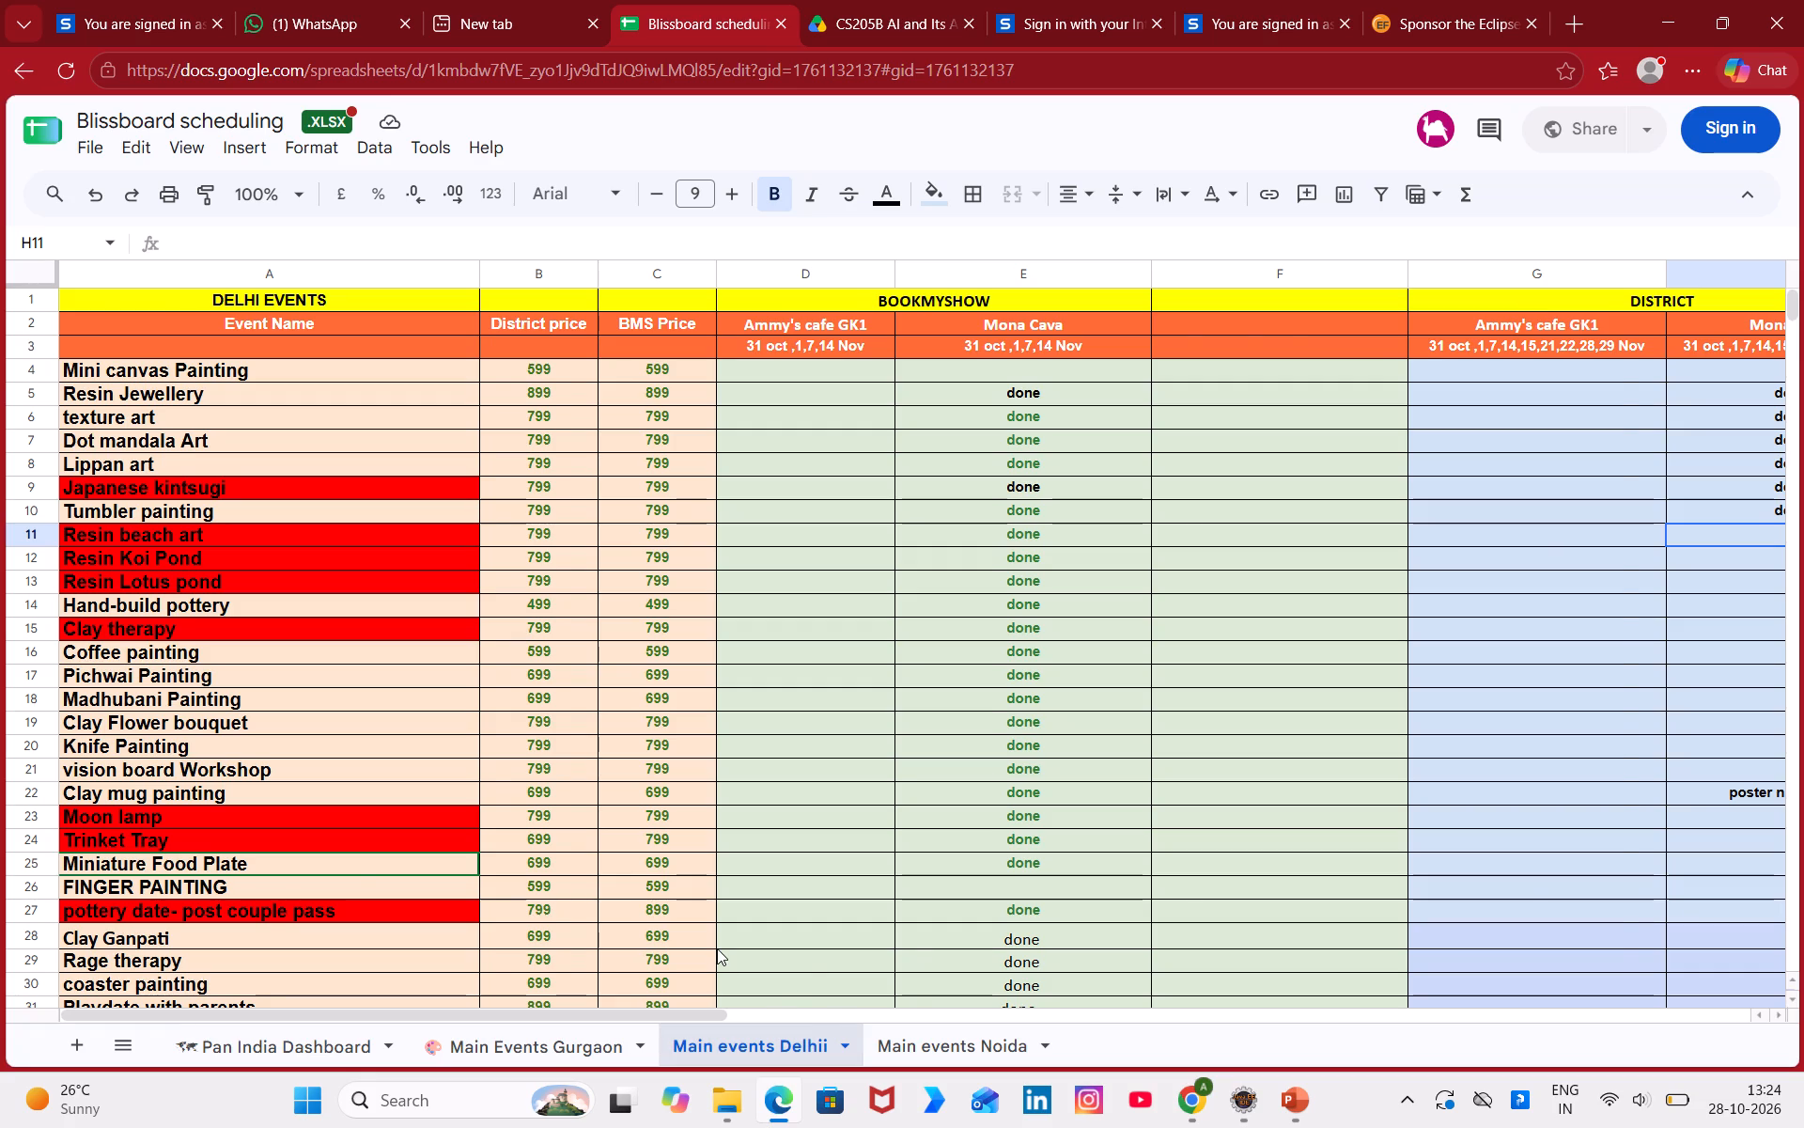
pyautogui.hscroll(-3, 717, 948)
pyautogui.hscroll(6, 801, 783)
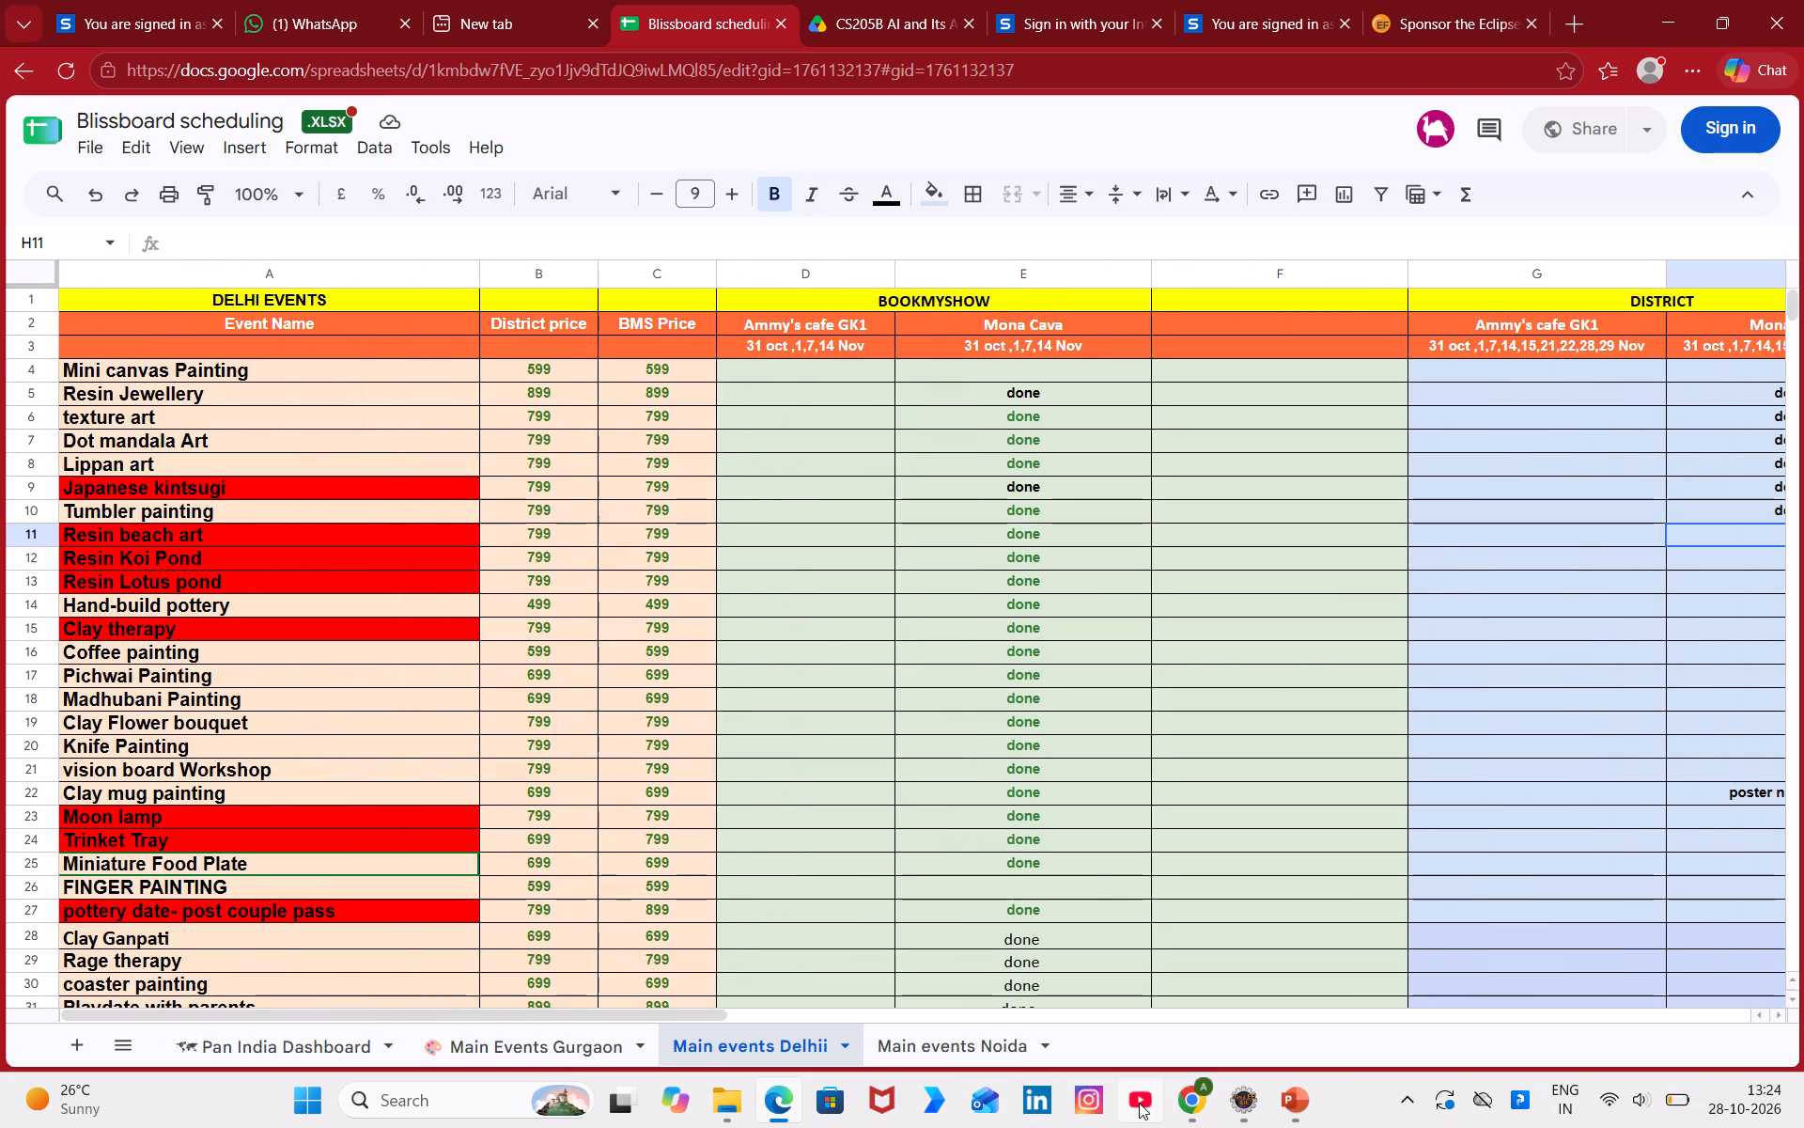
pyautogui.click(1198, 1104)
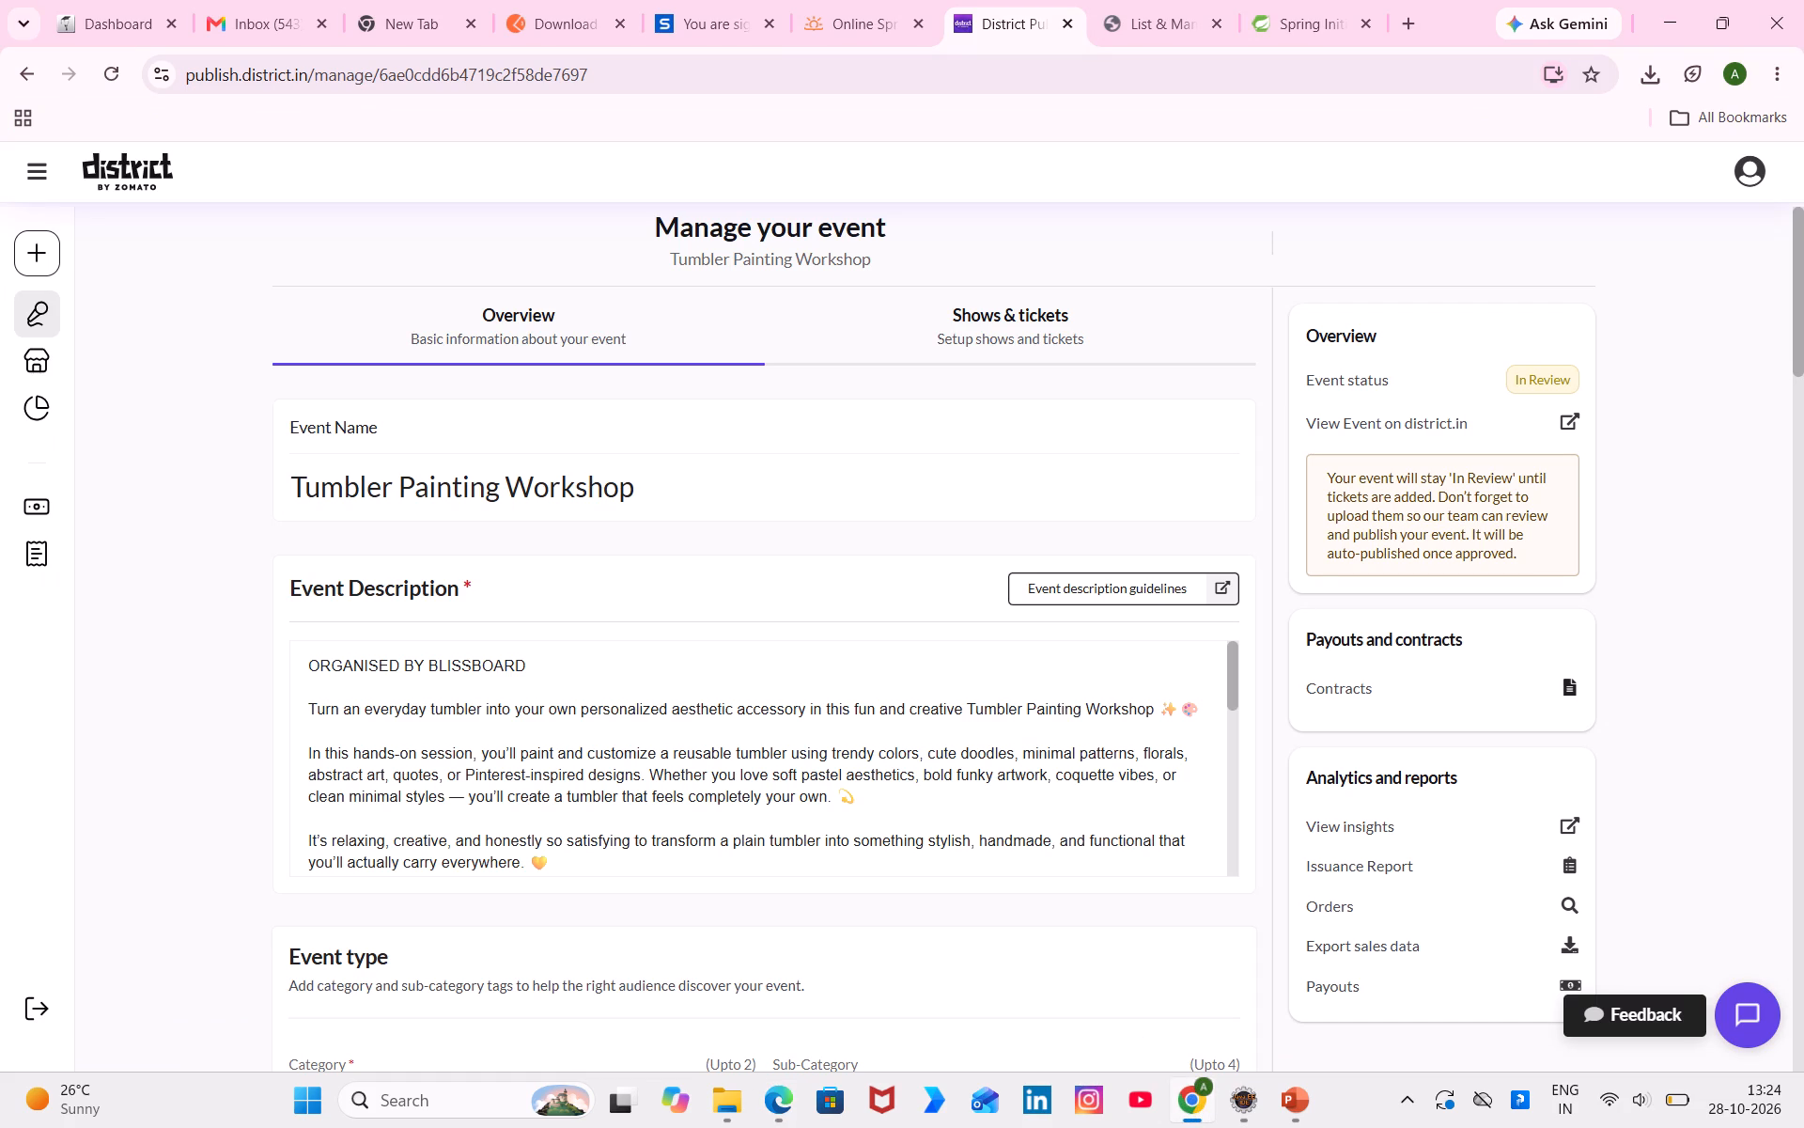
pyautogui.click(30, 69)
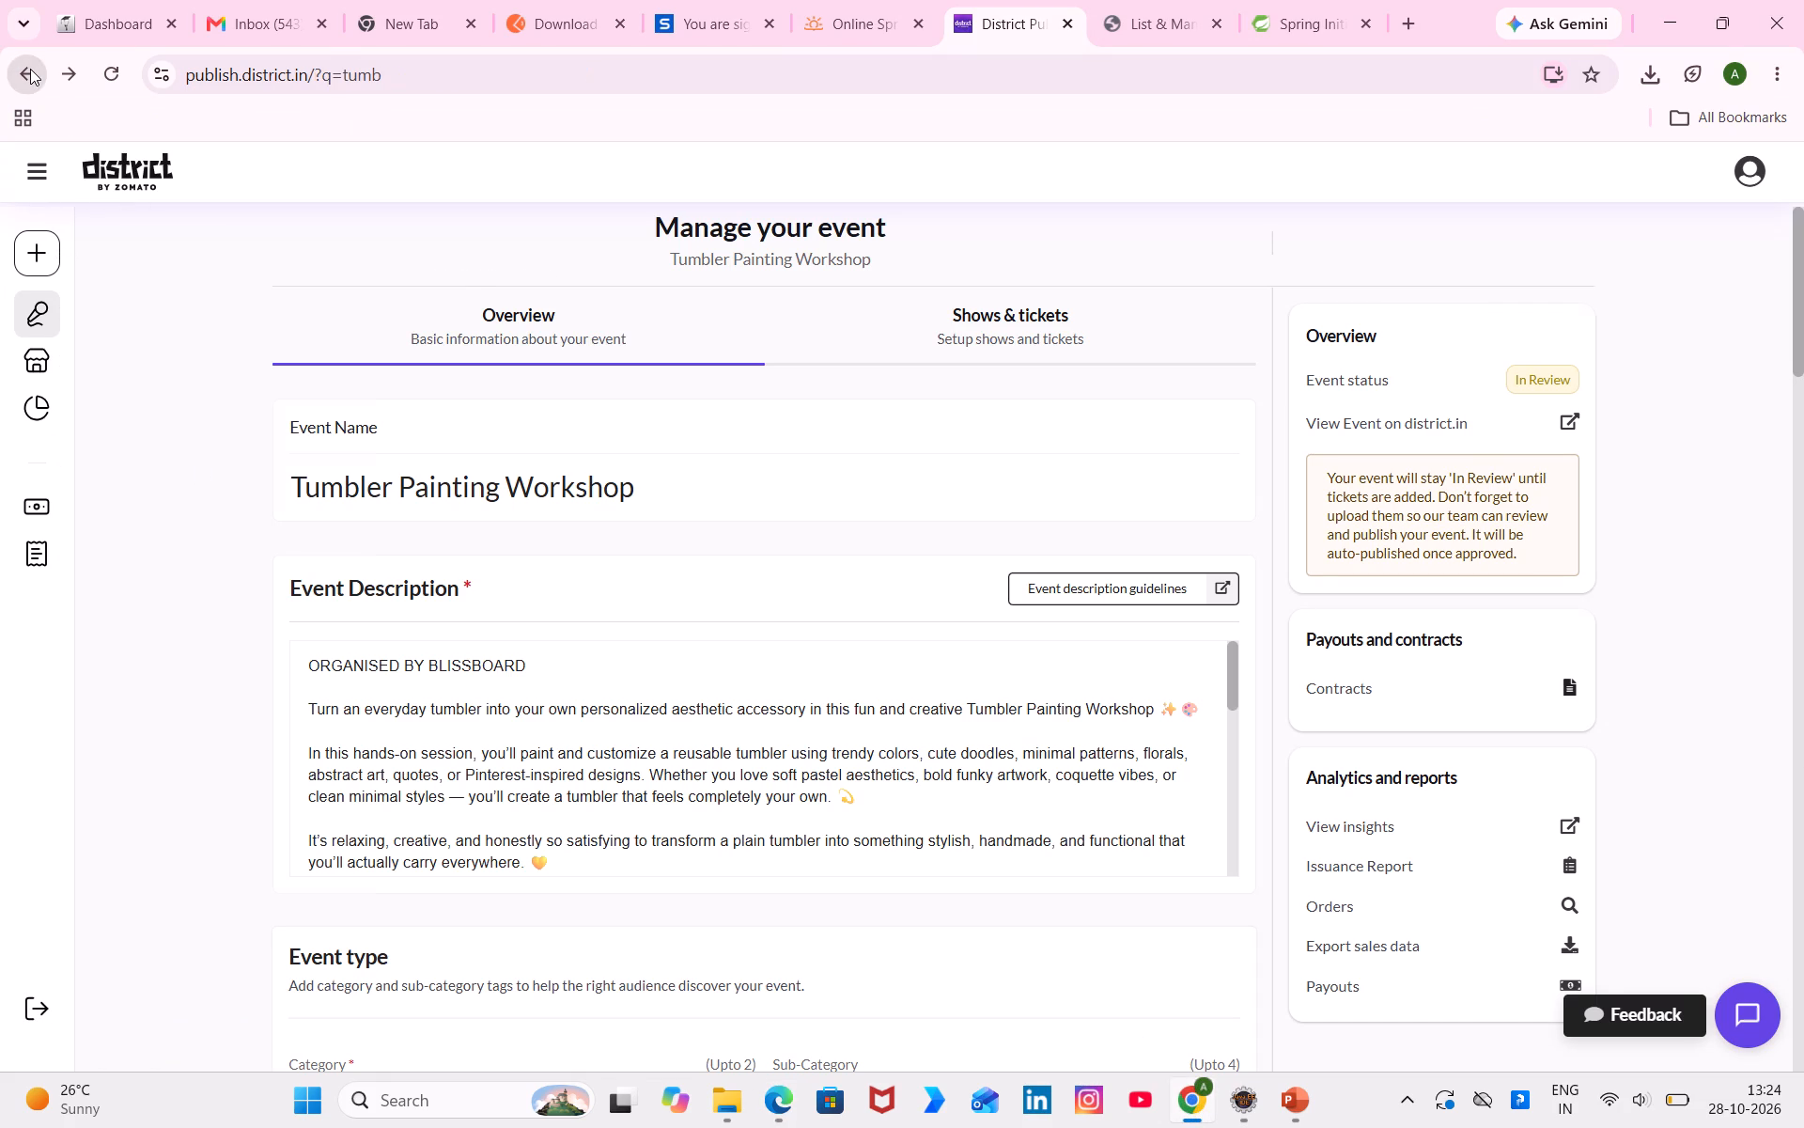
pyautogui.moveTo(499, 453); pyautogui.dragTo(330, 459)
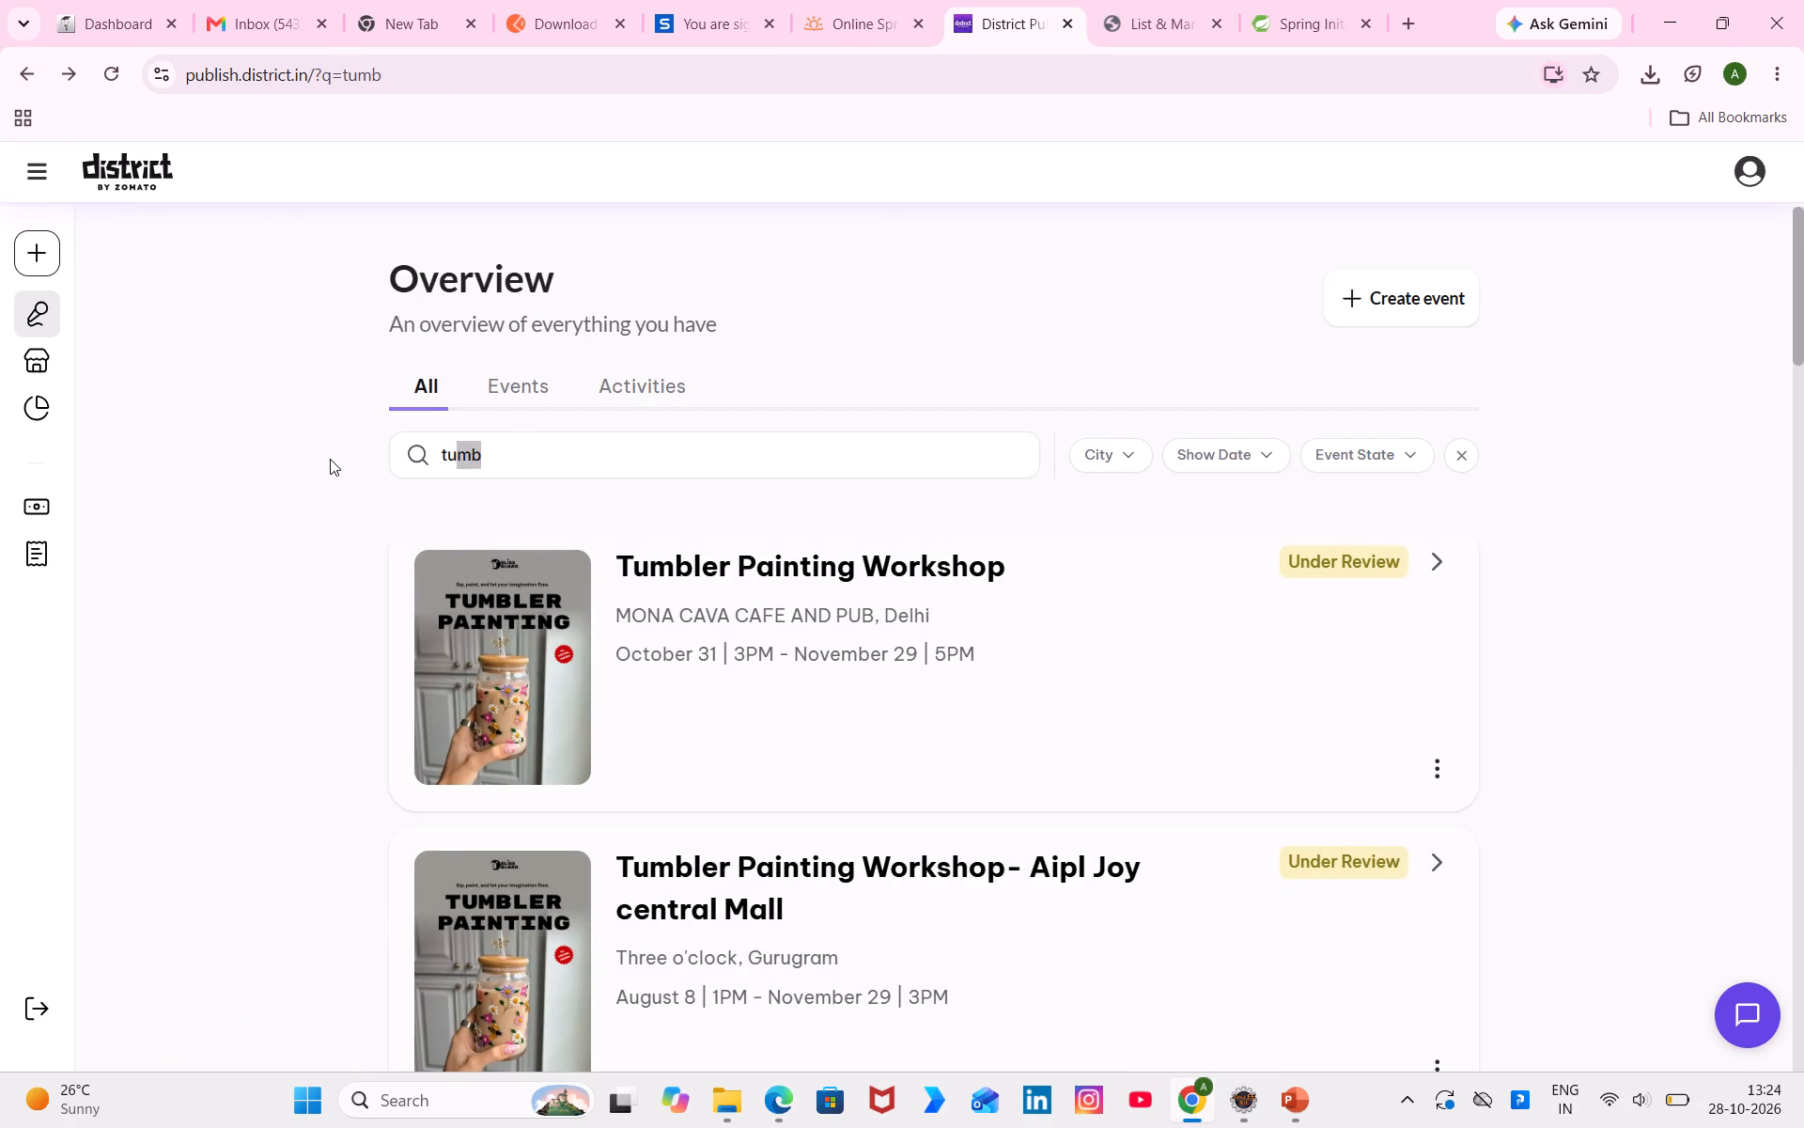
pyautogui.write('resin')
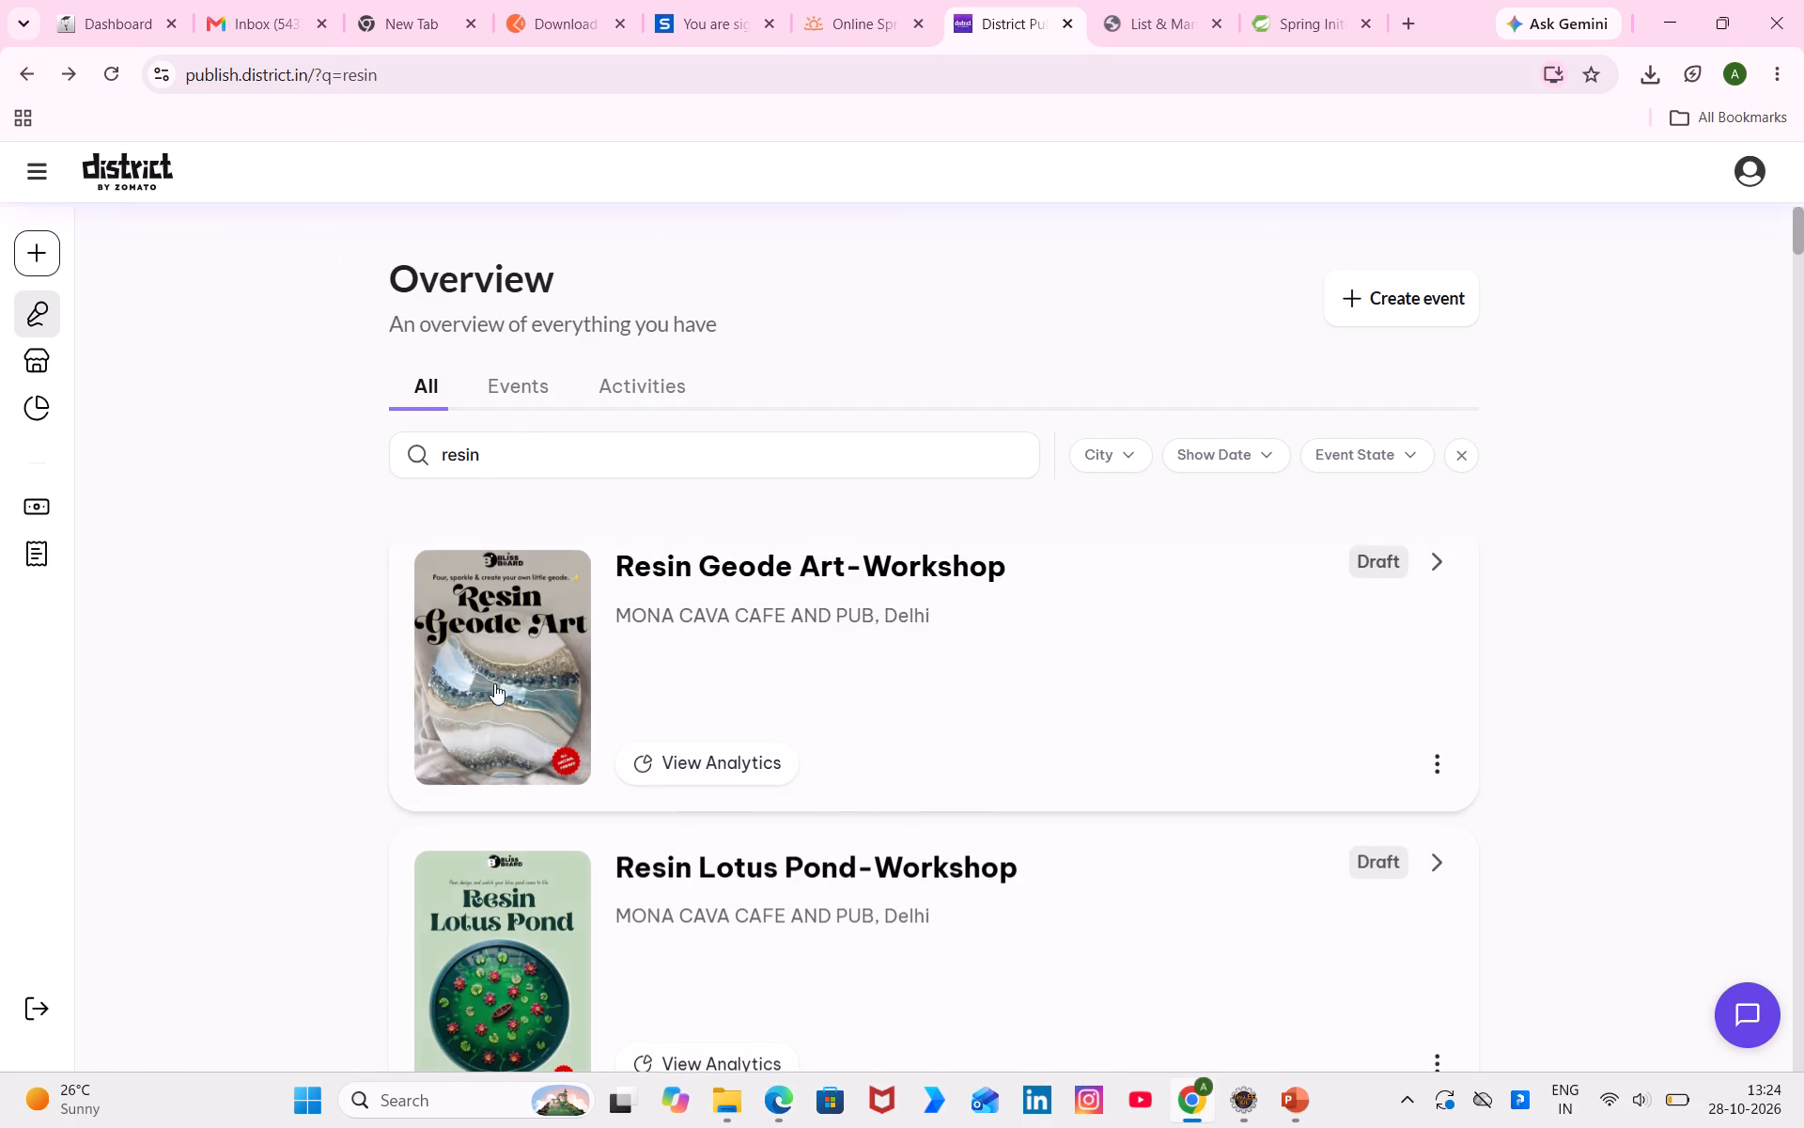
pyautogui.scroll(-1, 697, 857)
pyautogui.press('space')
pyautogui.write('beach')
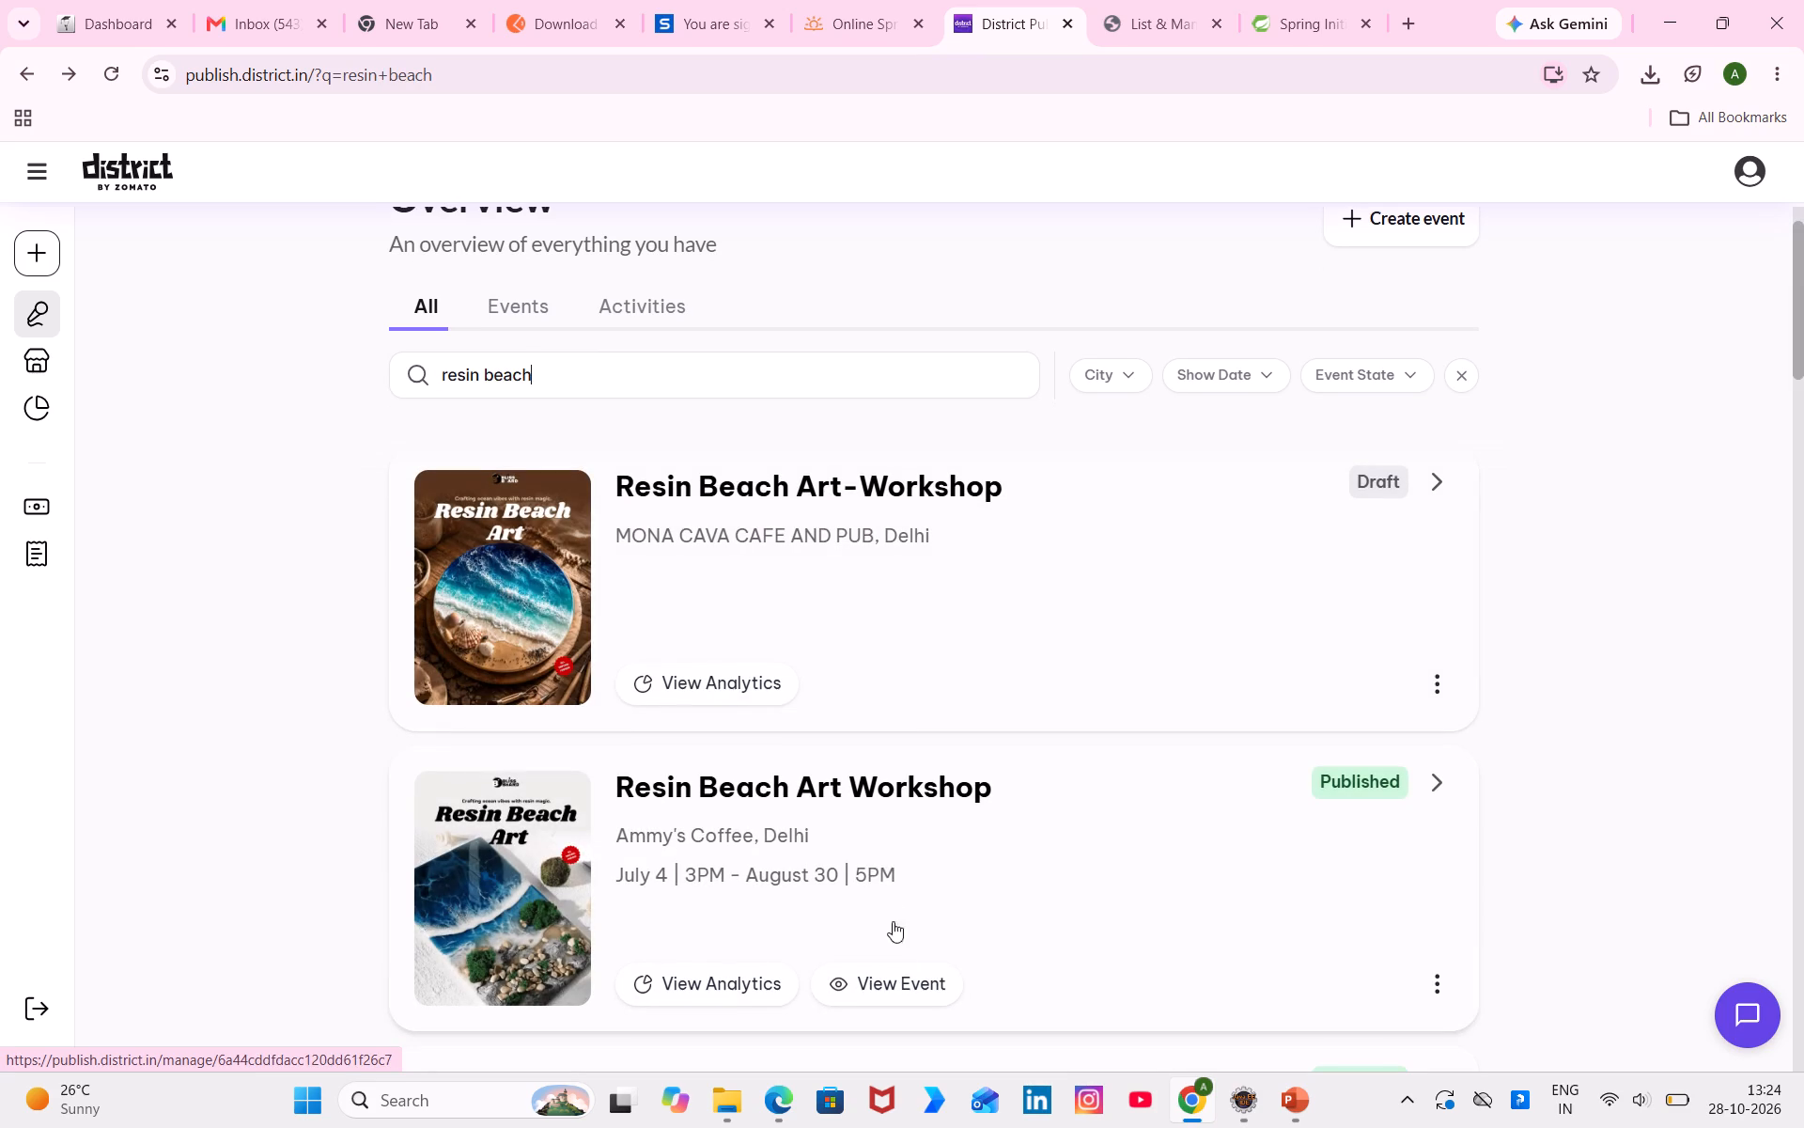
pyautogui.click(868, 650)
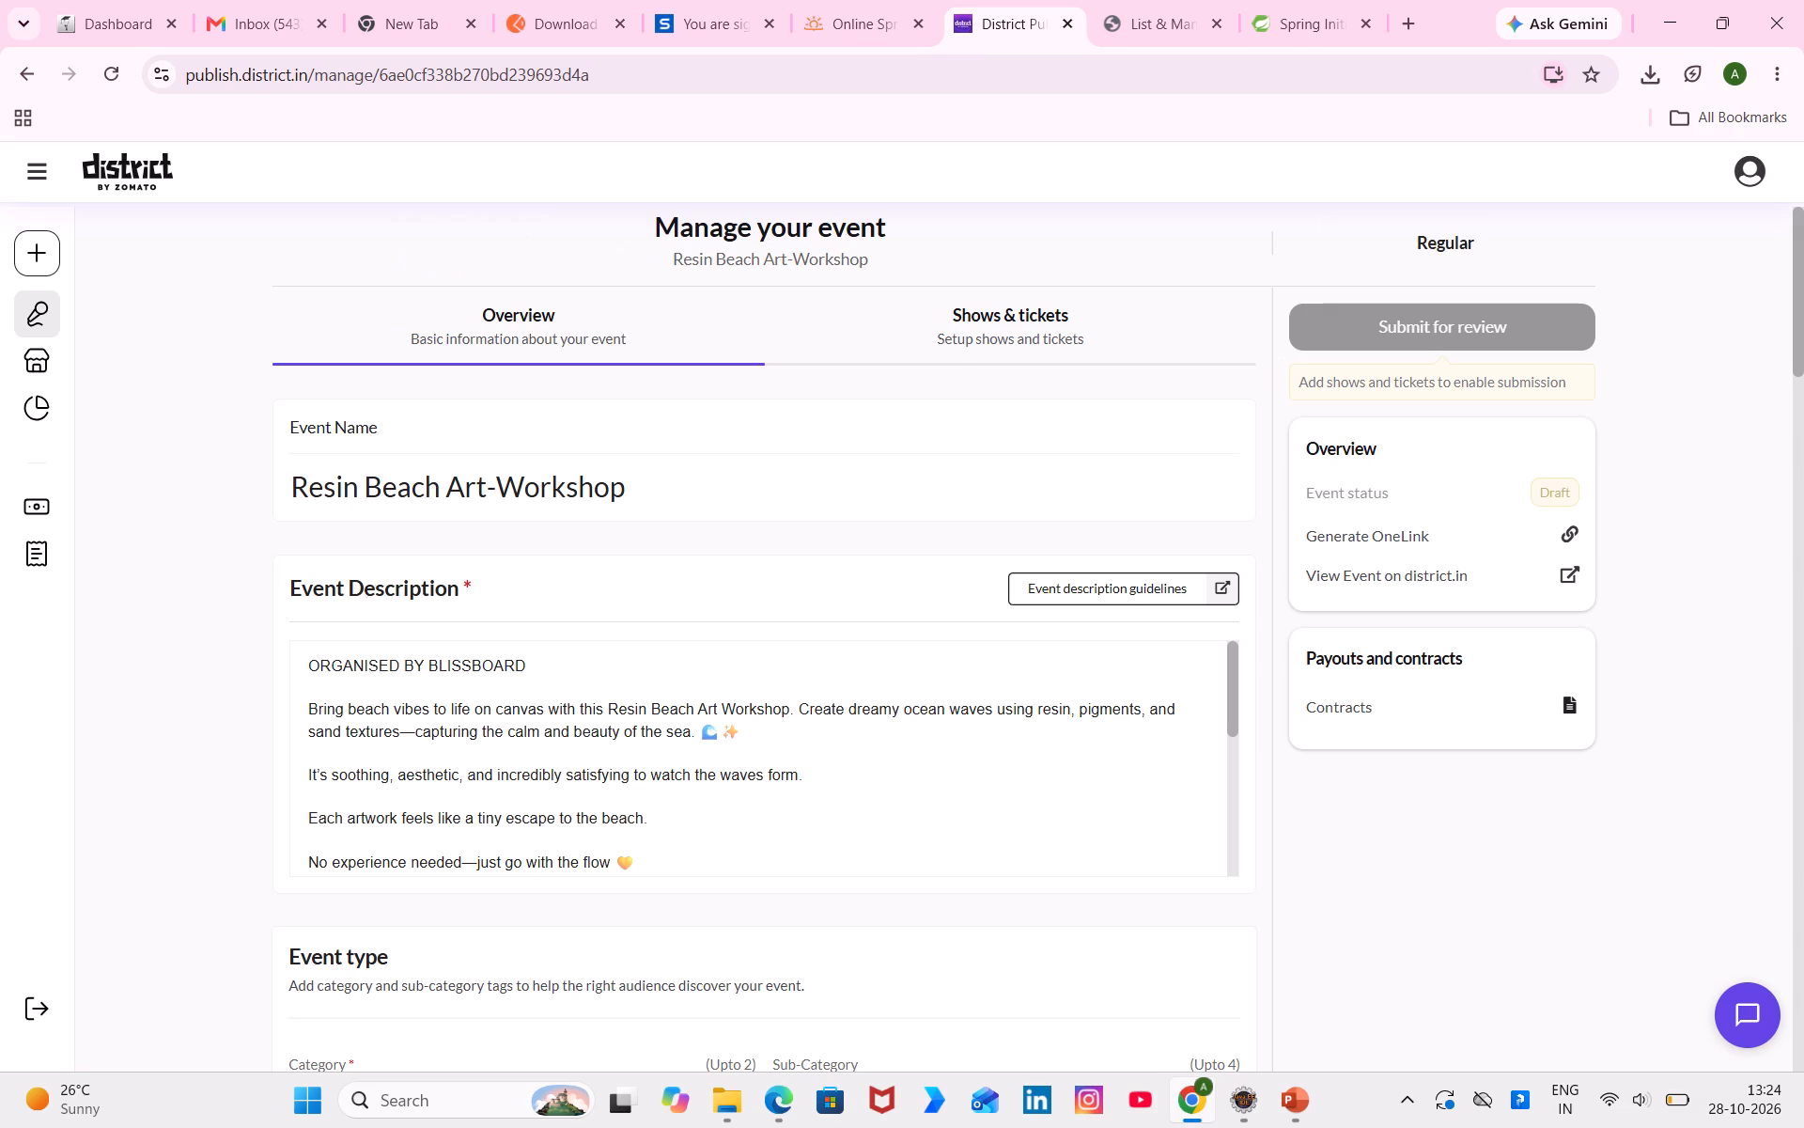
# Set up Resin Beach Art as a recurring weekly event from Sat, 31 Oct to Sun, 29 Nov, repeating on Saturdays and Sundays.
pyautogui.click(1029, 349)
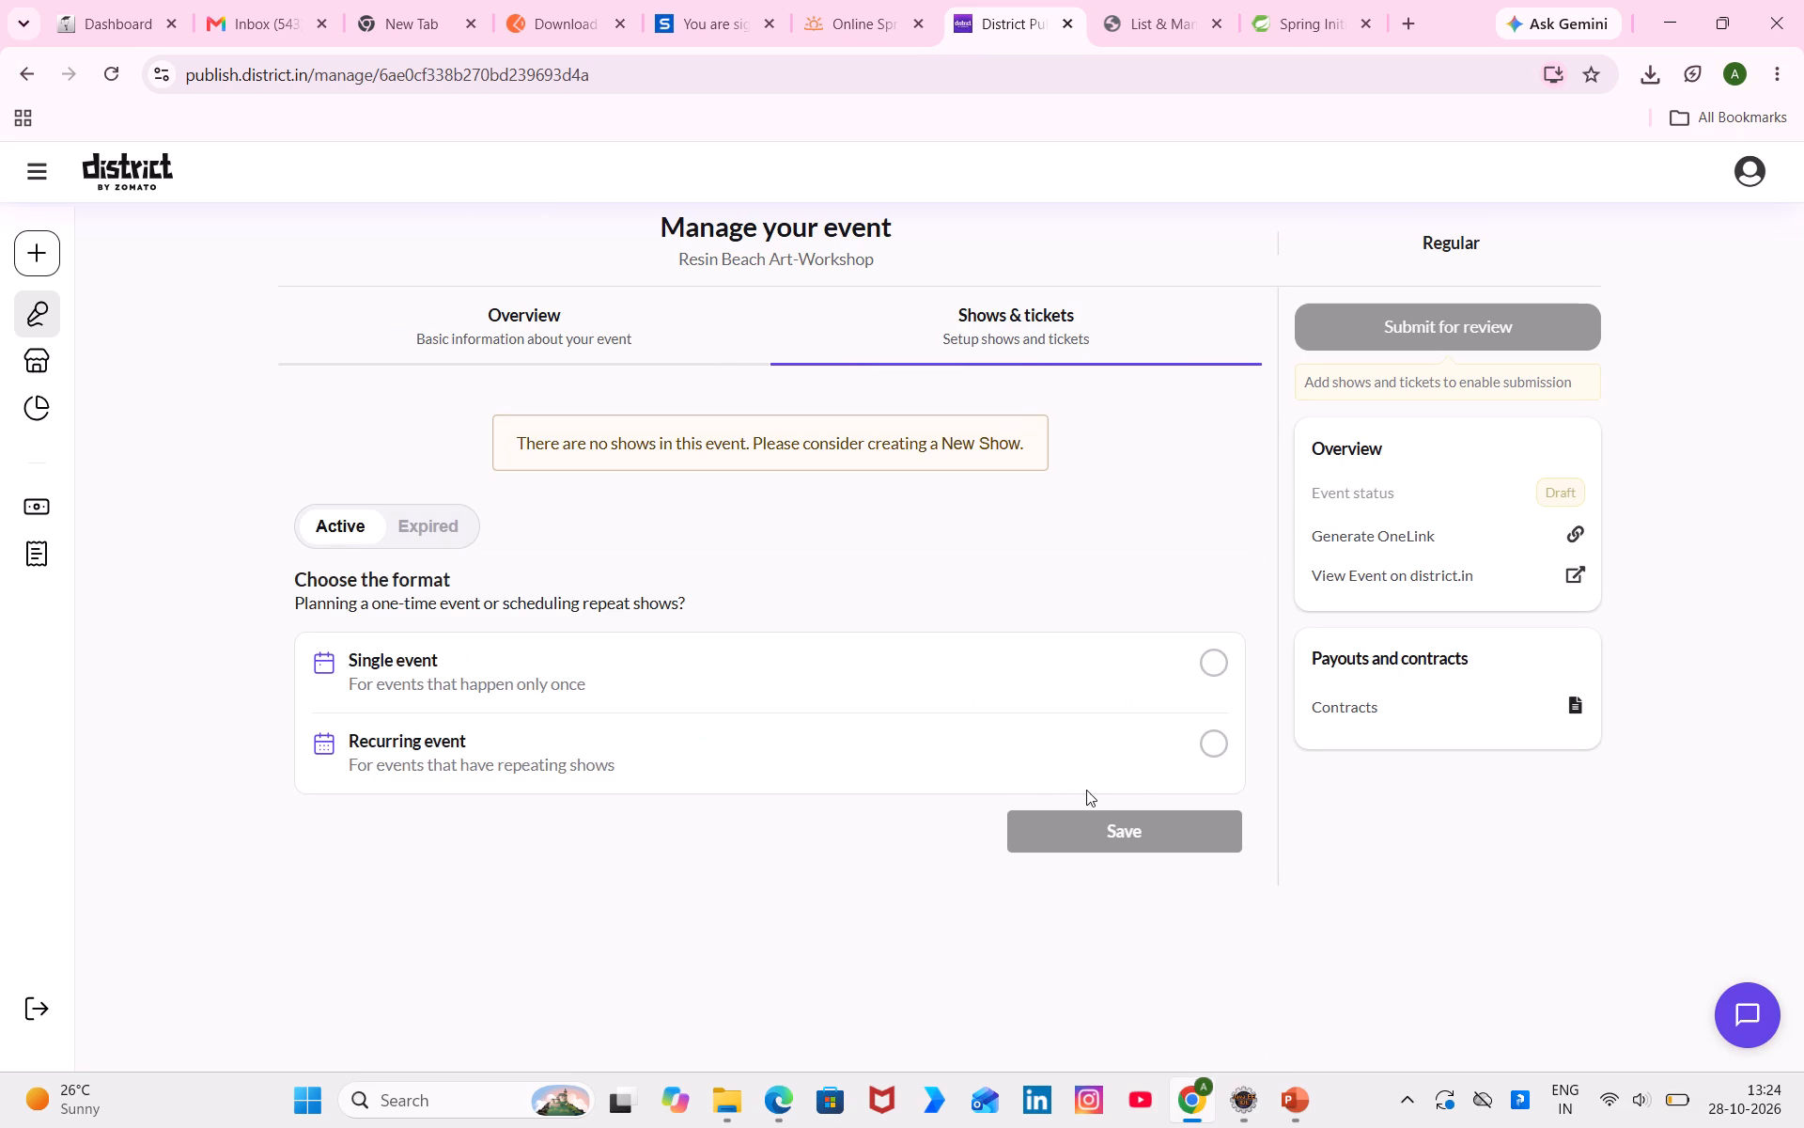
pyautogui.click(1131, 770)
pyautogui.click(1006, 937)
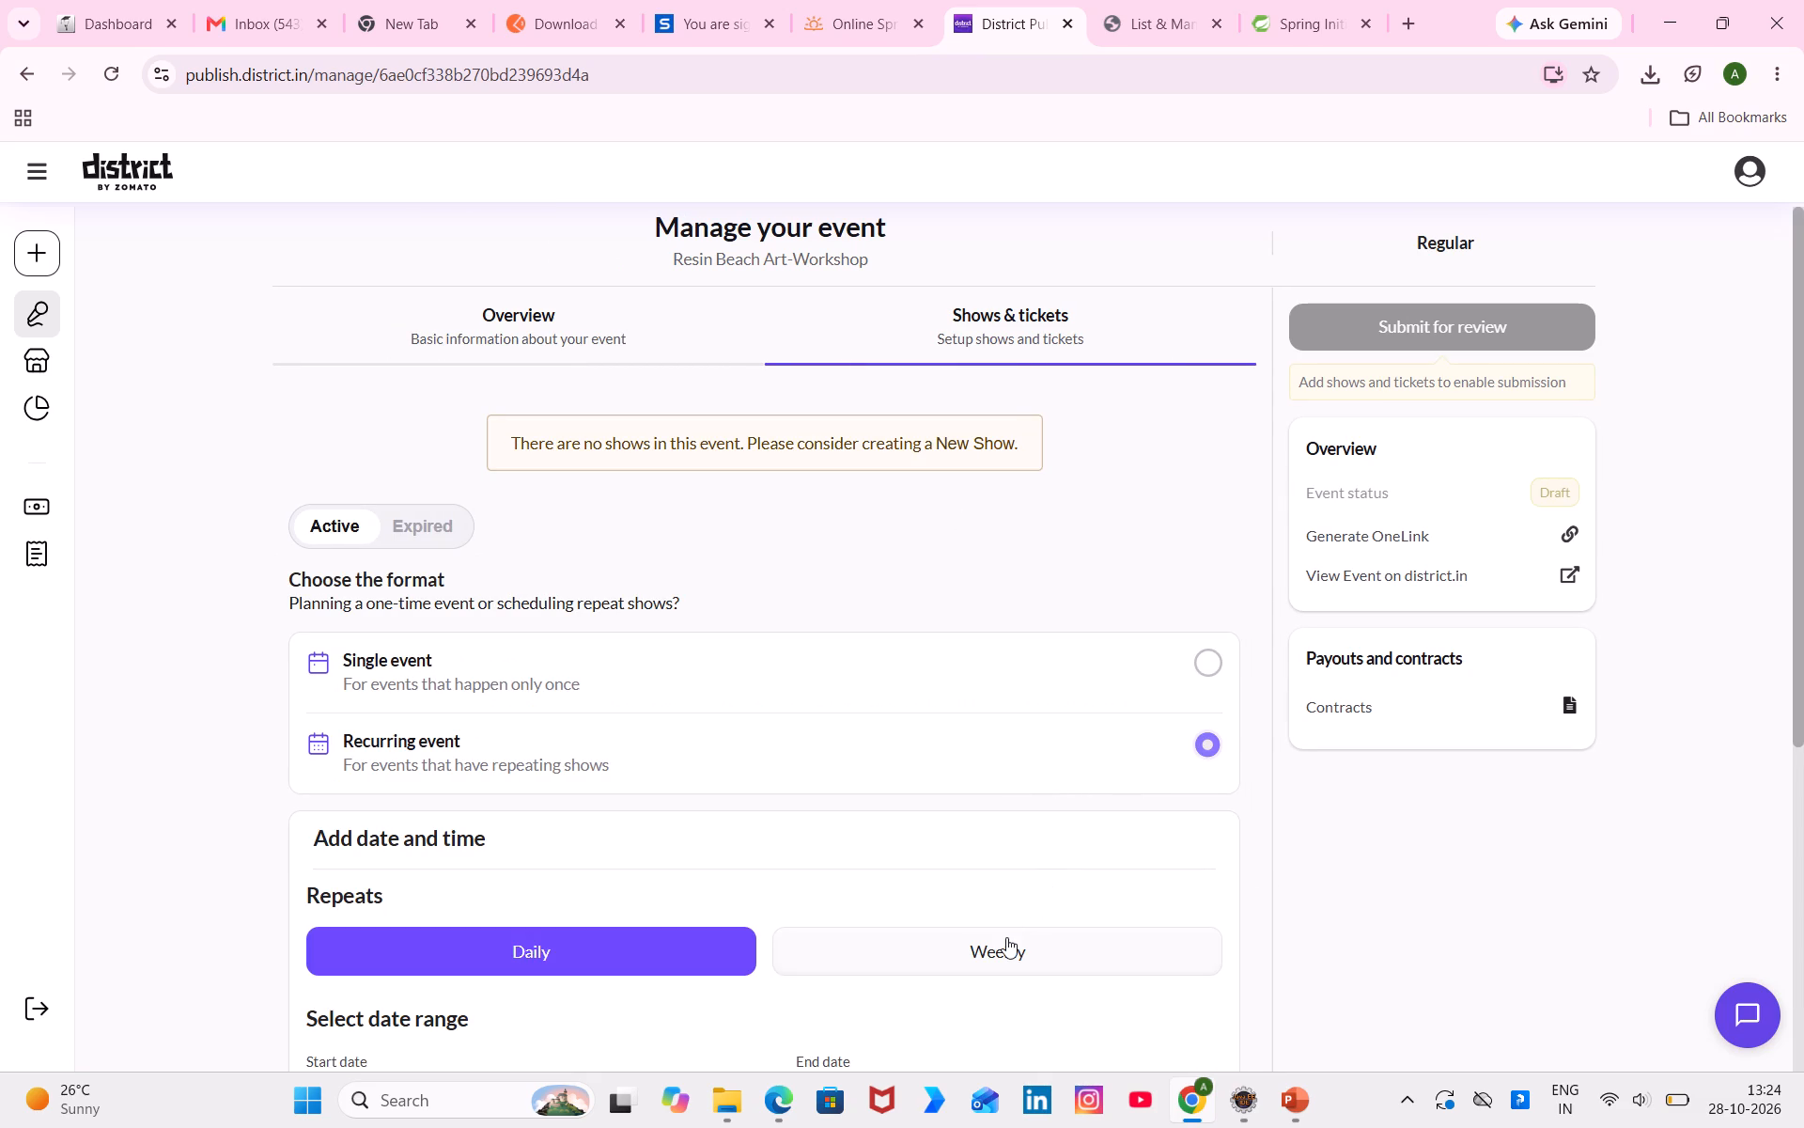
pyautogui.scroll(-4, 1006, 937)
pyautogui.click(683, 713)
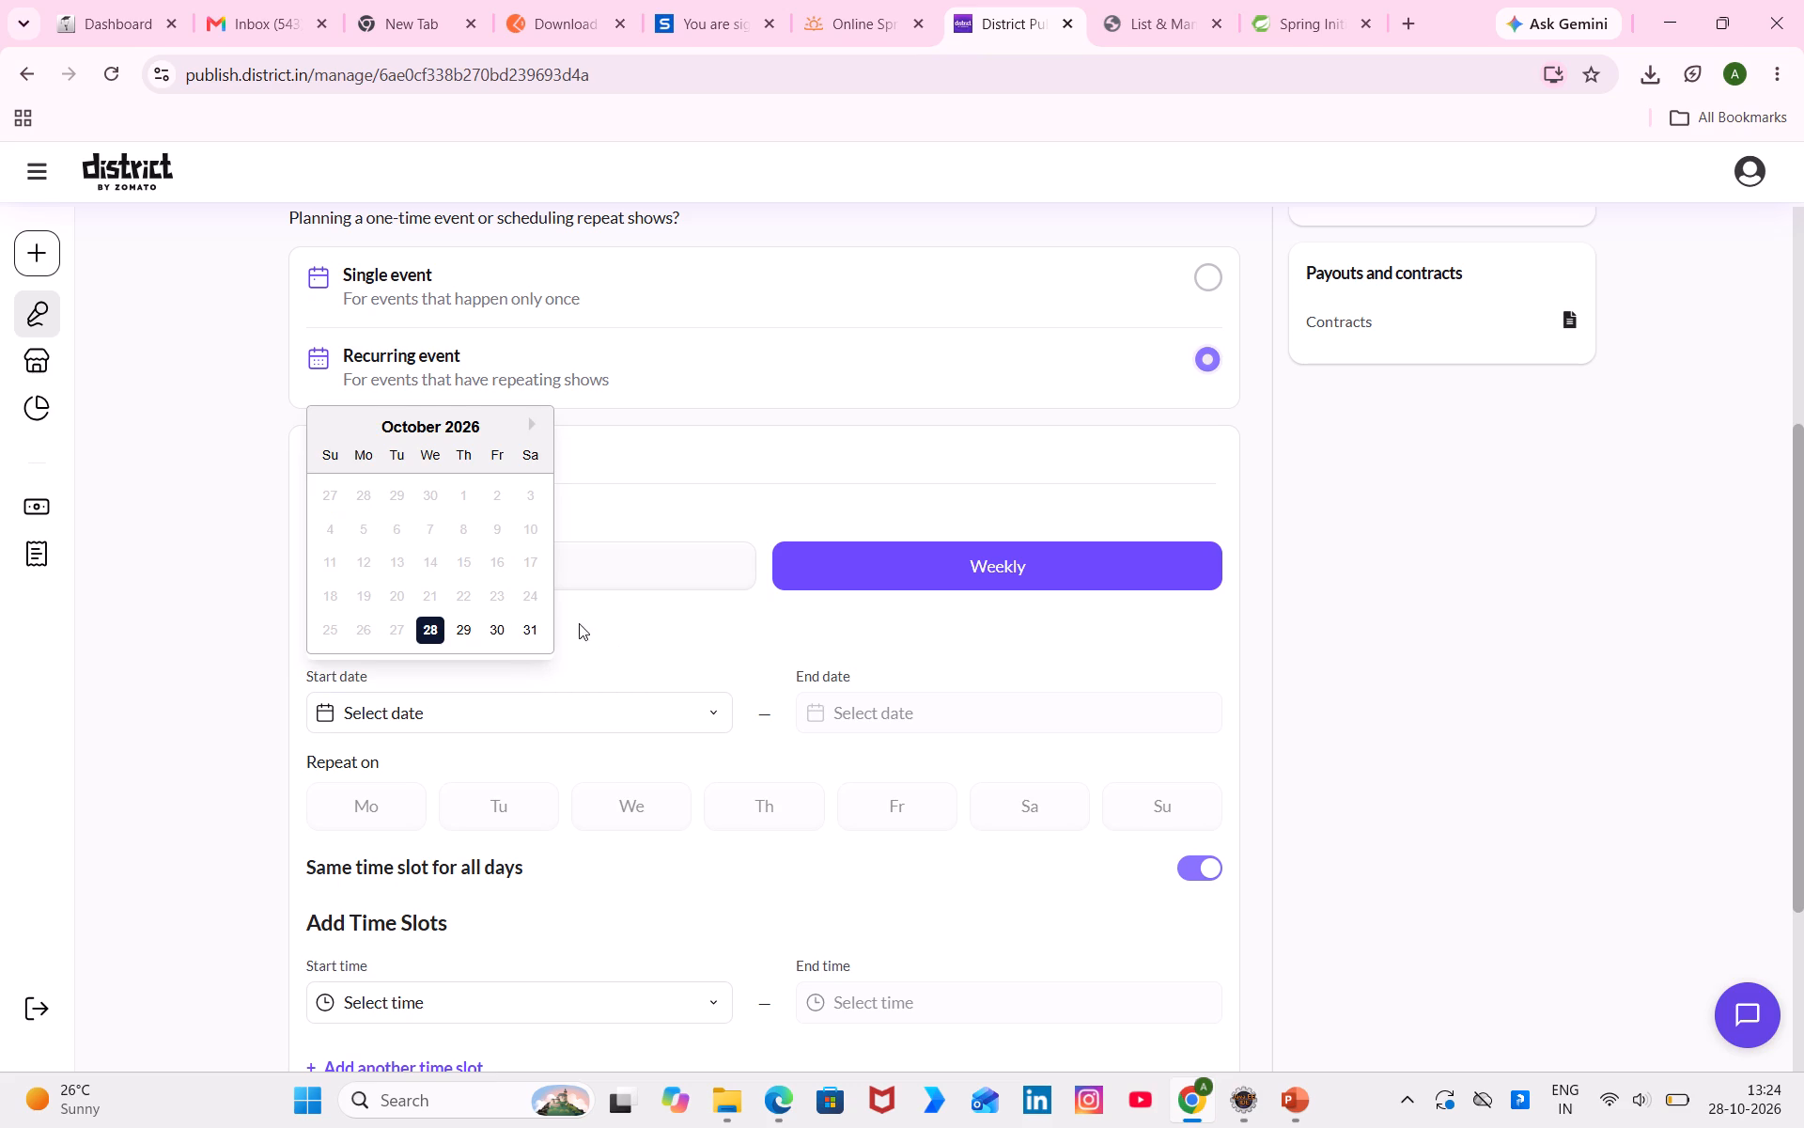
pyautogui.click(525, 634)
pyautogui.click(863, 727)
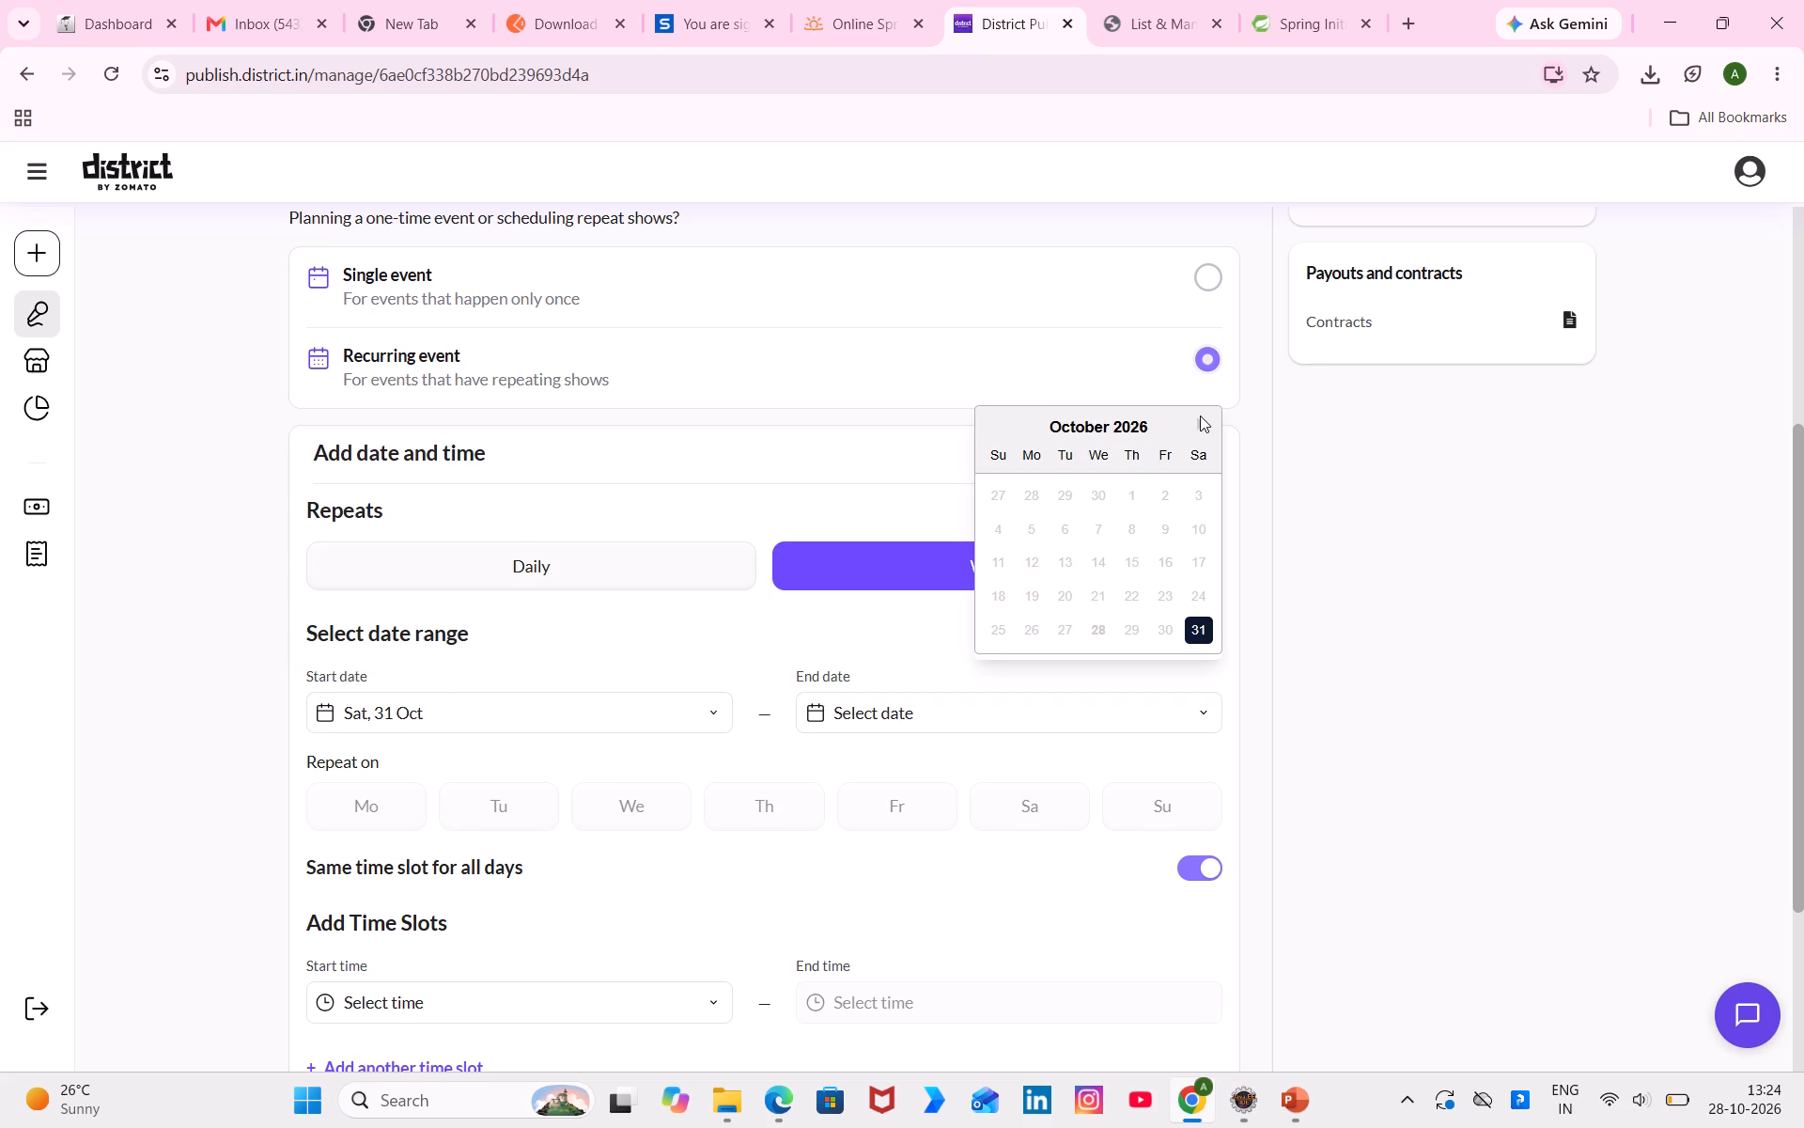
pyautogui.click(1200, 422)
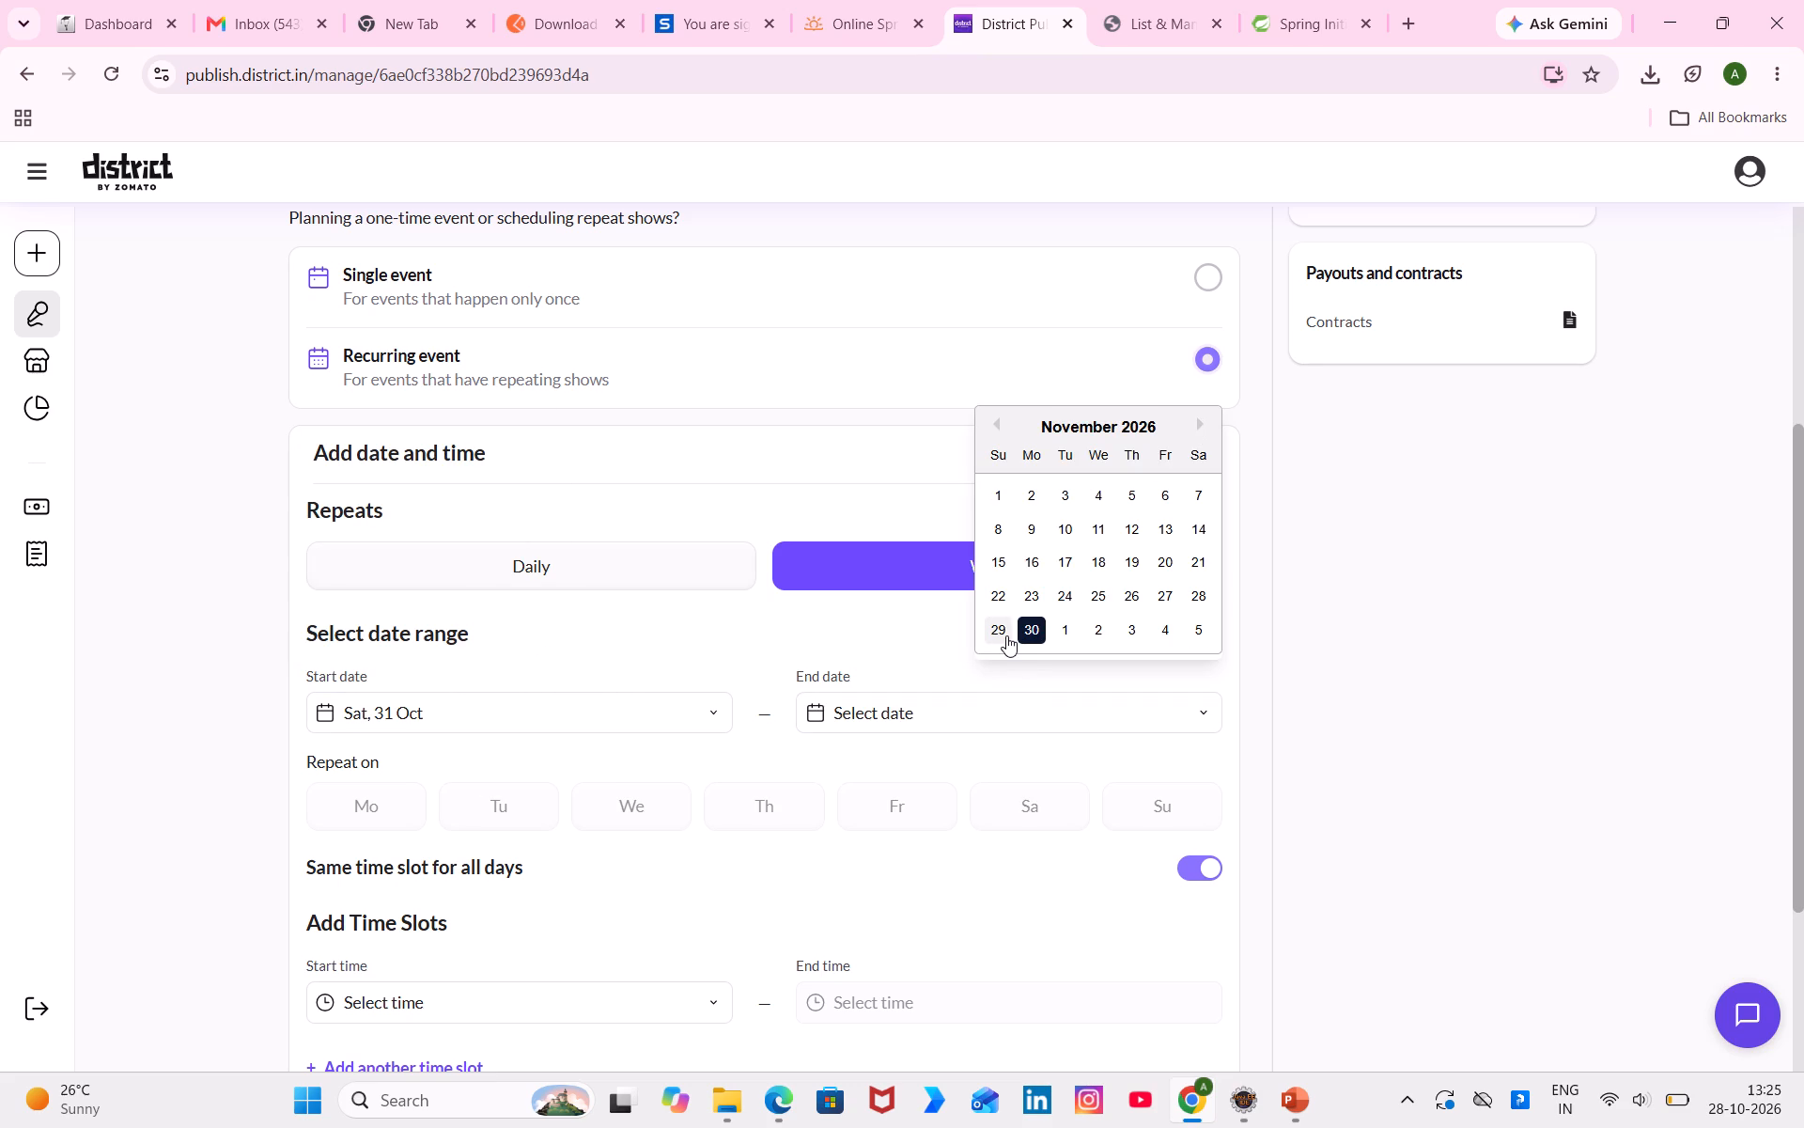
pyautogui.click(1006, 635)
pyautogui.click(1034, 803)
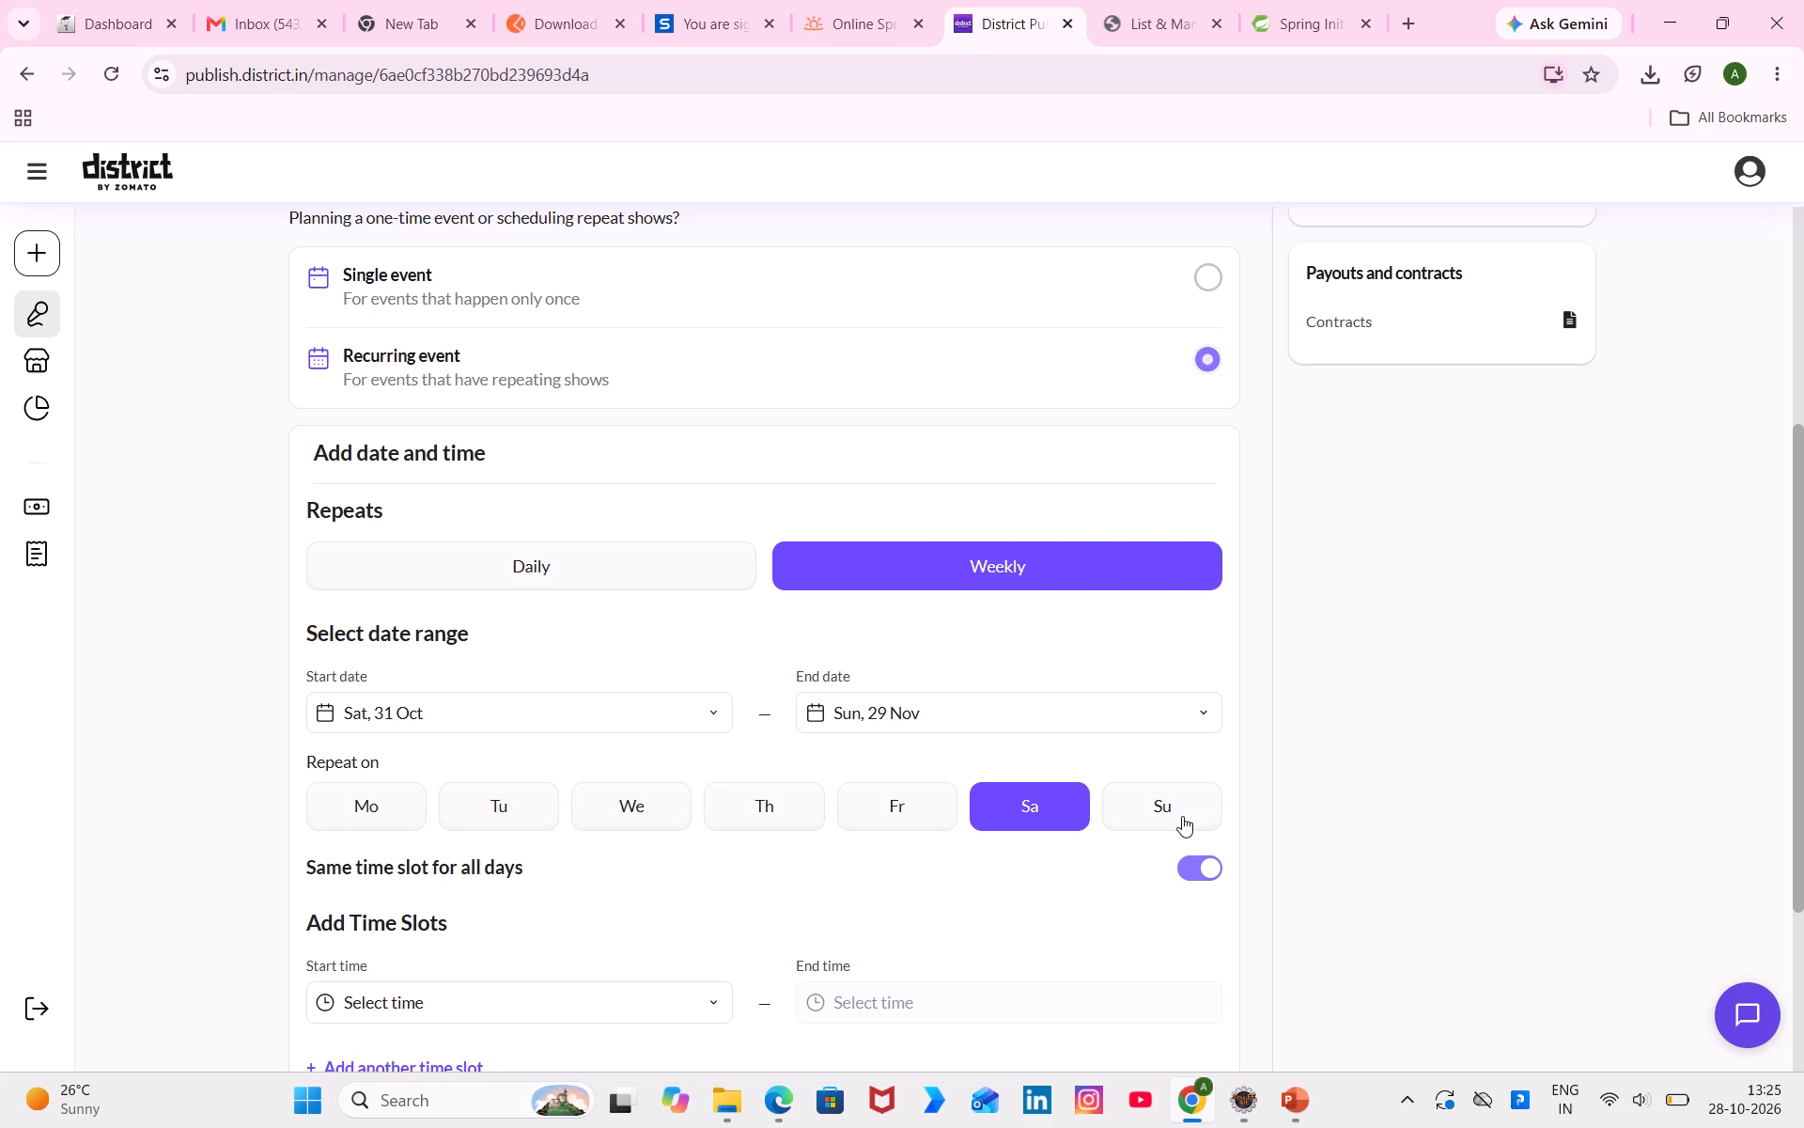
pyautogui.click(1182, 816)
# Add time slots of 03:00 PM to 04:00 PM and 04:00 PM to 05:00 PM for all days and save the shows.
pyautogui.scroll(-3, 1182, 816)
pyautogui.click(700, 724)
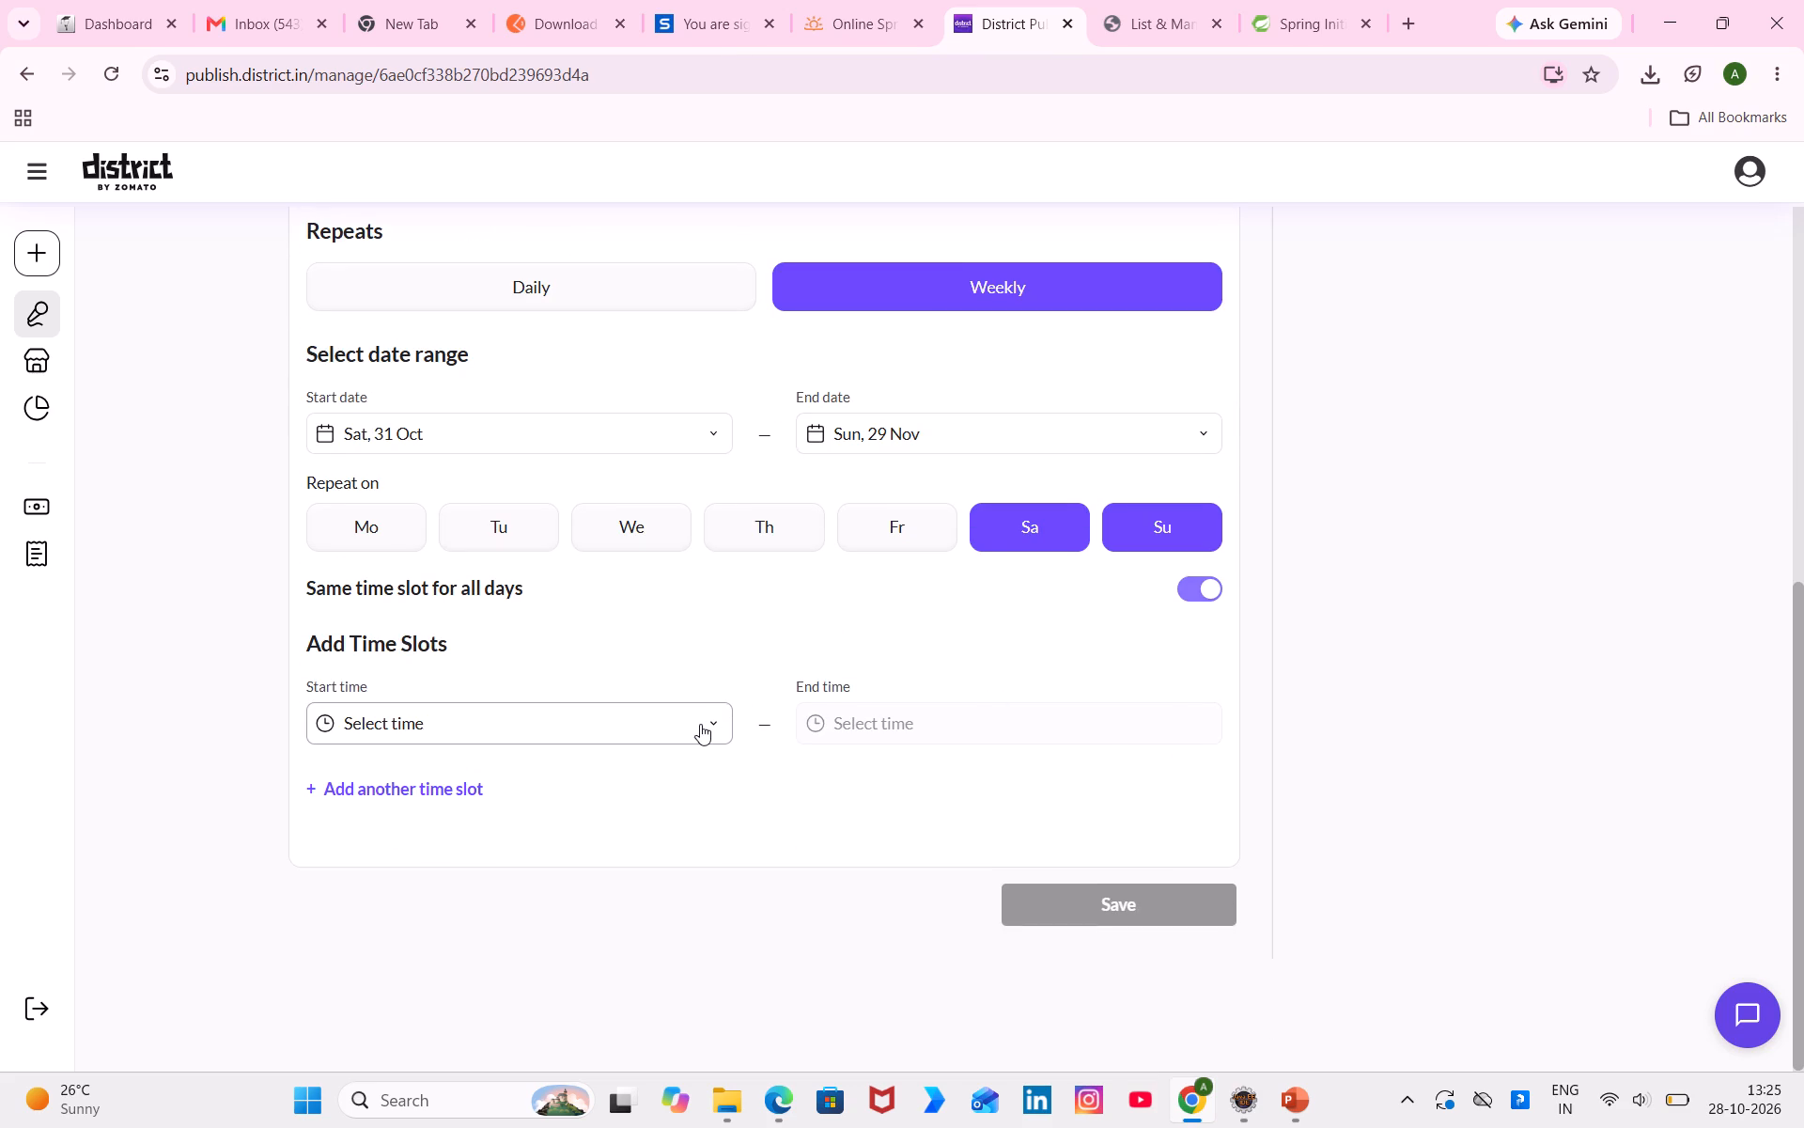
pyautogui.click(725, 590)
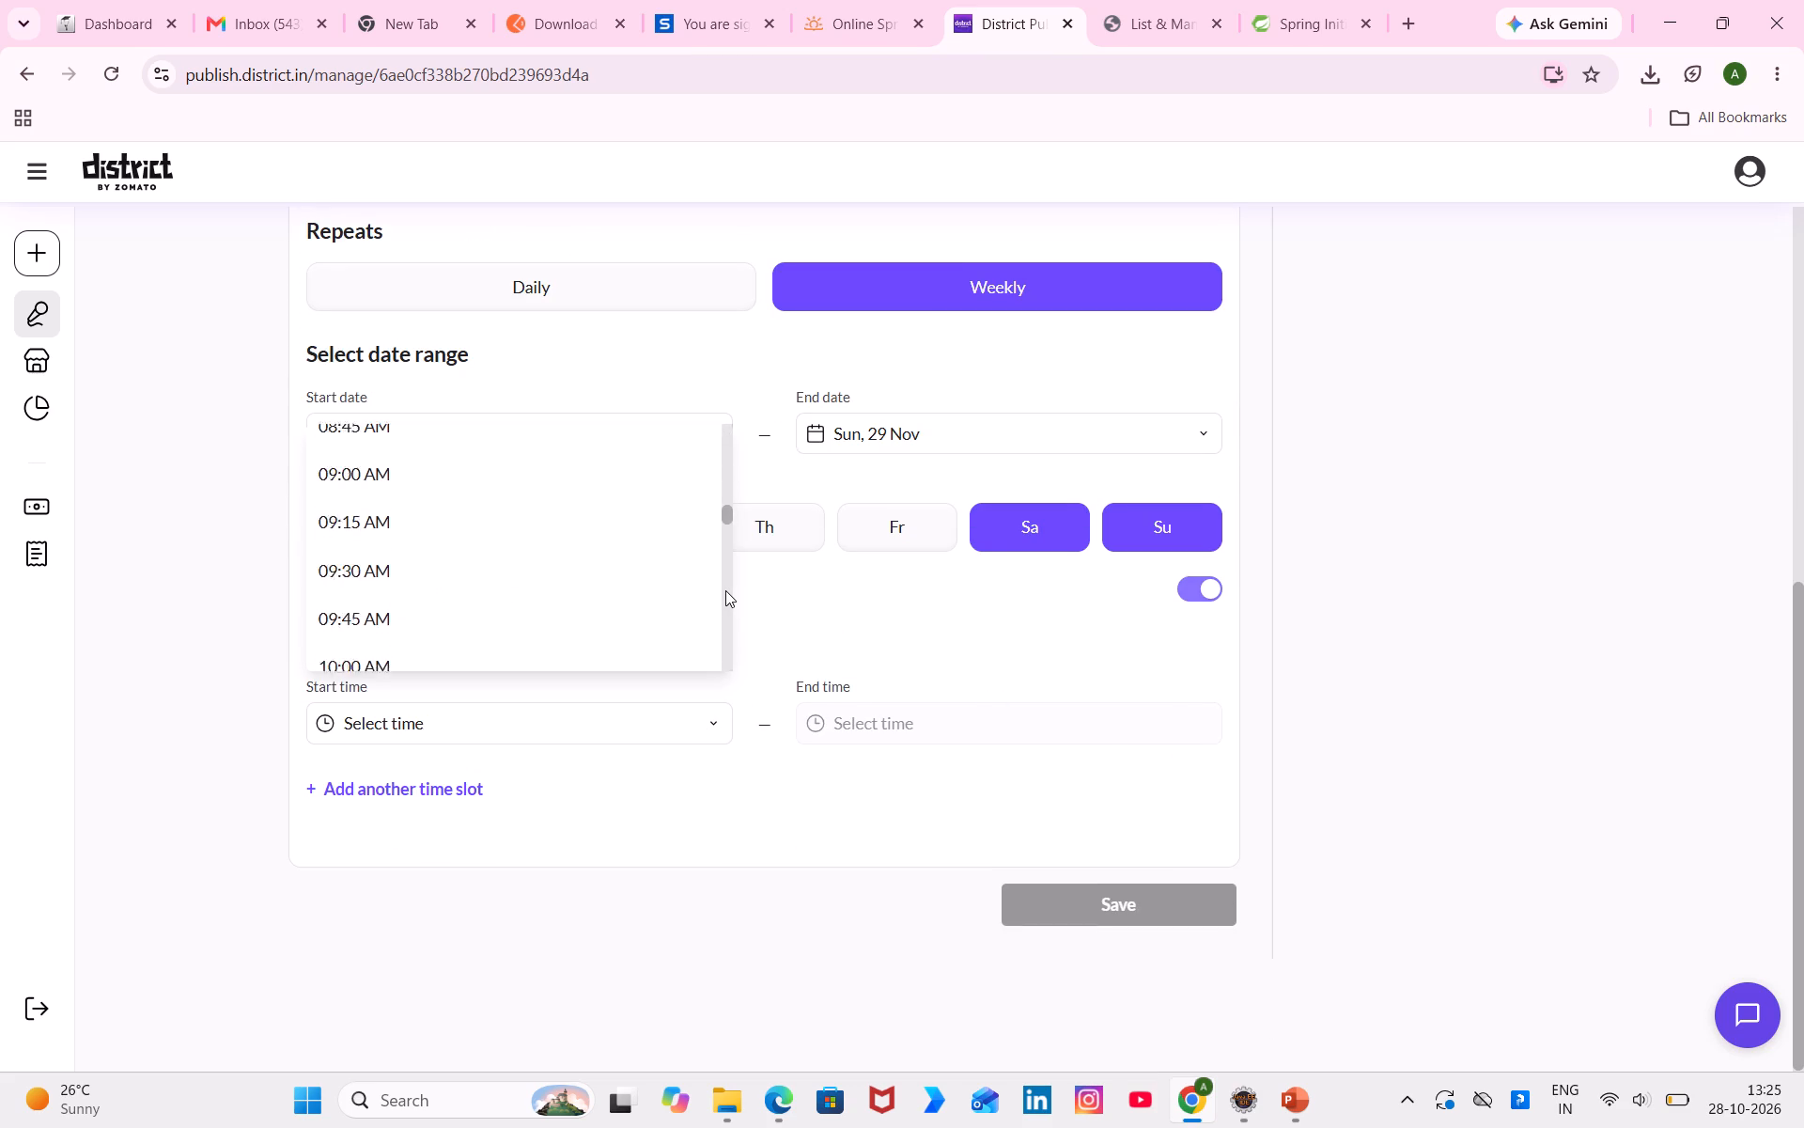
pyautogui.click(464, 520)
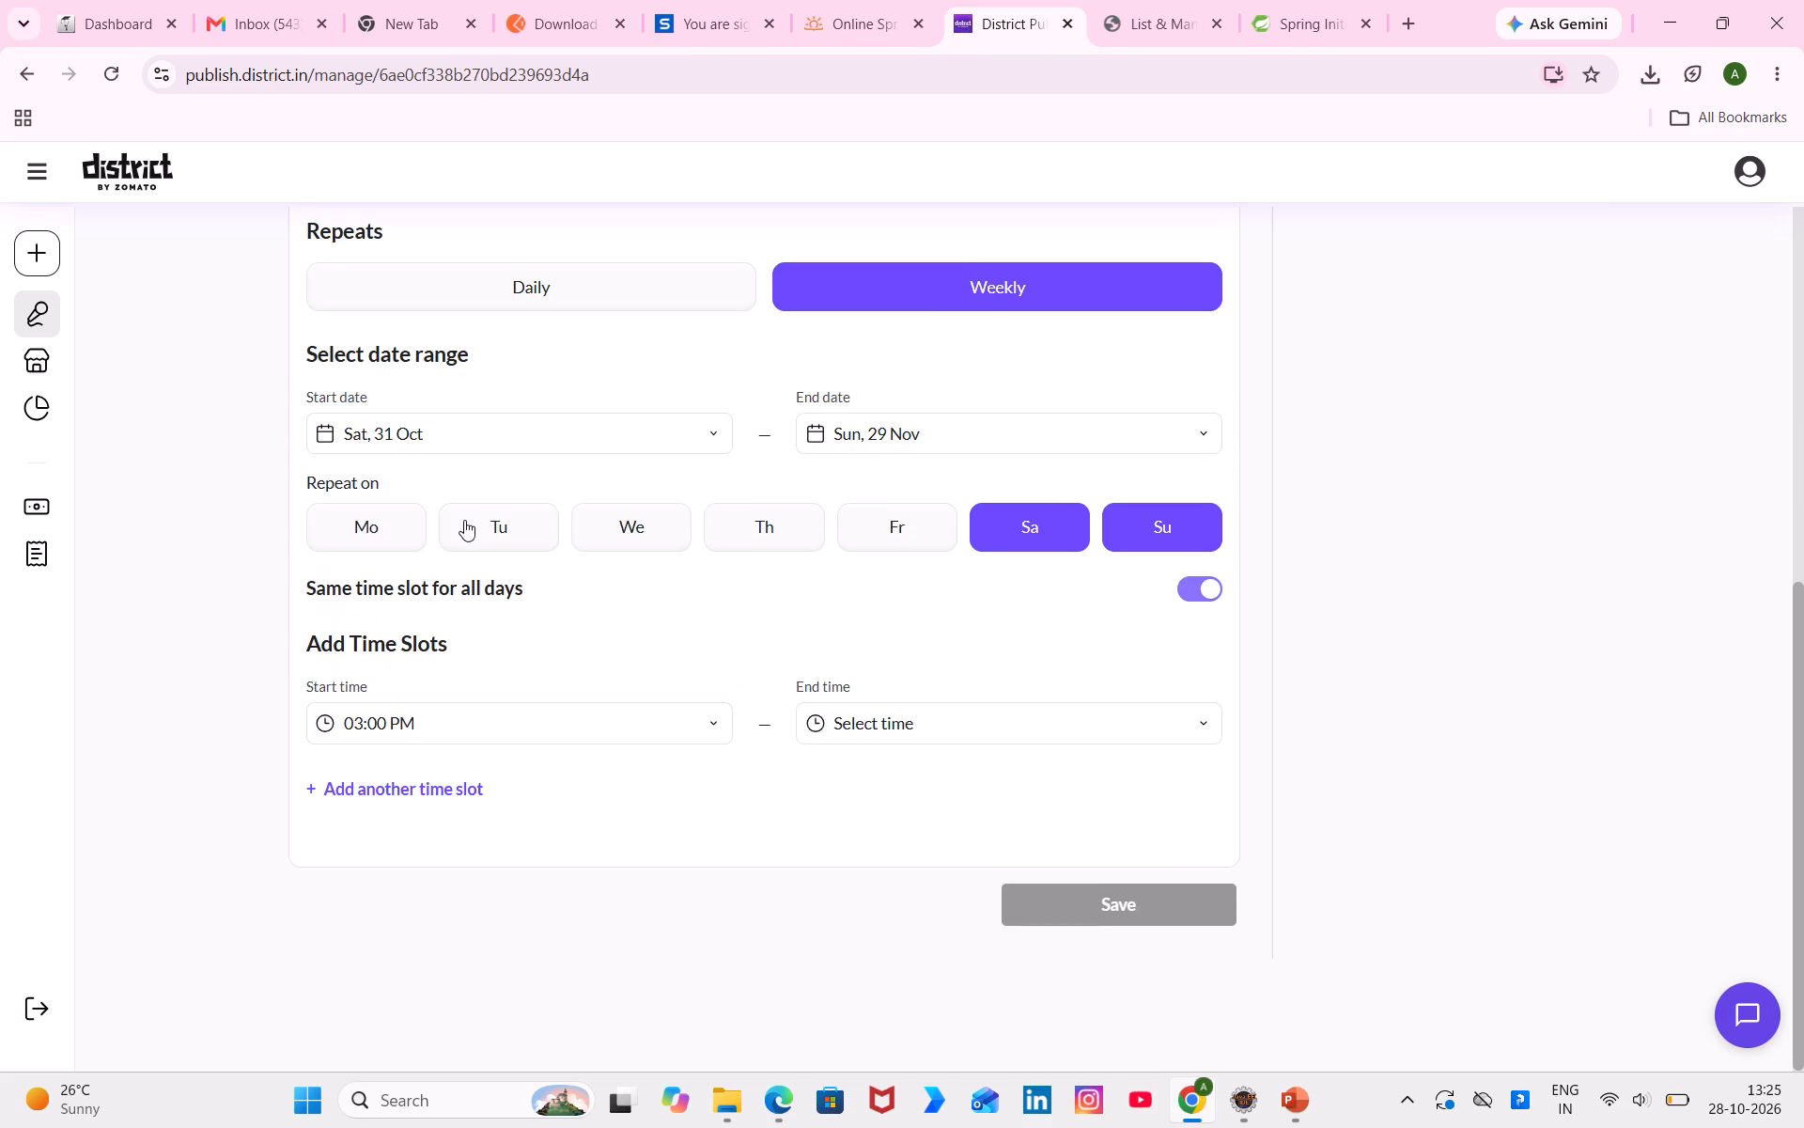
pyautogui.click(379, 781)
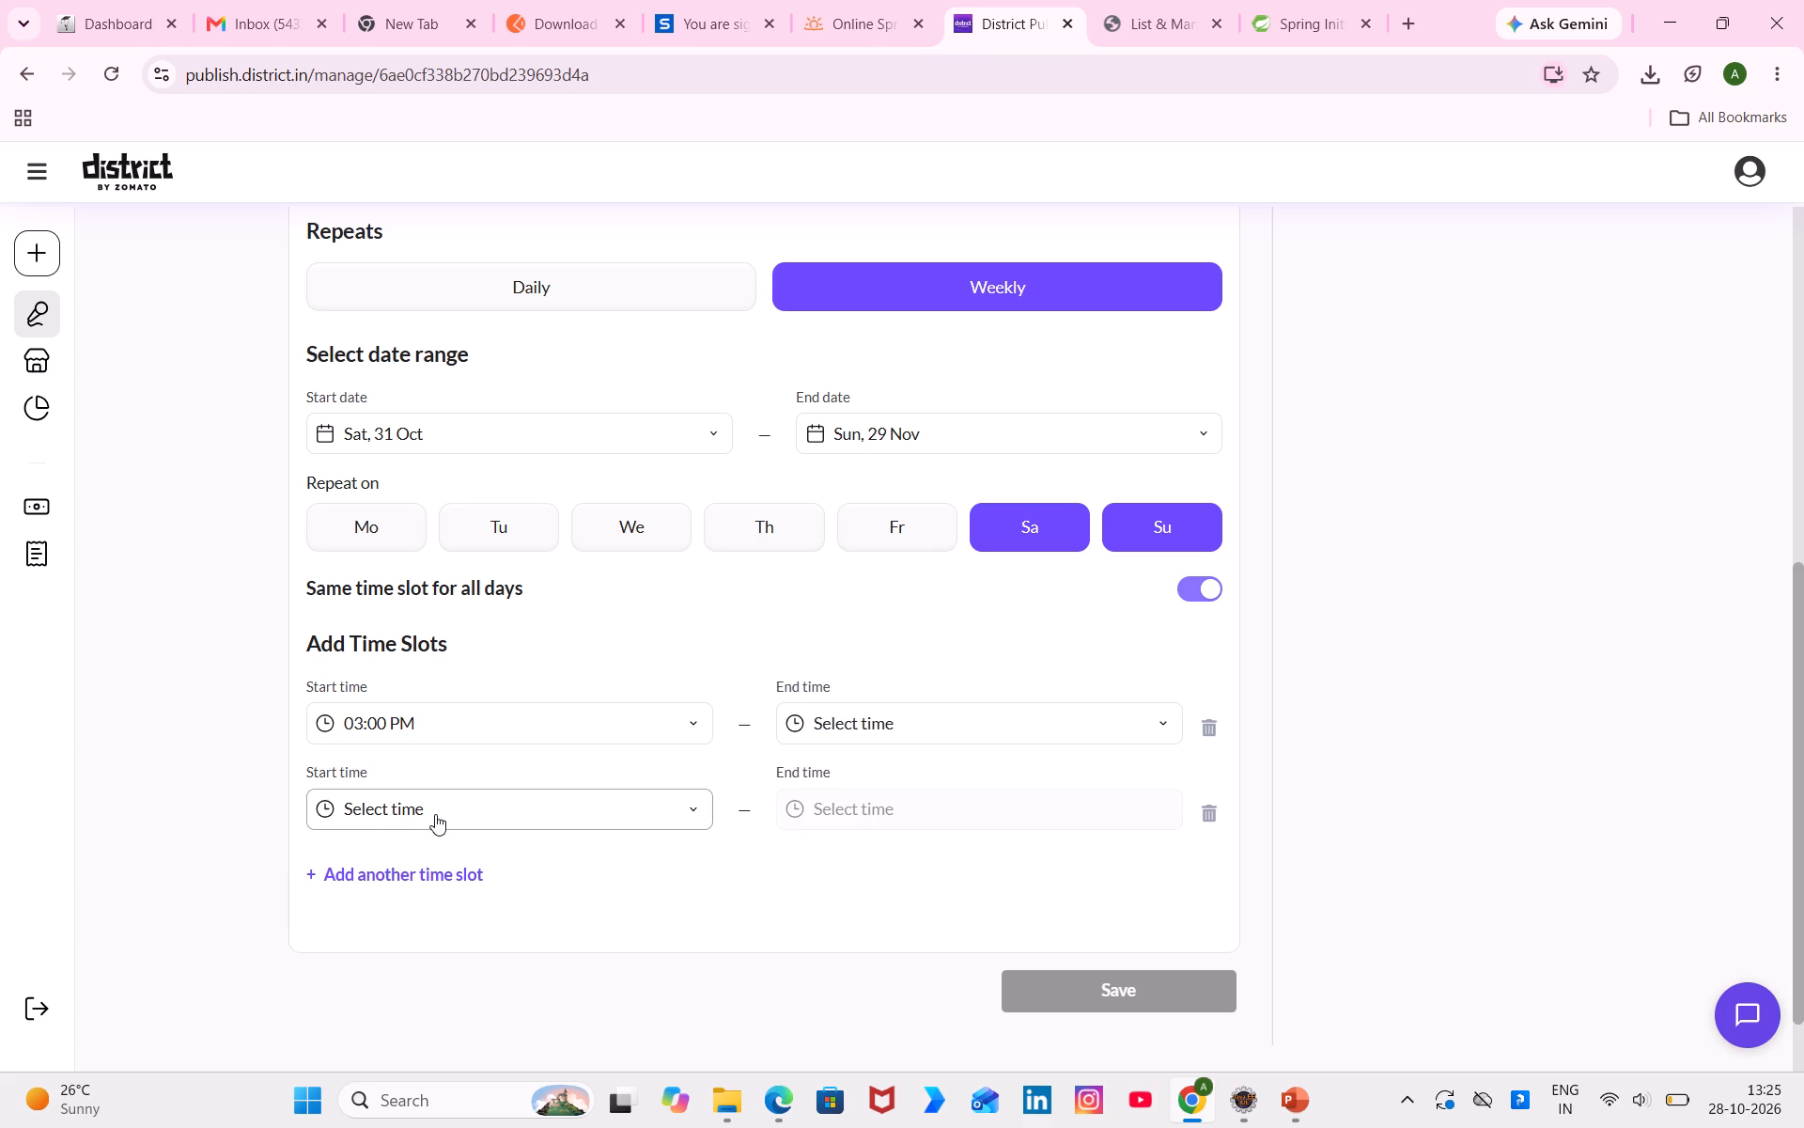
pyautogui.click(435, 815)
pyautogui.click(707, 681)
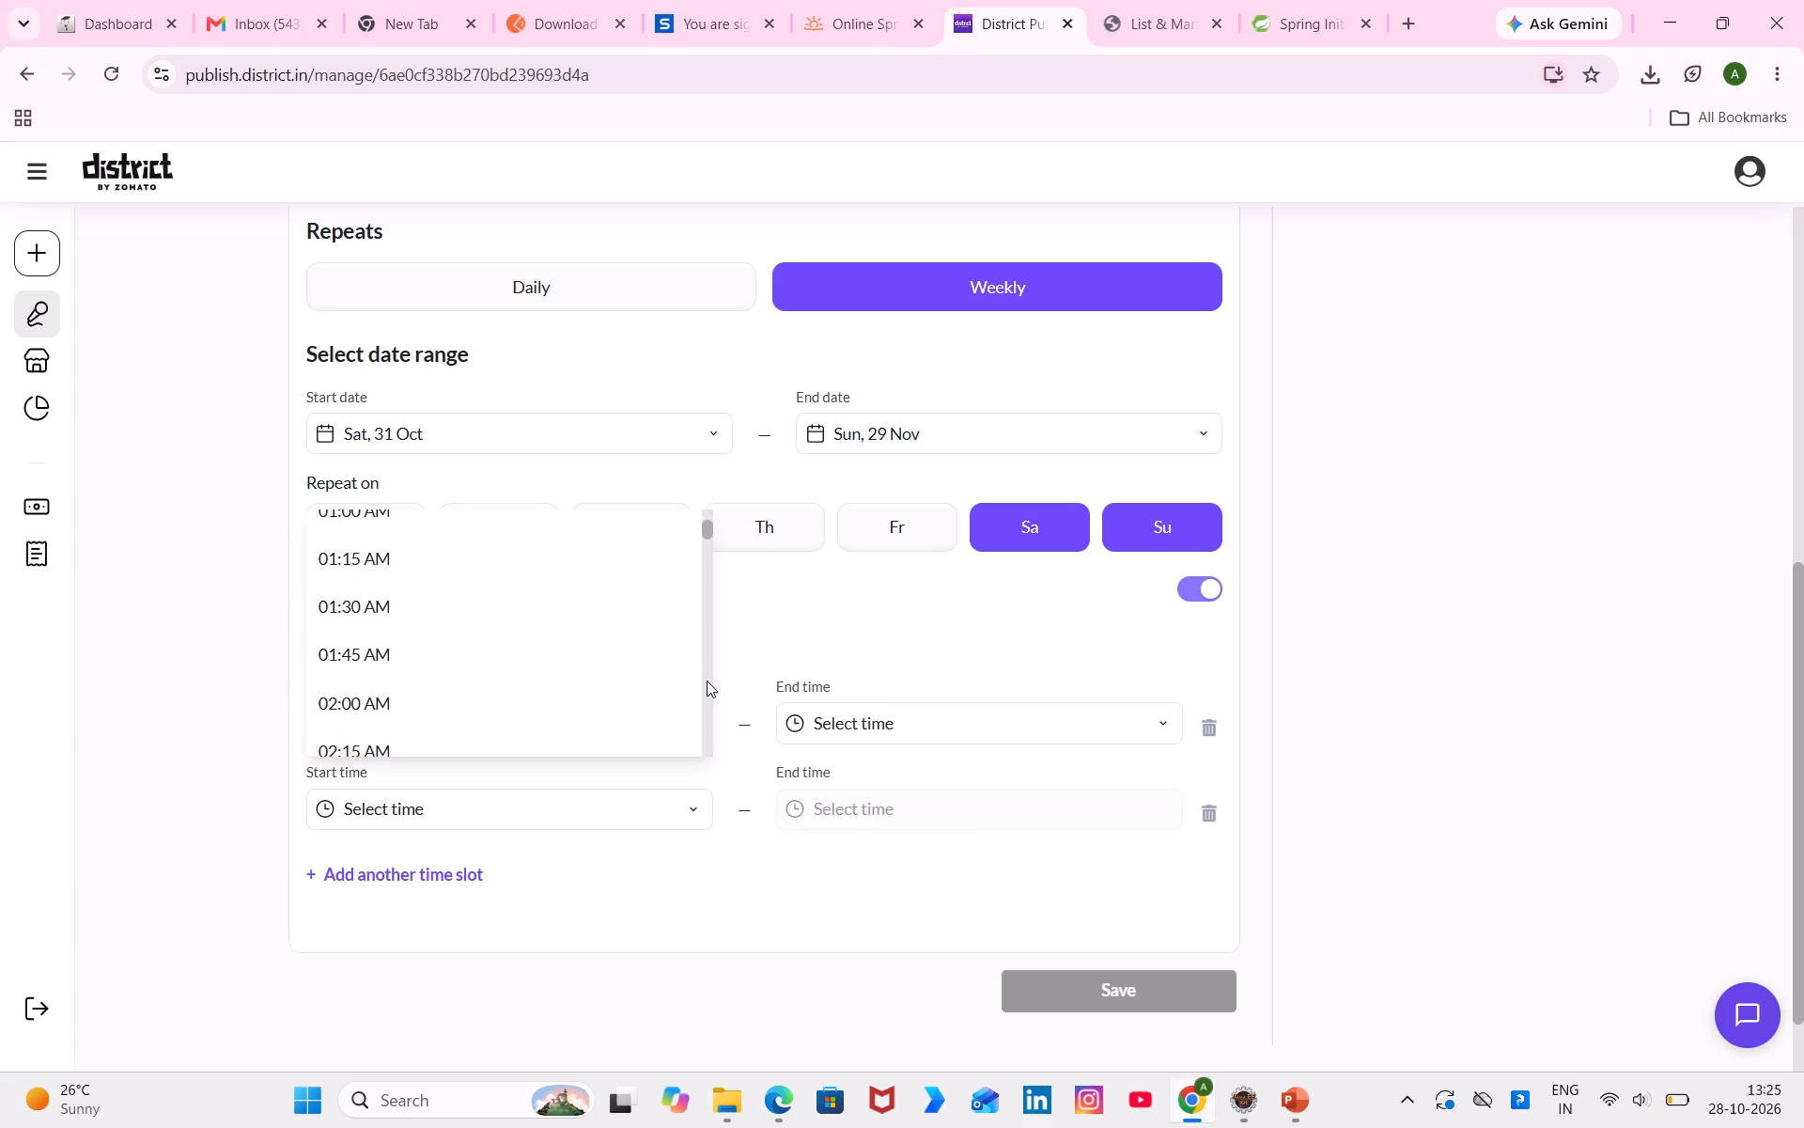
pyautogui.click(431, 587)
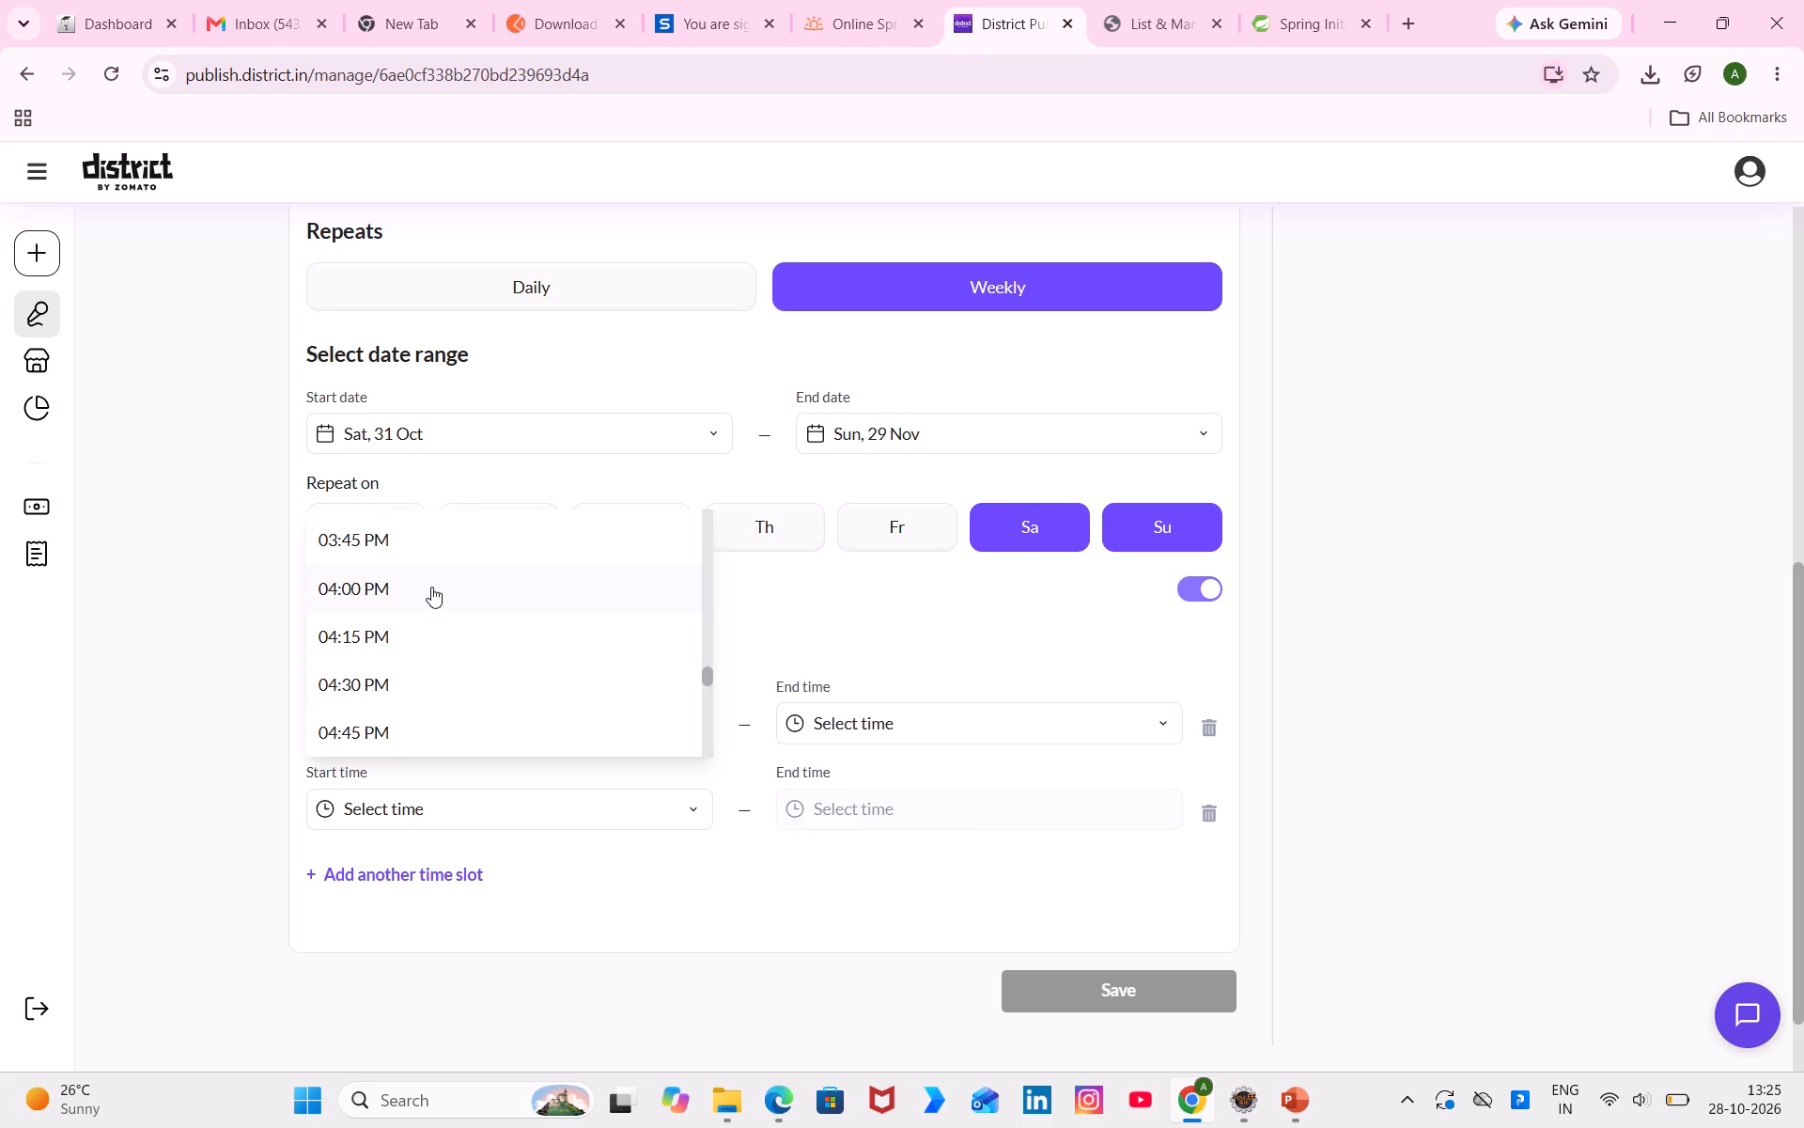
pyautogui.click(831, 721)
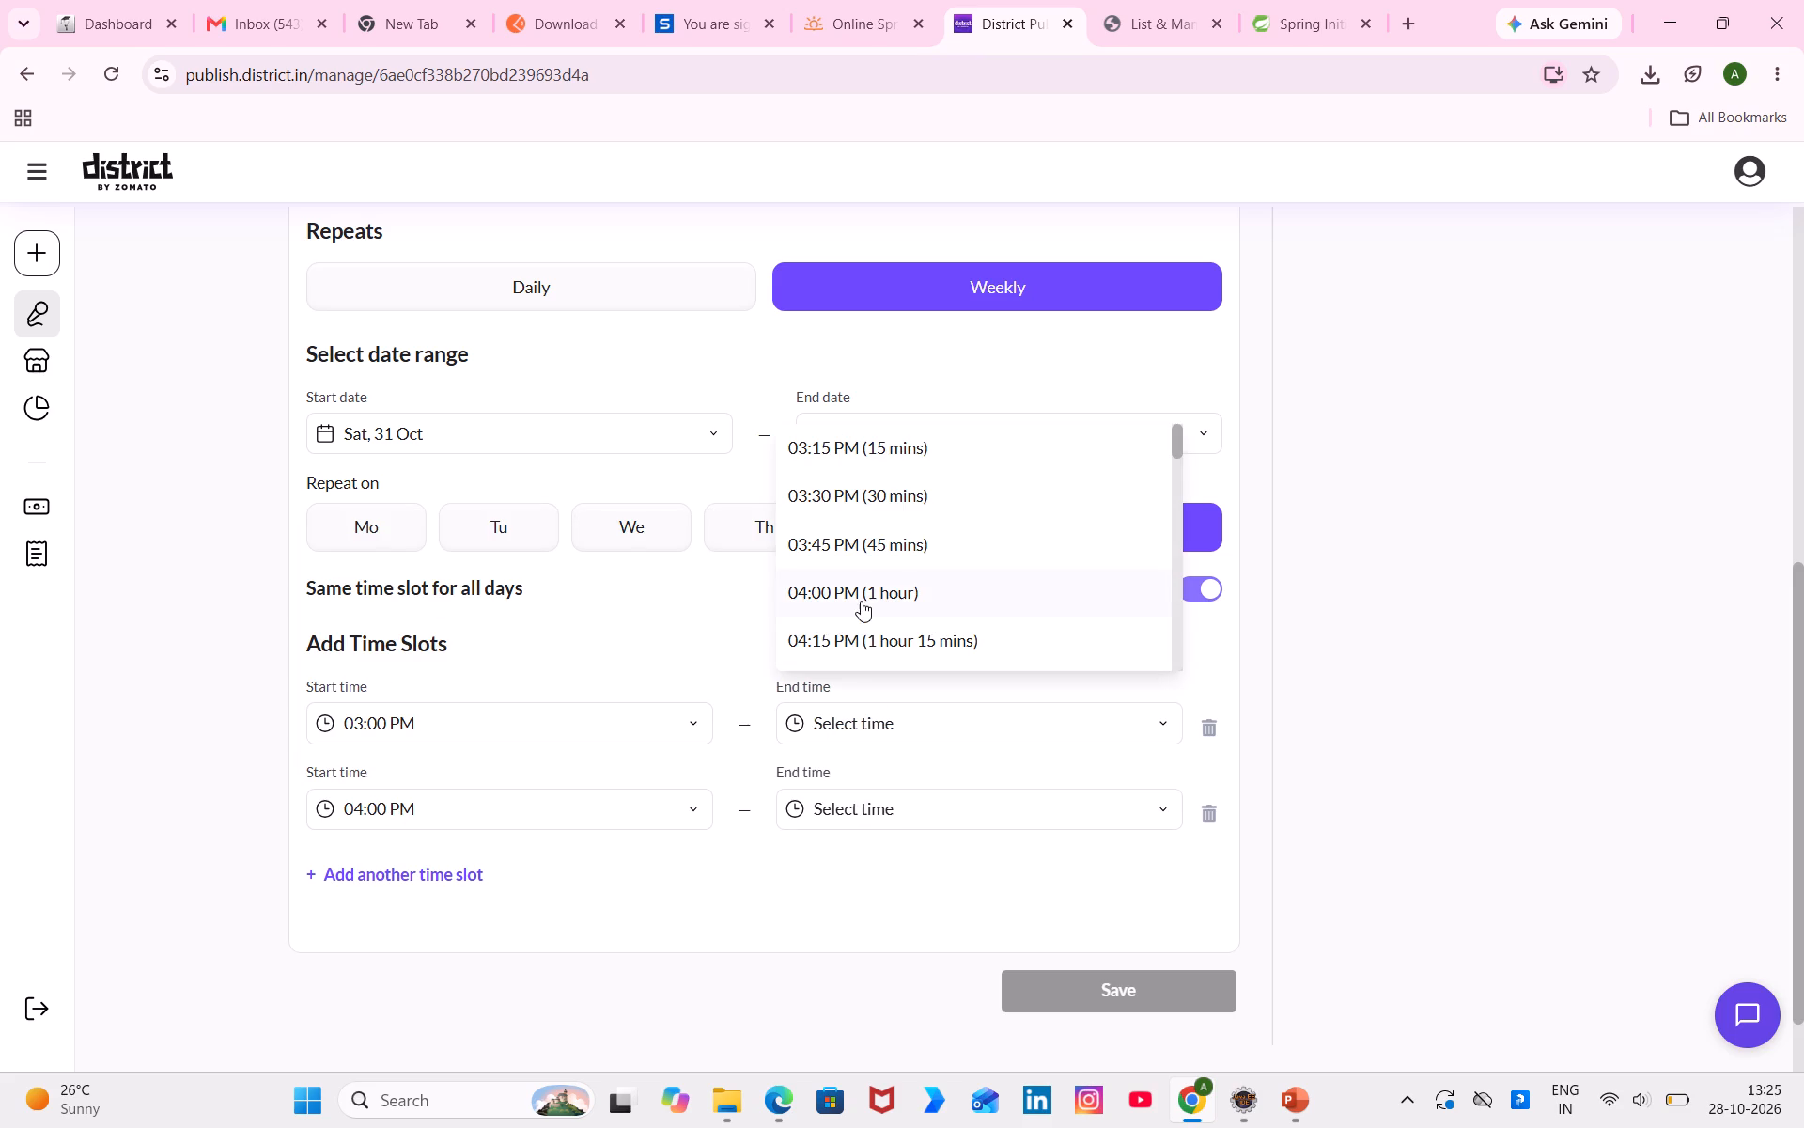
pyautogui.click(861, 600)
pyautogui.click(892, 841)
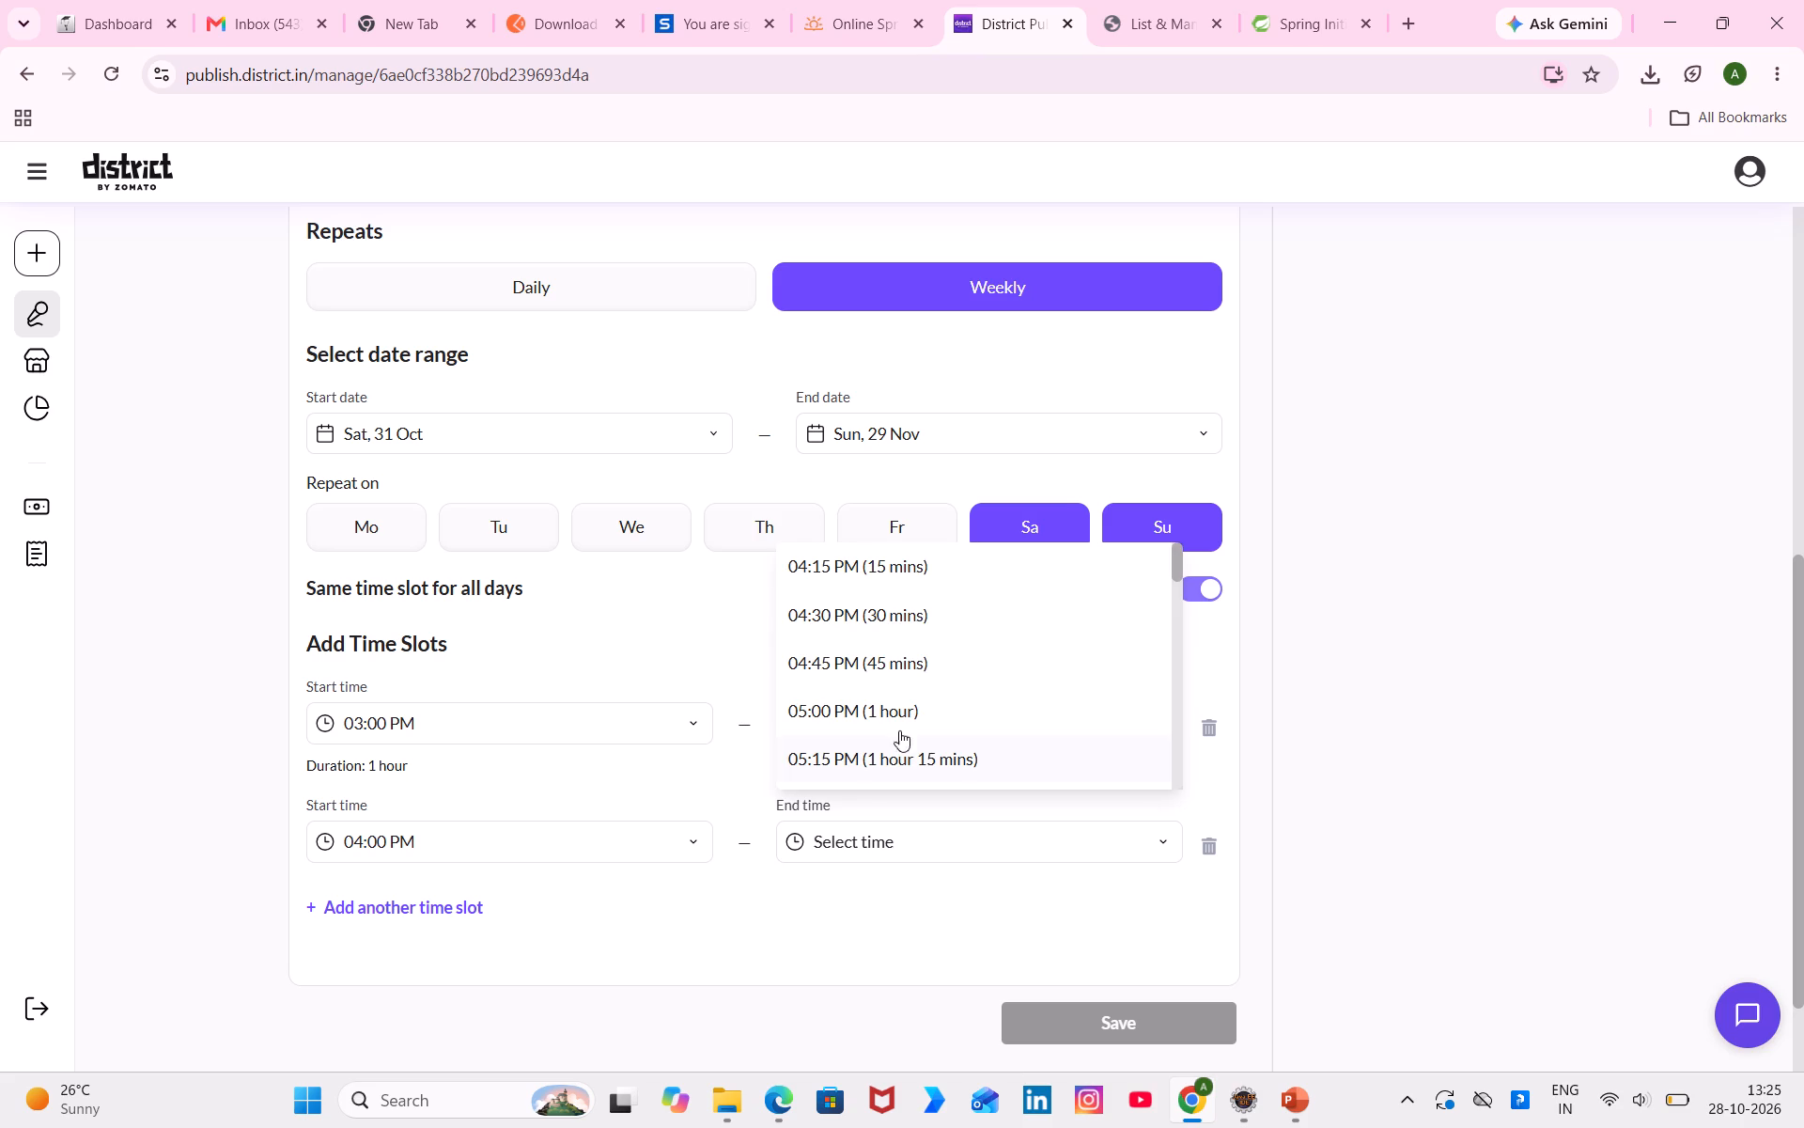
pyautogui.click(894, 704)
pyautogui.click(1097, 1058)
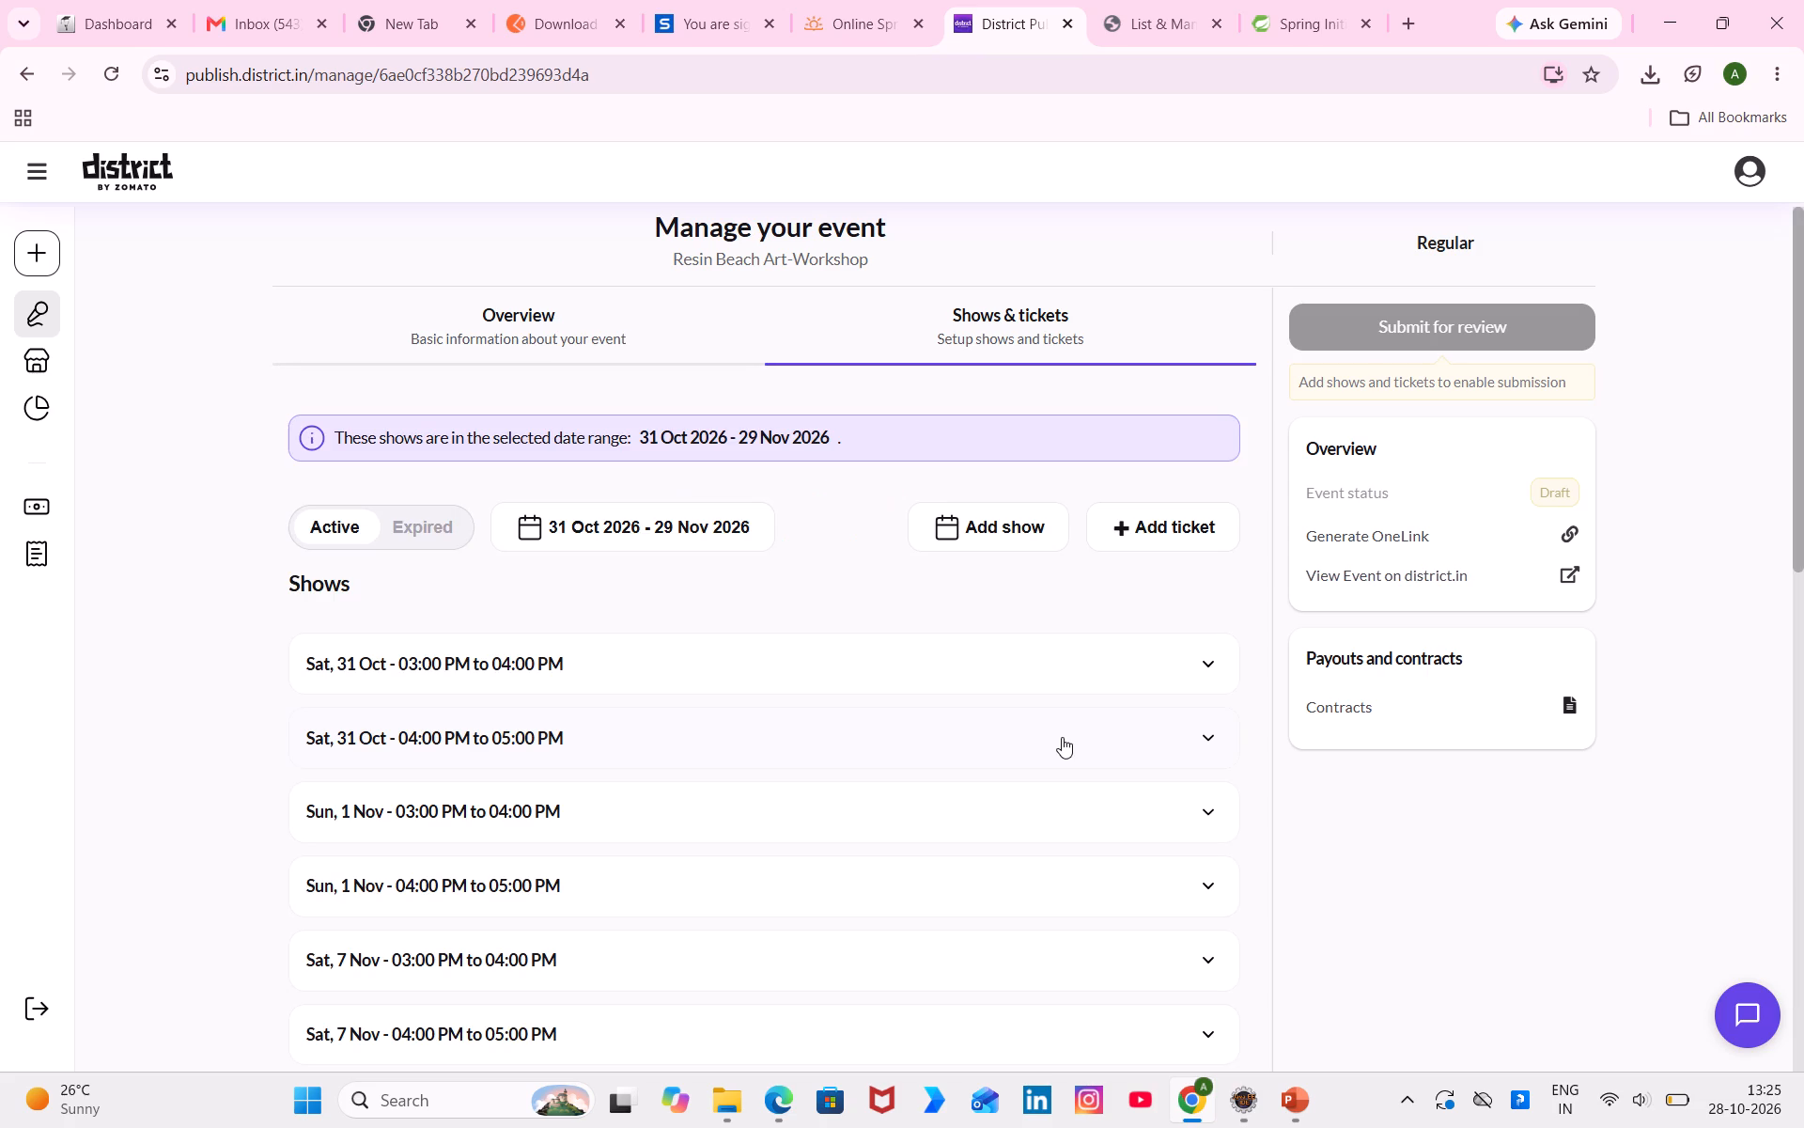
# Disable only the Sun, 8 Nov show from 03:00 PM to 04:00 PM and confirm the change.
pyautogui.scroll(-4, 1114, 759)
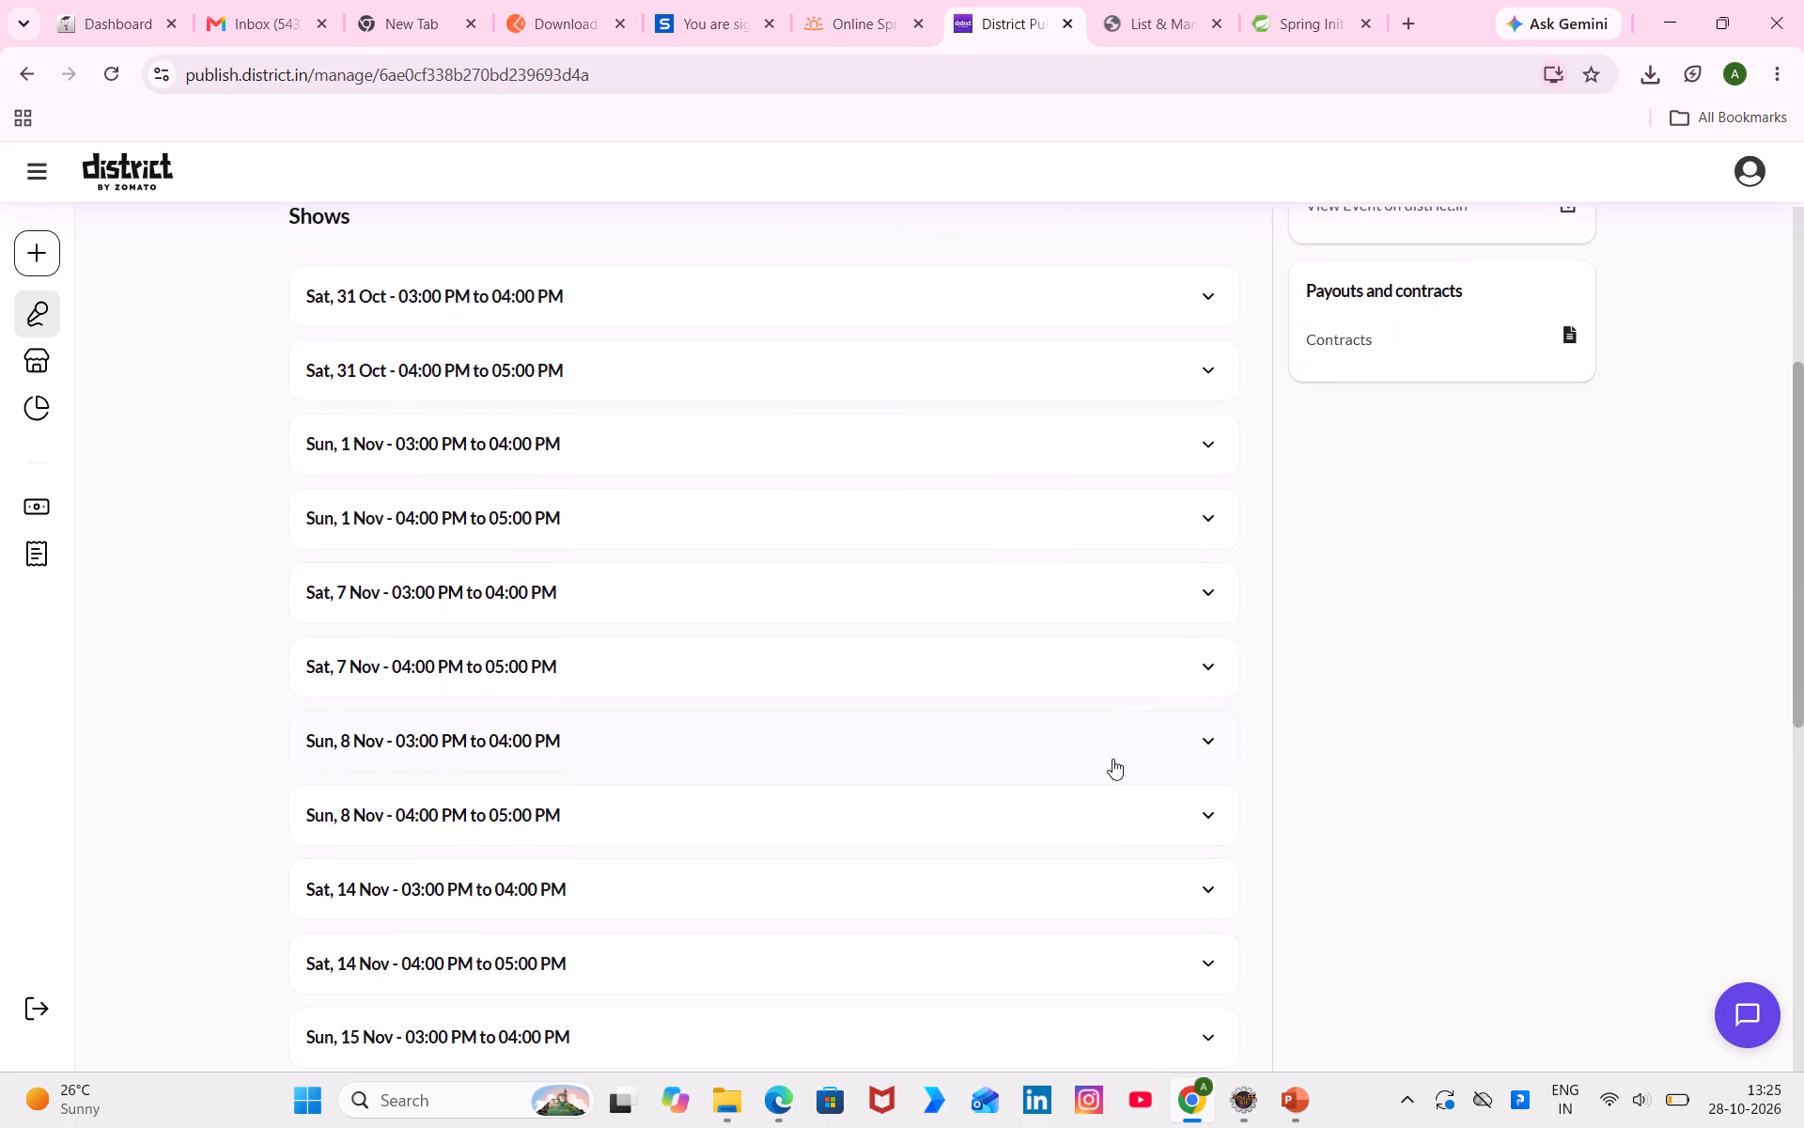
pyautogui.click(995, 752)
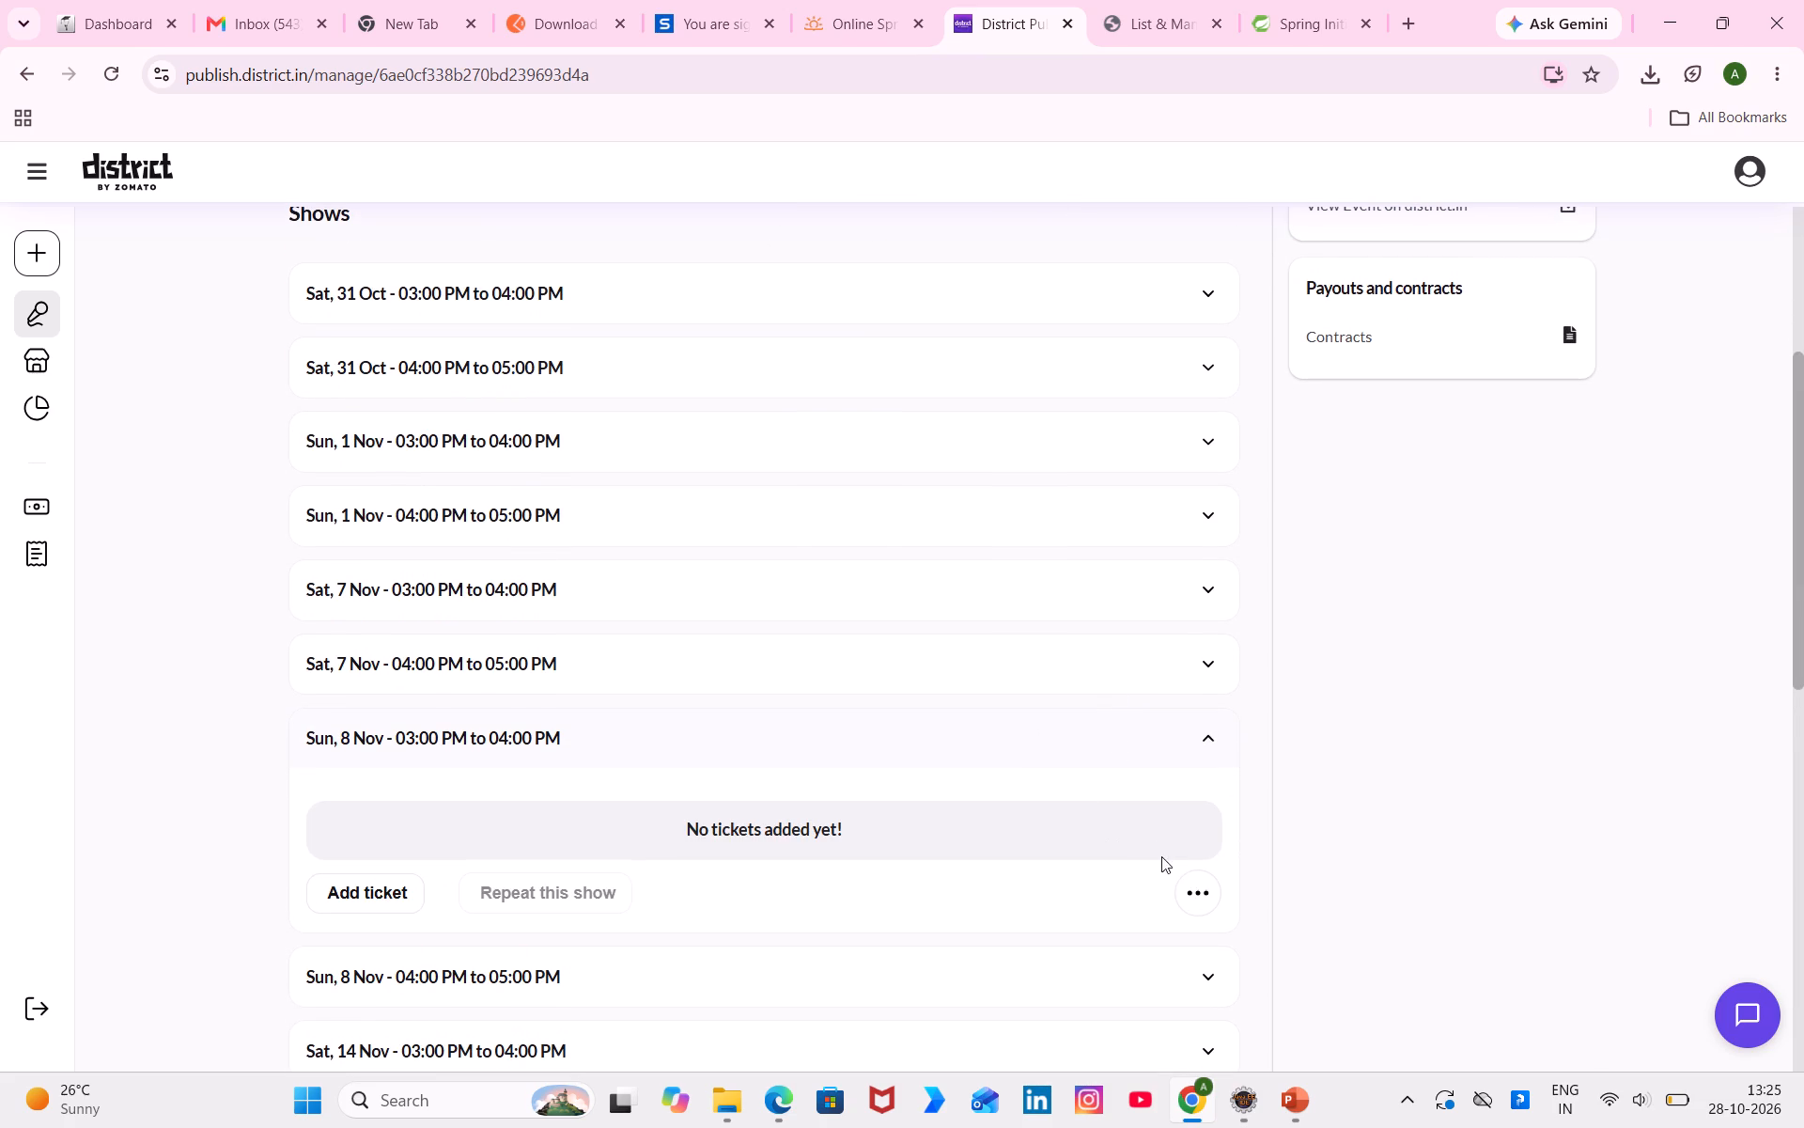
pyautogui.click(1202, 889)
pyautogui.click(1140, 940)
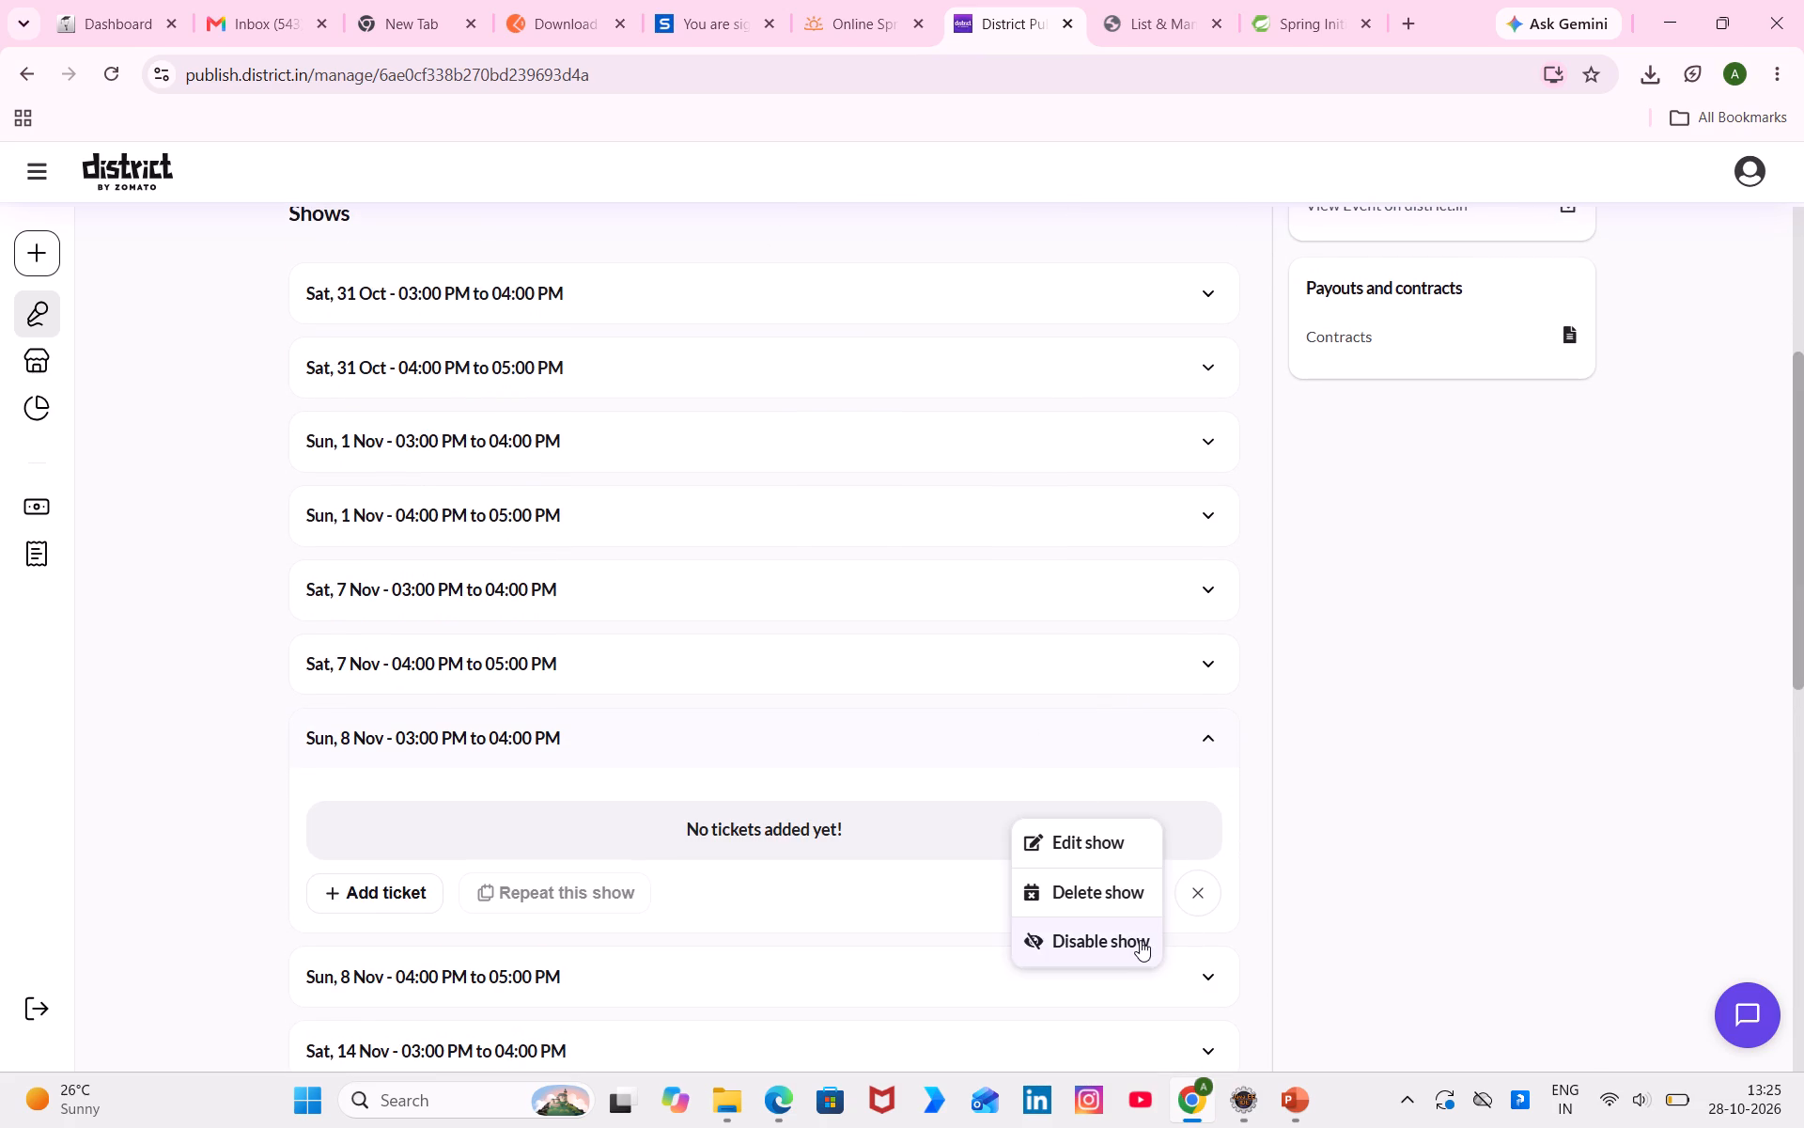
pyautogui.click(1205, 936)
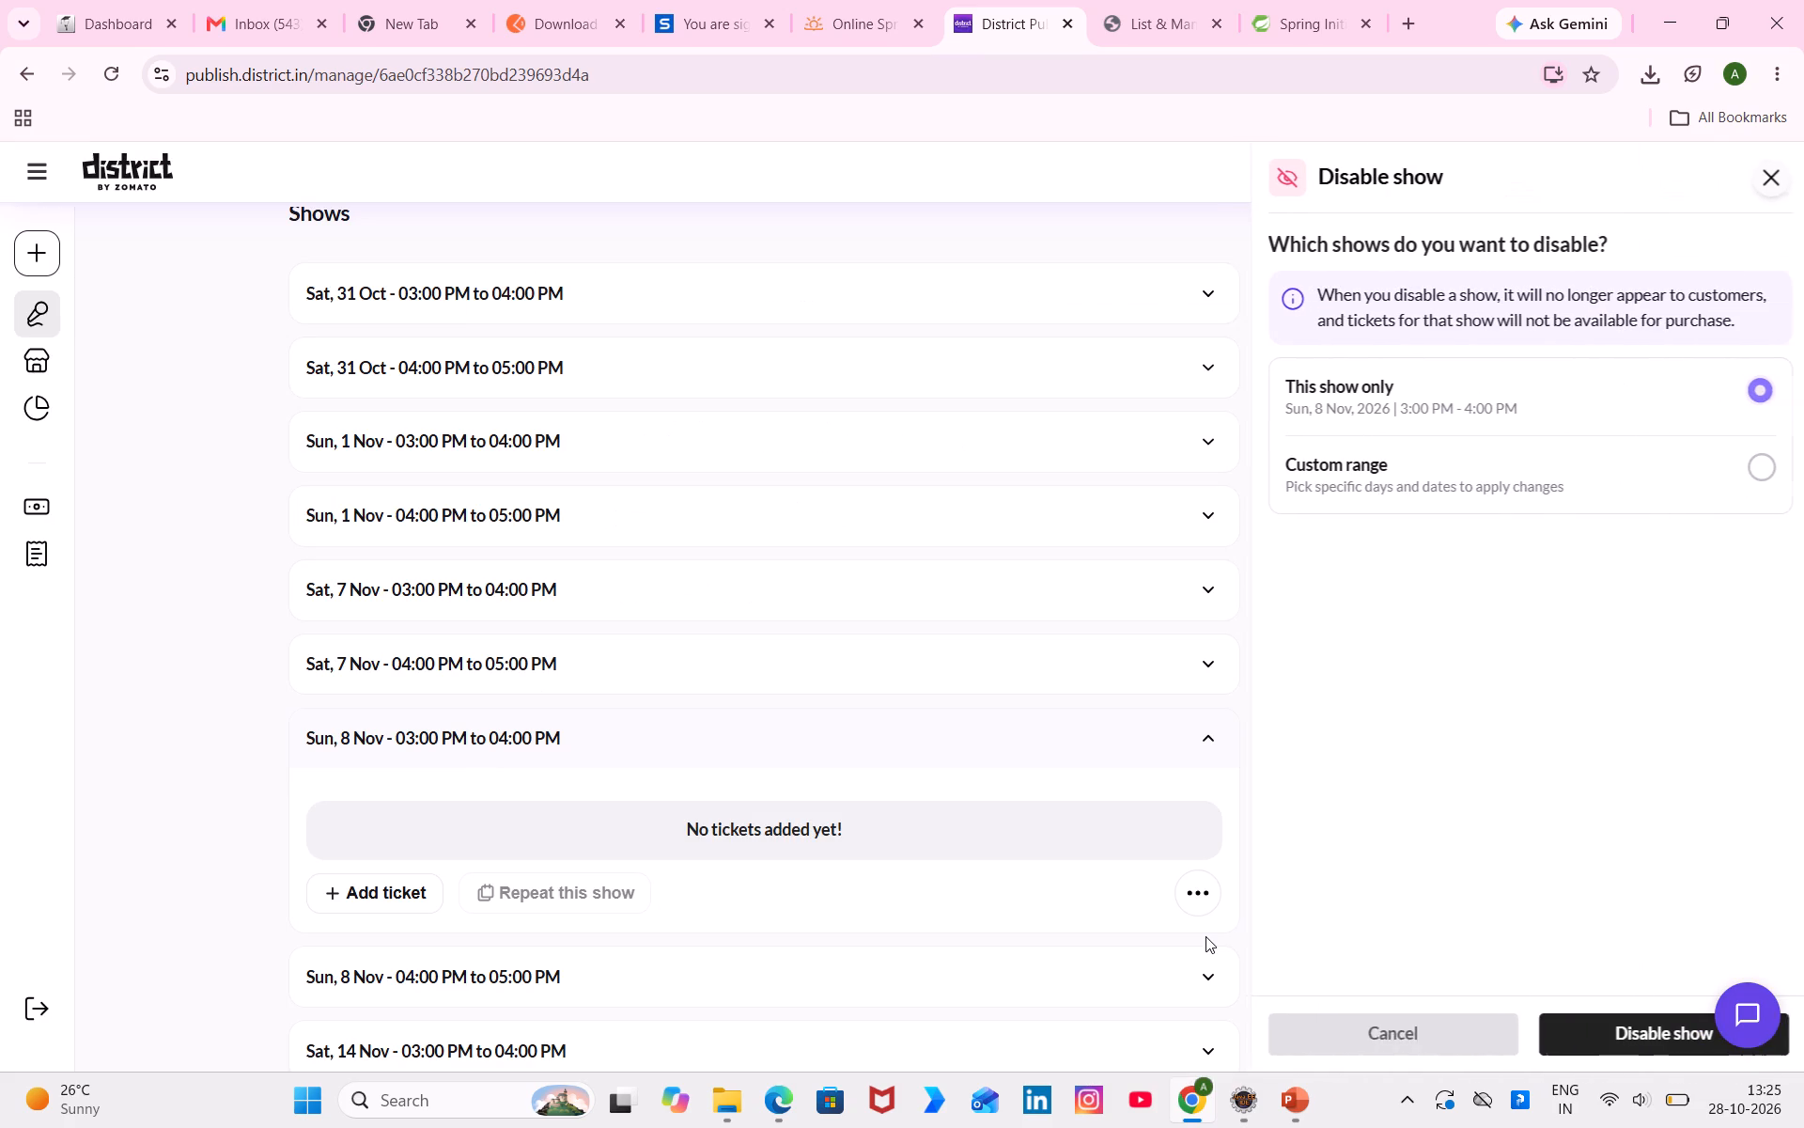
pyautogui.click(1598, 1026)
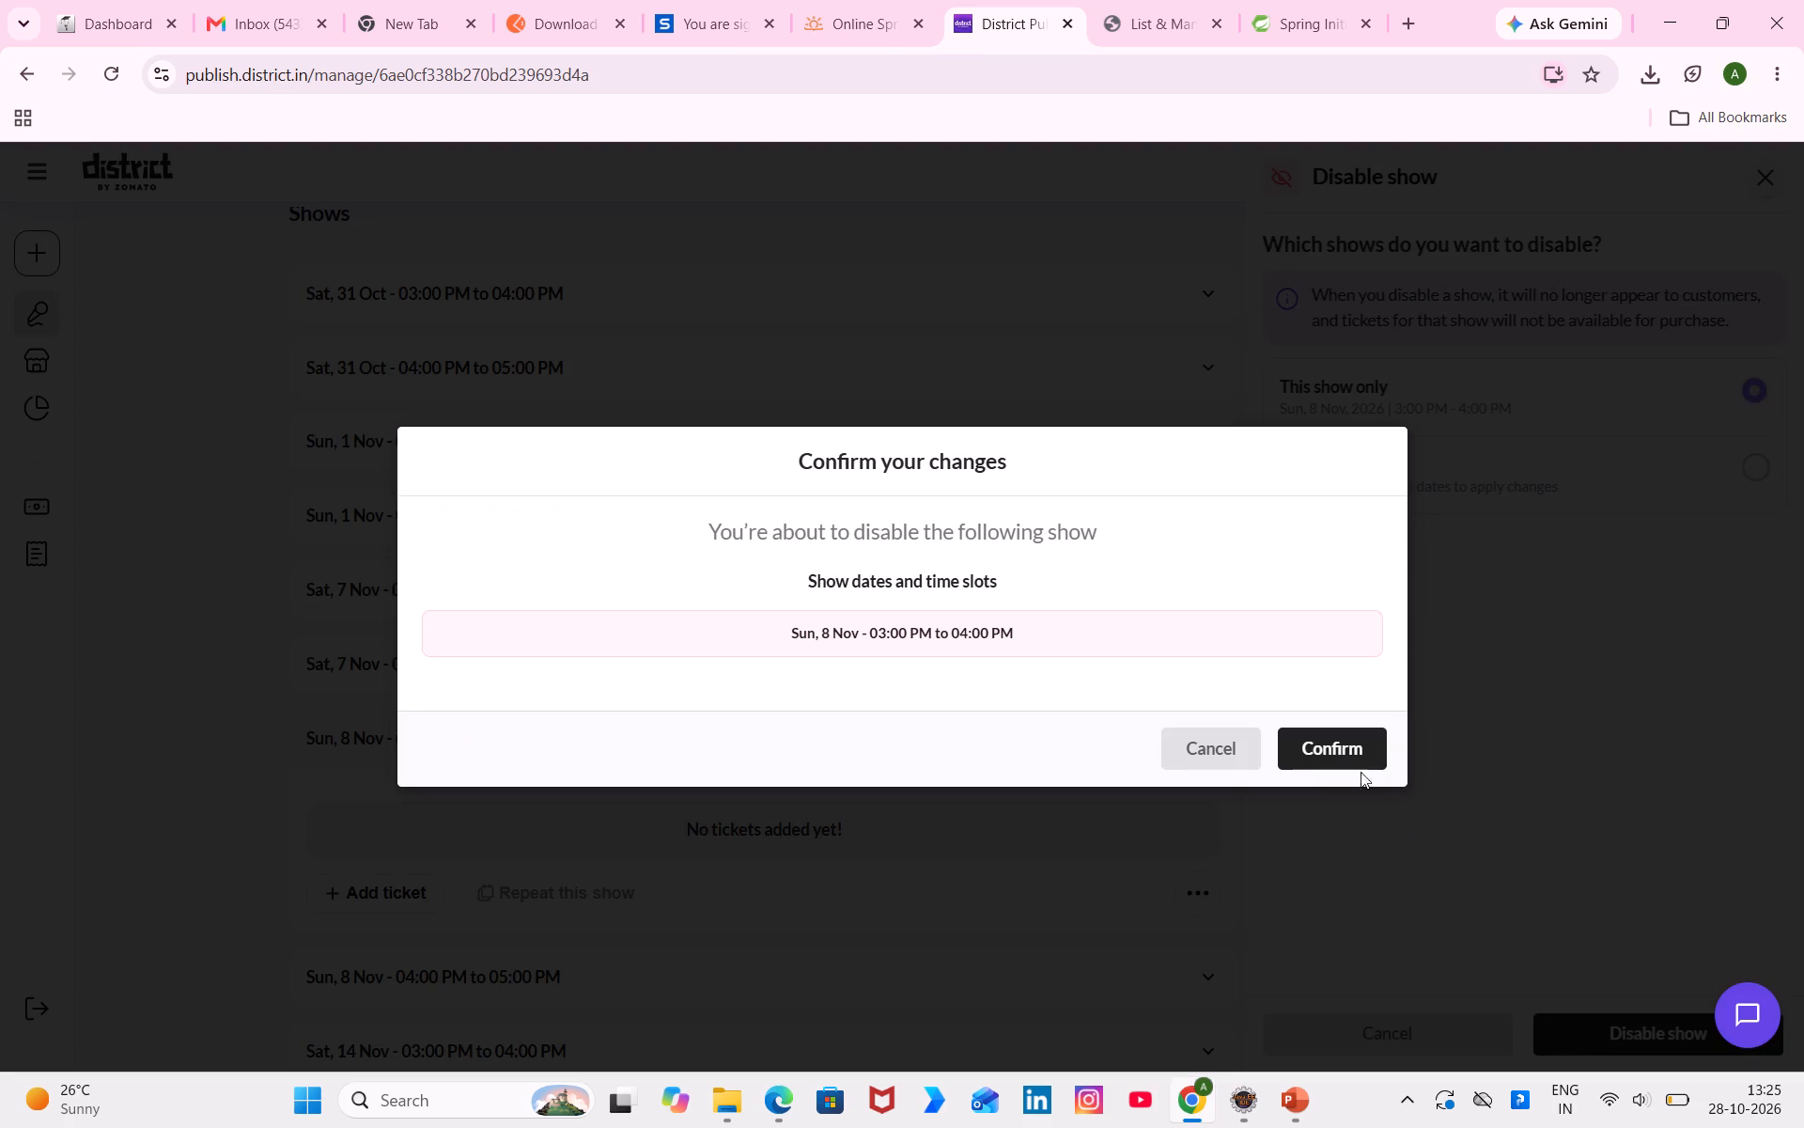
pyautogui.click(1314, 745)
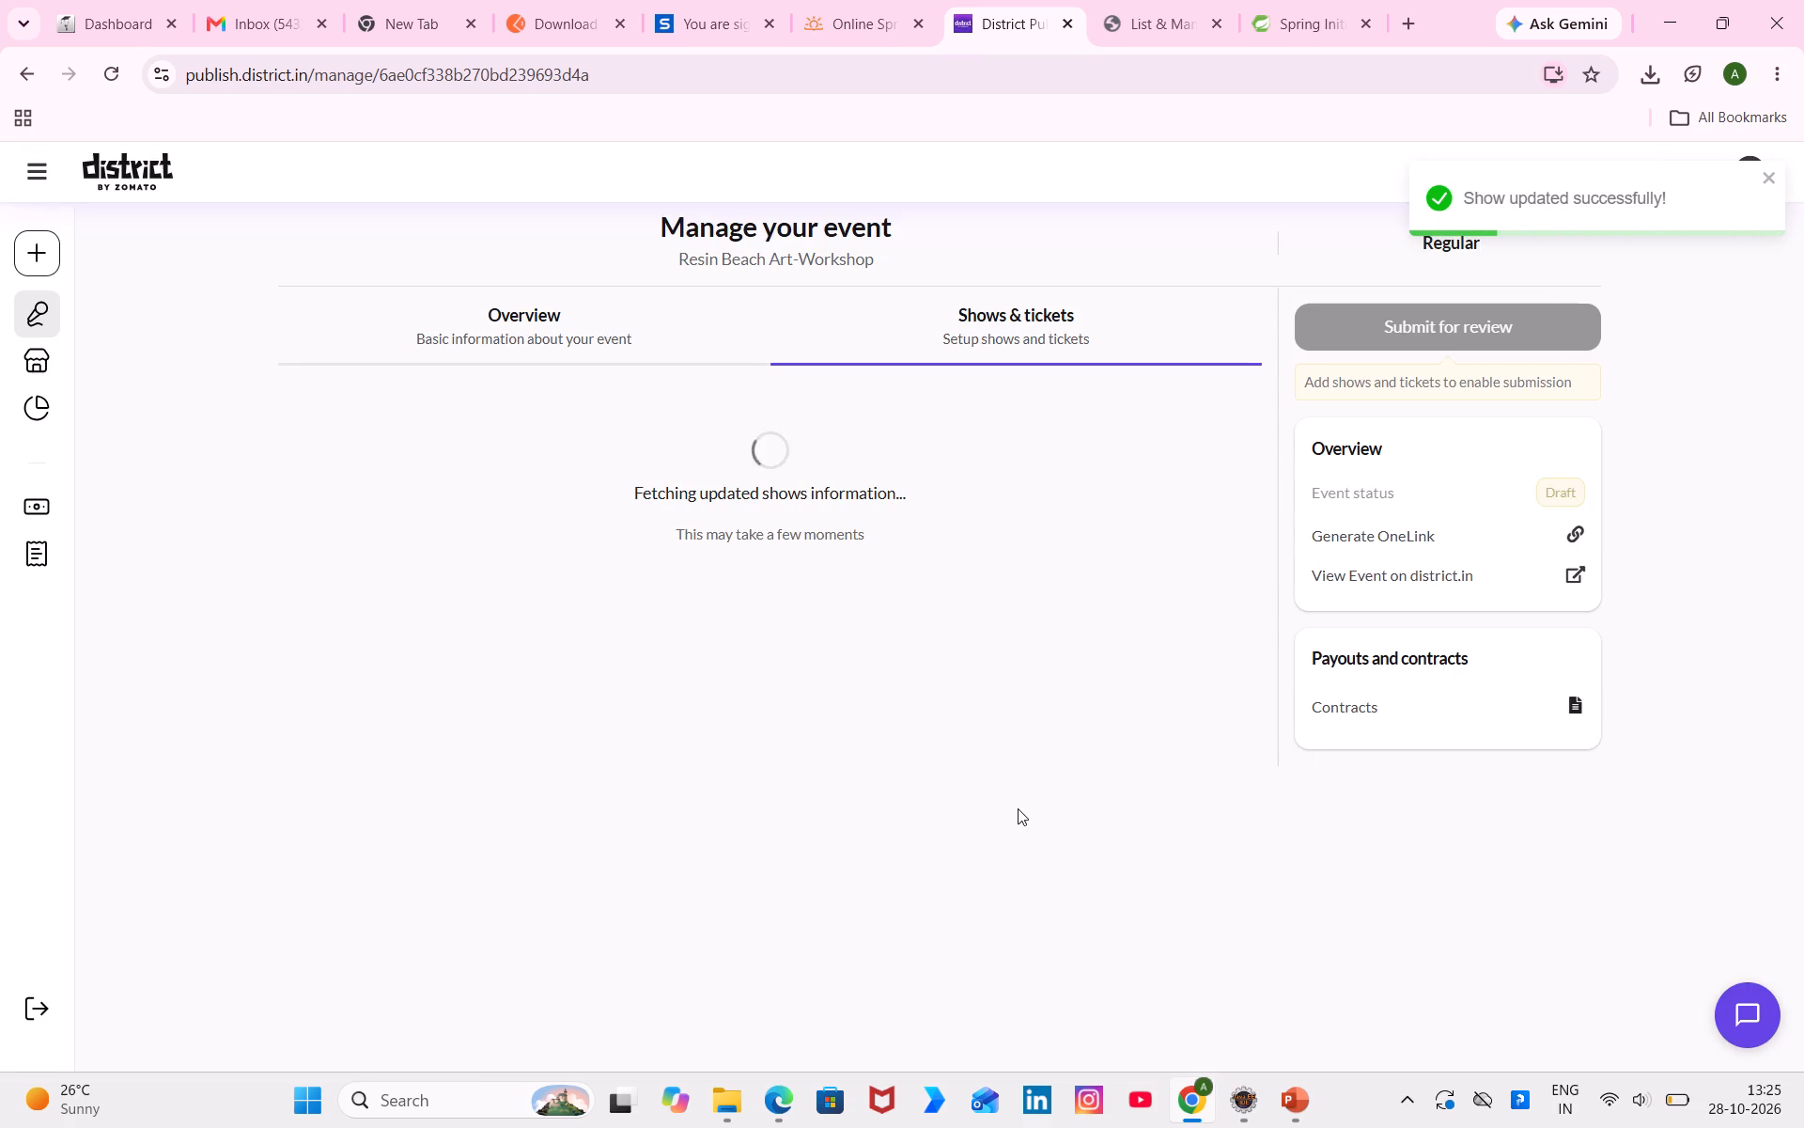
# Disable only the Sun, 8 Nov show from 04:00 PM to 05:00 PM and confirm the change.
pyautogui.scroll(-4, 1018, 808)
pyautogui.click(980, 799)
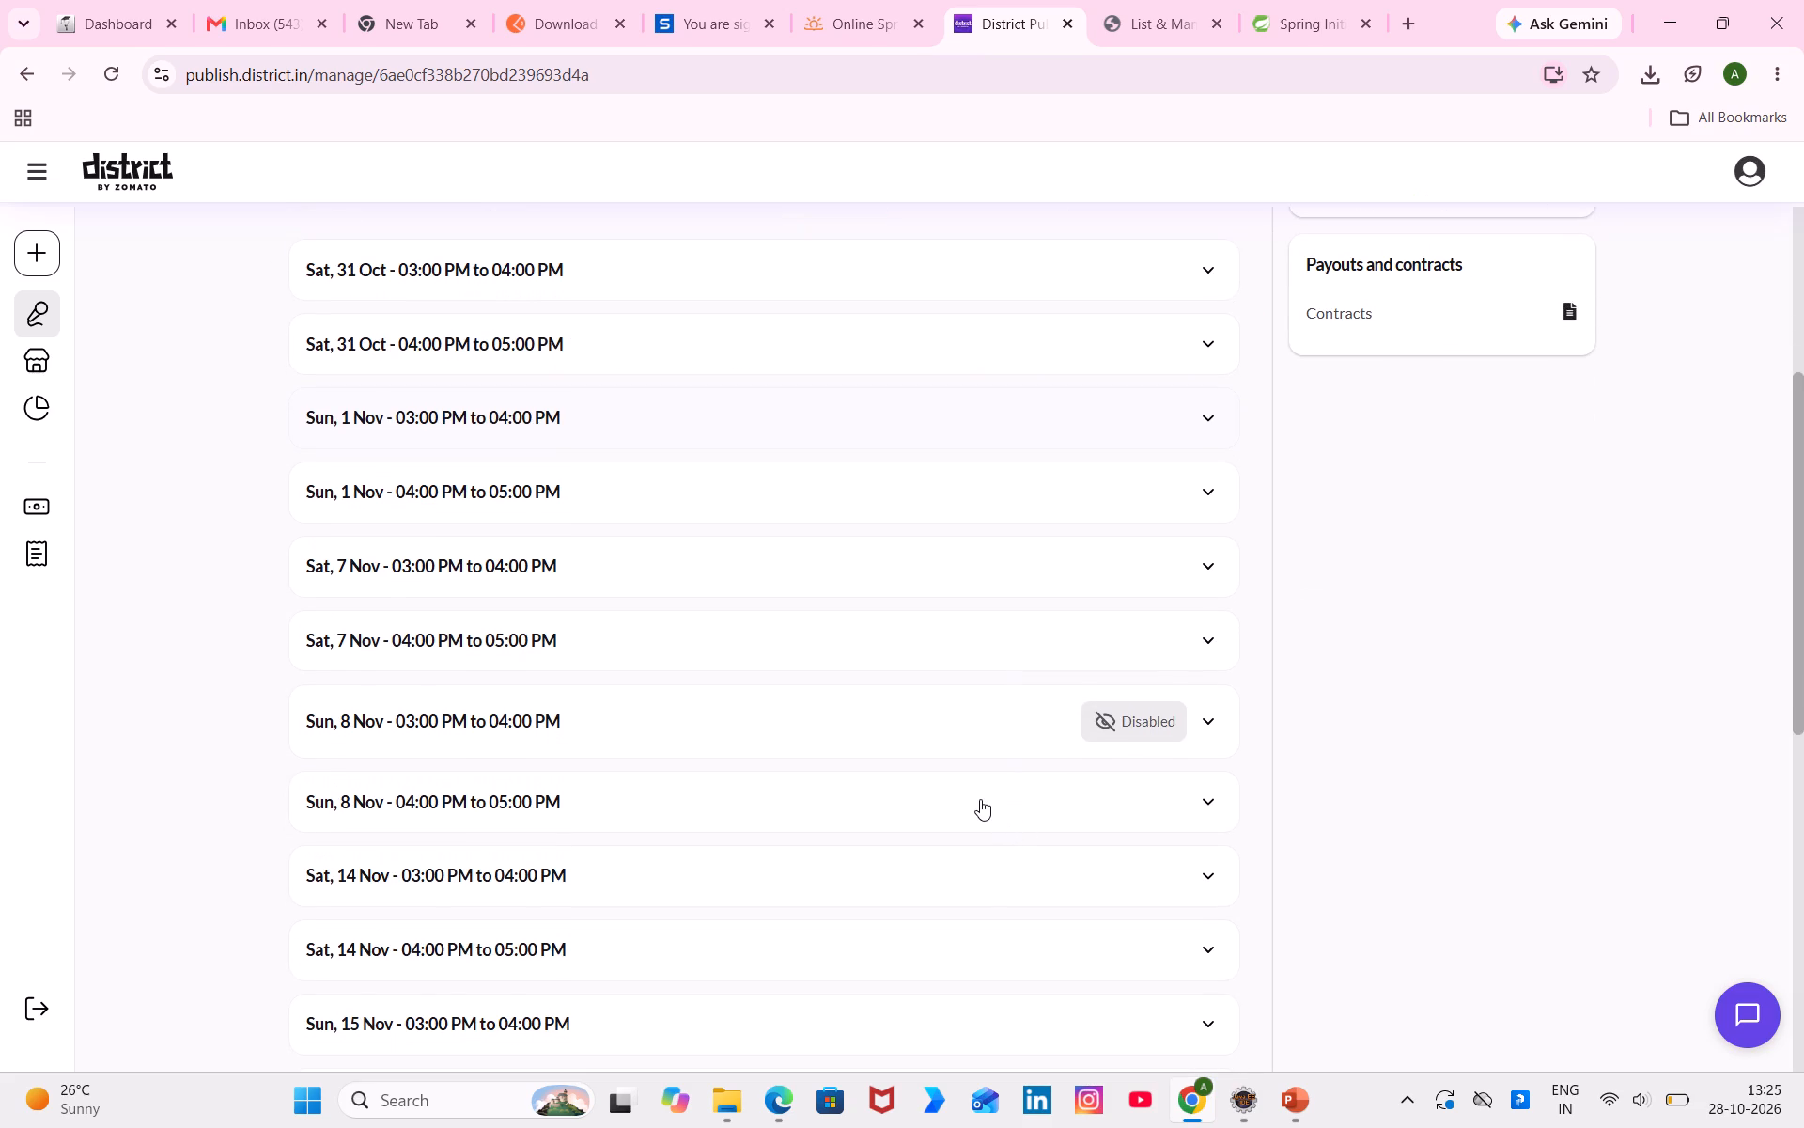
pyautogui.click(1204, 959)
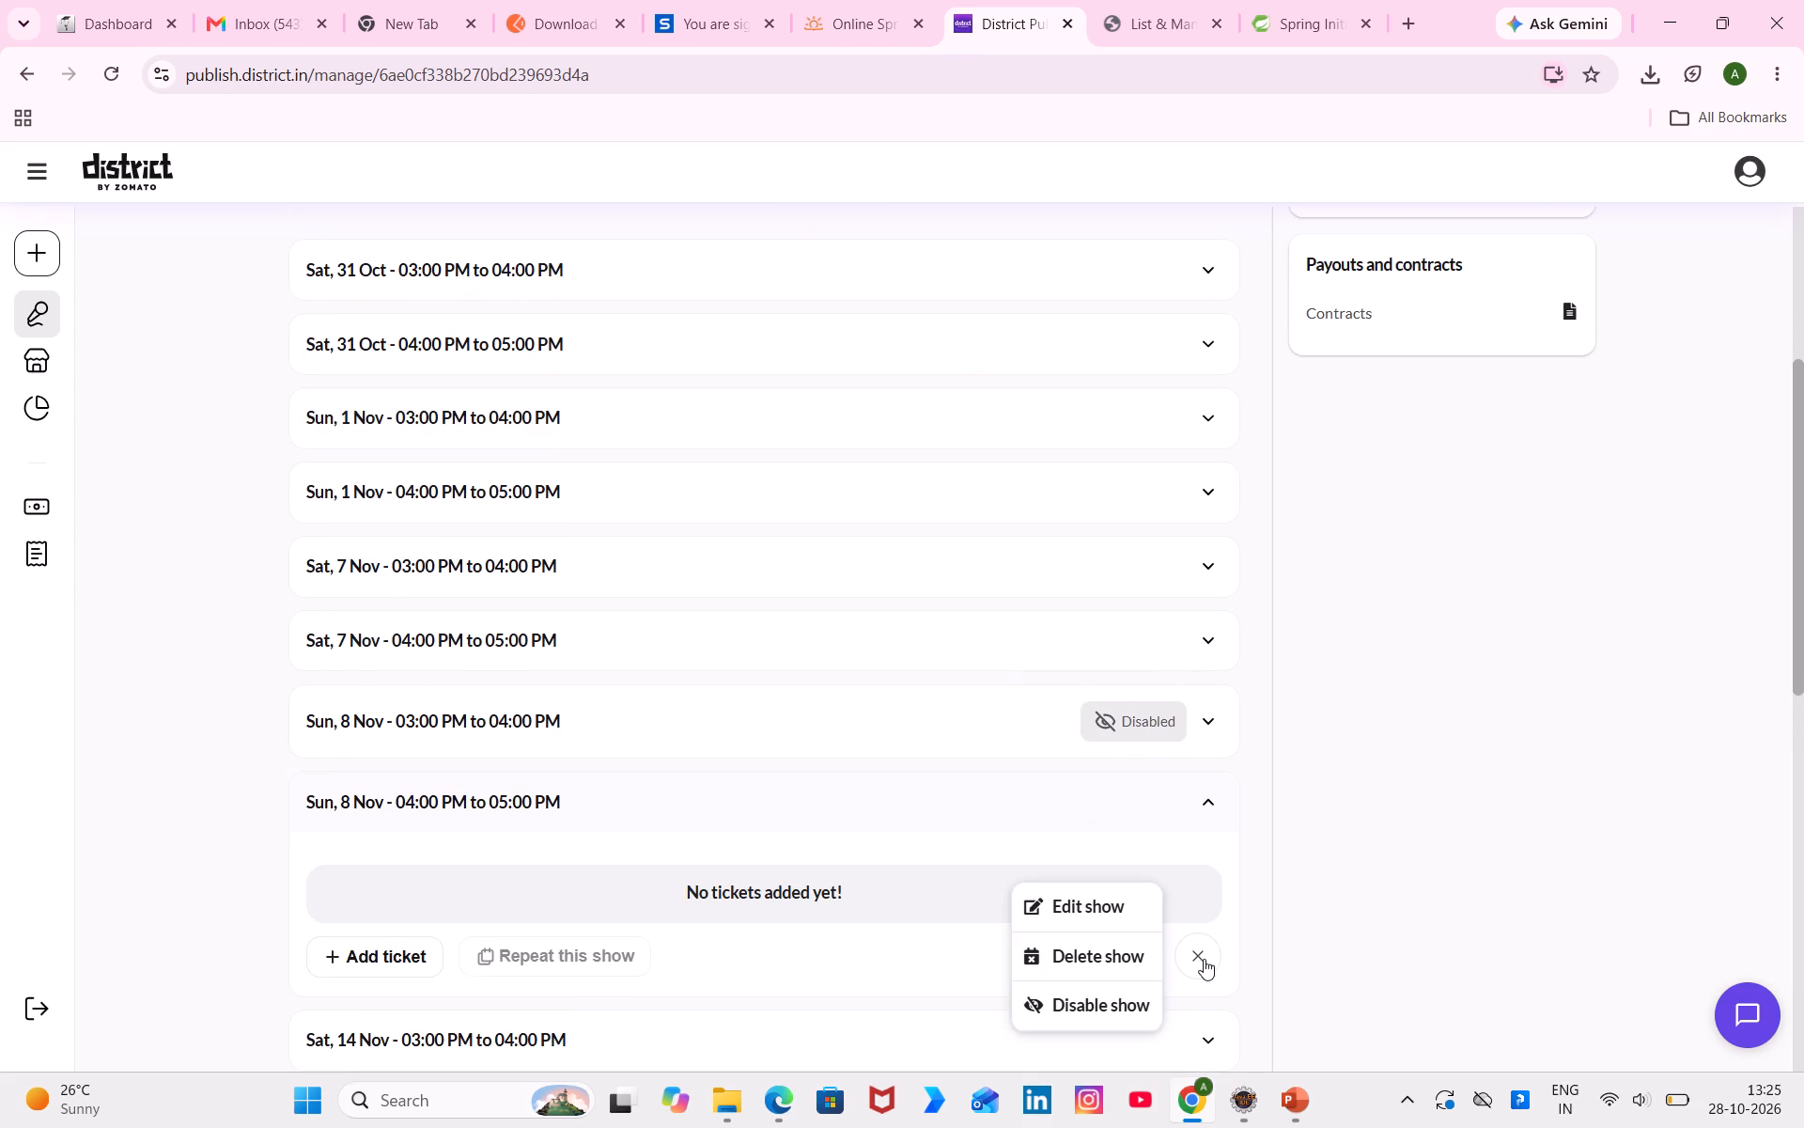
pyautogui.click(1108, 1003)
pyautogui.click(1236, 942)
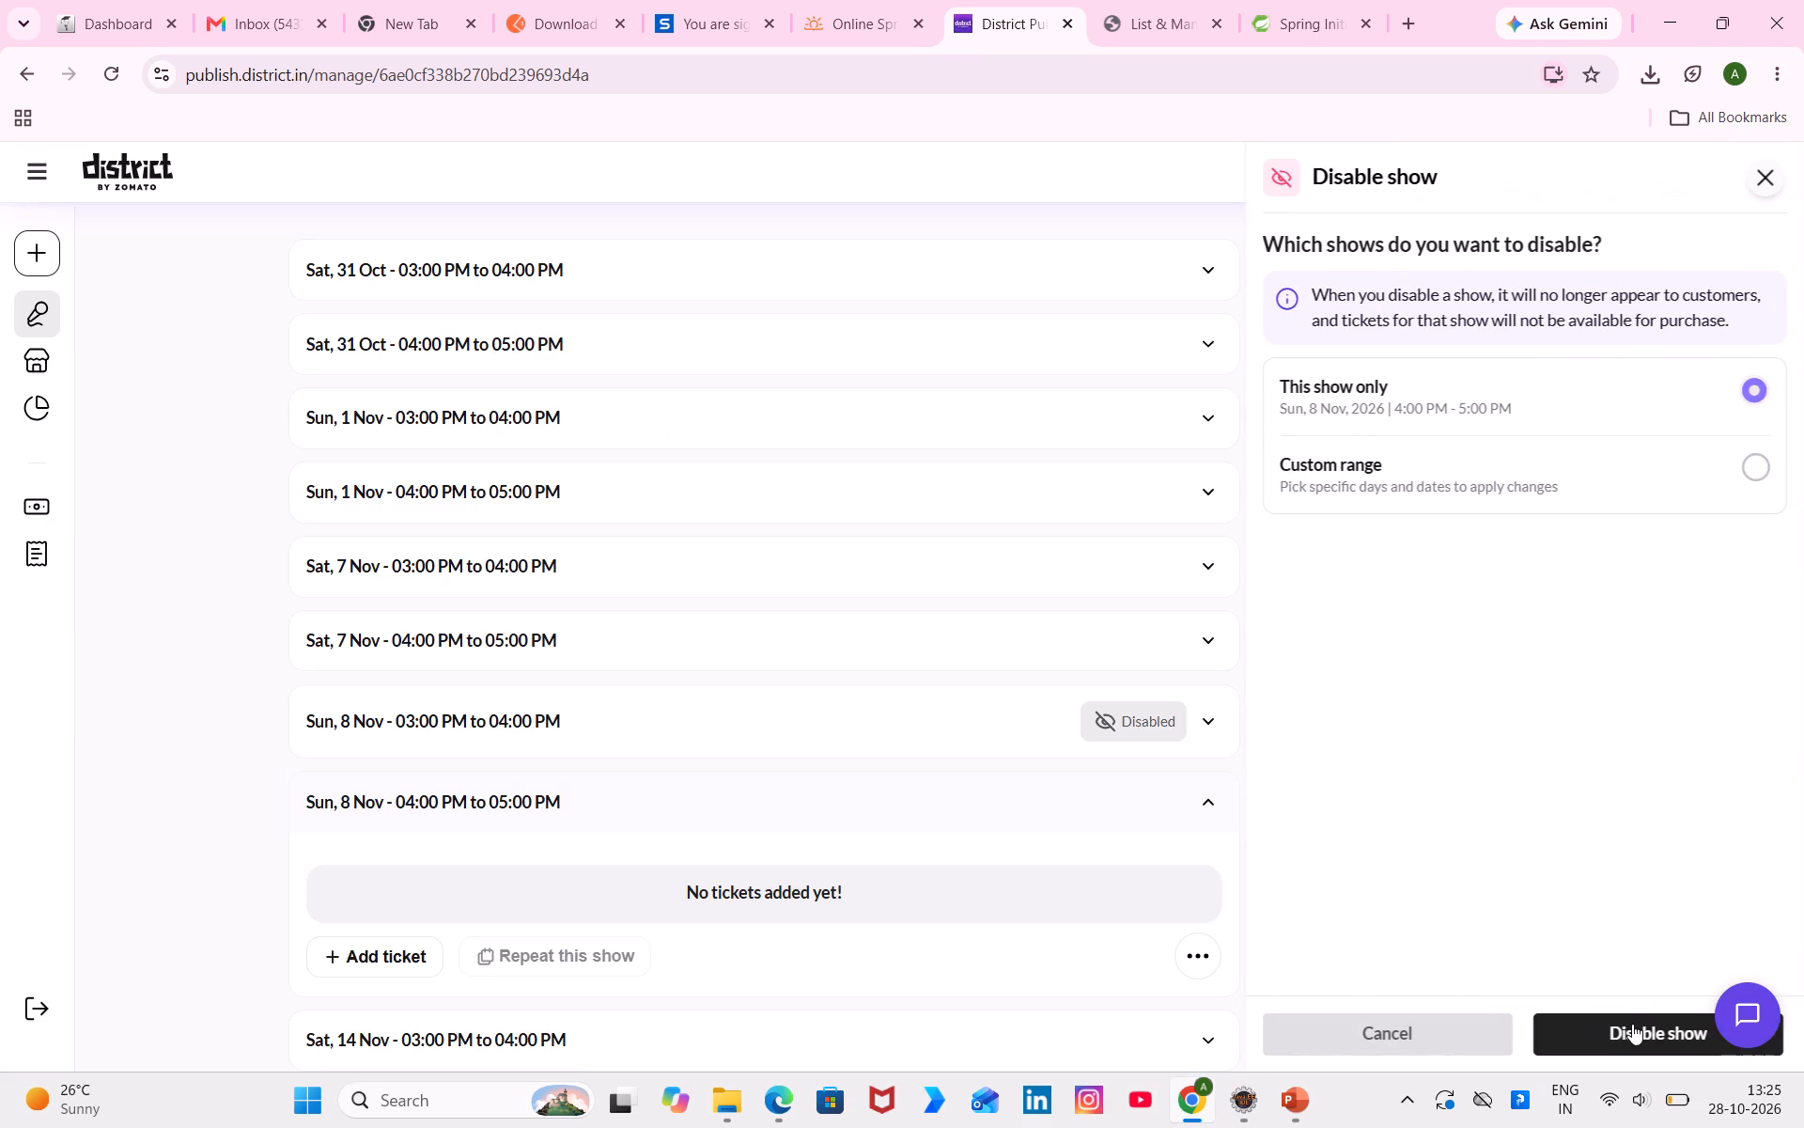
pyautogui.click(1632, 1024)
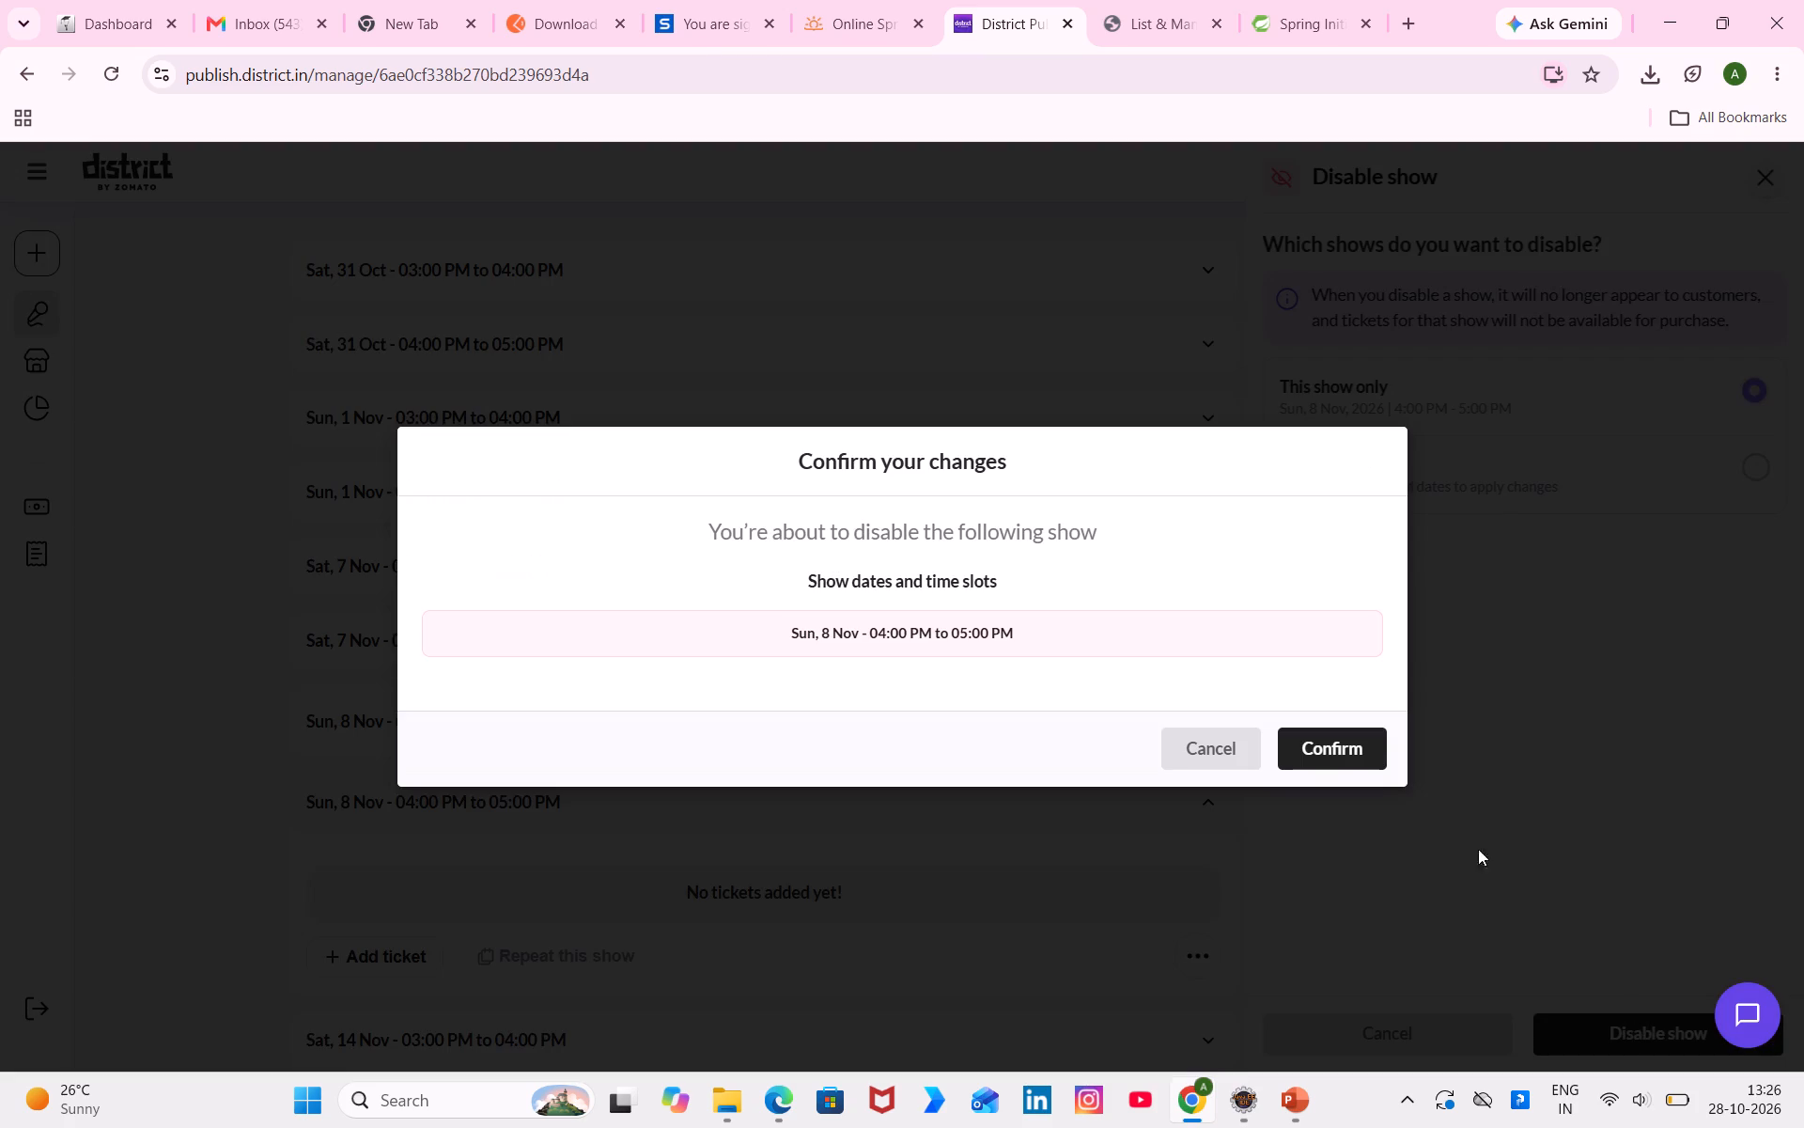
pyautogui.click(1330, 746)
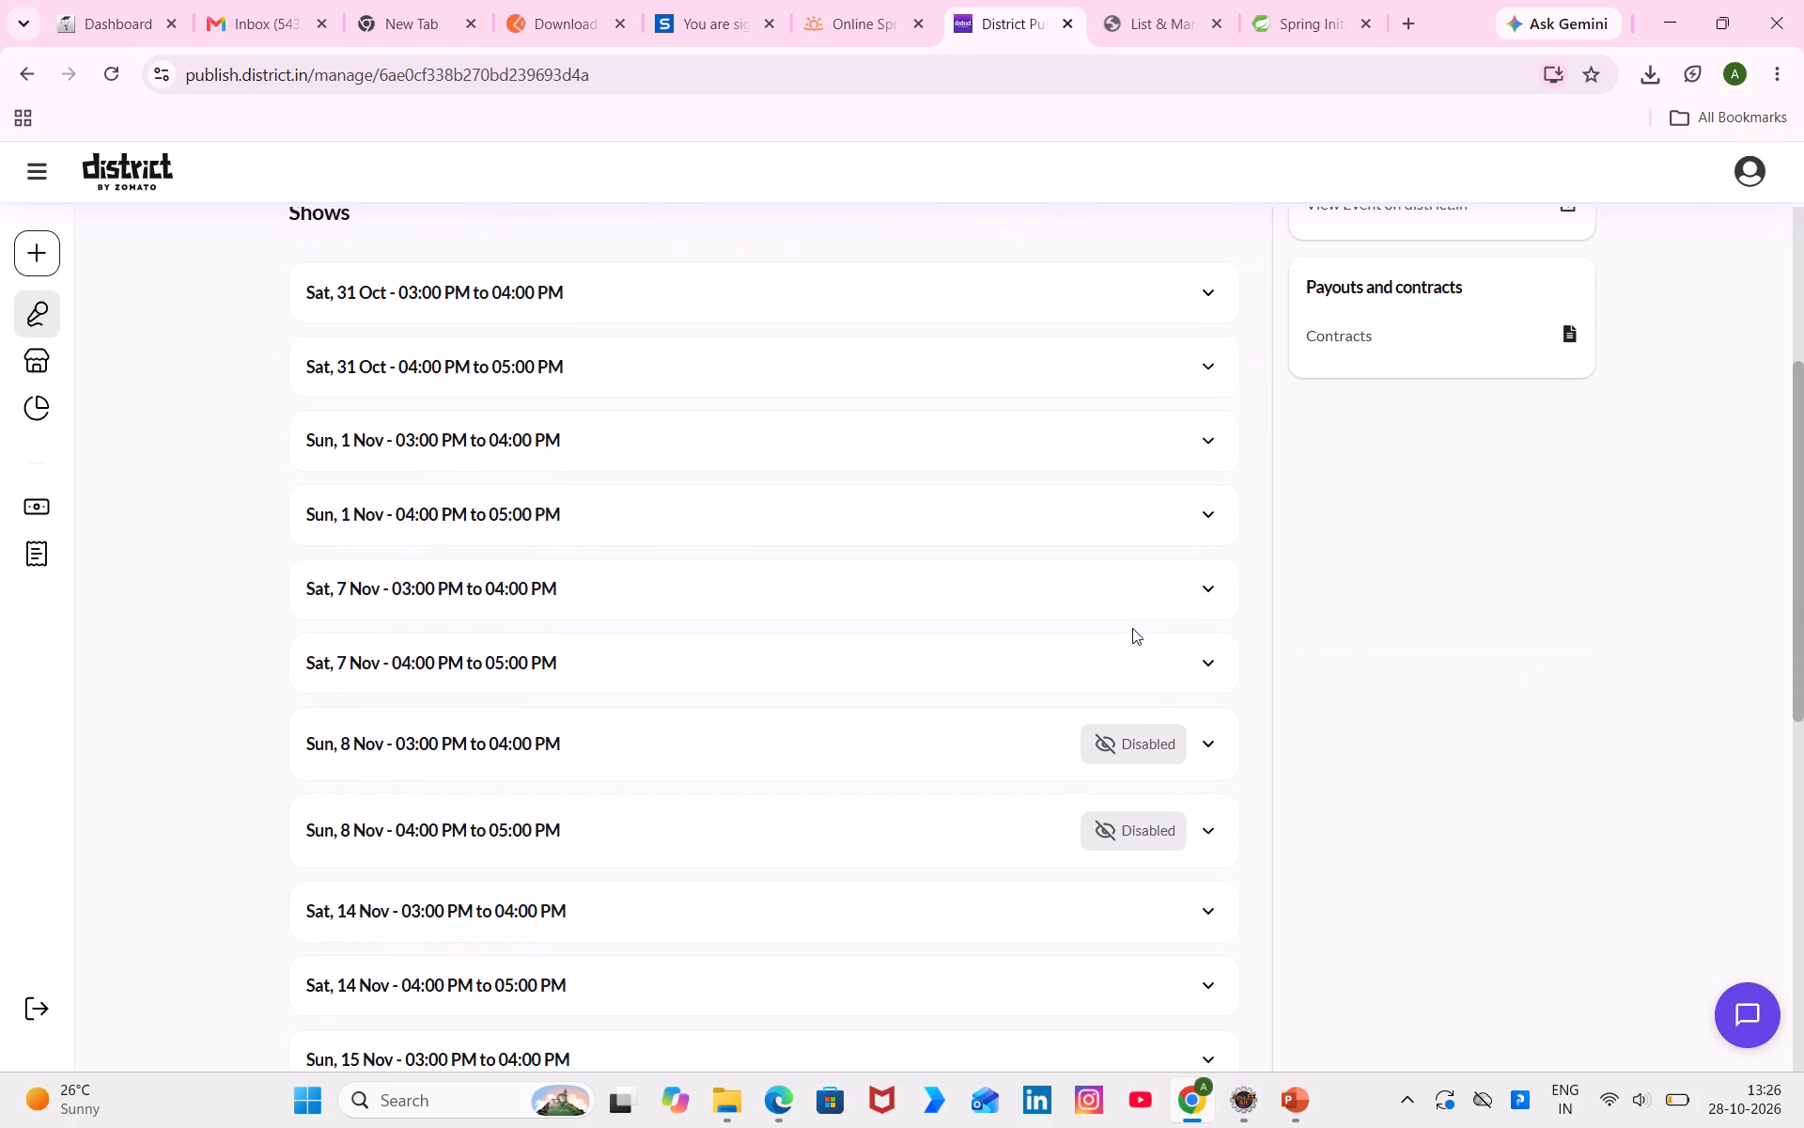
# Add a ticket with the custom name ENTRY PASS and paste the note about the redeemable ₹250 per person cover charge as its description.
pyautogui.click(1151, 521)
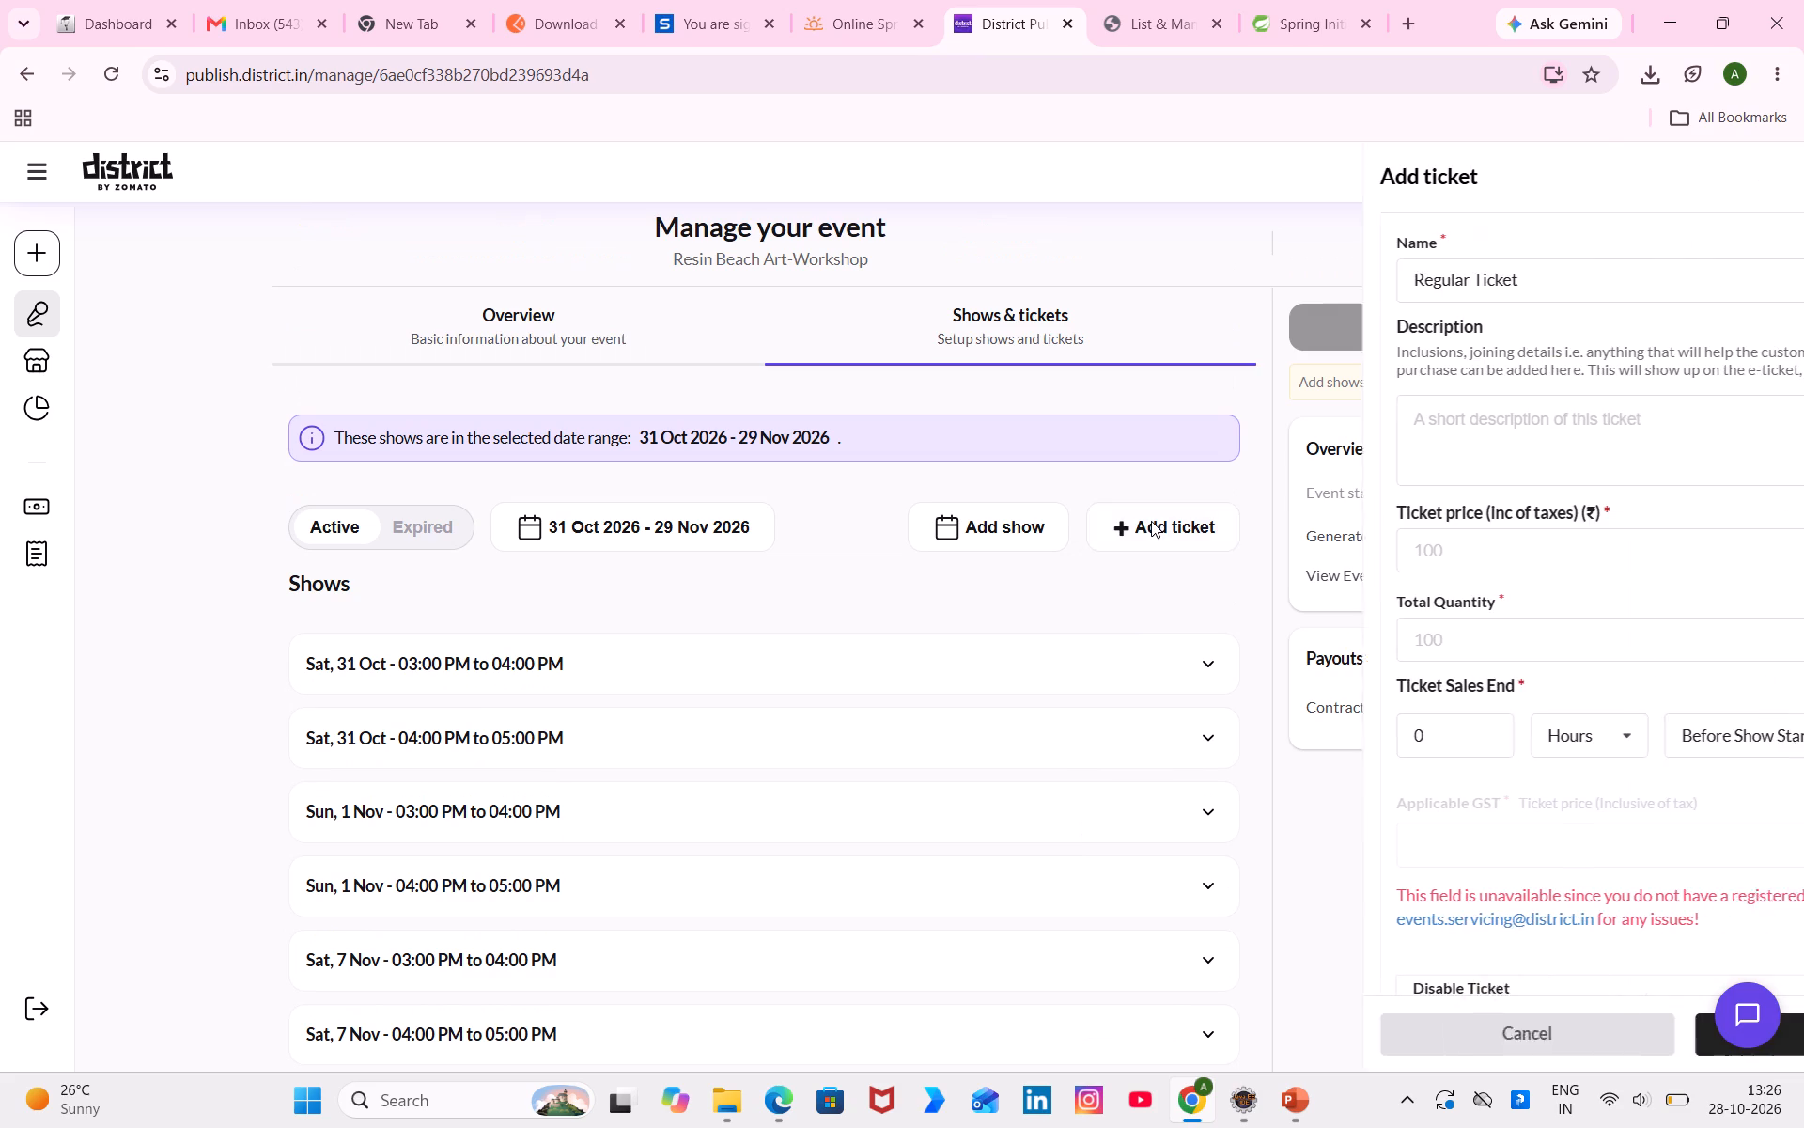
pyautogui.click(1301, 415)
pyautogui.hotkey('ctrl', 'c')
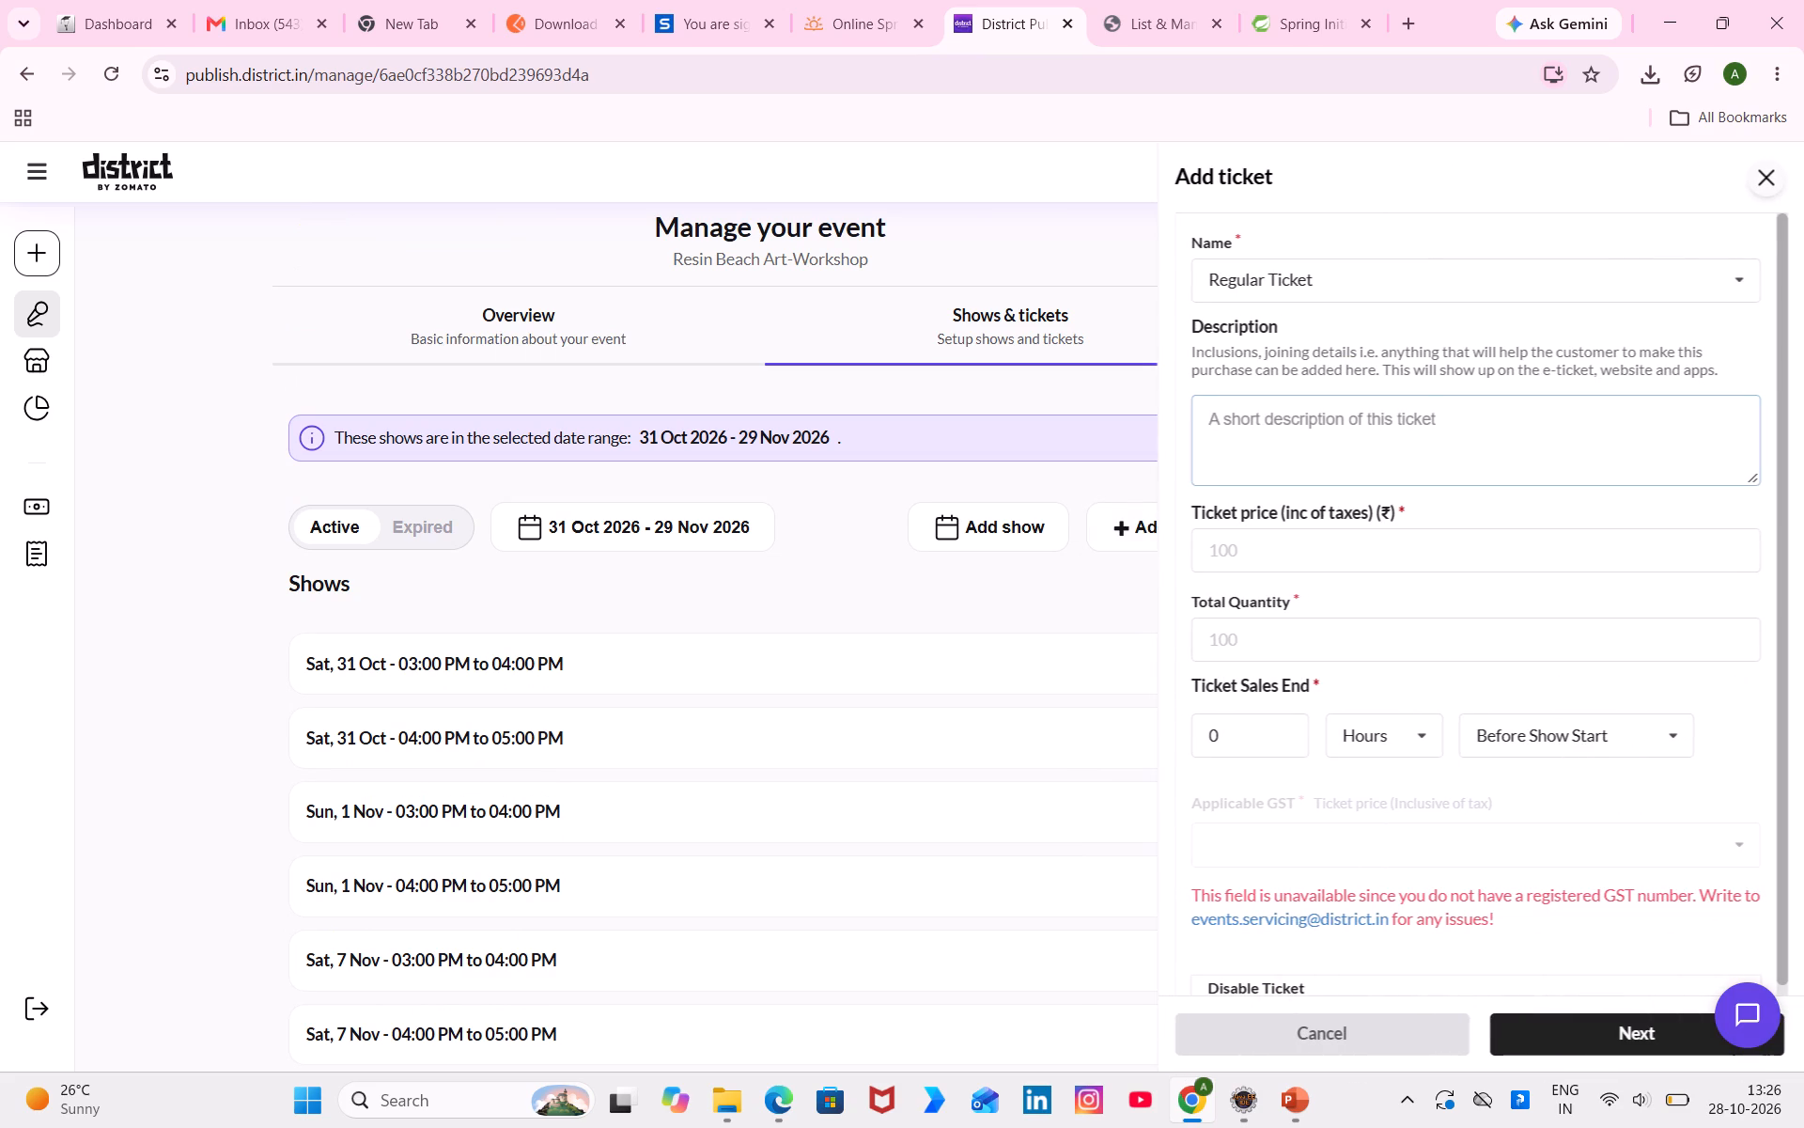
pyautogui.hotkey('ctrl', 'v')
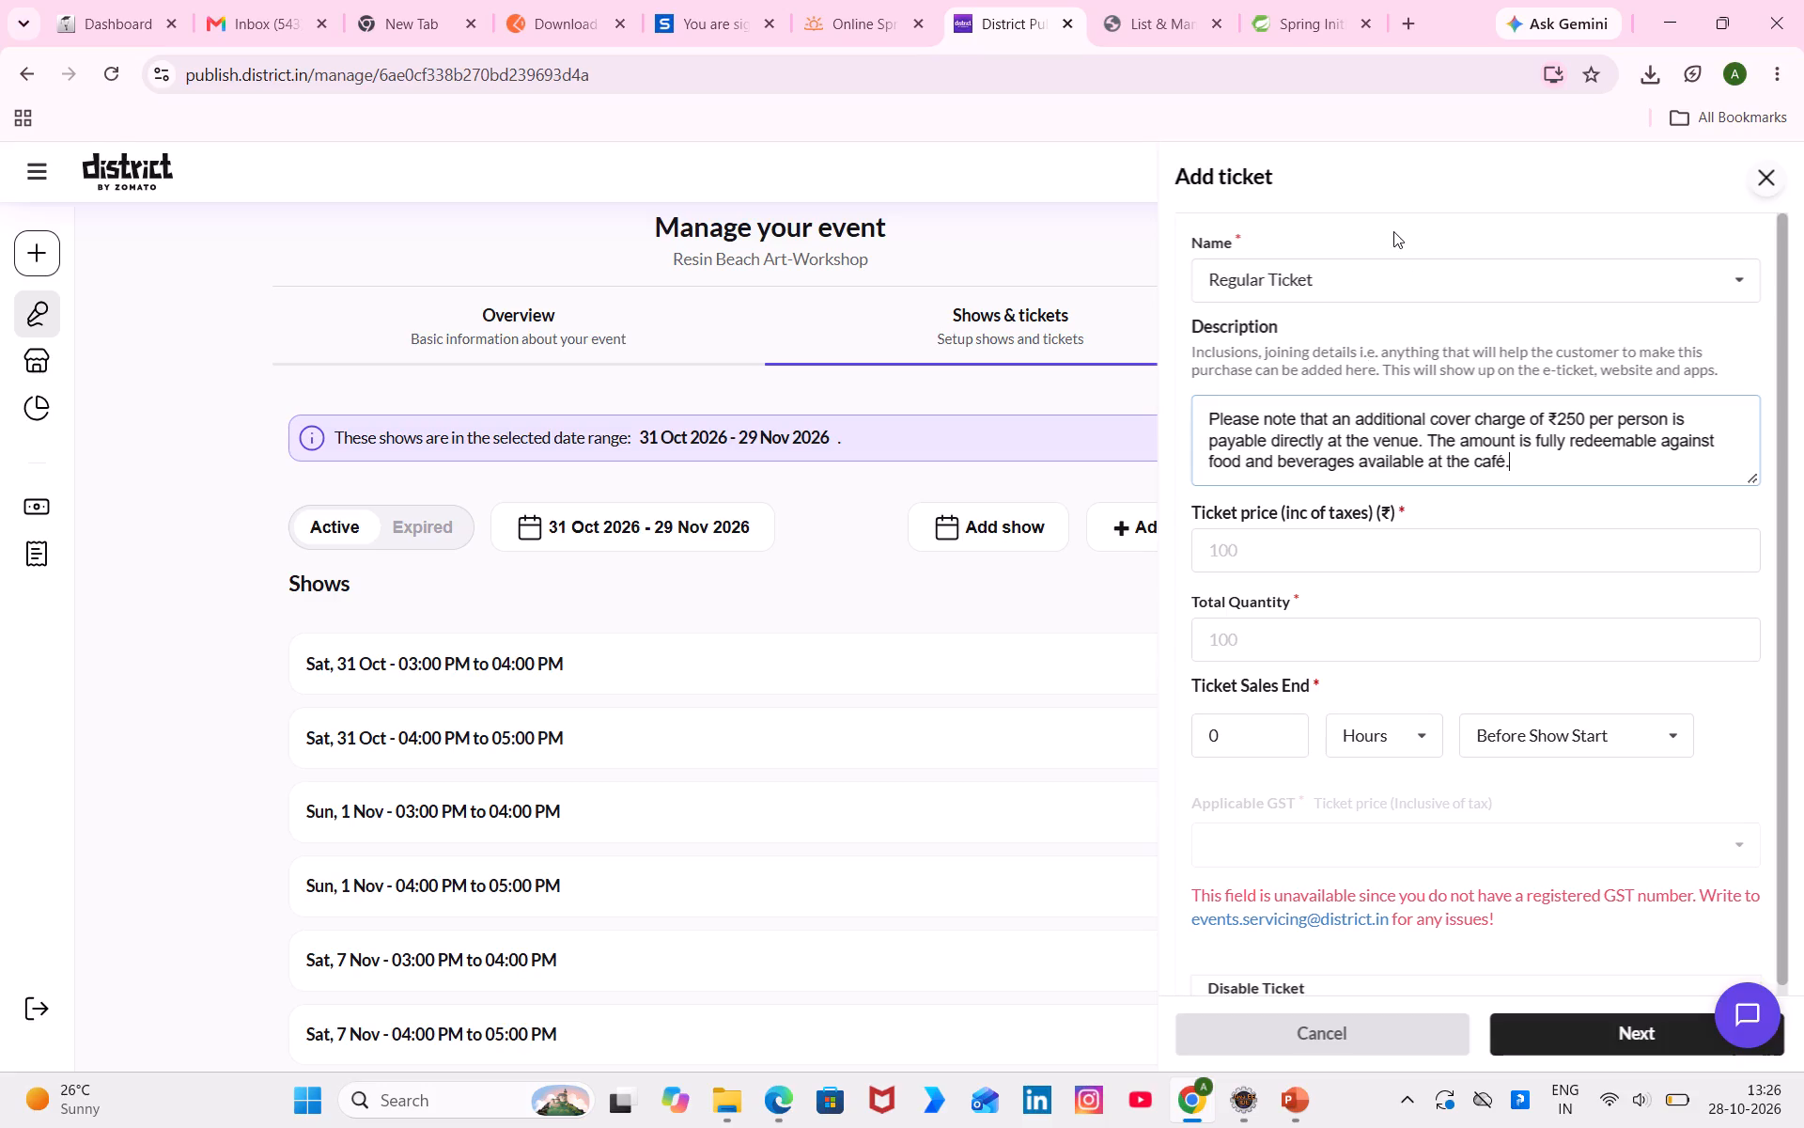
pyautogui.click(1375, 281)
pyautogui.click(1386, 379)
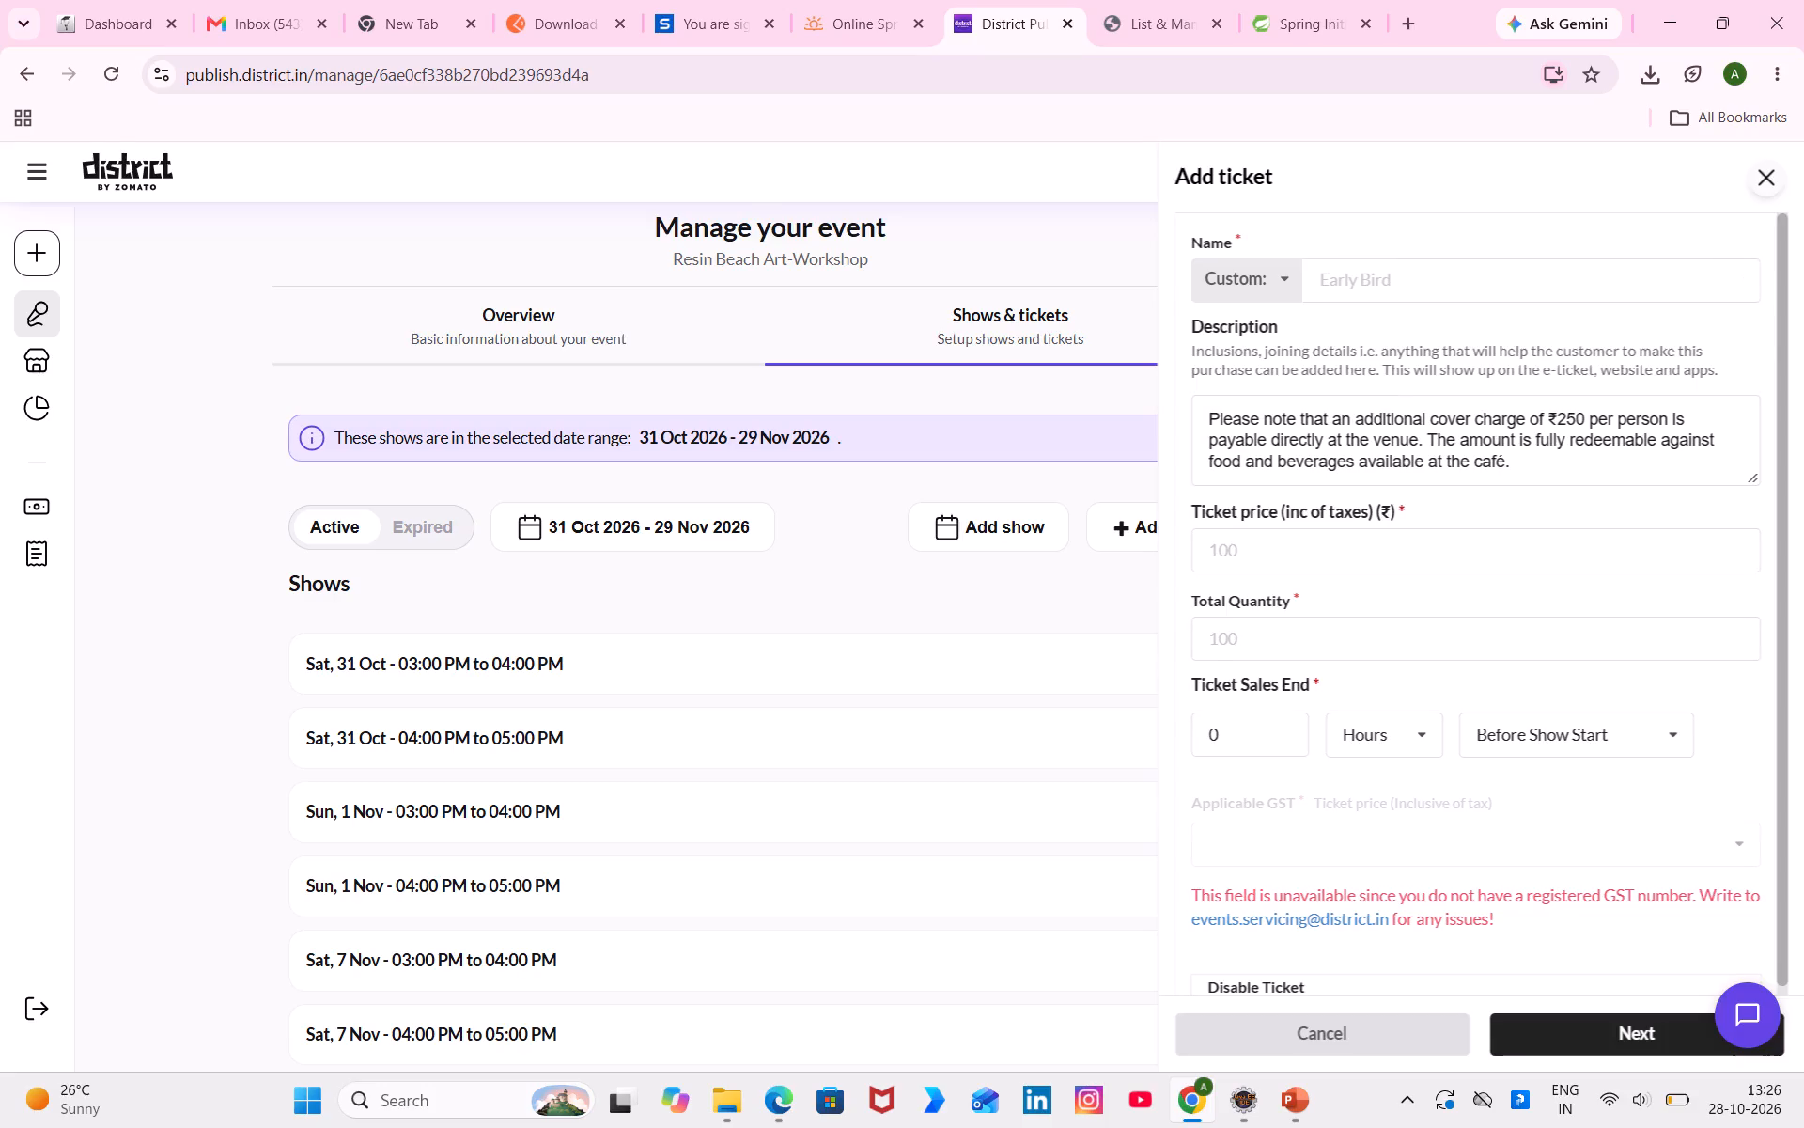
pyautogui.click(1379, 293)
pyautogui.click(1469, 337)
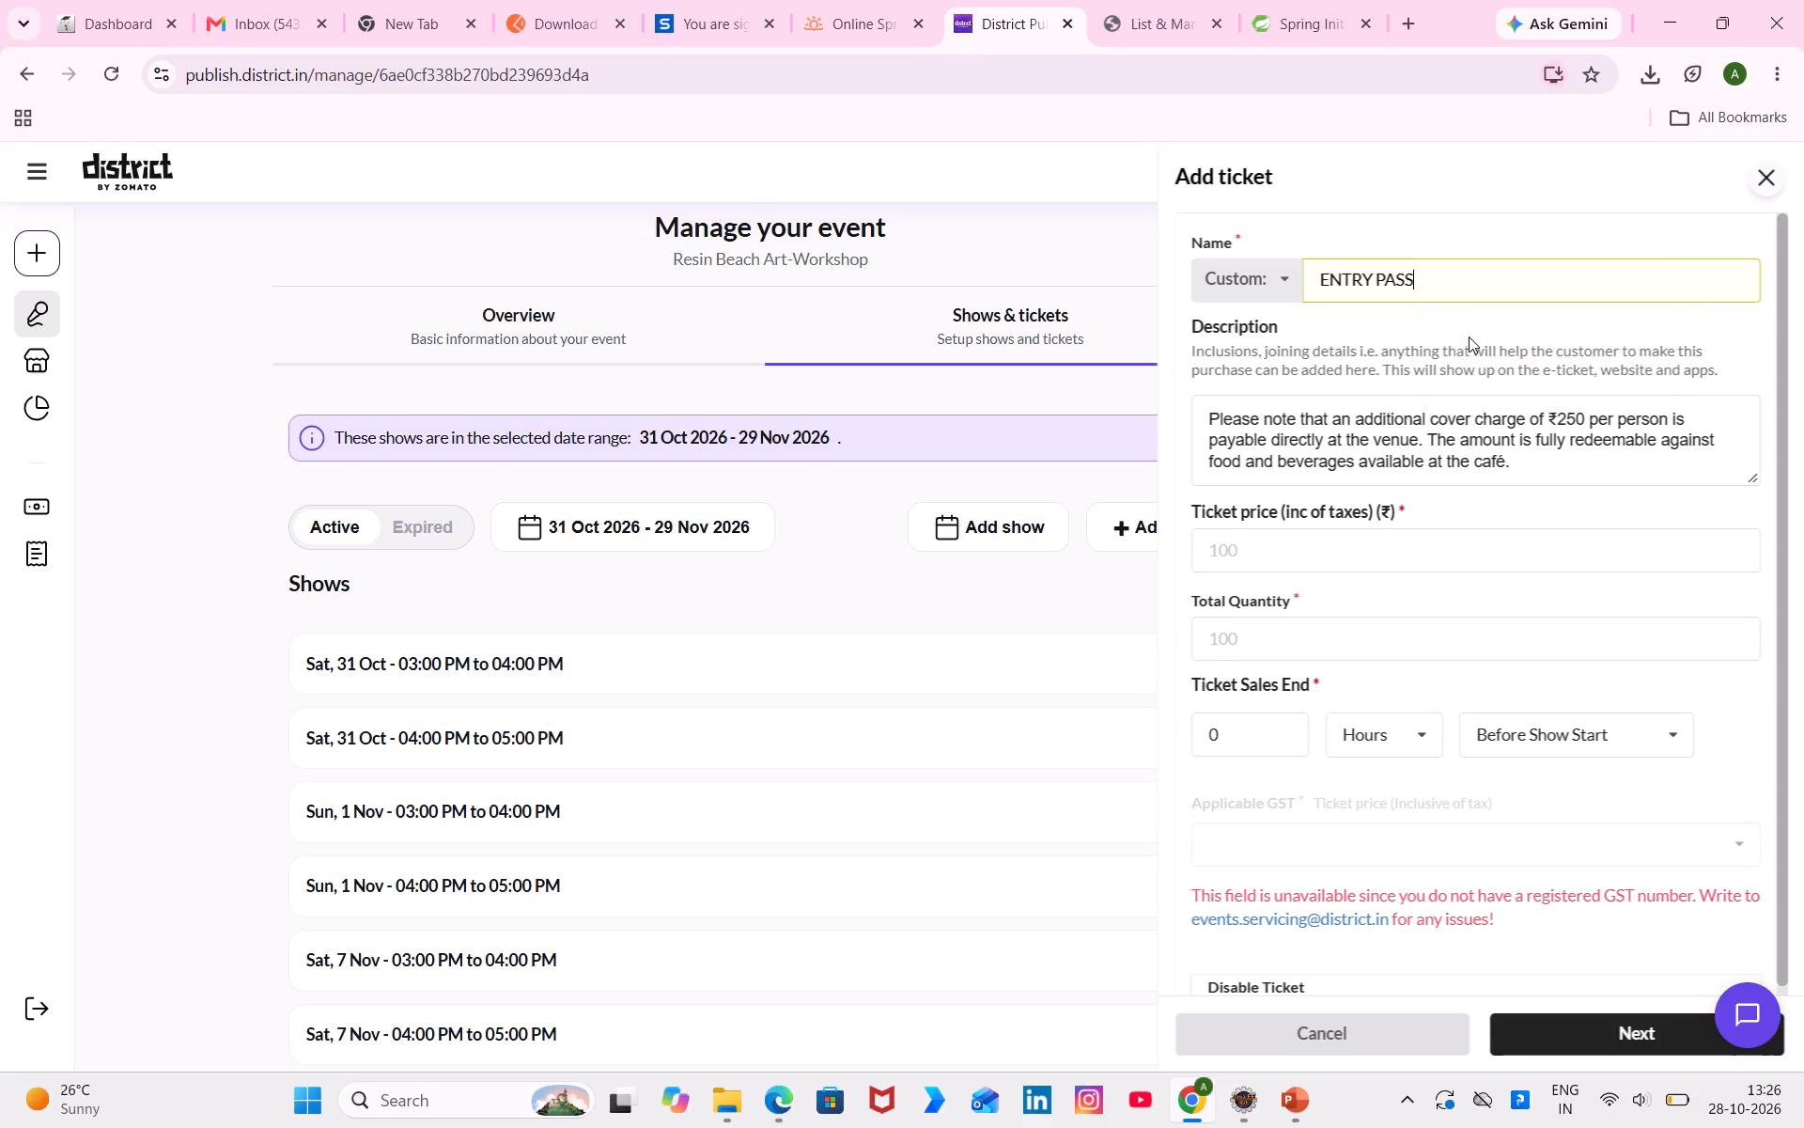
# Set the ticket's total quantity to 10, its price to ₹799 and sales to end 30 minutes before show start.
pyautogui.click(1302, 632)
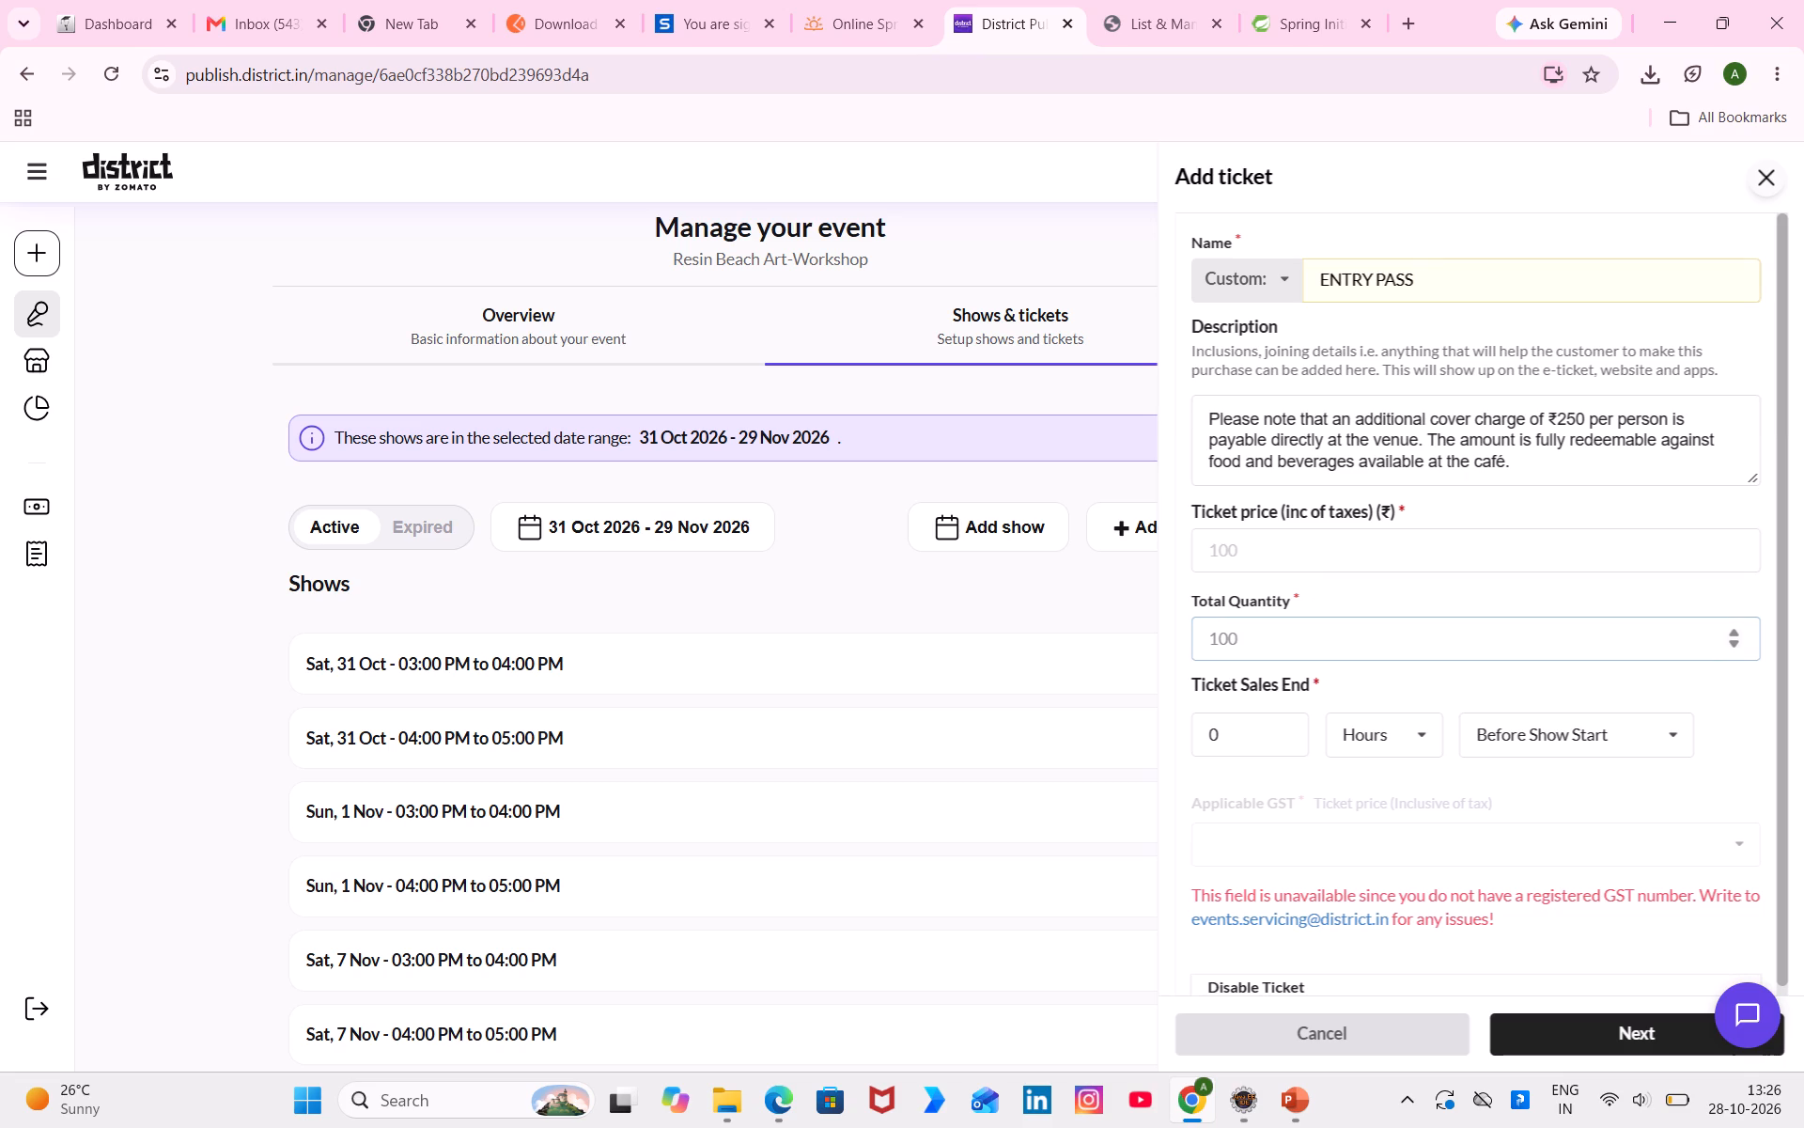
pyautogui.write('10')
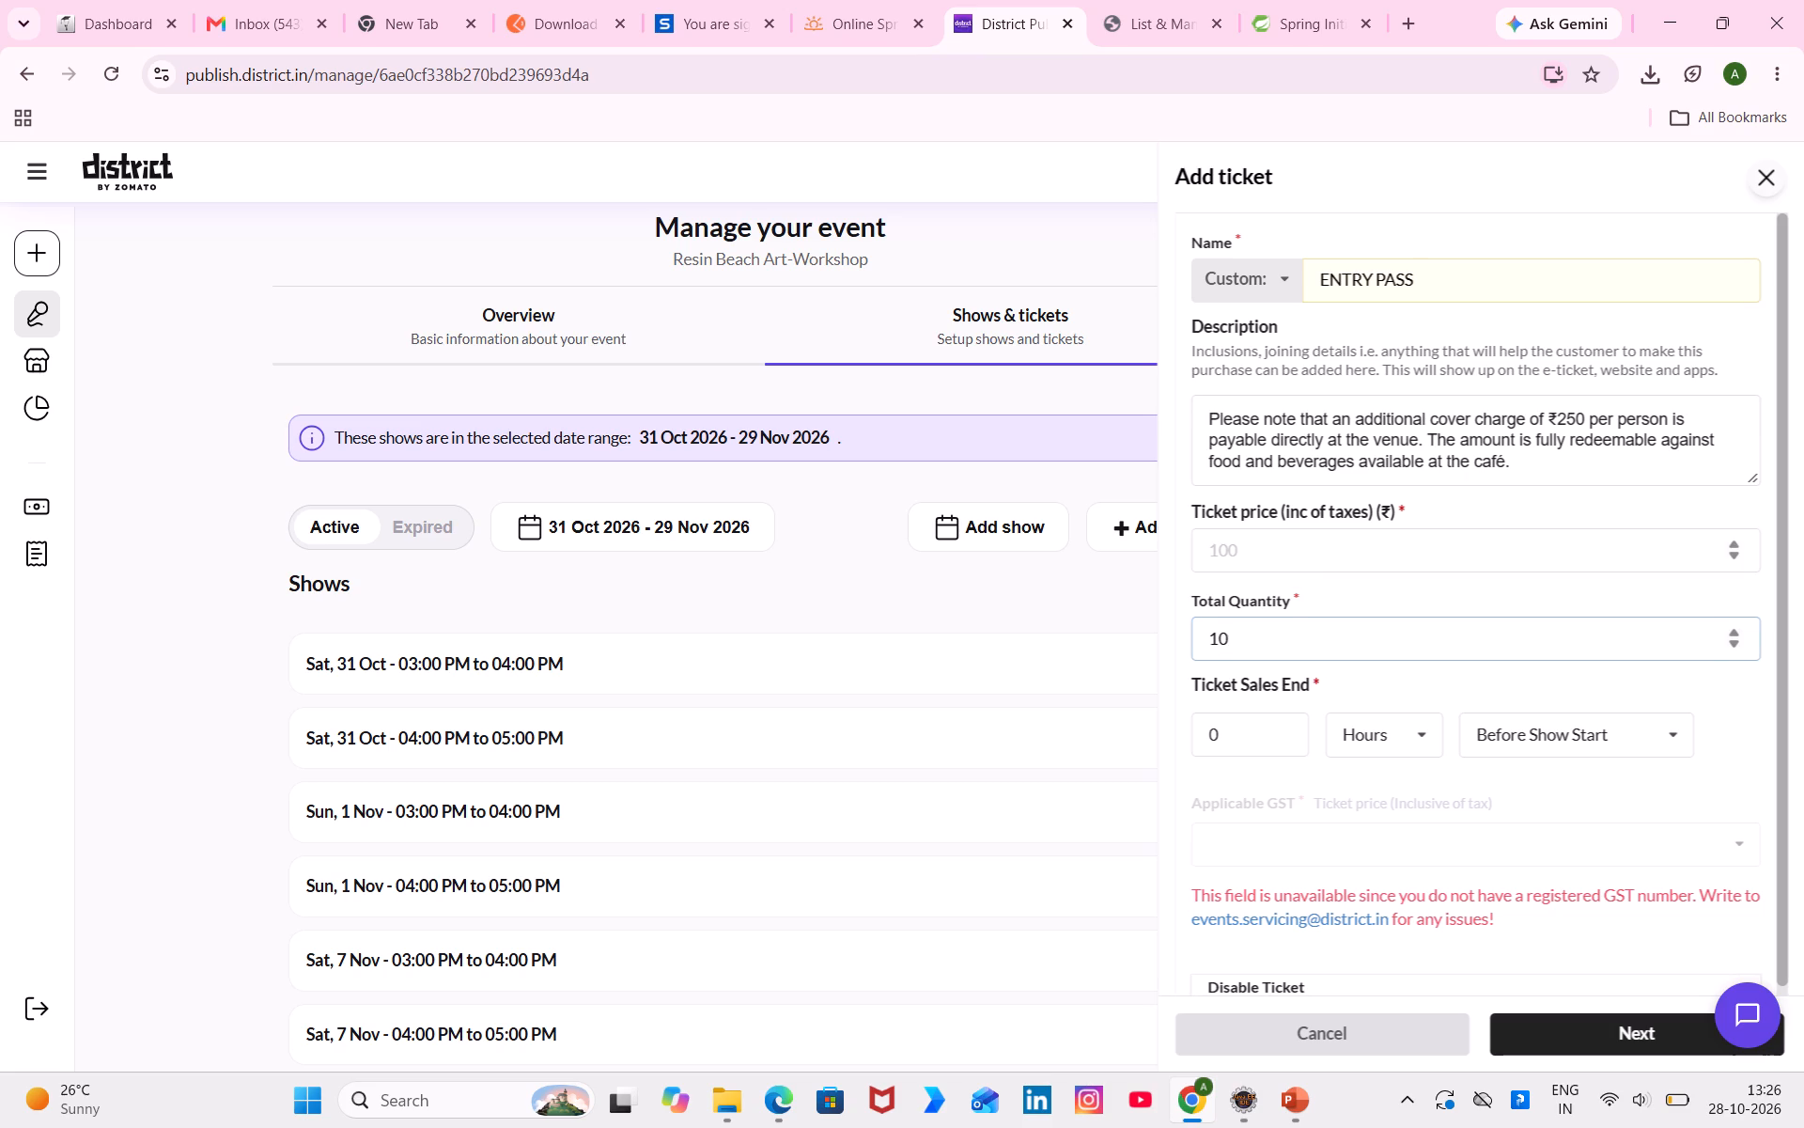
pyautogui.click(1277, 556)
pyautogui.write('799')
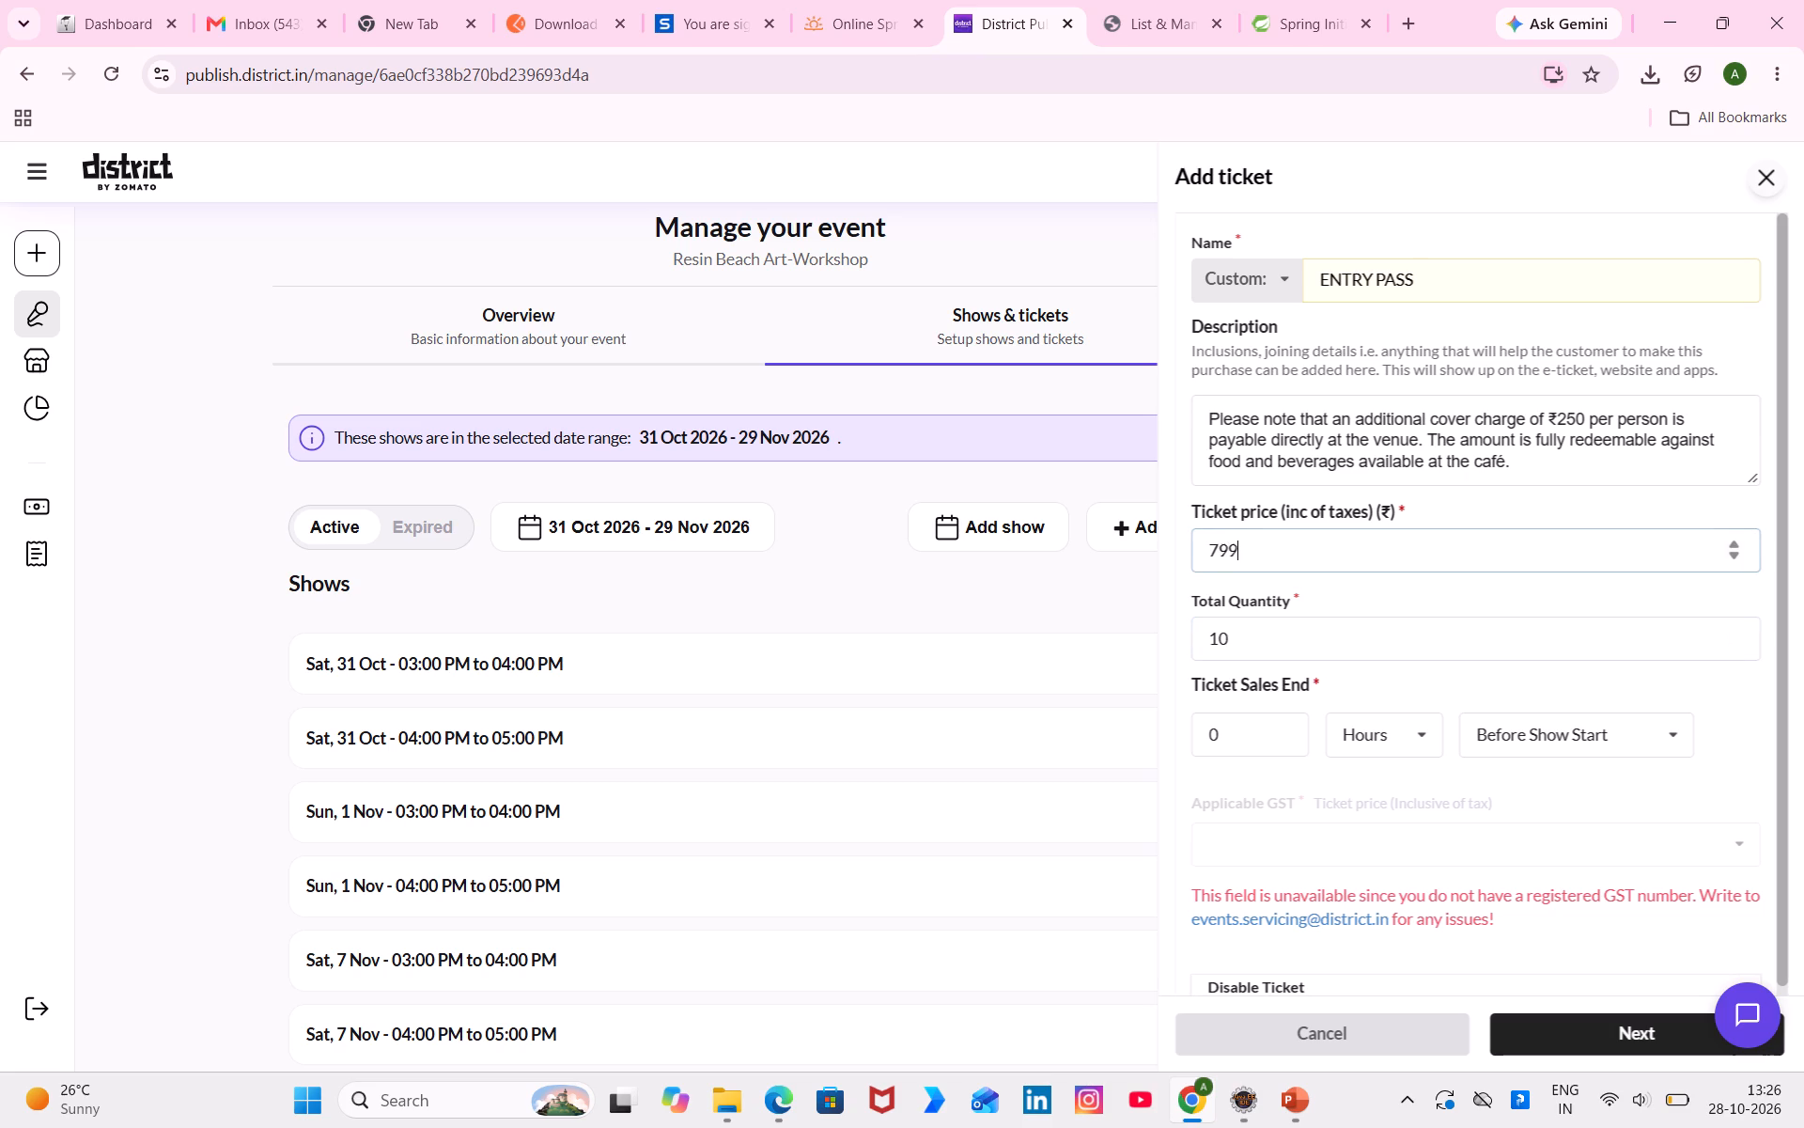
pyautogui.click(1214, 747)
pyautogui.press('Left')
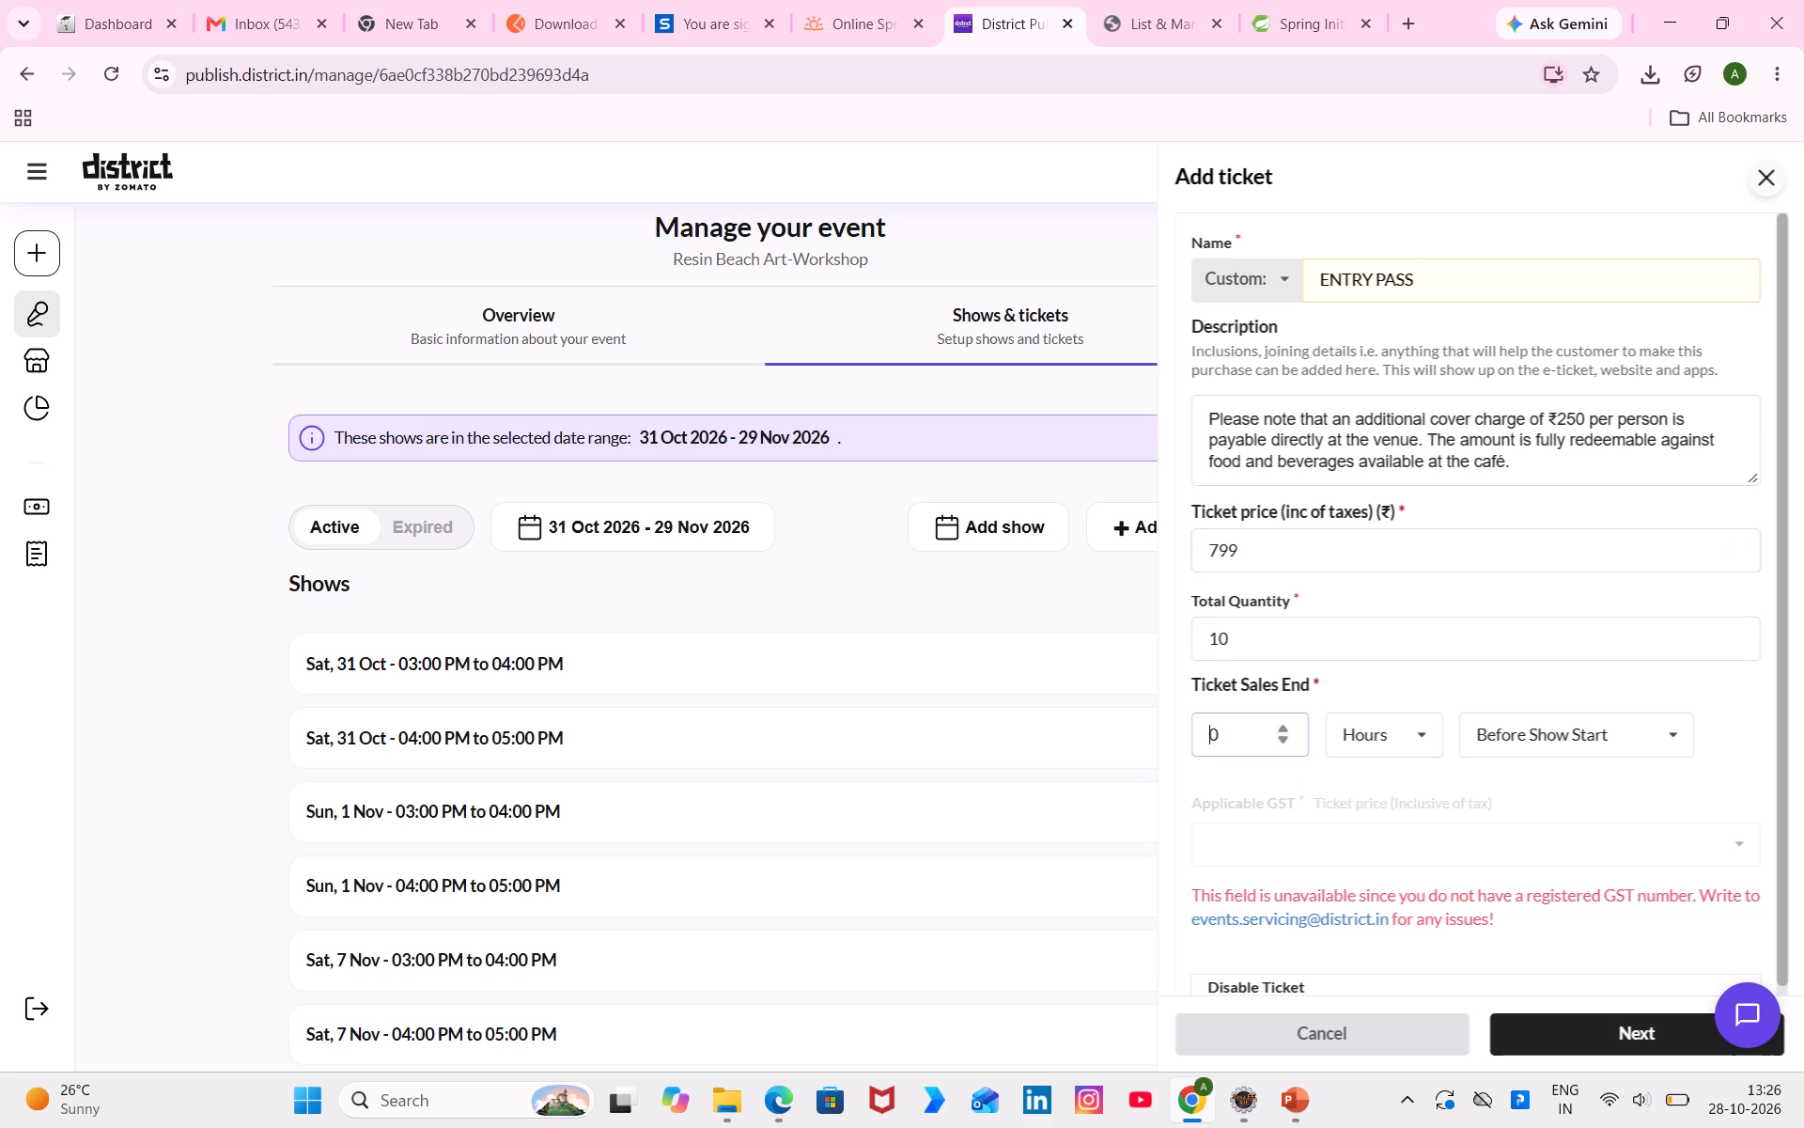
pyautogui.press('3')
pyautogui.click(1354, 740)
pyautogui.click(1380, 779)
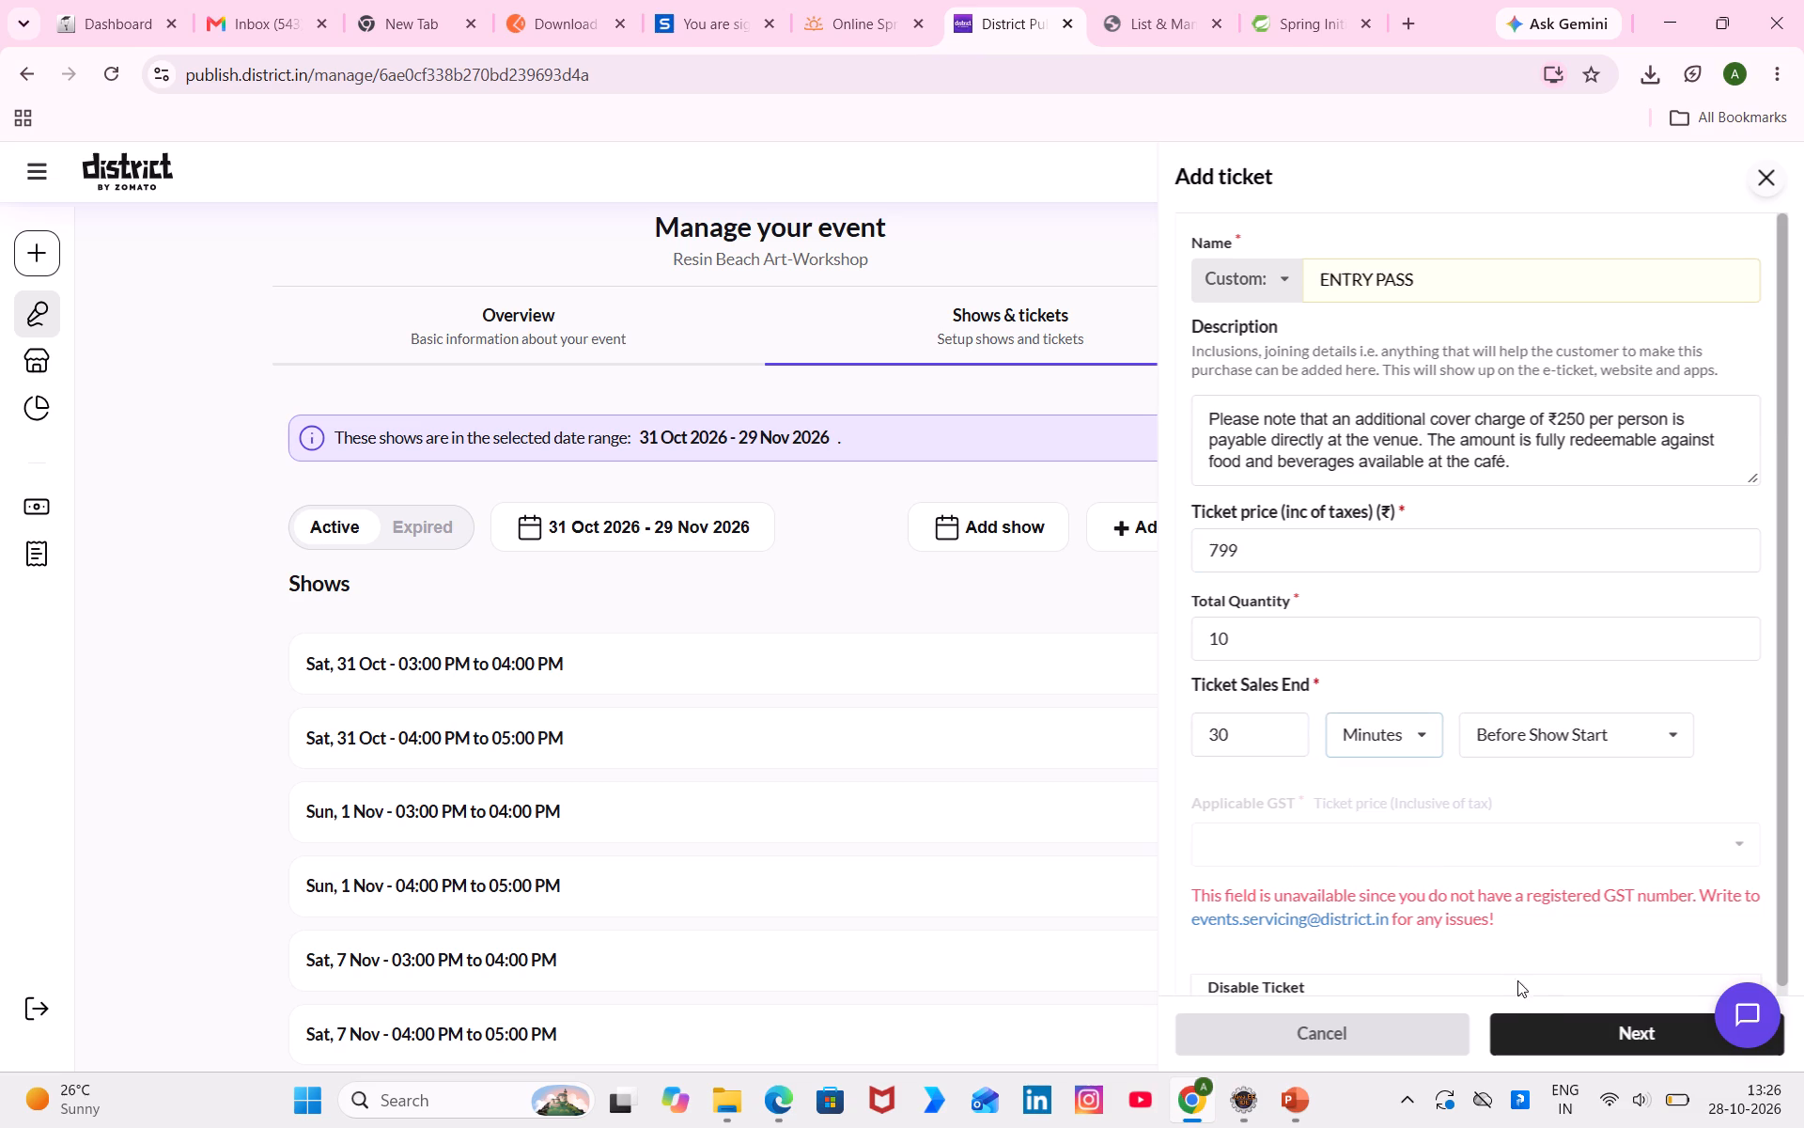
# Save the ENTRY PASS ticket for all shows and confirm the changes.
pyautogui.click(1549, 1028)
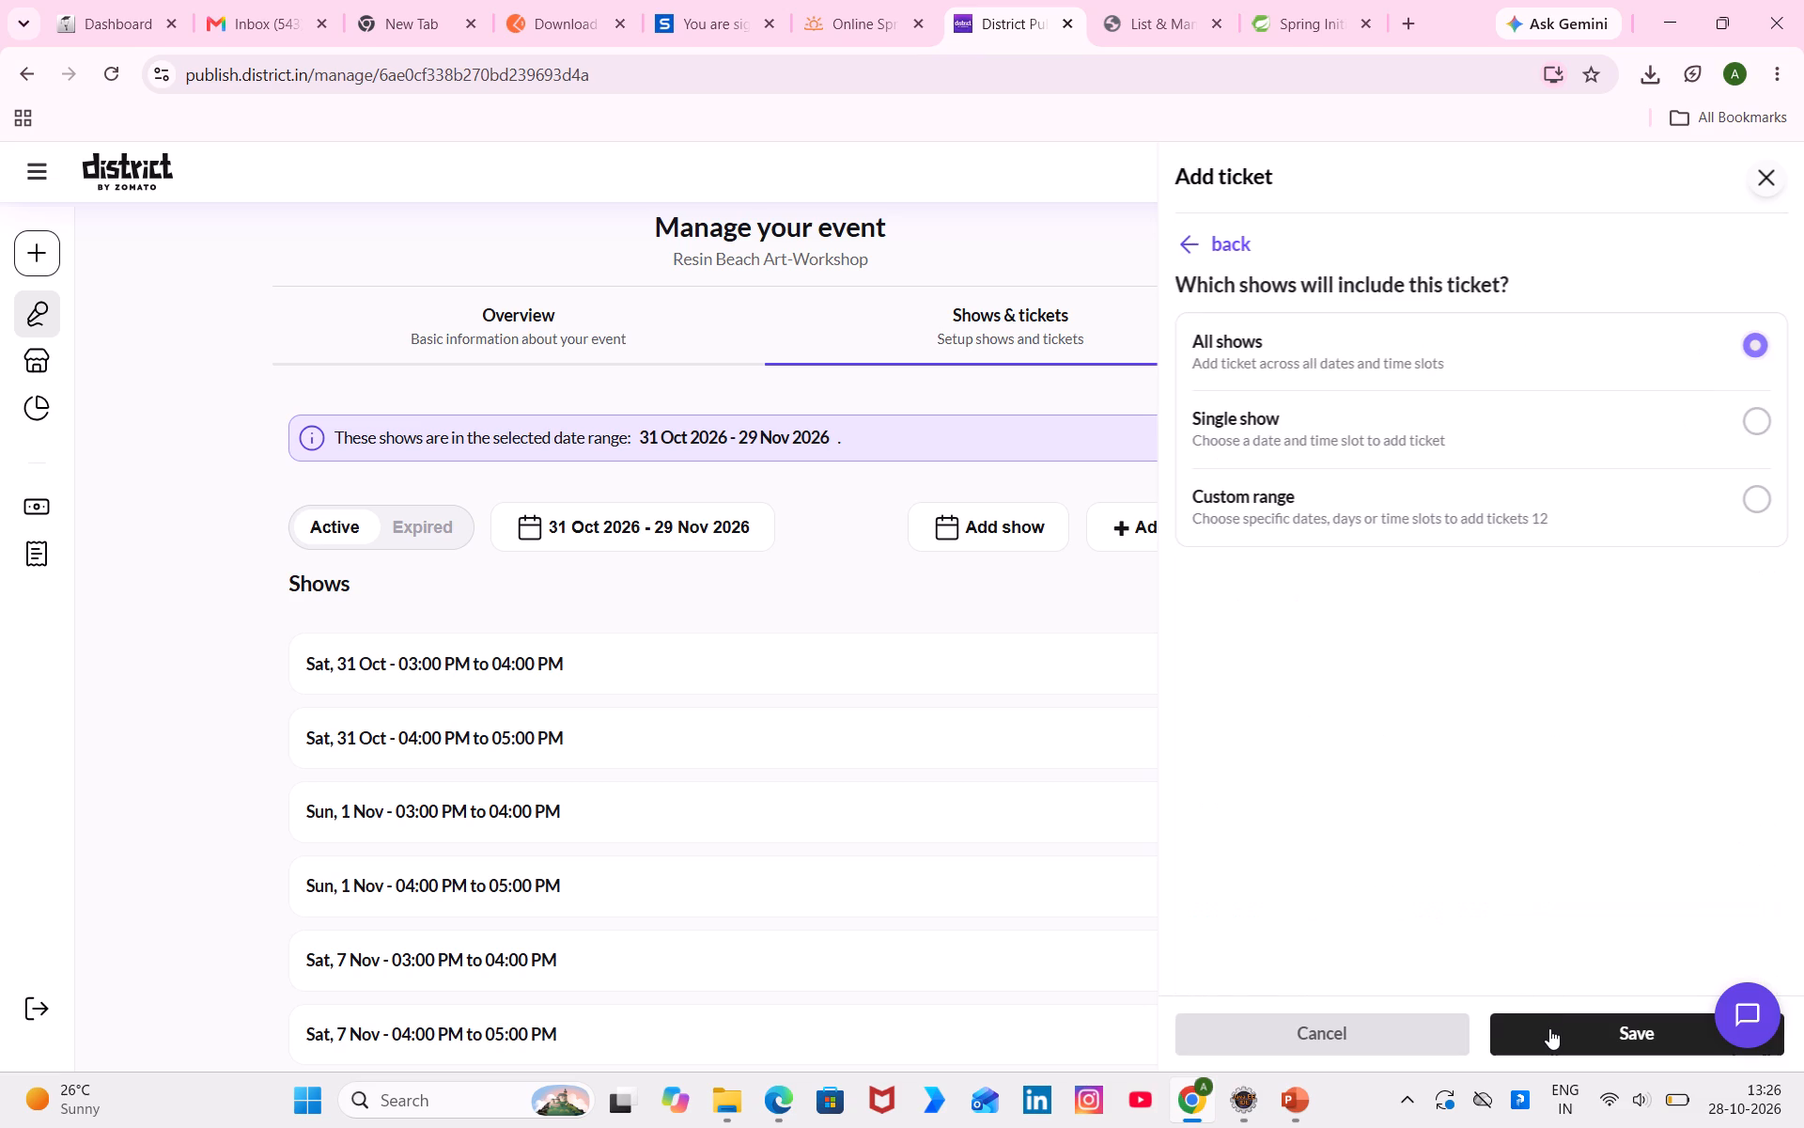
pyautogui.click(1544, 1030)
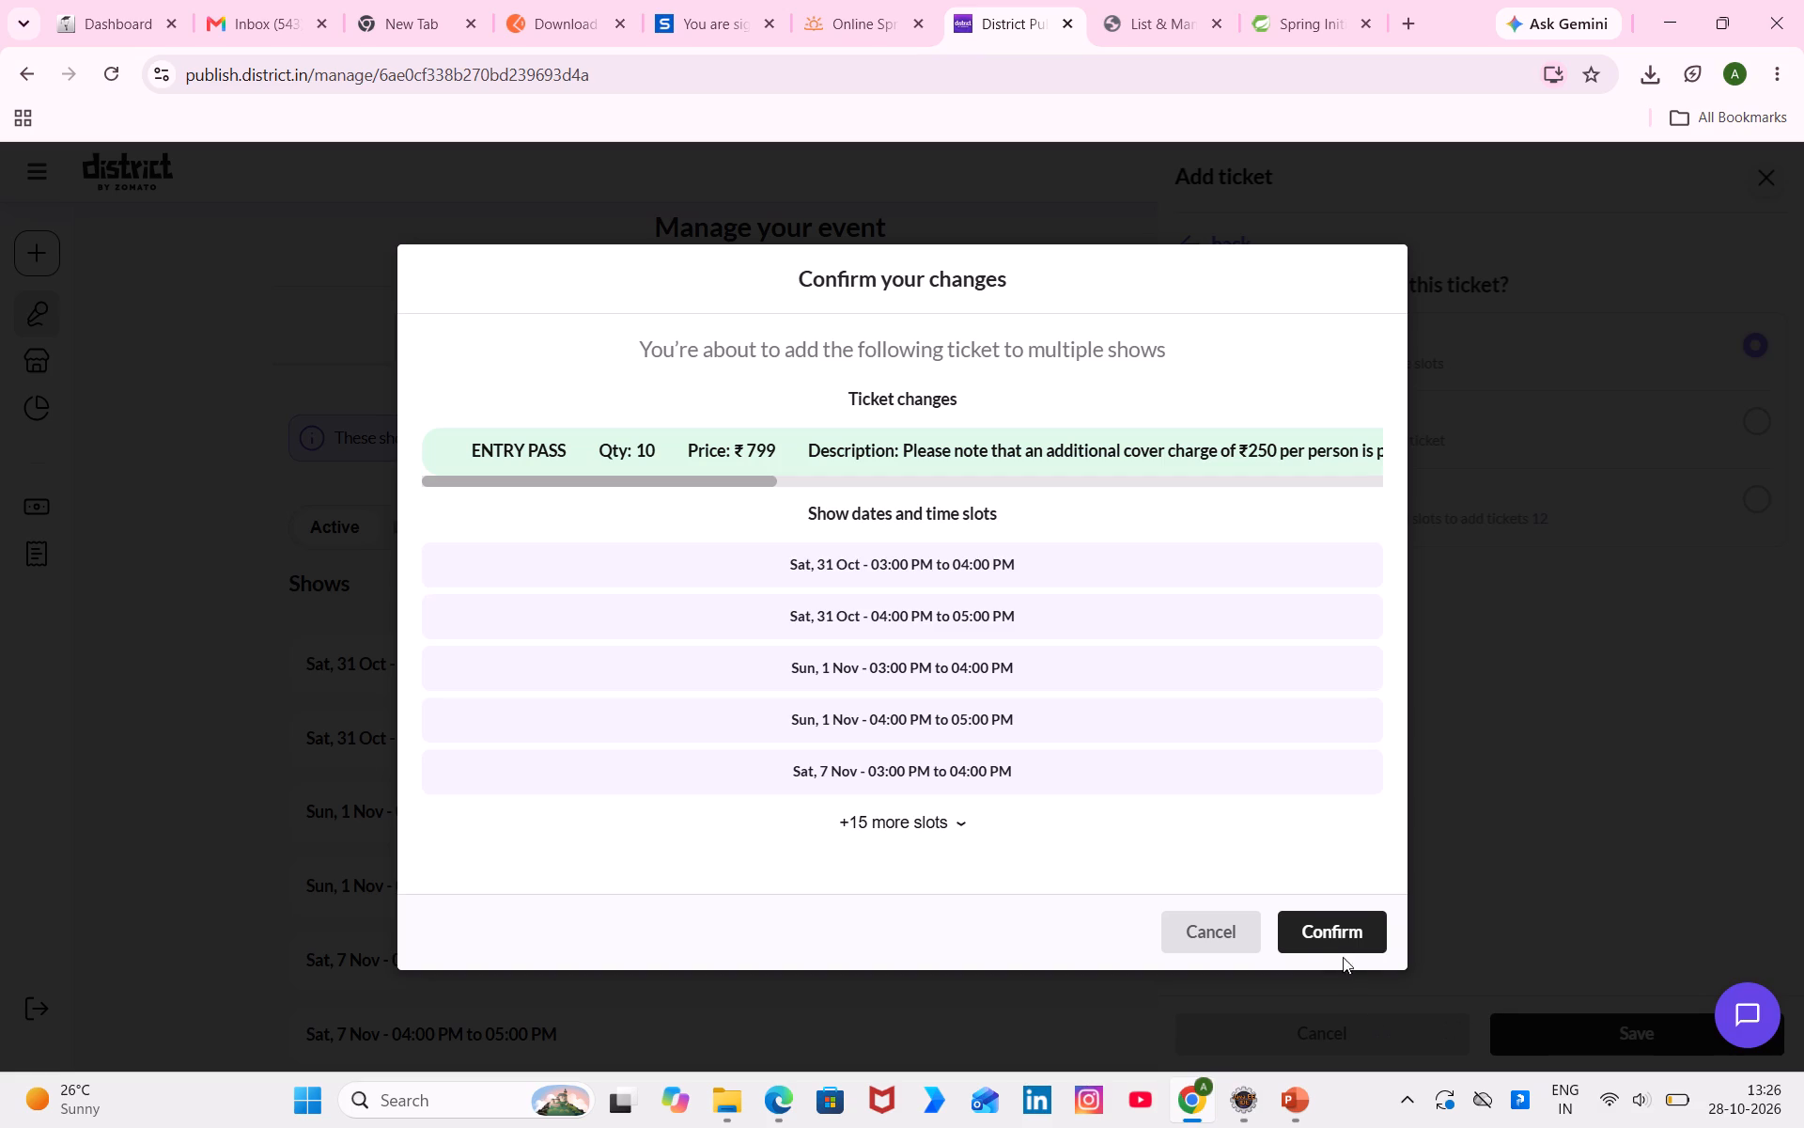
pyautogui.click(1333, 934)
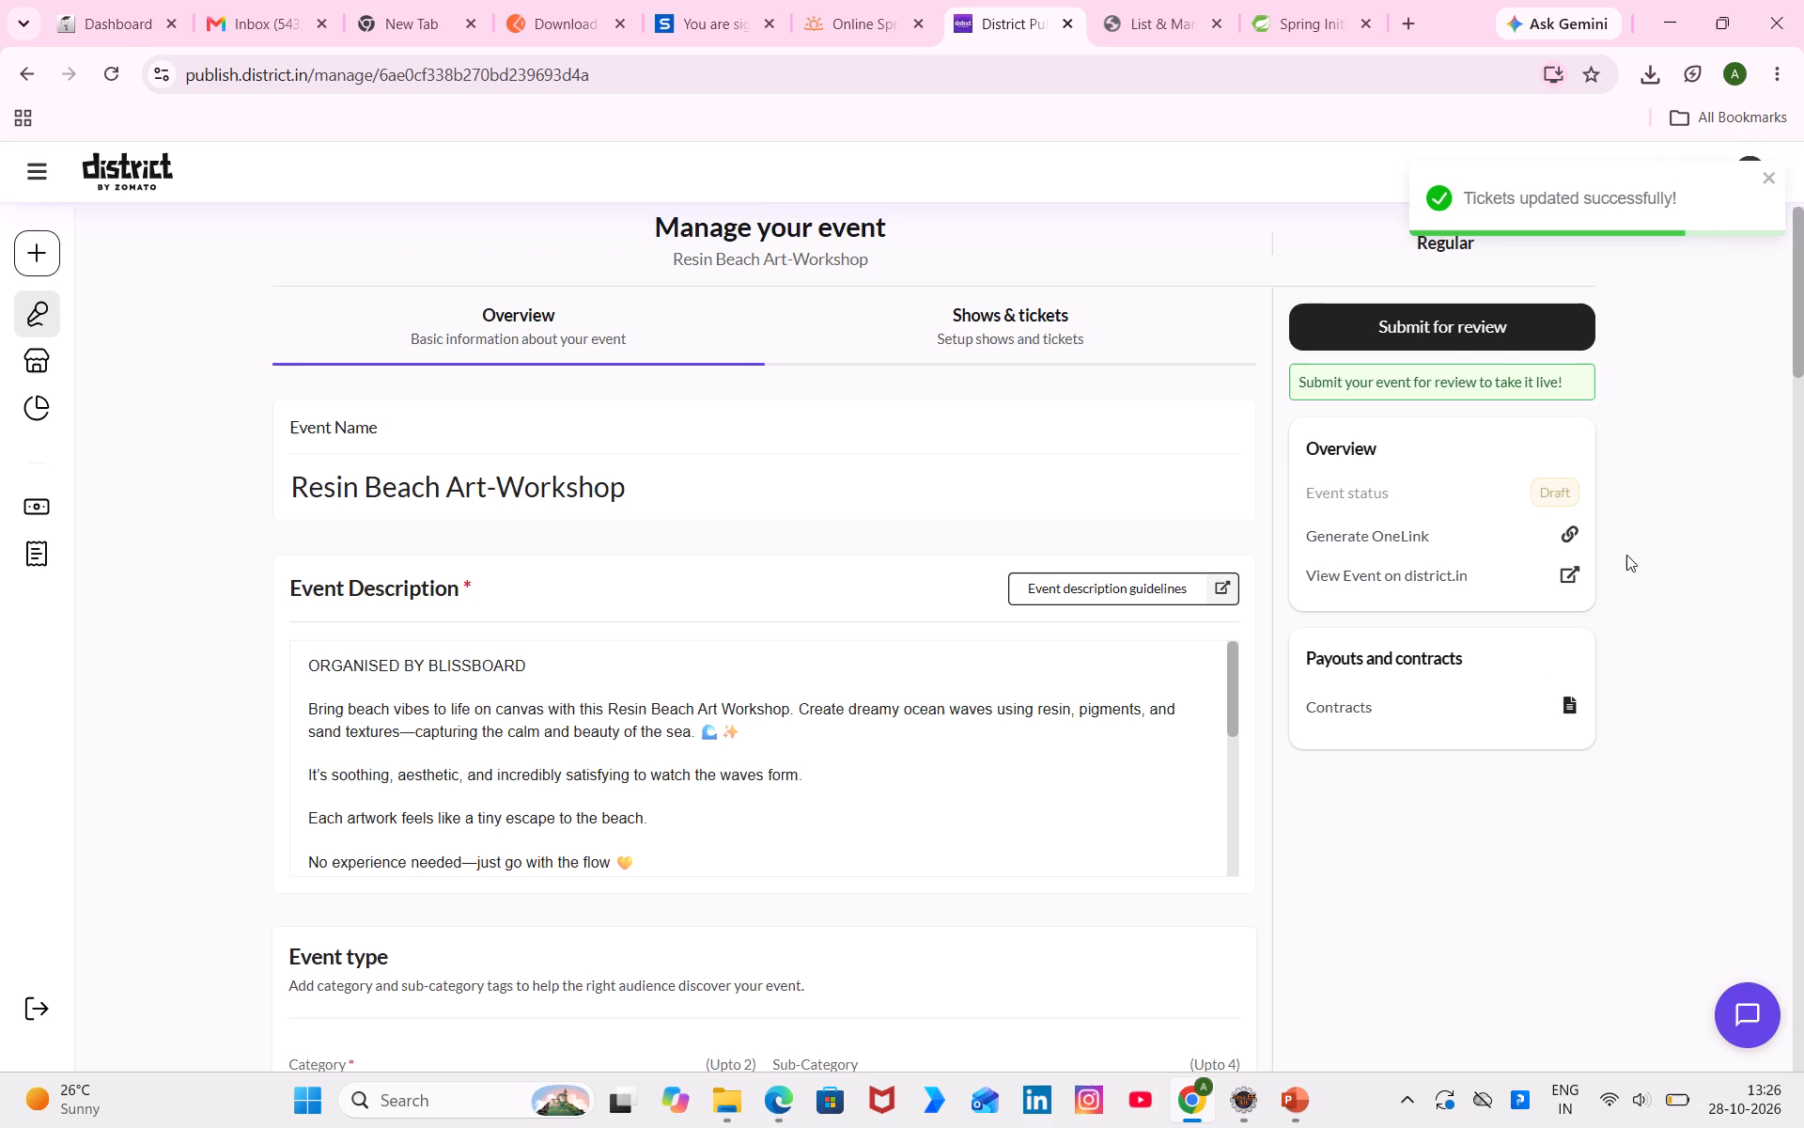
# Submit the Resin Beach Art-Workshop event for review and acknowledge the notice.
pyautogui.click(1485, 330)
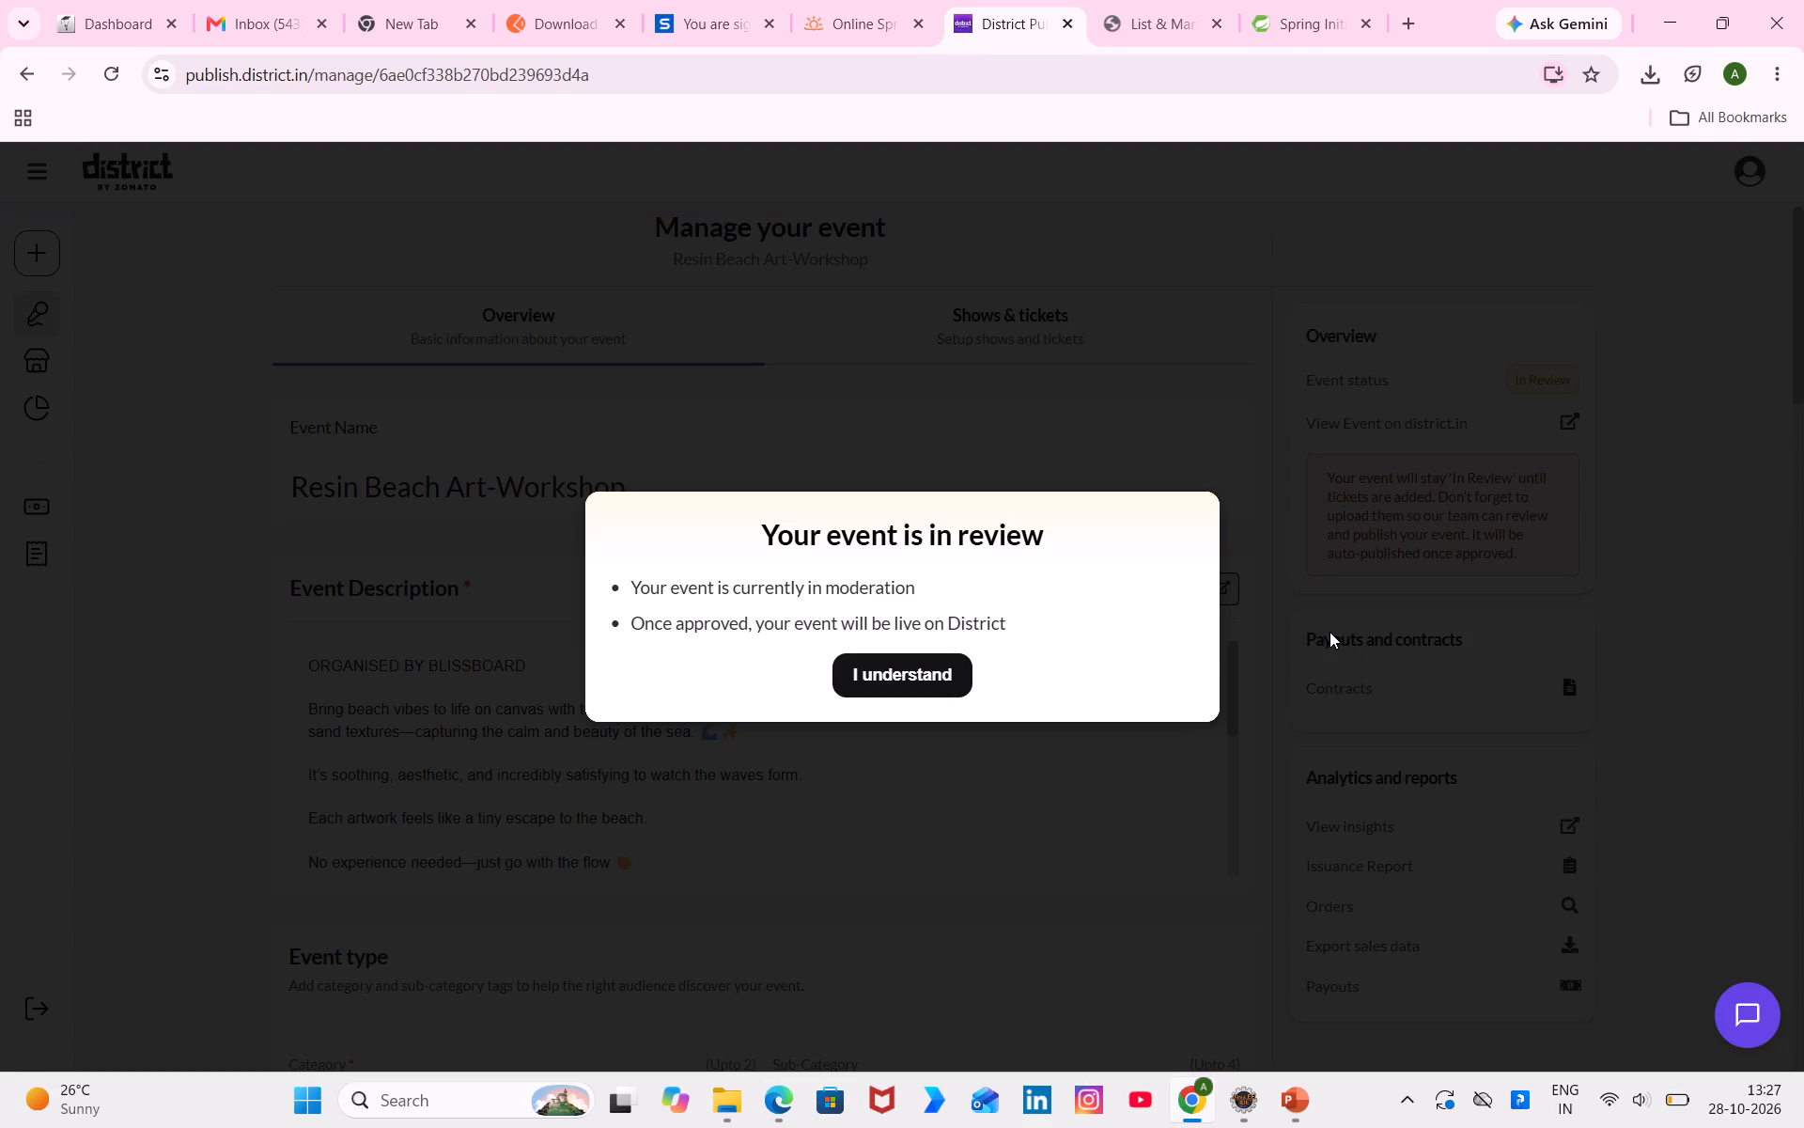
pyautogui.click(920, 672)
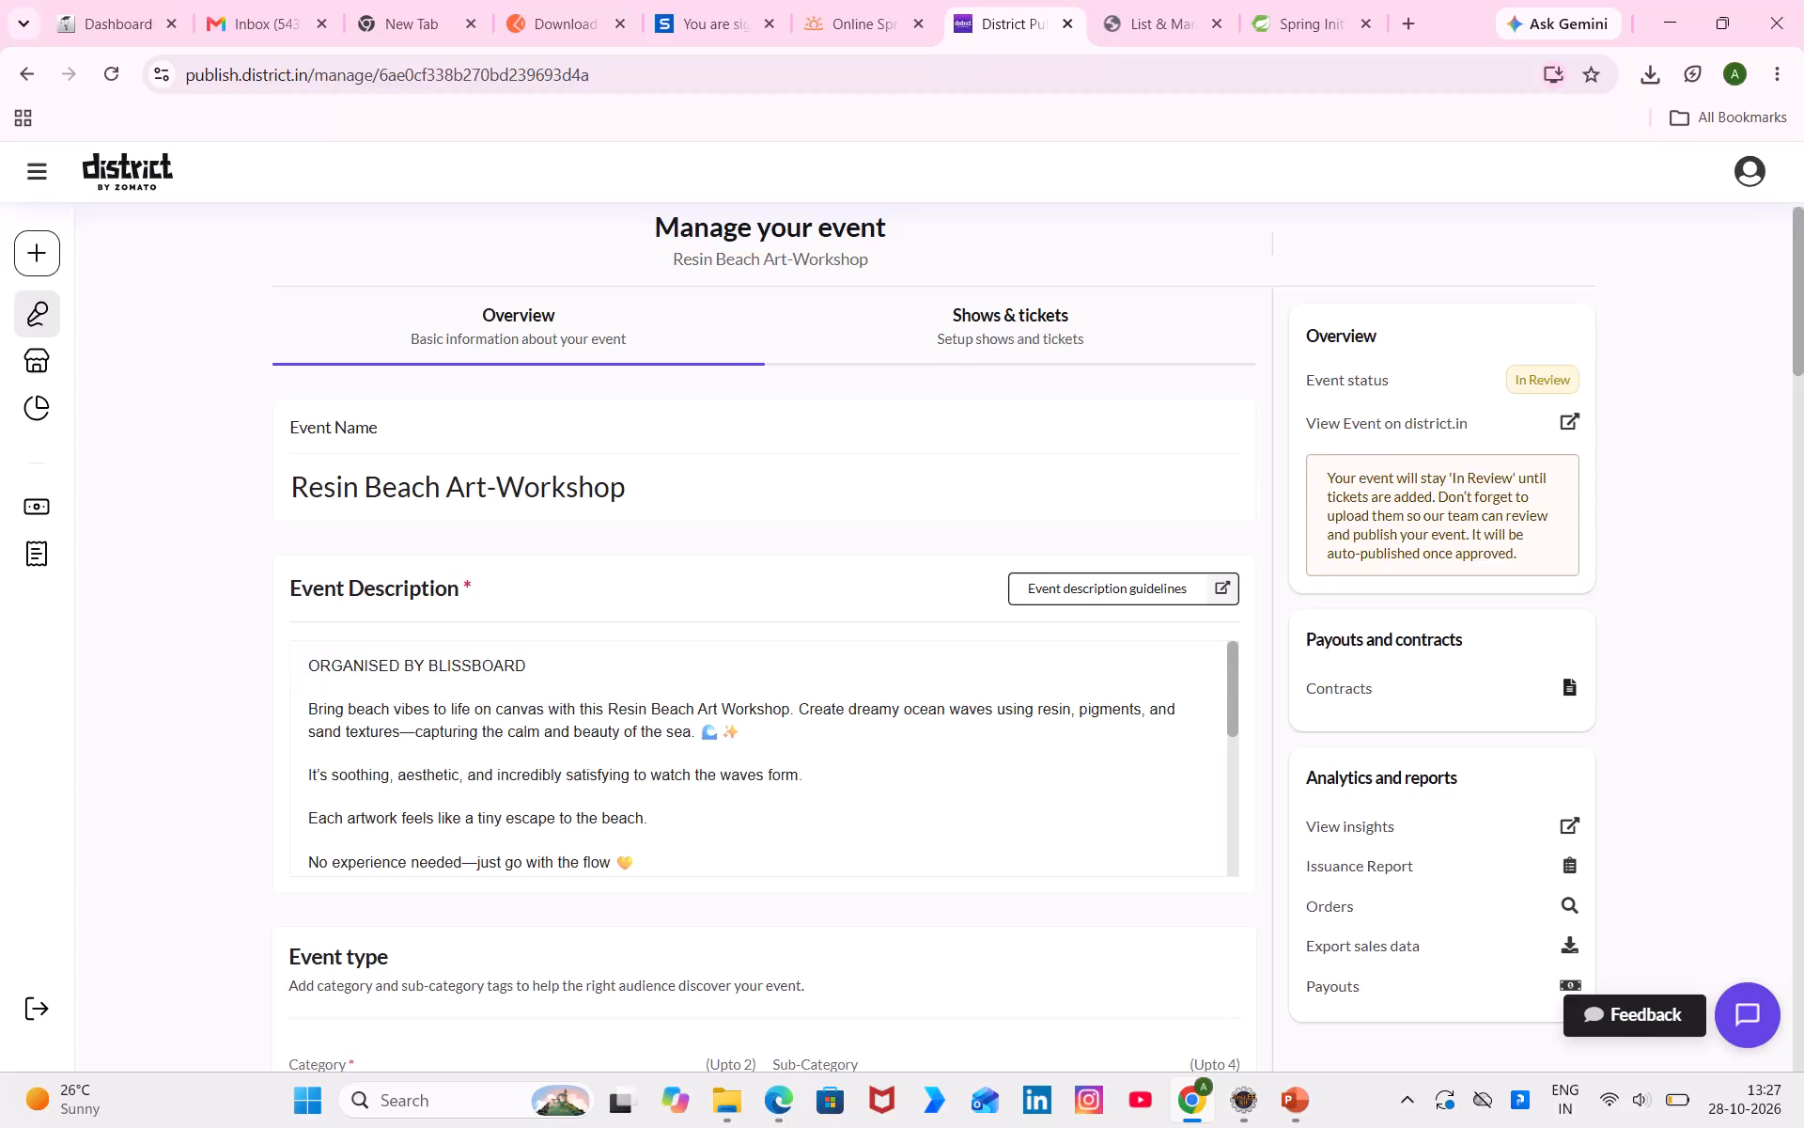
# Switch to the Blissboard scheduling spreadsheet in Edge and enter done for Resin beach art under District's Mona Cava.
pyautogui.click(783, 1095)
pyautogui.press('d')
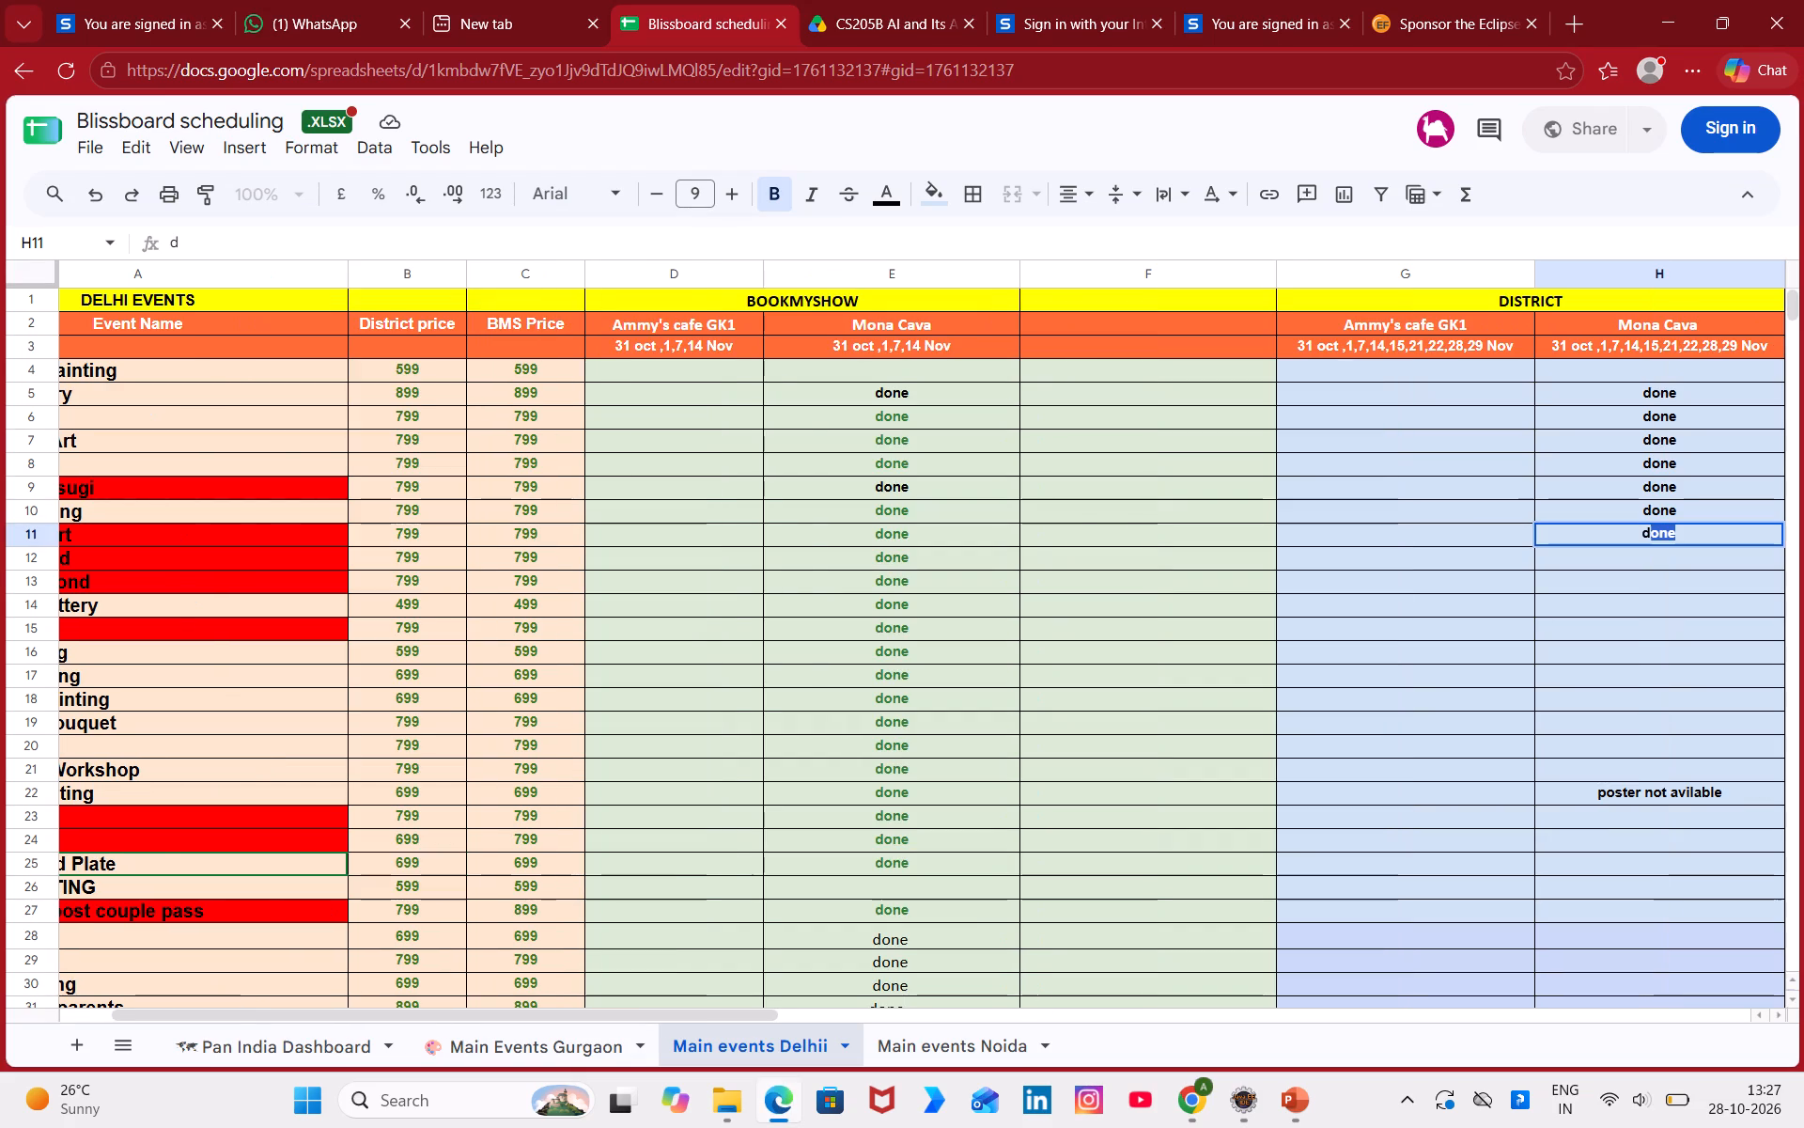
pyautogui.press('Return')
# Check the spreadsheet's event list, switch back to District in Chrome, search for "resin ko" and open the Mona Cava draft Resin Koi Pond-Workshop.
pyautogui.hscroll(6, 1035, 997)
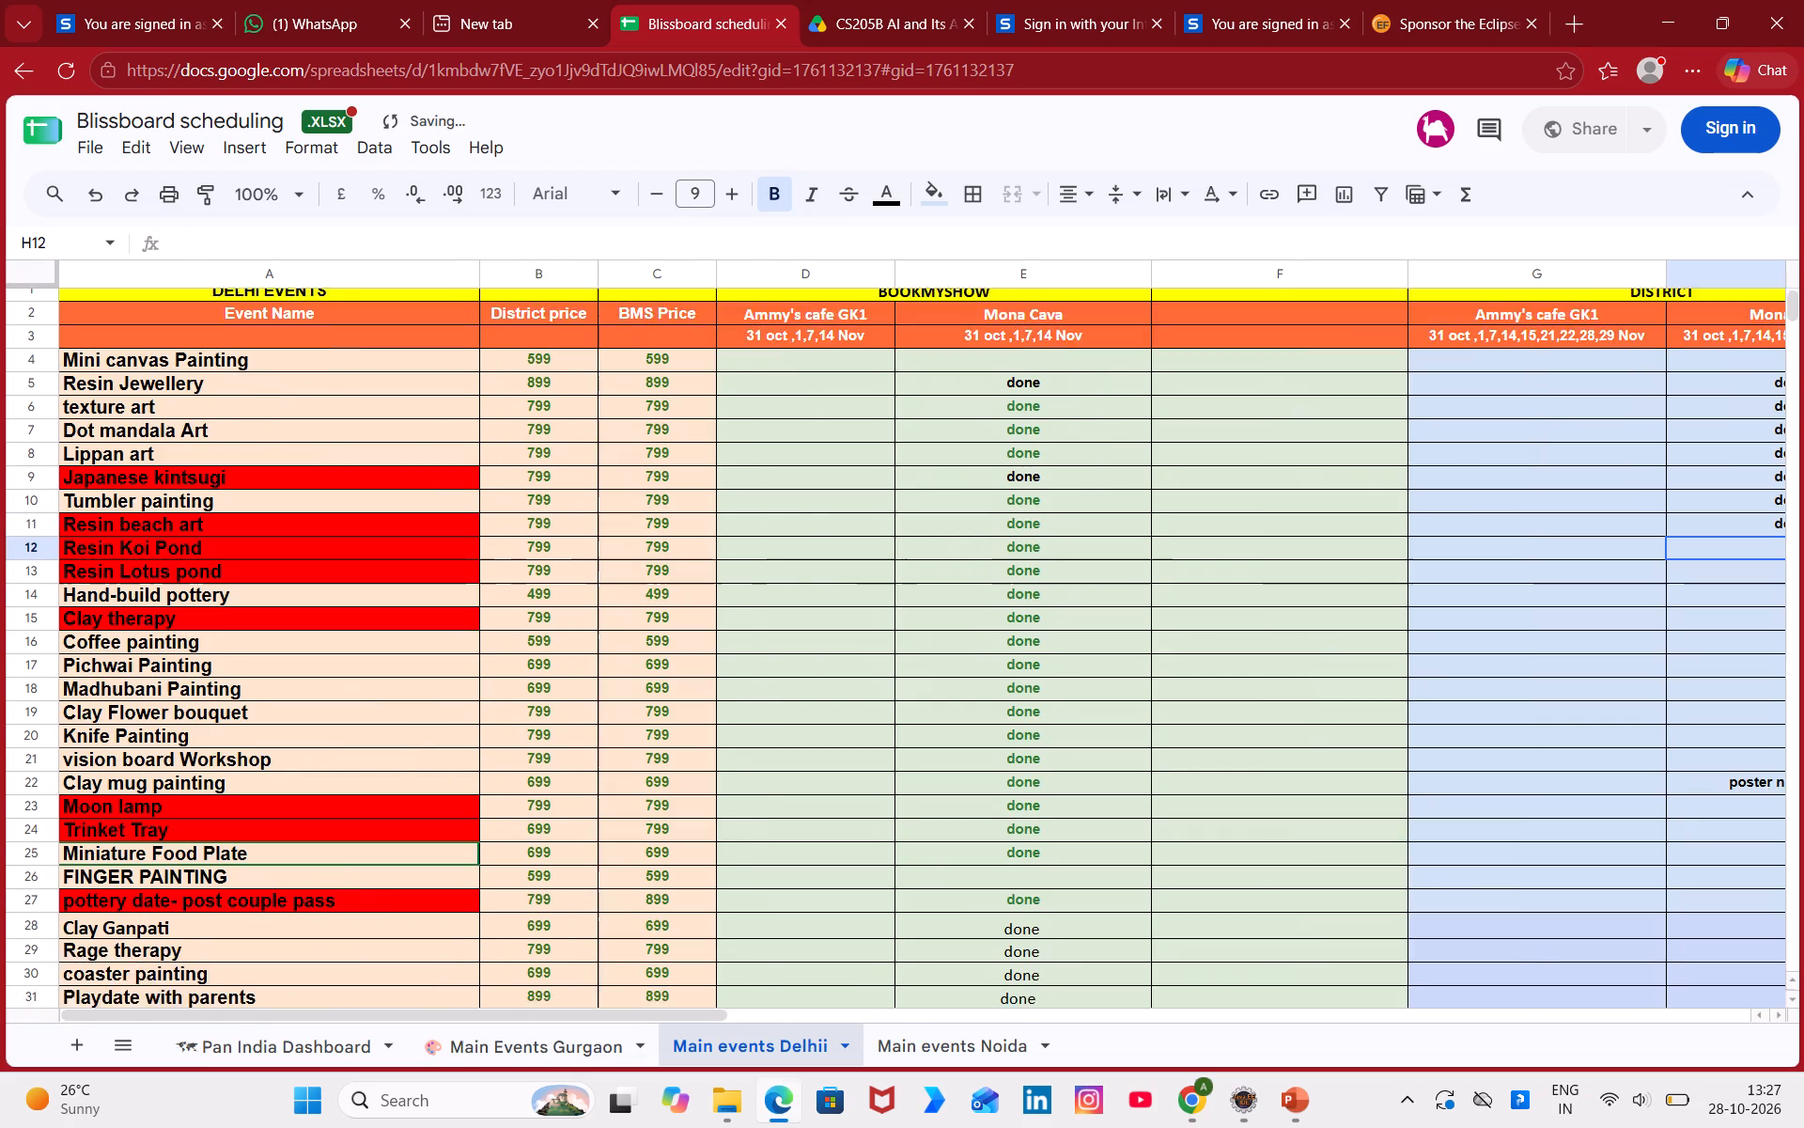
pyautogui.scroll(5, 680, 815)
pyautogui.scroll(-1, 680, 815)
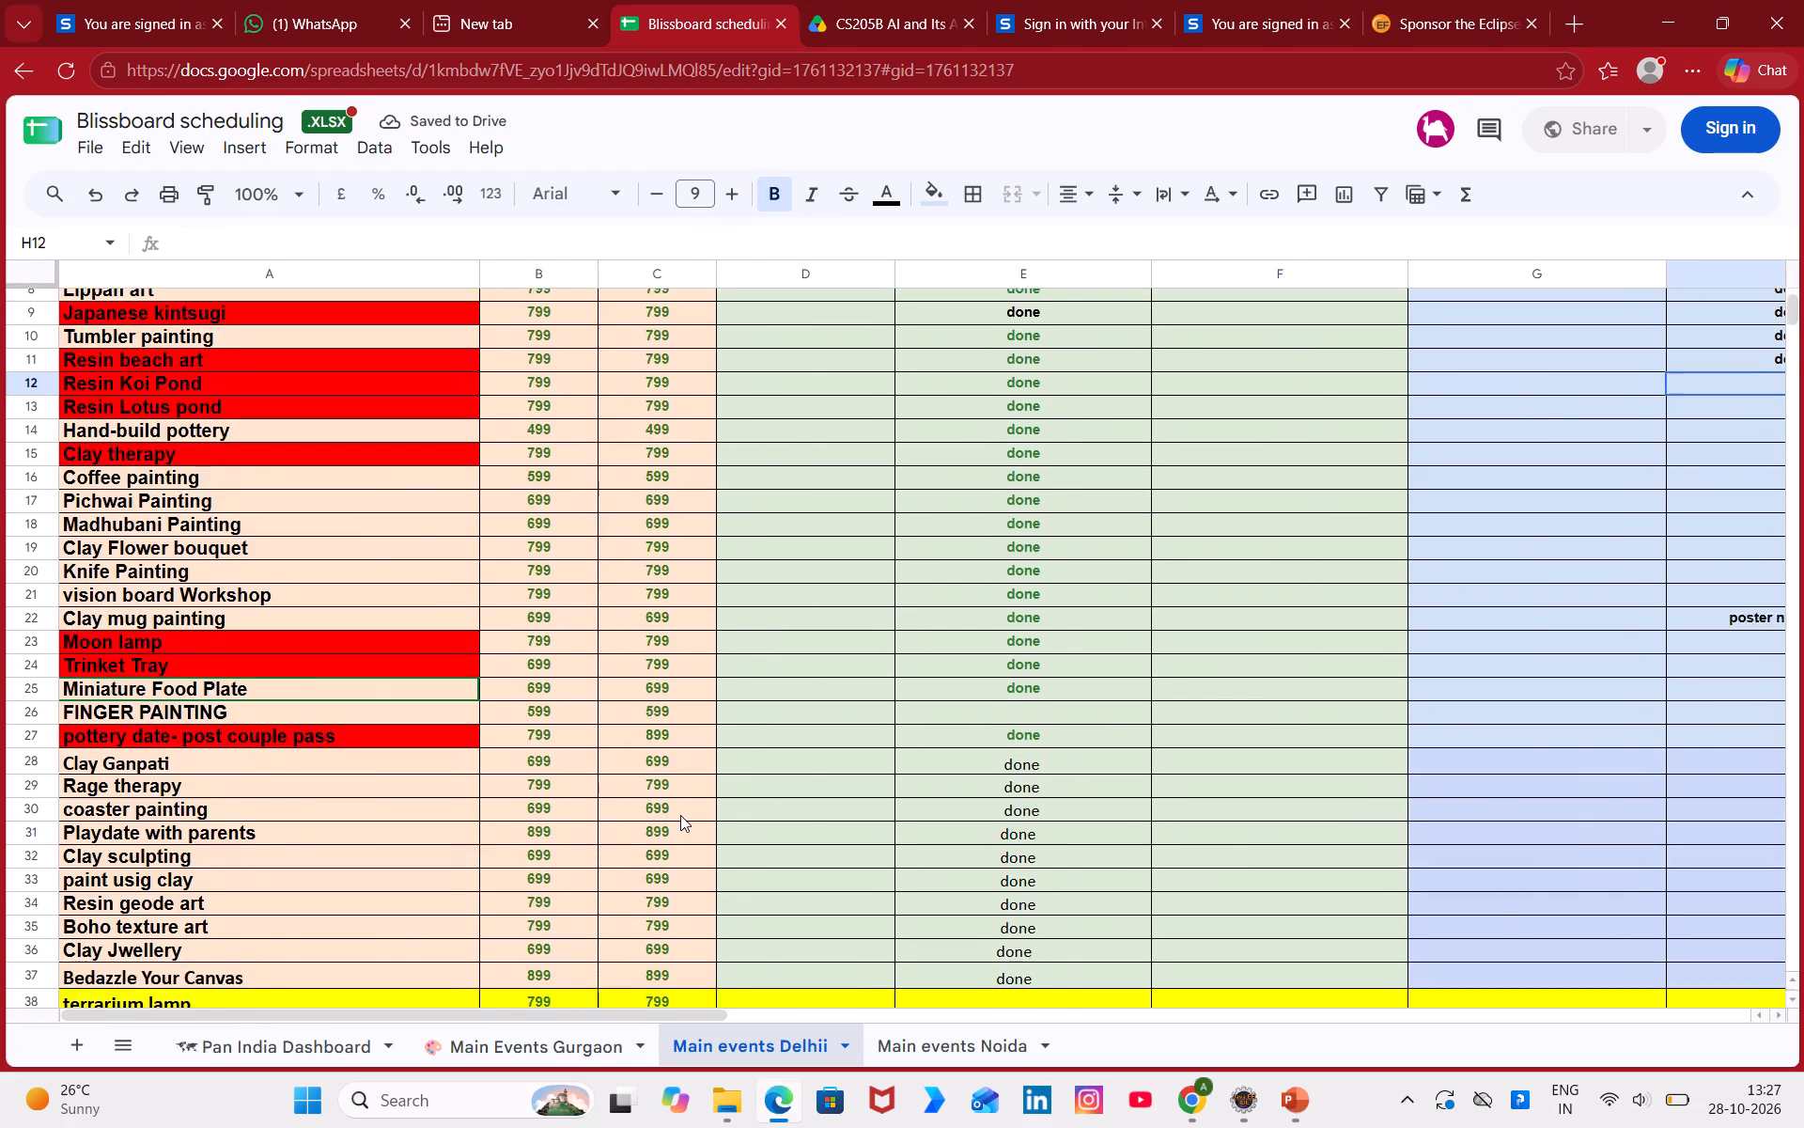
pyautogui.scroll(-1, 680, 815)
pyautogui.hscroll(-3, 680, 815)
pyautogui.hscroll(6, 680, 815)
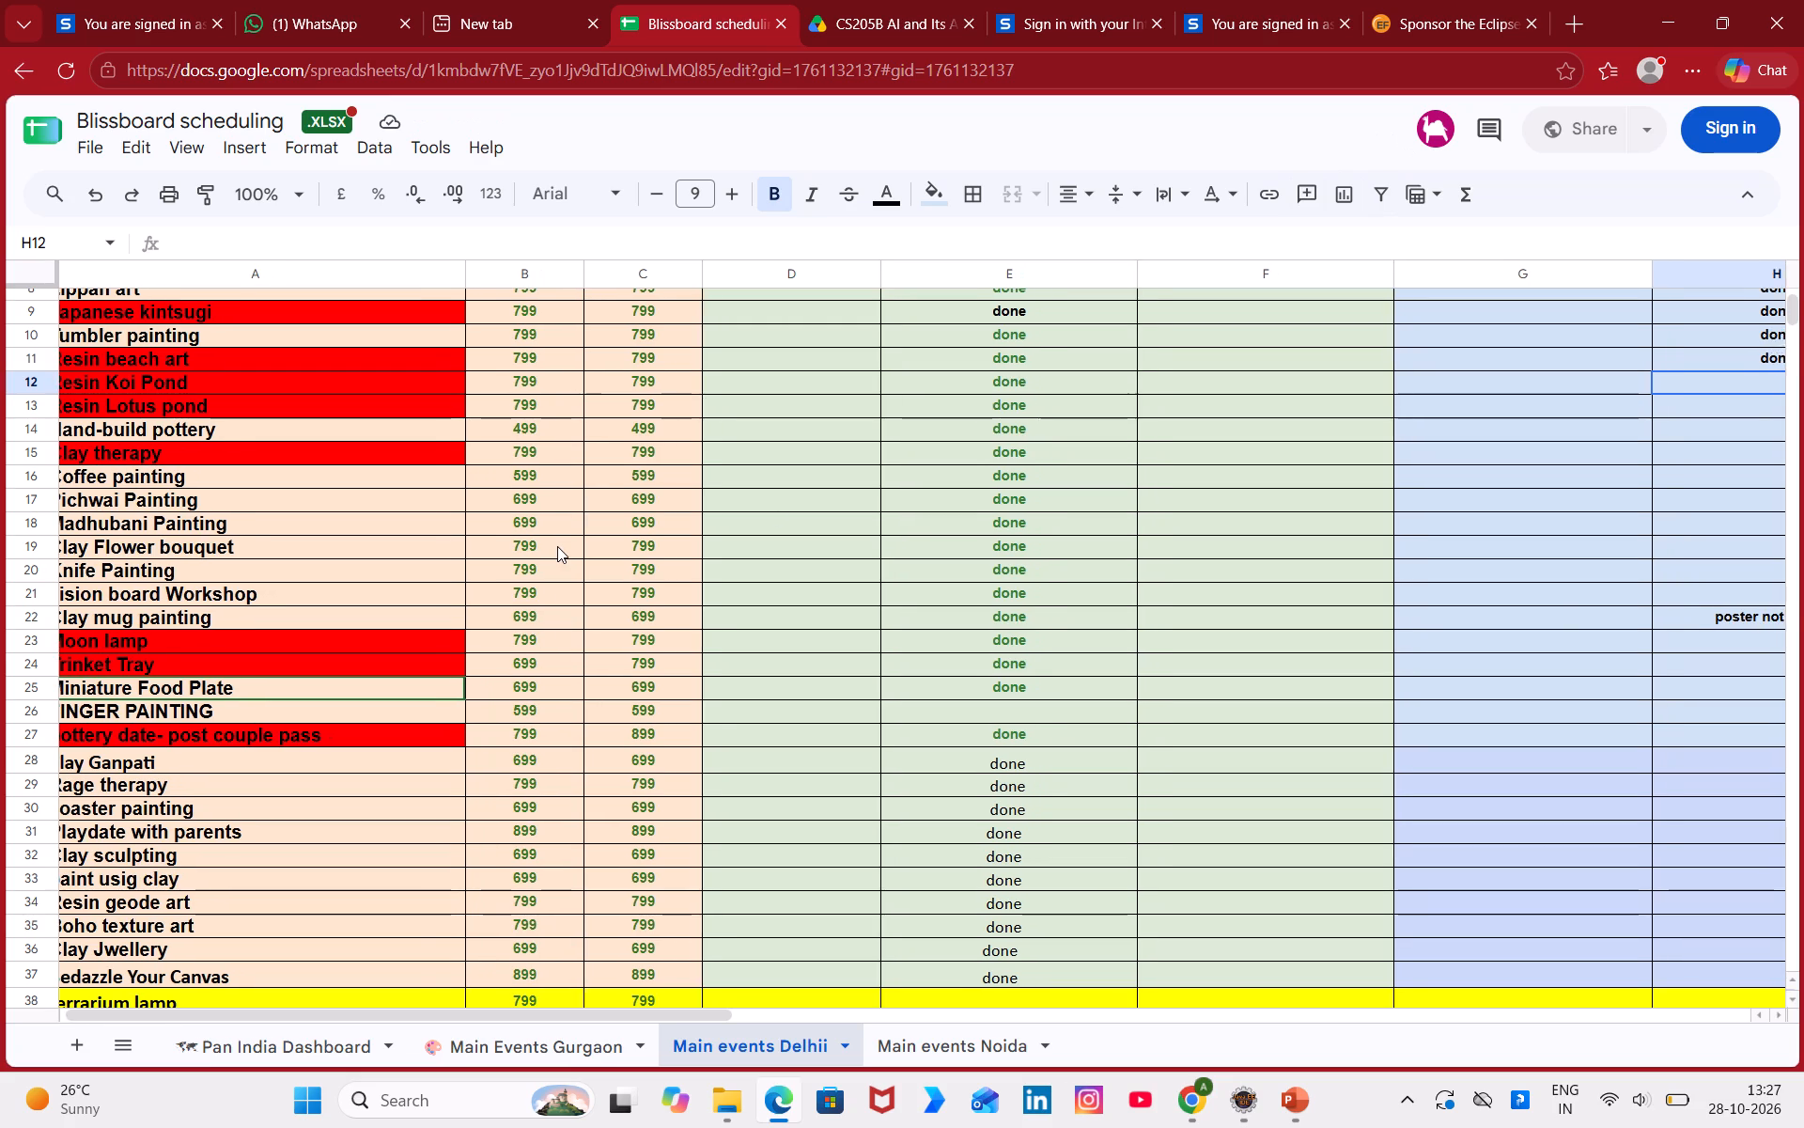
pyautogui.click(775, 1090)
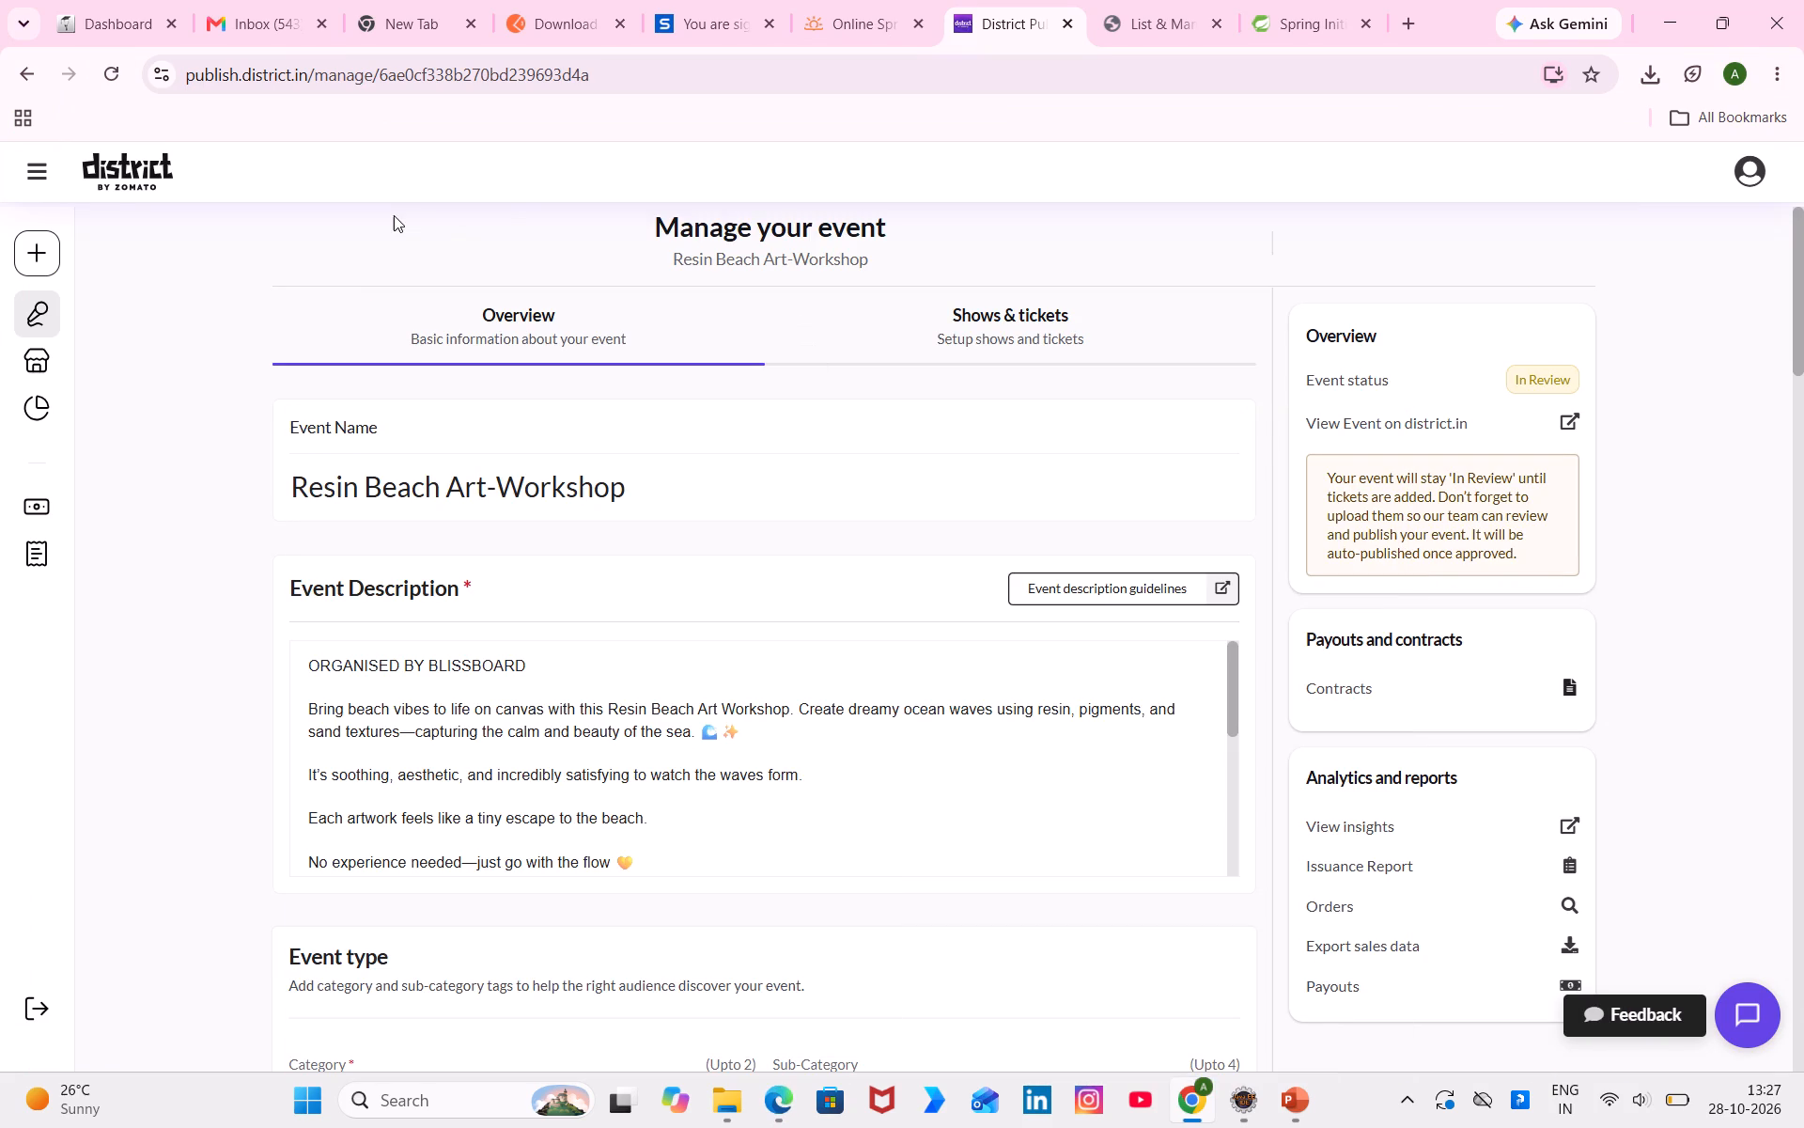
pyautogui.click(16, 77)
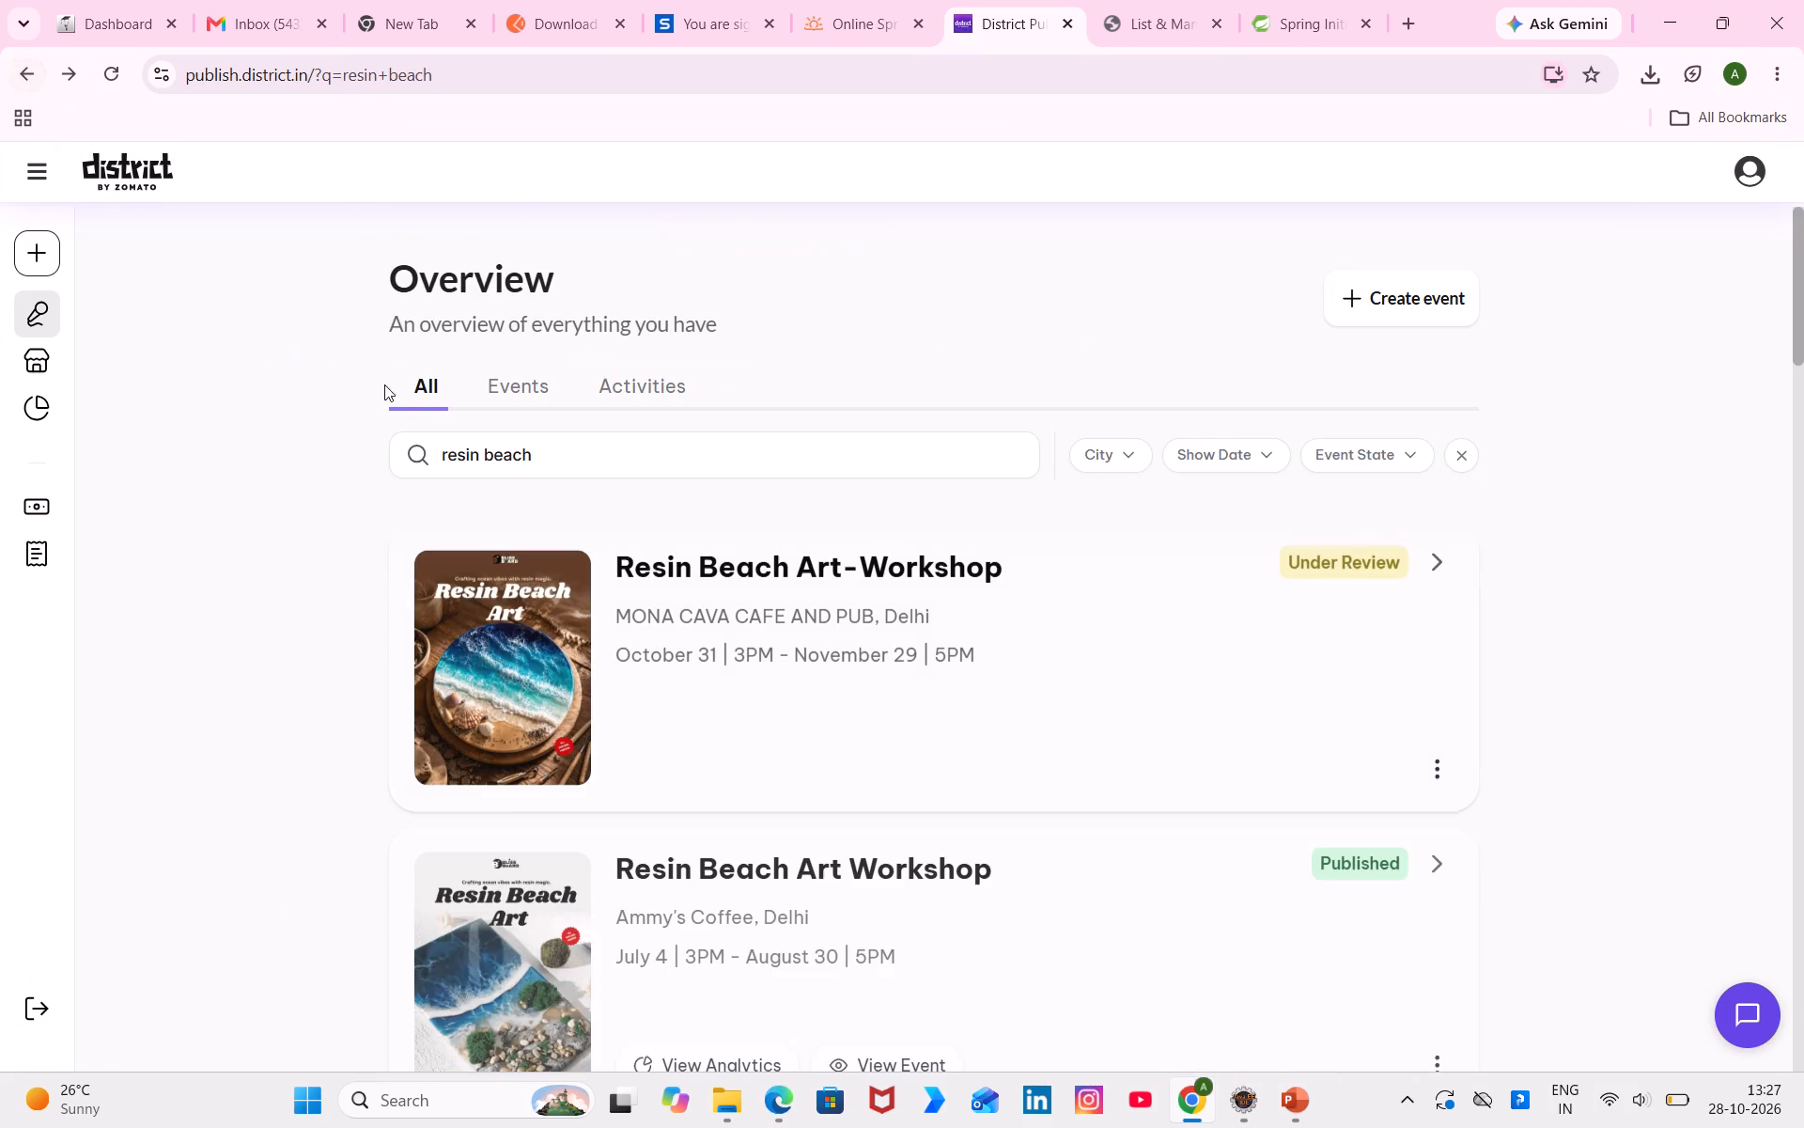
pyautogui.moveTo(535, 464); pyautogui.dragTo(479, 464)
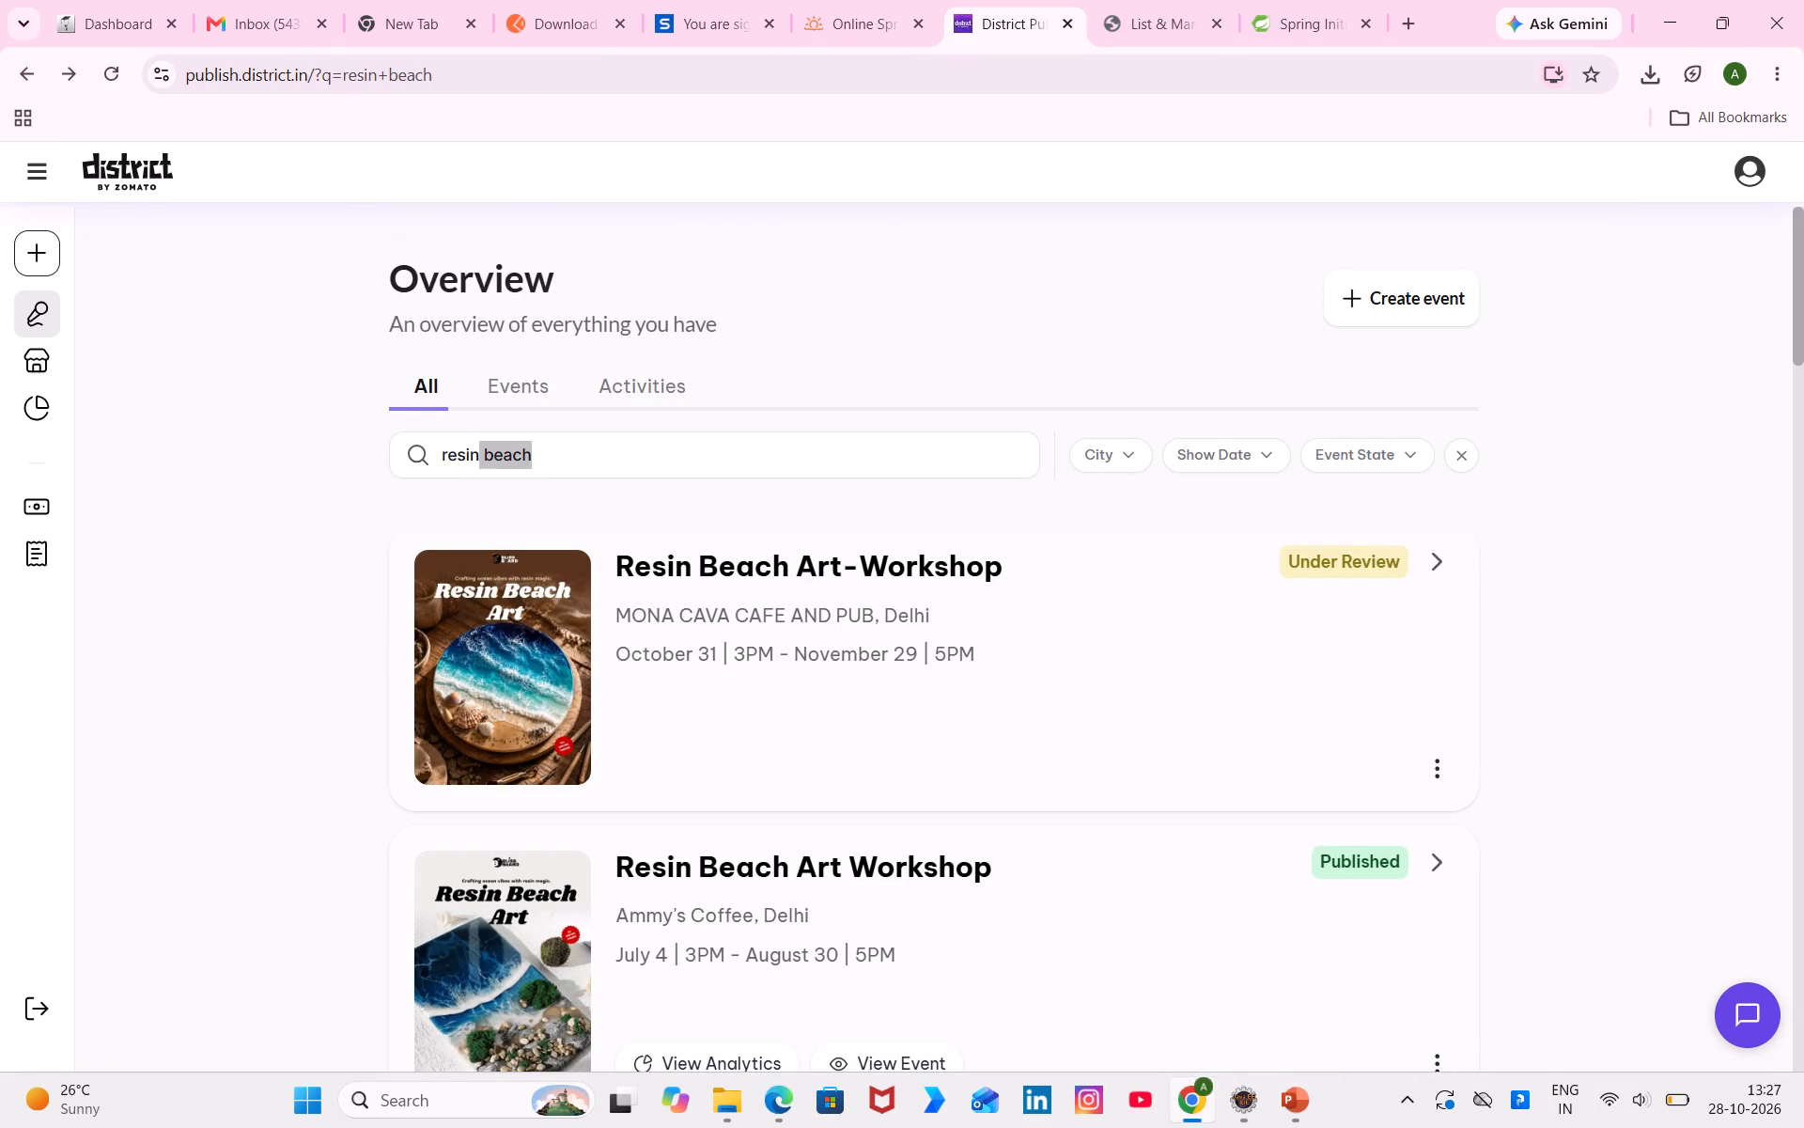
pyautogui.press('BackSpace')
pyautogui.press('space')
pyautogui.write('ko')
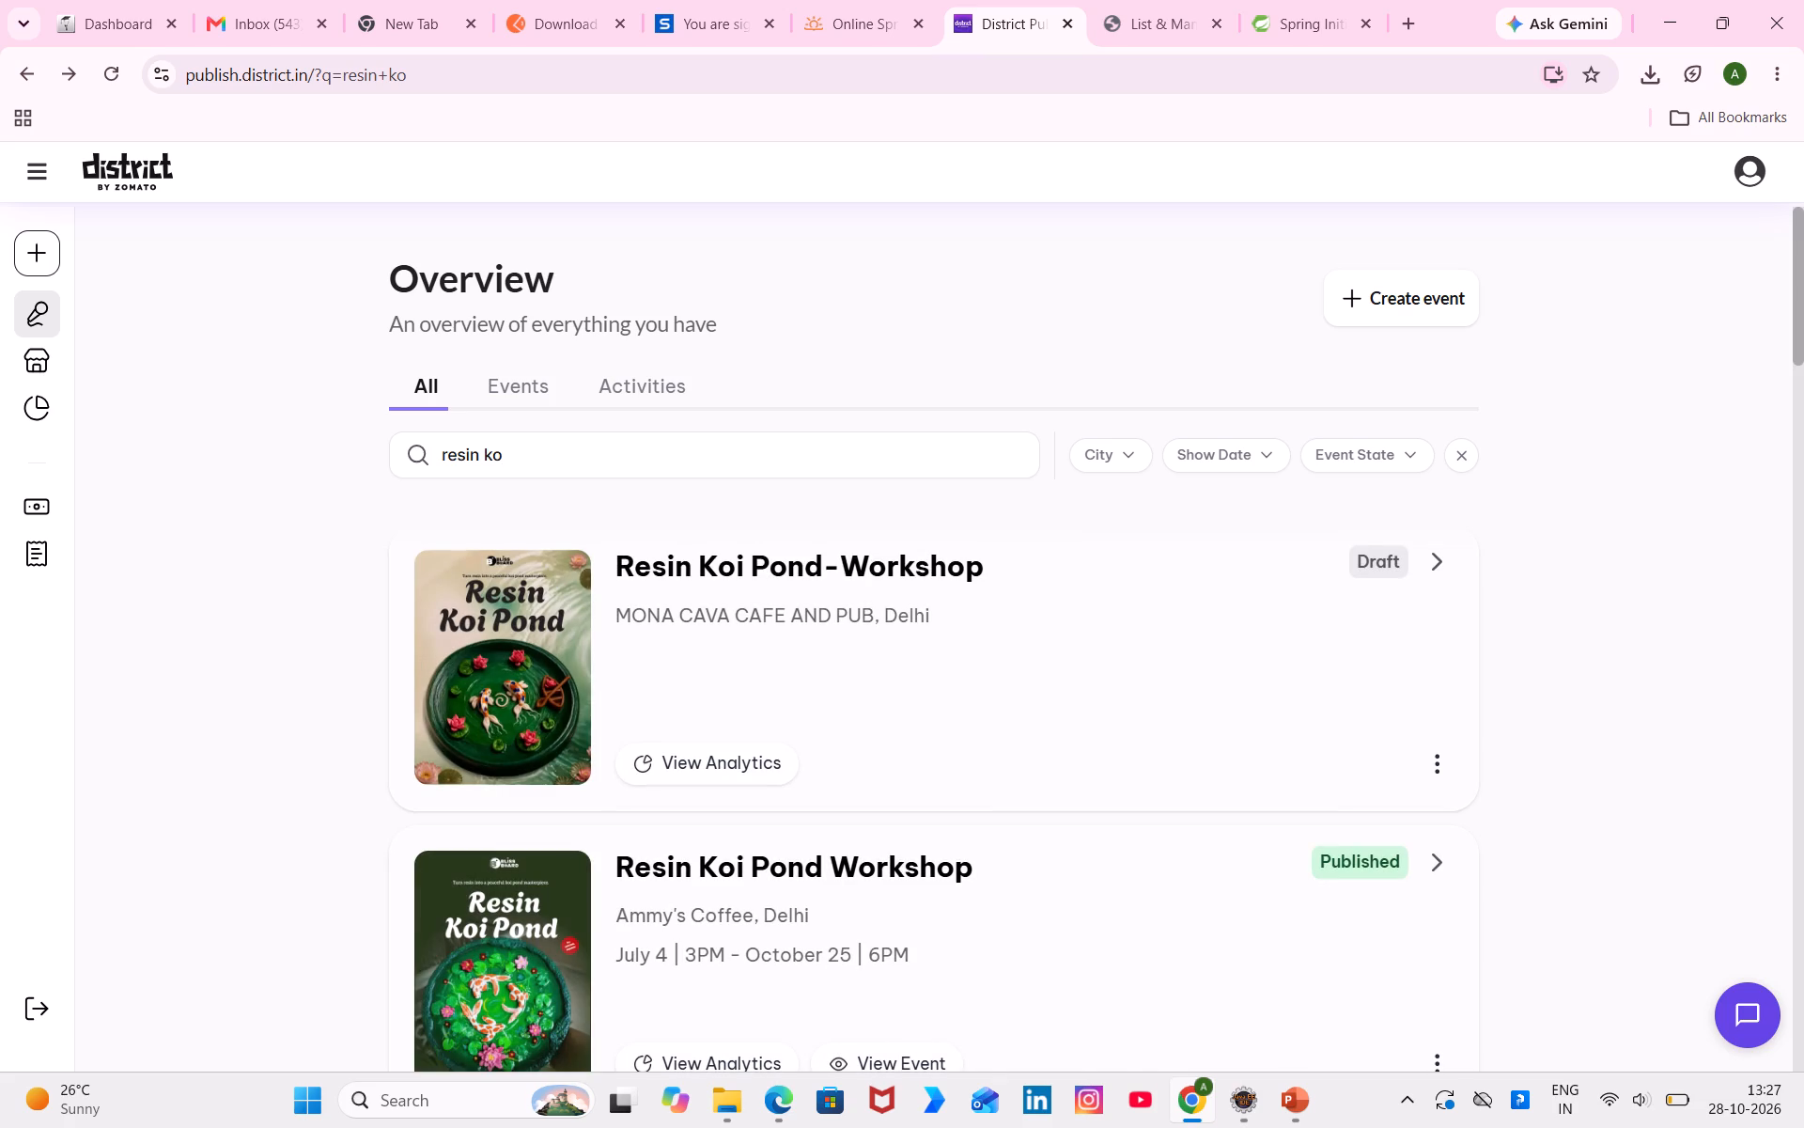
pyautogui.click(737, 599)
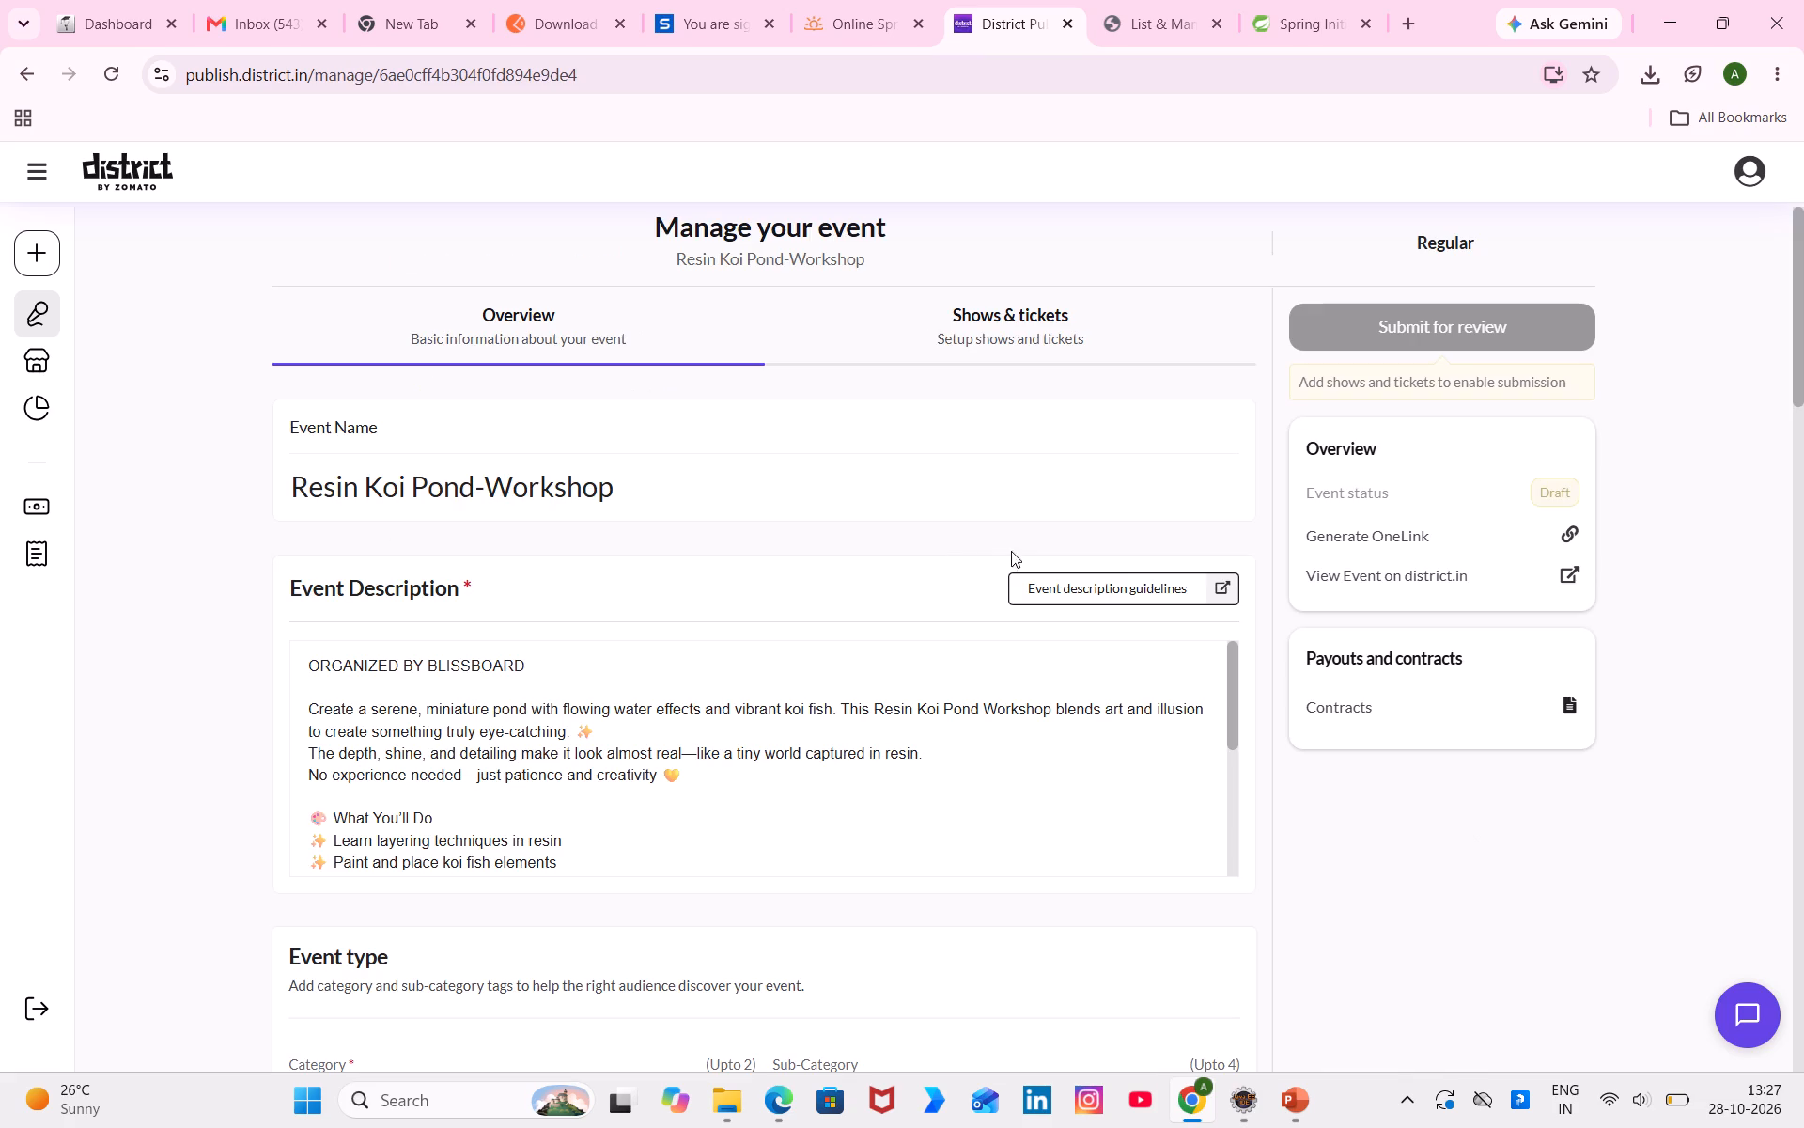
# Set up the shows as a weekly recurring event from Sat, 31 Oct to Sun, 29 Nov, repeating on Saturday and Sunday.
pyautogui.click(1019, 344)
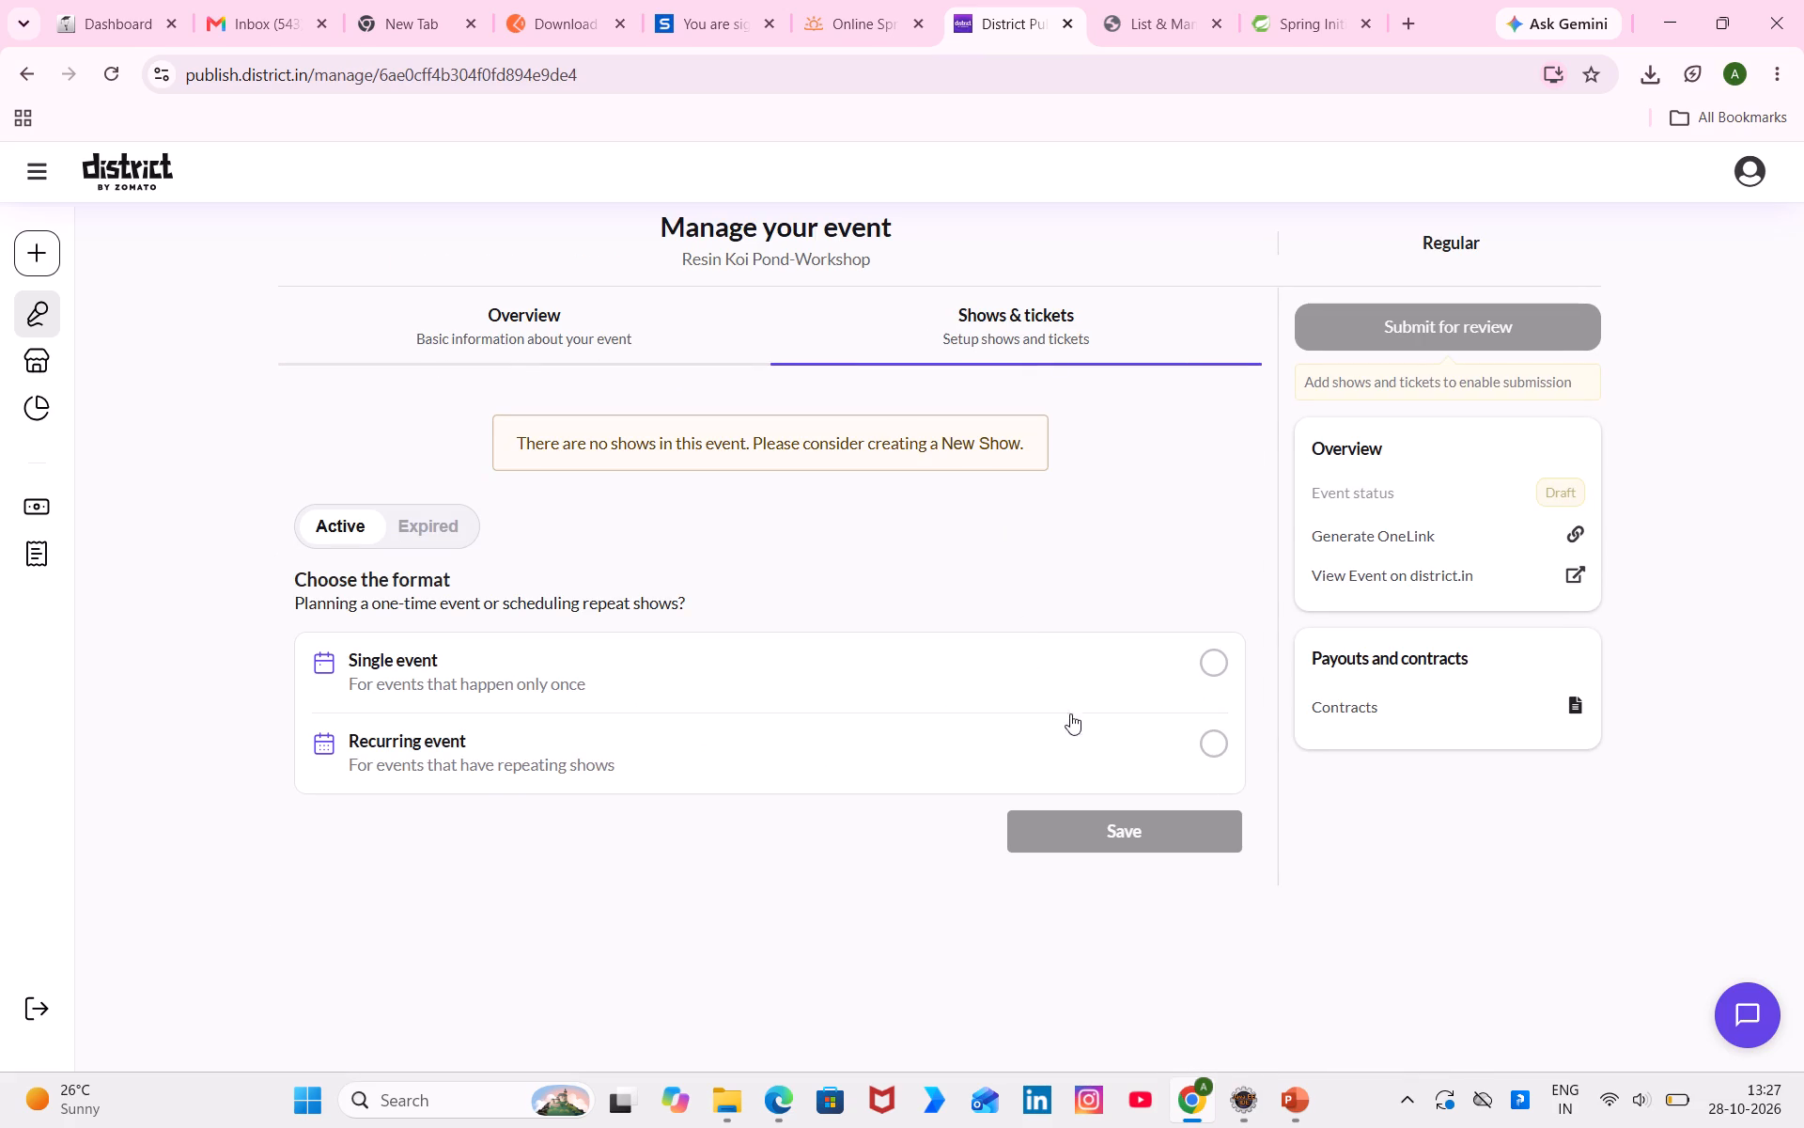
pyautogui.click(1081, 743)
pyautogui.click(987, 941)
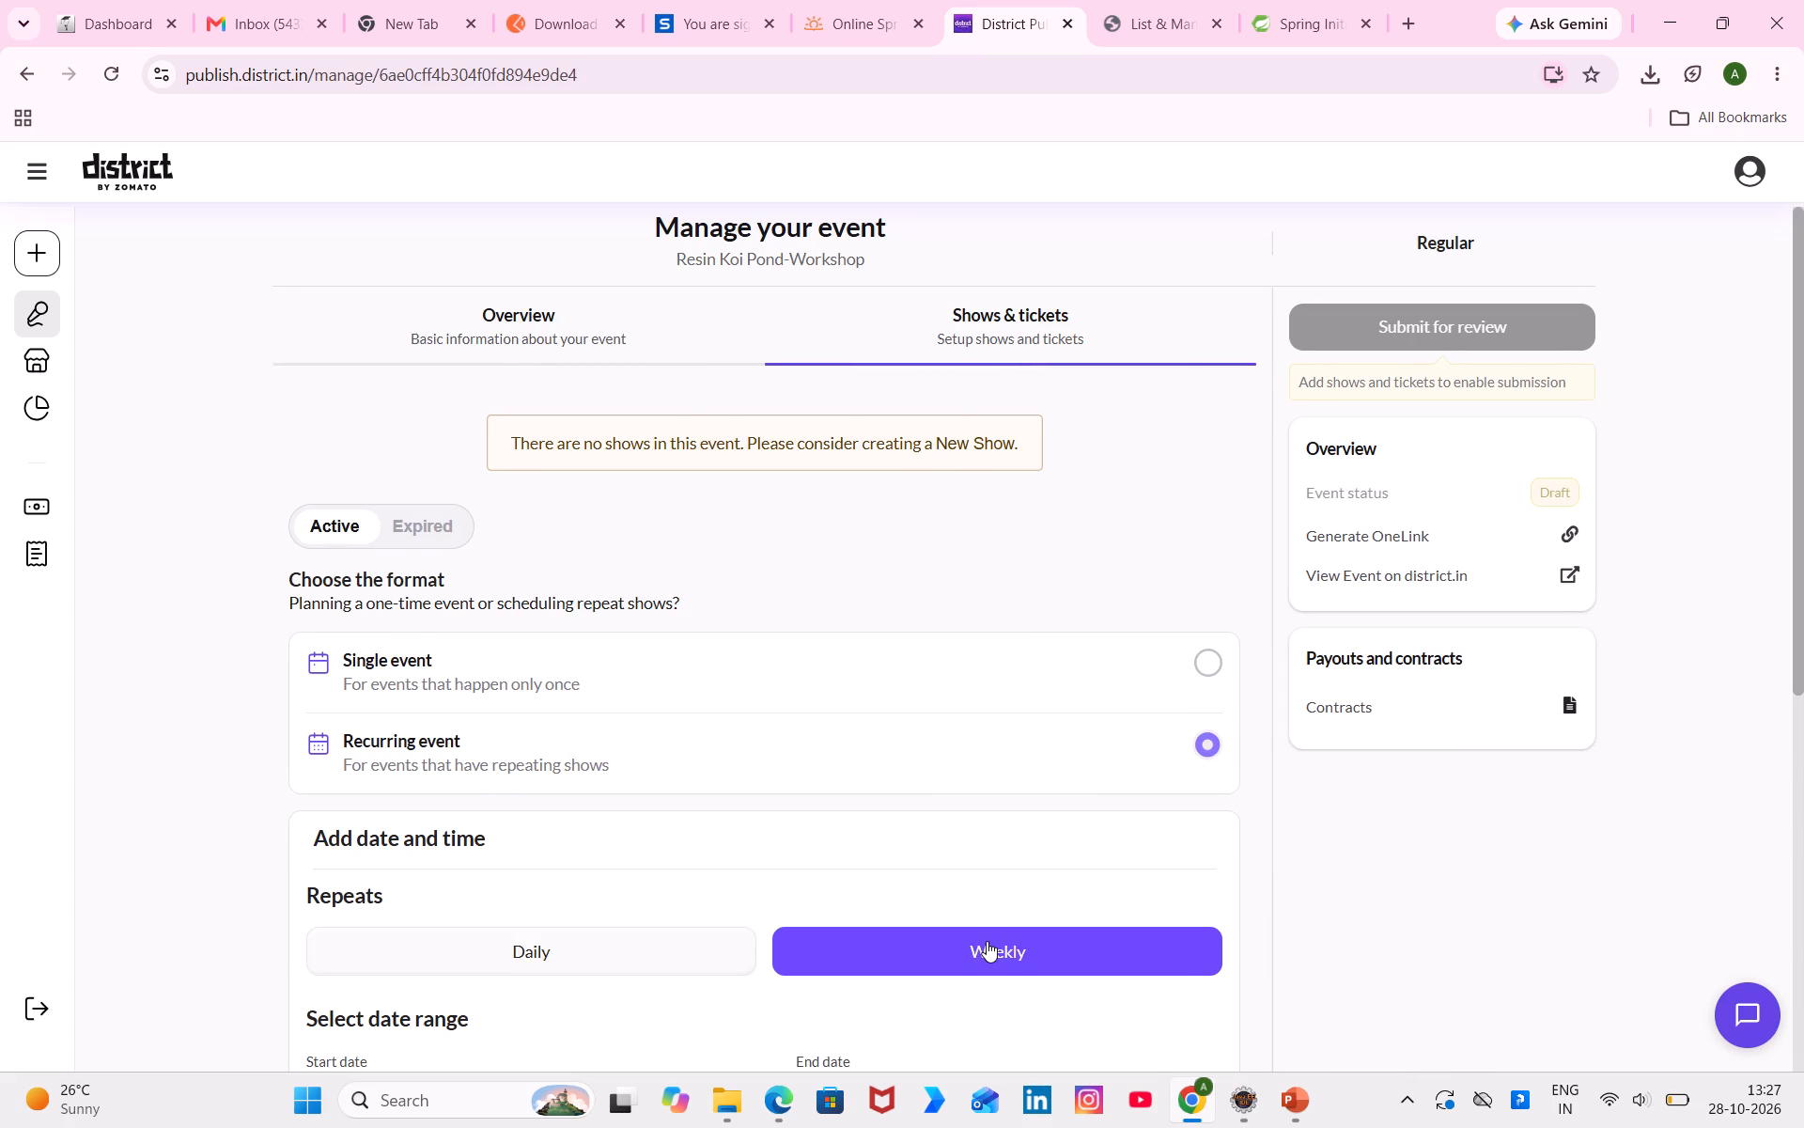
pyautogui.scroll(-3, 987, 941)
pyautogui.click(702, 804)
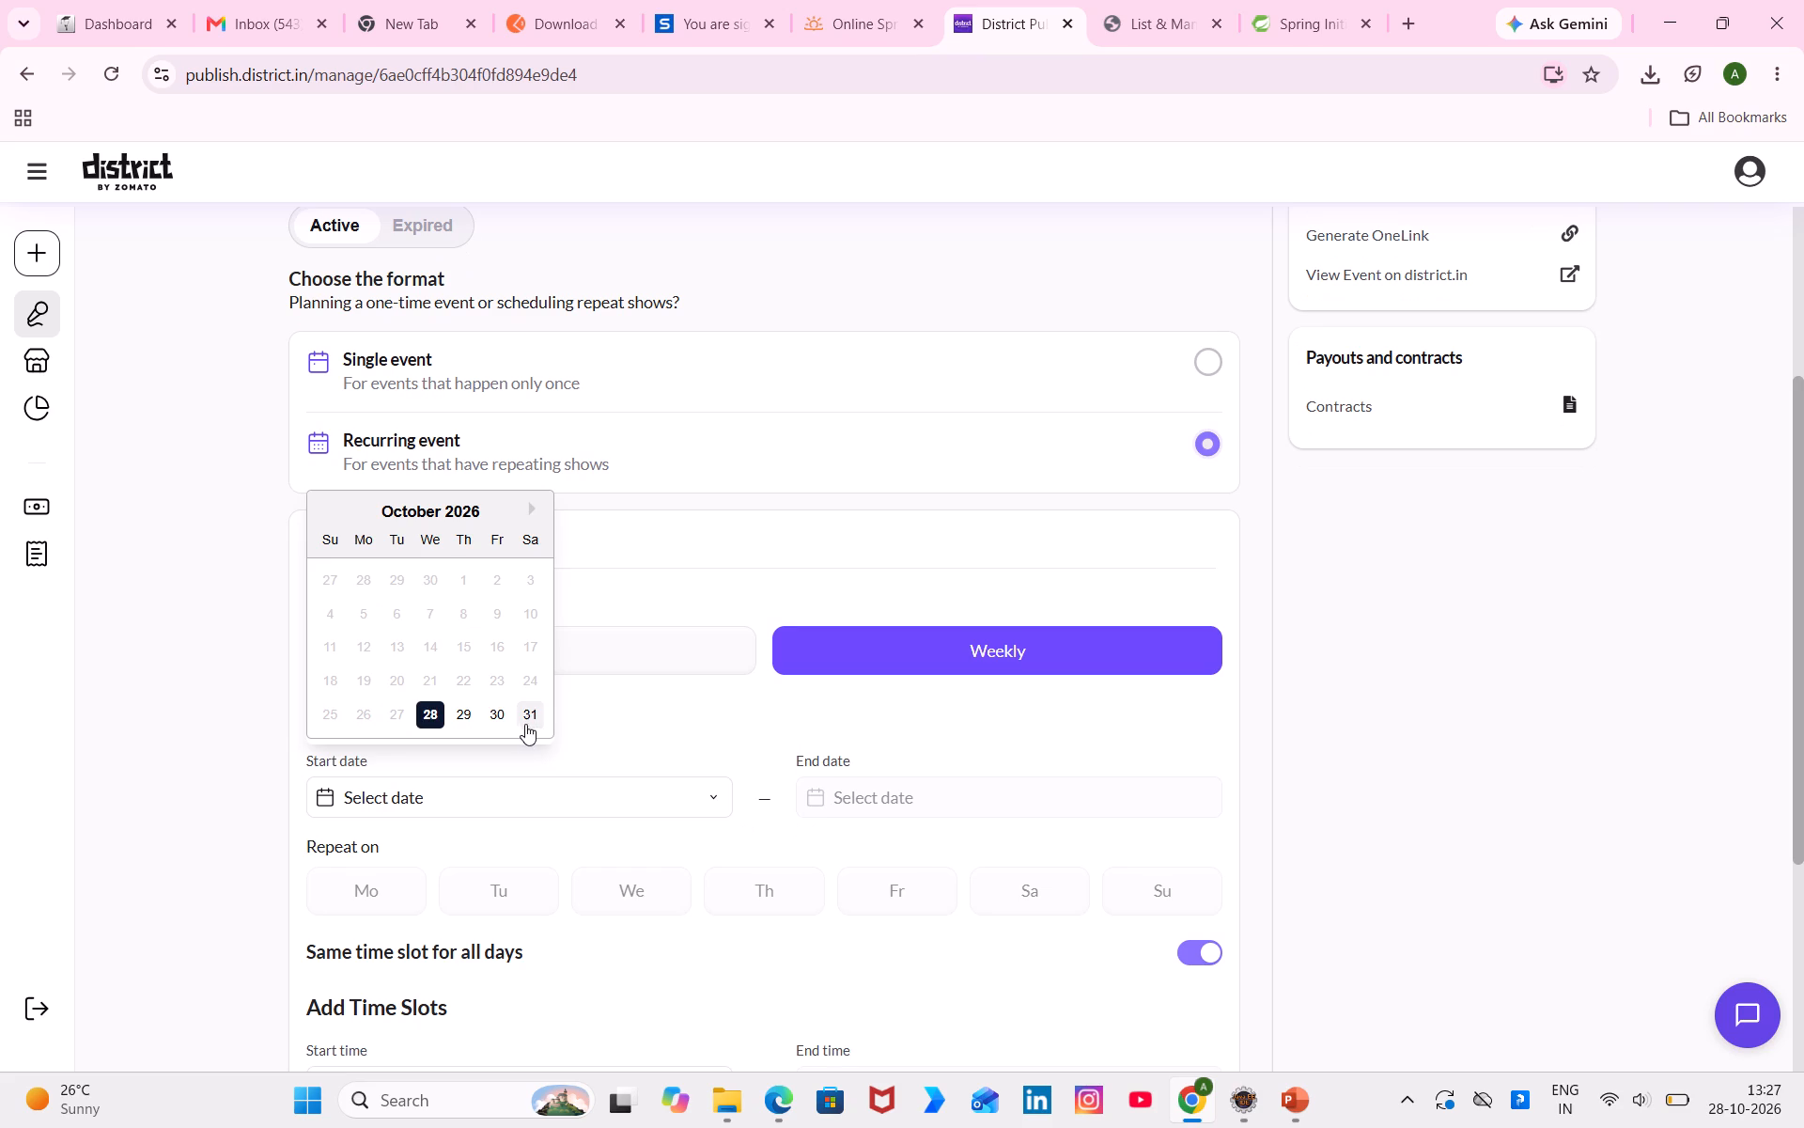
pyautogui.click(516, 718)
pyautogui.click(867, 813)
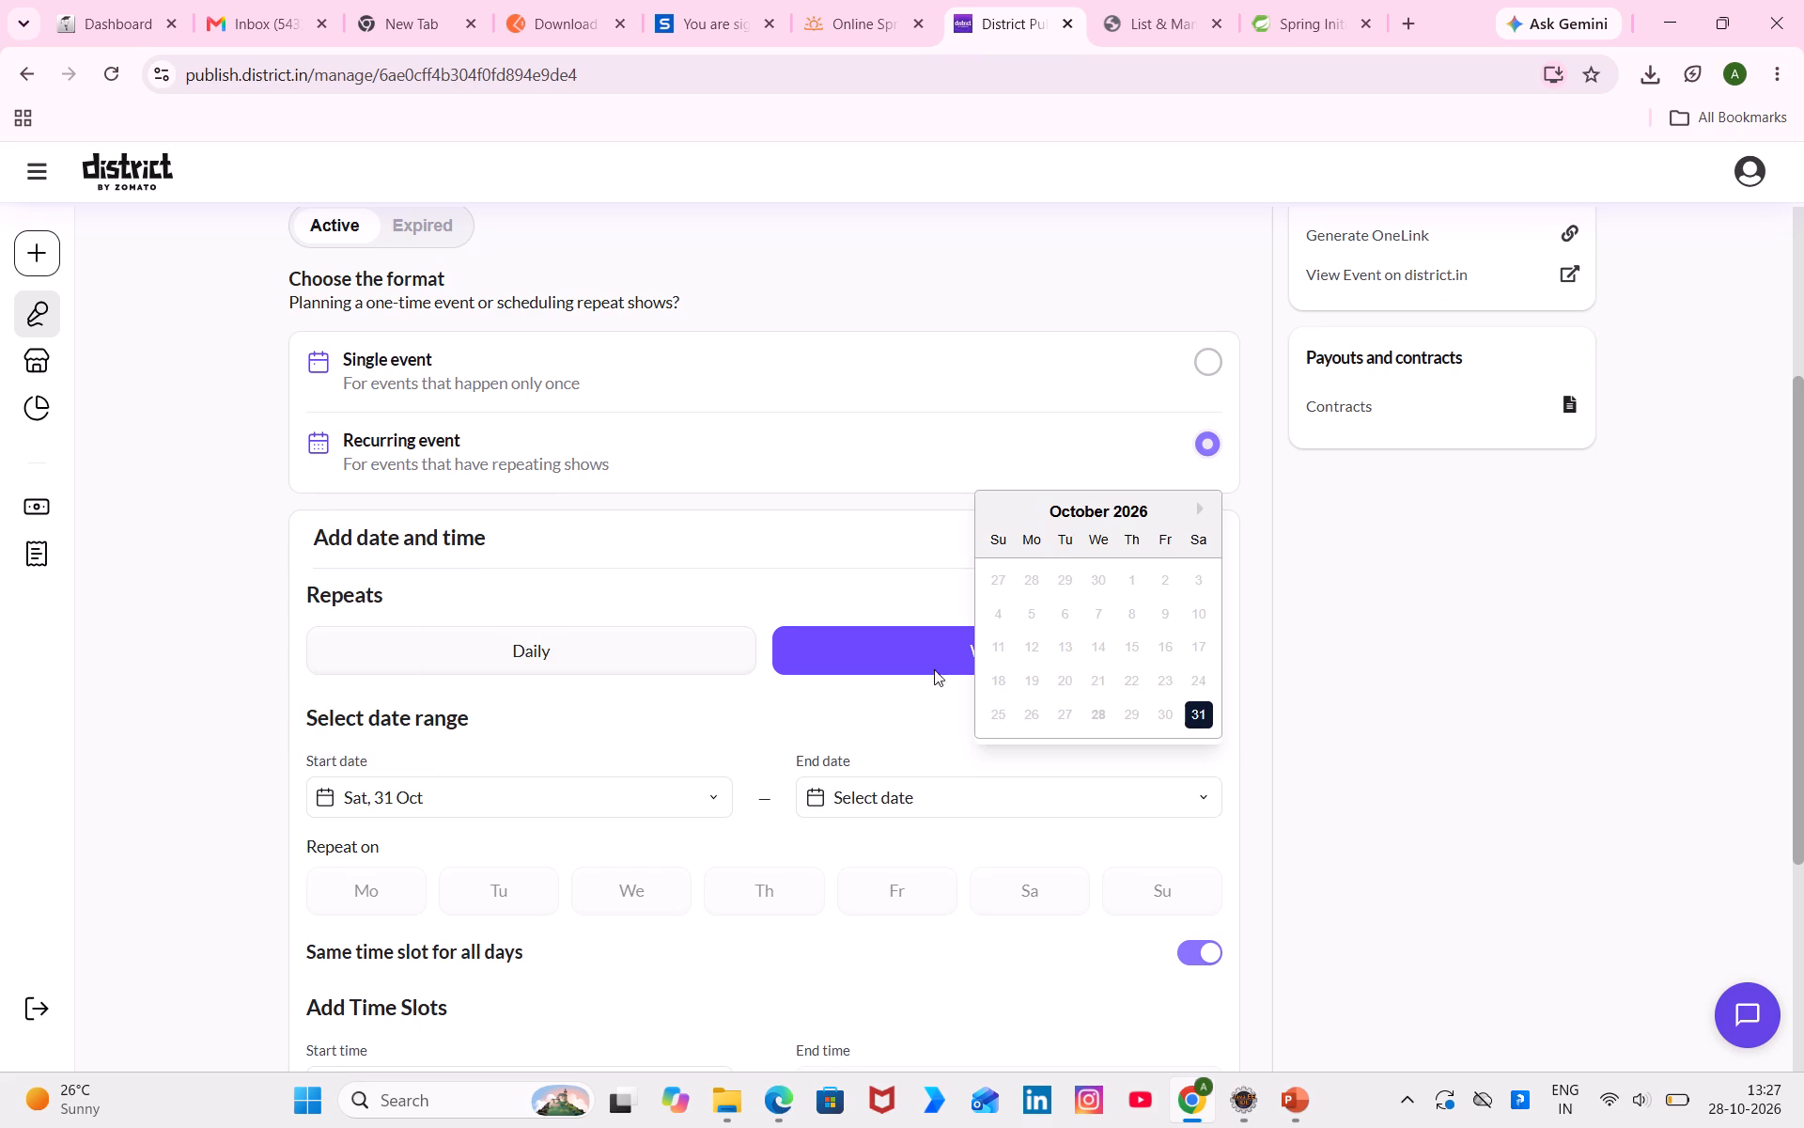
pyautogui.click(1201, 508)
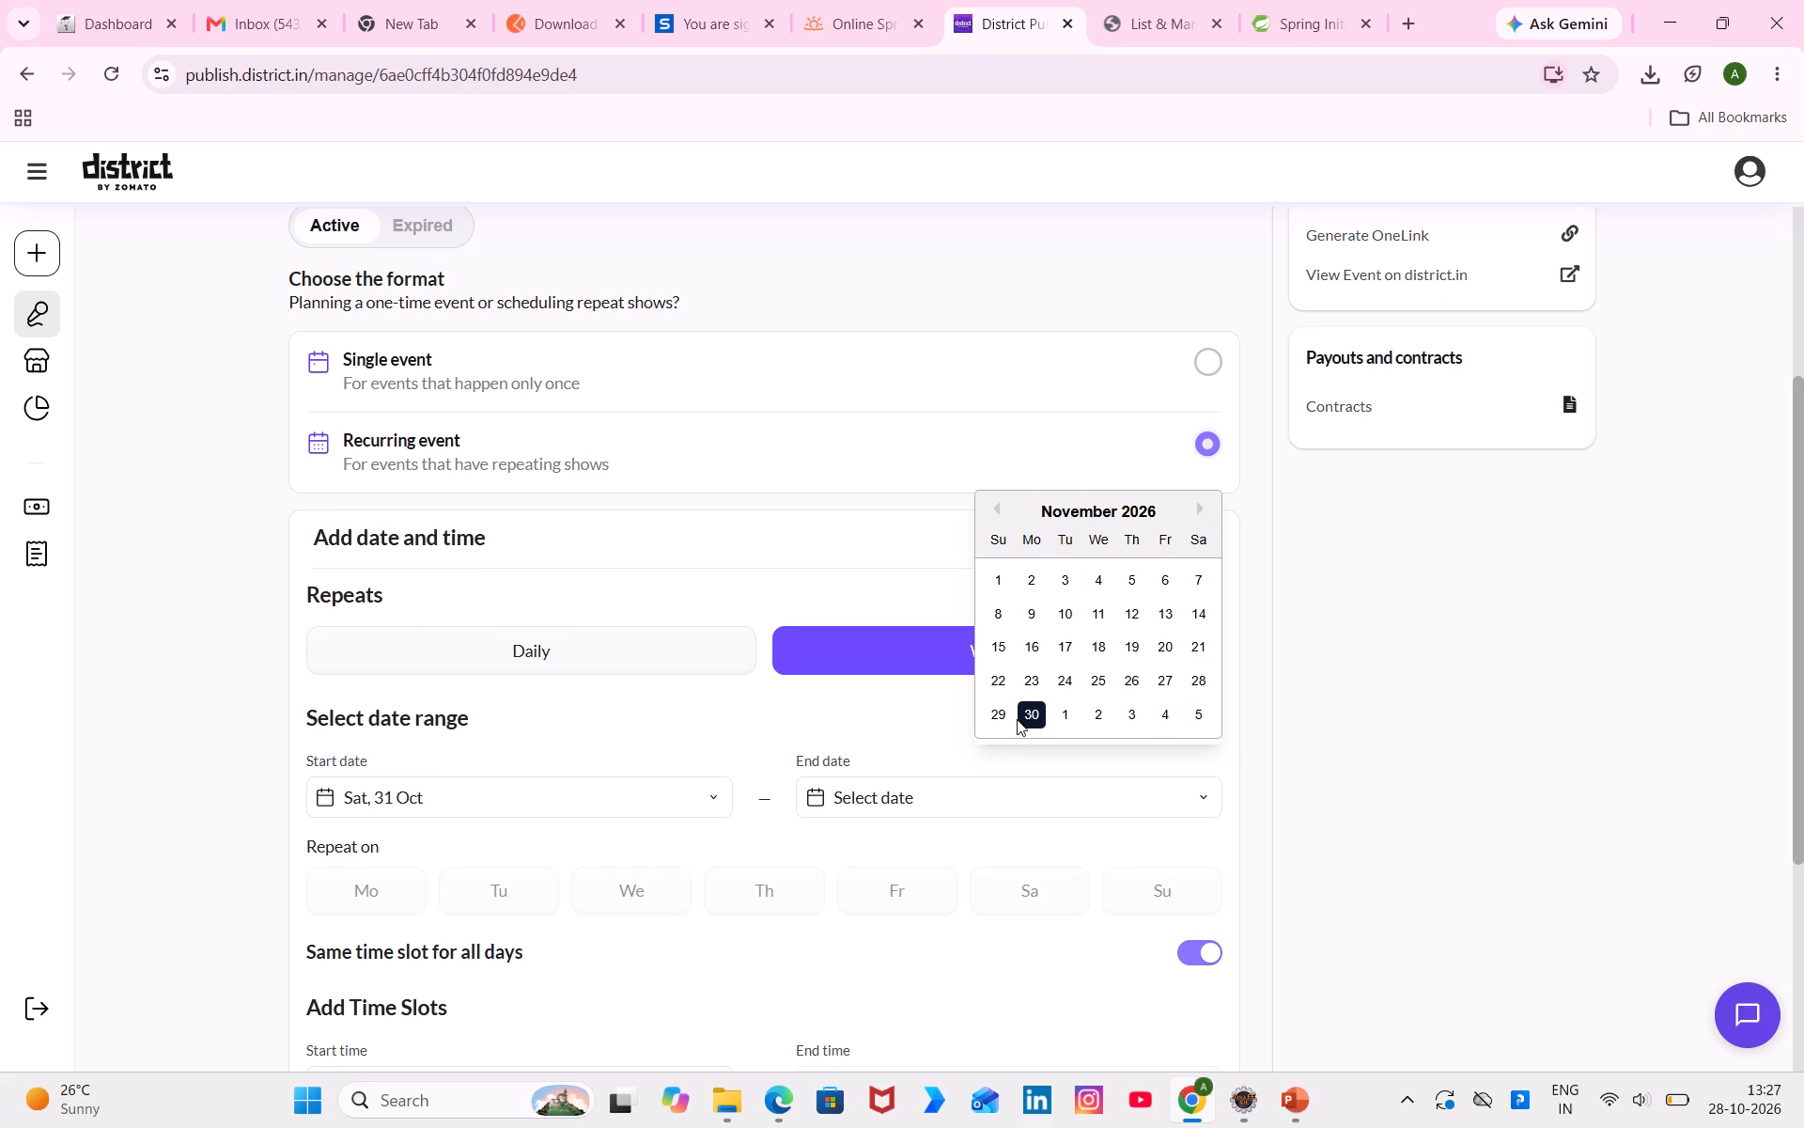
pyautogui.click(998, 722)
pyautogui.click(1070, 885)
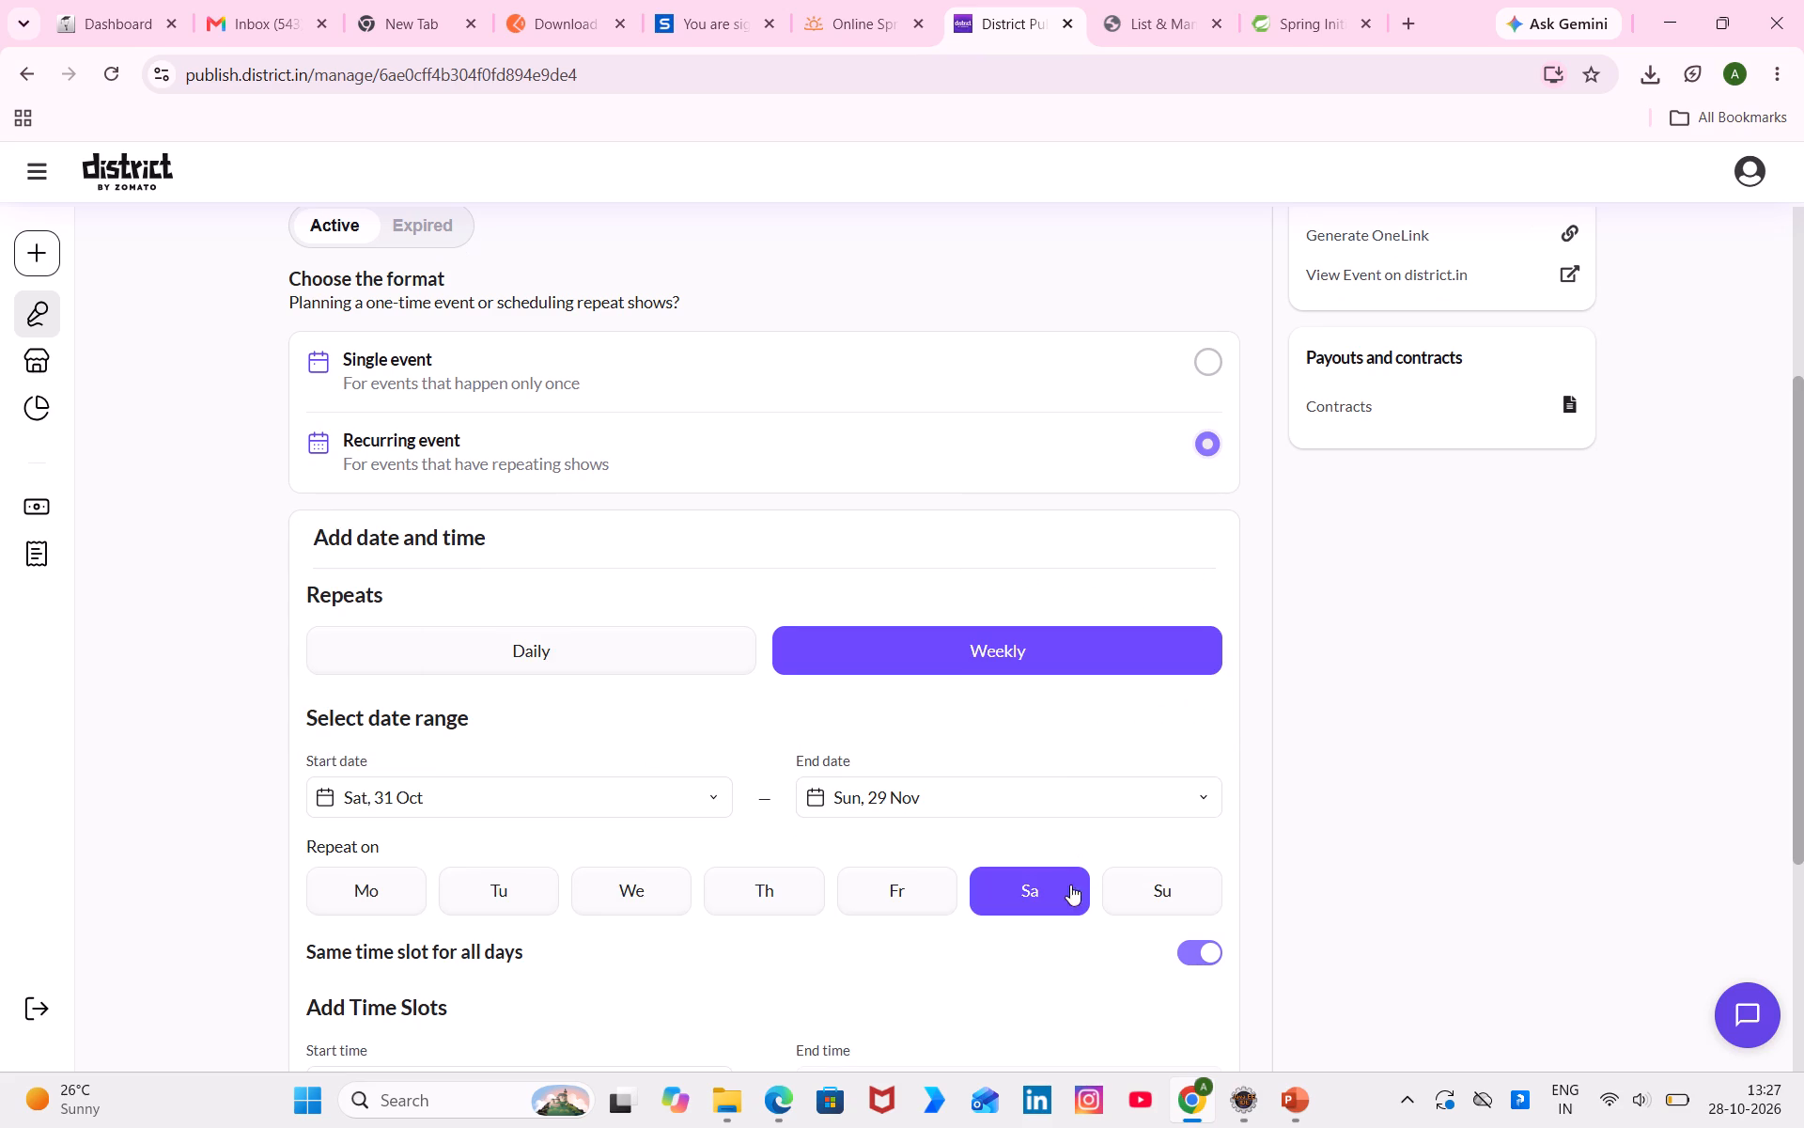
pyautogui.click(1156, 885)
# Set the first time slot for all days to 03:00 PM to 04:00 PM.
pyautogui.scroll(-3, 1156, 885)
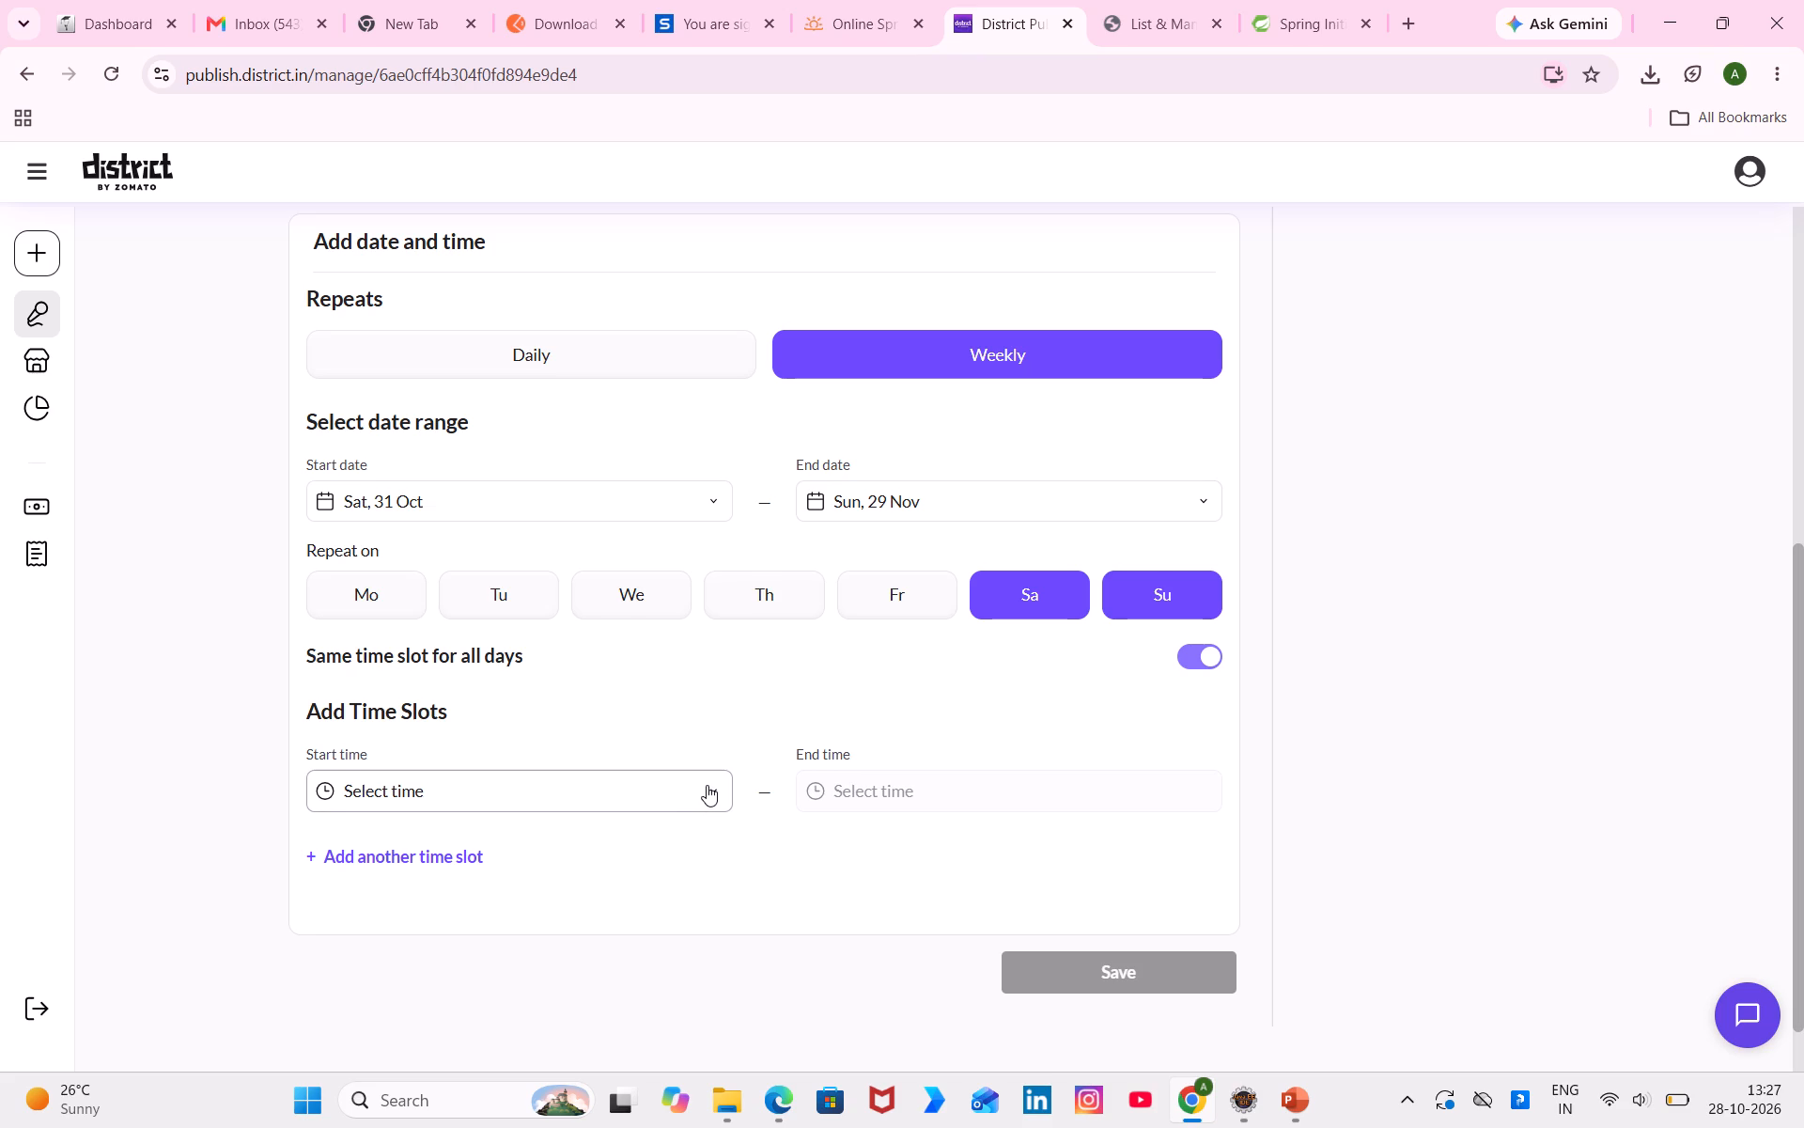
pyautogui.click(707, 784)
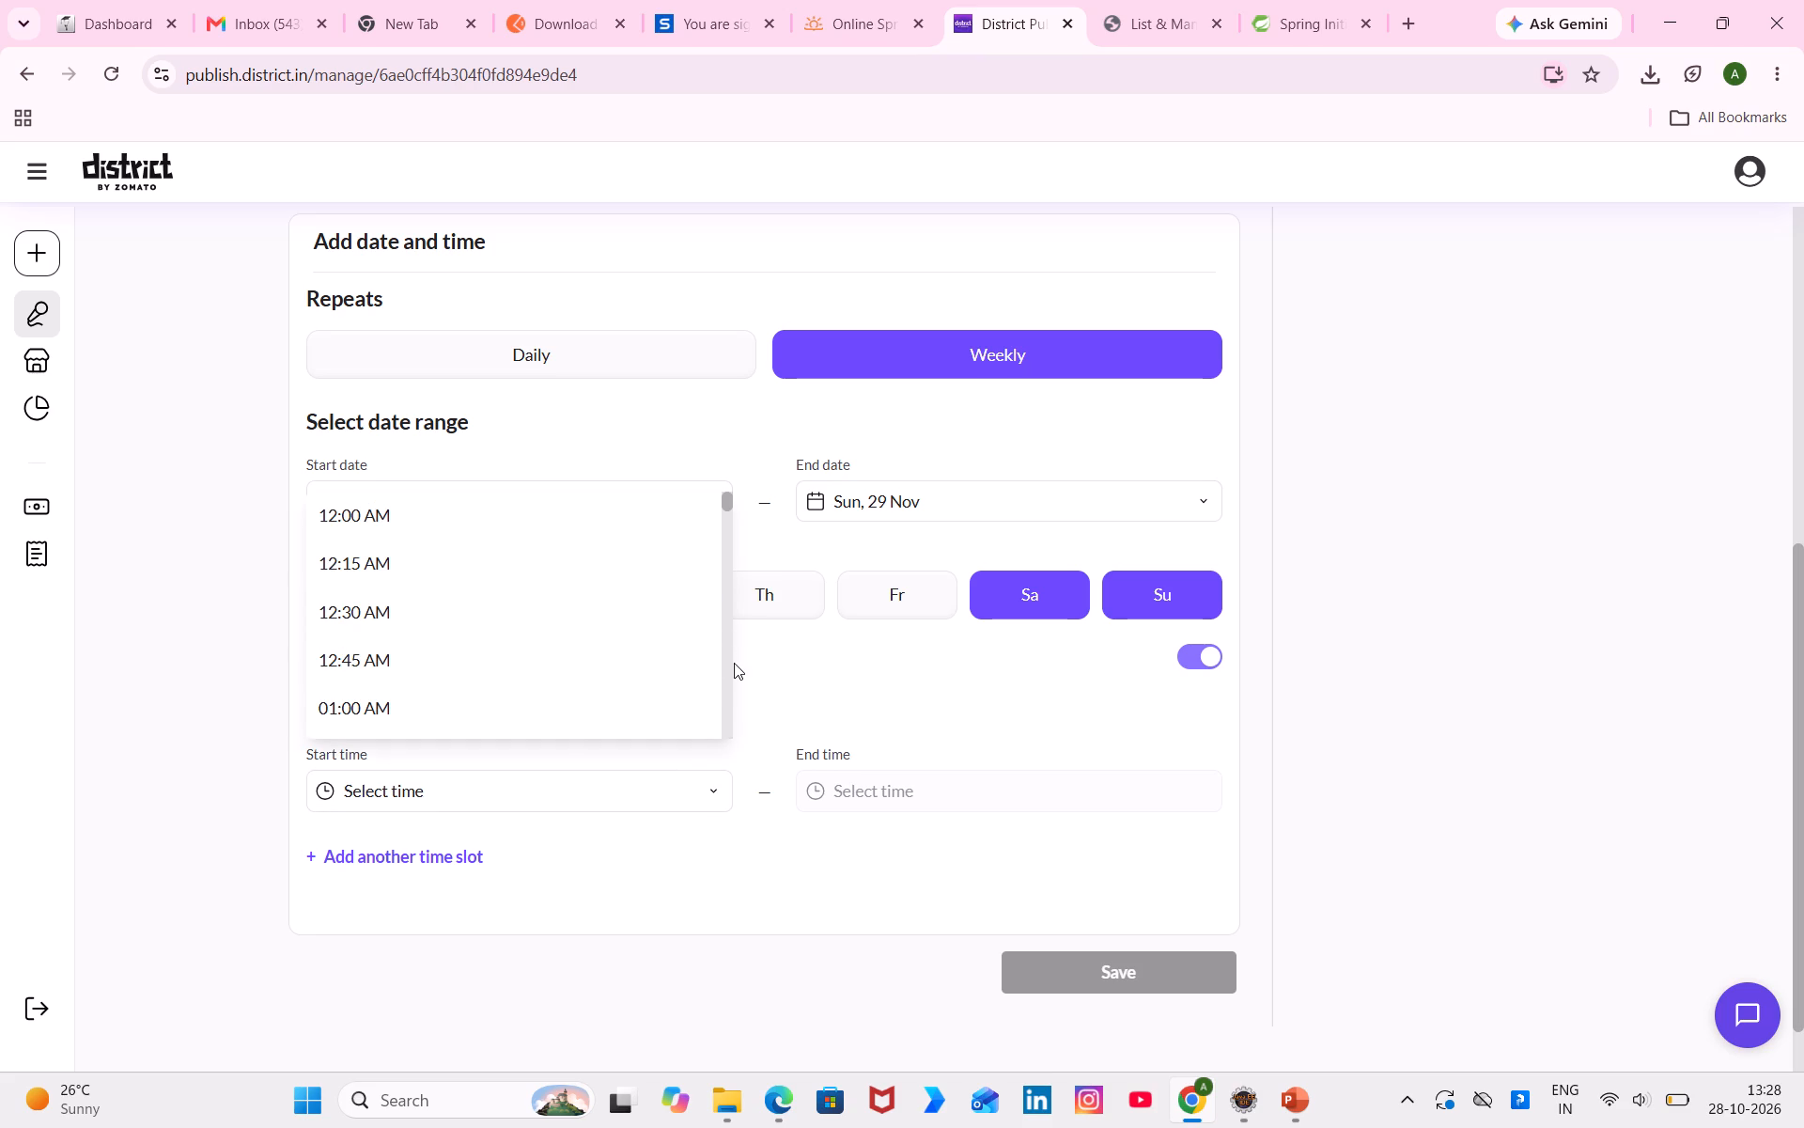
pyautogui.click(726, 666)
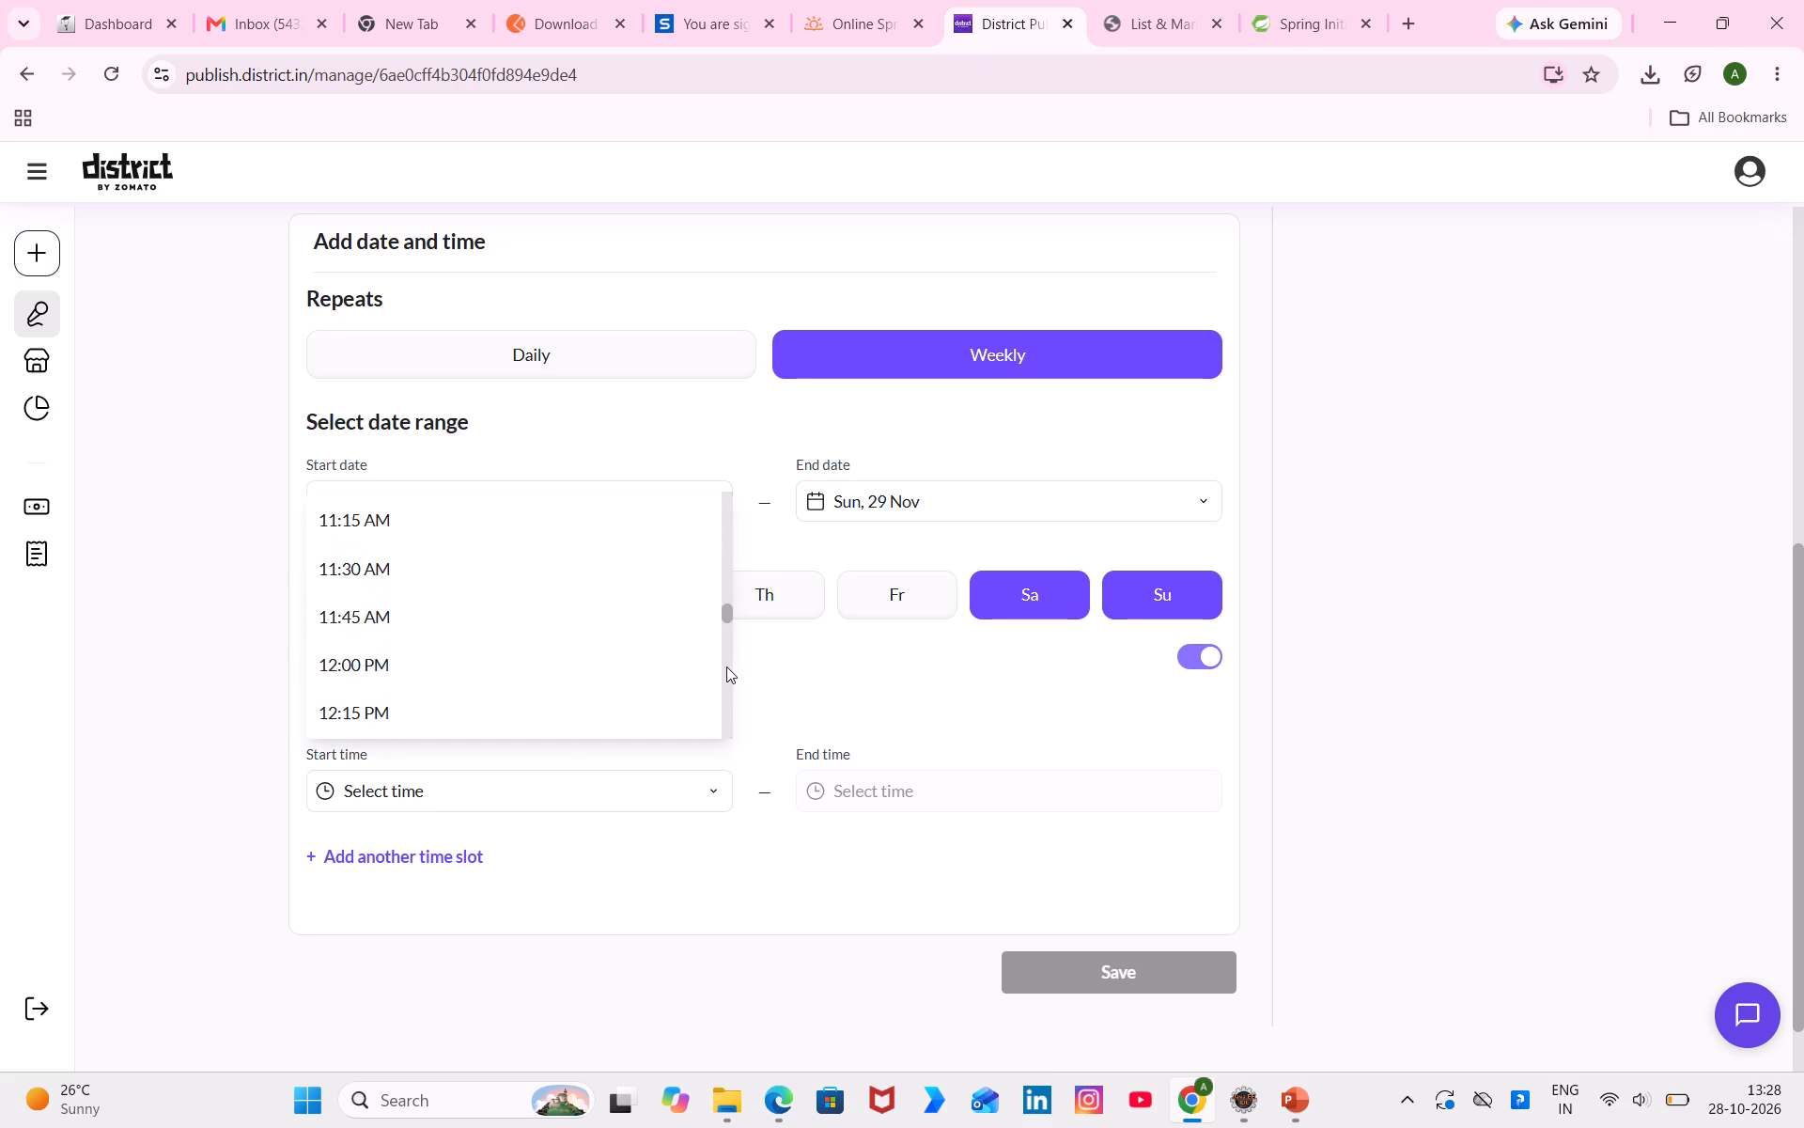
pyautogui.scroll(-4, 634, 641)
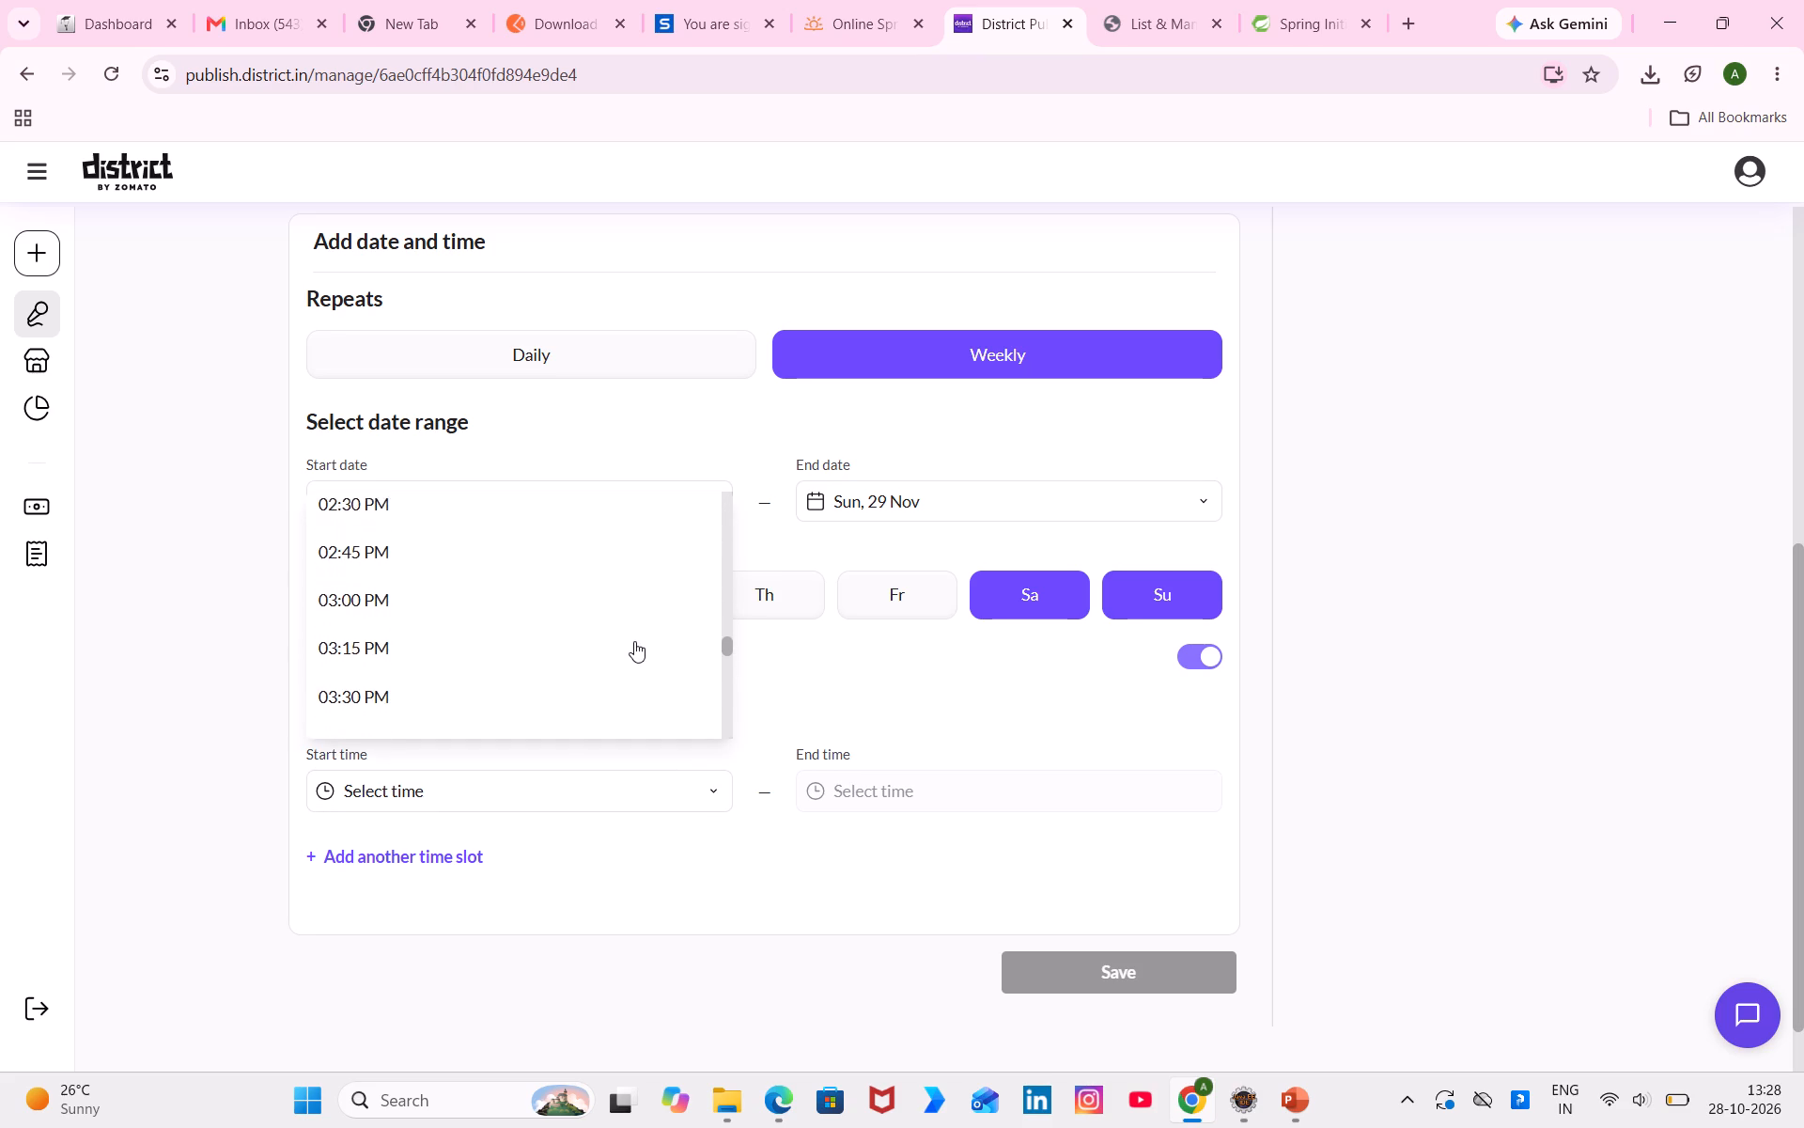
pyautogui.scroll(-1, 634, 641)
pyautogui.click(504, 551)
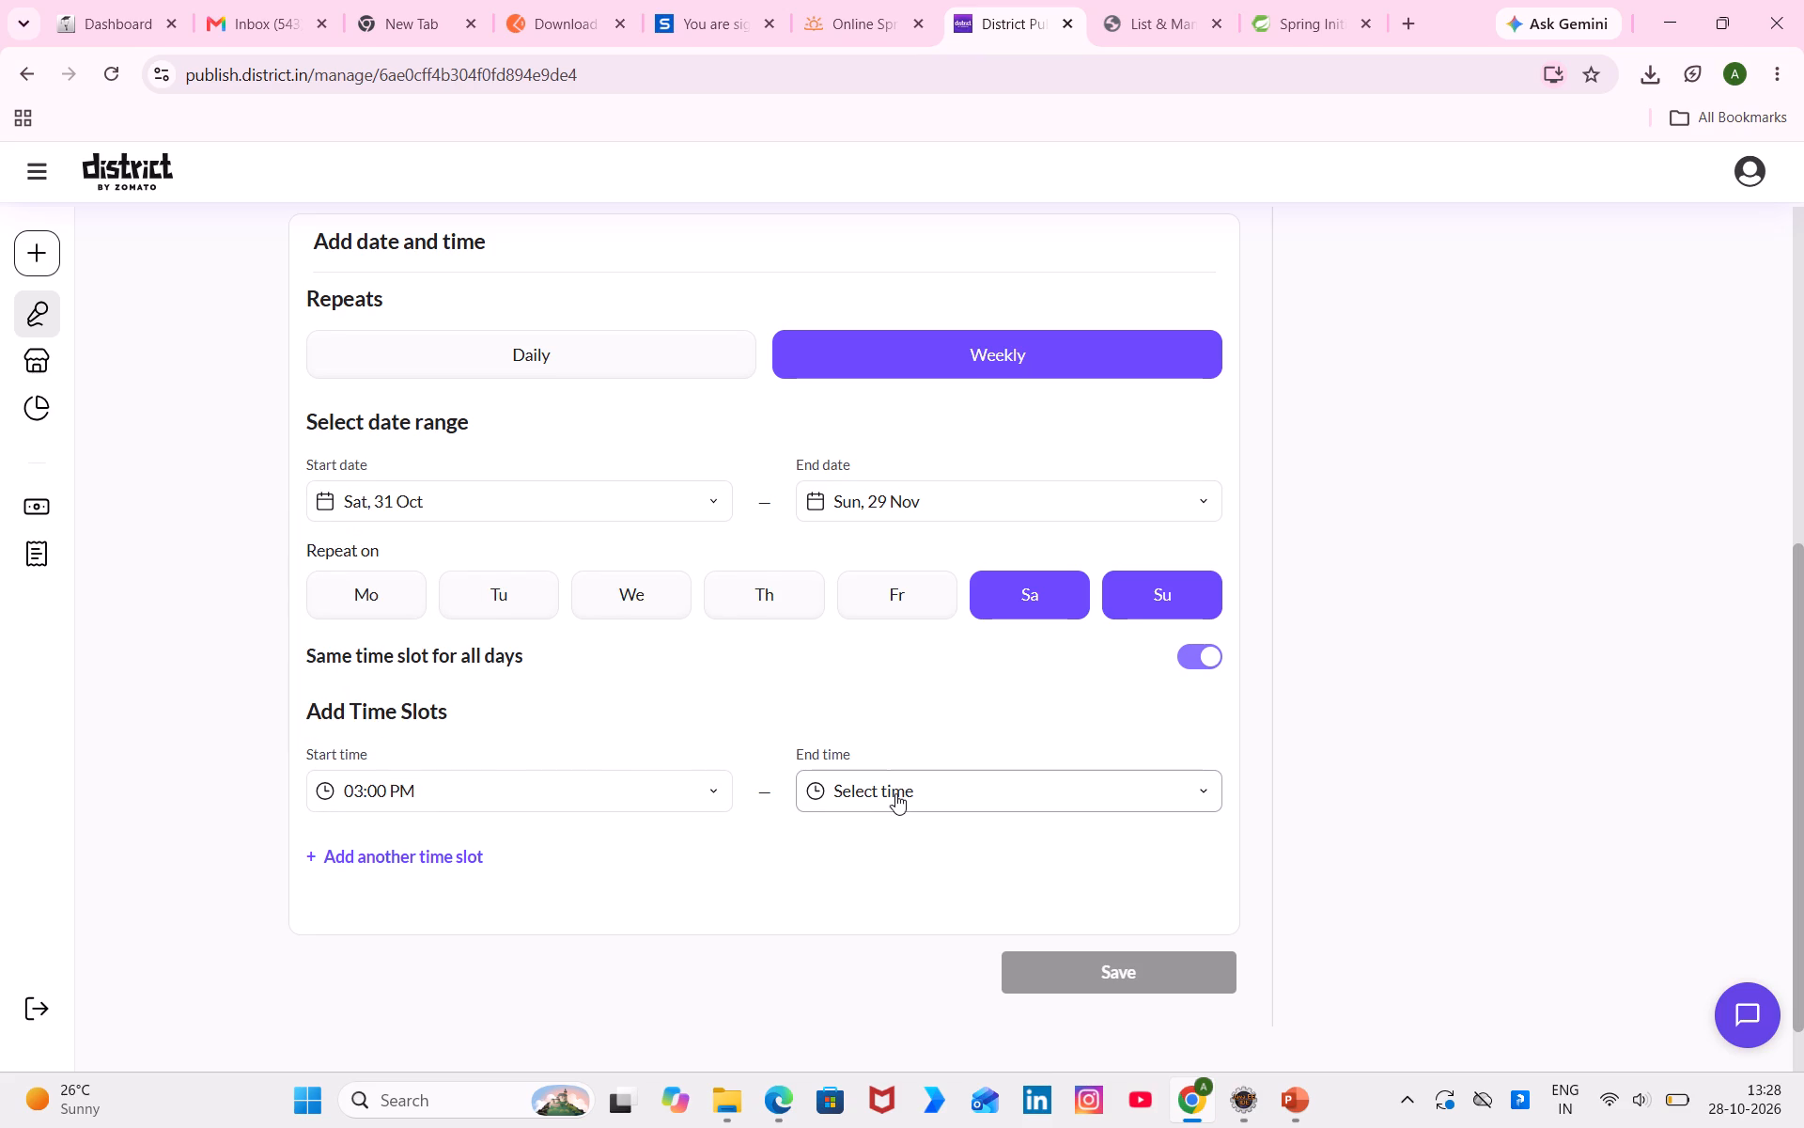
pyautogui.click(895, 793)
pyautogui.click(888, 665)
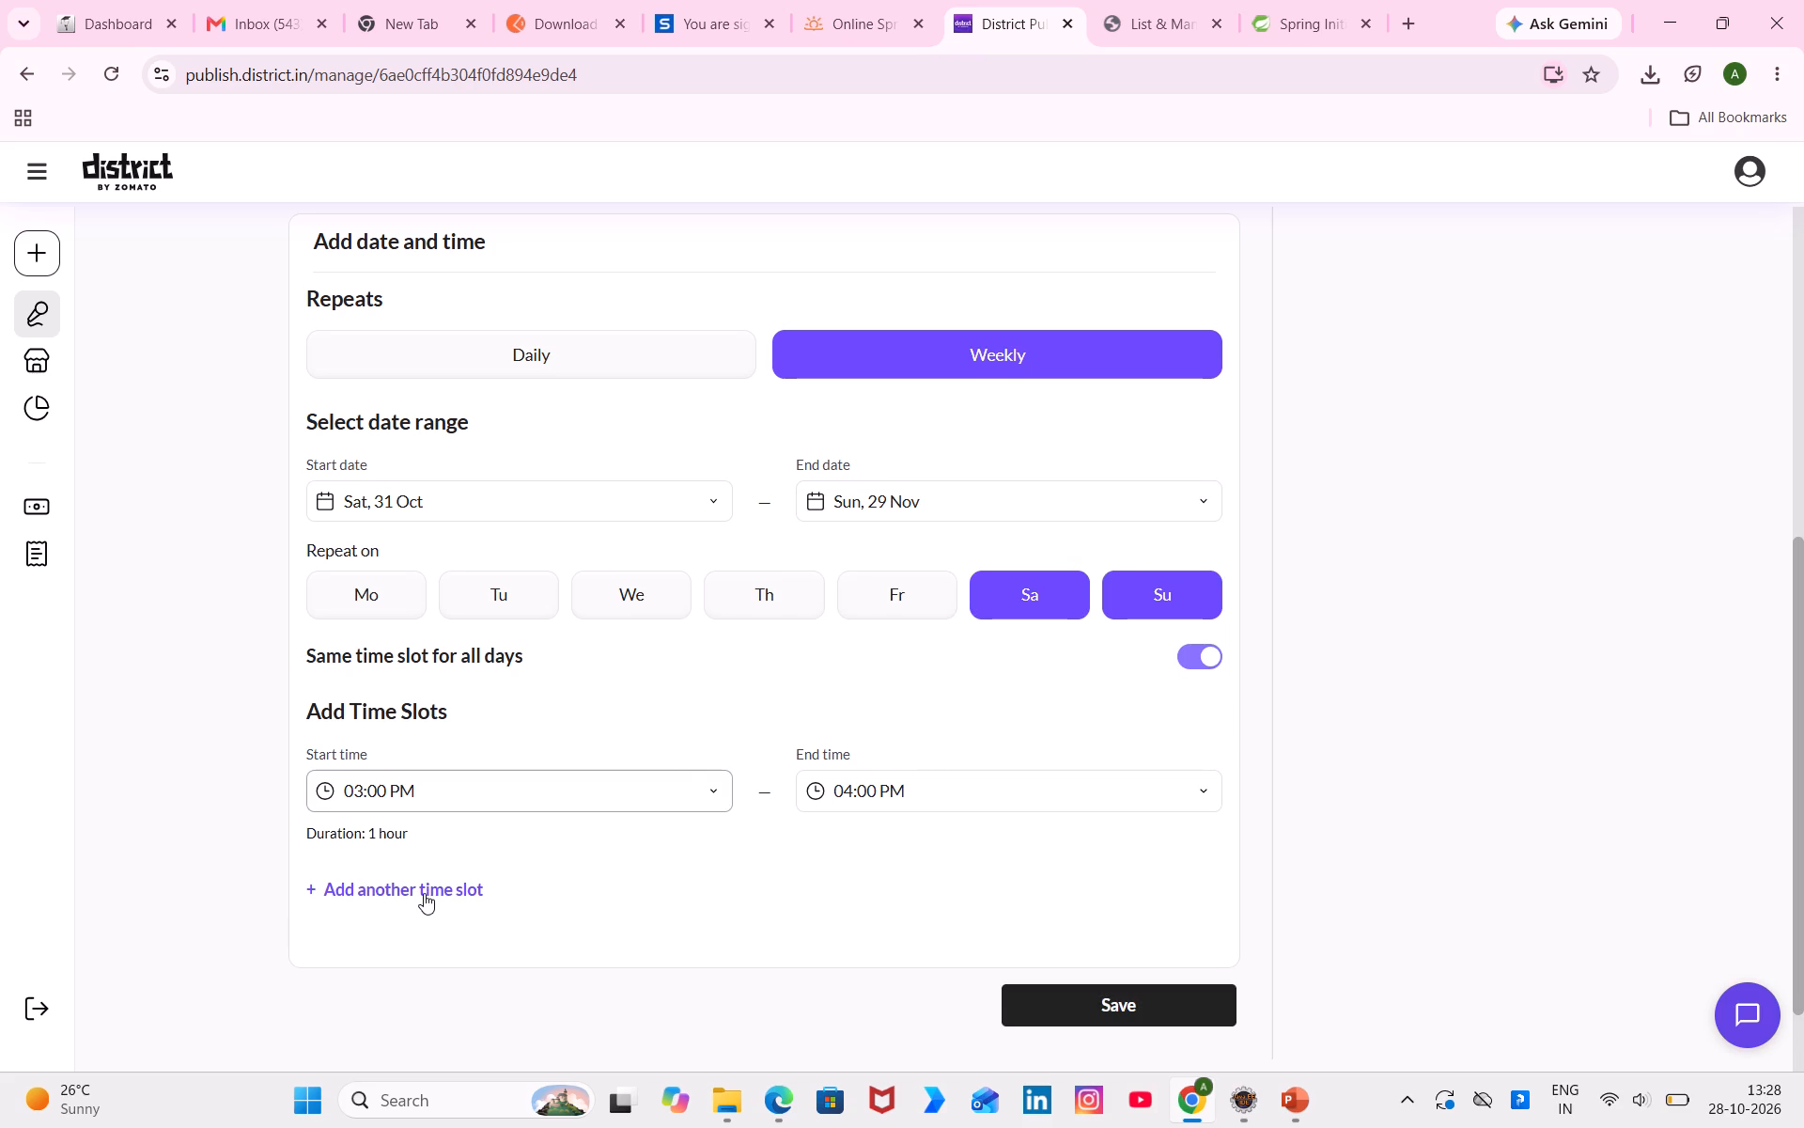
# Add a second time slot for all days from 04:00 PM to 05:00 PM and save the shows.
pyautogui.click(424, 893)
pyautogui.click(429, 926)
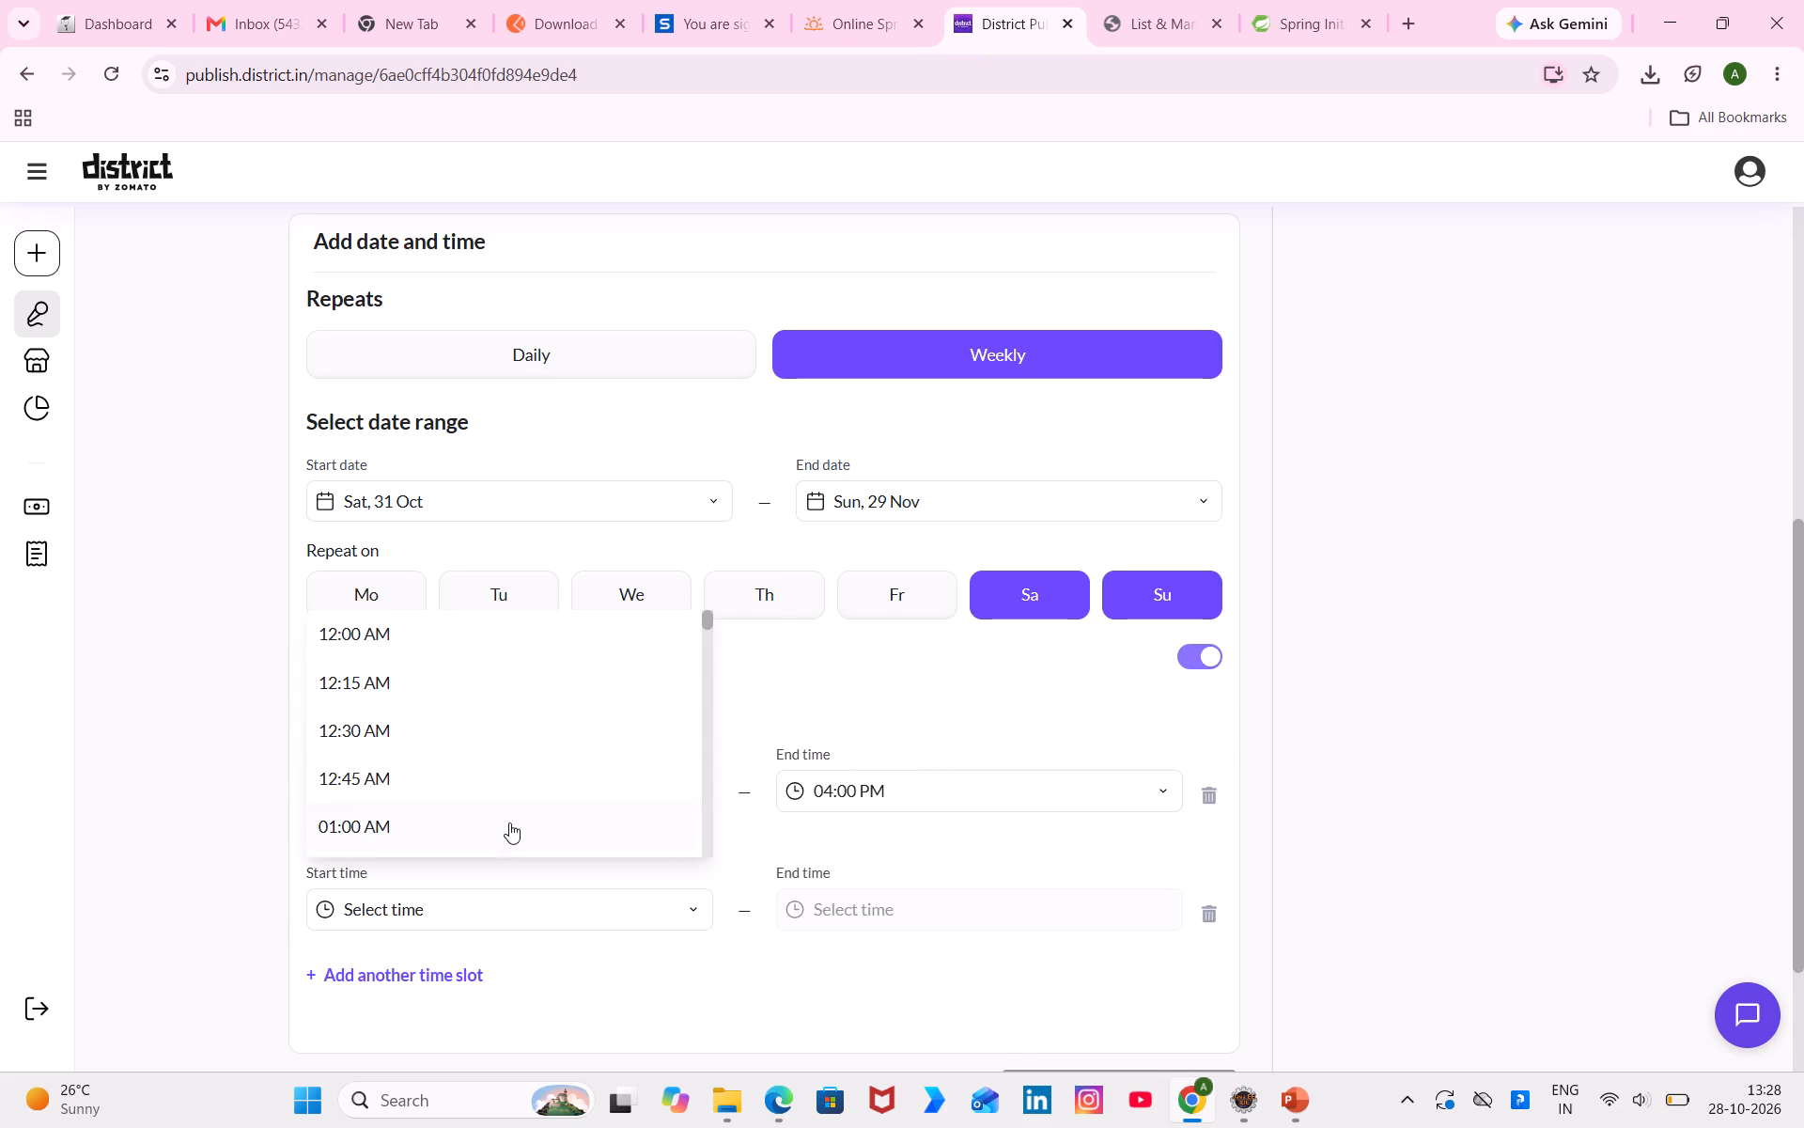
pyautogui.scroll(-9, 515, 753)
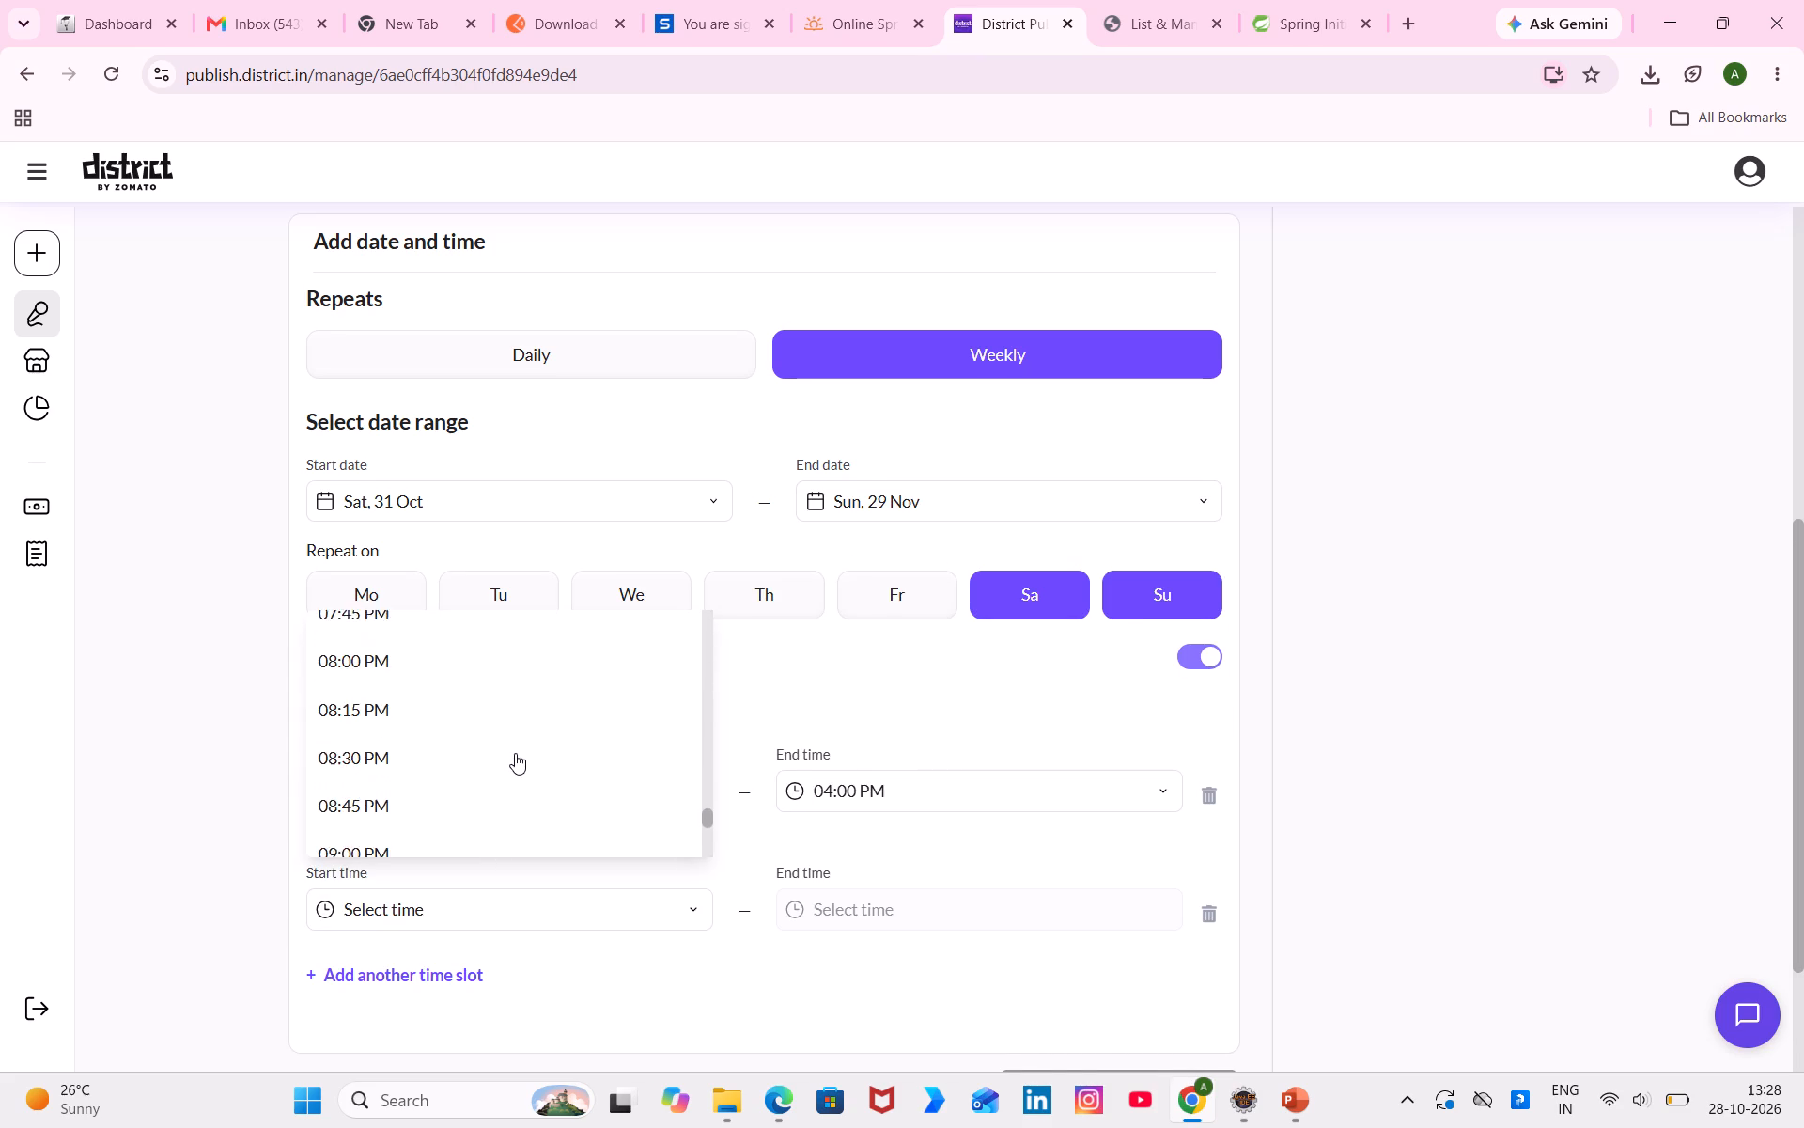
pyautogui.scroll(2, 515, 753)
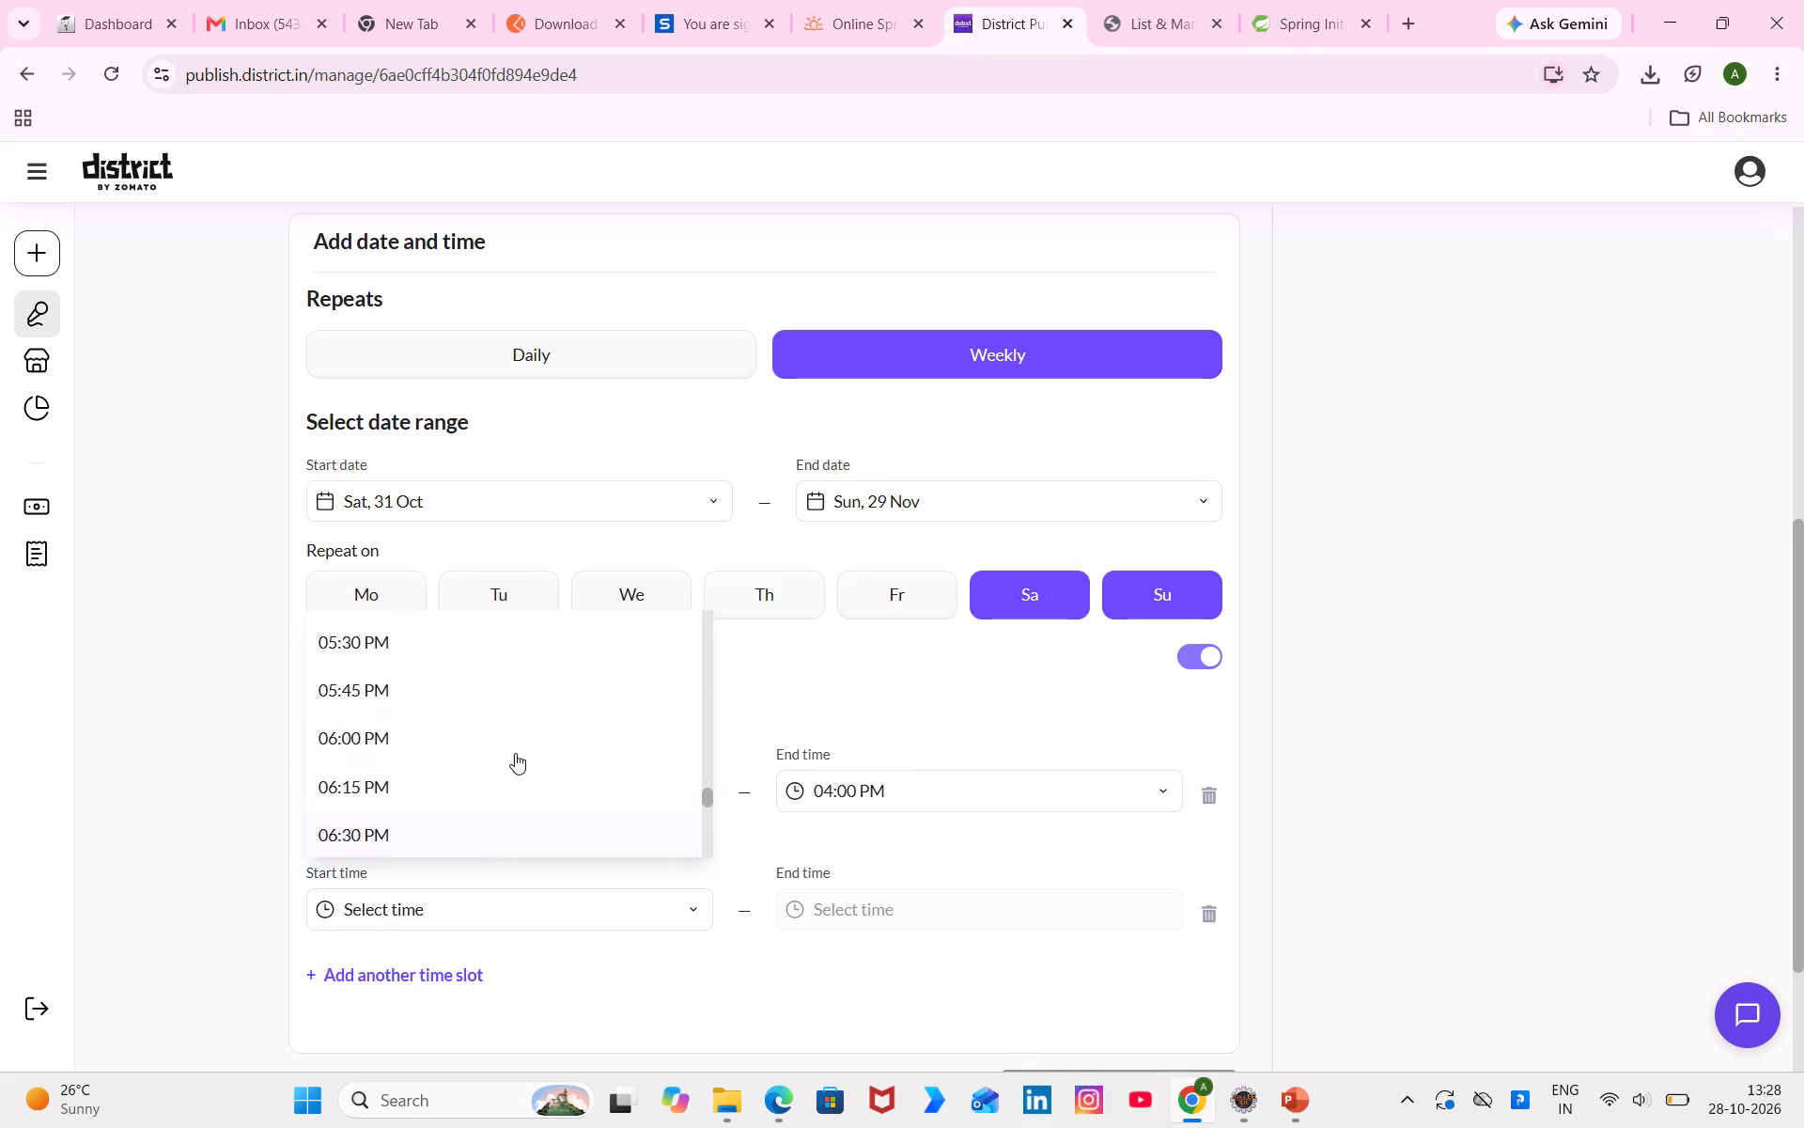
pyautogui.scroll(2, 515, 753)
pyautogui.scroll(1, 433, 733)
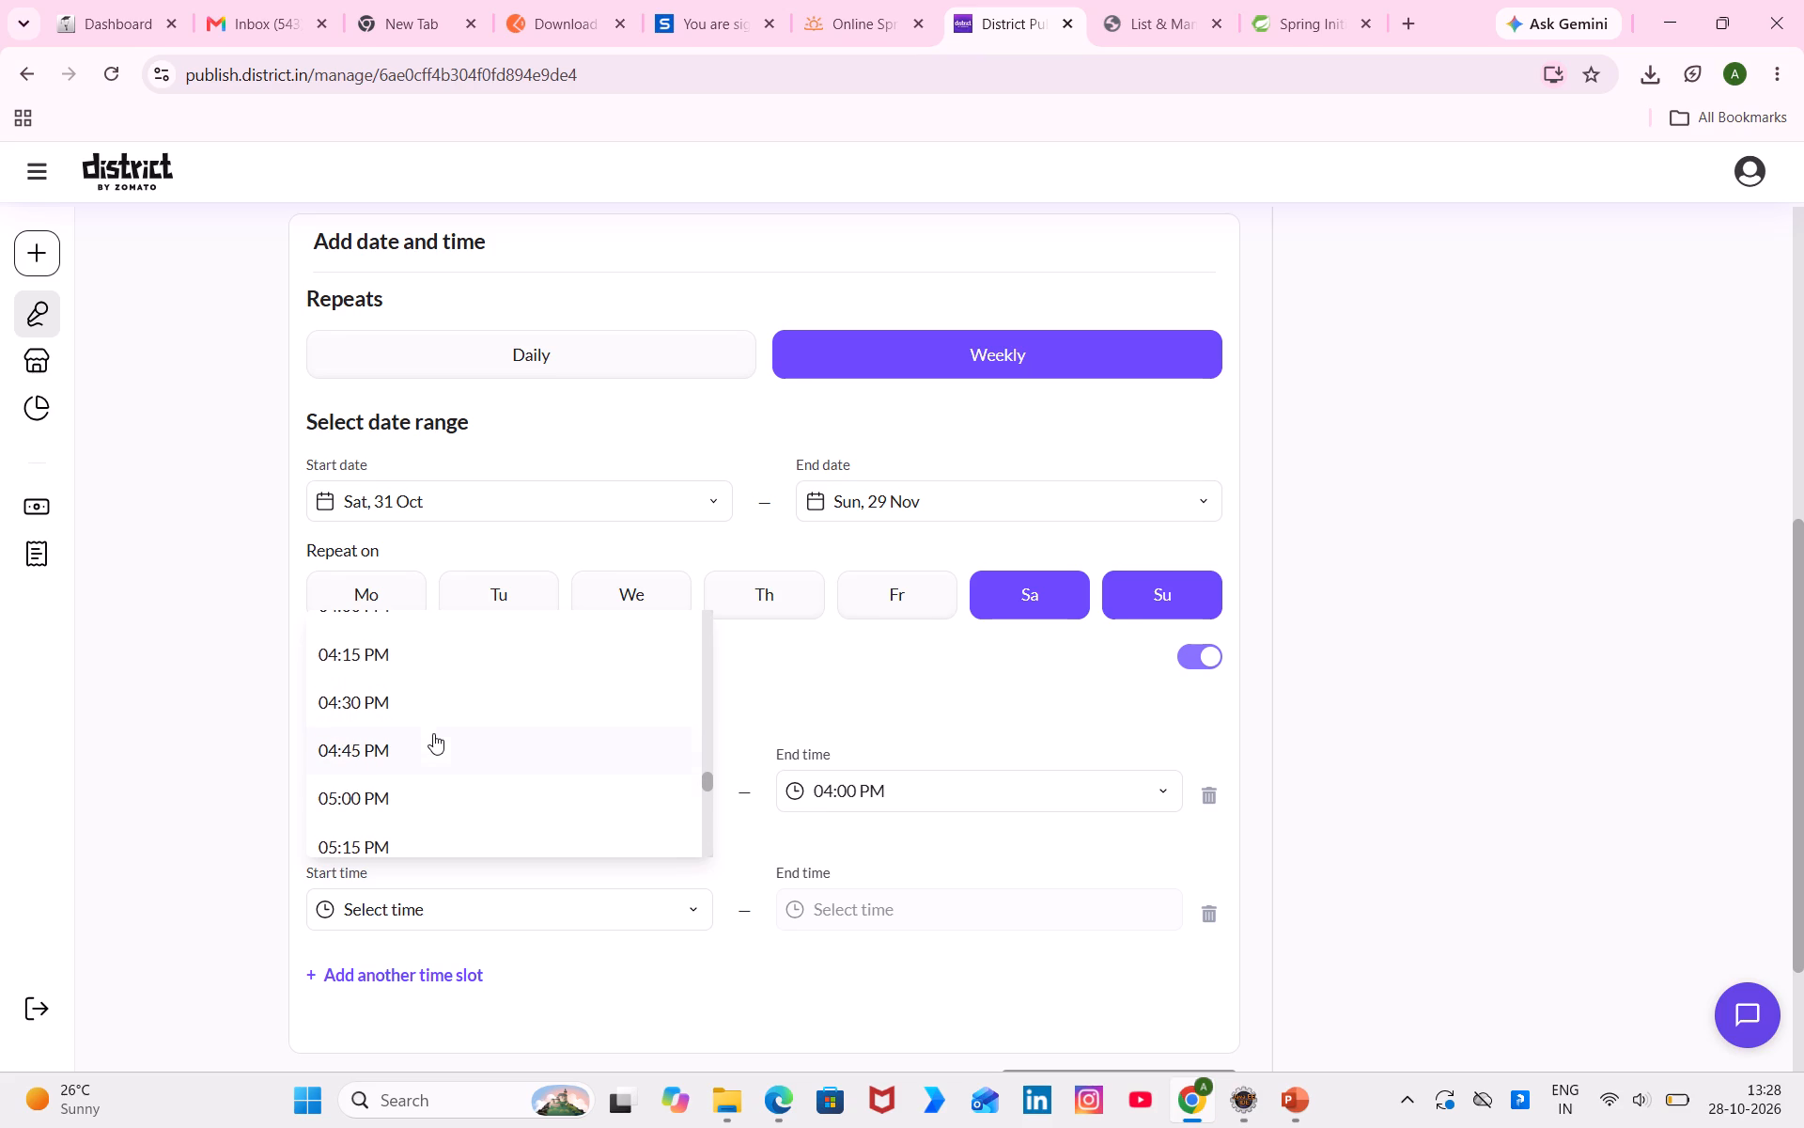
pyautogui.scroll(1, 410, 700)
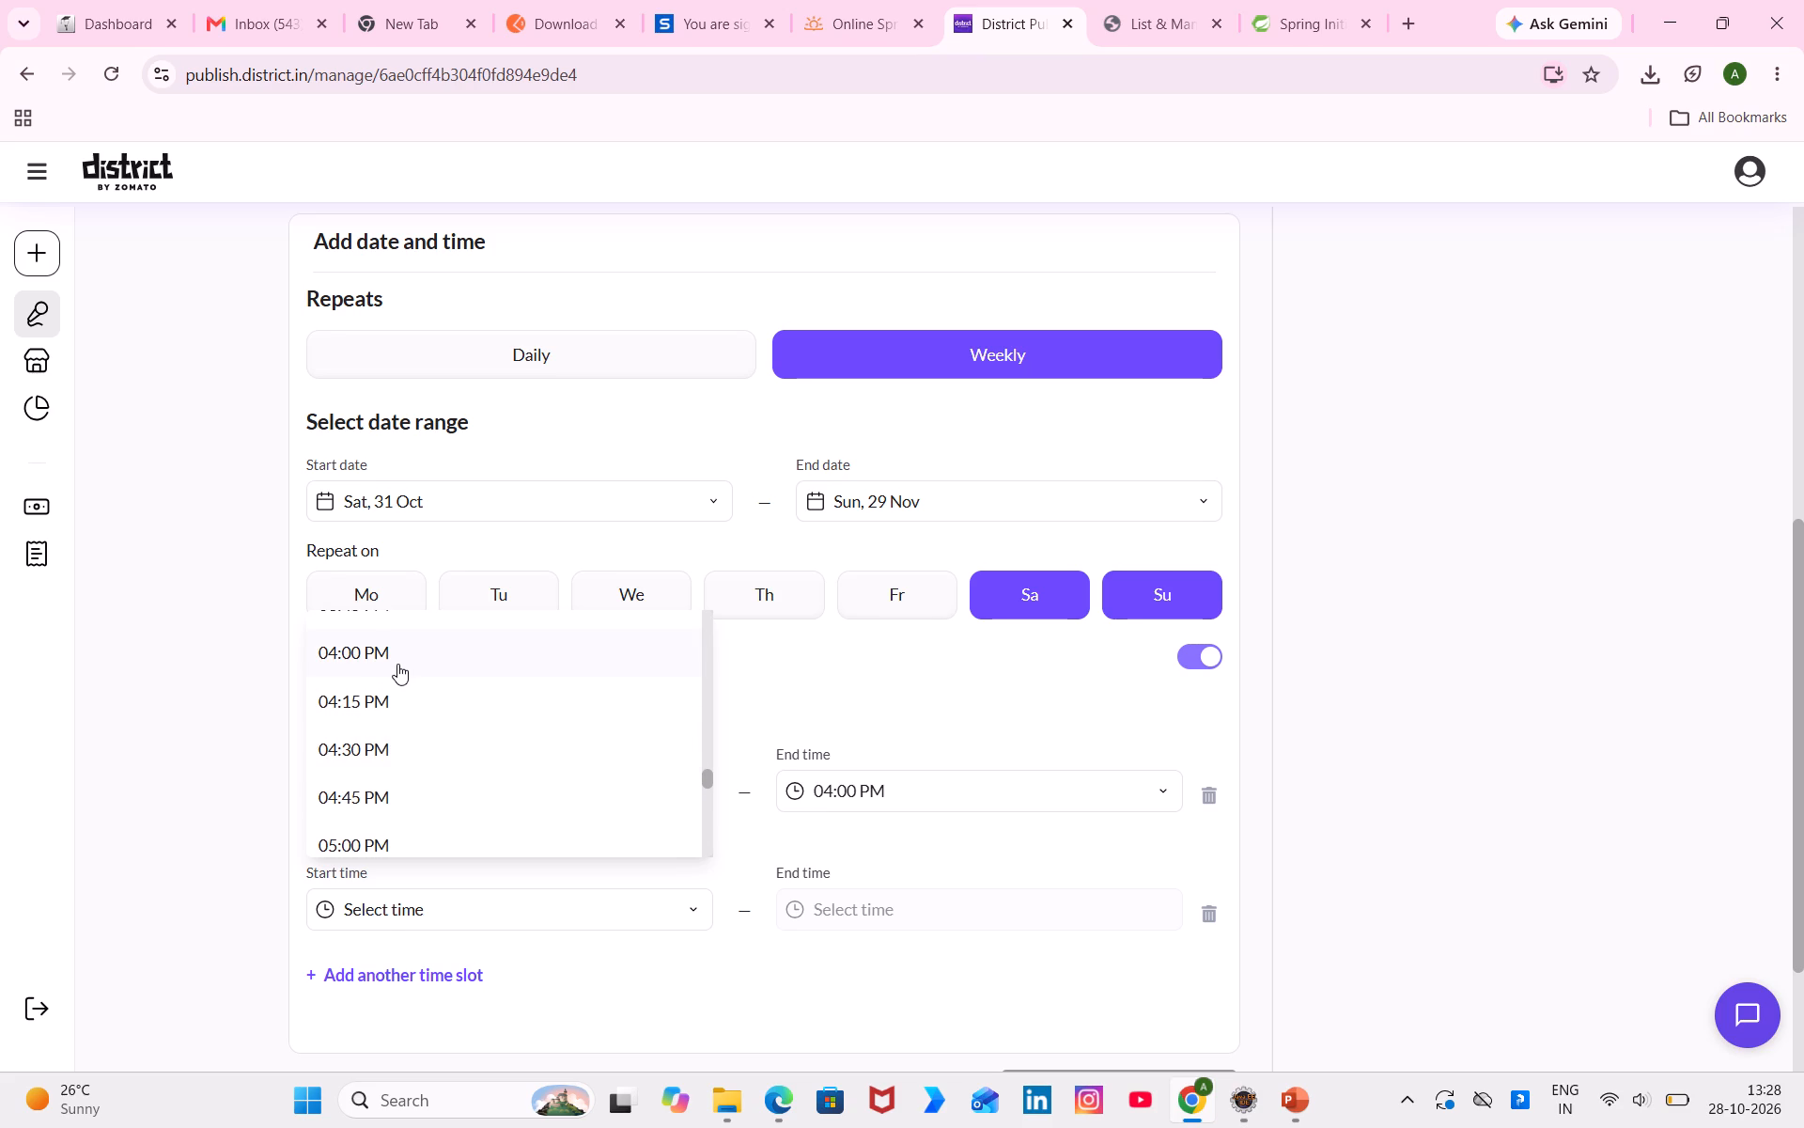
pyautogui.click(397, 664)
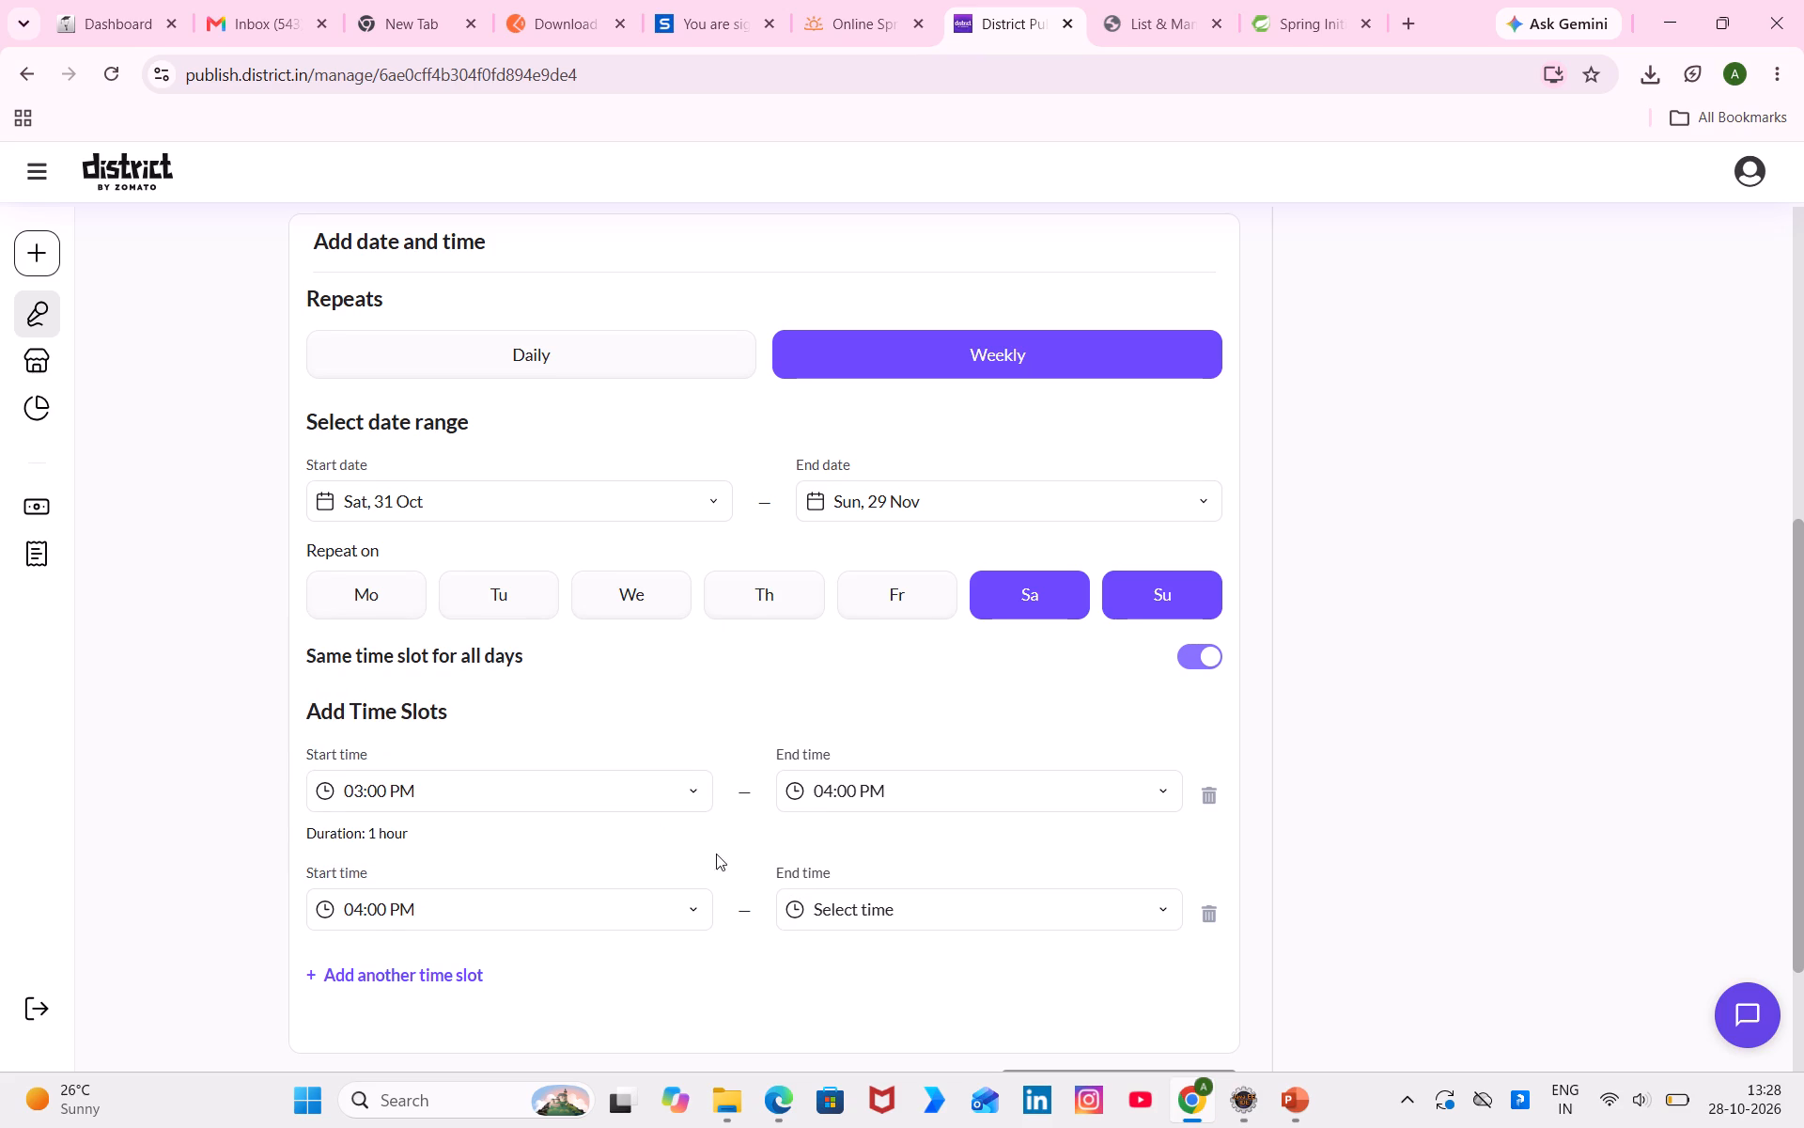
pyautogui.click(880, 912)
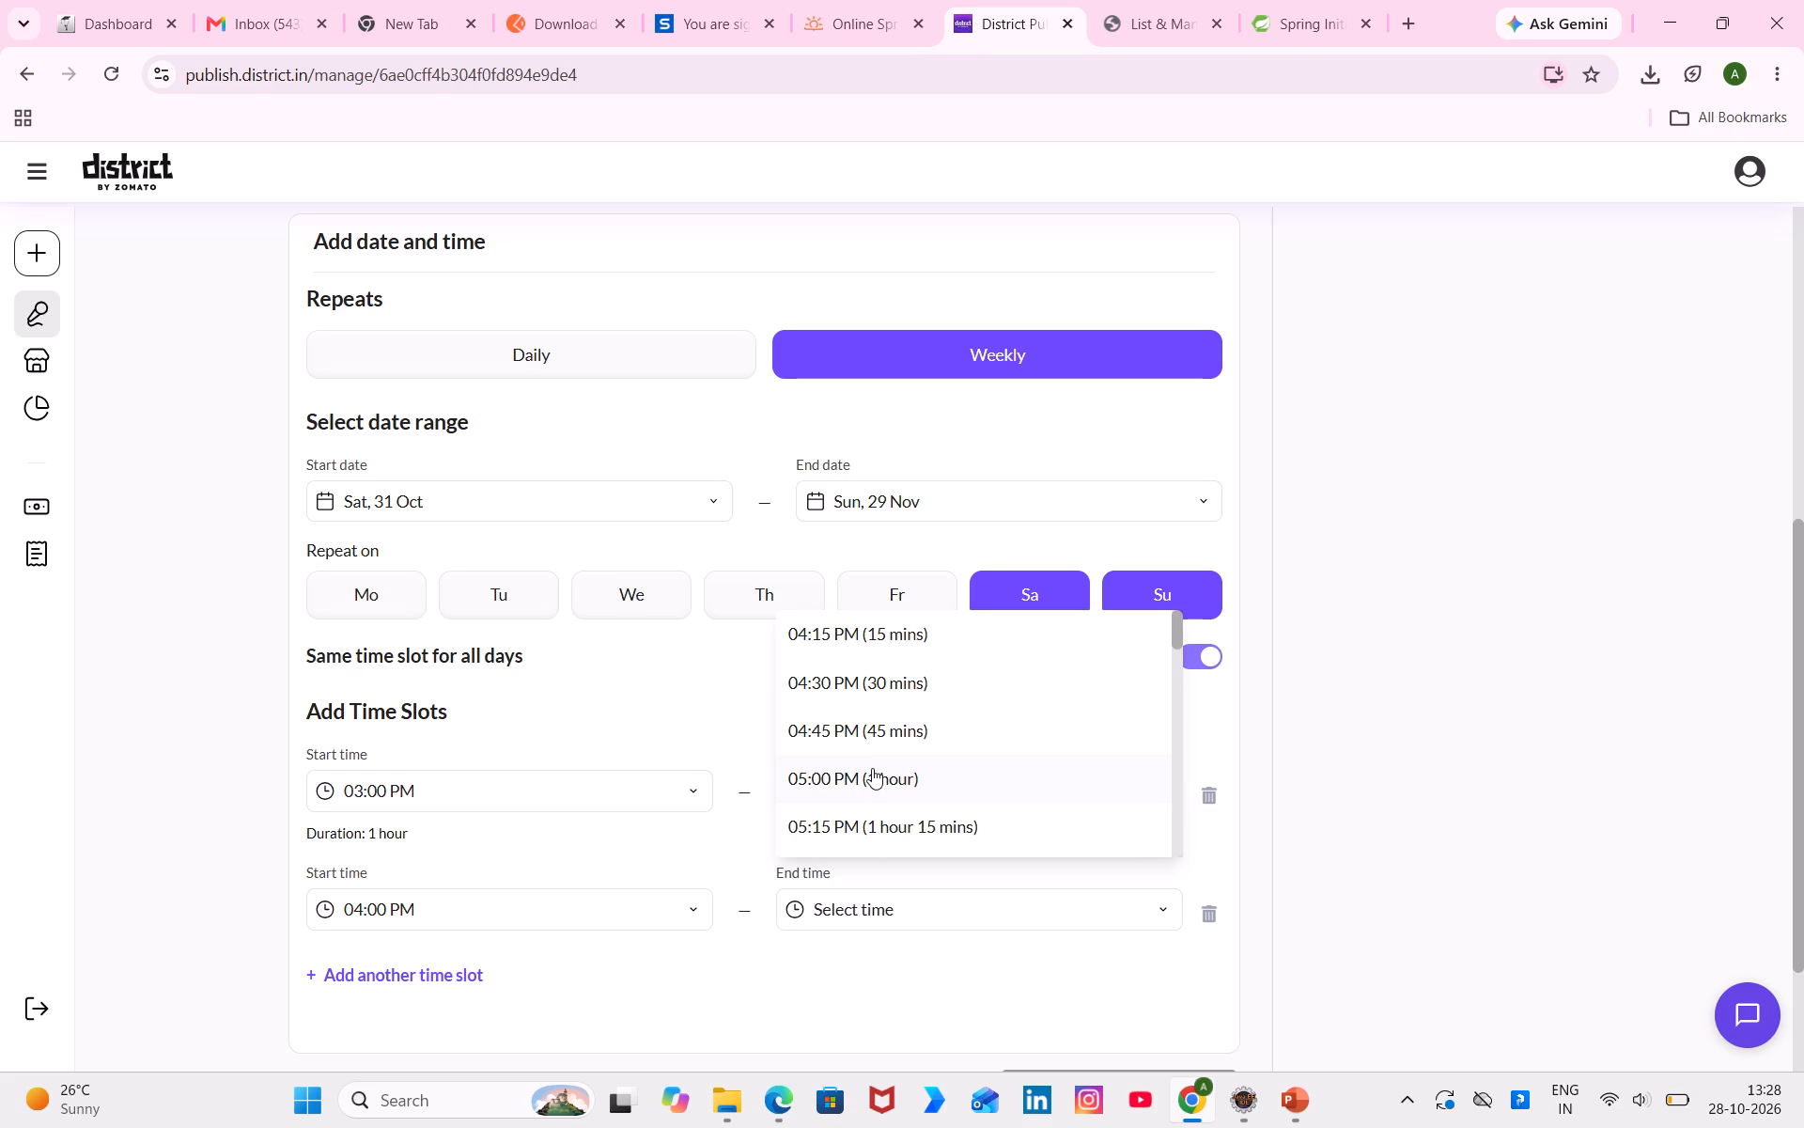
pyautogui.click(872, 768)
pyautogui.scroll(-4, 872, 906)
pyautogui.click(1062, 916)
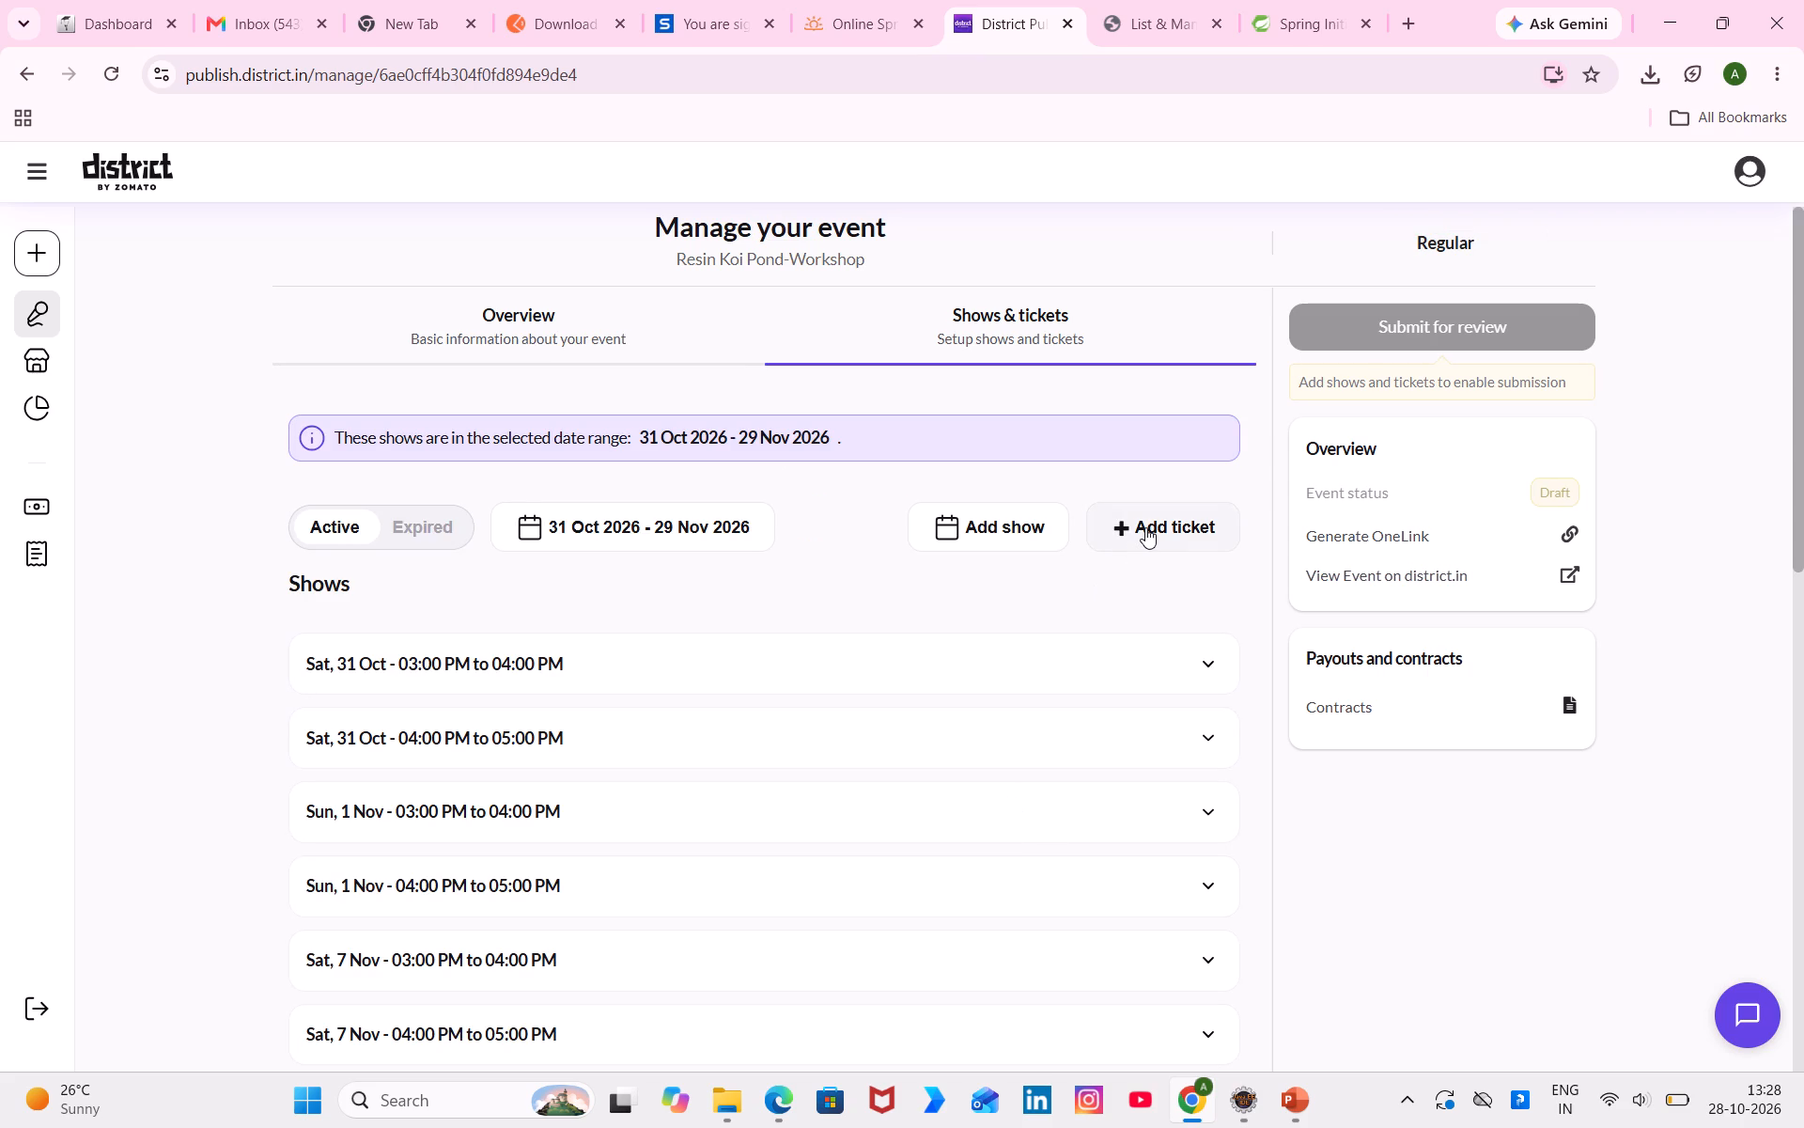
# Start a ticket with the pasted ₹250 cover charge description, price 799, quantity 10, and sales ending 30 minutes before show start.
pyautogui.click(1145, 527)
pyautogui.click(1330, 475)
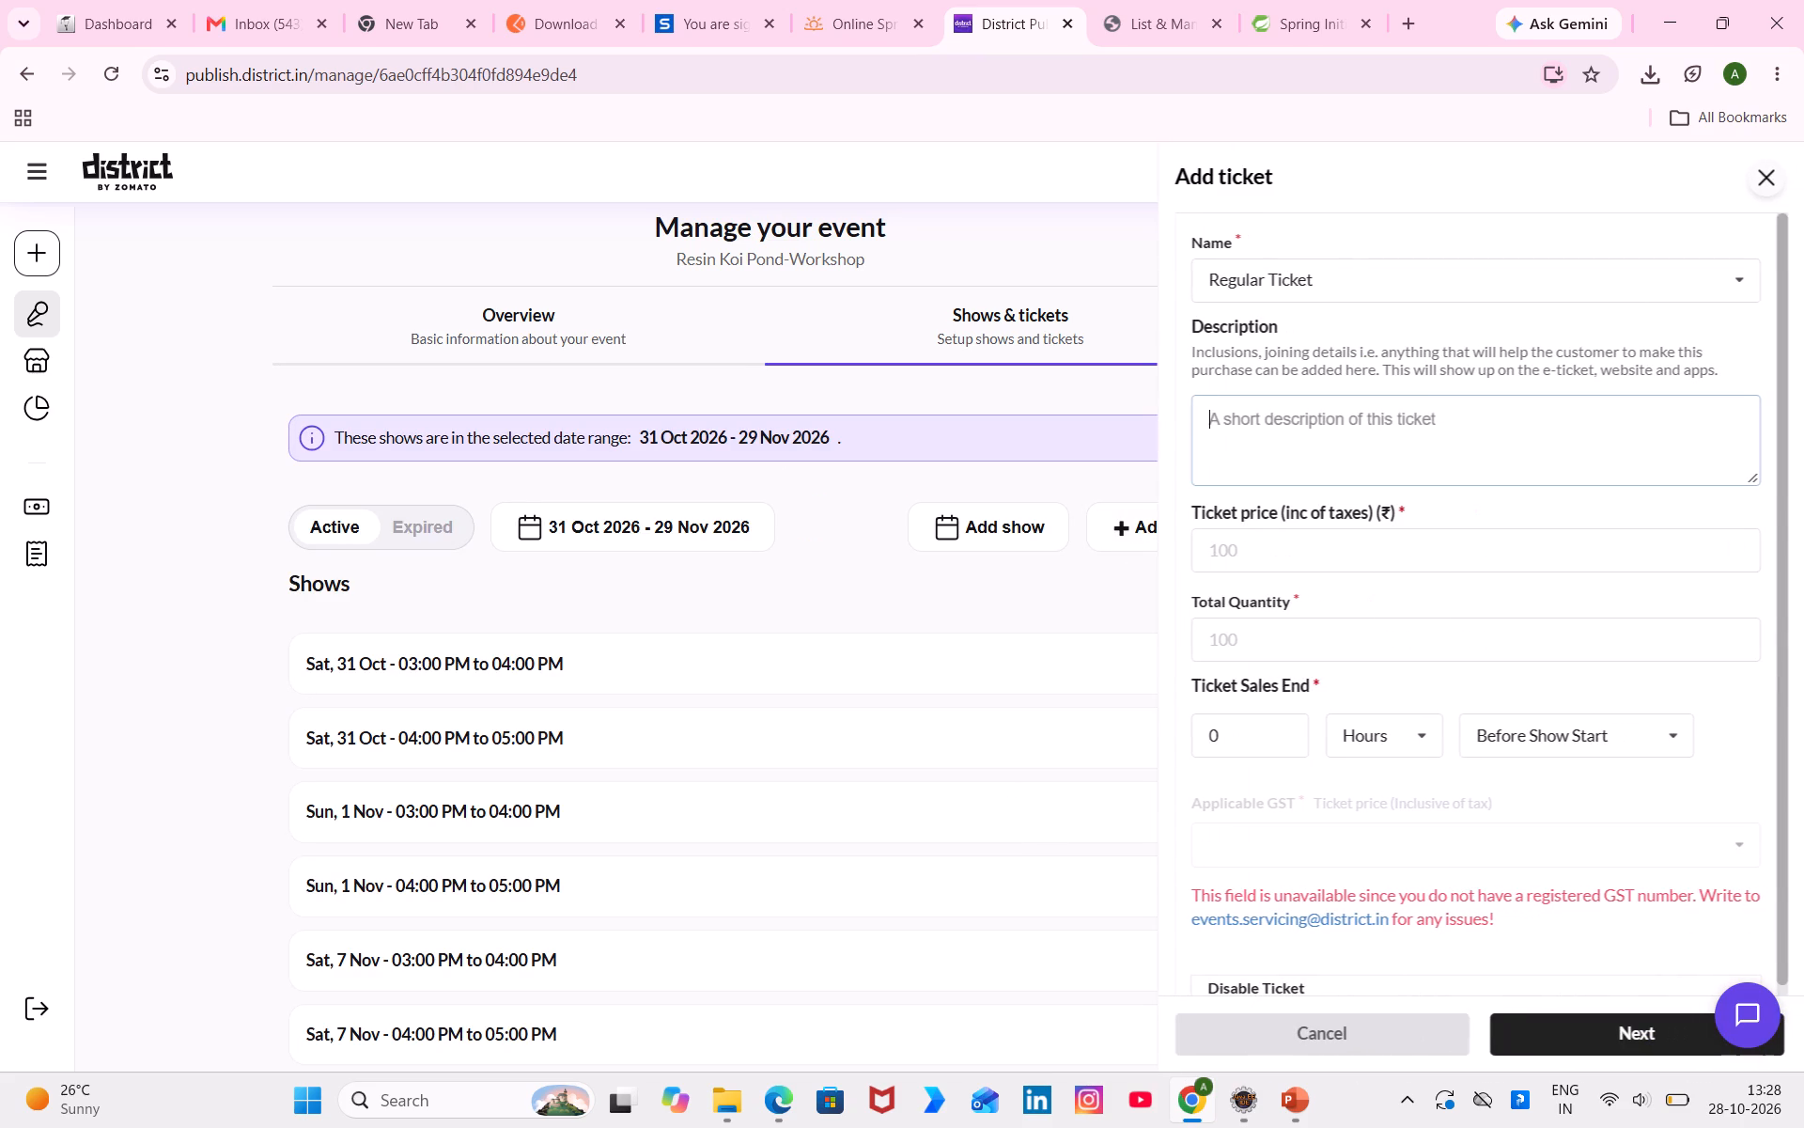
pyautogui.hotkey('ctrl', 'v')
pyautogui.click(1333, 551)
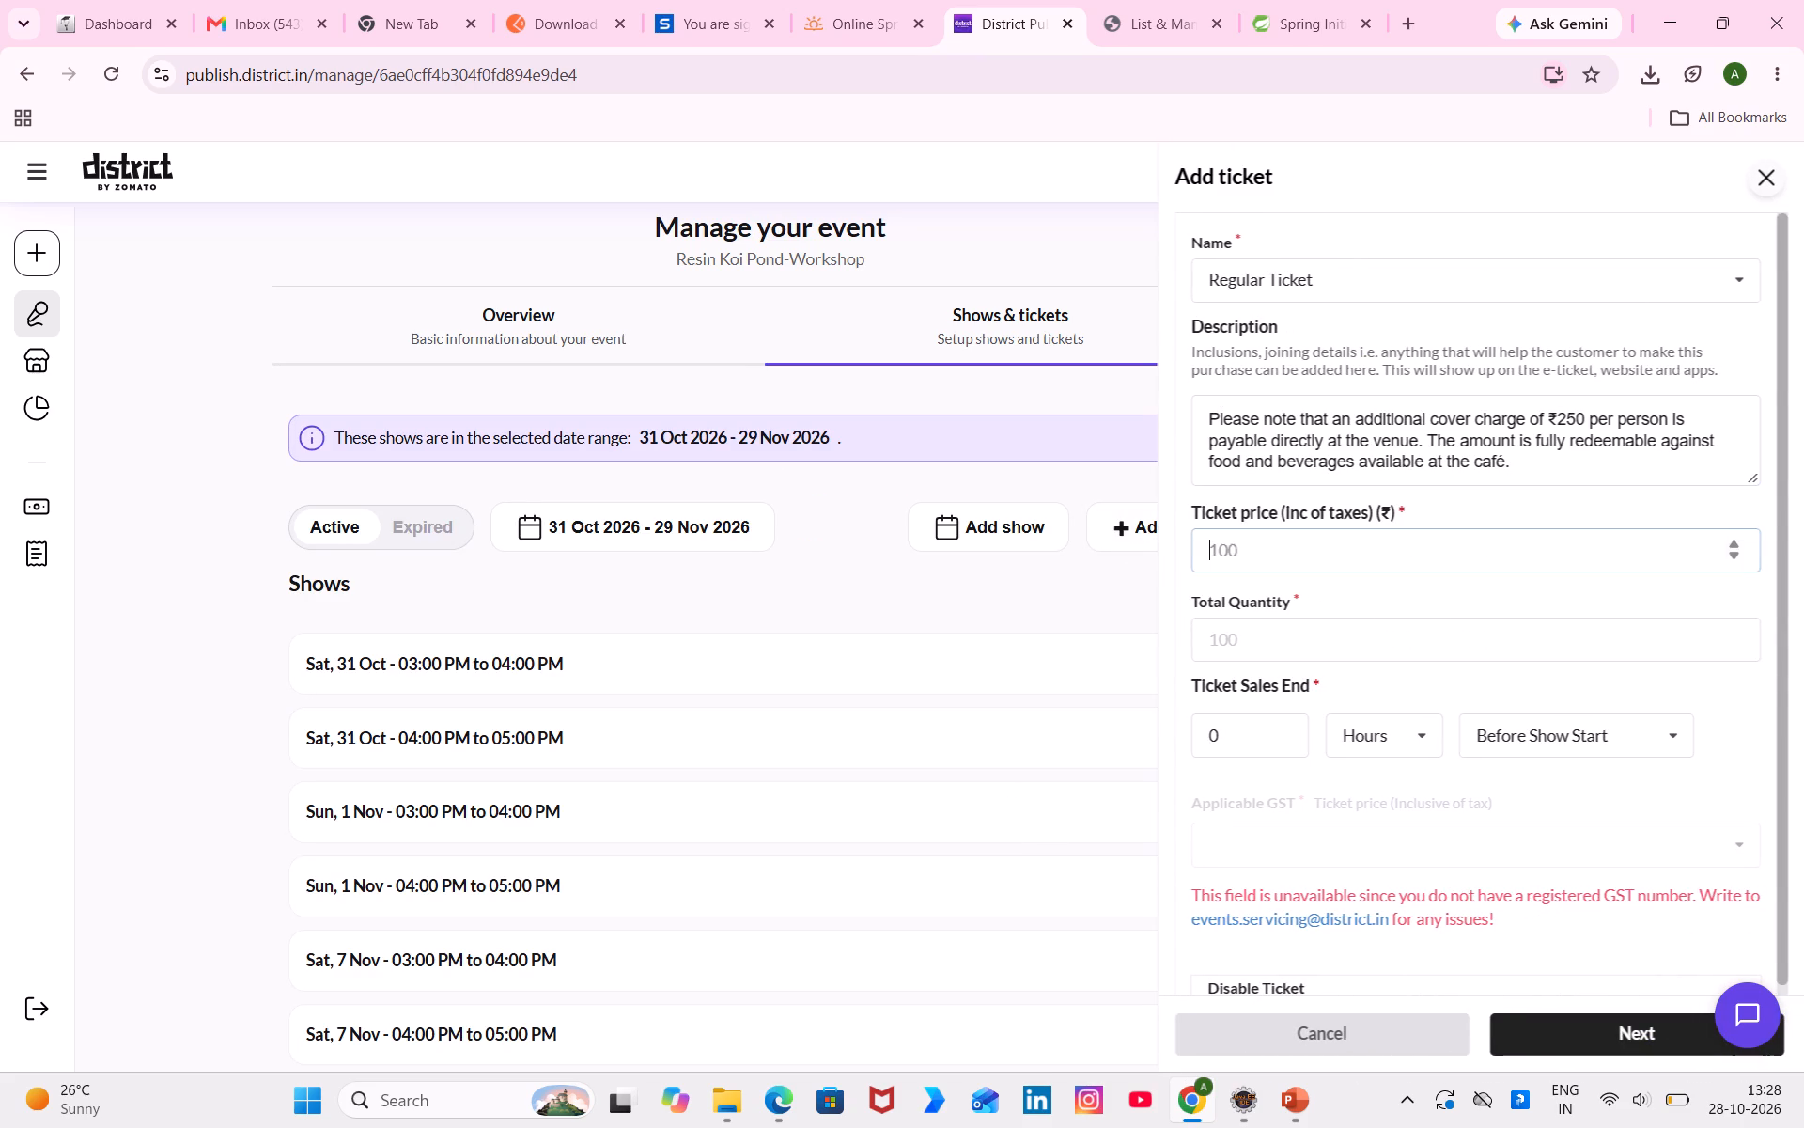
pyautogui.write('799')
pyautogui.click(1284, 634)
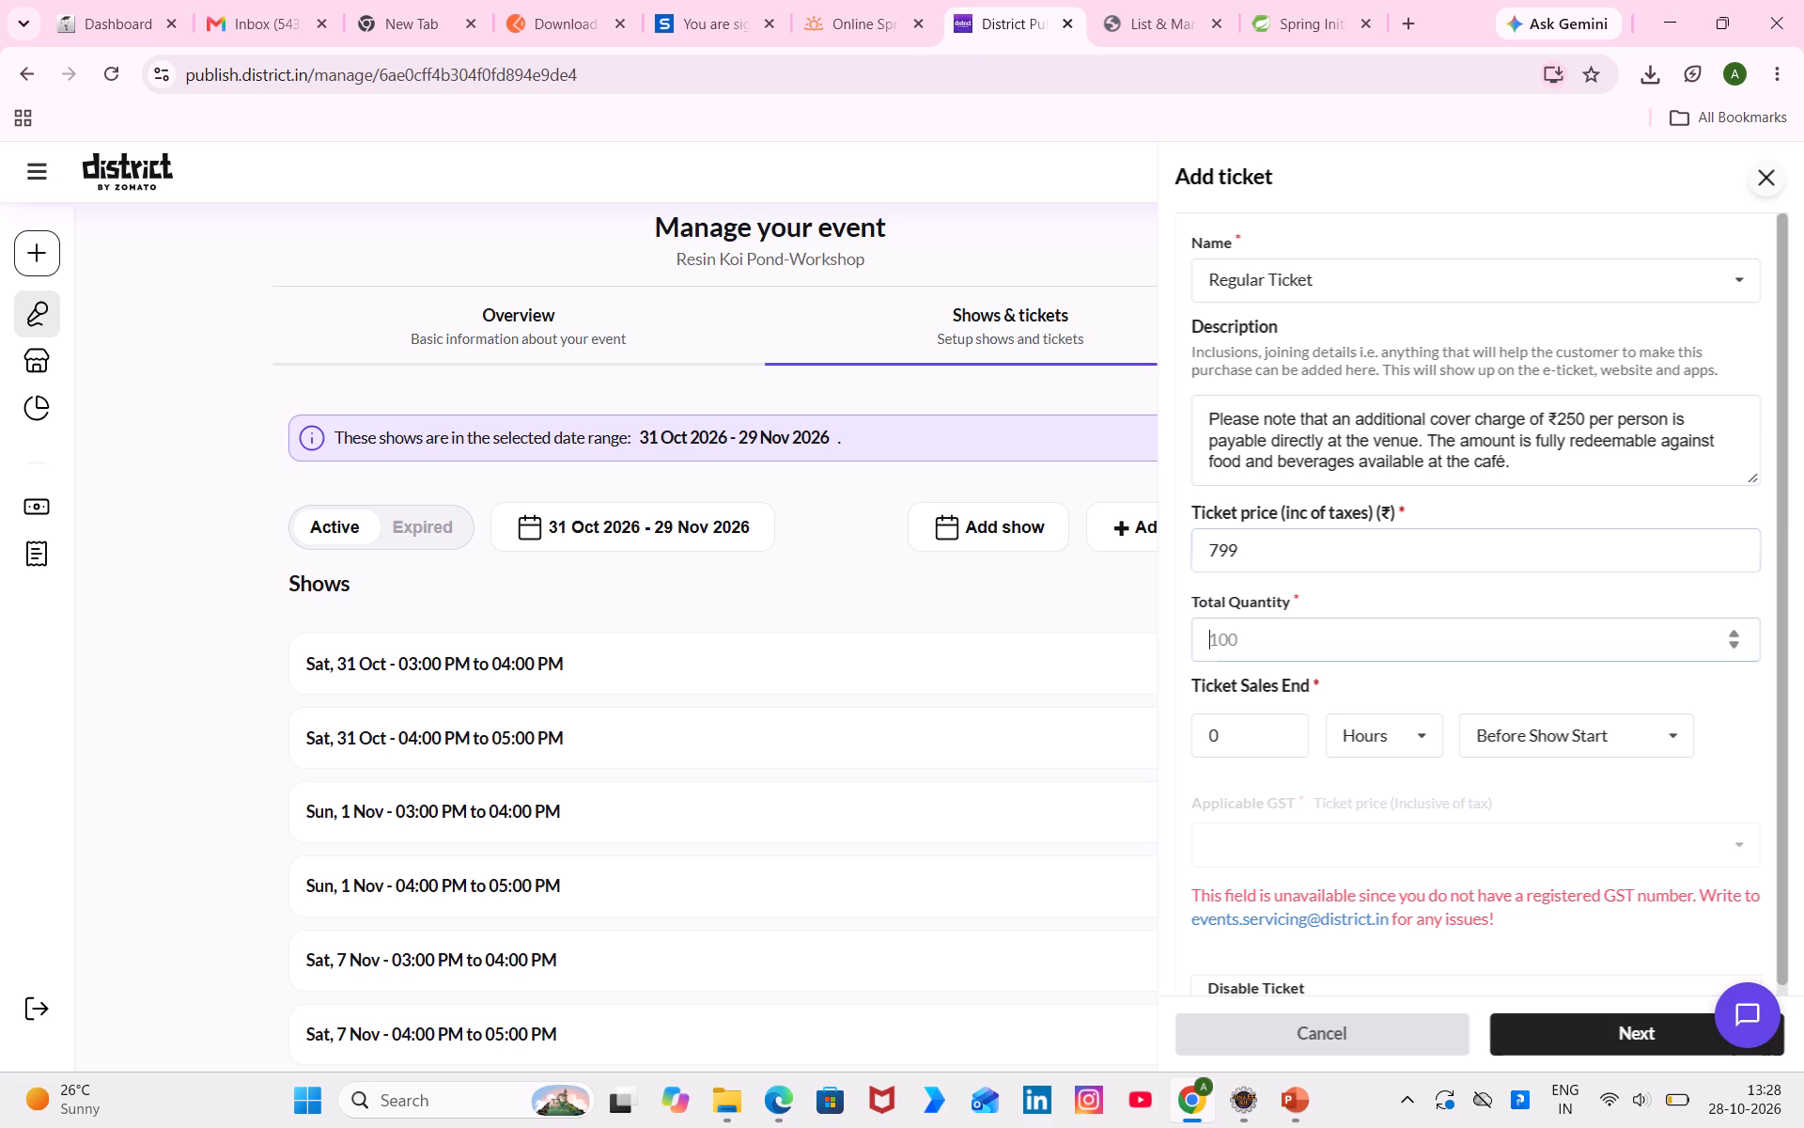
pyautogui.write('100')
pyautogui.press('BackSpace')
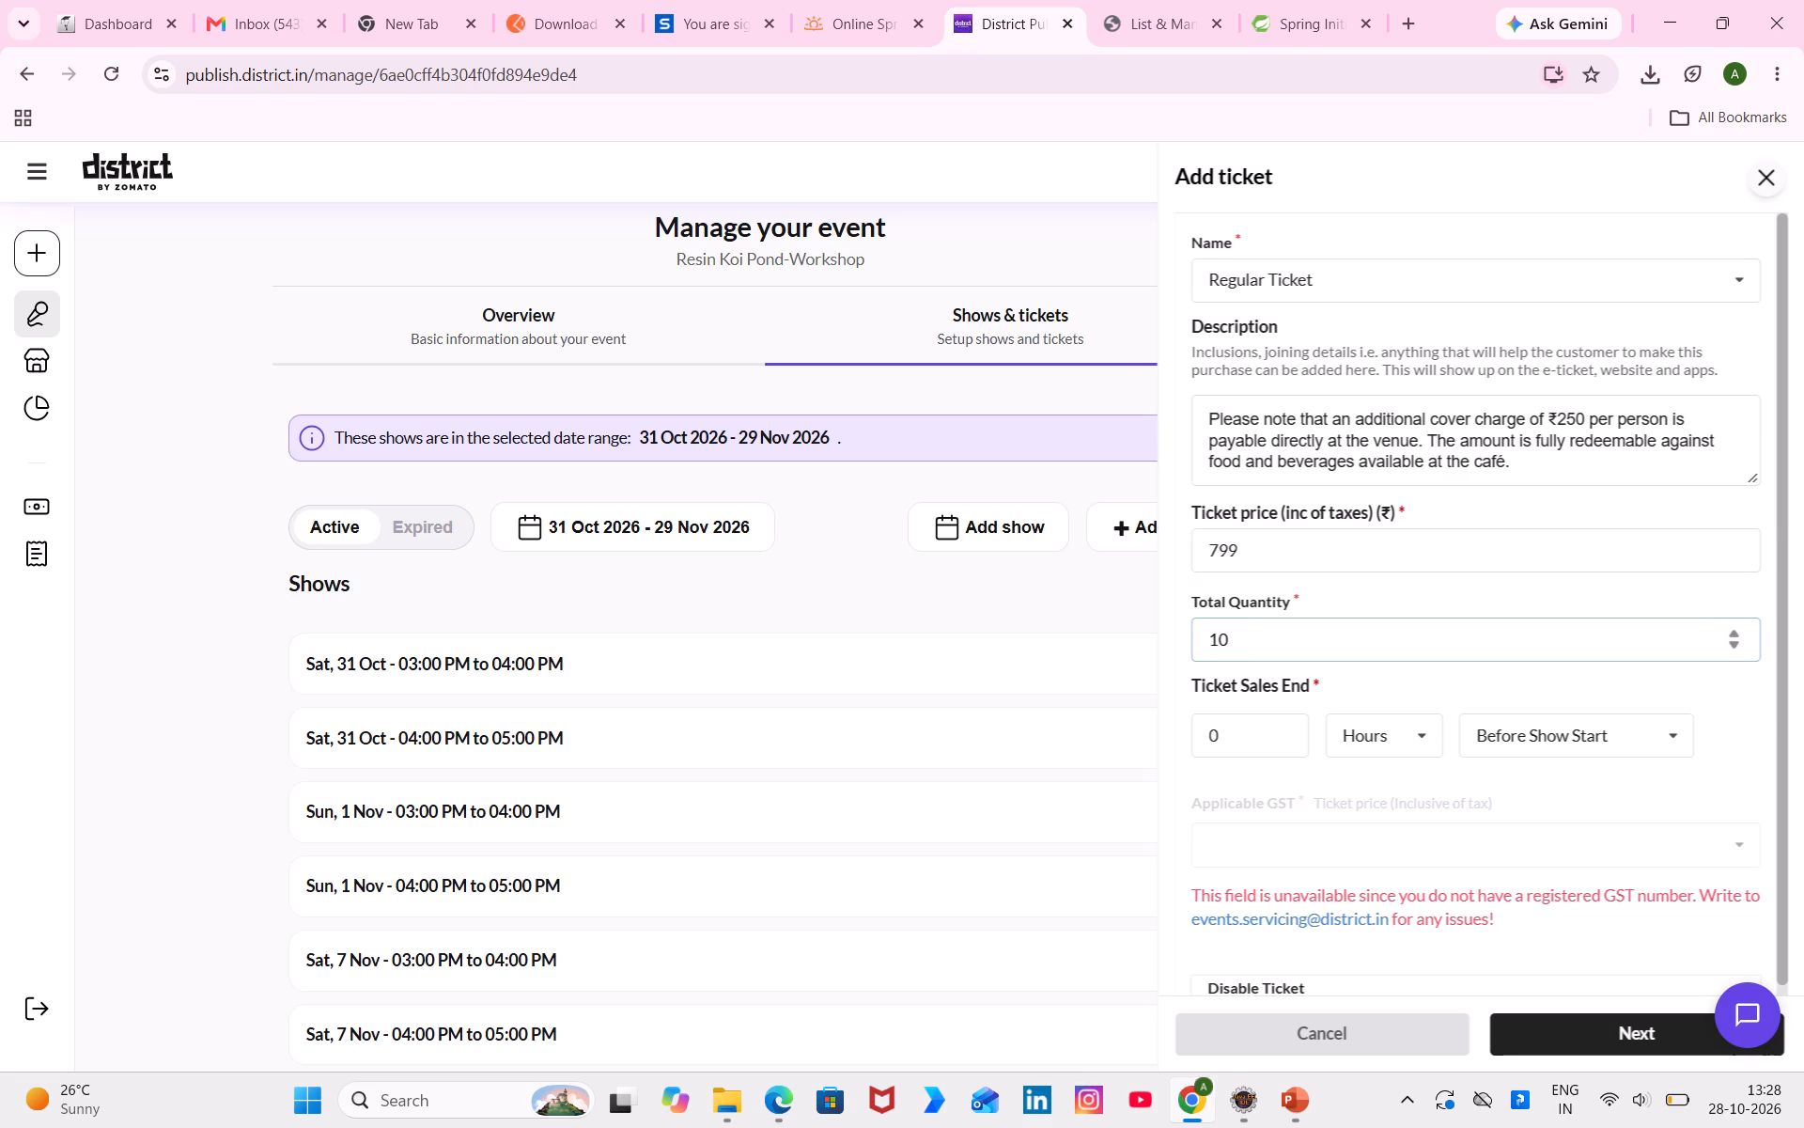
pyautogui.click(1211, 746)
pyautogui.press('3')
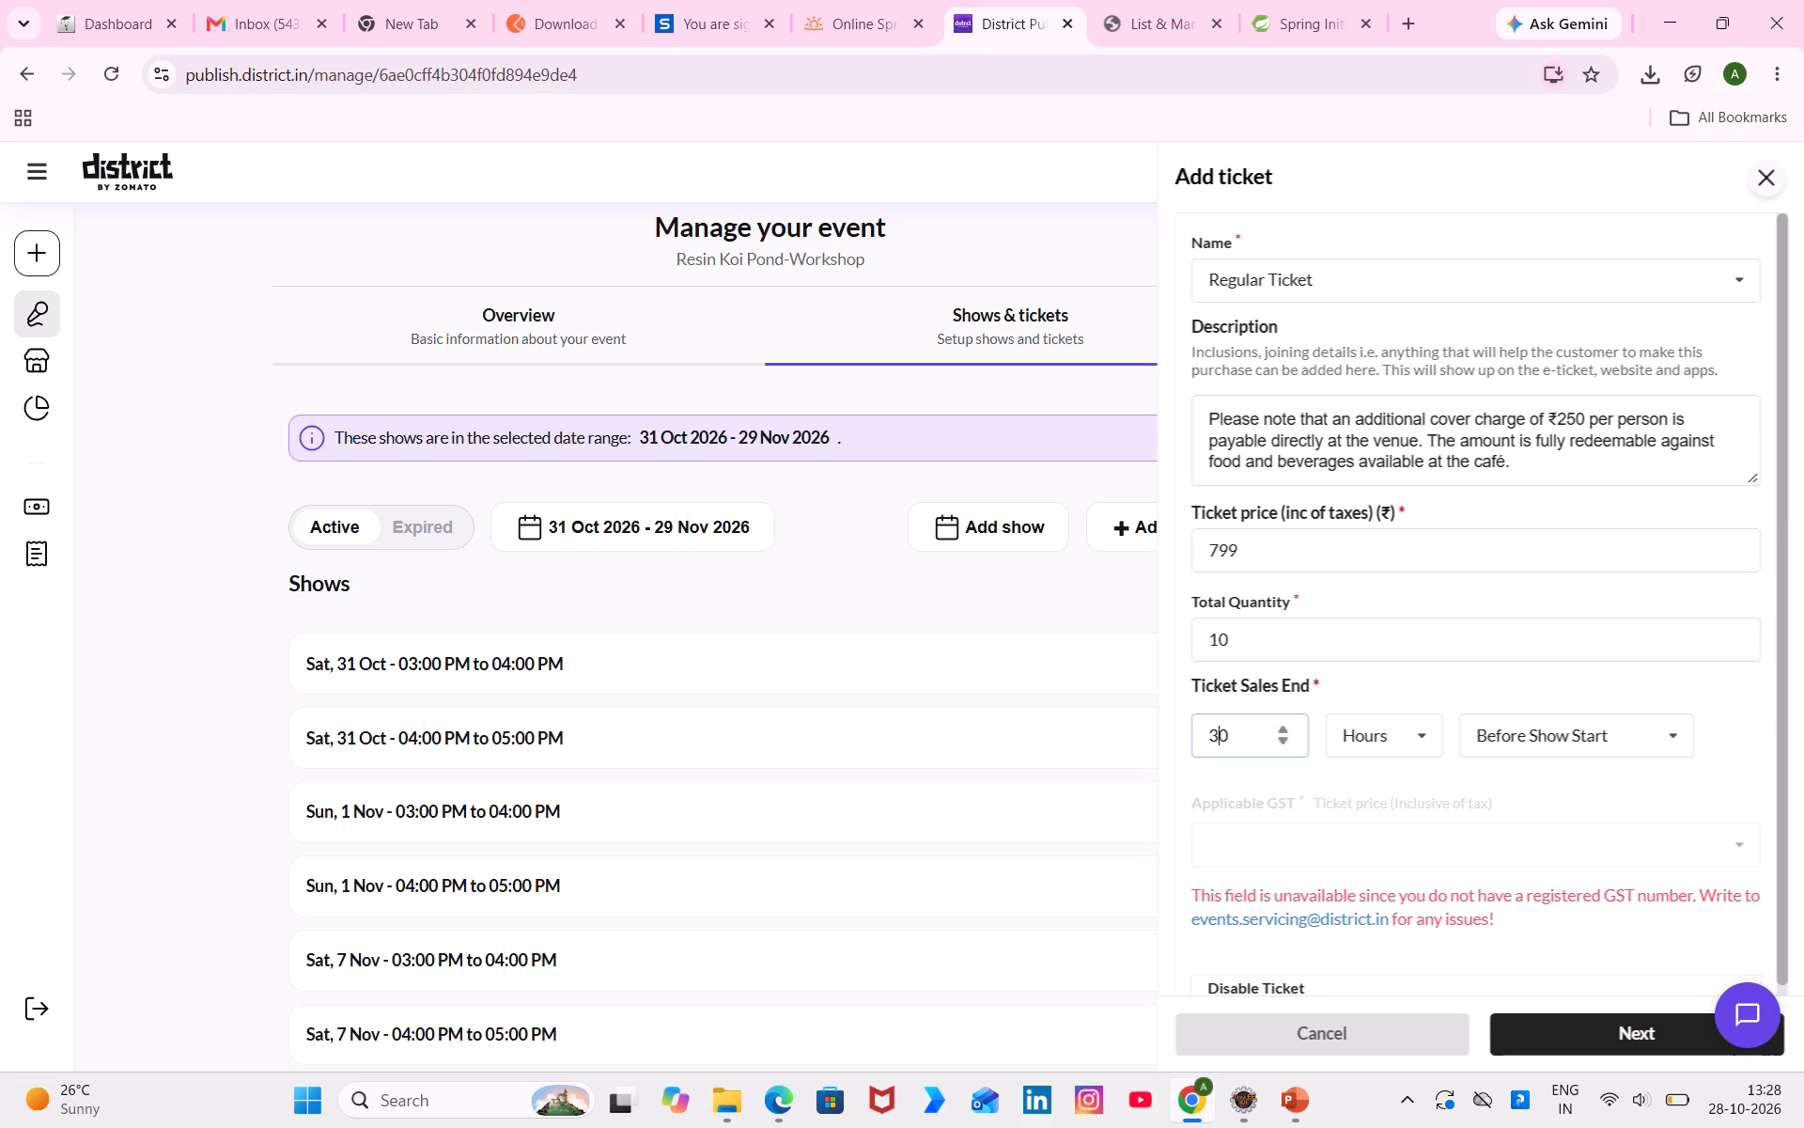
pyautogui.click(1429, 722)
pyautogui.click(1409, 781)
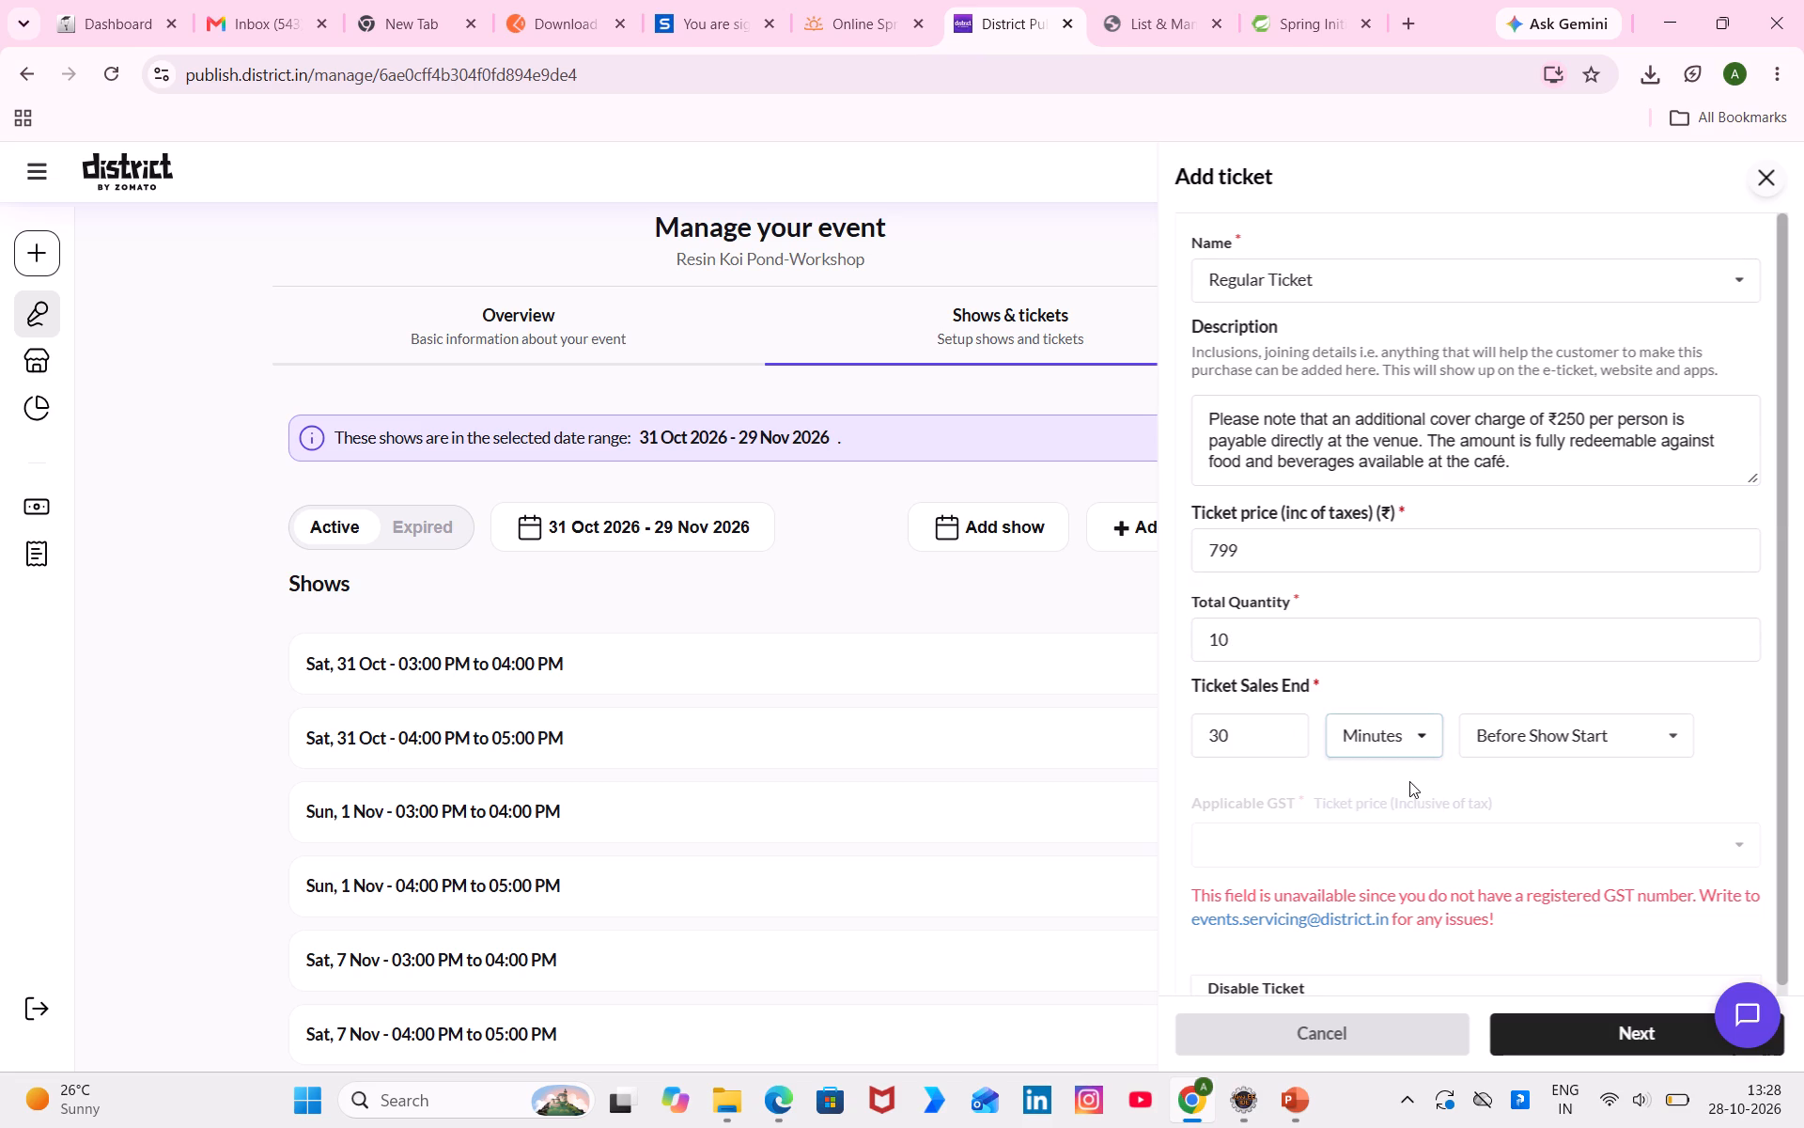
# Give the ticket the custom name ENTRY PASS and add it to all shows.
pyautogui.click(1300, 285)
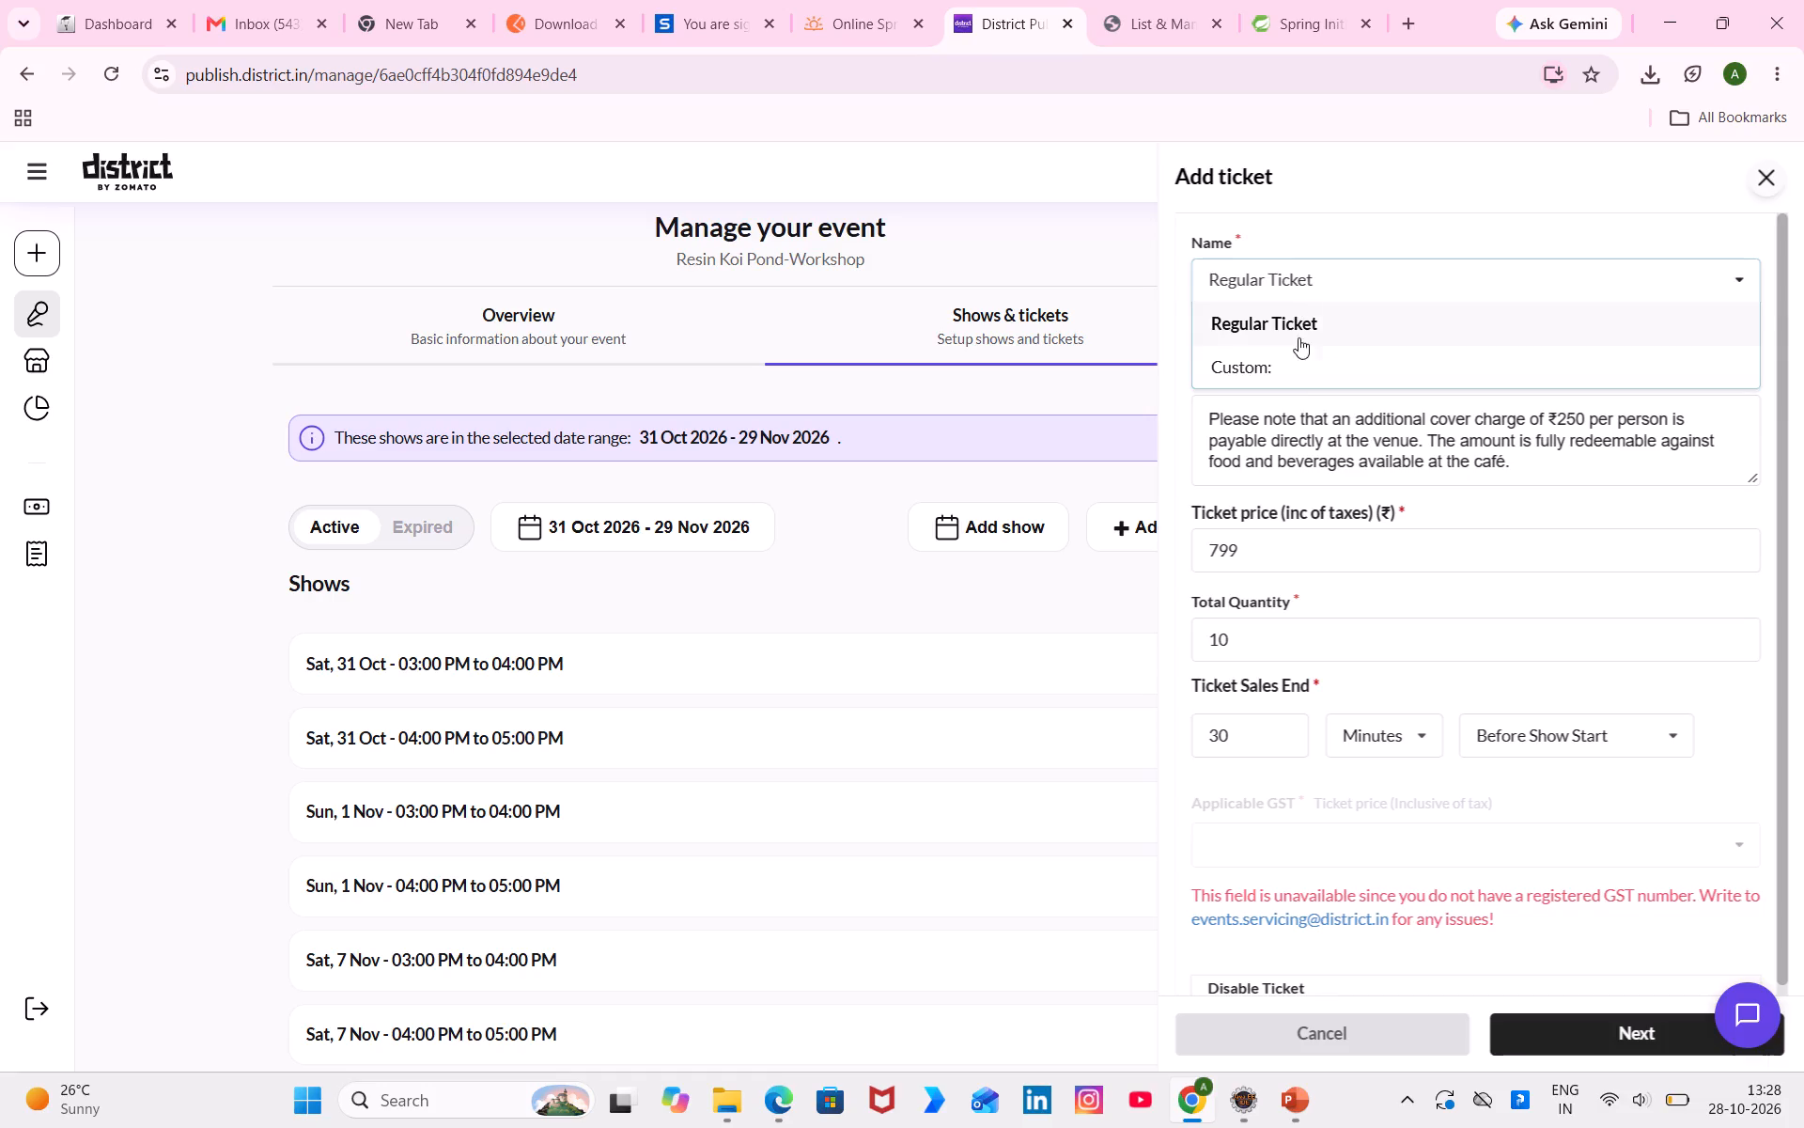
pyautogui.click(1292, 362)
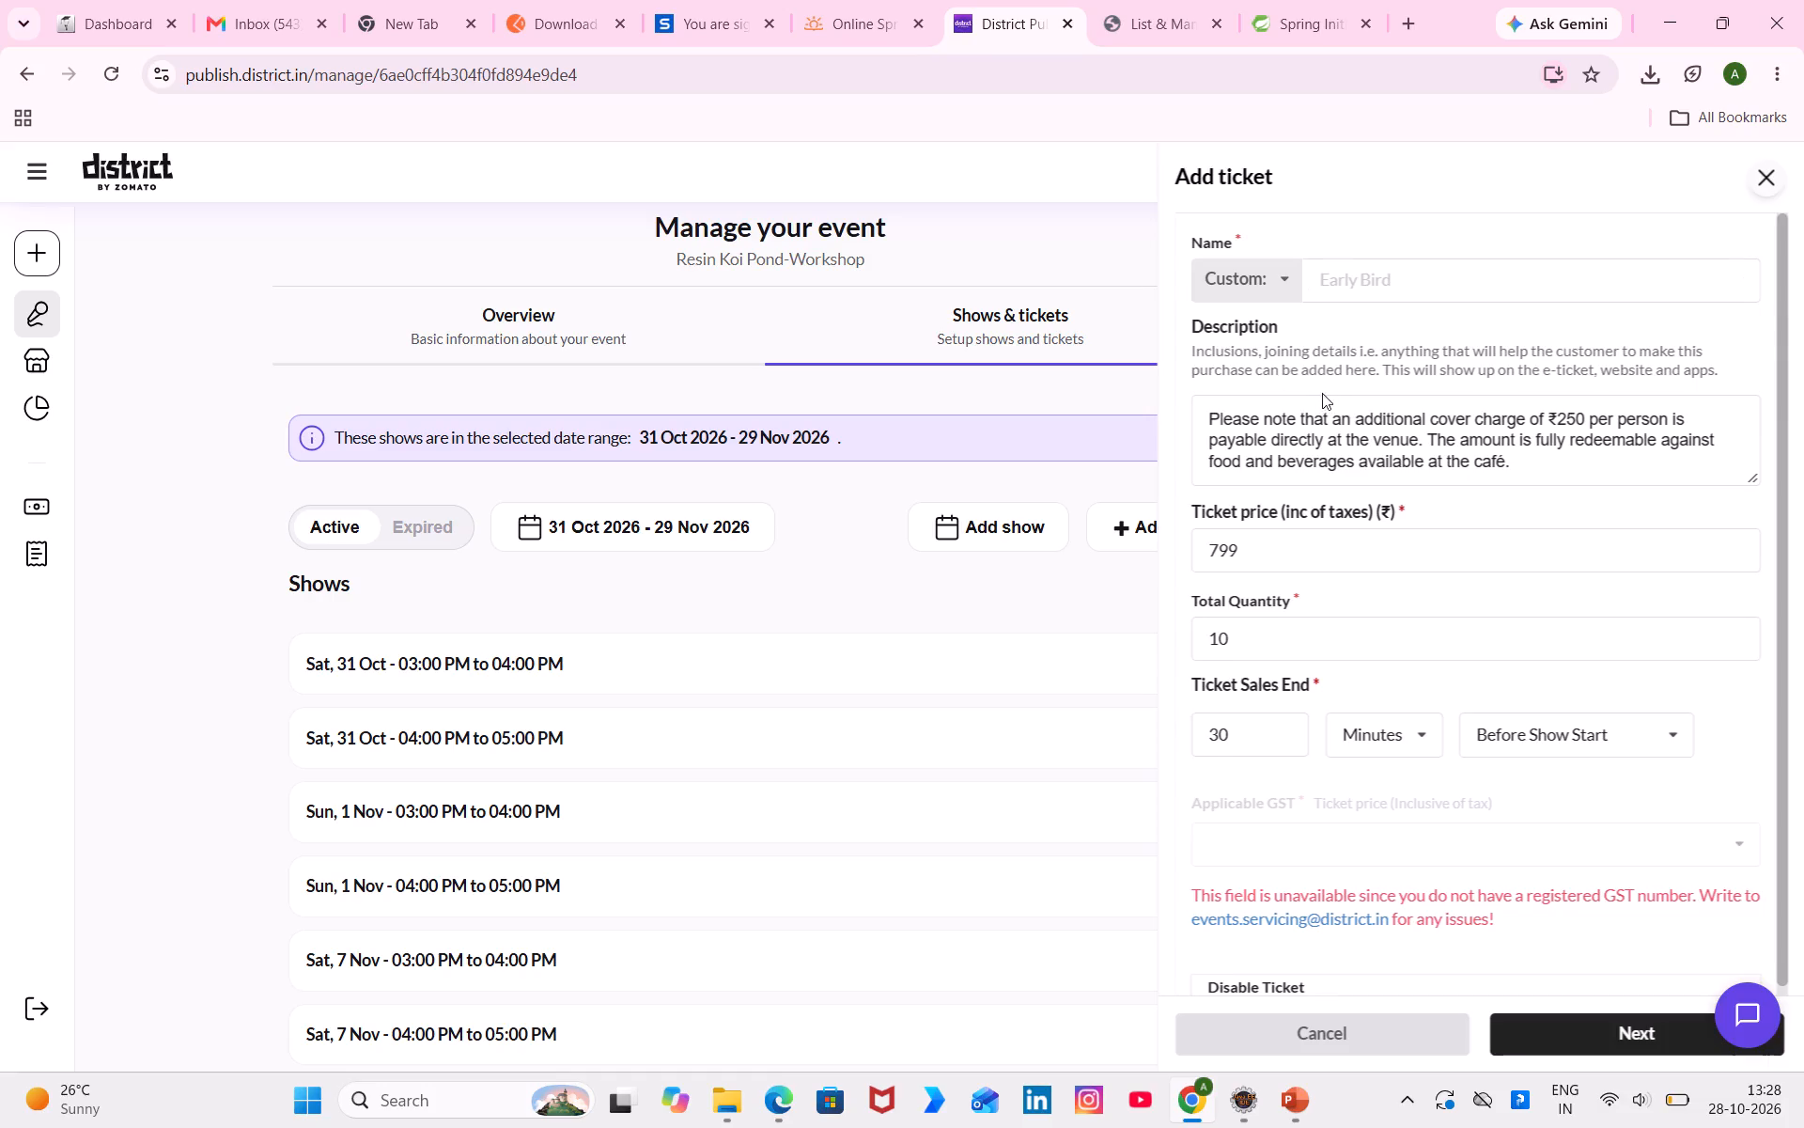
pyautogui.click(1403, 261)
pyautogui.click(1470, 333)
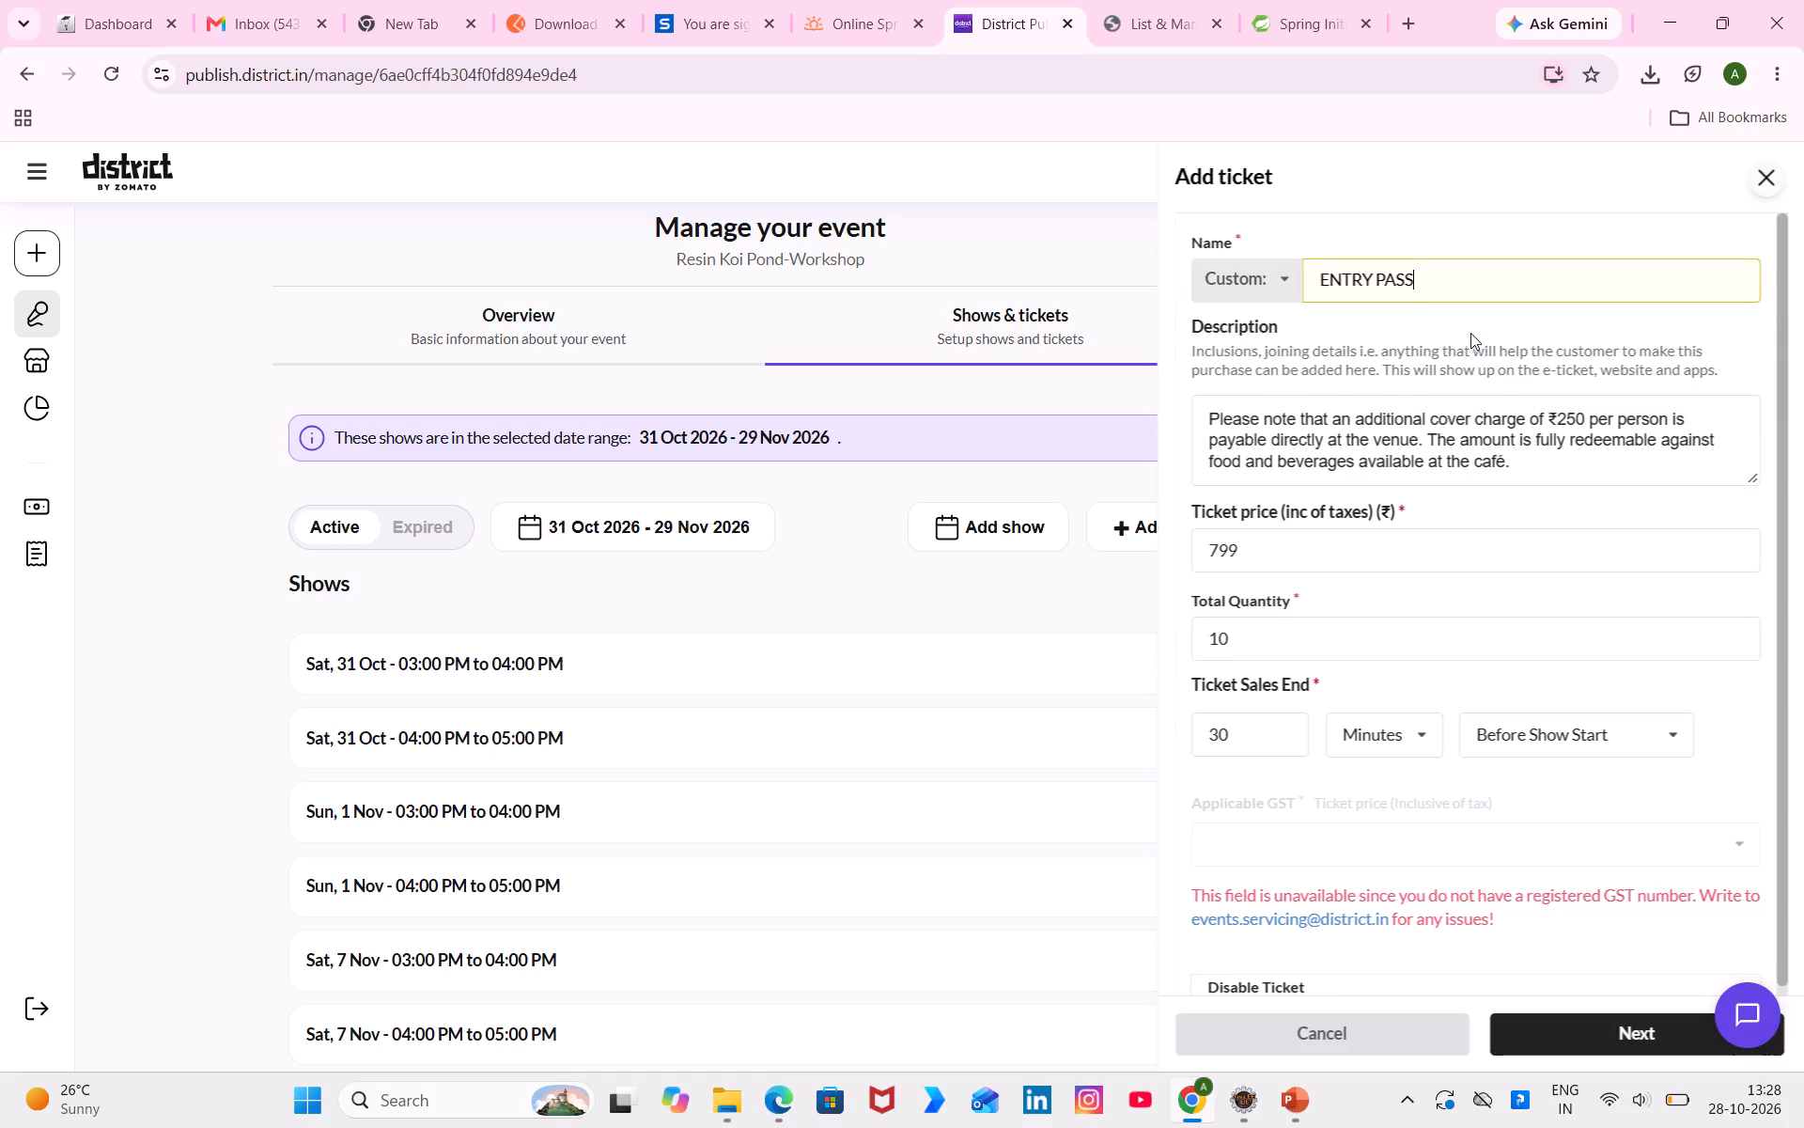
pyautogui.scroll(-2, 1424, 563)
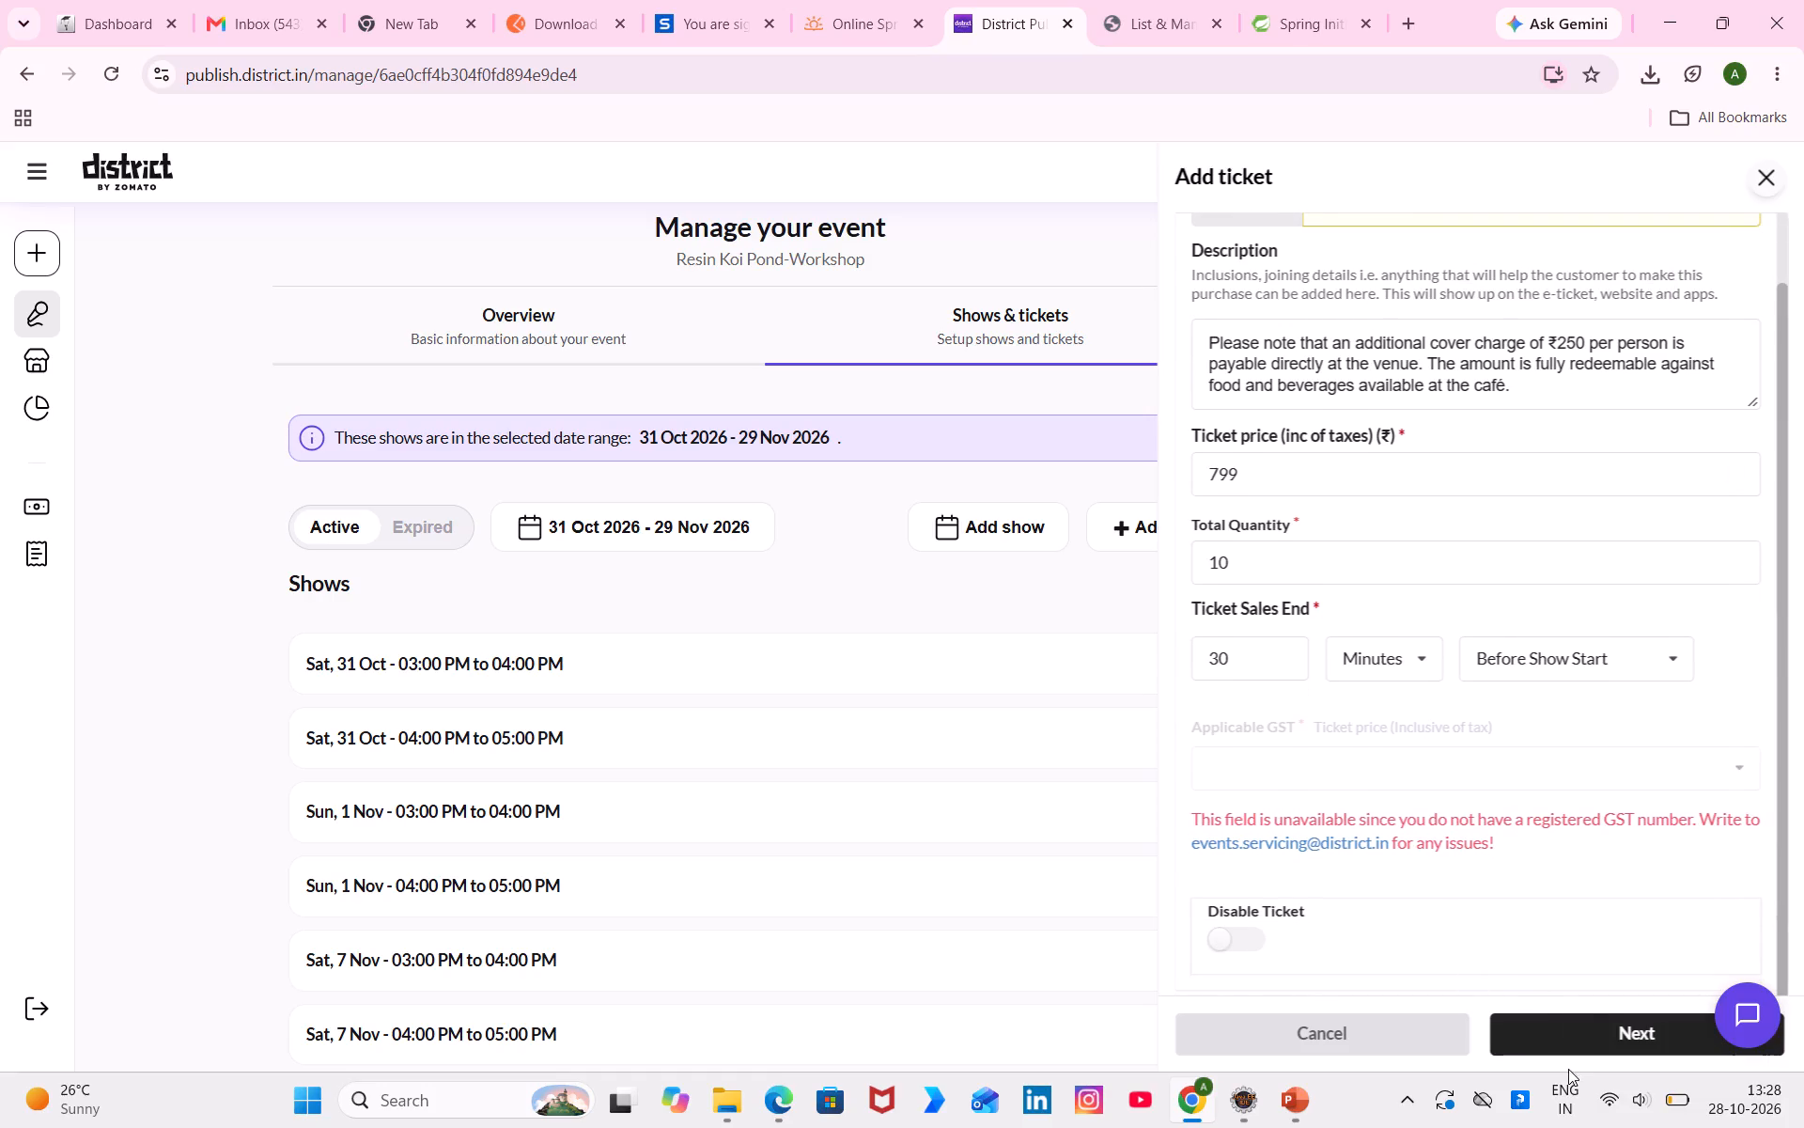
pyautogui.click(1574, 1042)
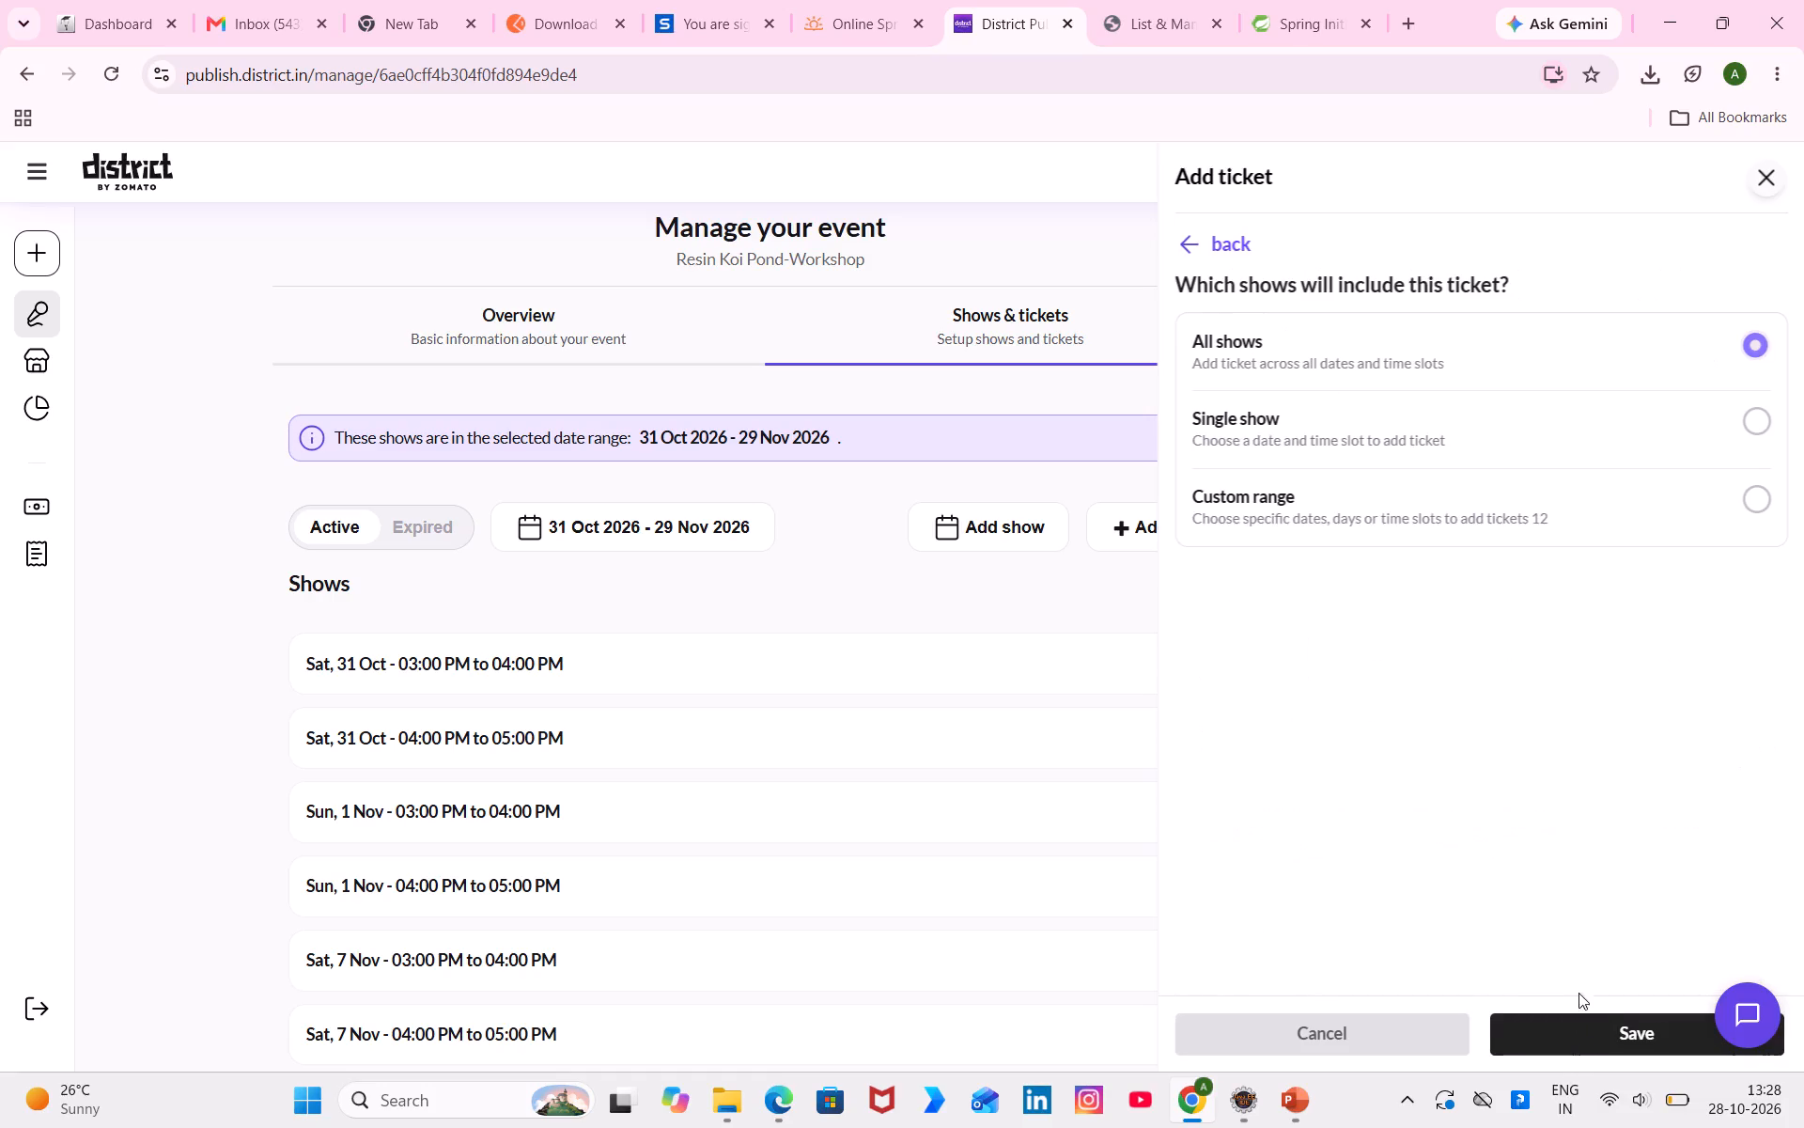
pyautogui.click(1592, 1045)
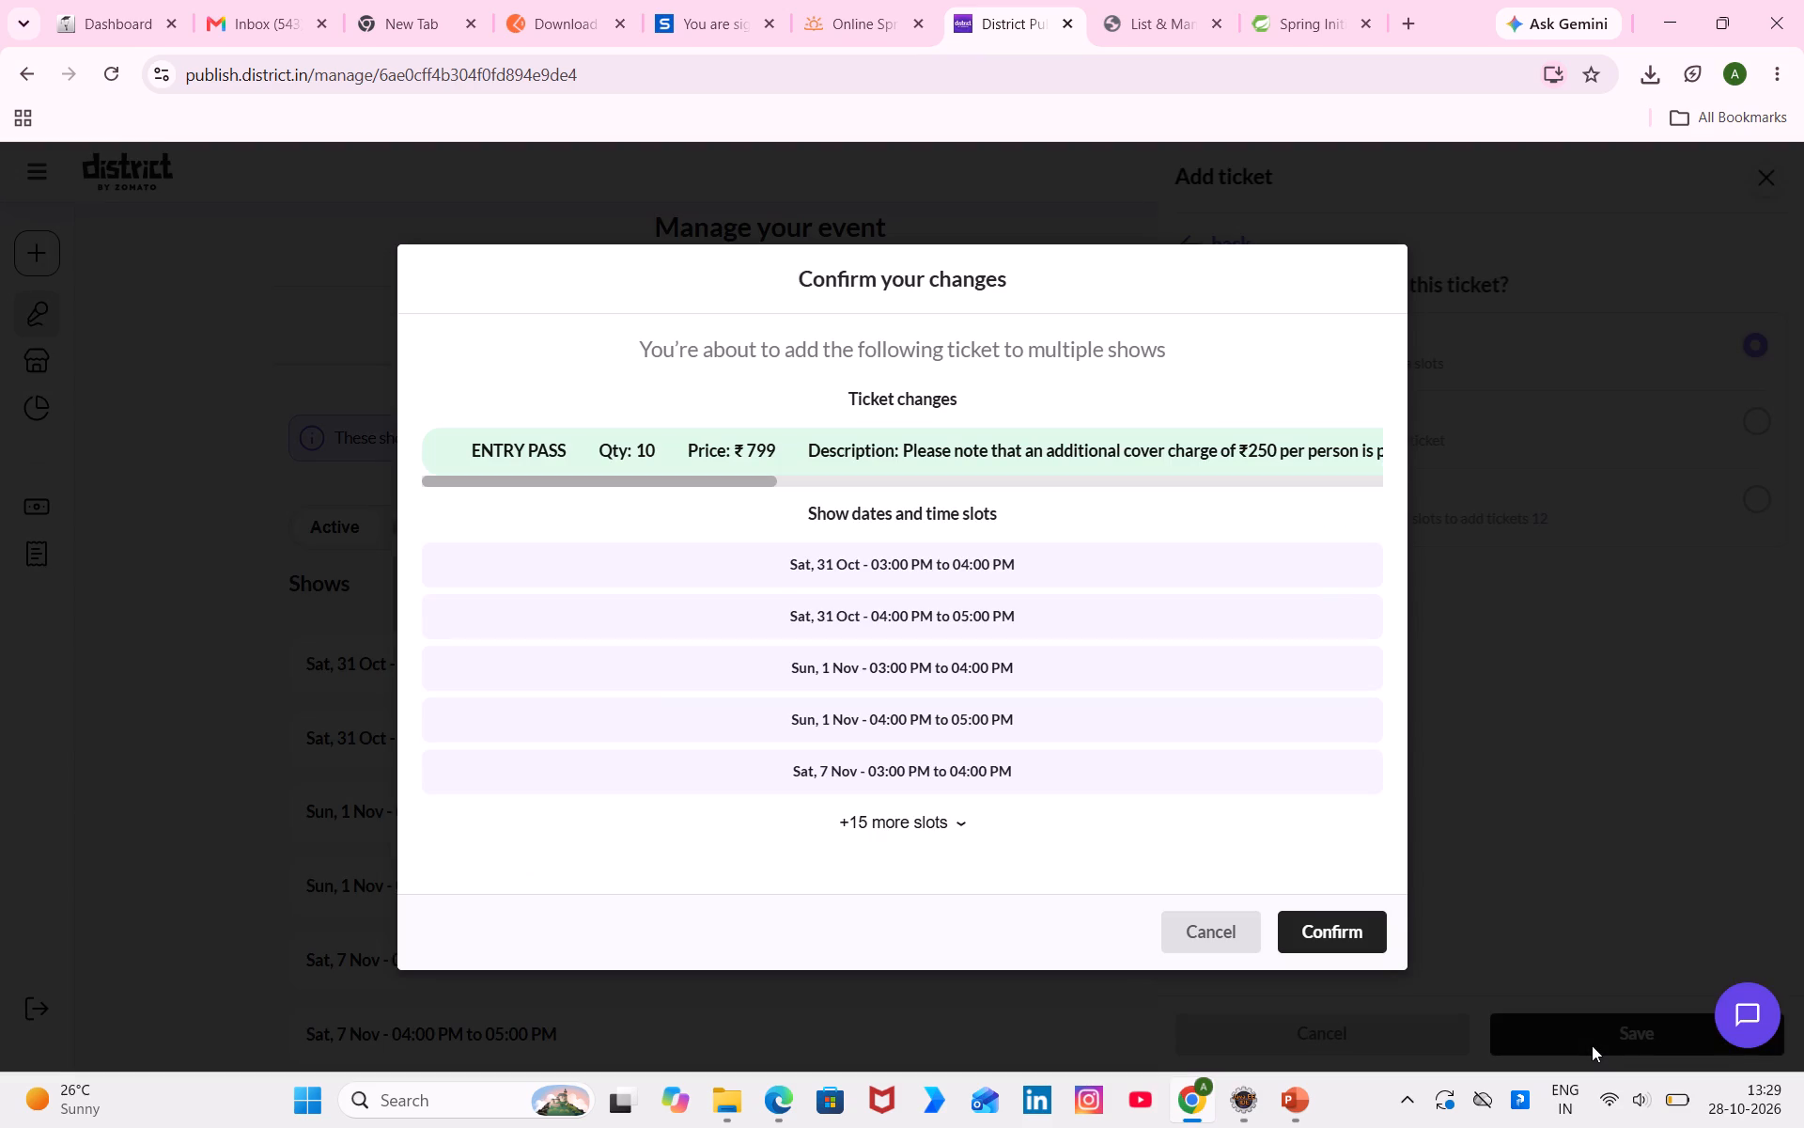
pyautogui.click(1356, 924)
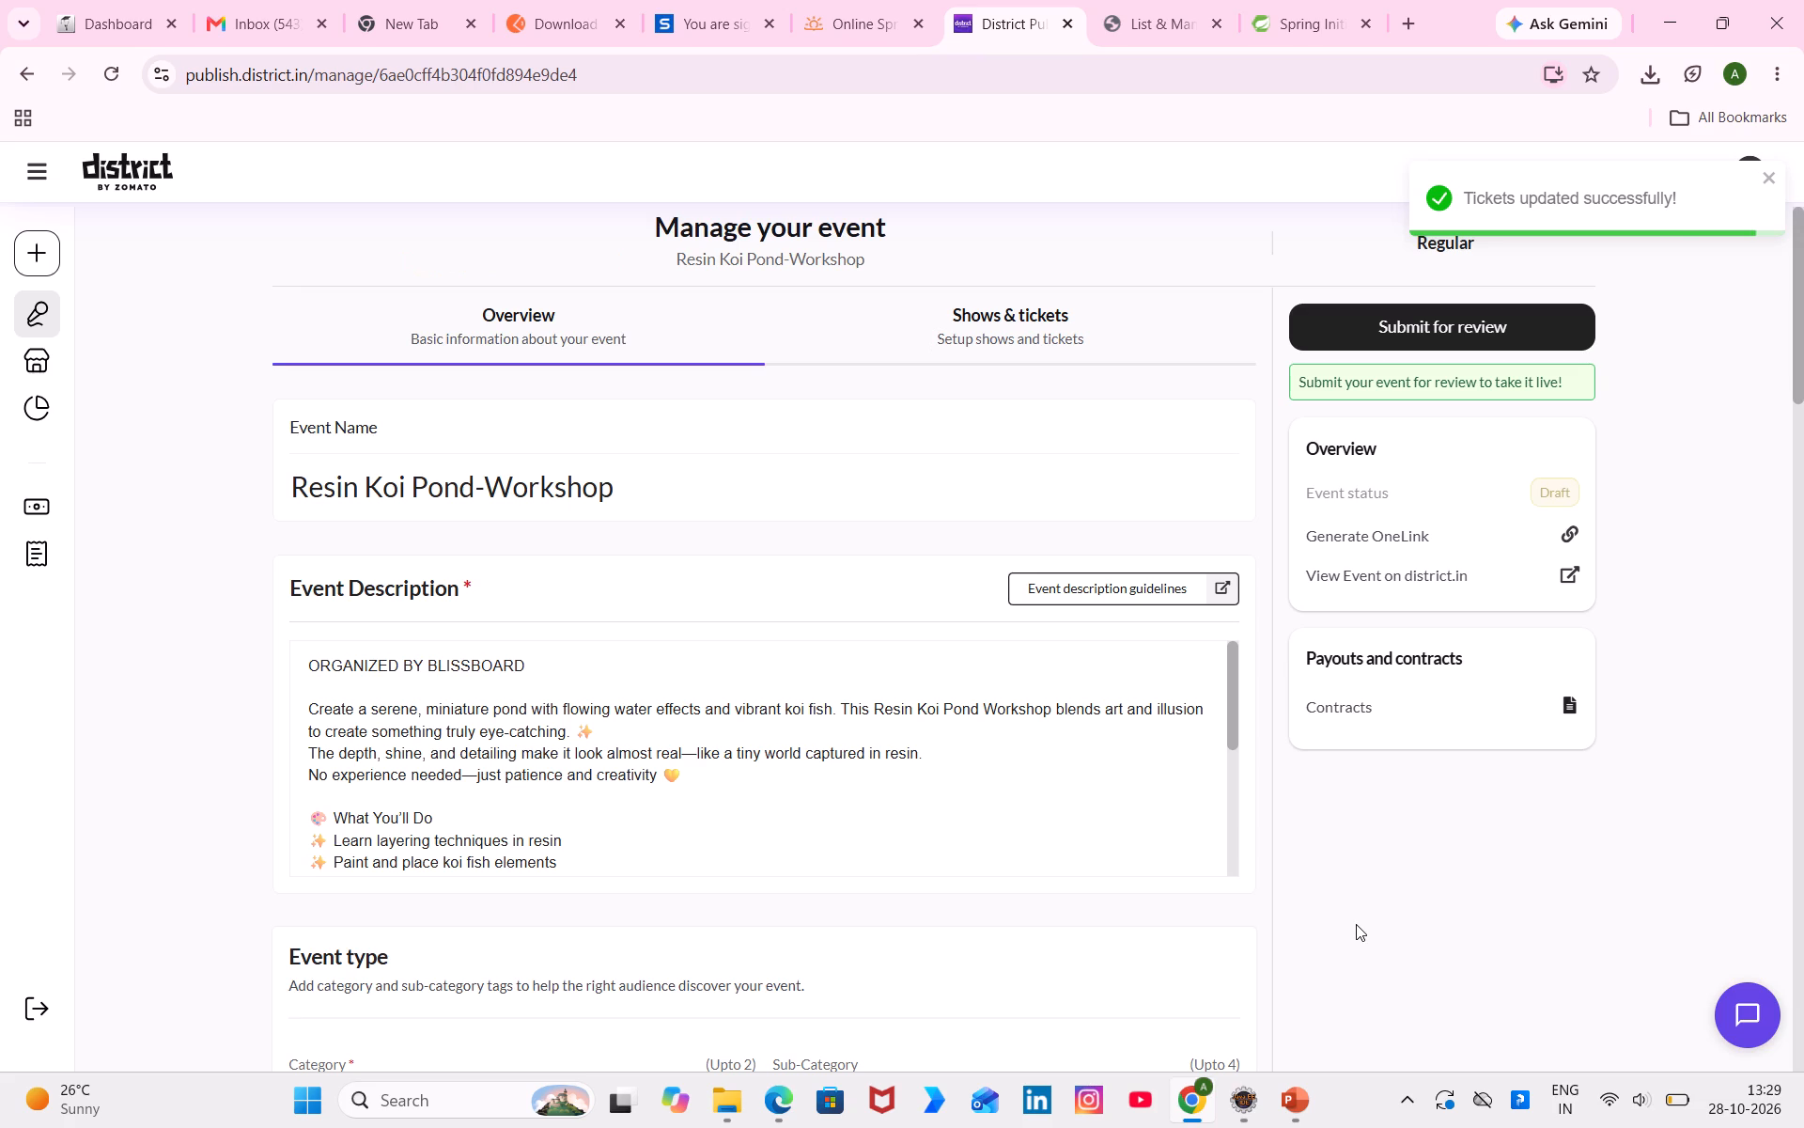
# Disable only the Sun, 8 Nov 03:00 PM to 04:00 PM show of Resin Koi Pond-Workshop.
pyautogui.scroll(-1, 1154, 708)
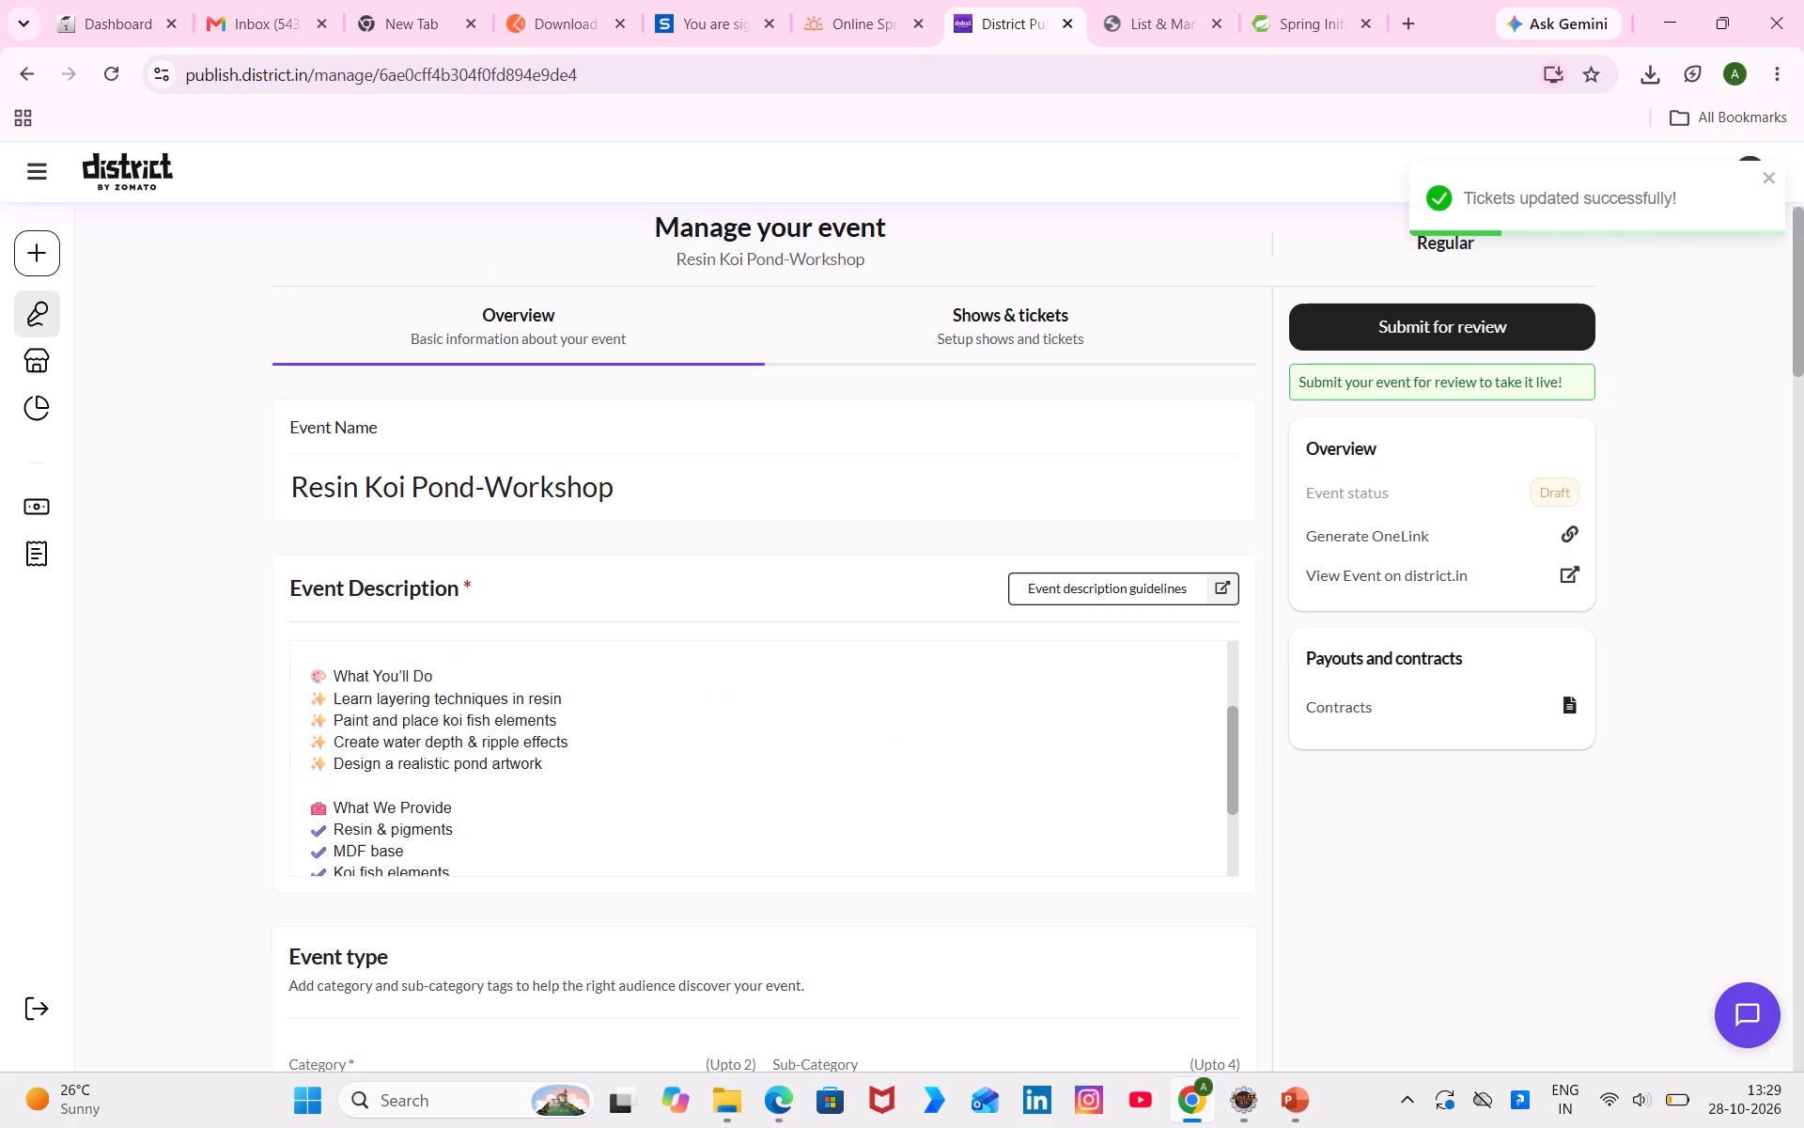
pyautogui.click(1011, 325)
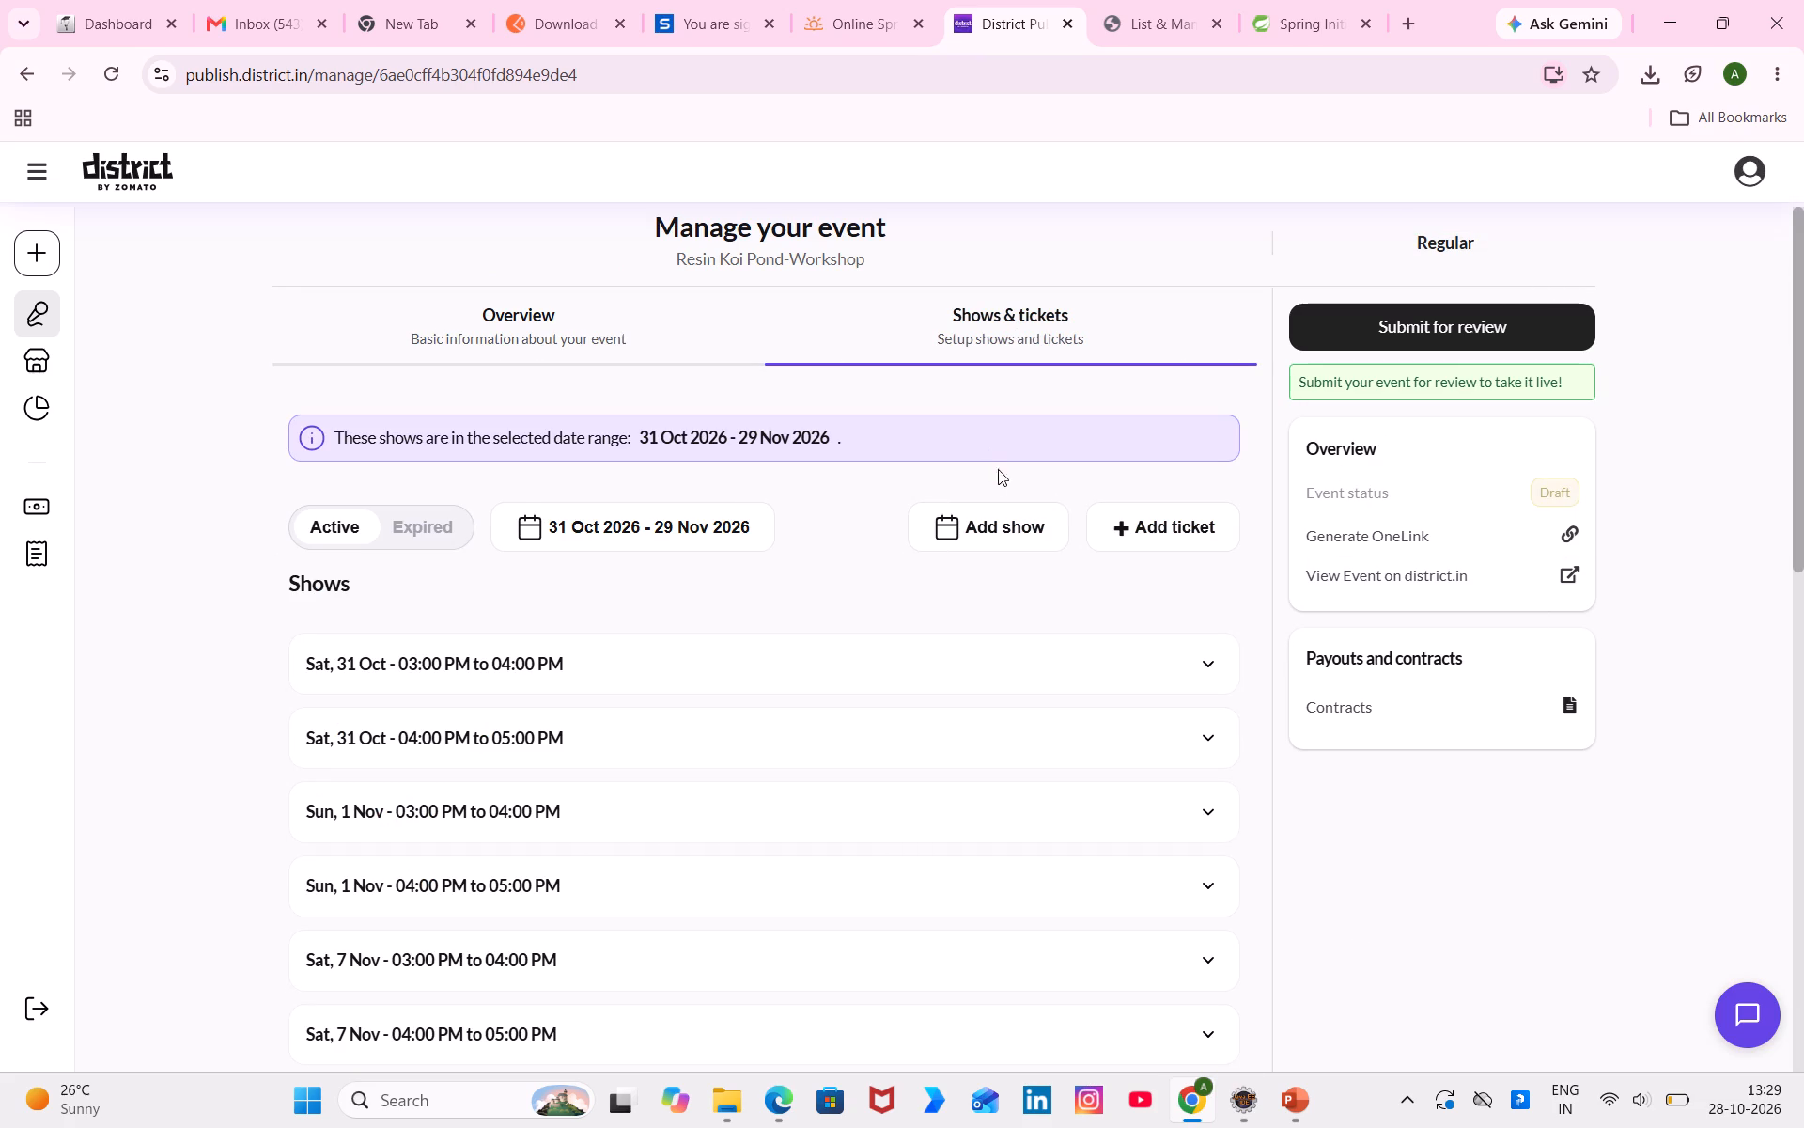
pyautogui.scroll(-4, 1017, 667)
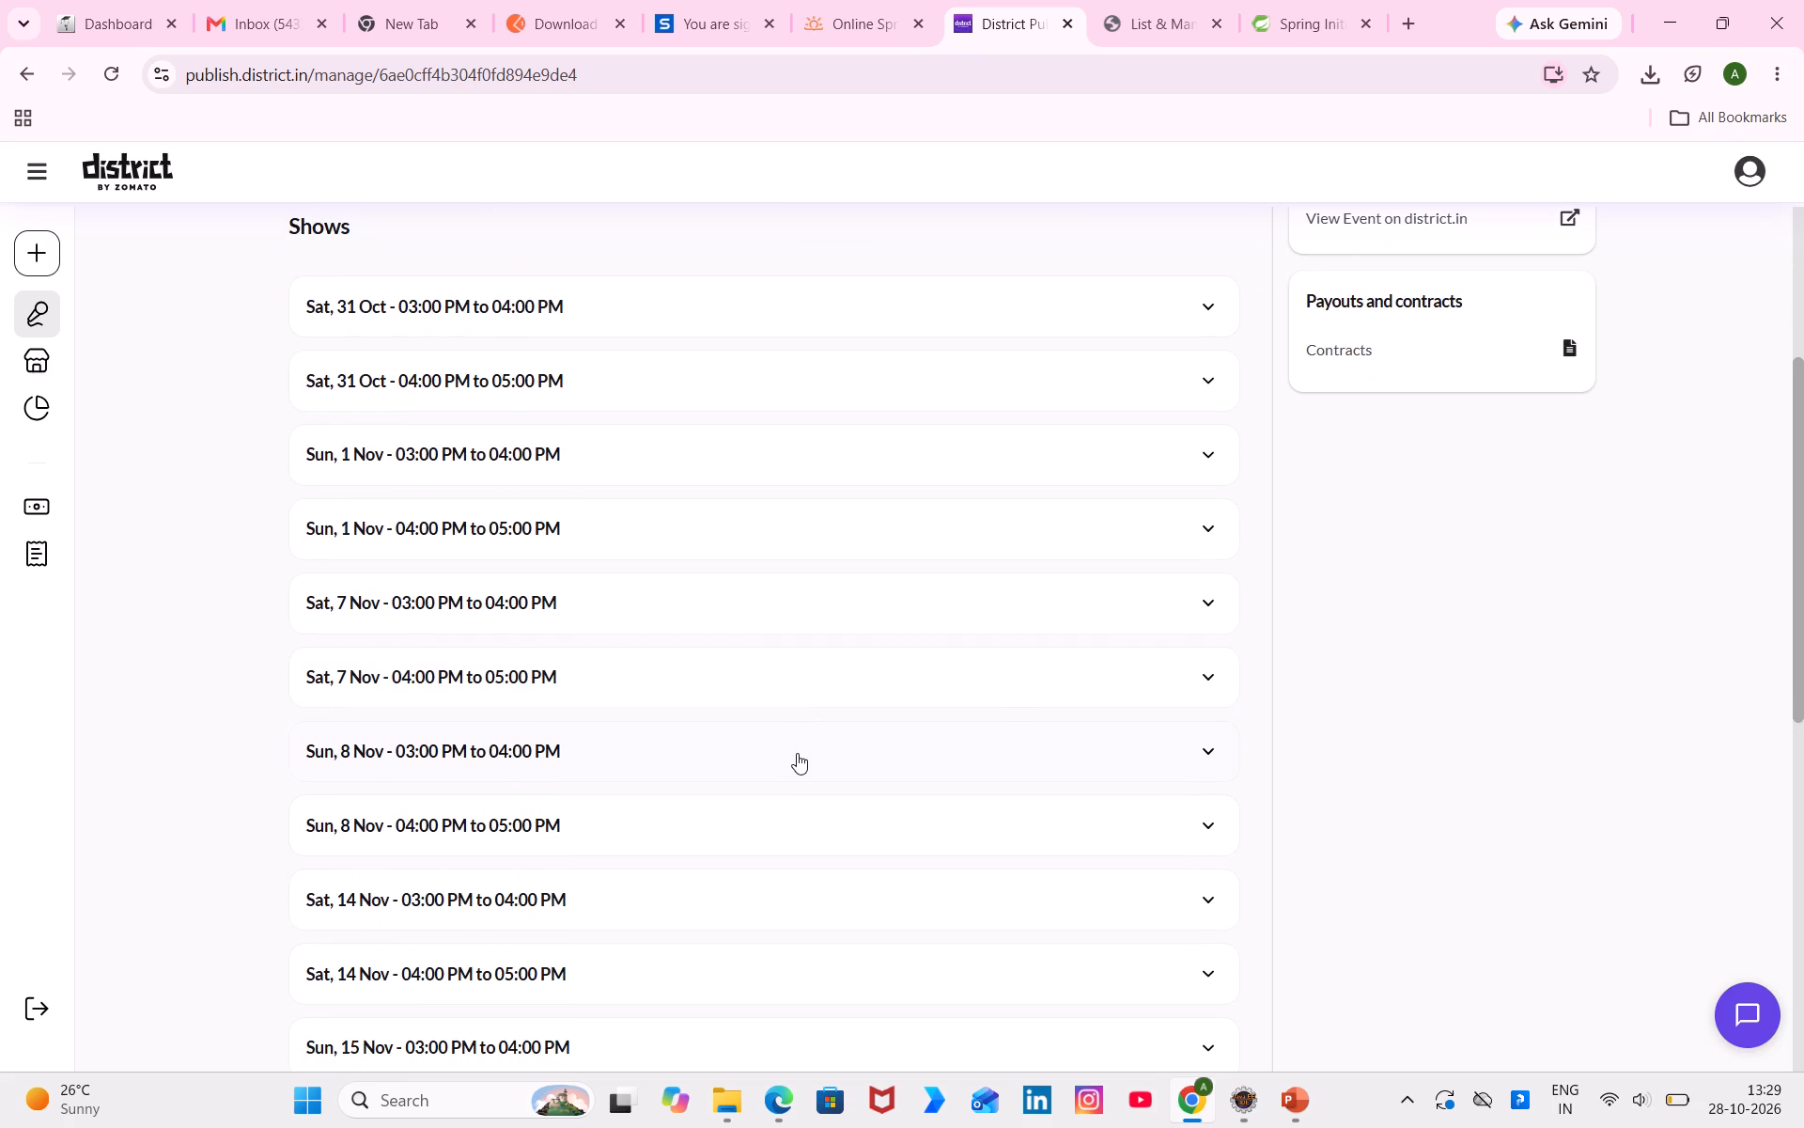
pyautogui.click(797, 753)
pyautogui.click(1185, 918)
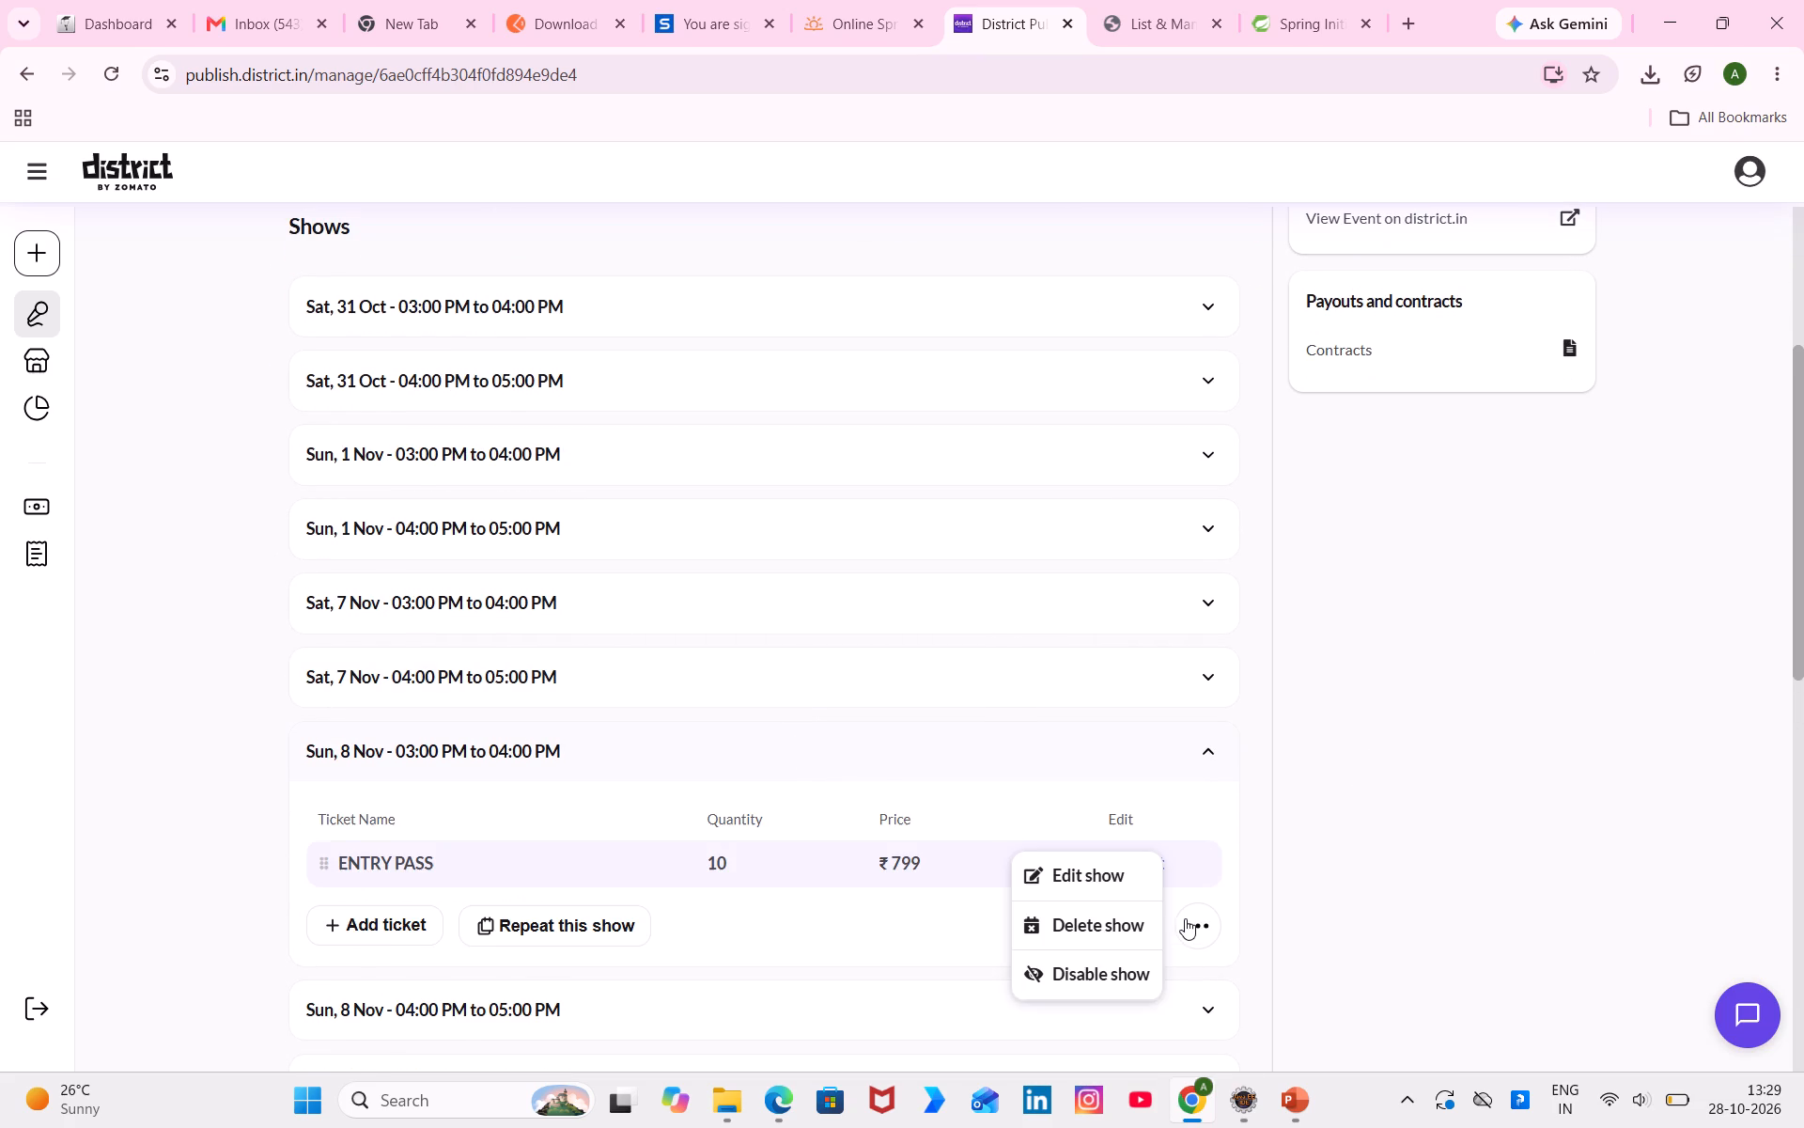
pyautogui.click(1089, 957)
pyautogui.click(1206, 936)
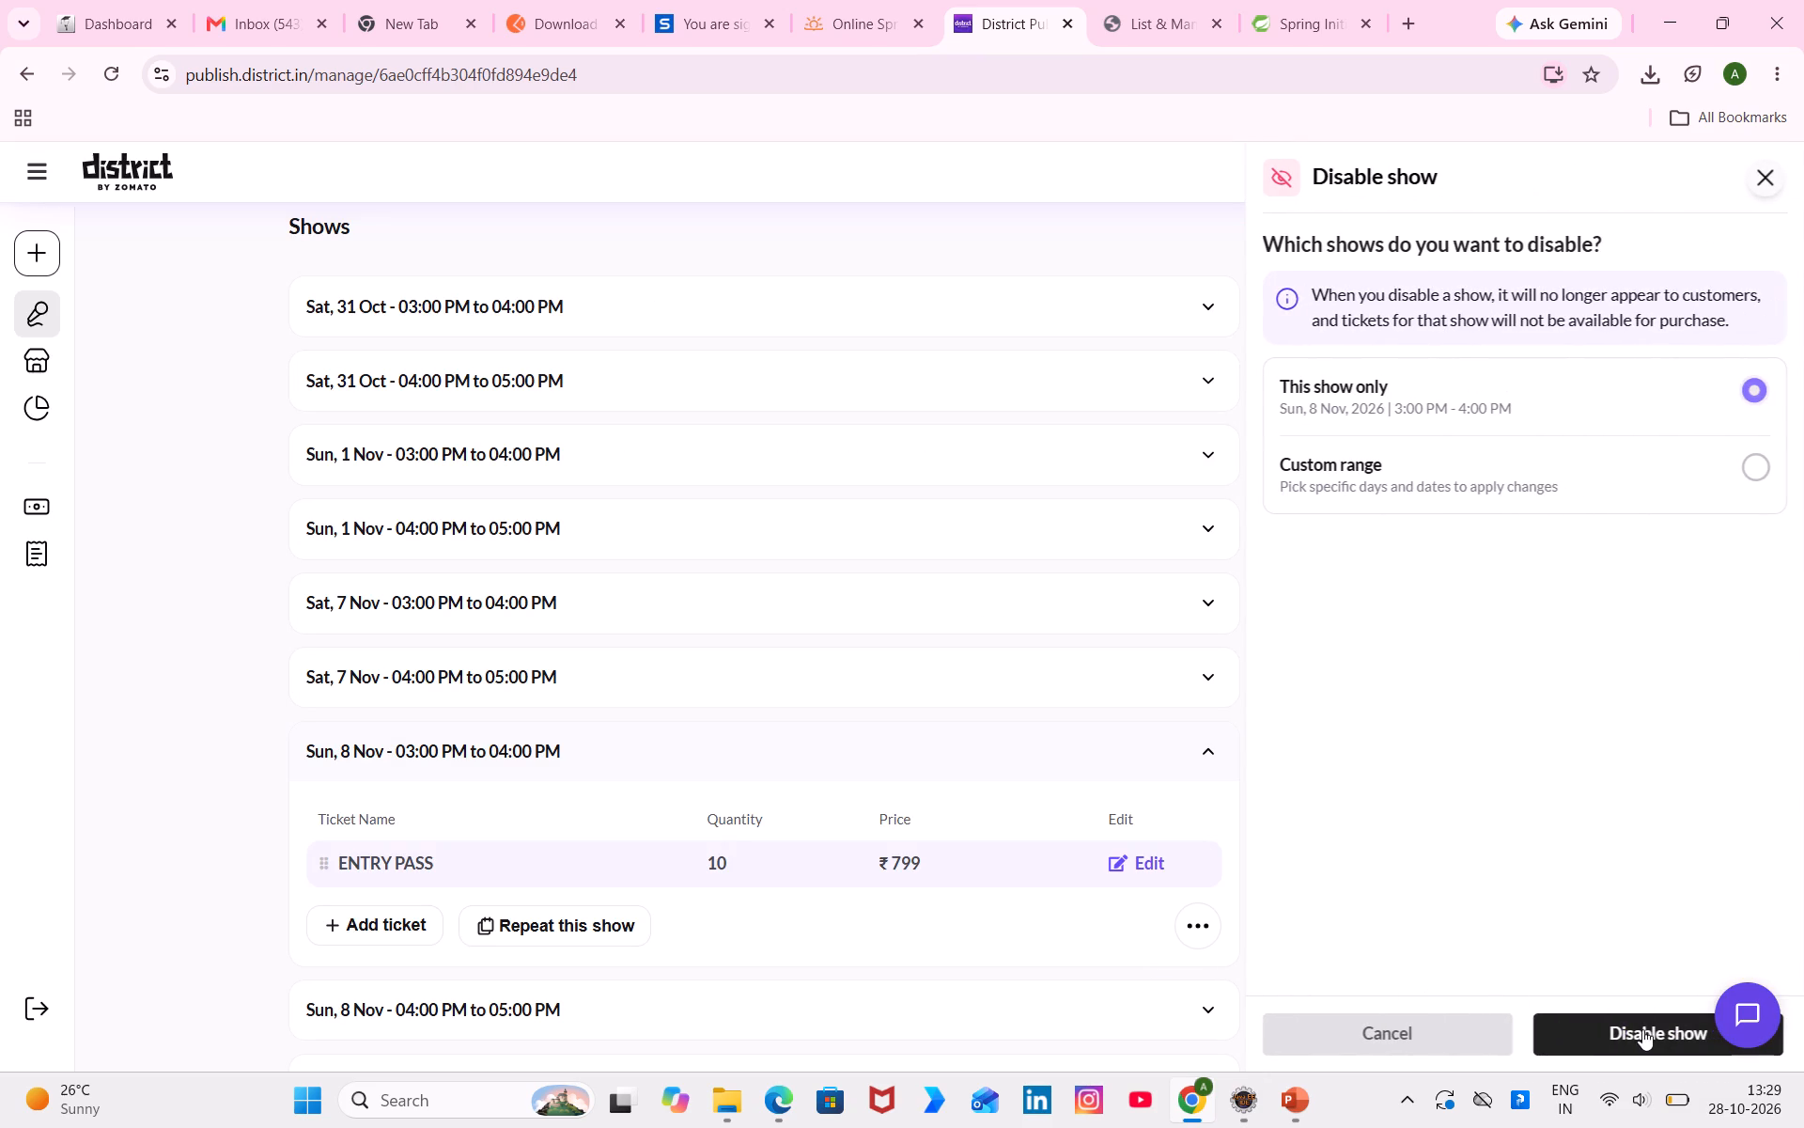
pyautogui.click(1648, 1027)
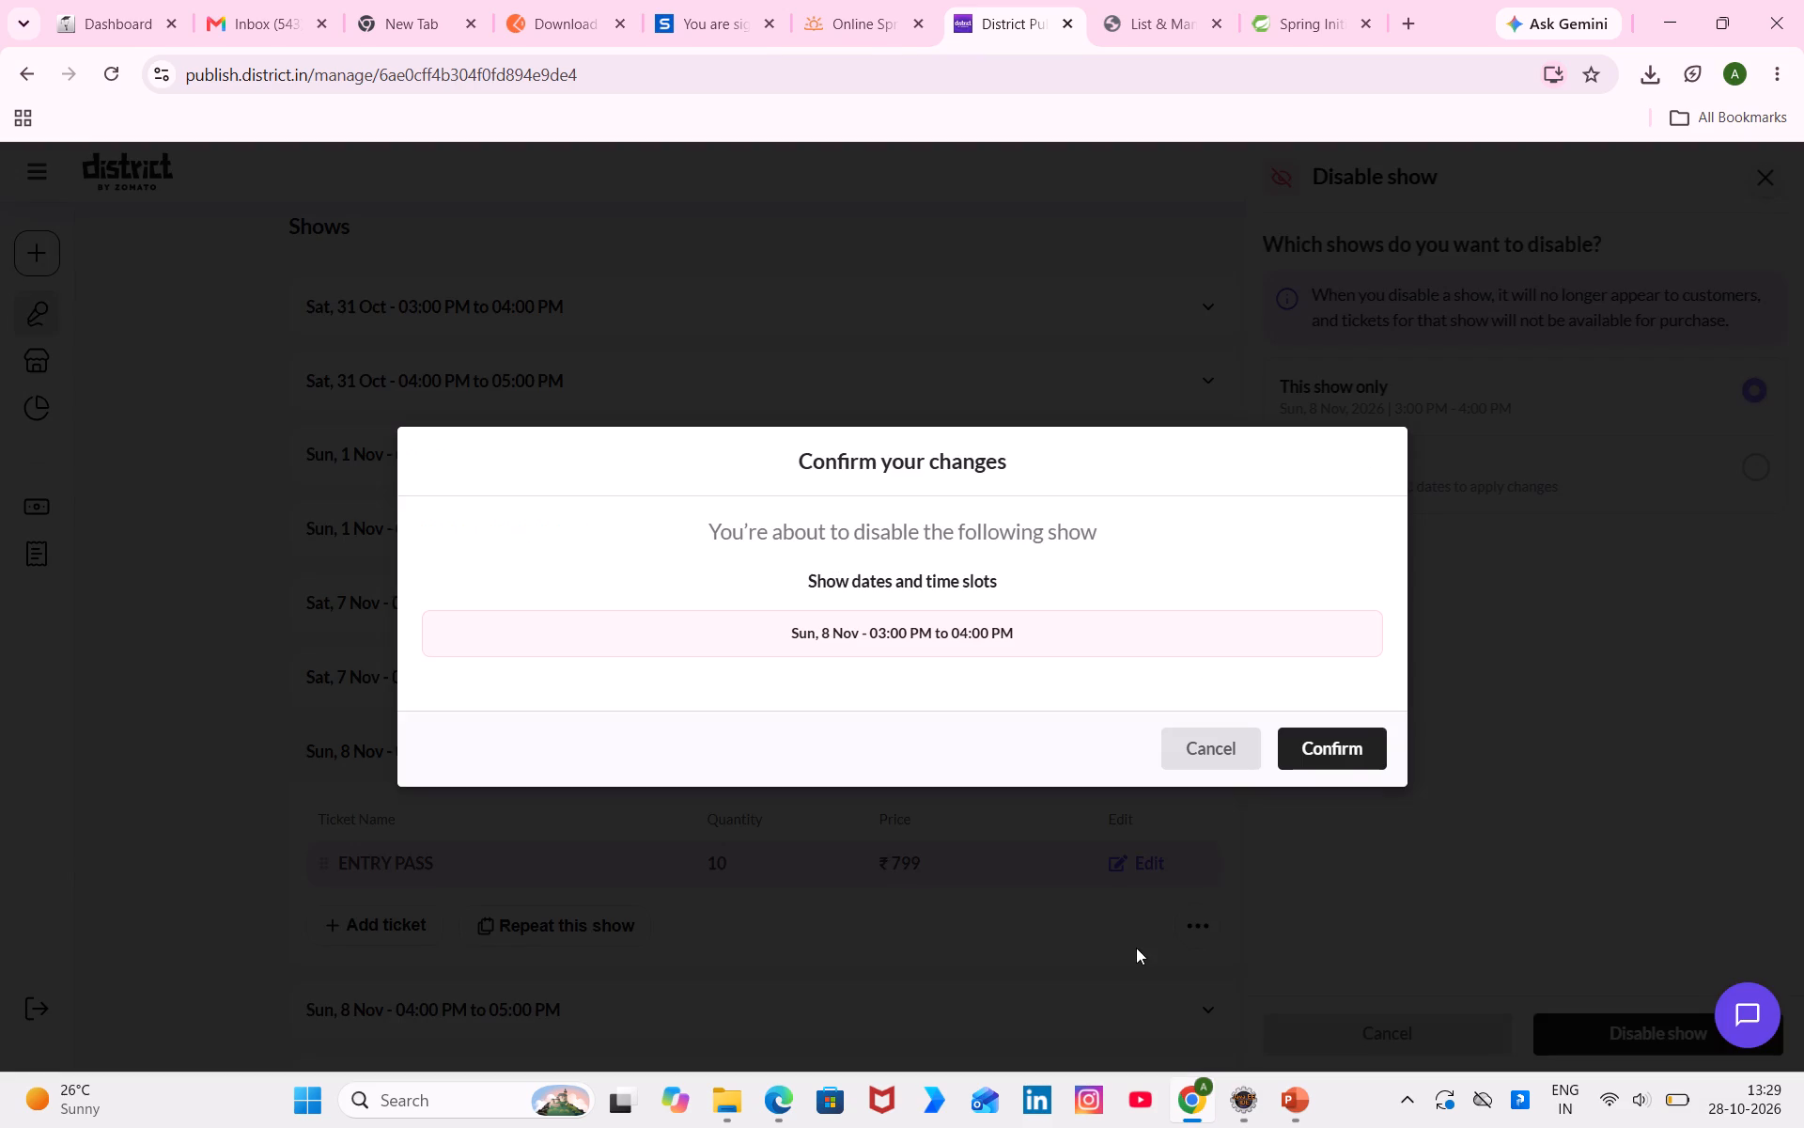
pyautogui.click(1370, 748)
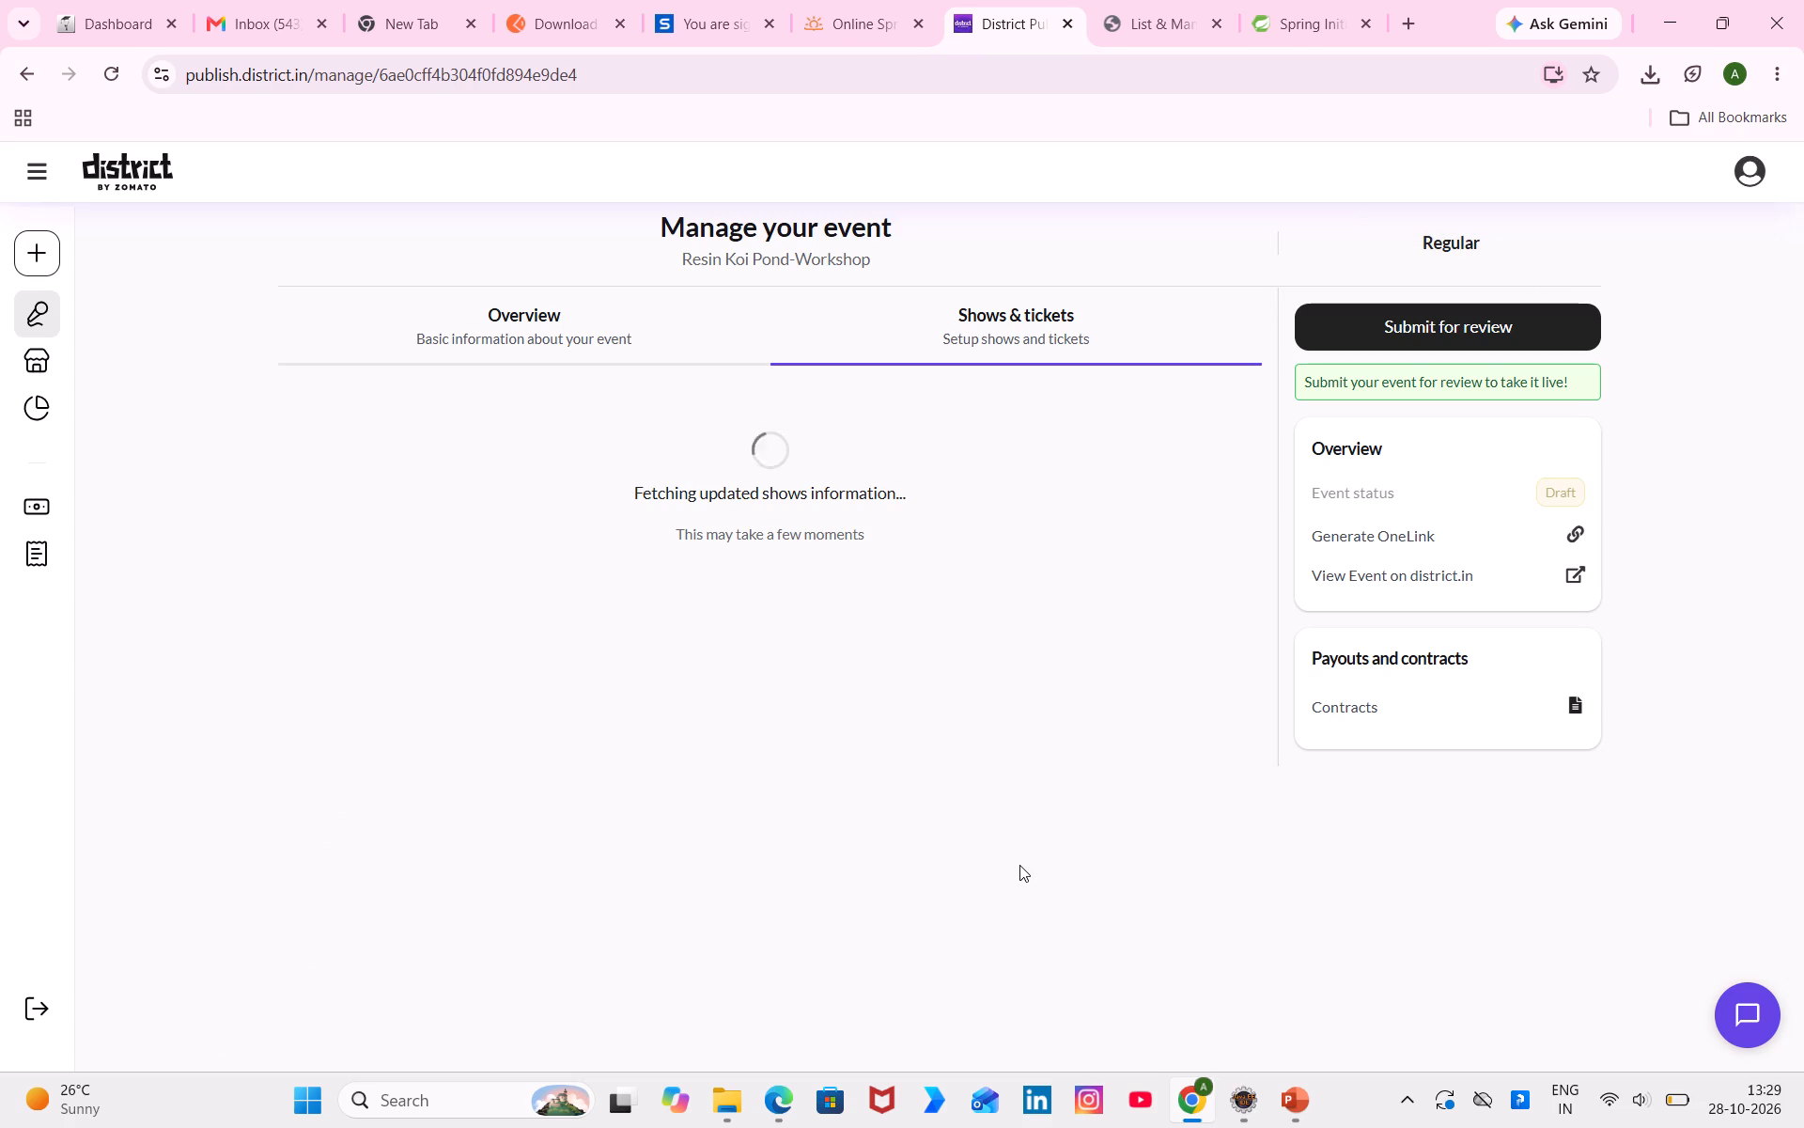
# Disable only the Sun, 8 Nov 04:00 PM to 05:00 PM show.
pyautogui.scroll(-6, 1019, 865)
pyautogui.click(1086, 703)
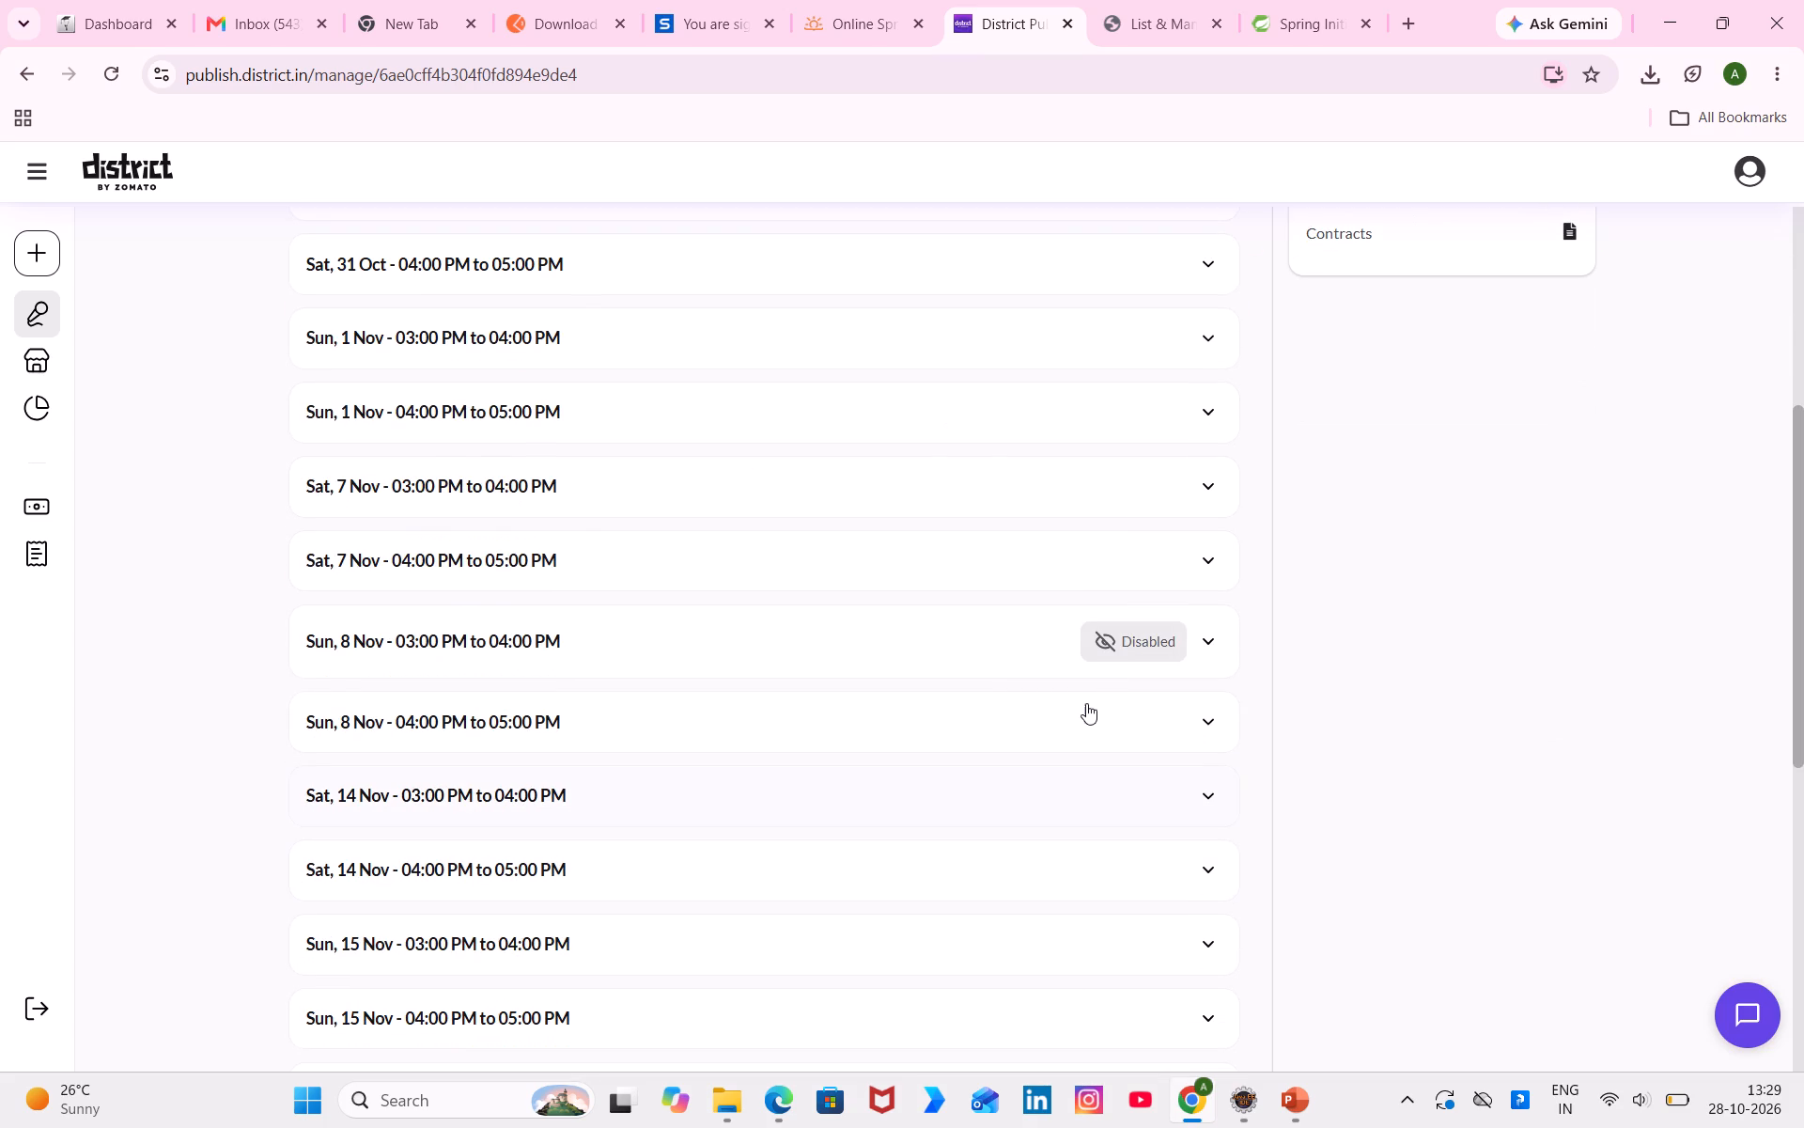
pyautogui.click(1205, 898)
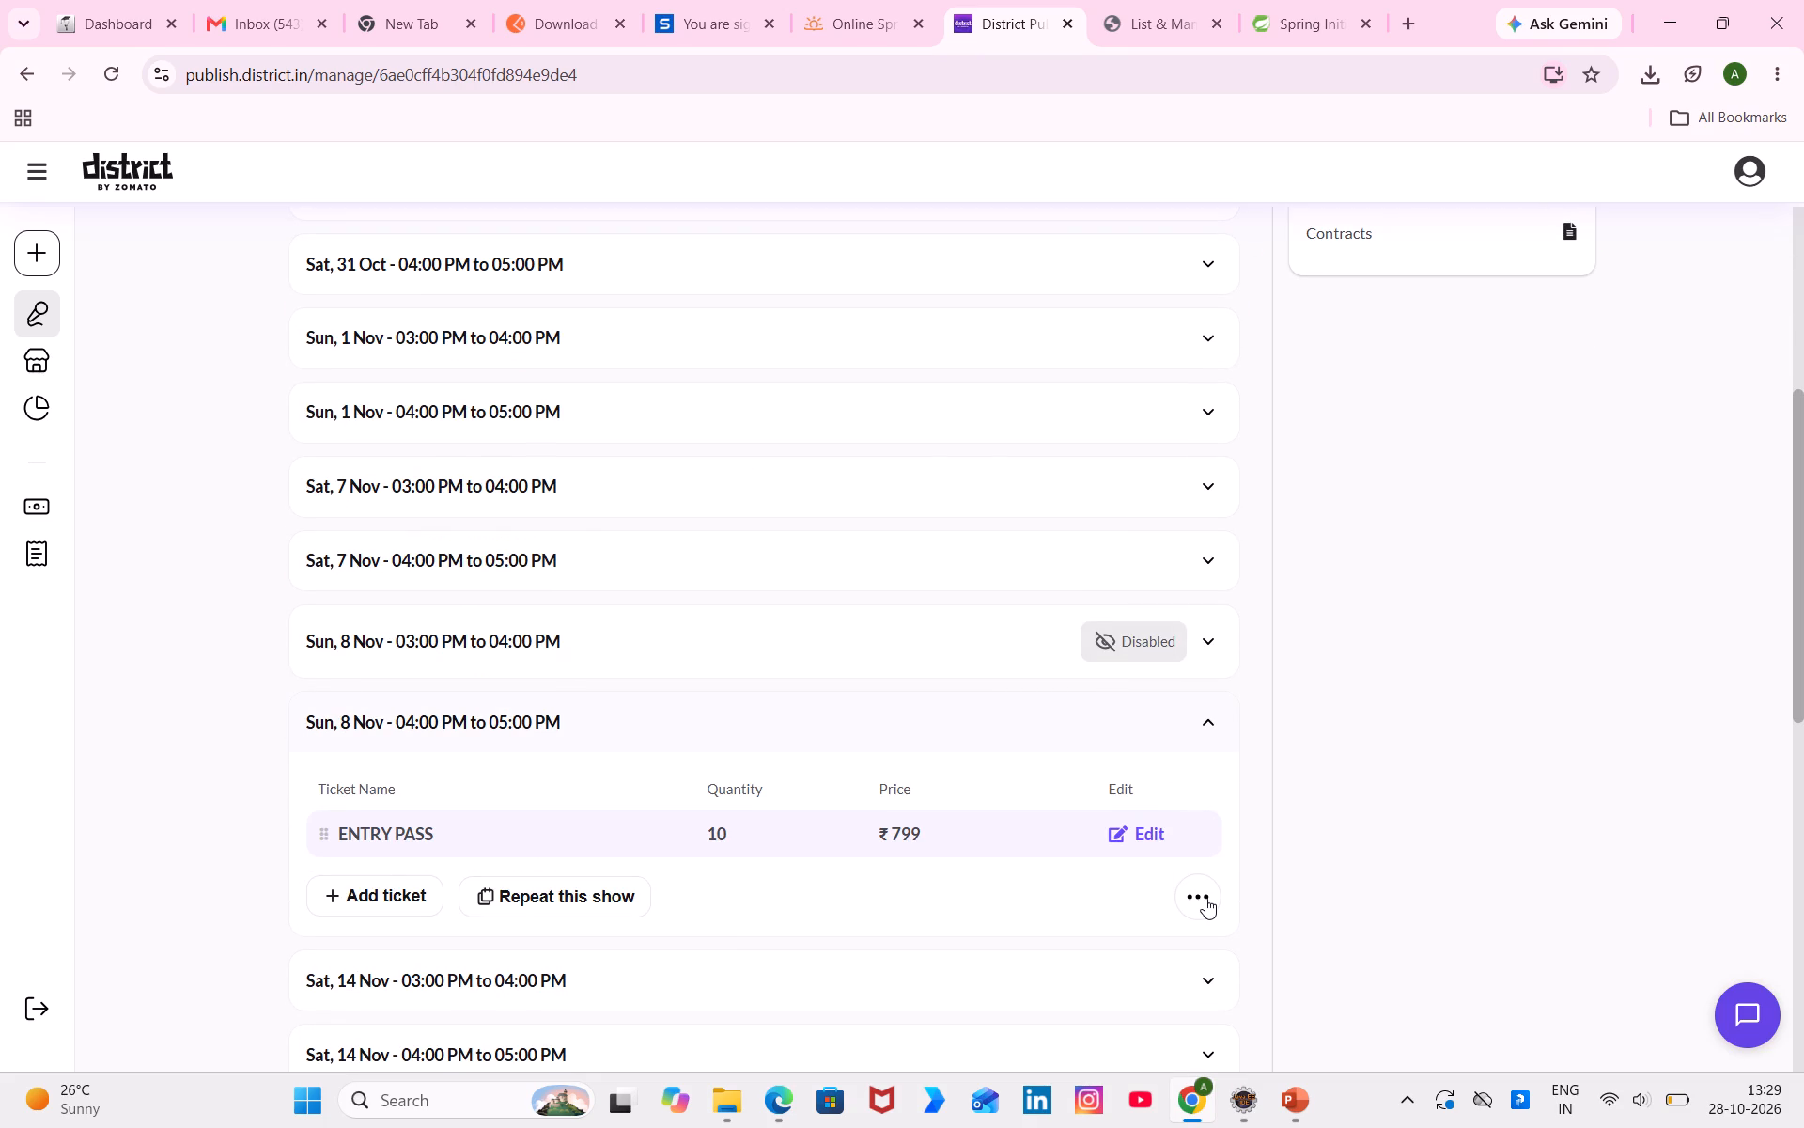
pyautogui.click(1110, 937)
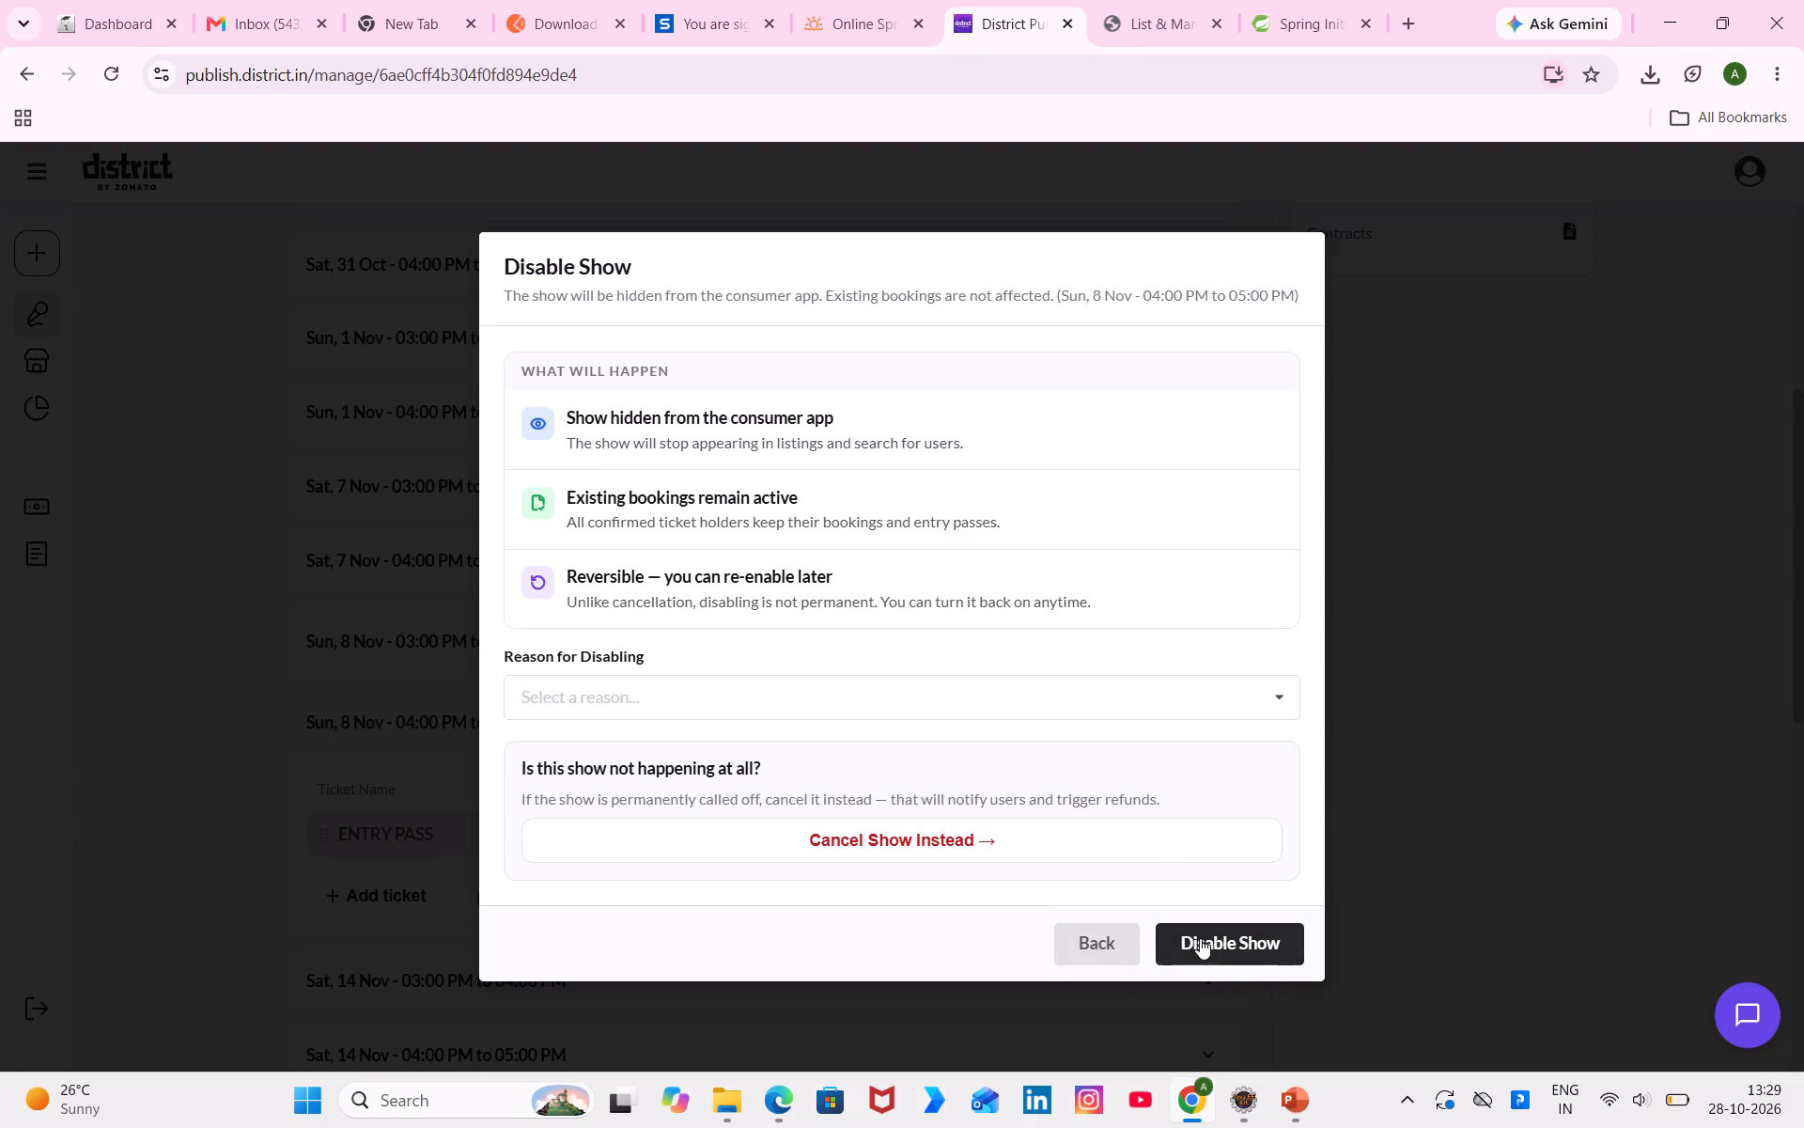
pyautogui.click(1200, 938)
pyautogui.click(1585, 1037)
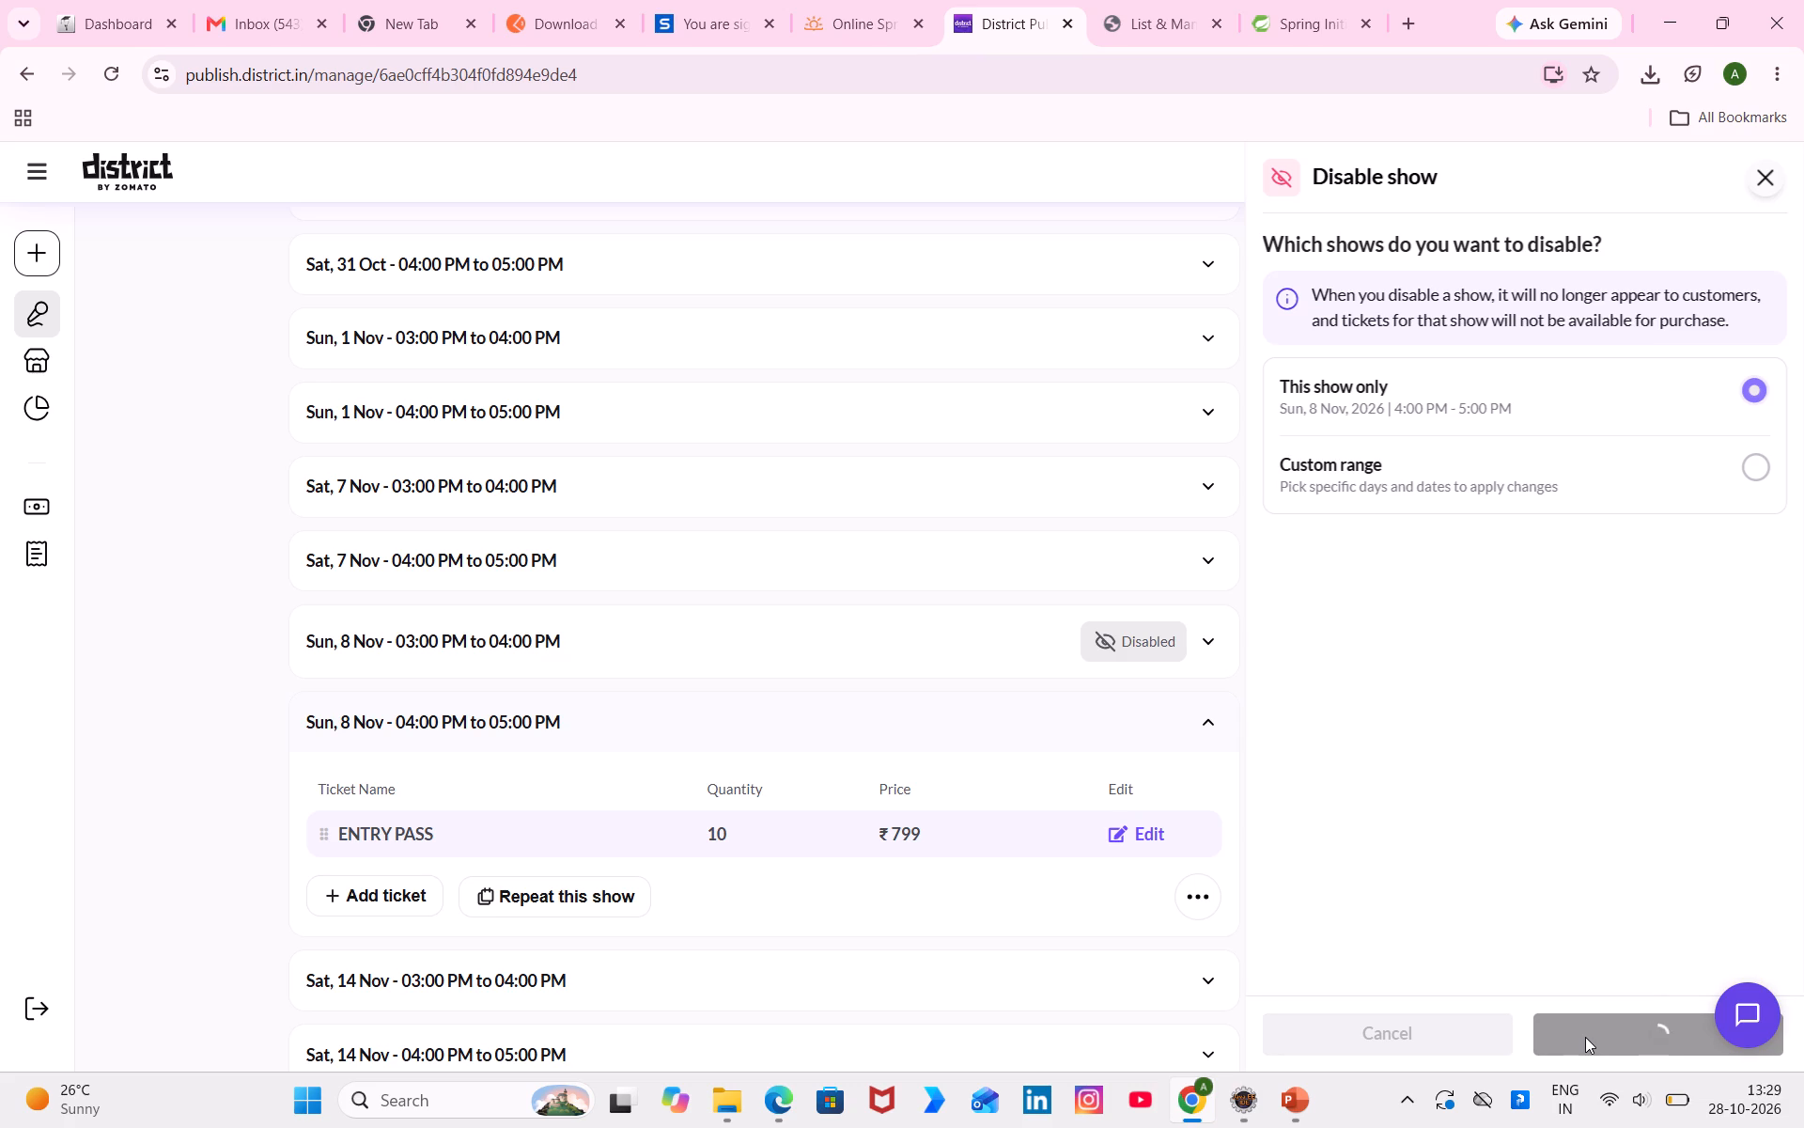
pyautogui.click(1339, 748)
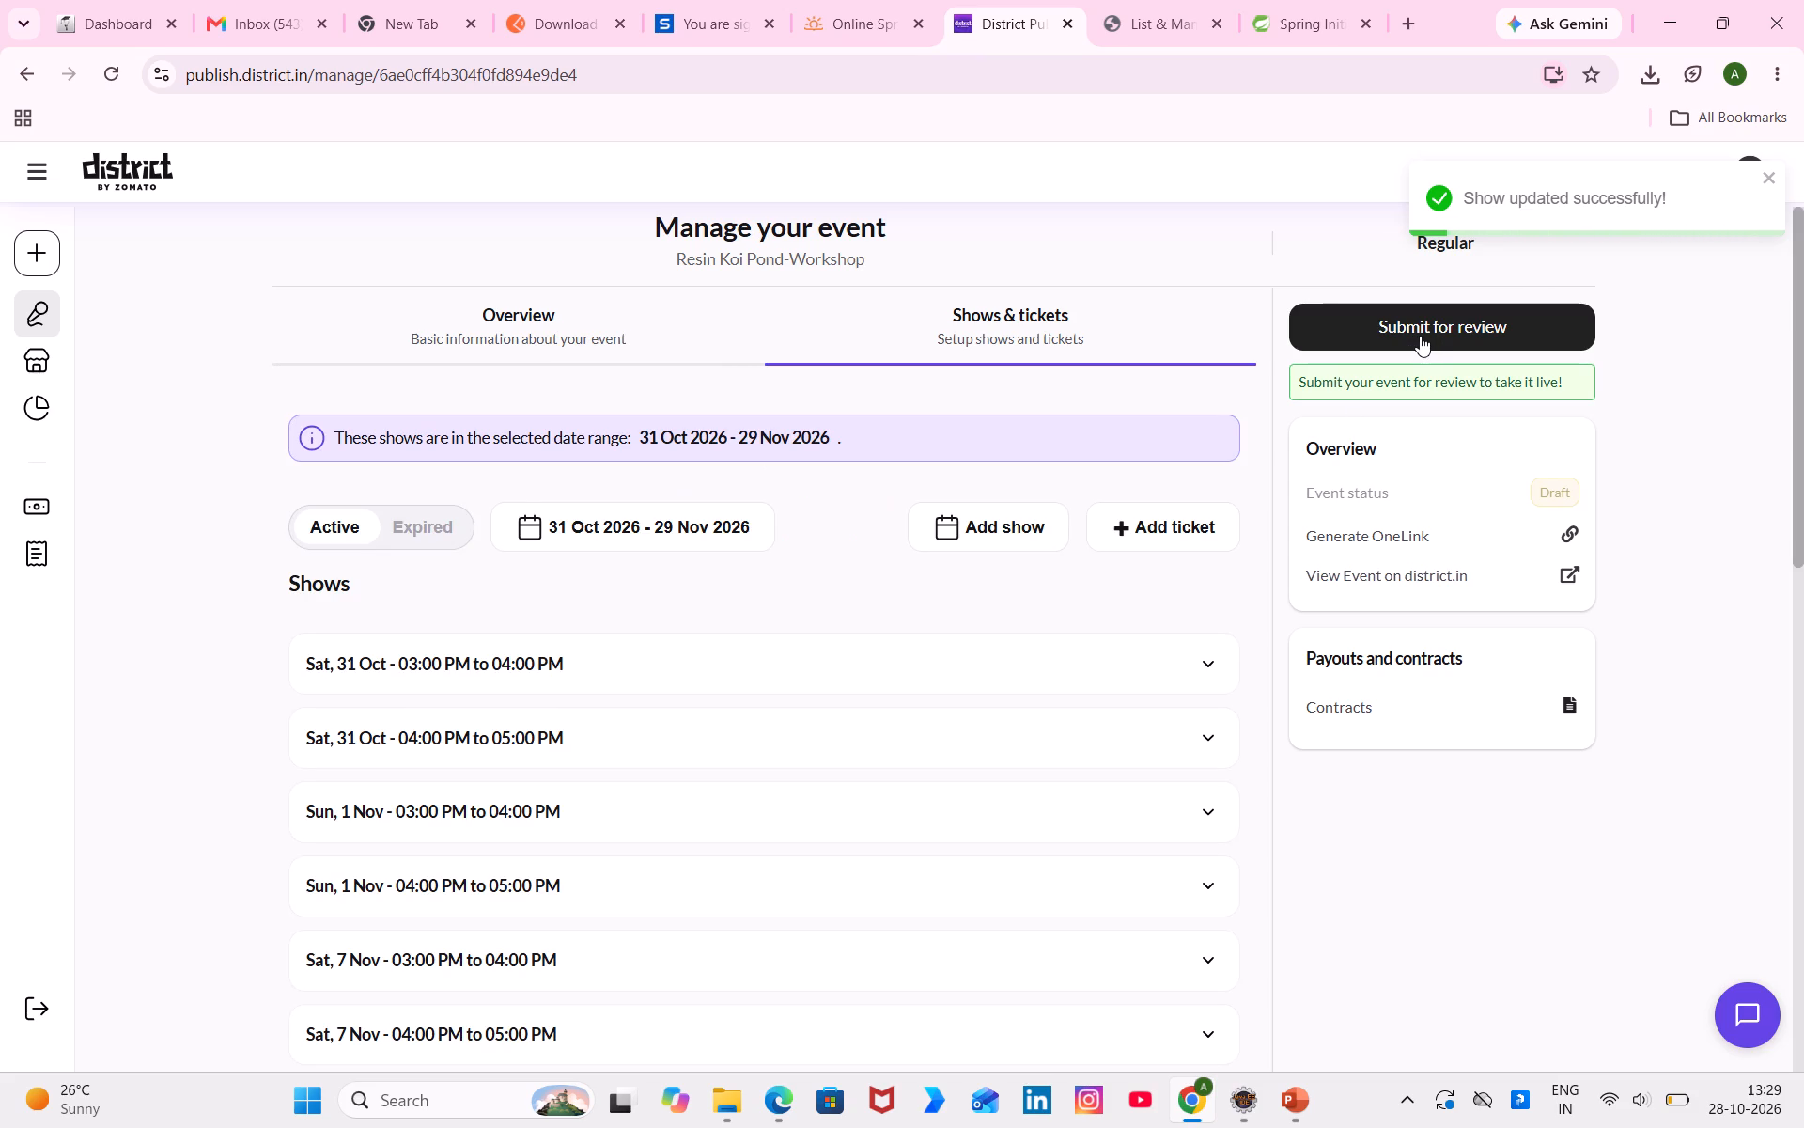
# Submit Resin Koi Pond-Workshop for review and return to the overview of events.
pyautogui.scroll(-1, 1159, 815)
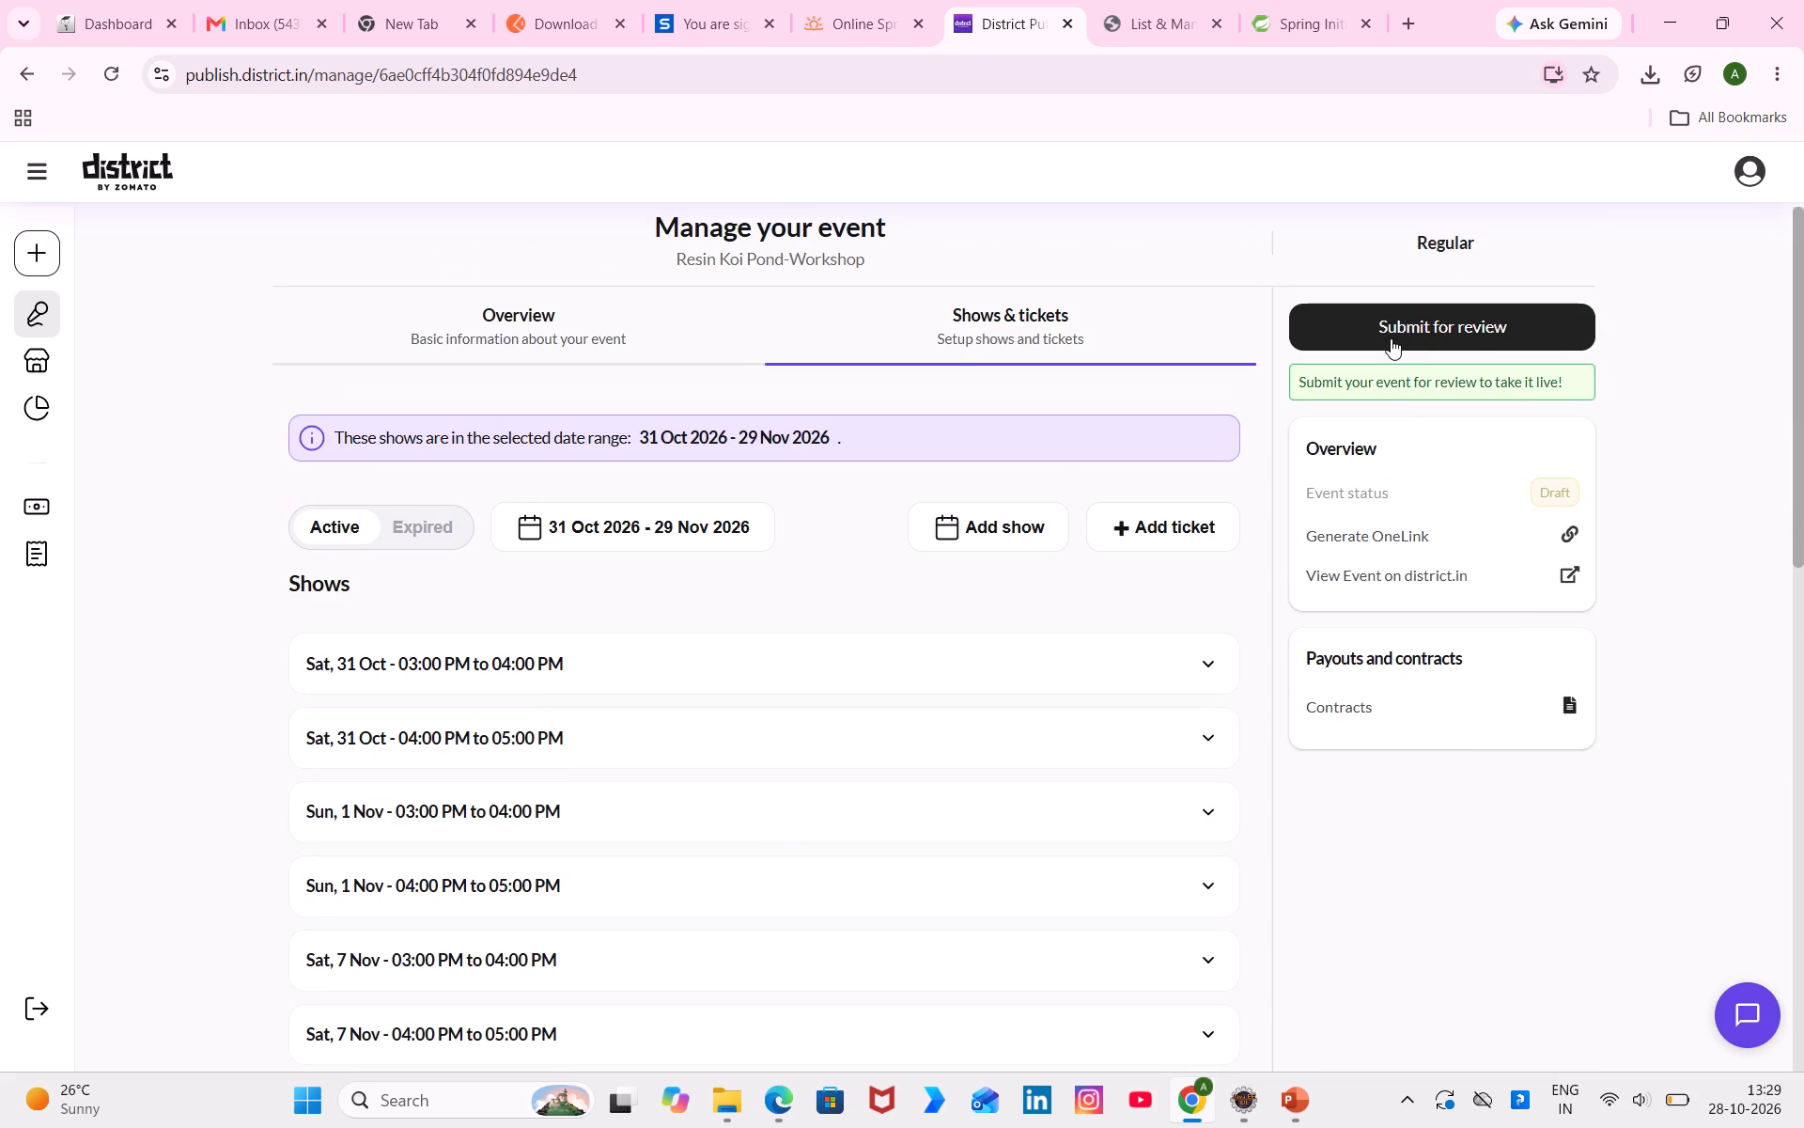
pyautogui.click(1391, 338)
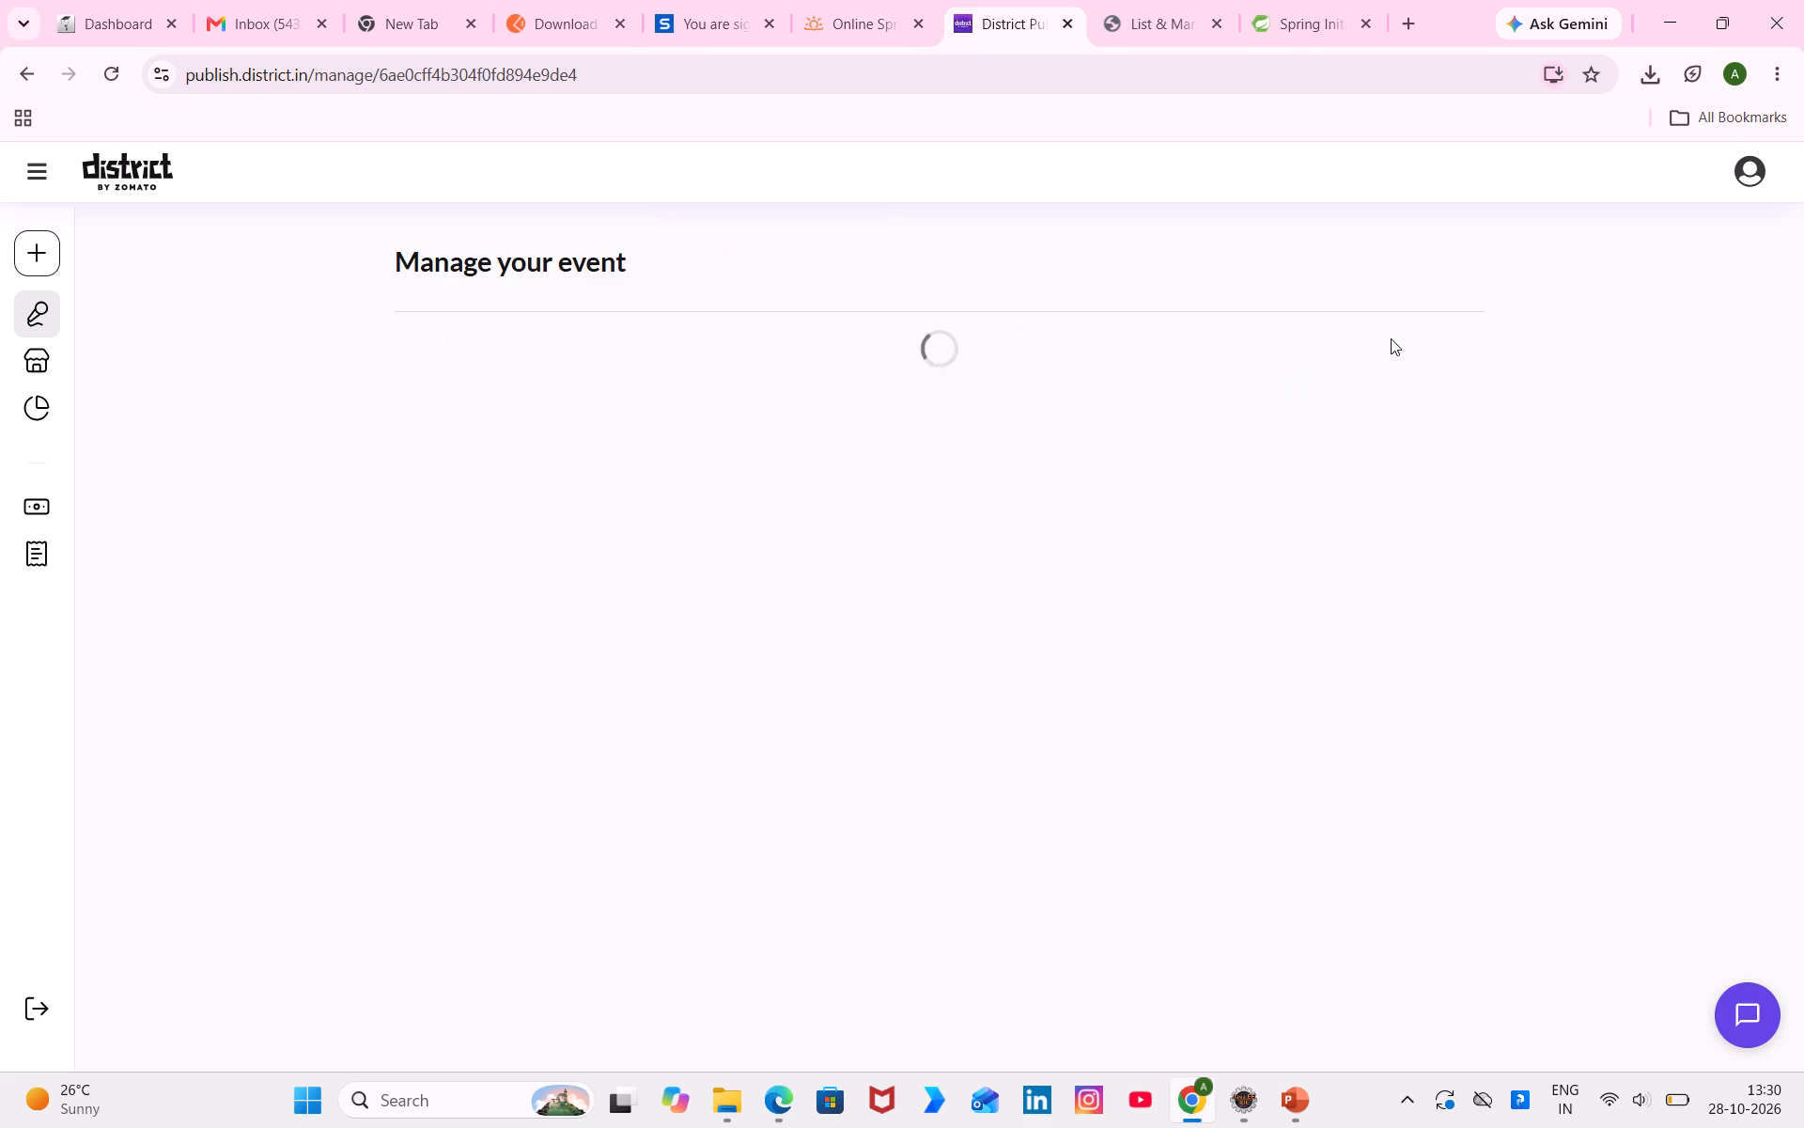
pyautogui.click(937, 675)
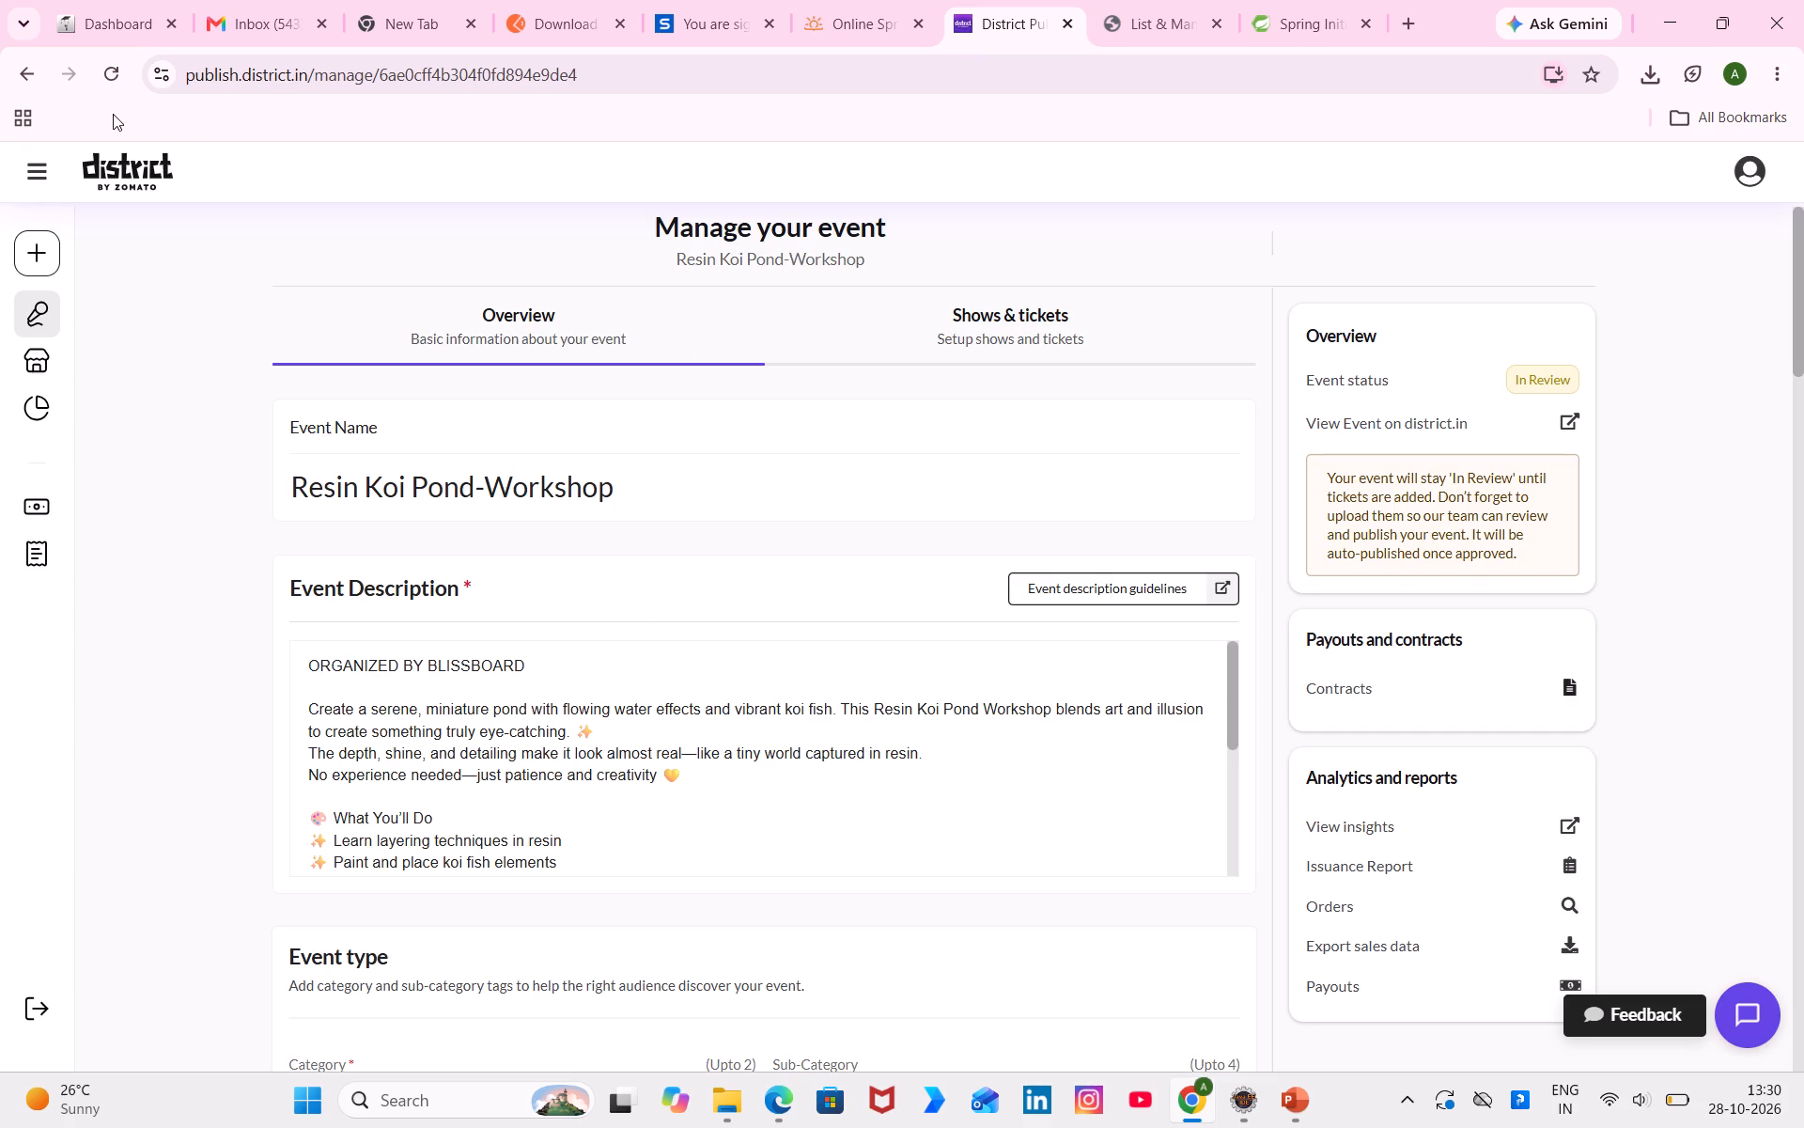
pyautogui.click(26, 65)
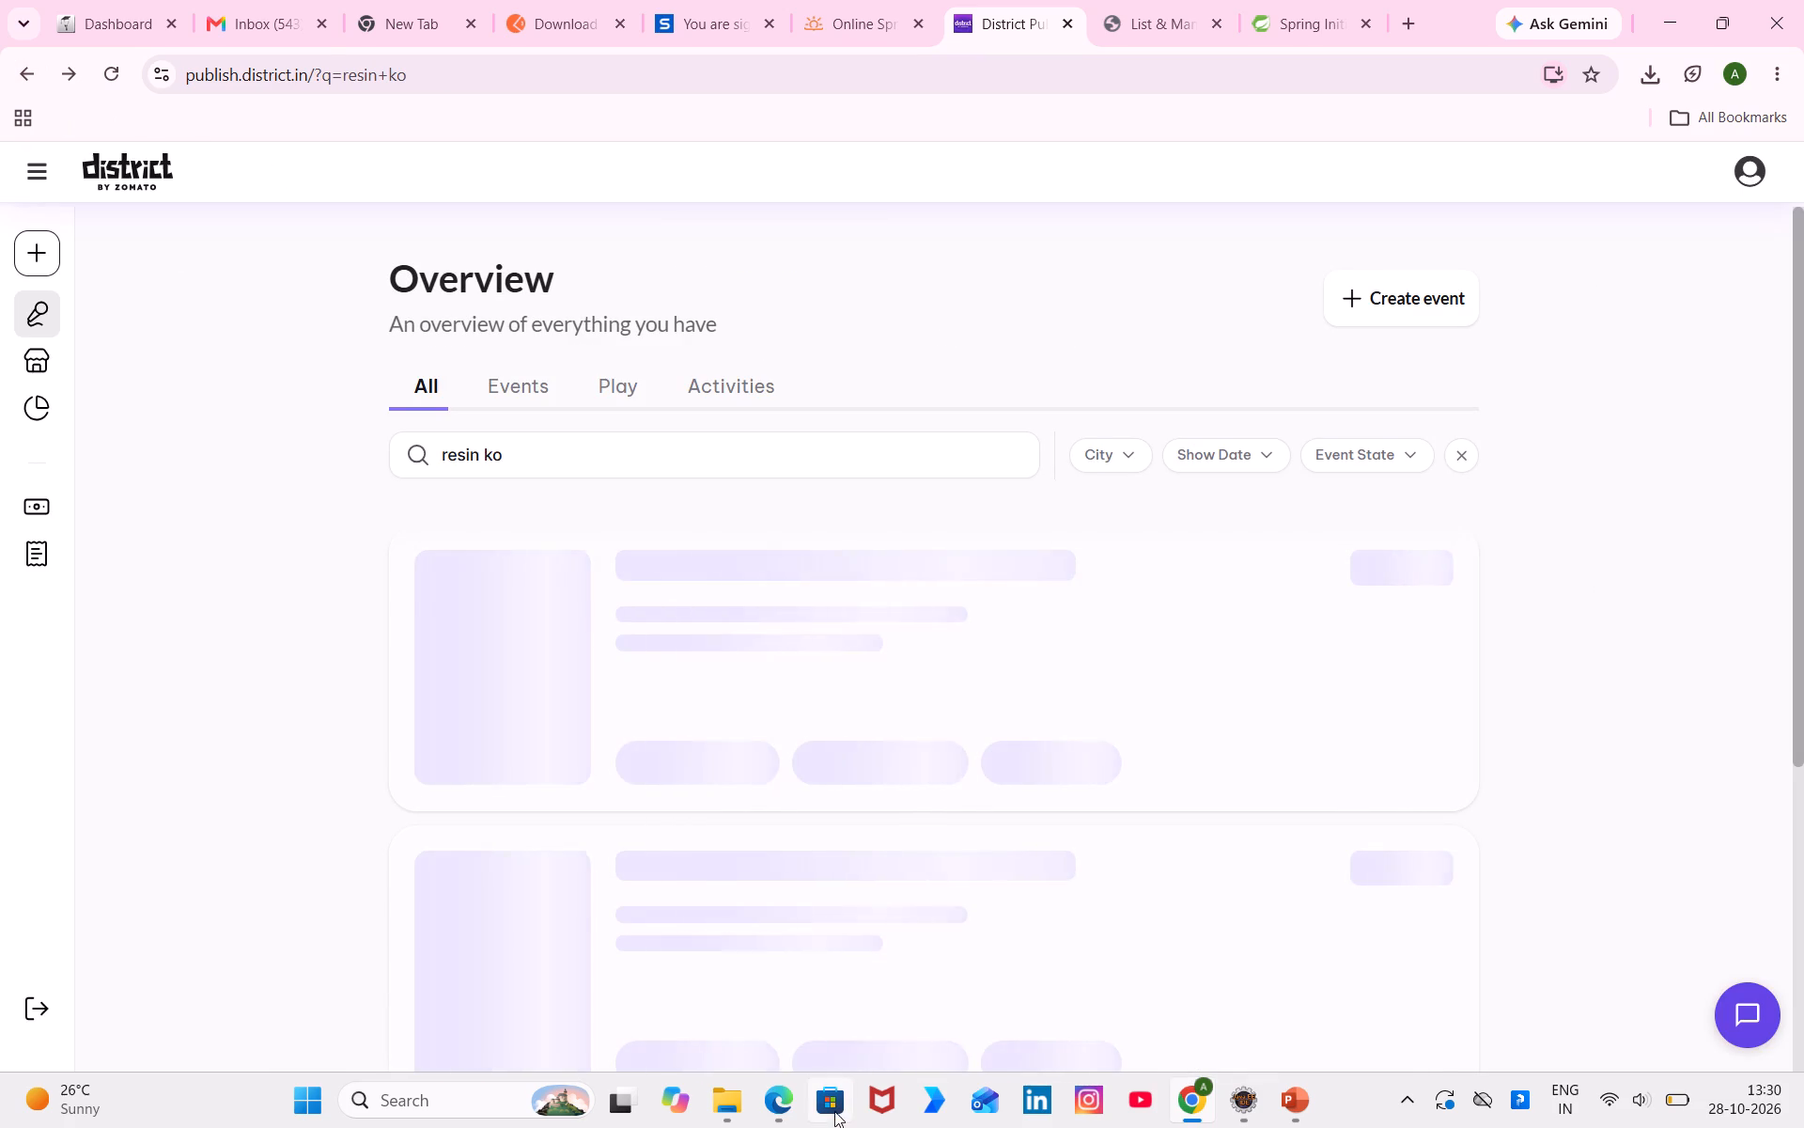
# Switch to the Blissboard scheduling spreadsheet in Edge and mark Resin Koi Pond as done in cell H12 of Main events Delhii.
pyautogui.click(801, 1105)
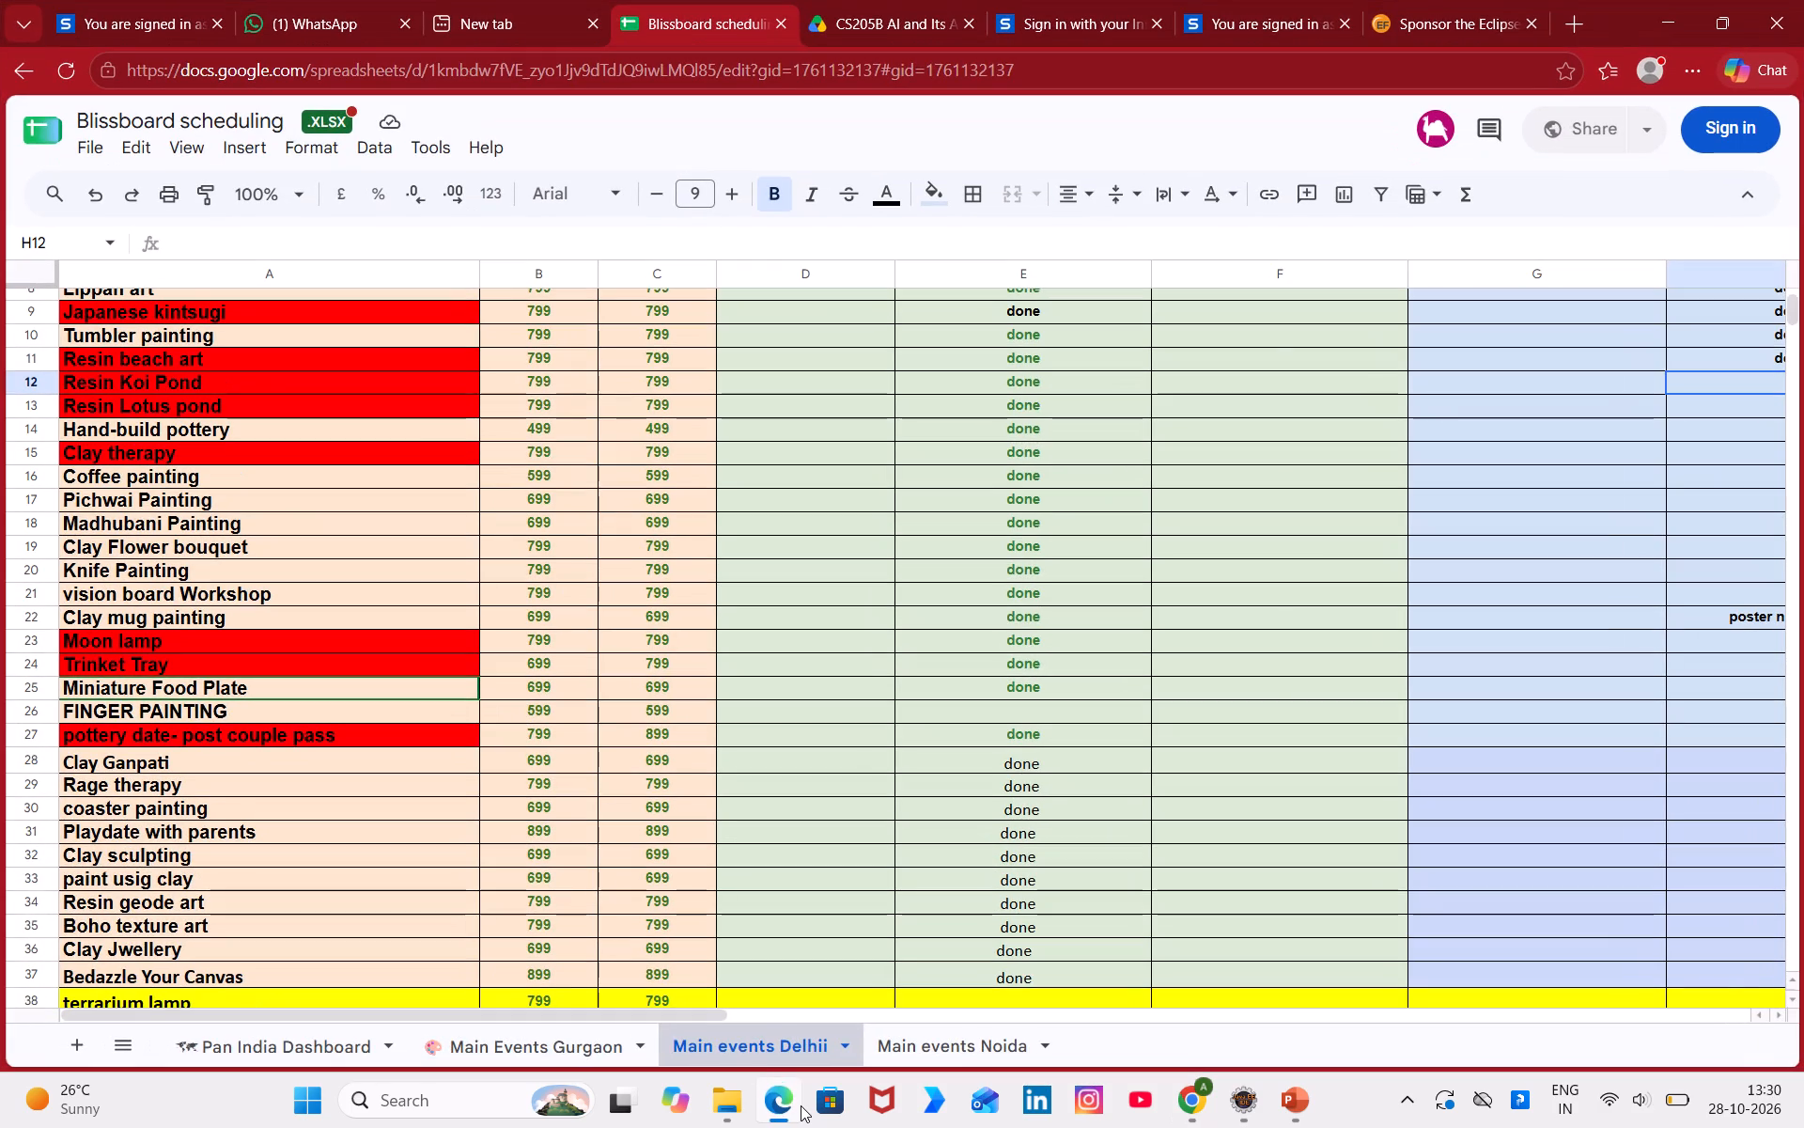
pyautogui.press('d')
pyautogui.press('Return')
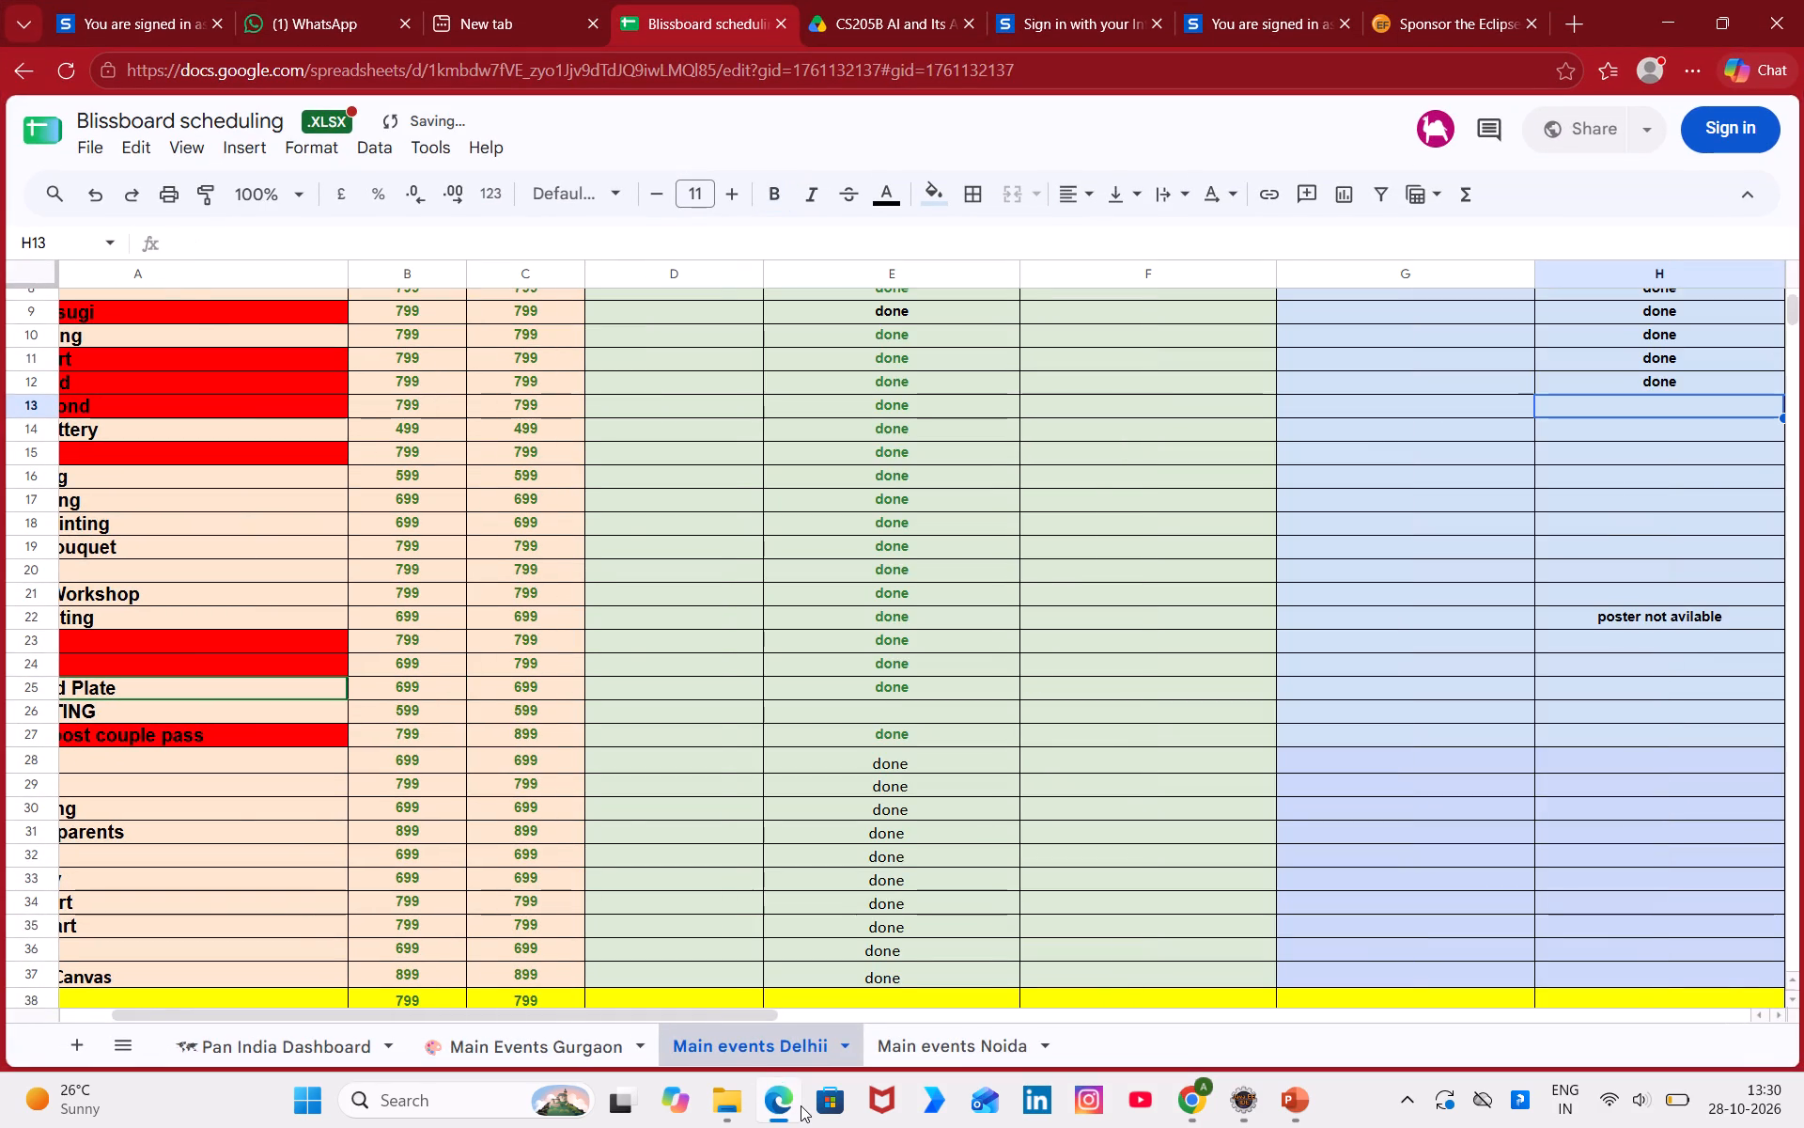
pyautogui.hscroll(7, 801, 1105)
pyautogui.hscroll(6, 745, 869)
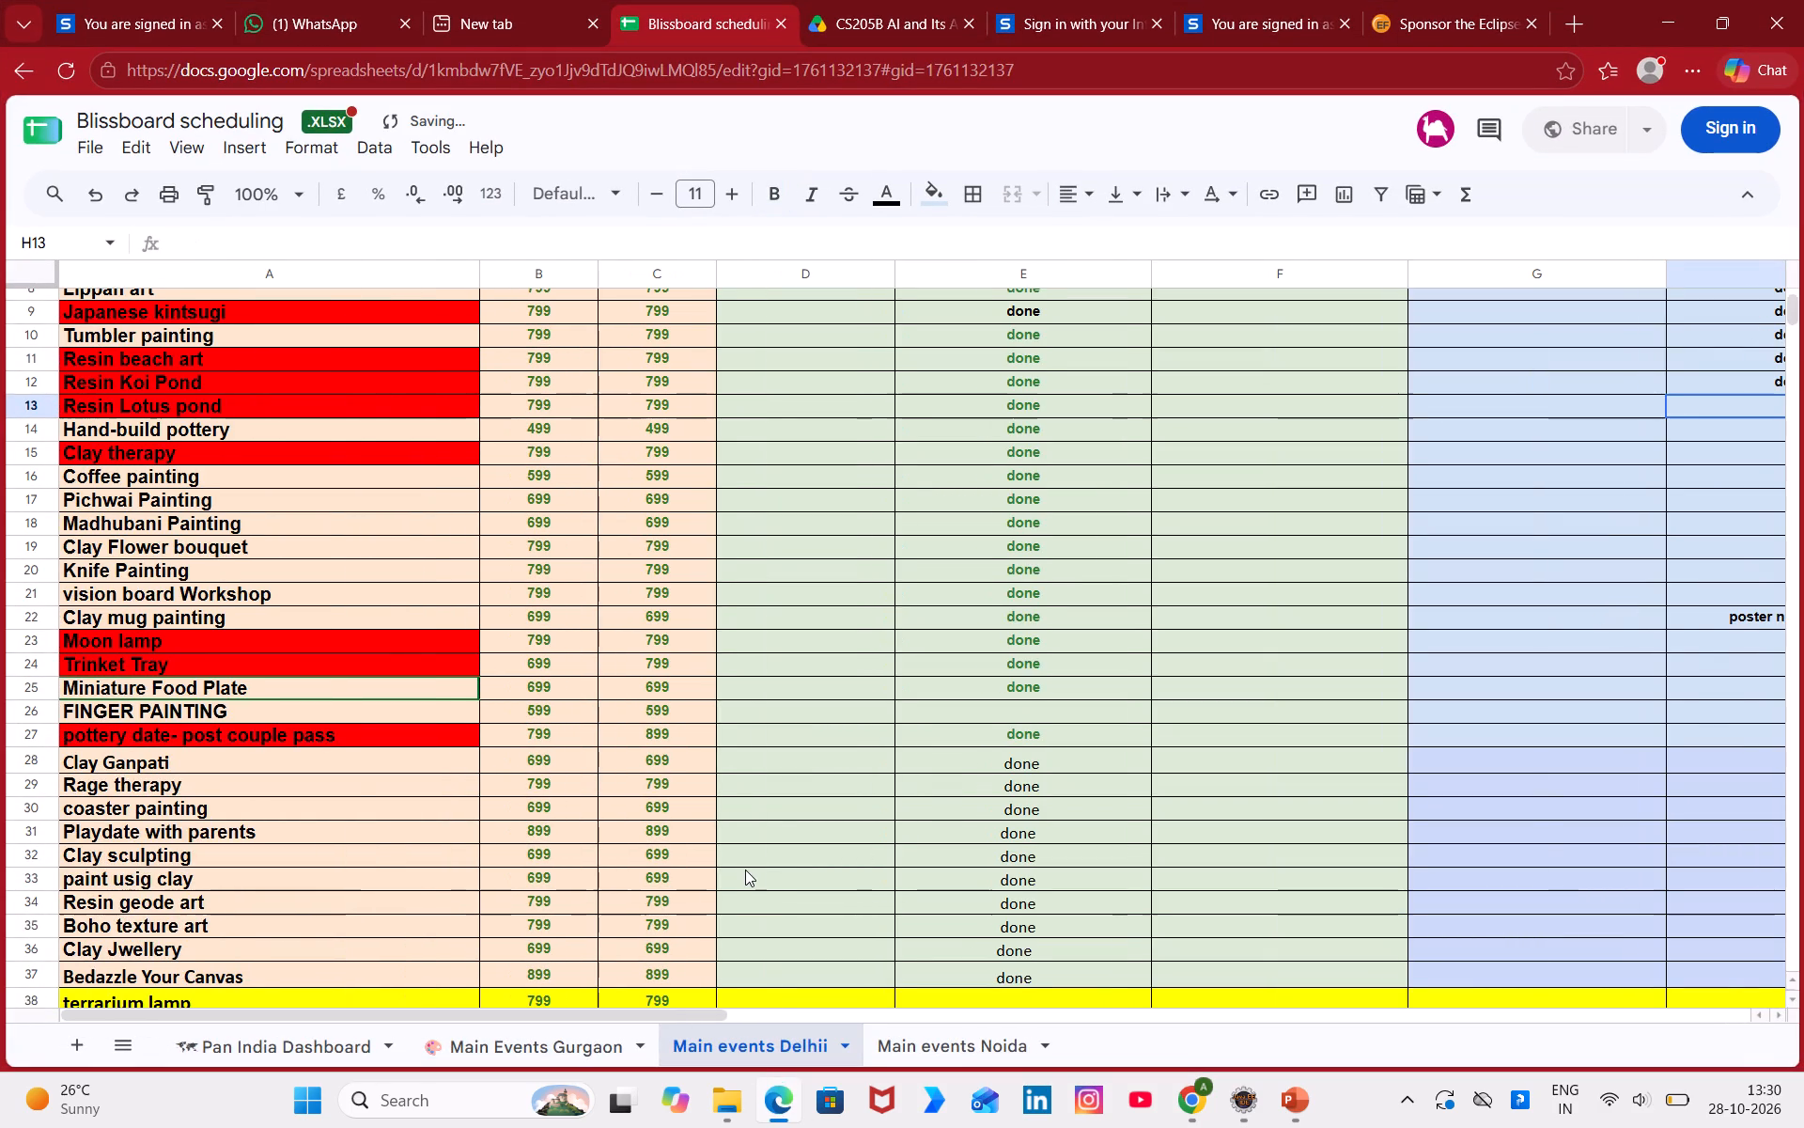
# Close the open Edge, Chrome, Eclipse, PowerPoint and Downloads windows, and dismiss the zip extraction dialog without extracting.
pyautogui.click(1778, 31)
pyautogui.click(1778, 31)
pyautogui.doubleClick(1778, 31)
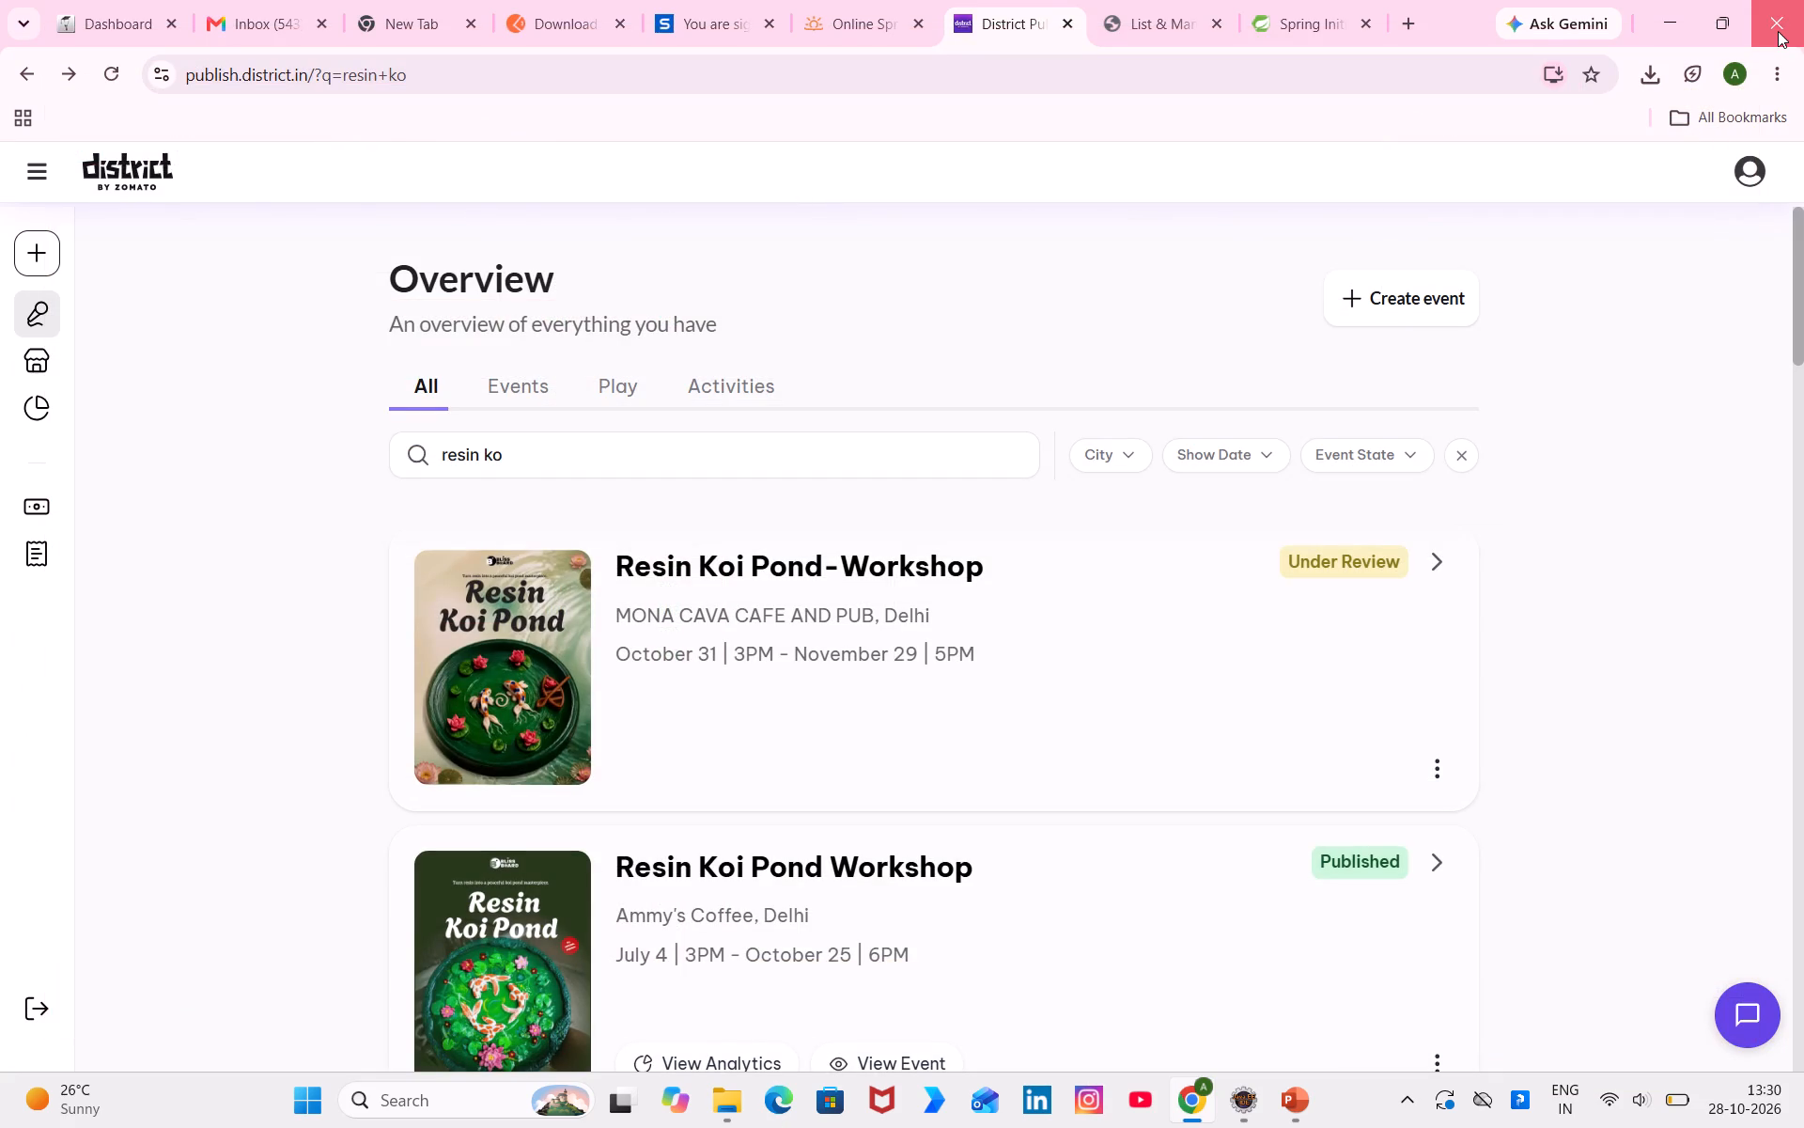
pyautogui.moveTo(1778, 31); pyautogui.dragTo(1762, 2)
pyautogui.click(1762, 2)
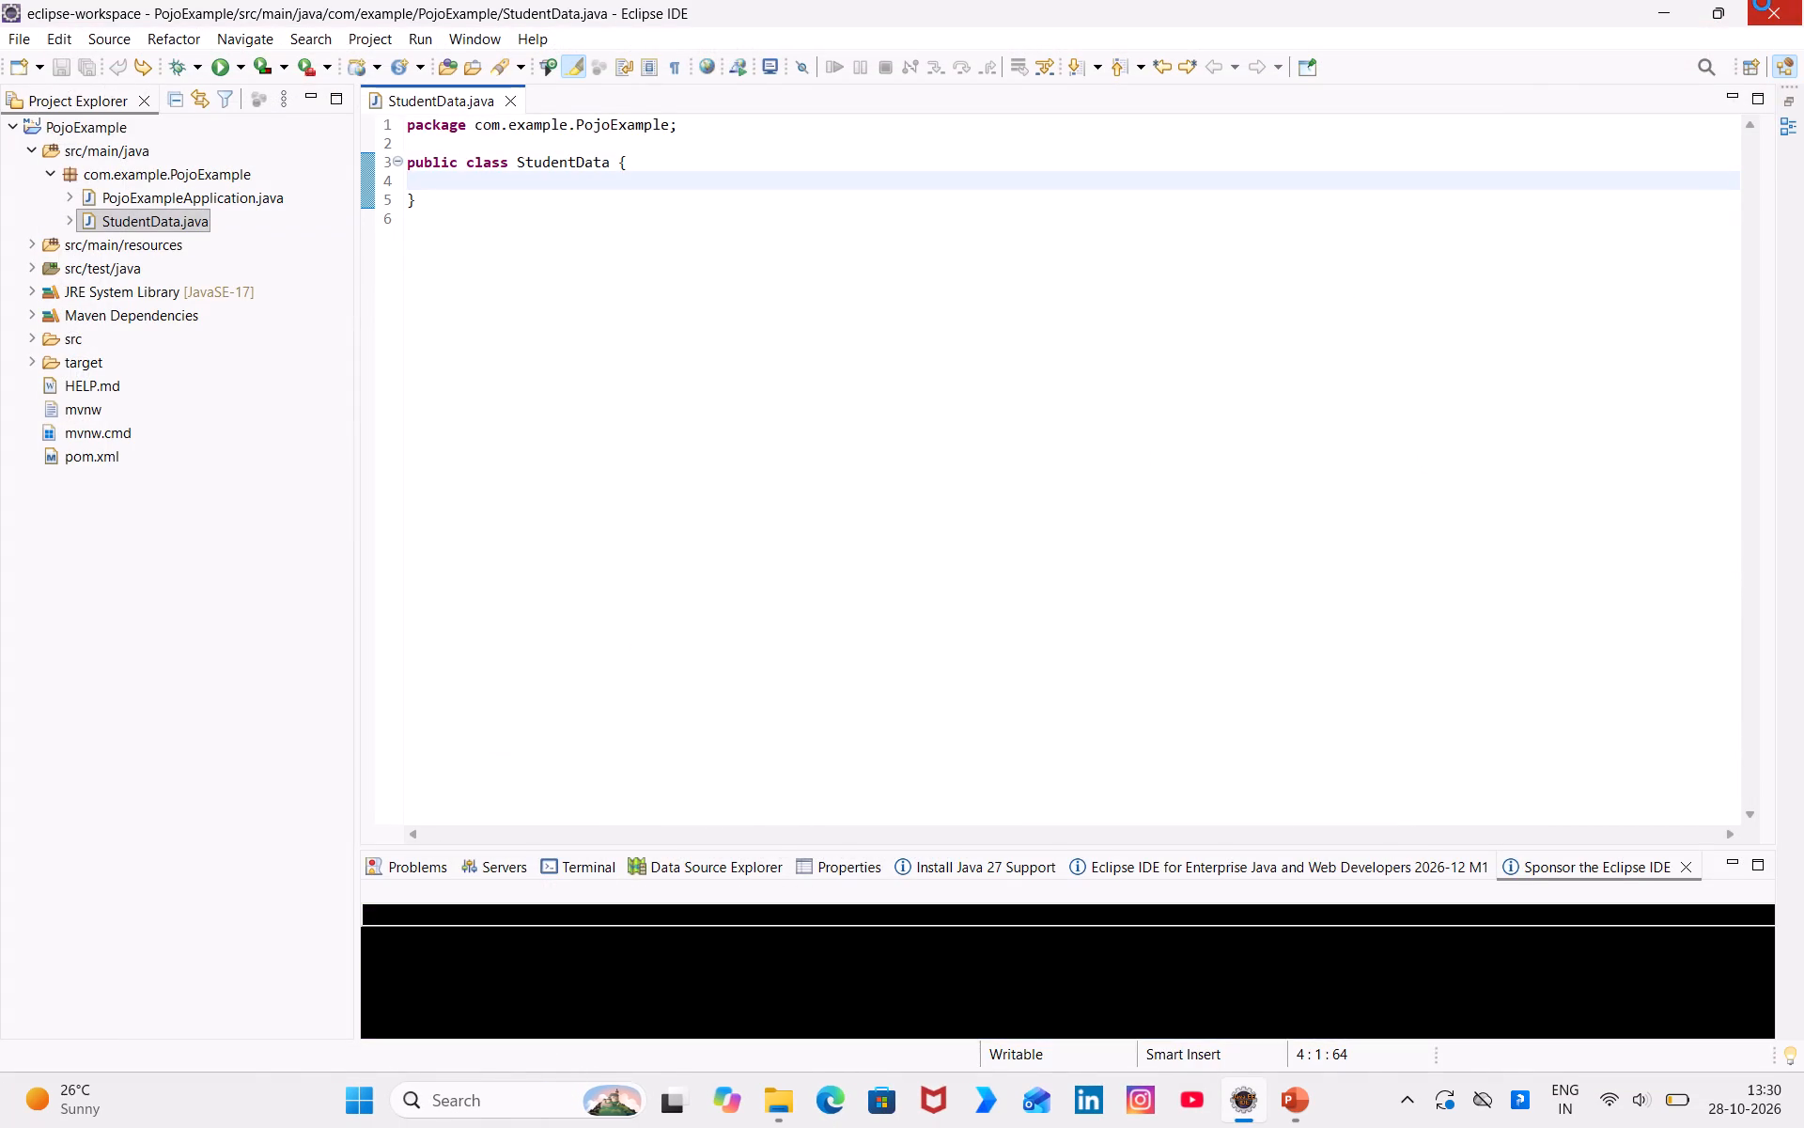
pyautogui.click(1770, 12)
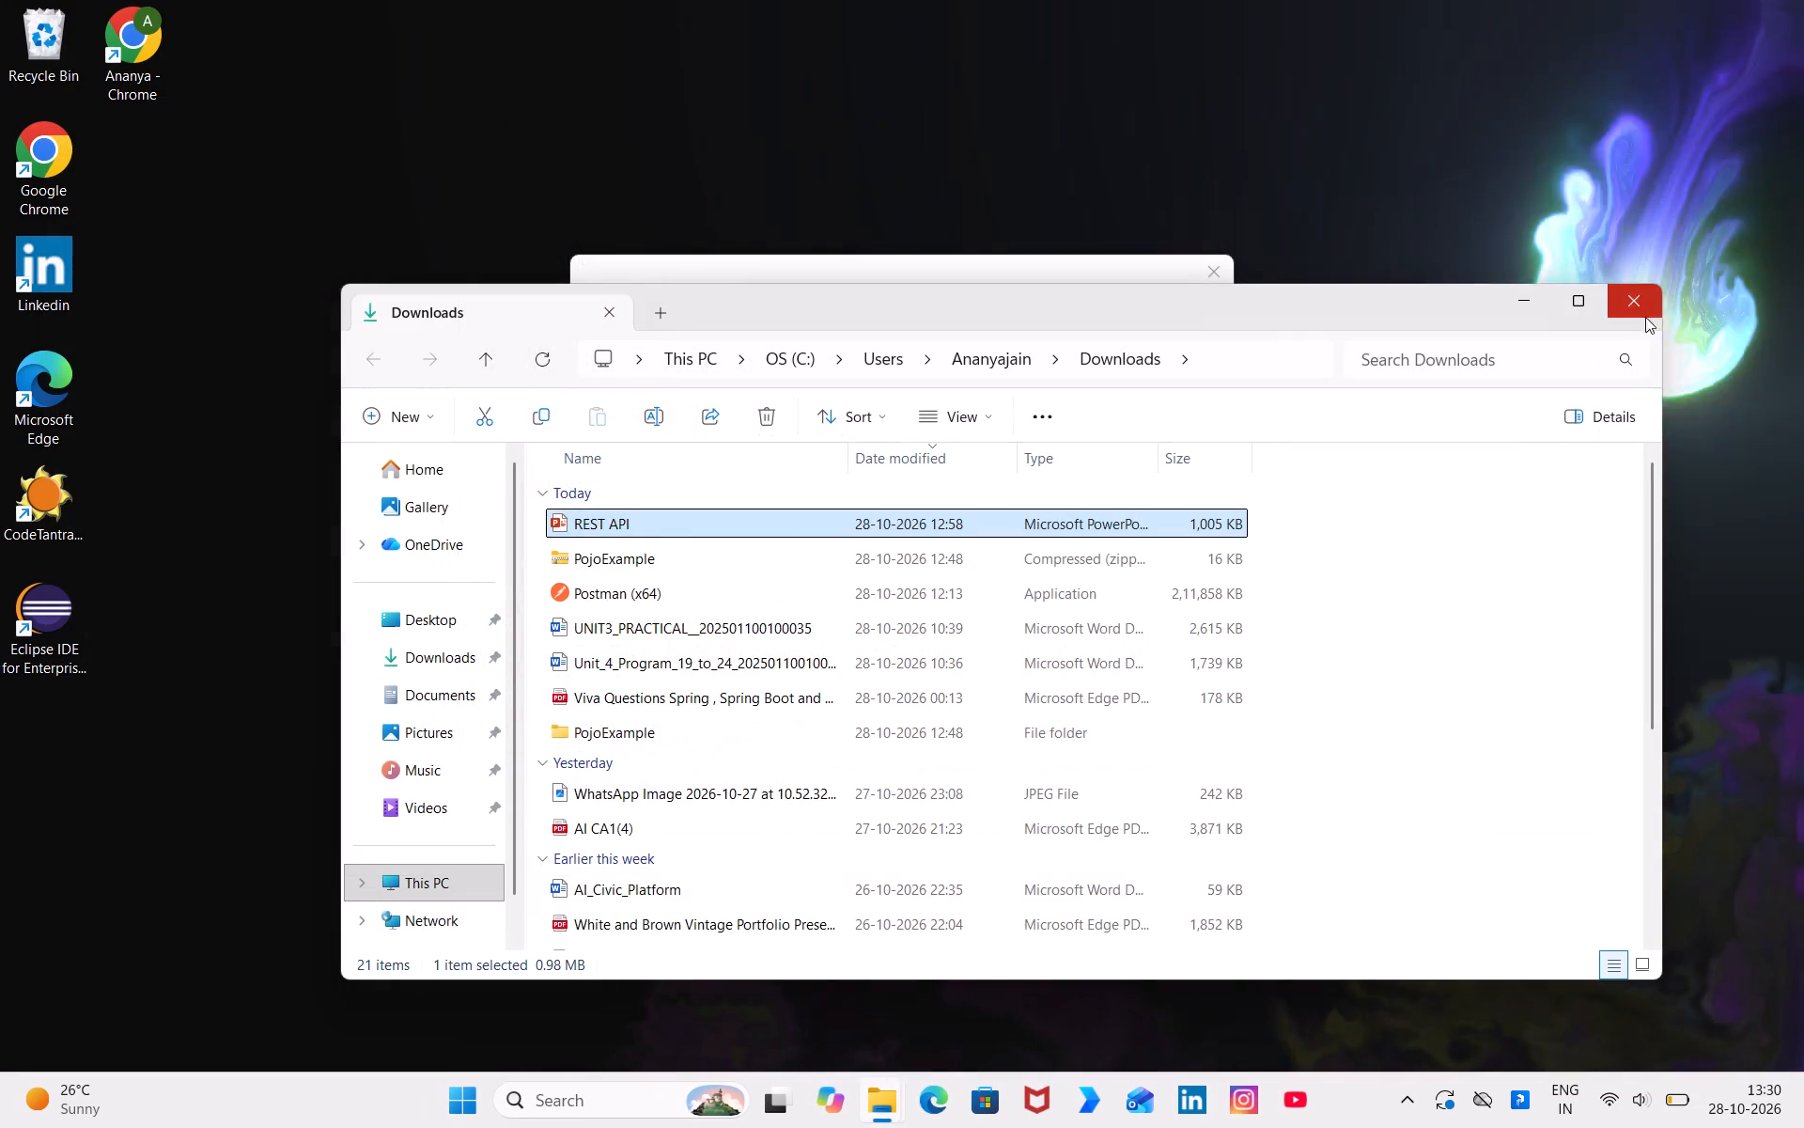
pyautogui.click(1642, 302)
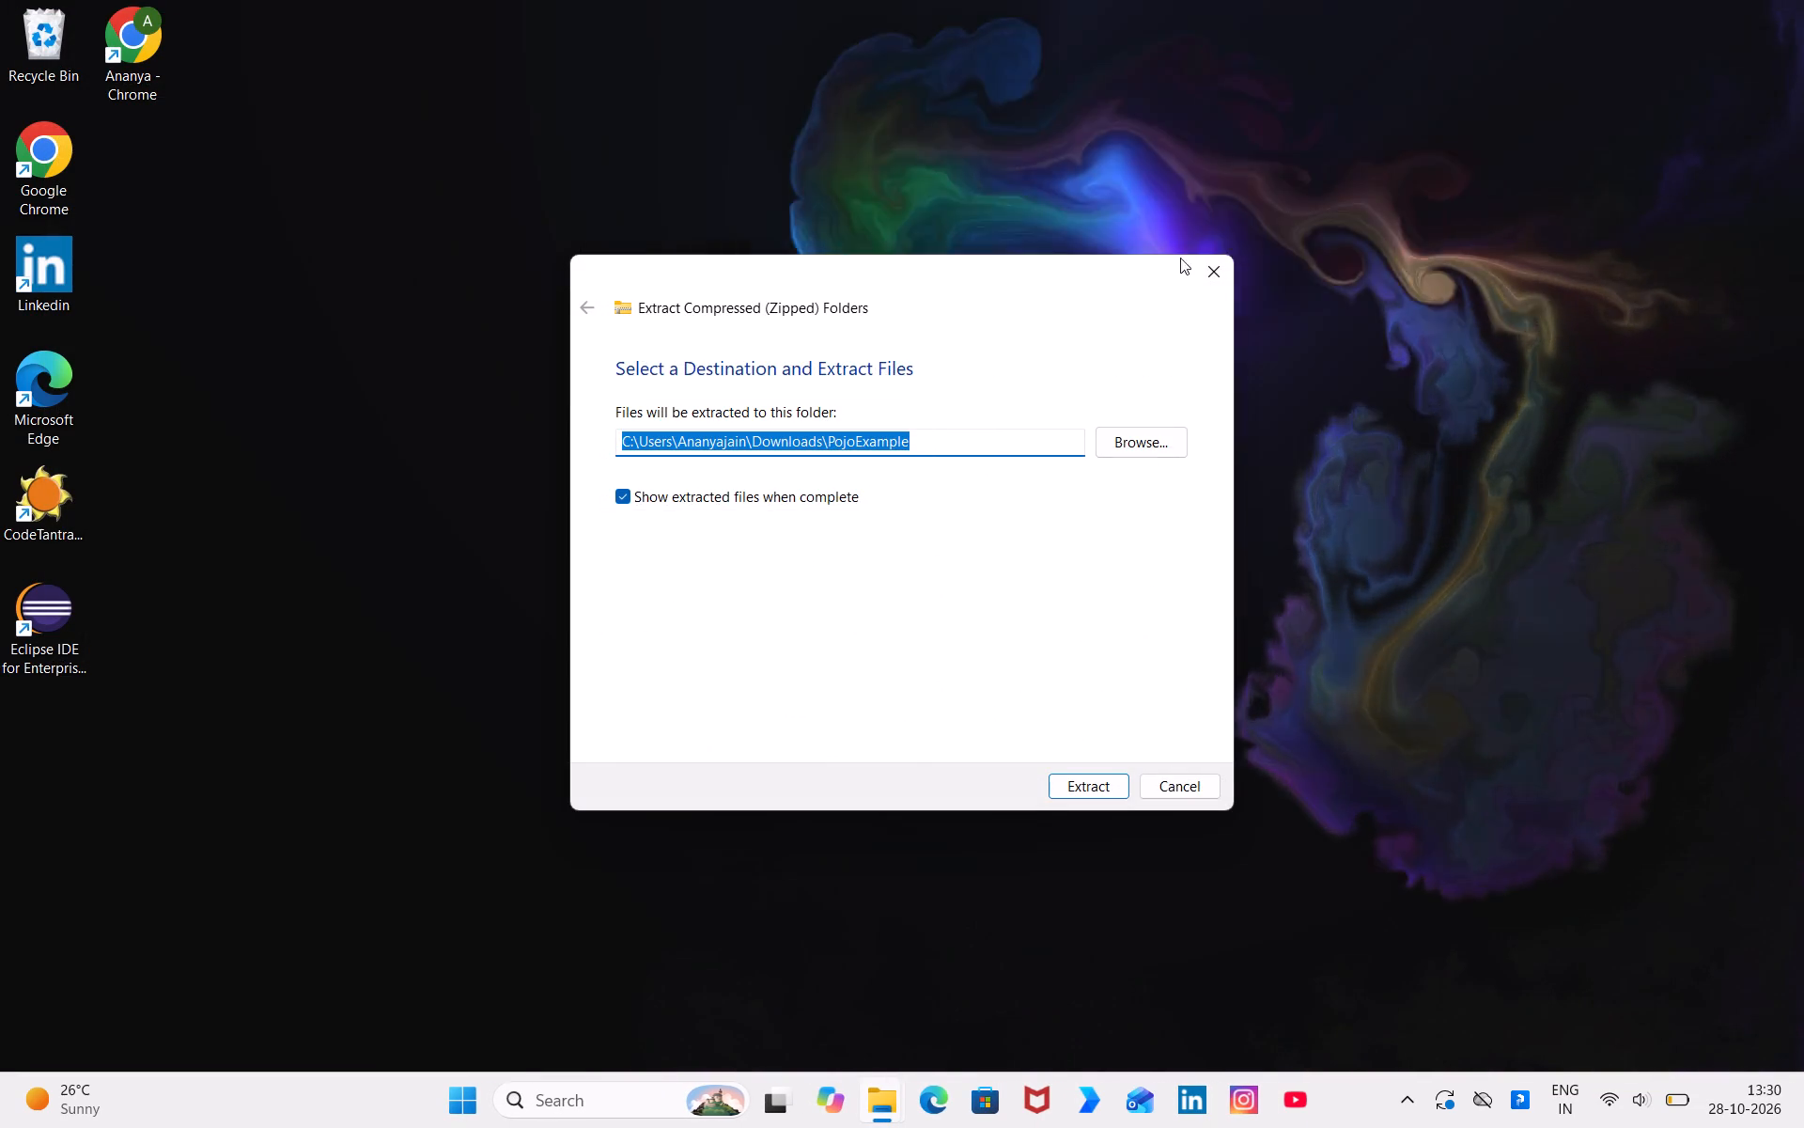
pyautogui.click(1209, 267)
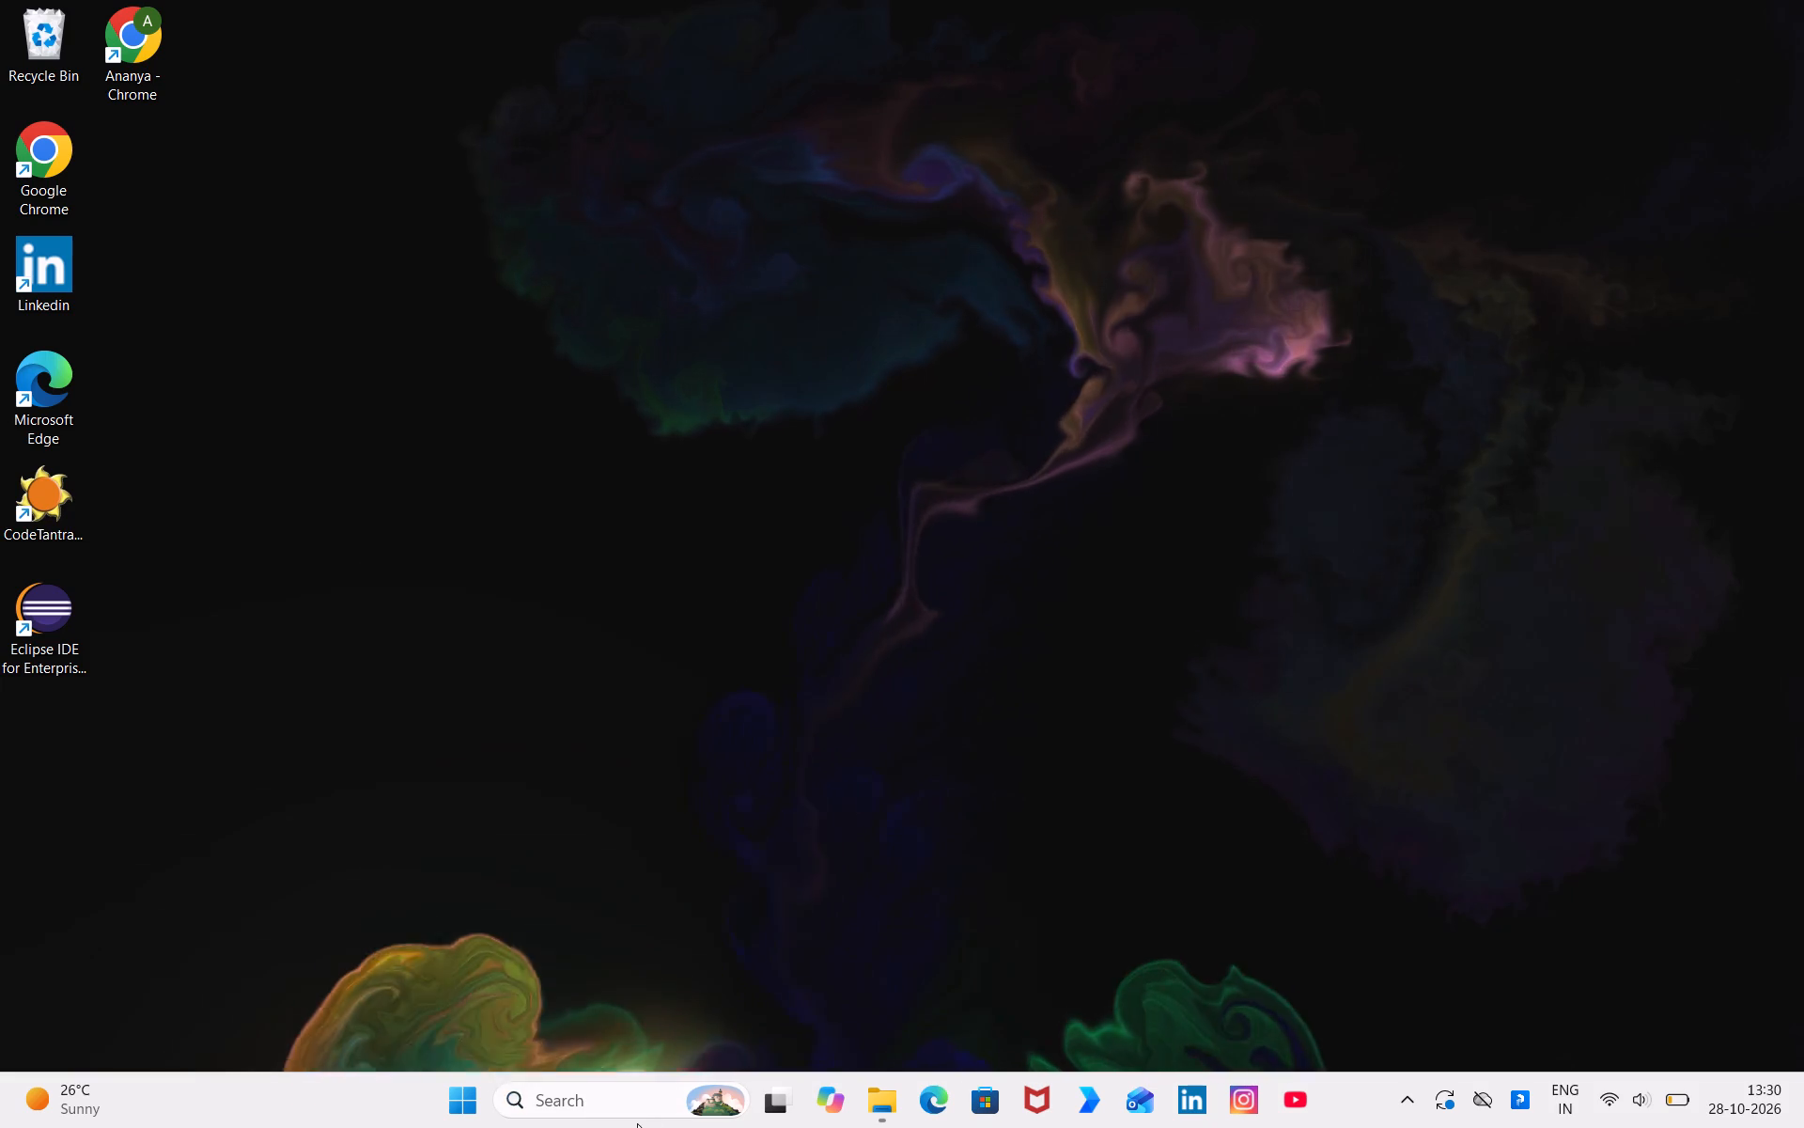
# Find the Kuro app with a Windows search for ku and open it.
pyautogui.click(630, 1104)
pyautogui.write('ku')
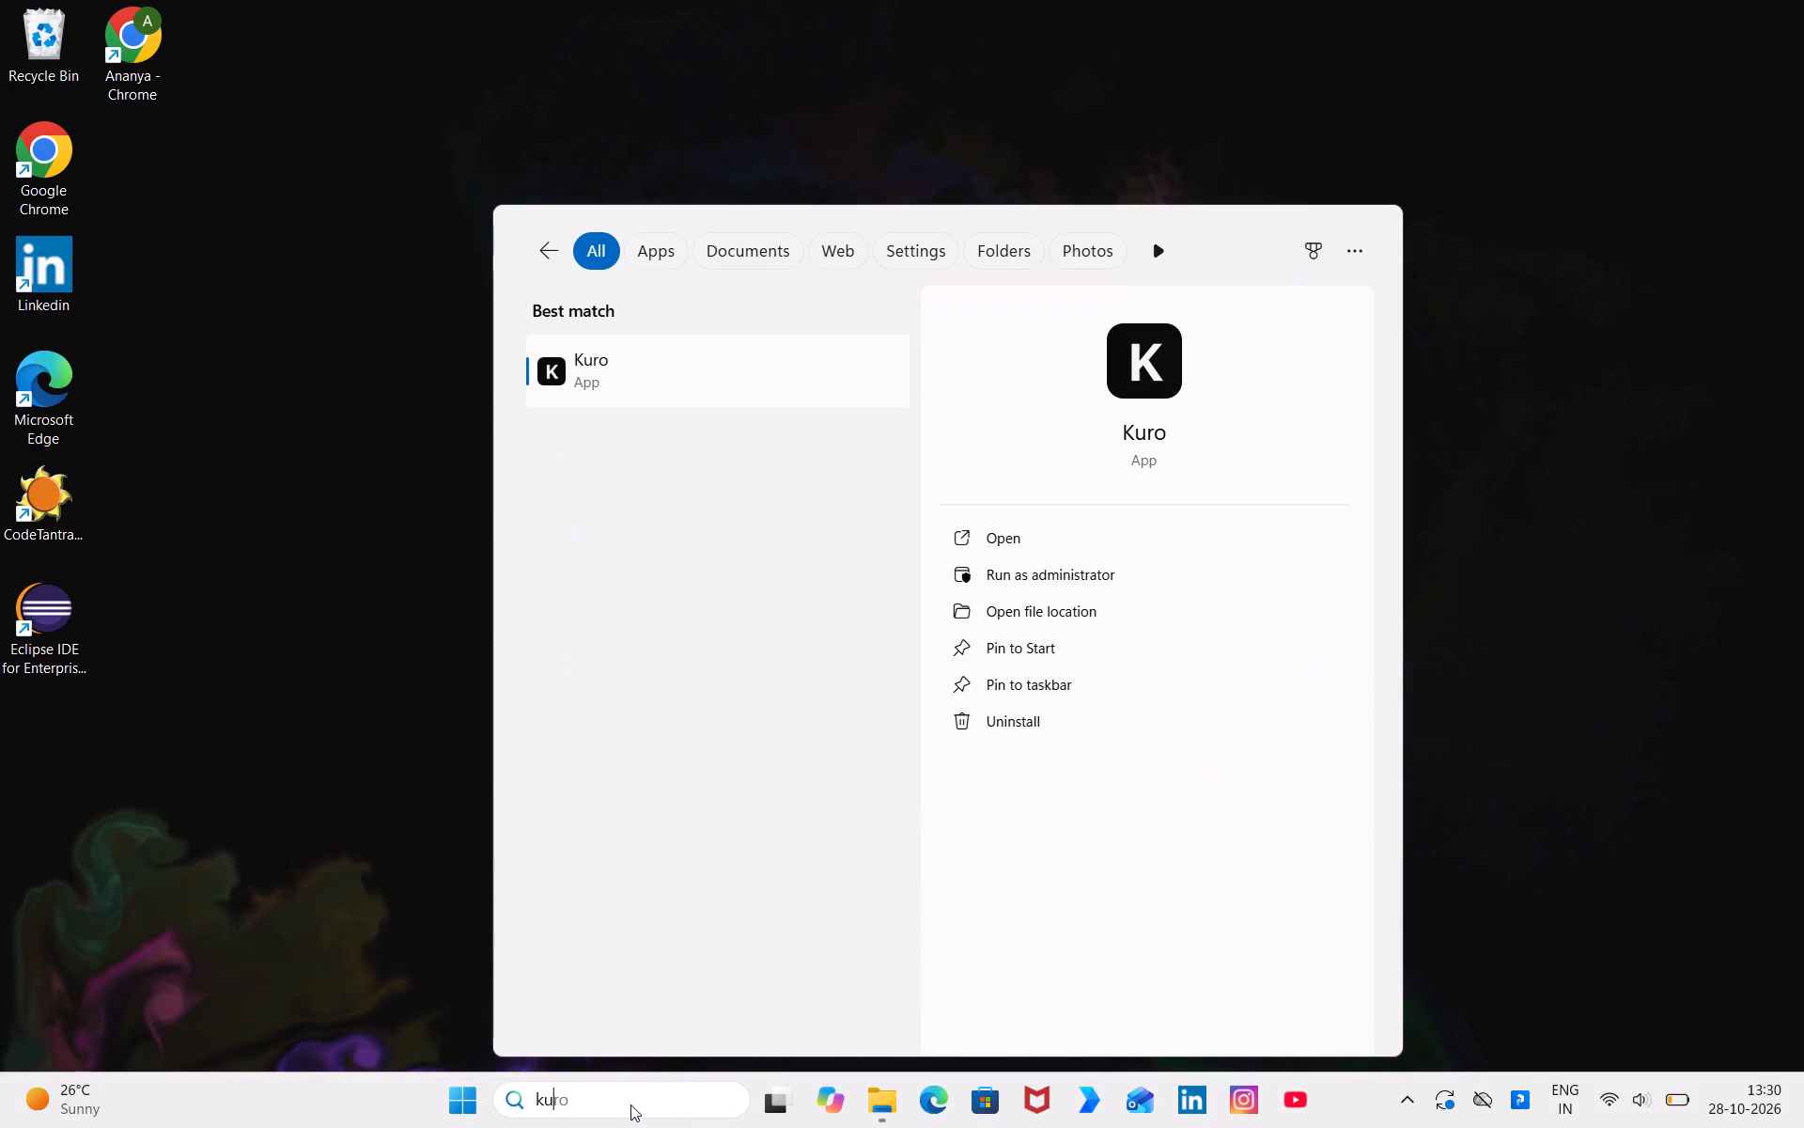
pyautogui.click(998, 555)
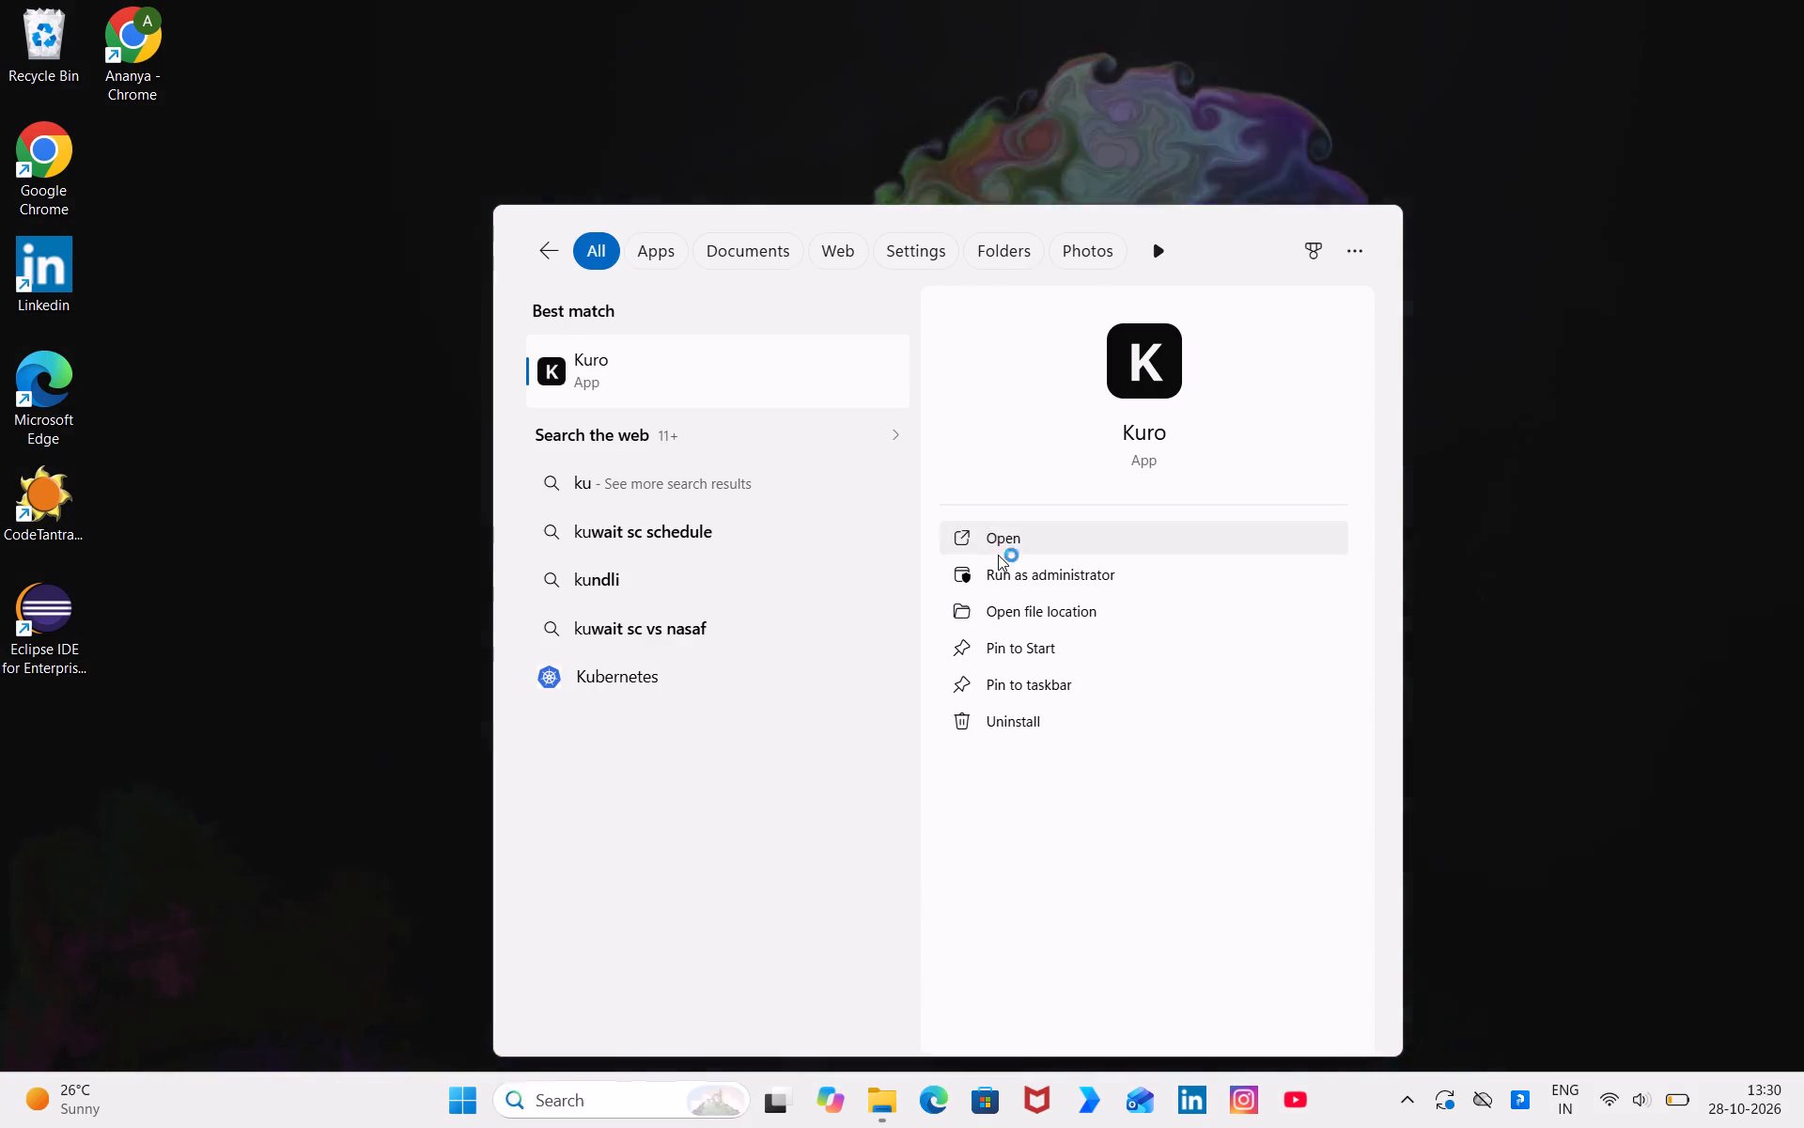